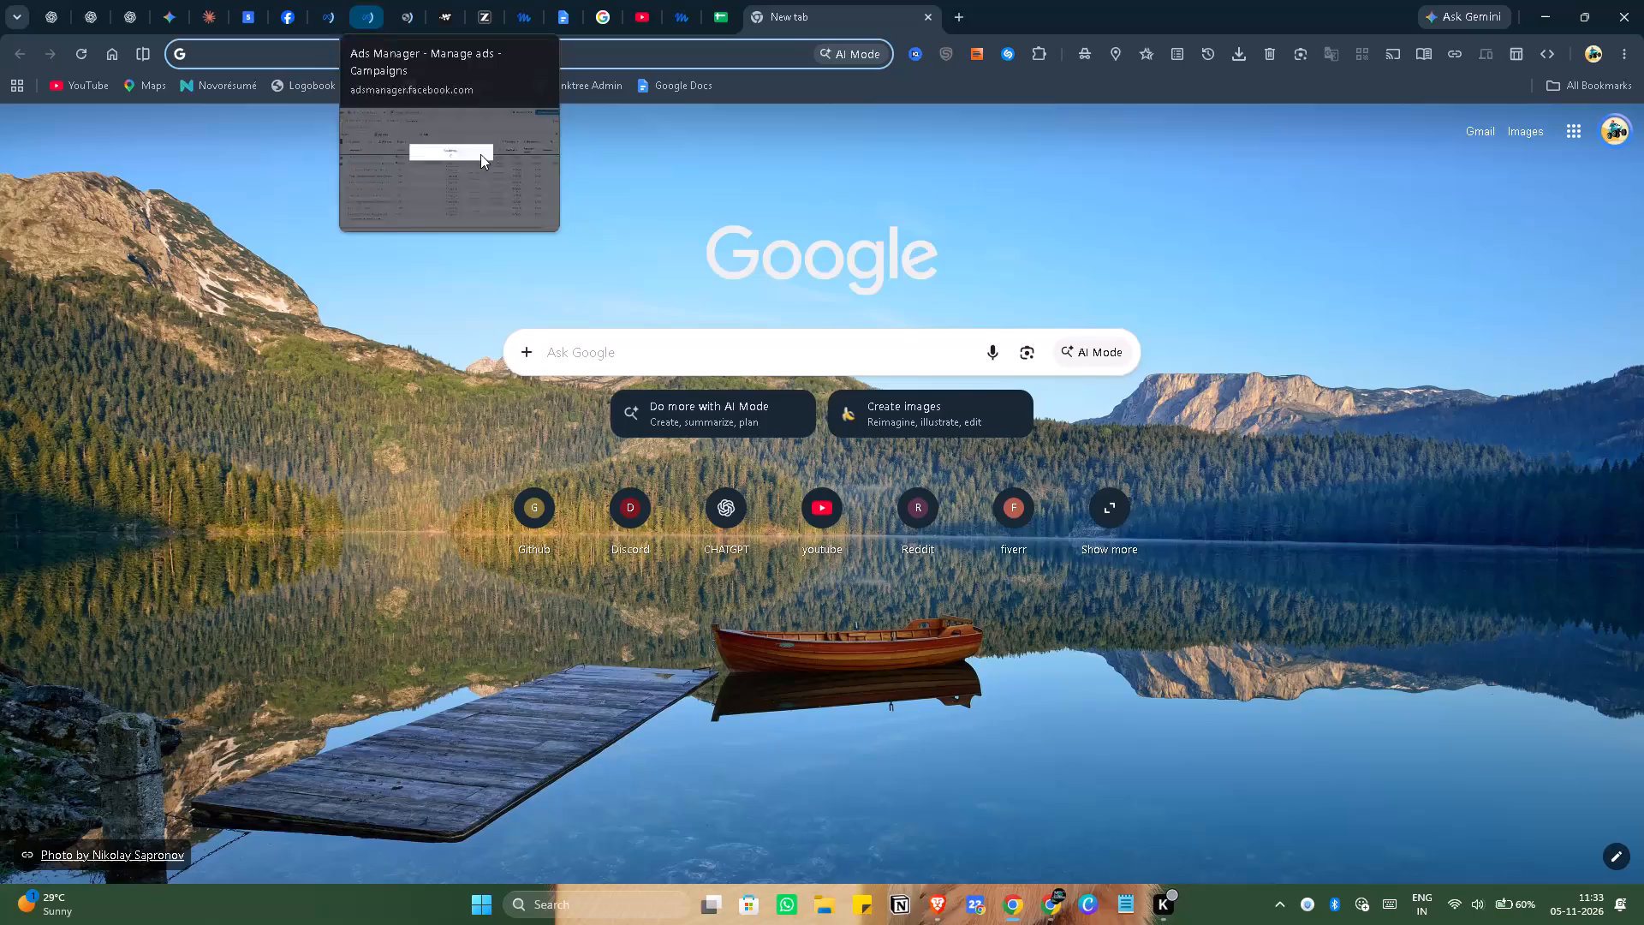
Switch to the Brave browser and search YouTube for "two strings" in place of the existing query.
left_click(943, 910)
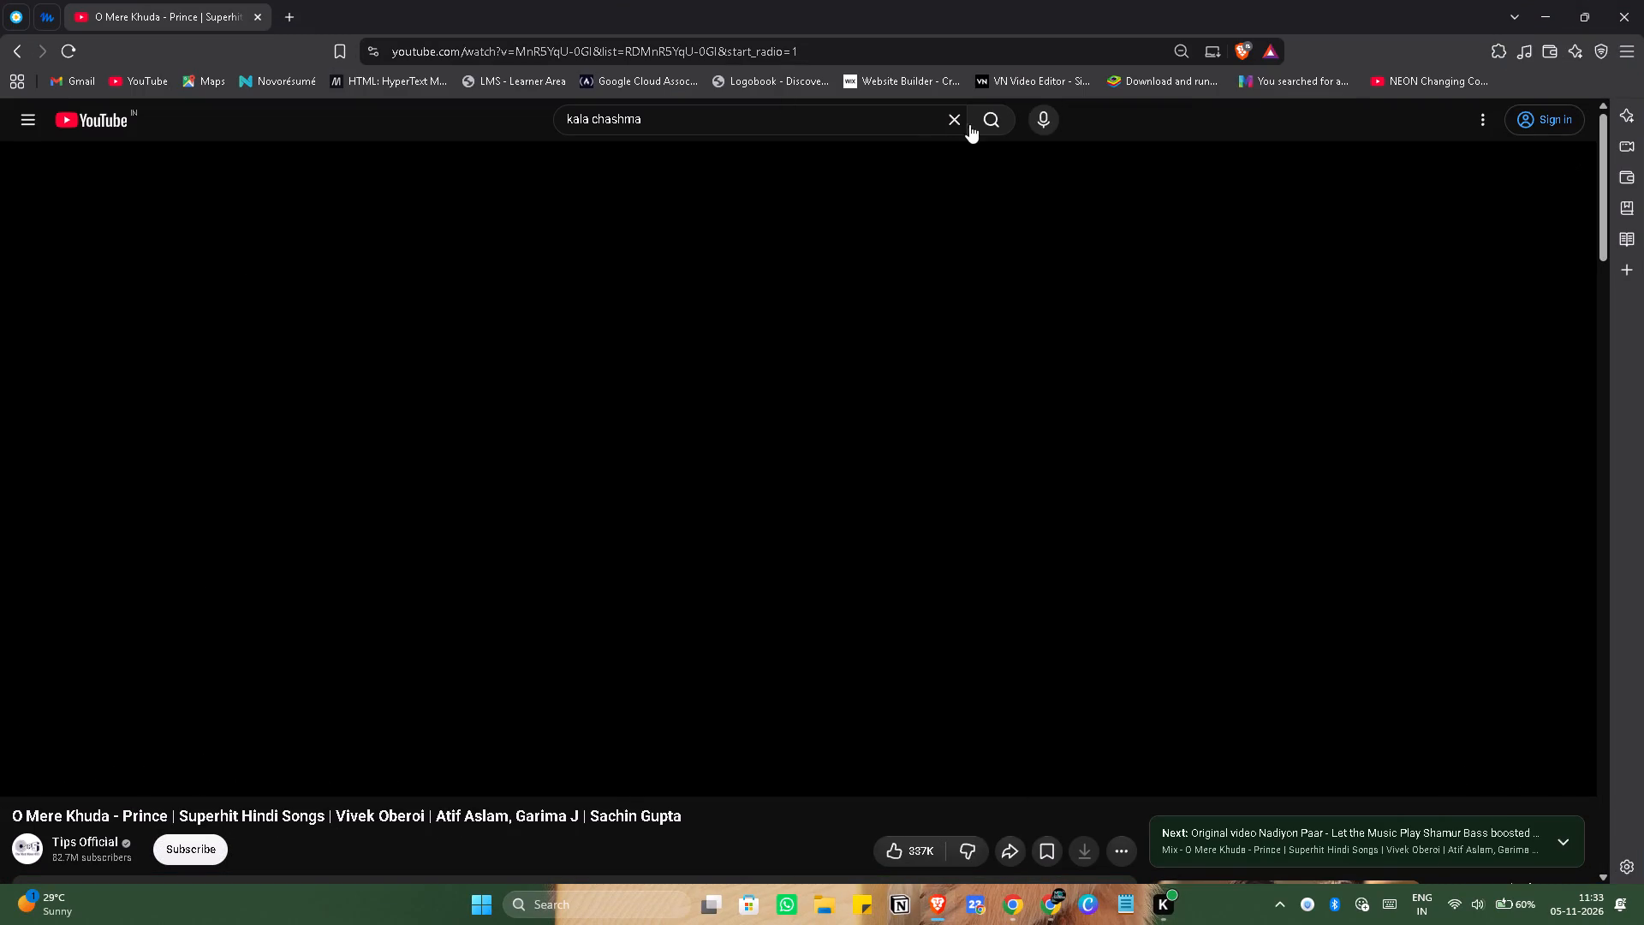
left_click(946, 124)
left_click(841, 131)
type("two strings")
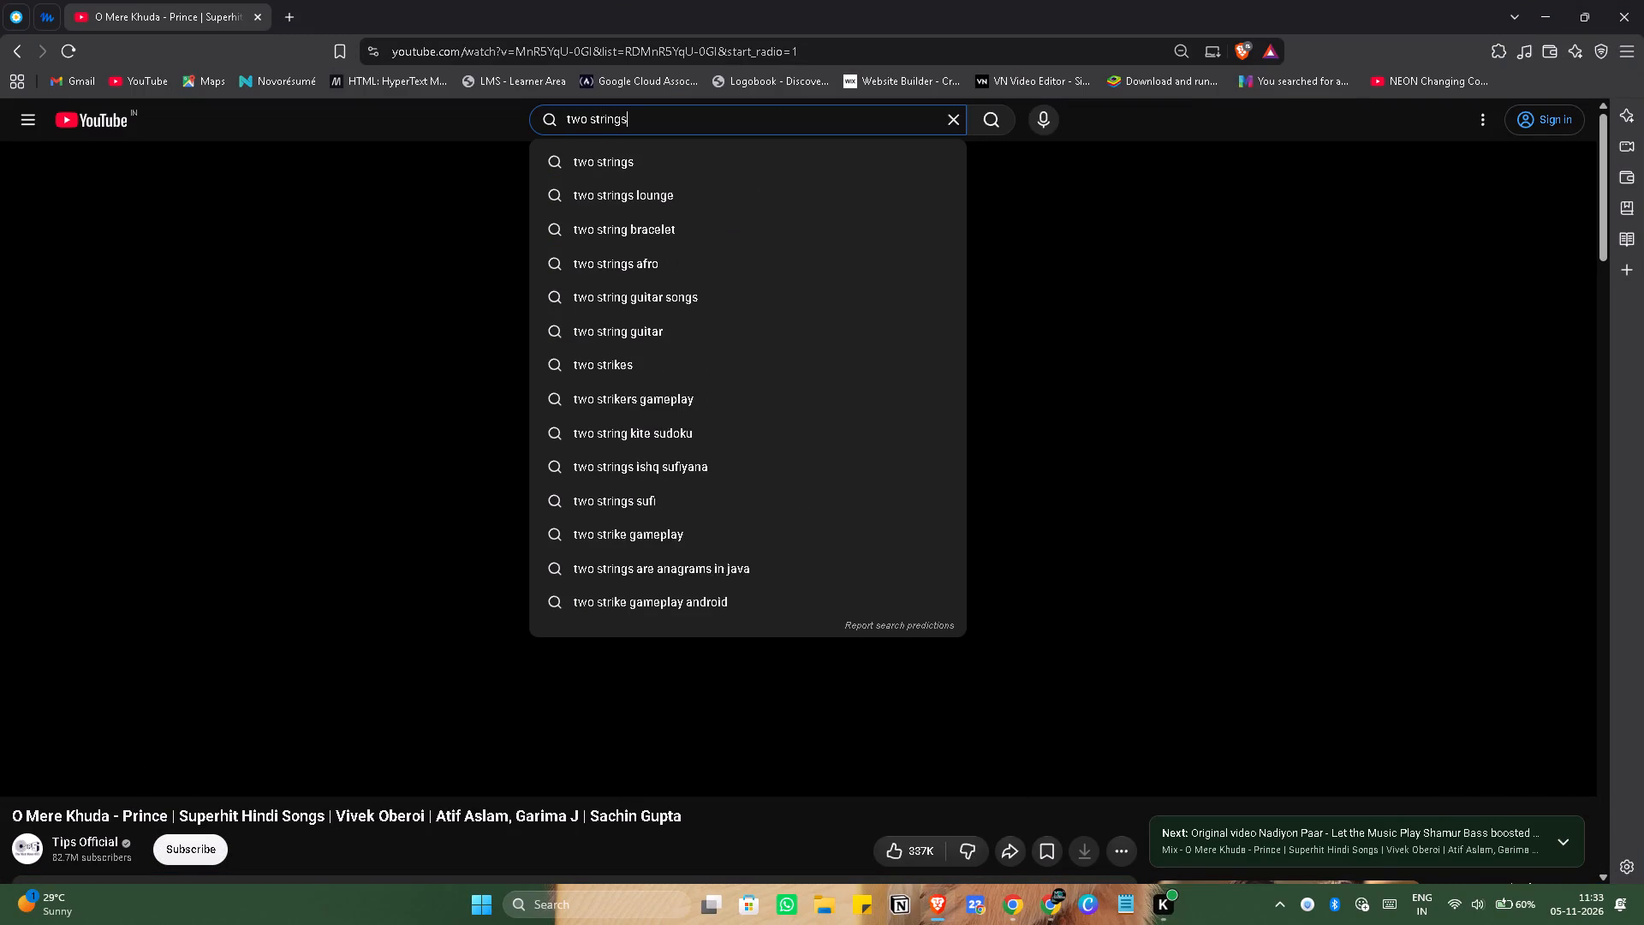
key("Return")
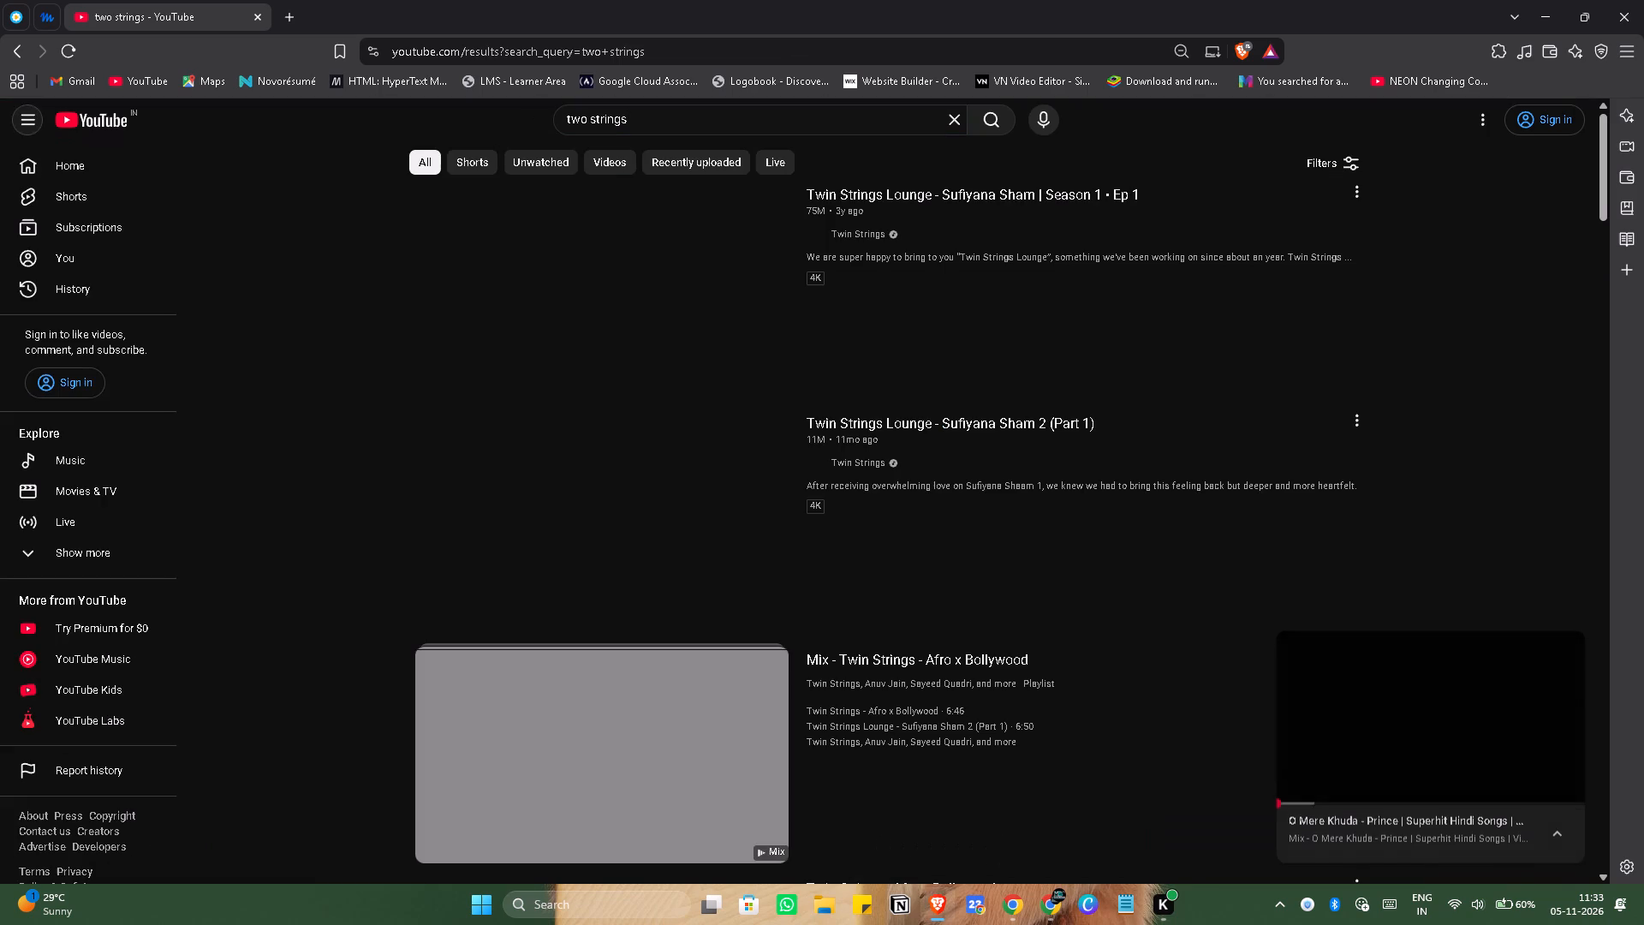
Play the video "Twin Strings Lounge - Sufiyana Sham | Season 1 • Ep 1" from the search results.
left_click(589, 289)
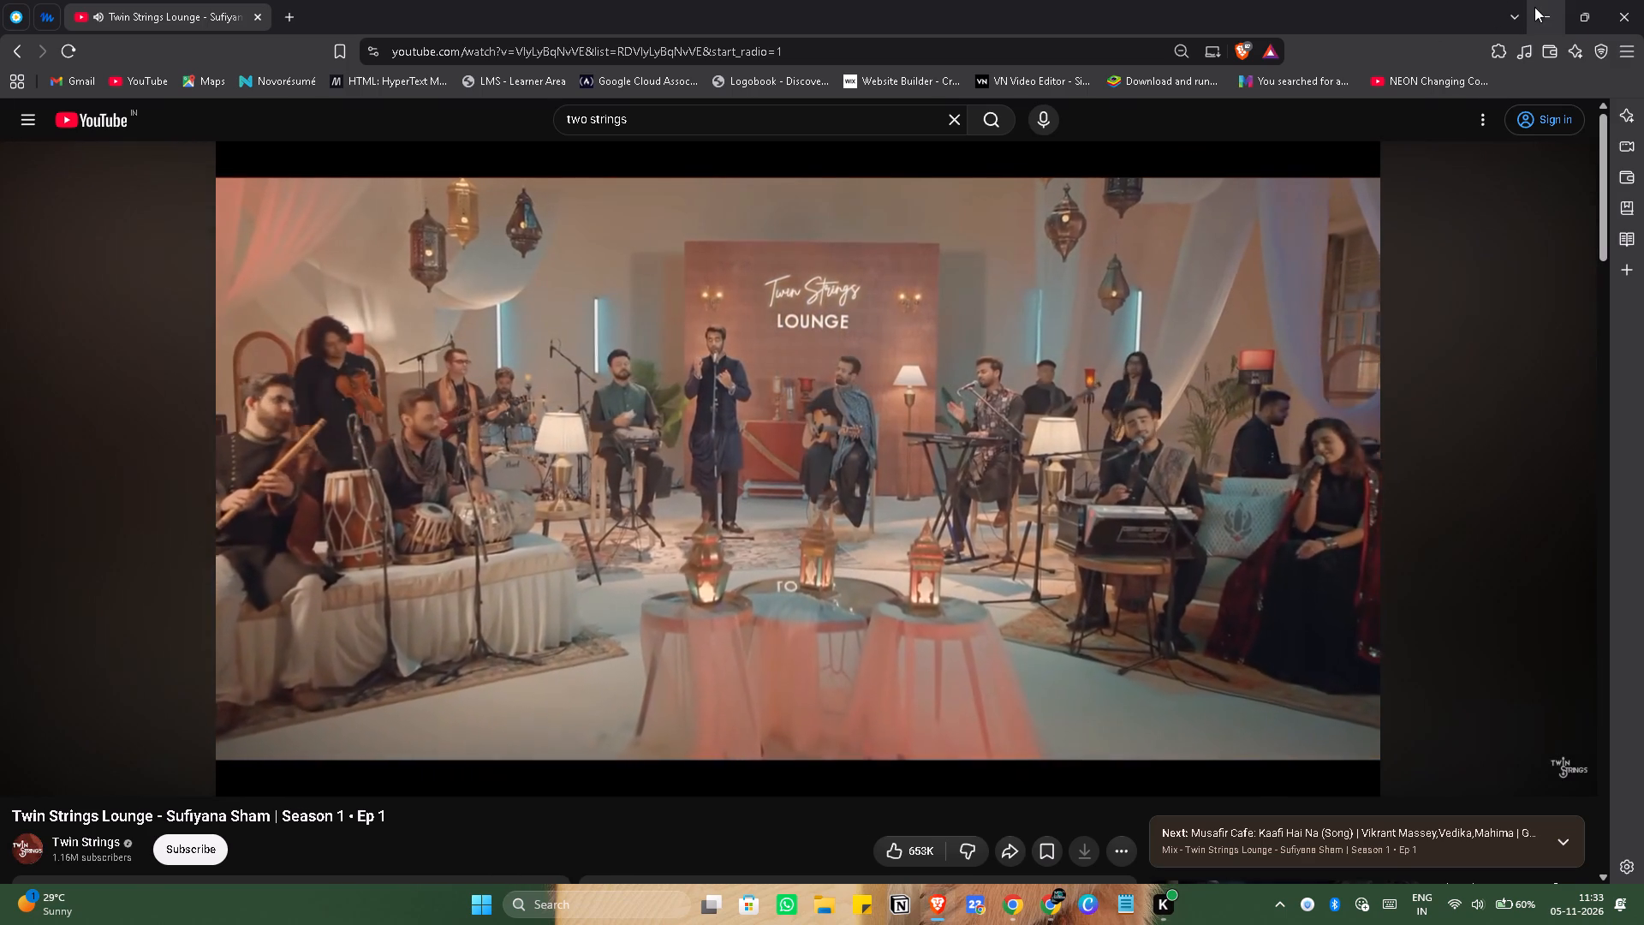
Switch to Meta Ads Manager in Google Chrome and close the VIDARBHA ad set editor to return to the ad sets list.
left_click(1534, 7)
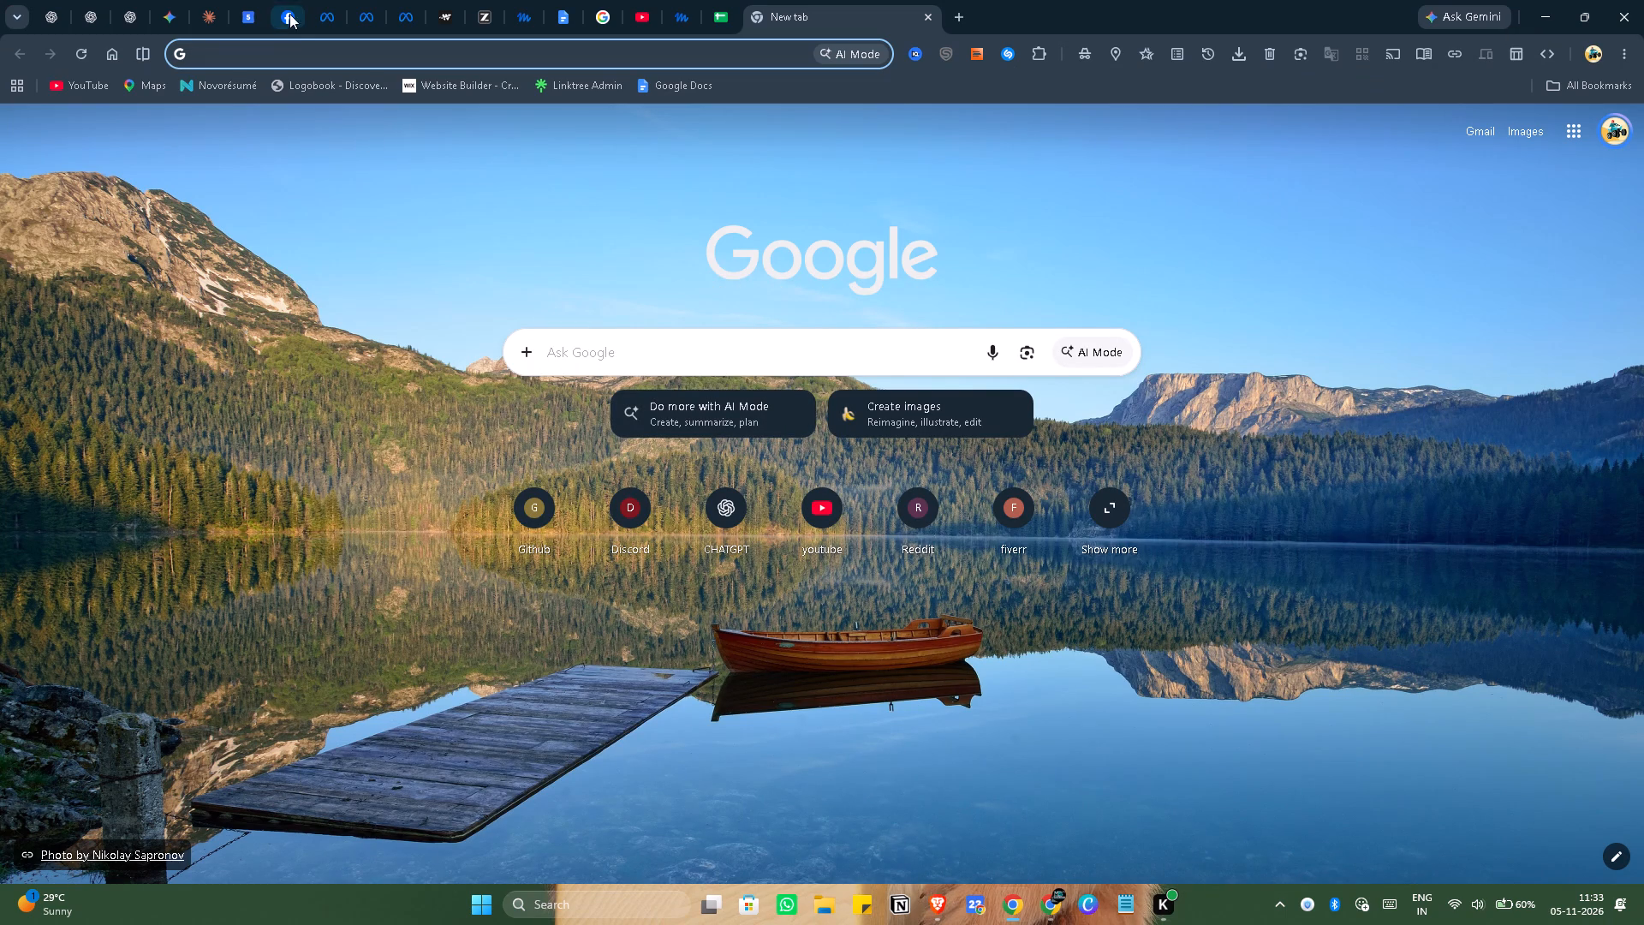
left_click(402, 21)
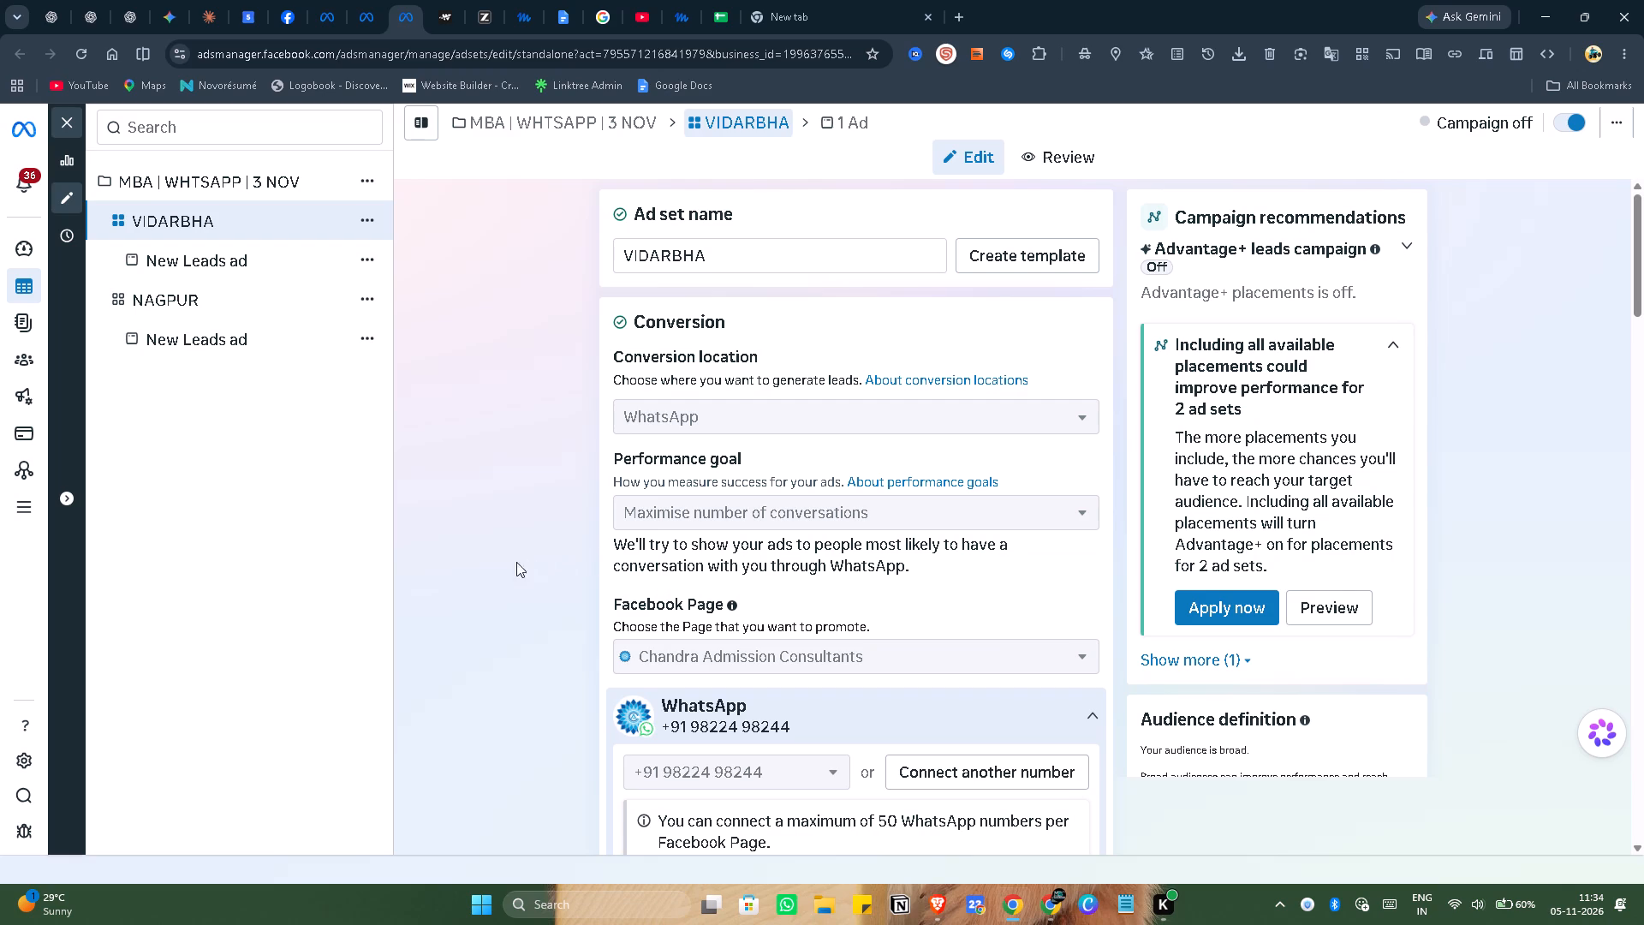
left_click(63, 108)
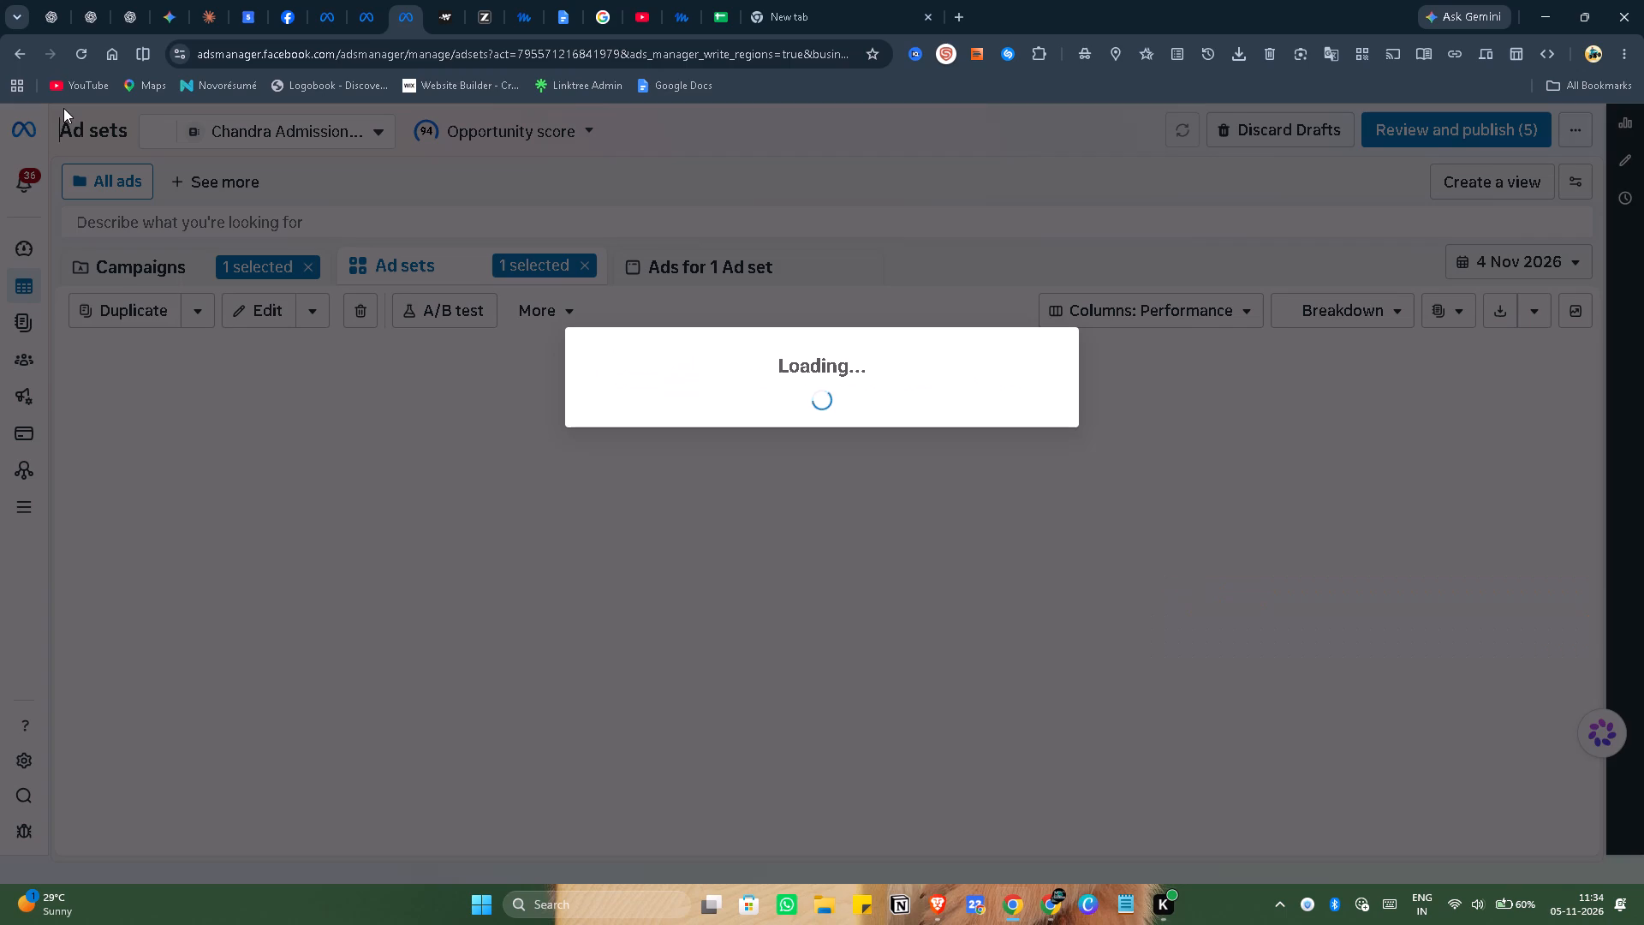
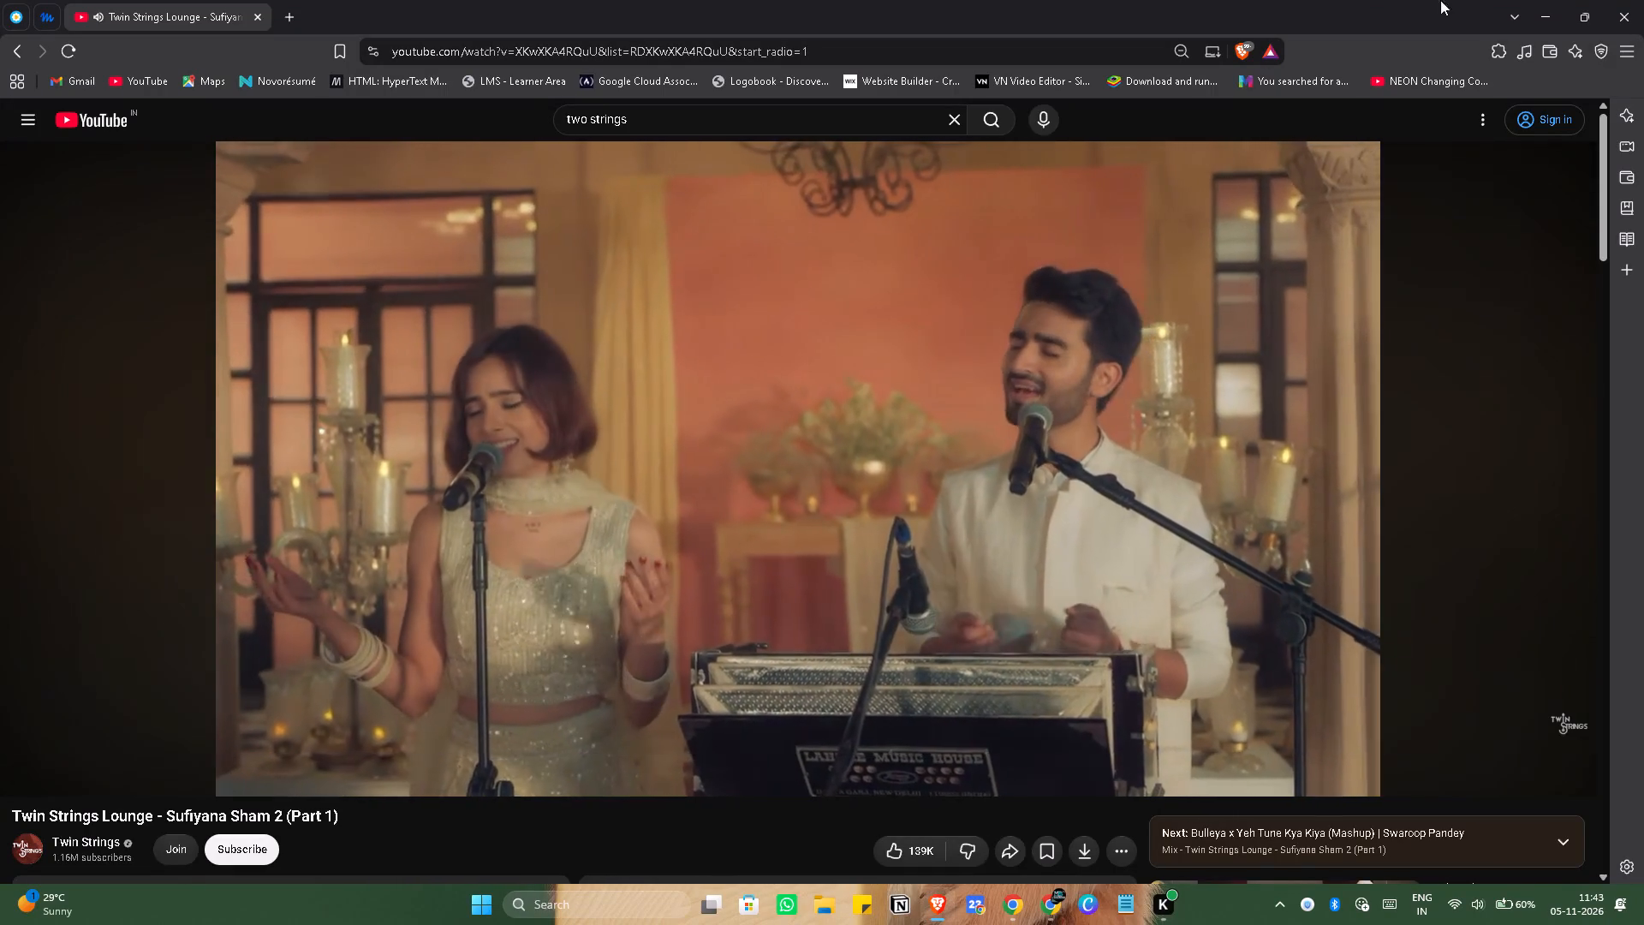
Switch to Meta Ads Manager in Chrome and review the settings of the "B.tech | WHTSAPP | 3 nov" campaign.
left_click(1546, 9)
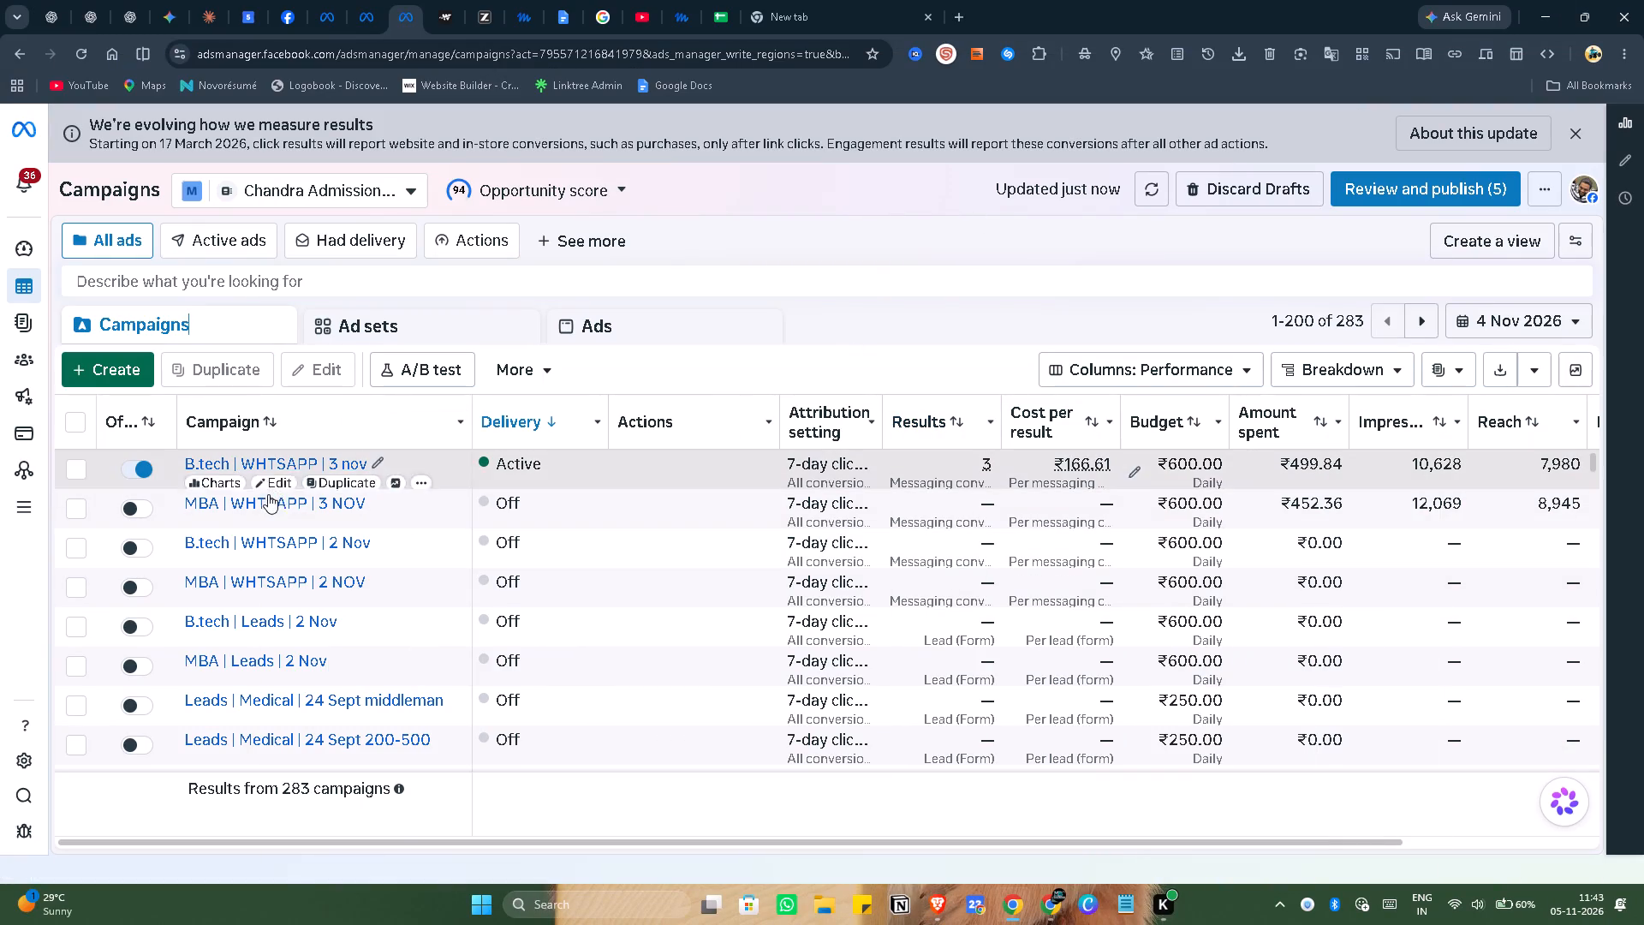
left_click(282, 483)
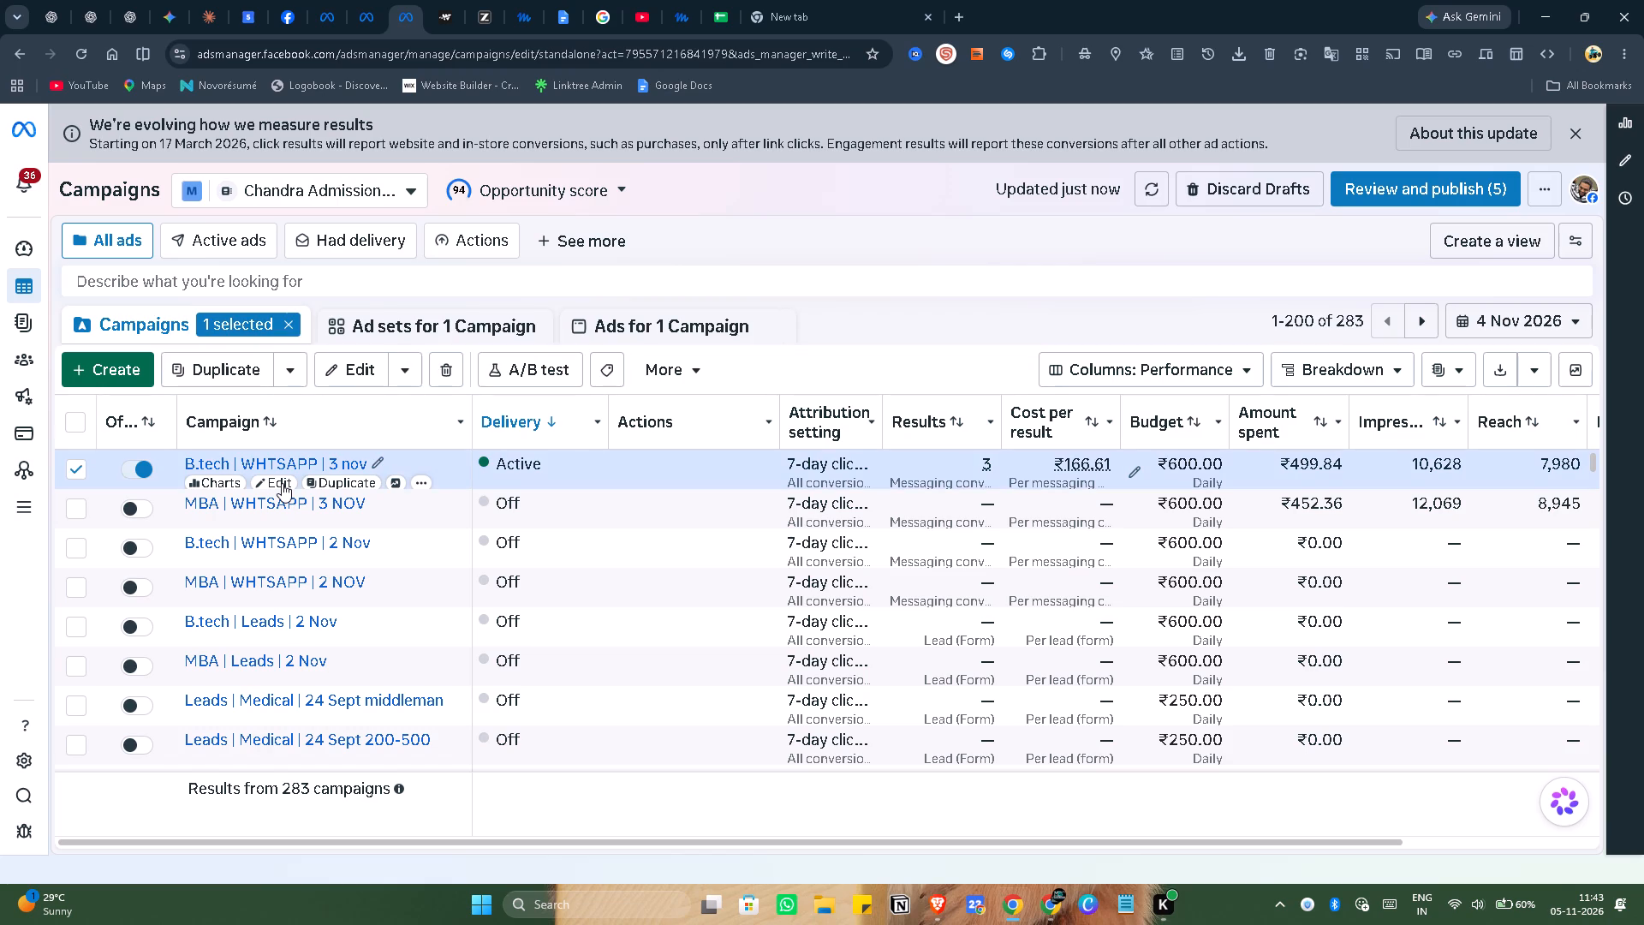
scroll(497, 393, "down", 2)
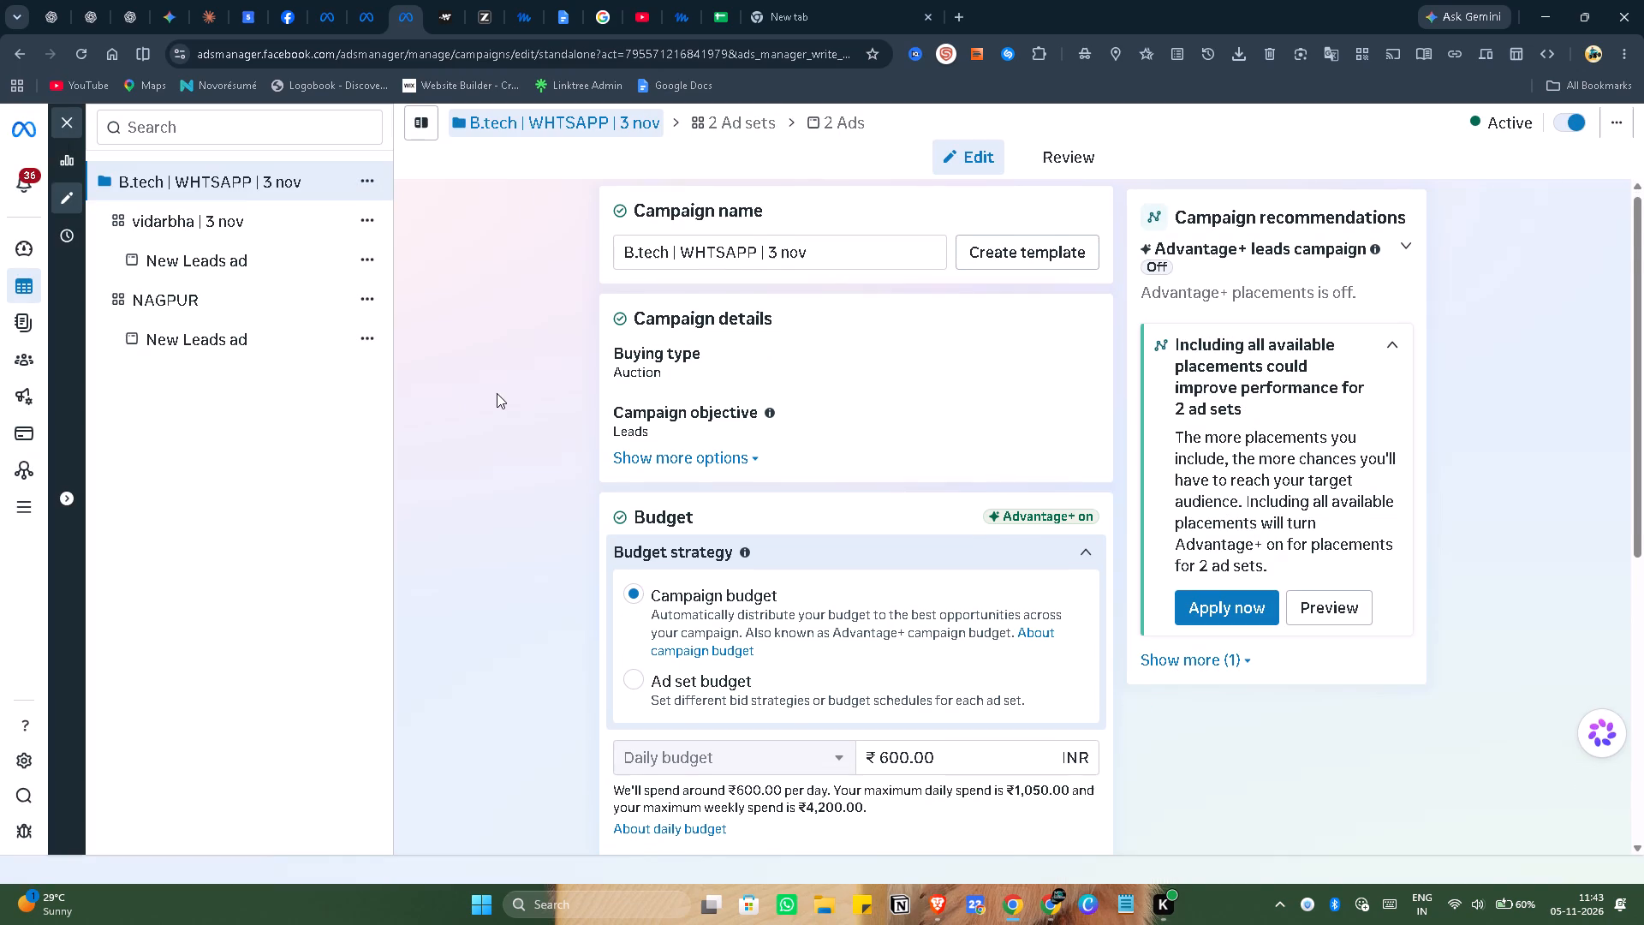
scroll(496, 392, "down", 1)
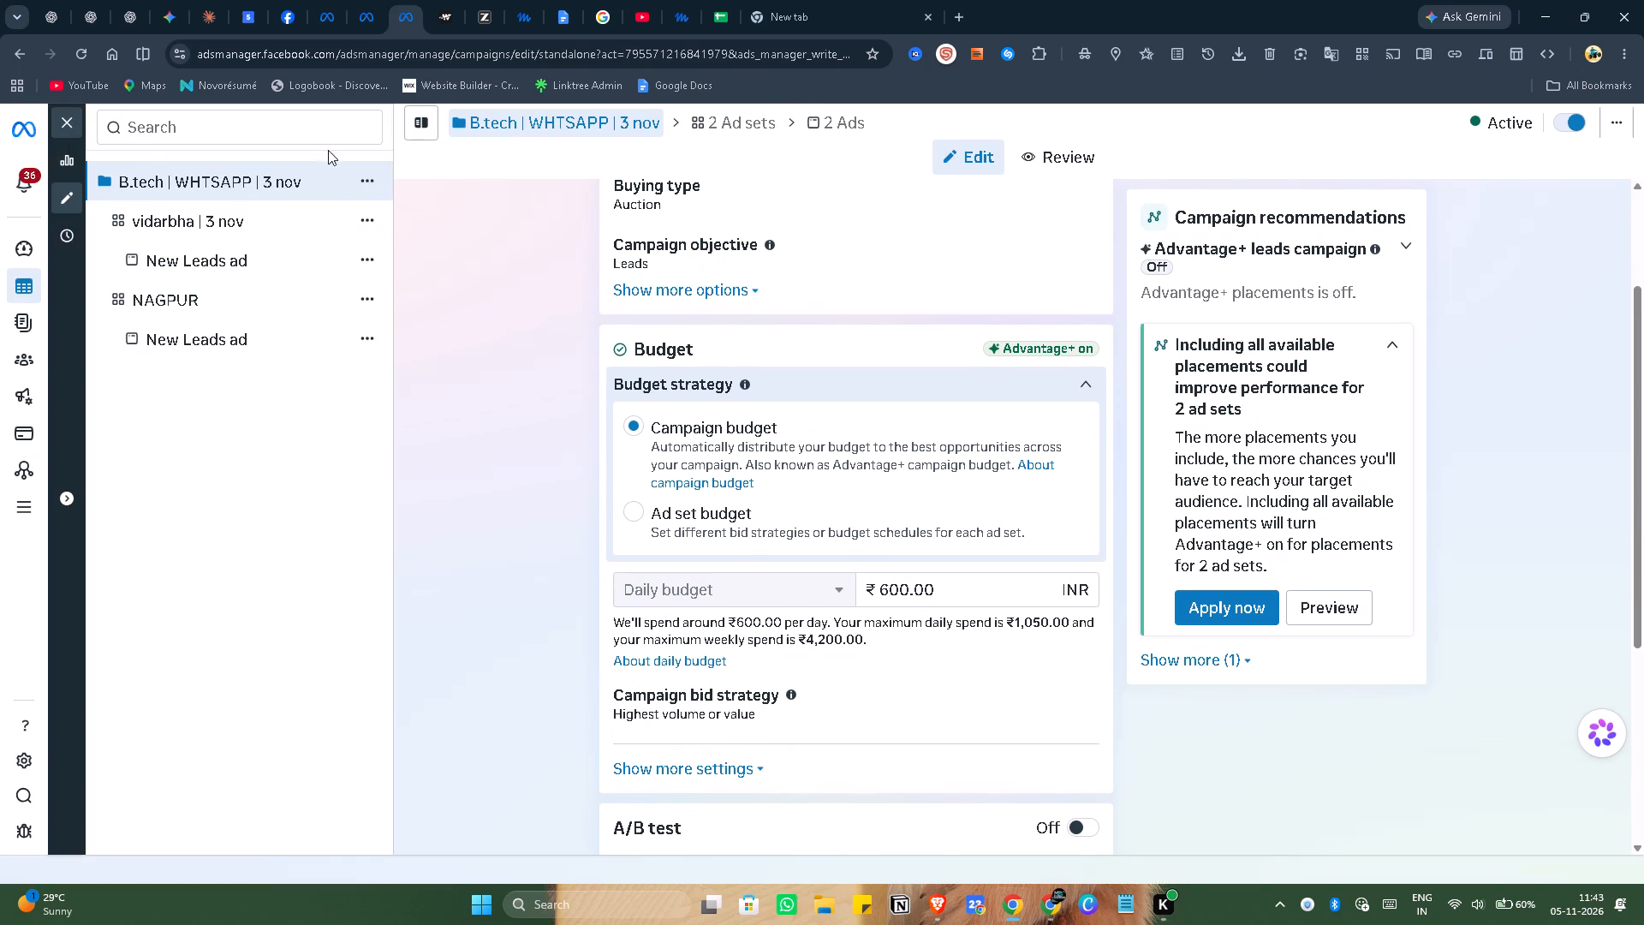
left_click(61, 123)
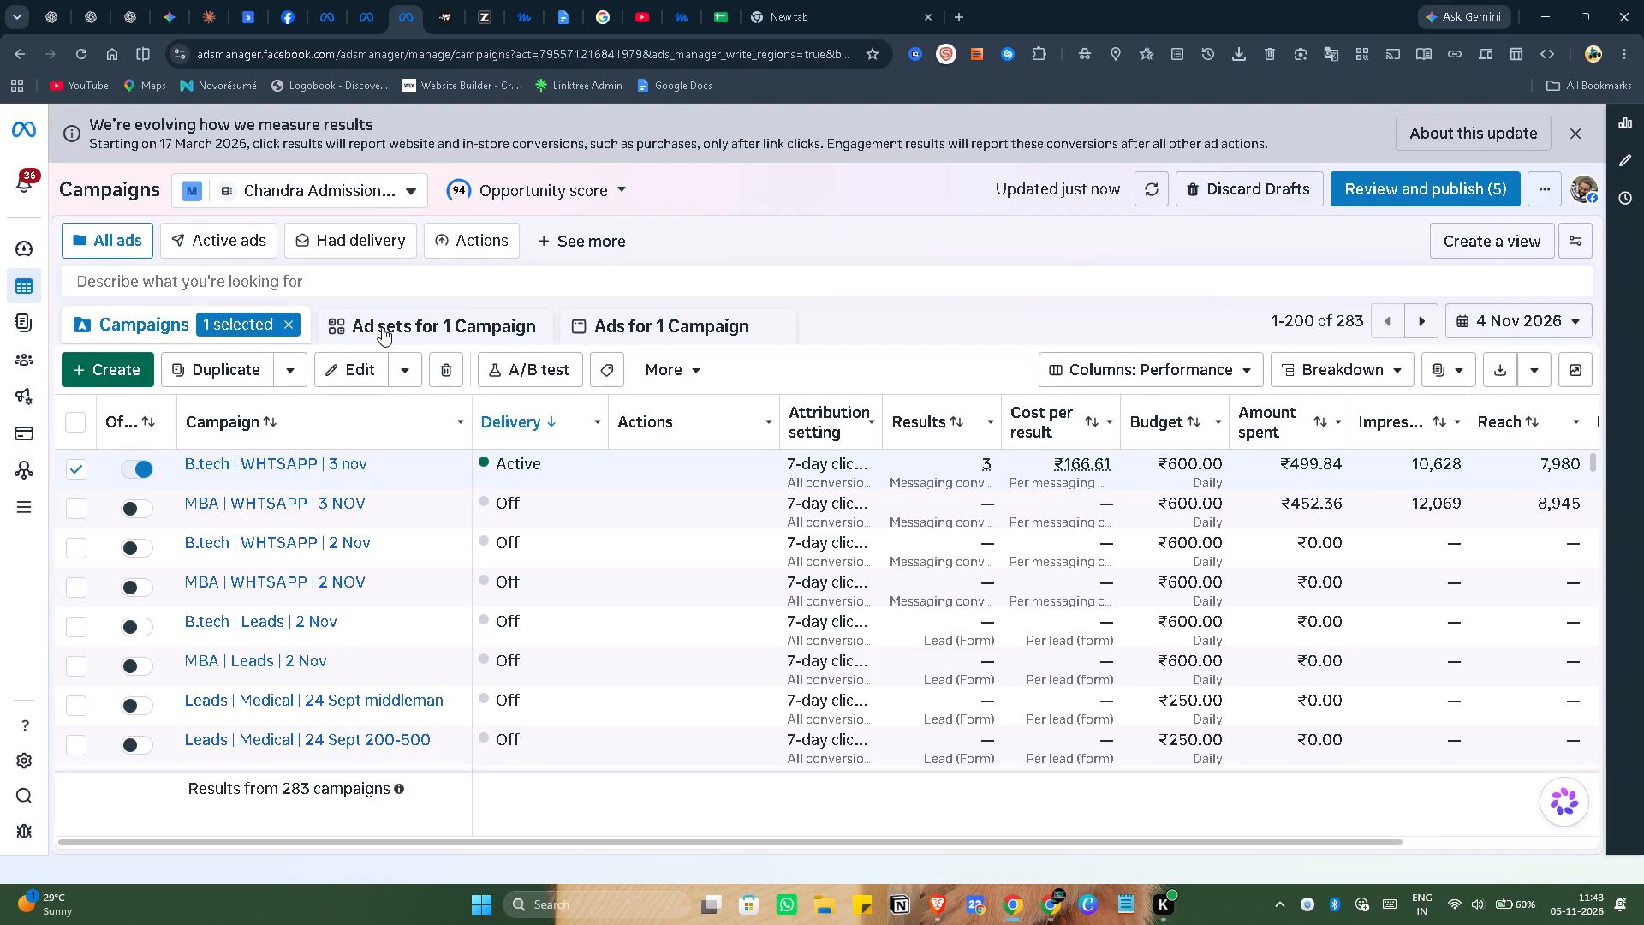
Show the ad sets of the selected "B.tech | WHTSAPP | 3 nov" campaign.
left_click(382, 327)
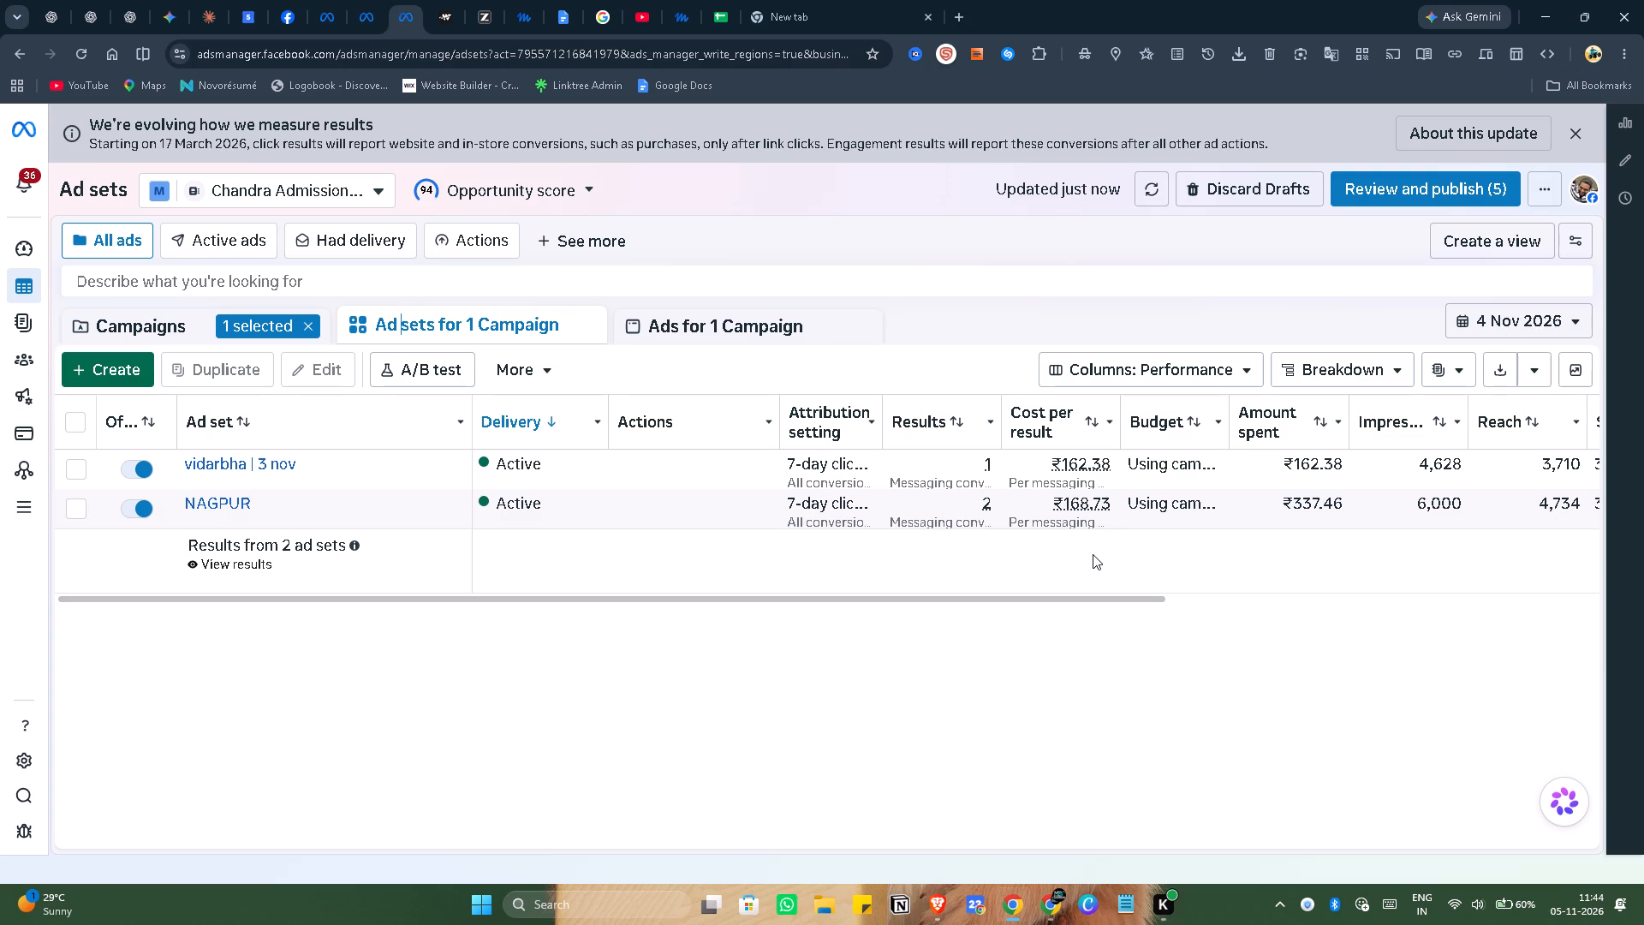
Clear the selected campaign filter and return to the full list of campaigns.
left_click(314, 319)
left_click(237, 319)
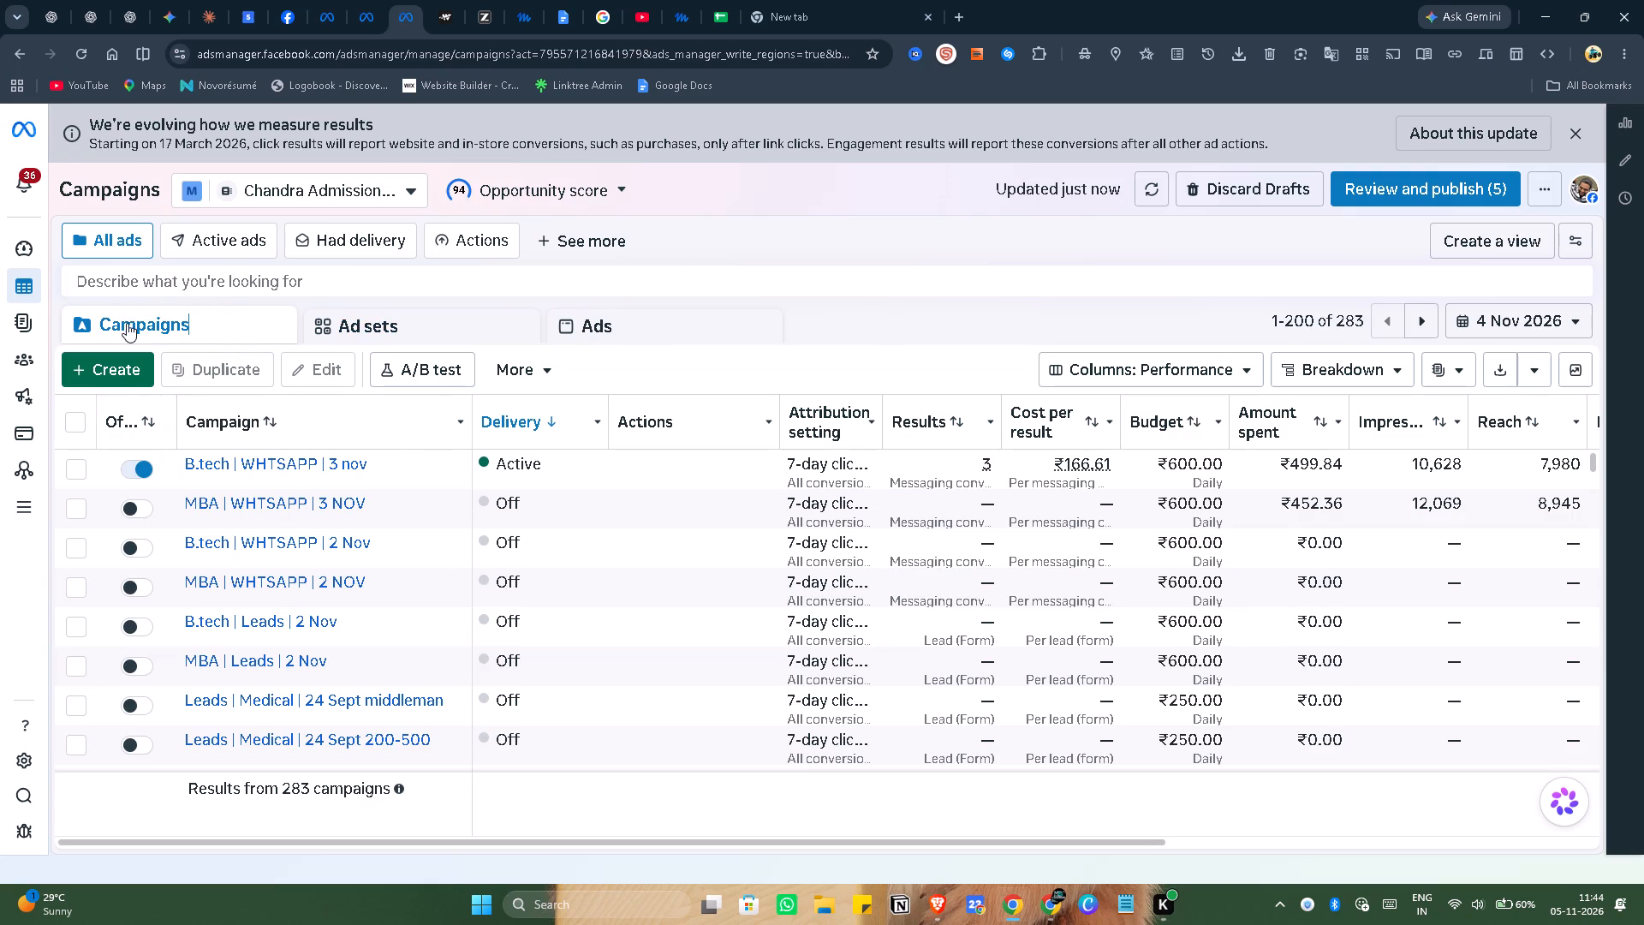
left_click(127, 319)
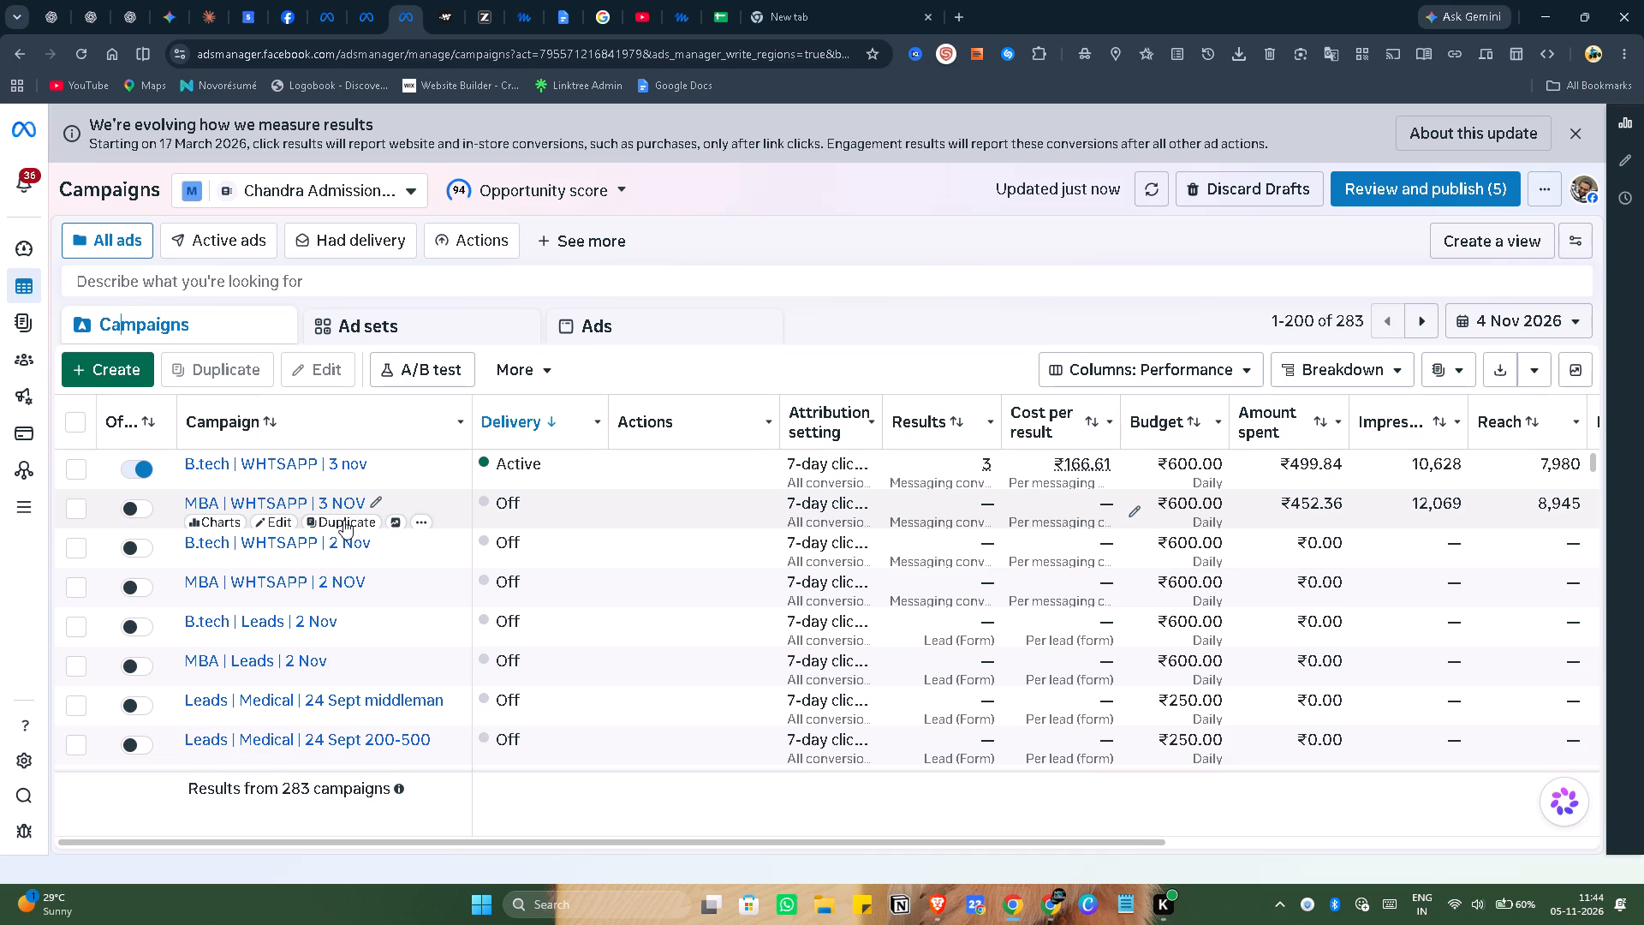
Set the reporting date range to 3 Nov 2026 - 5 Nov 2026 for the campaigns list.
left_click(1552, 319)
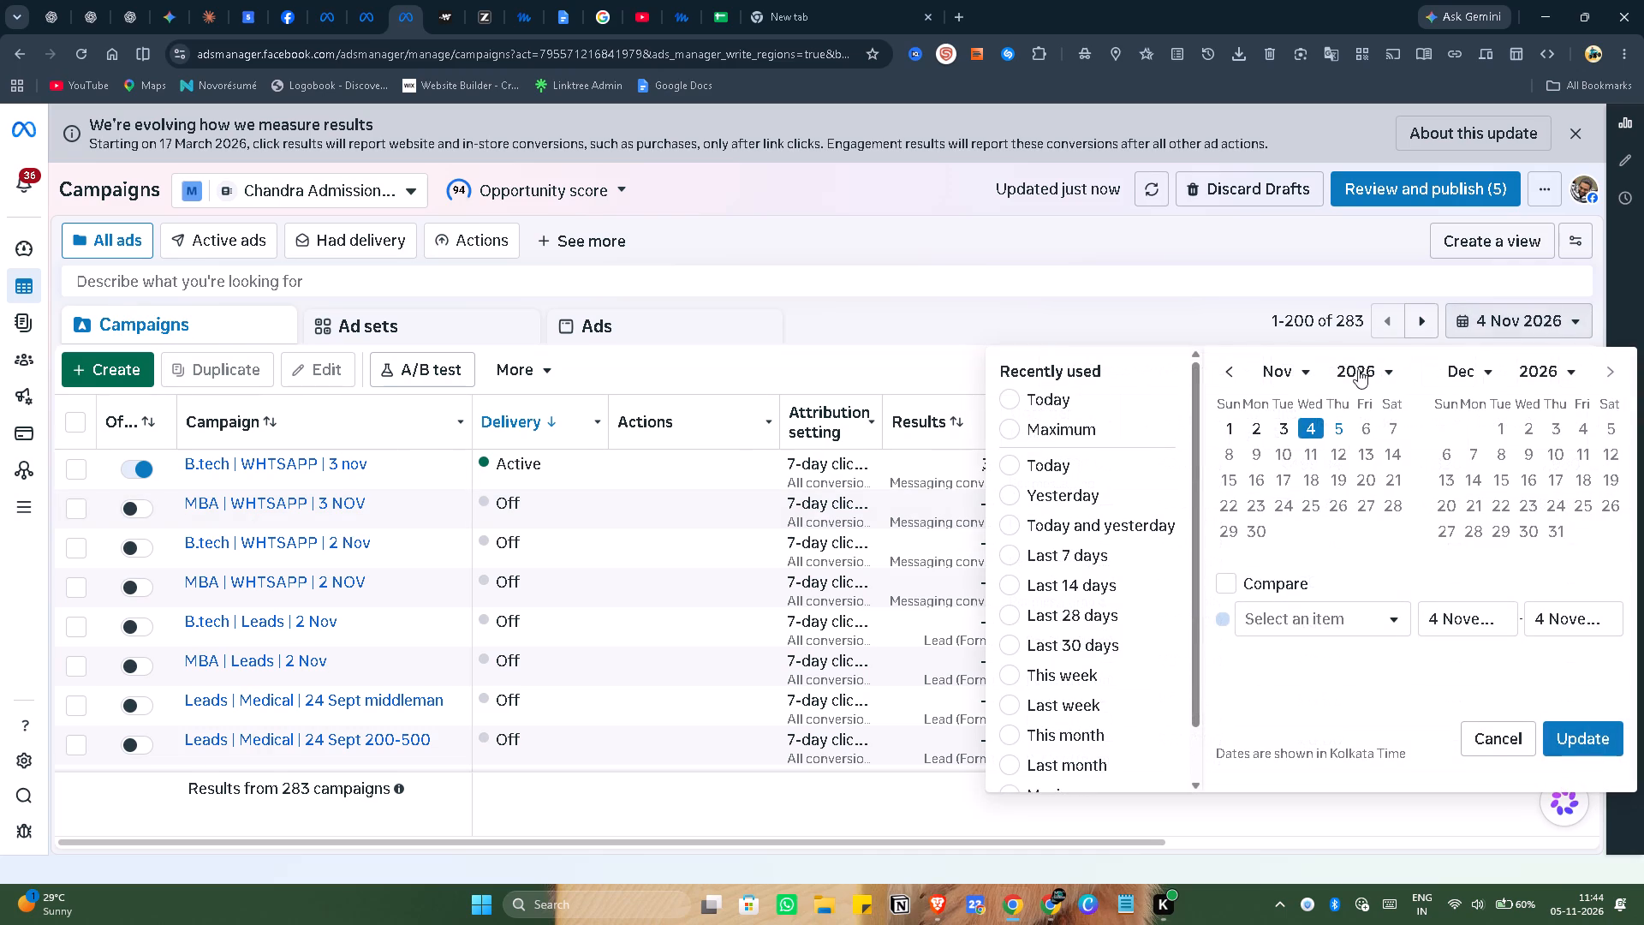
left_click(1290, 424)
left_click(1312, 431)
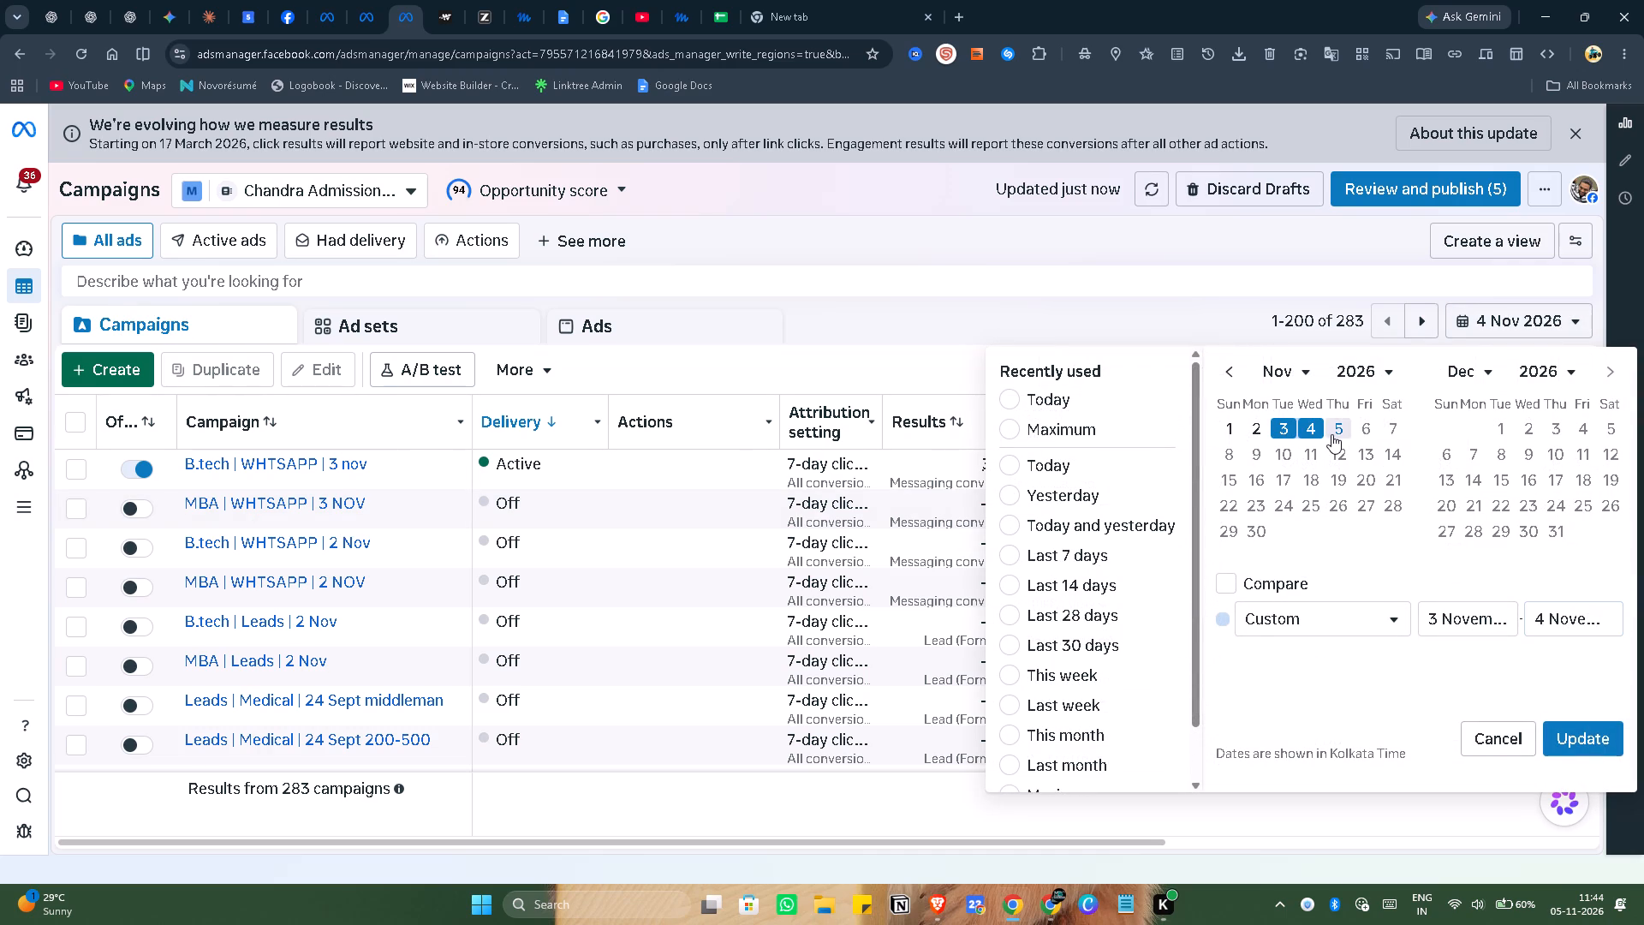
left_click(1331, 434)
left_click(1273, 427)
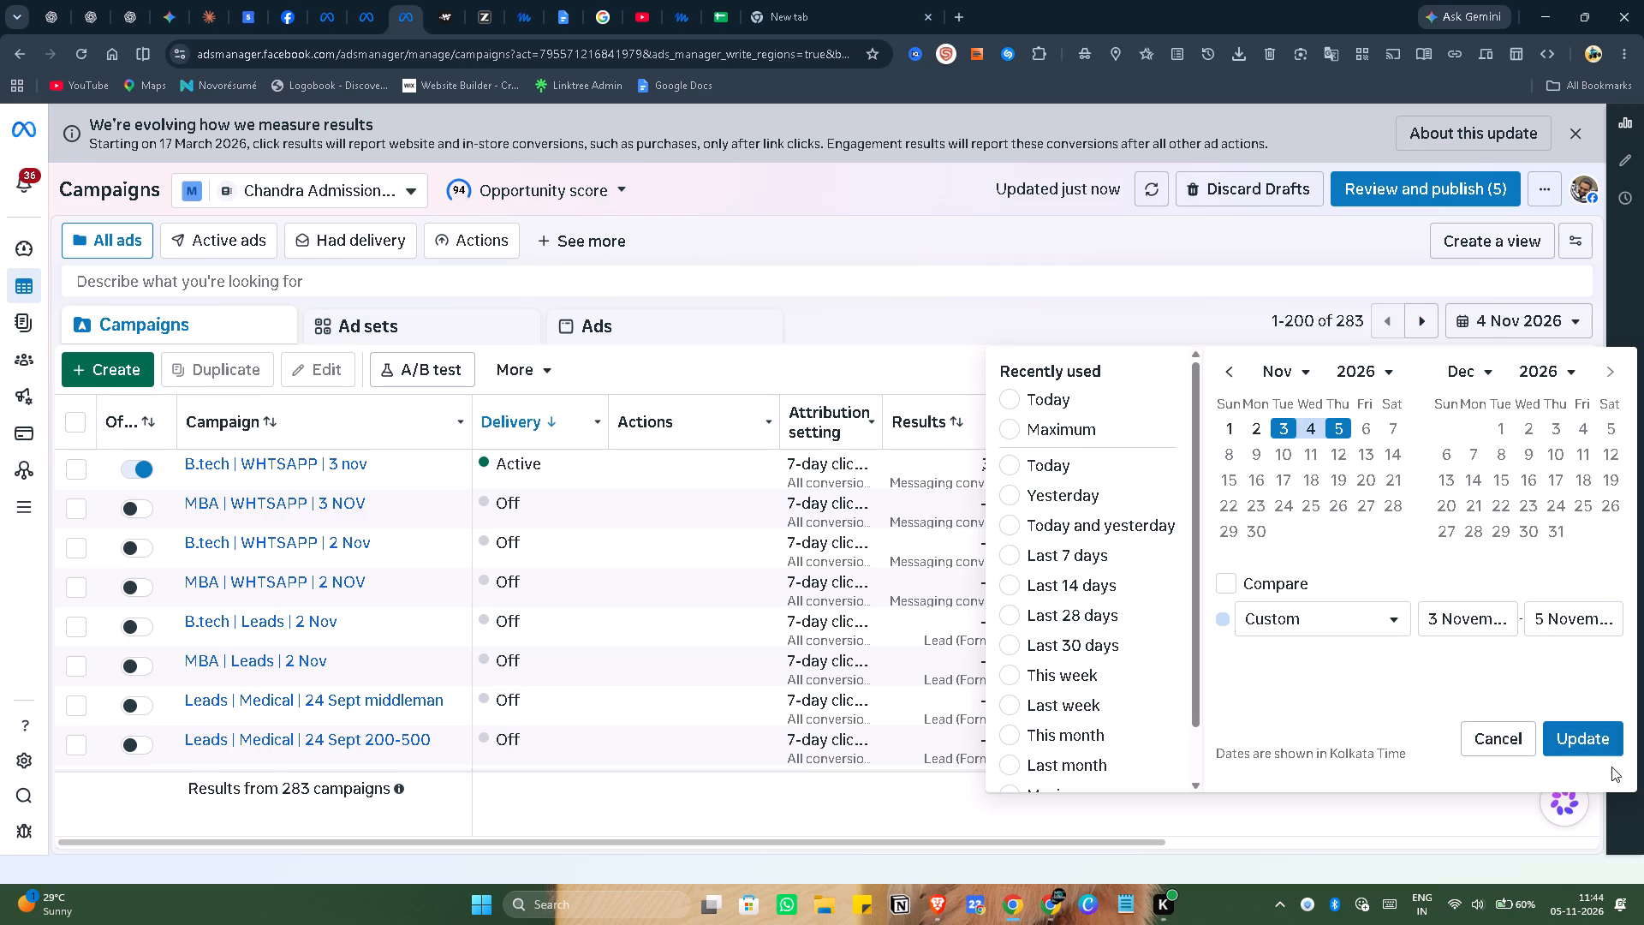
left_click(1593, 737)
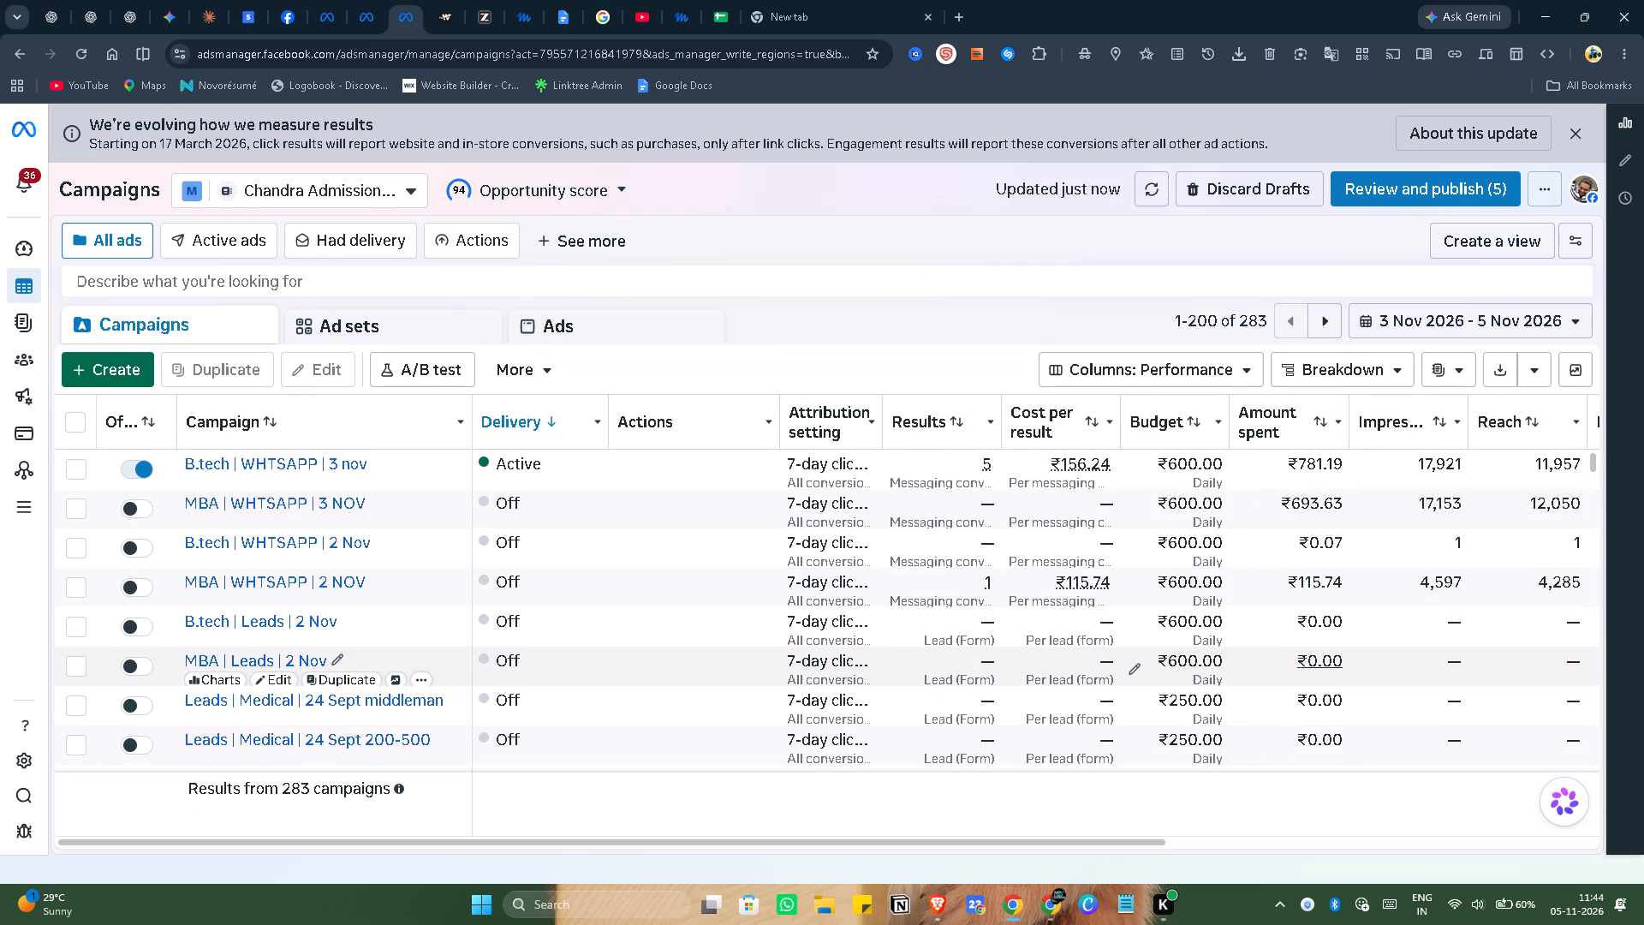
Open the Windows quick settings with the media and volume controls.
left_click(1479, 908)
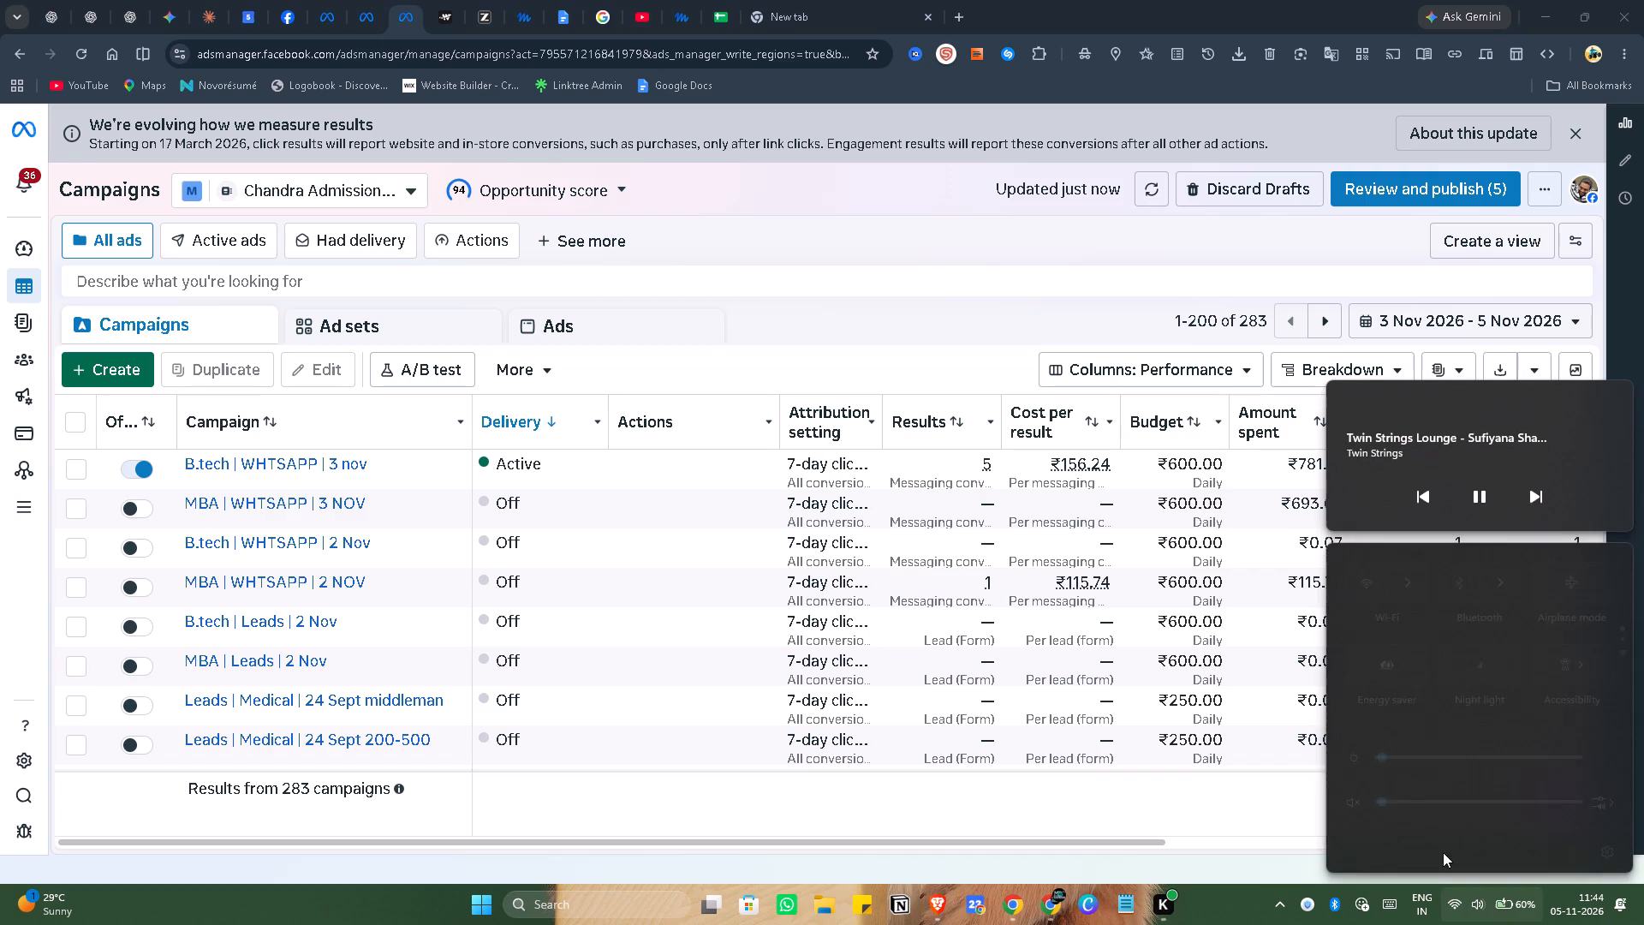
Set the system volume to a low level and dismiss the quick settings.
left_click(1432, 808)
left_click(1409, 802)
left_click(1401, 801)
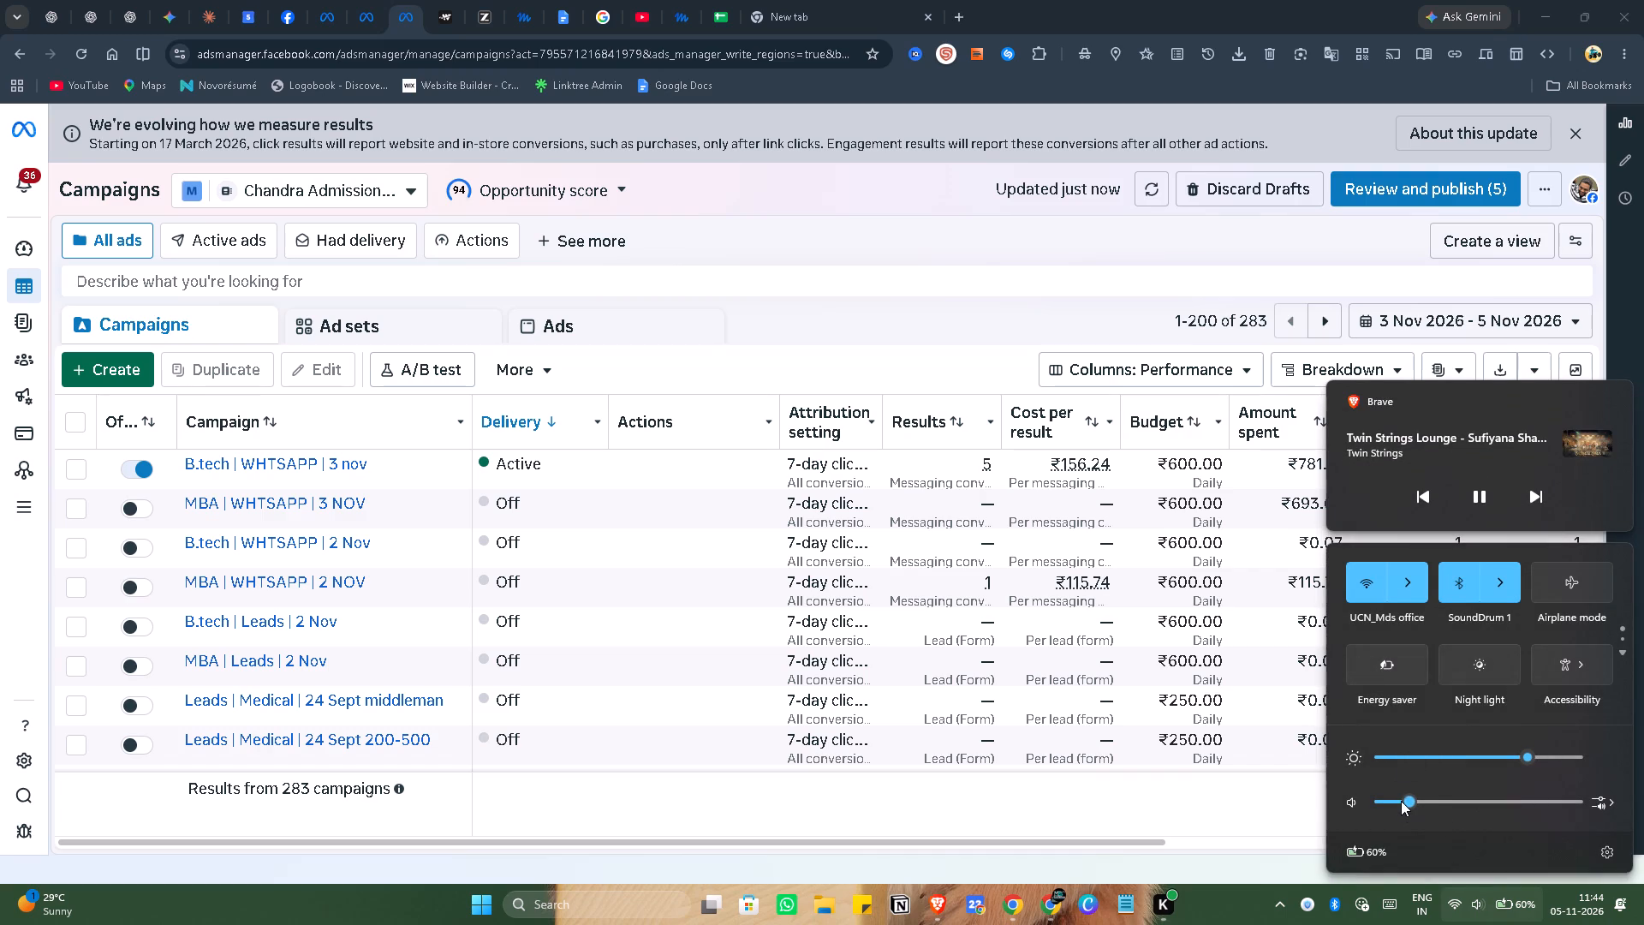
left_click(1478, 903)
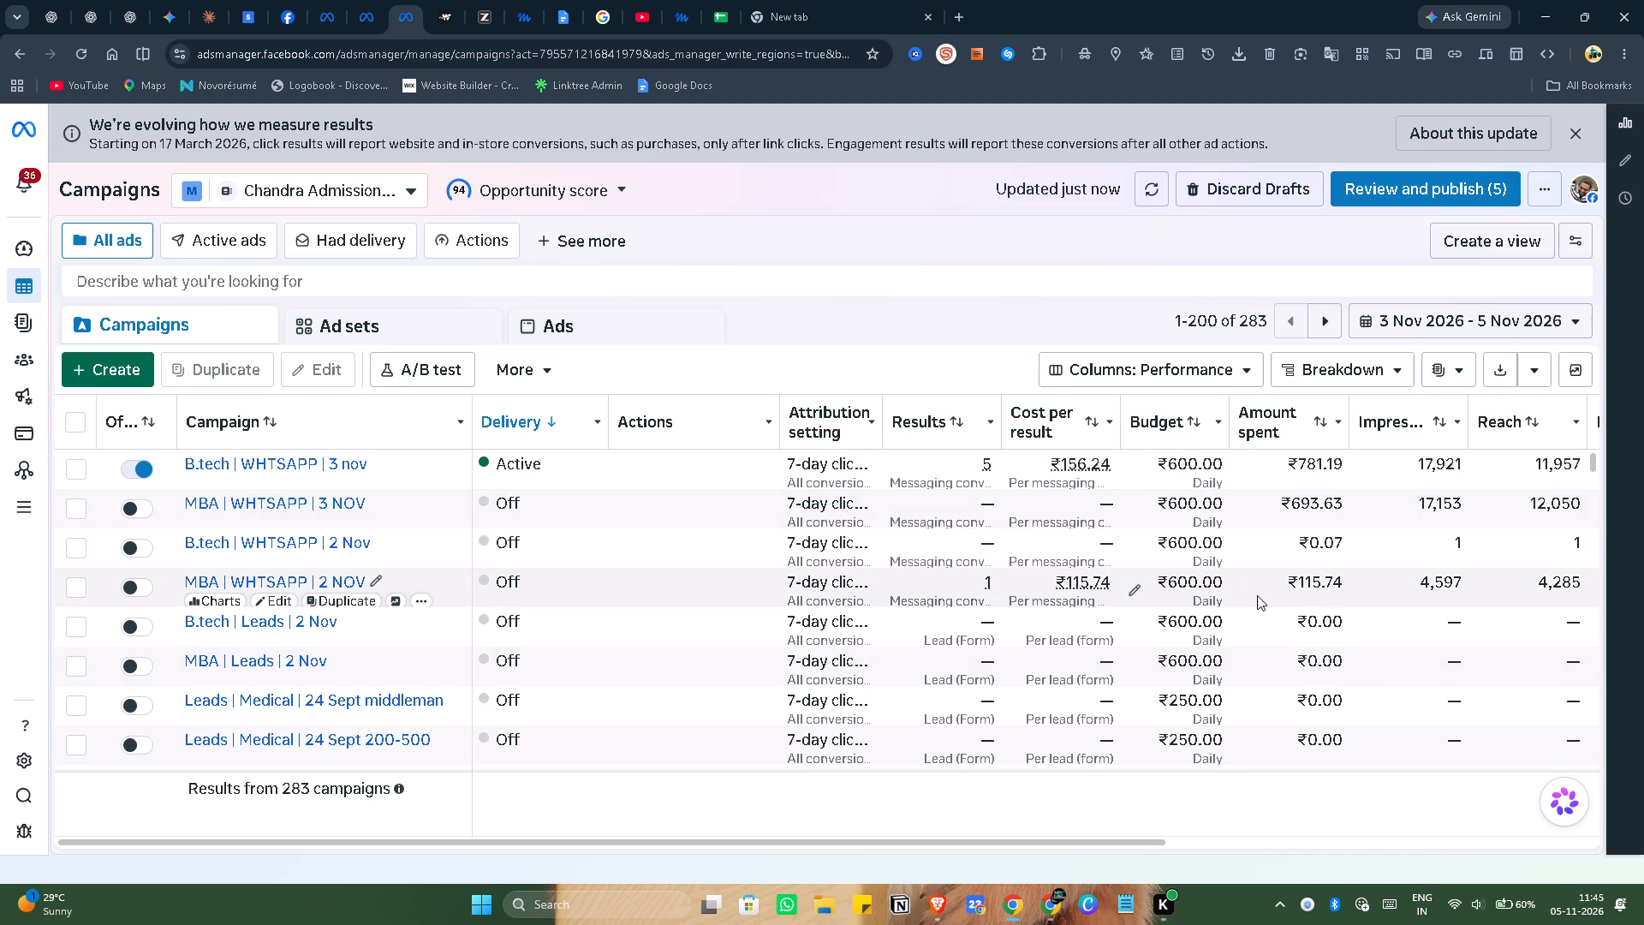
Review the ad sets of the "B.tech | WHTSAPP | 3 nov" campaign and clear the campaign selection.
left_click(277, 480)
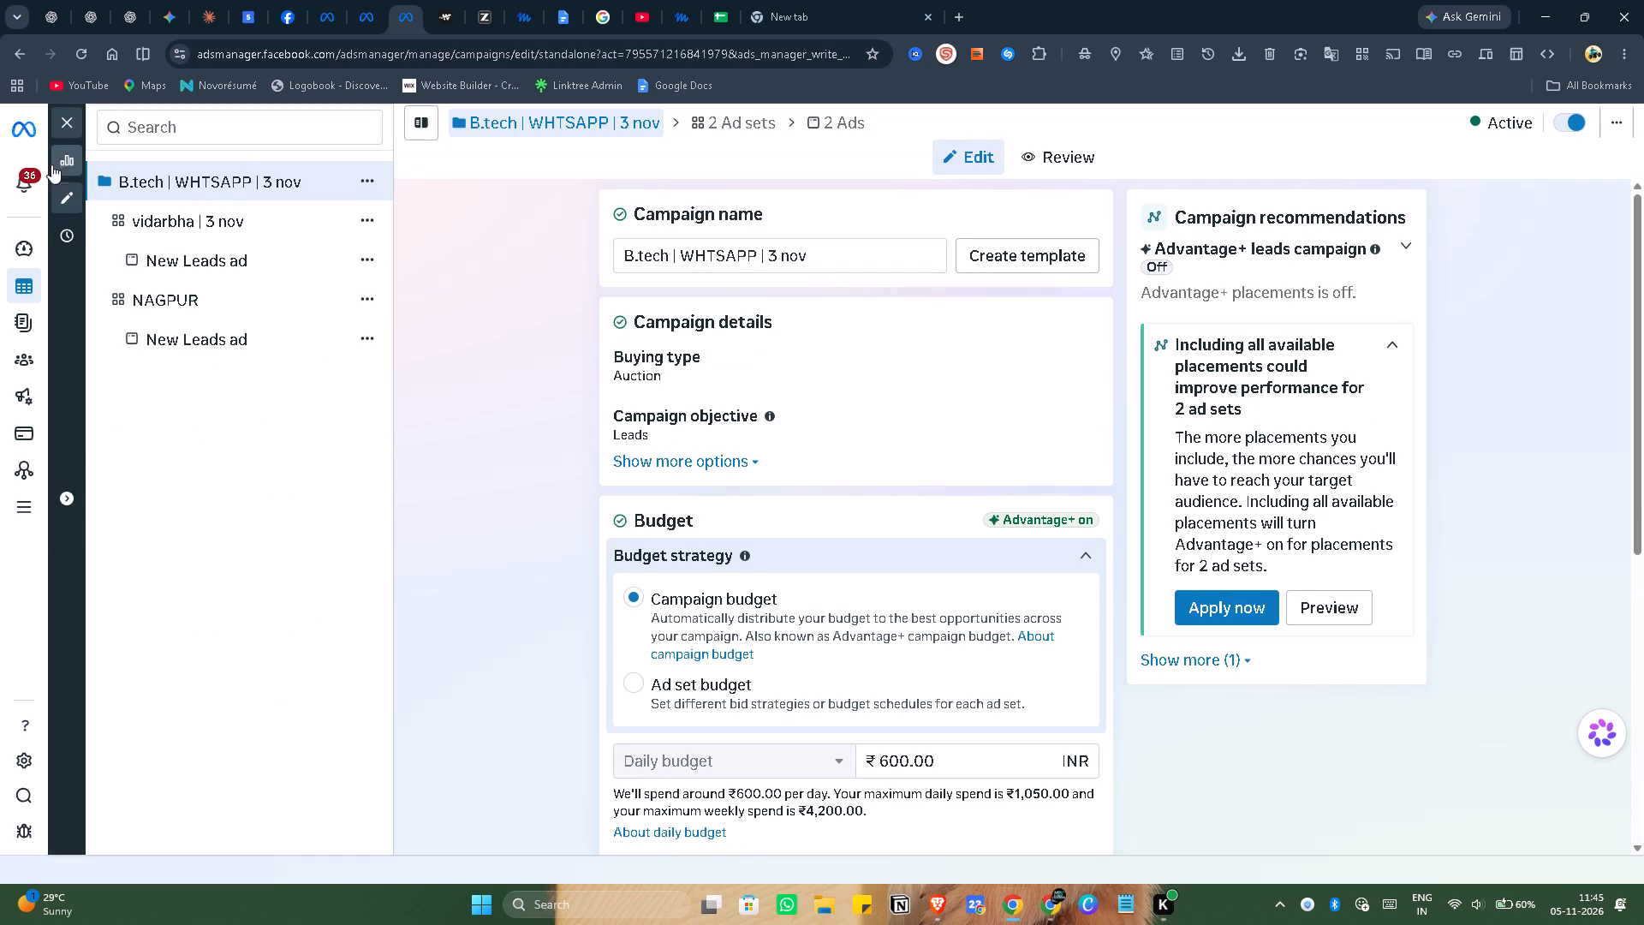
left_click(67, 122)
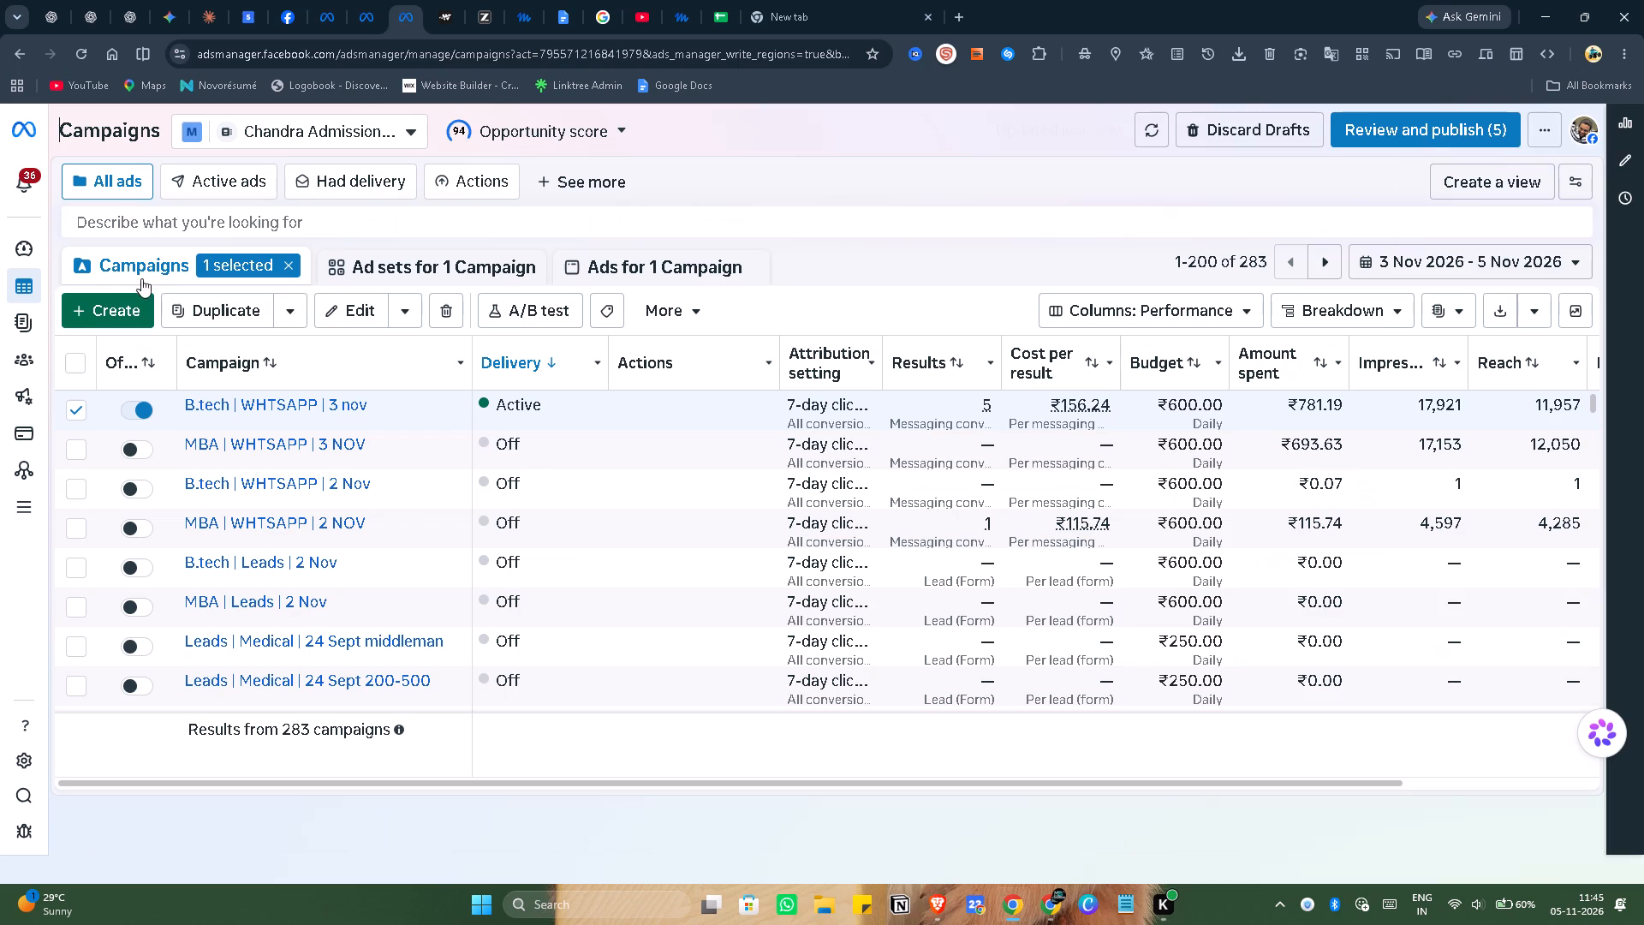
left_click(380, 322)
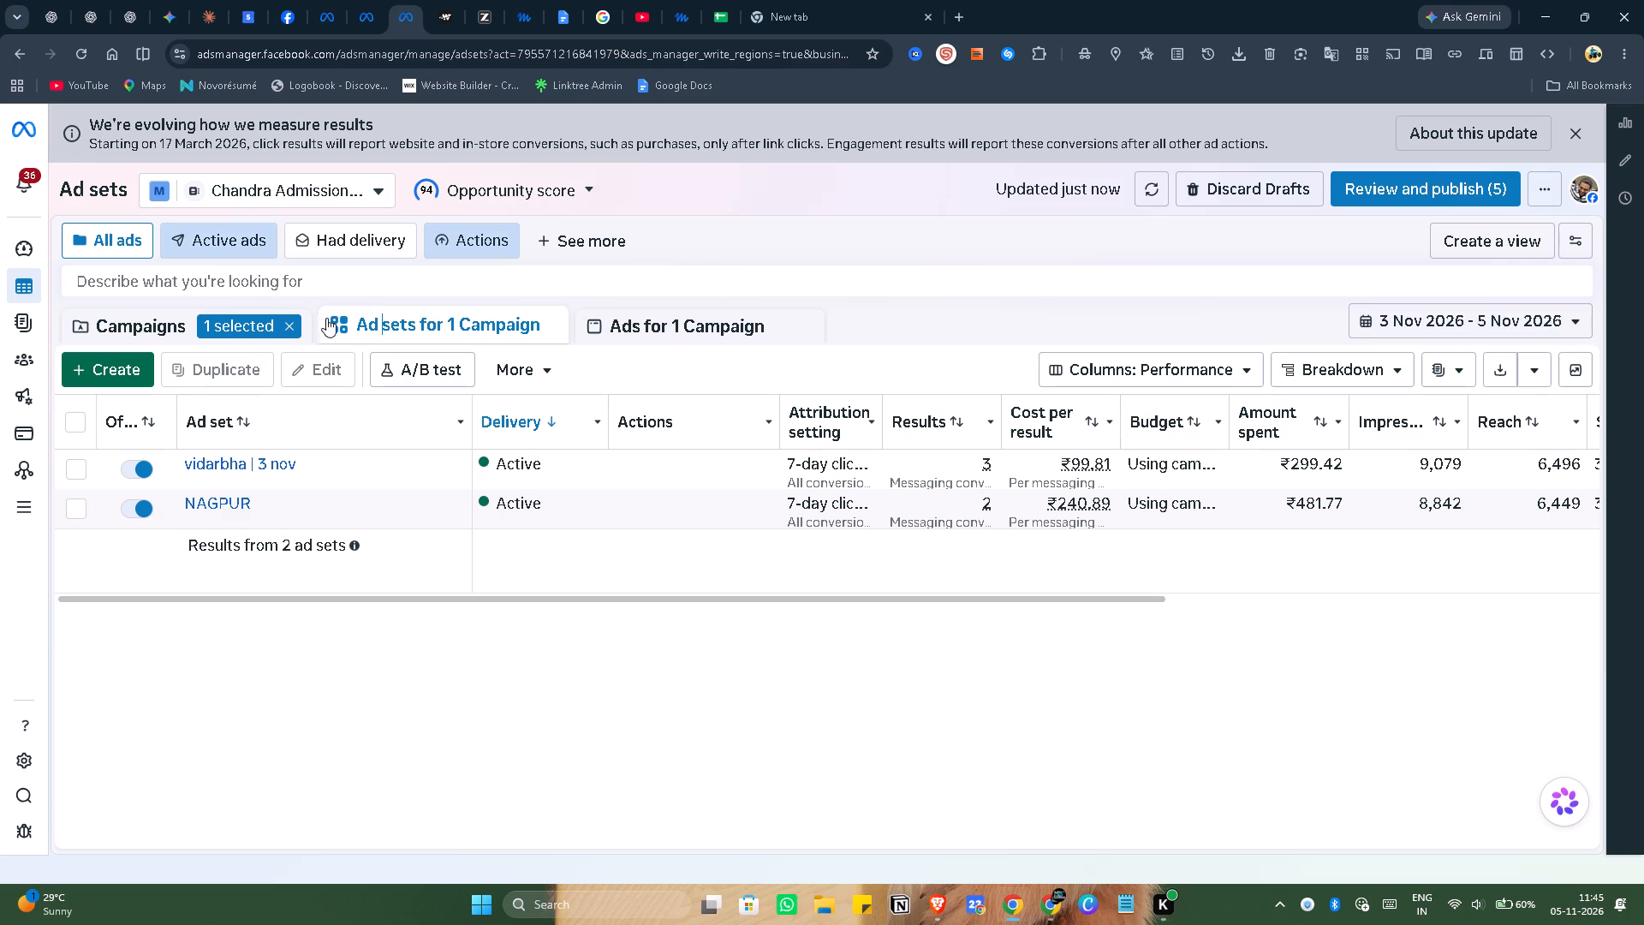
left_click(288, 322)
left_click(254, 319)
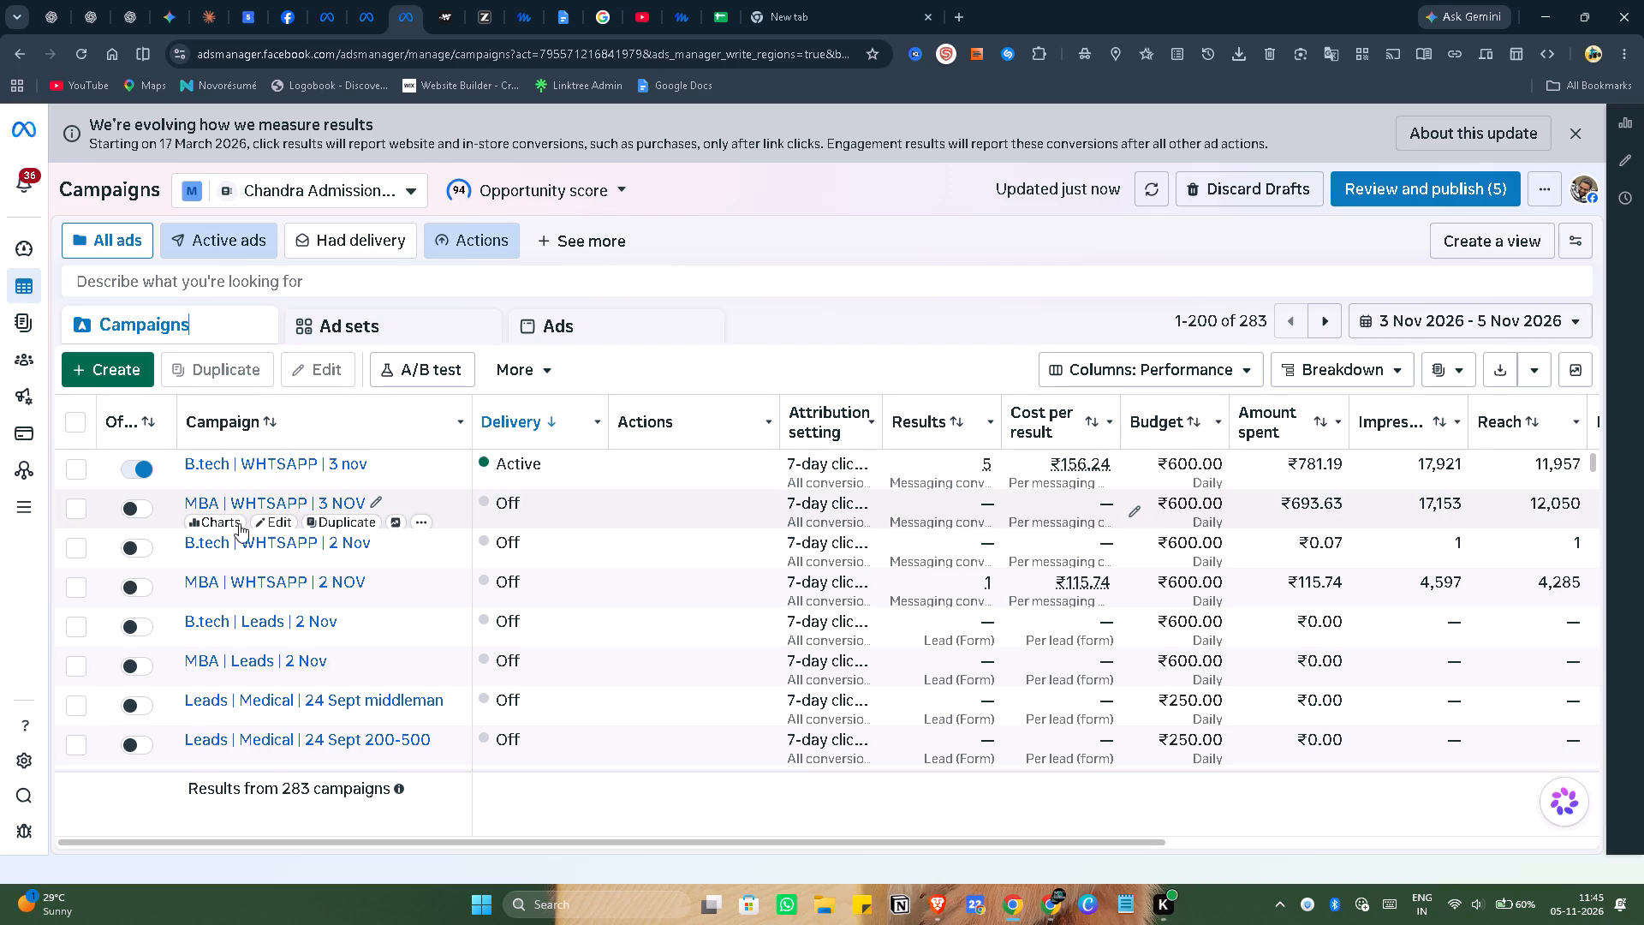
Open the "B.tech | WHTSAPP | 3 nov" campaign's settings and examine its budget, A/B test and special ad category sections.
left_click(278, 483)
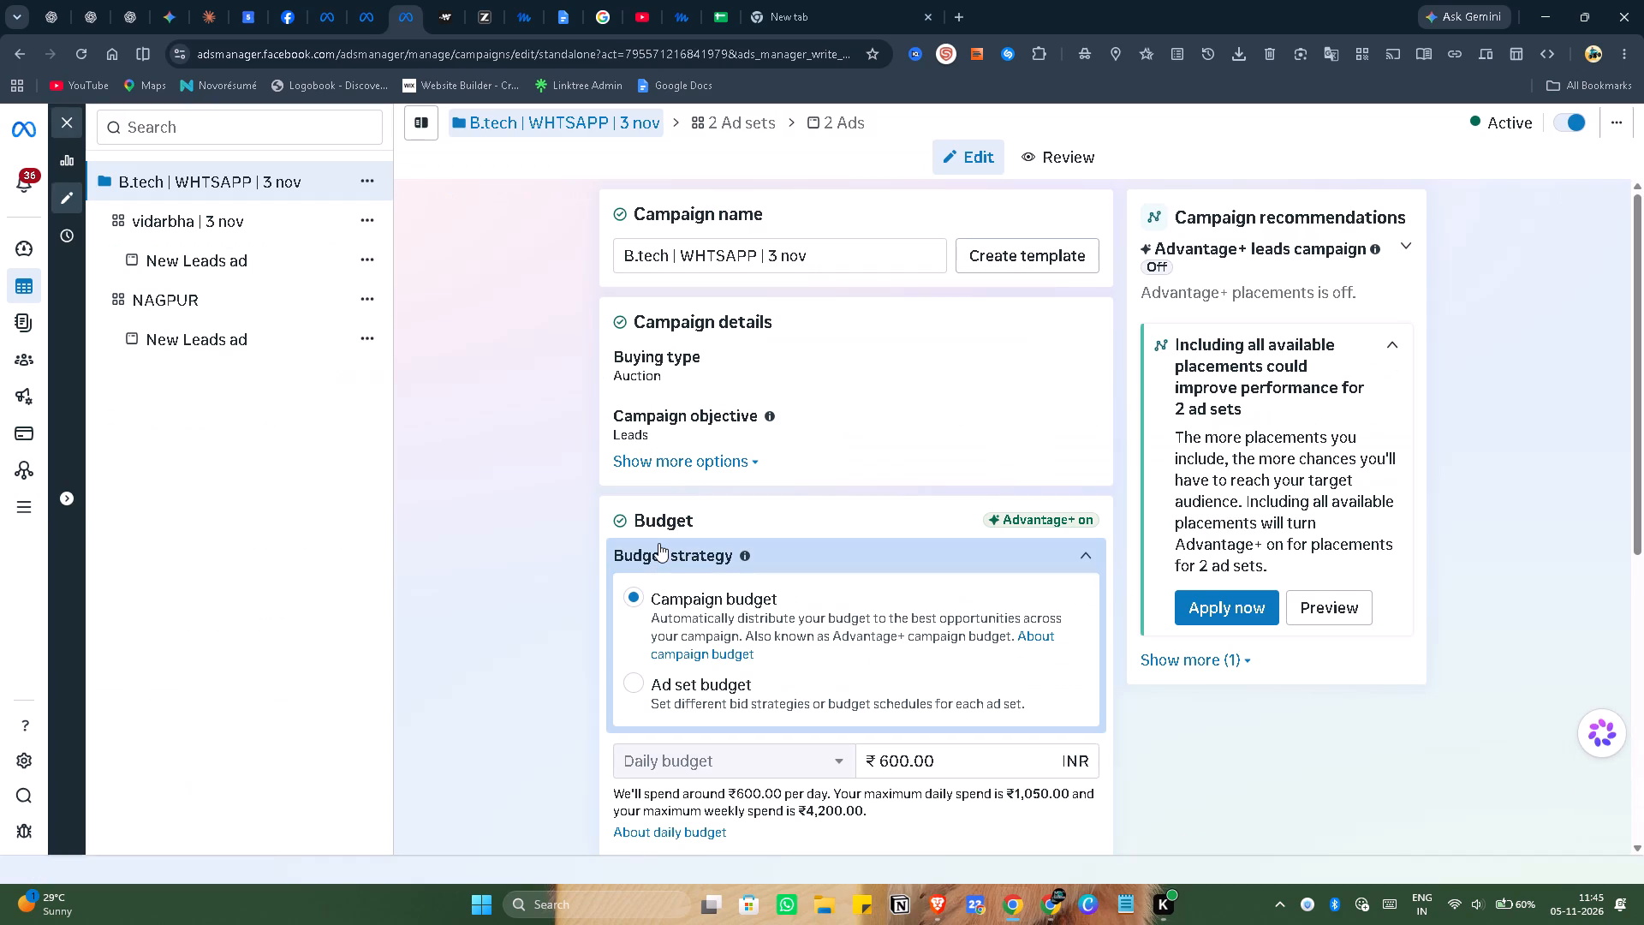
scroll(522, 481, "down", 3)
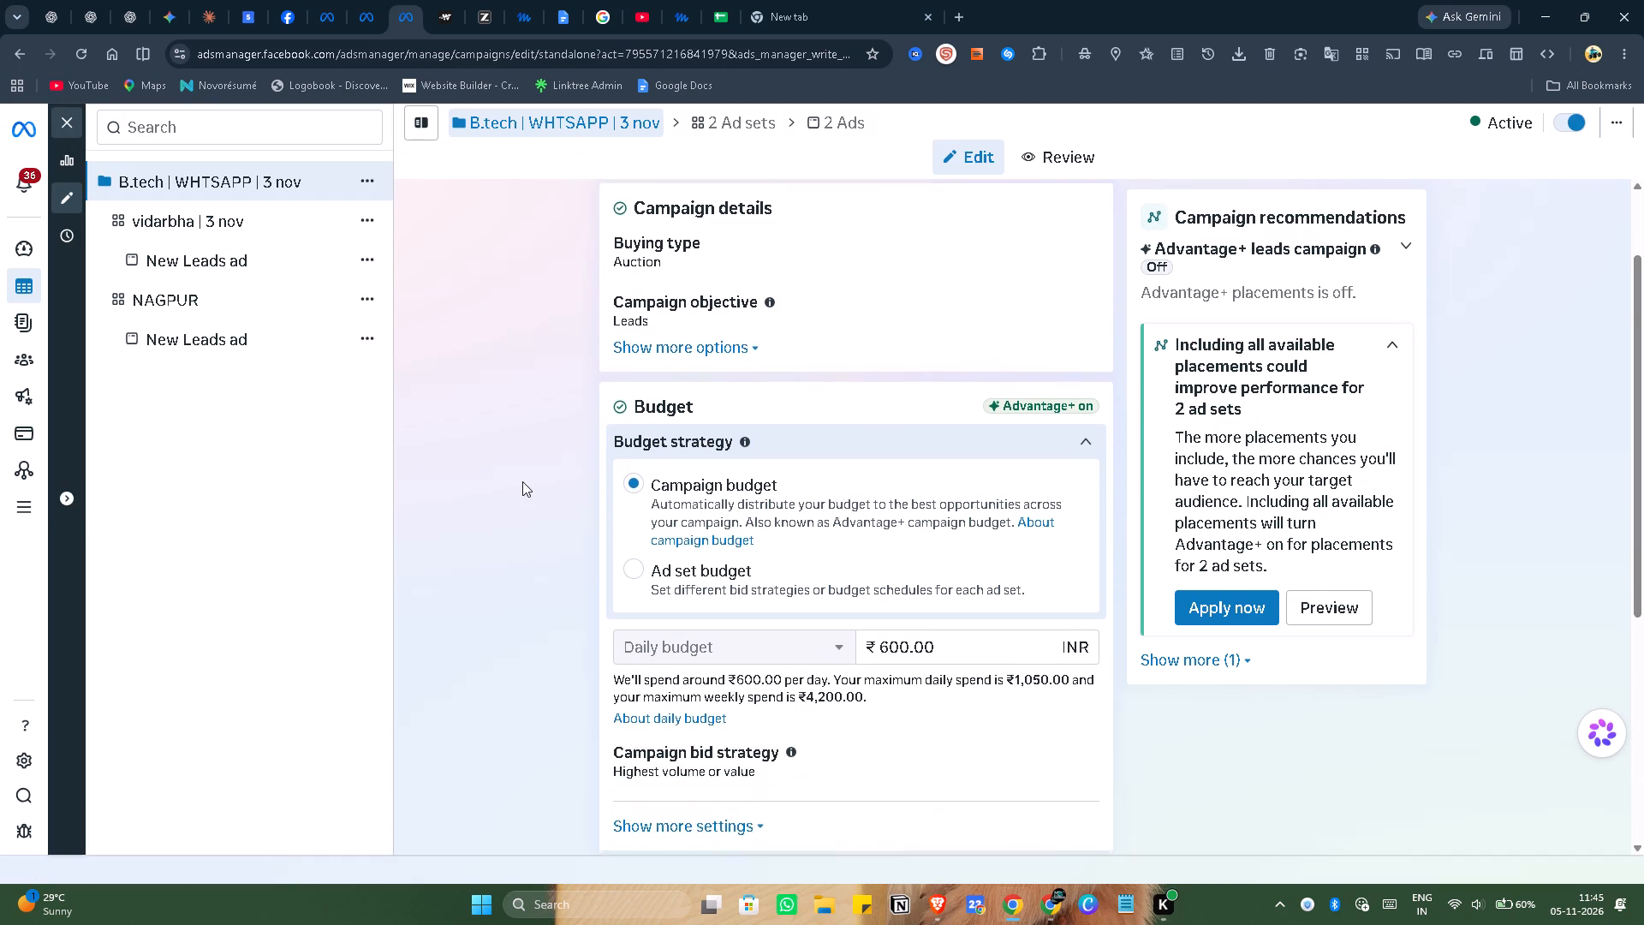
scroll(522, 481, "down", 1)
scroll(522, 481, "up", 7)
scroll(517, 444, "down", 8)
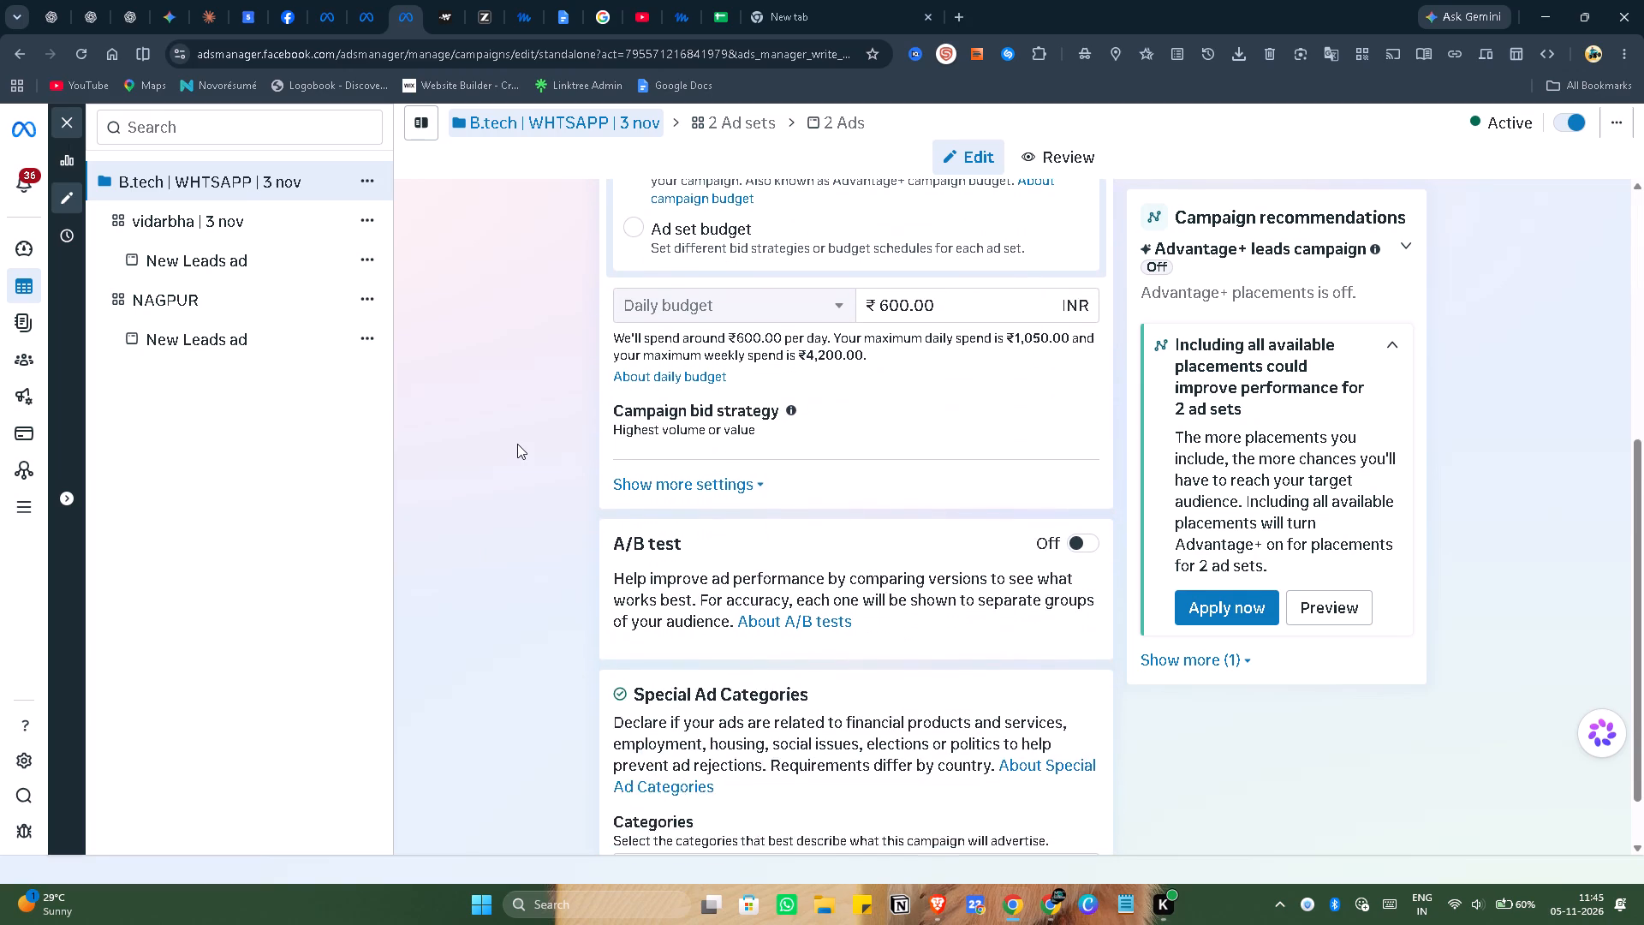
scroll(517, 444, "down", 10)
scroll(517, 444, "up", 6)
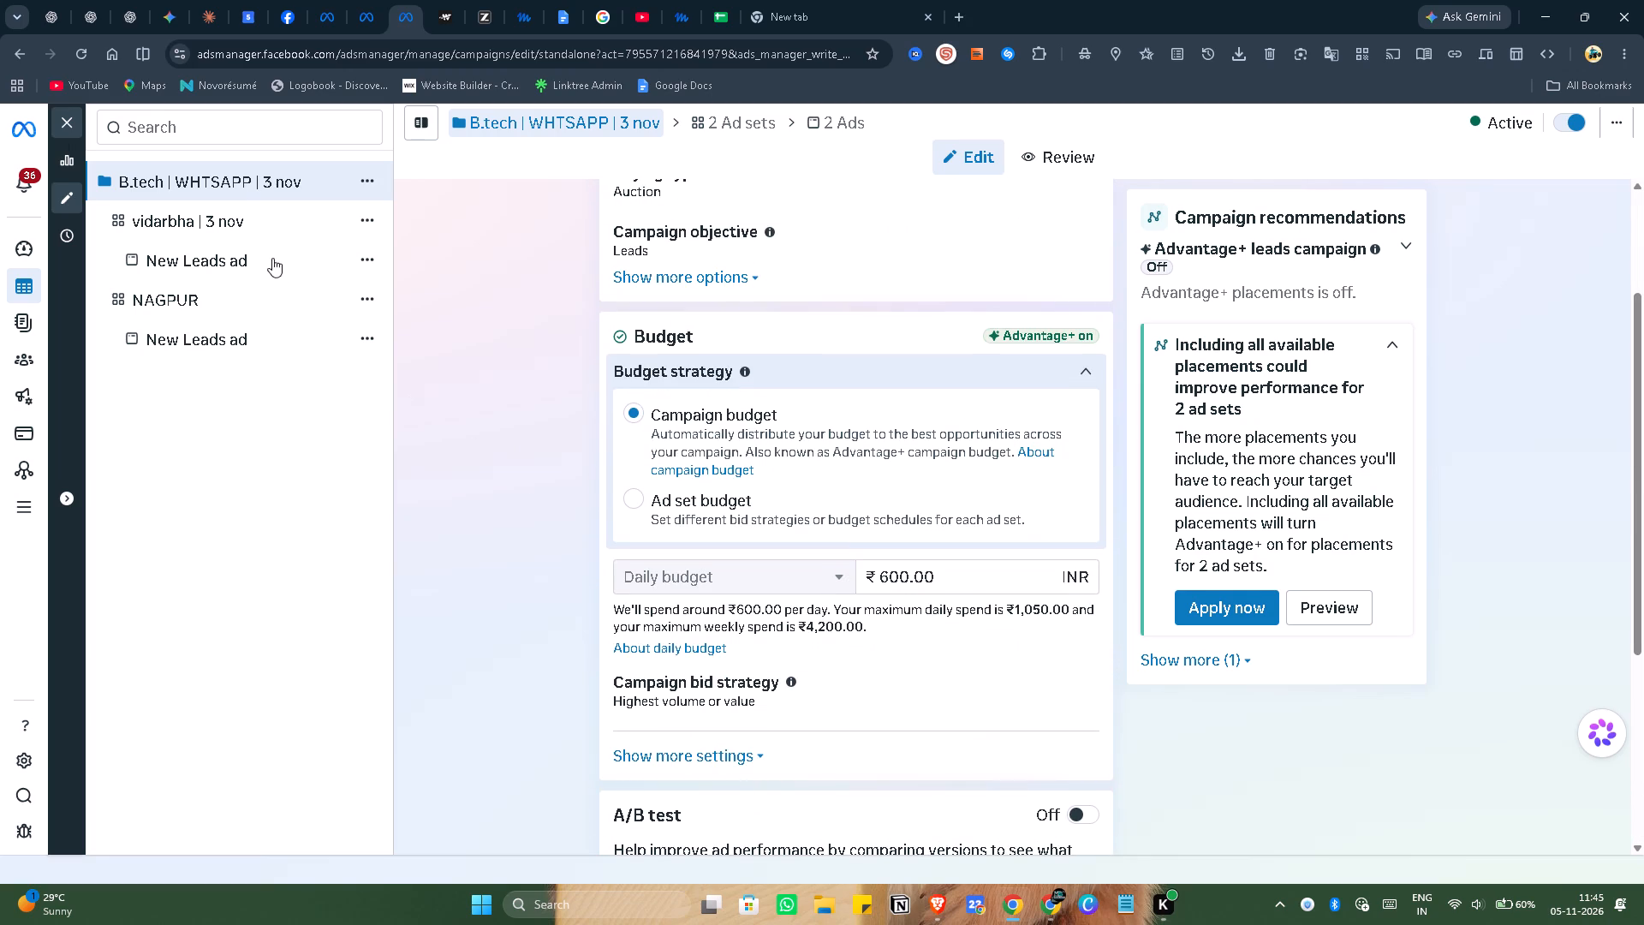
Examine the "vidarbha | 3 nov" ad set's conversion, budget and schedule, and audience settings, including locations and age.
left_click(219, 225)
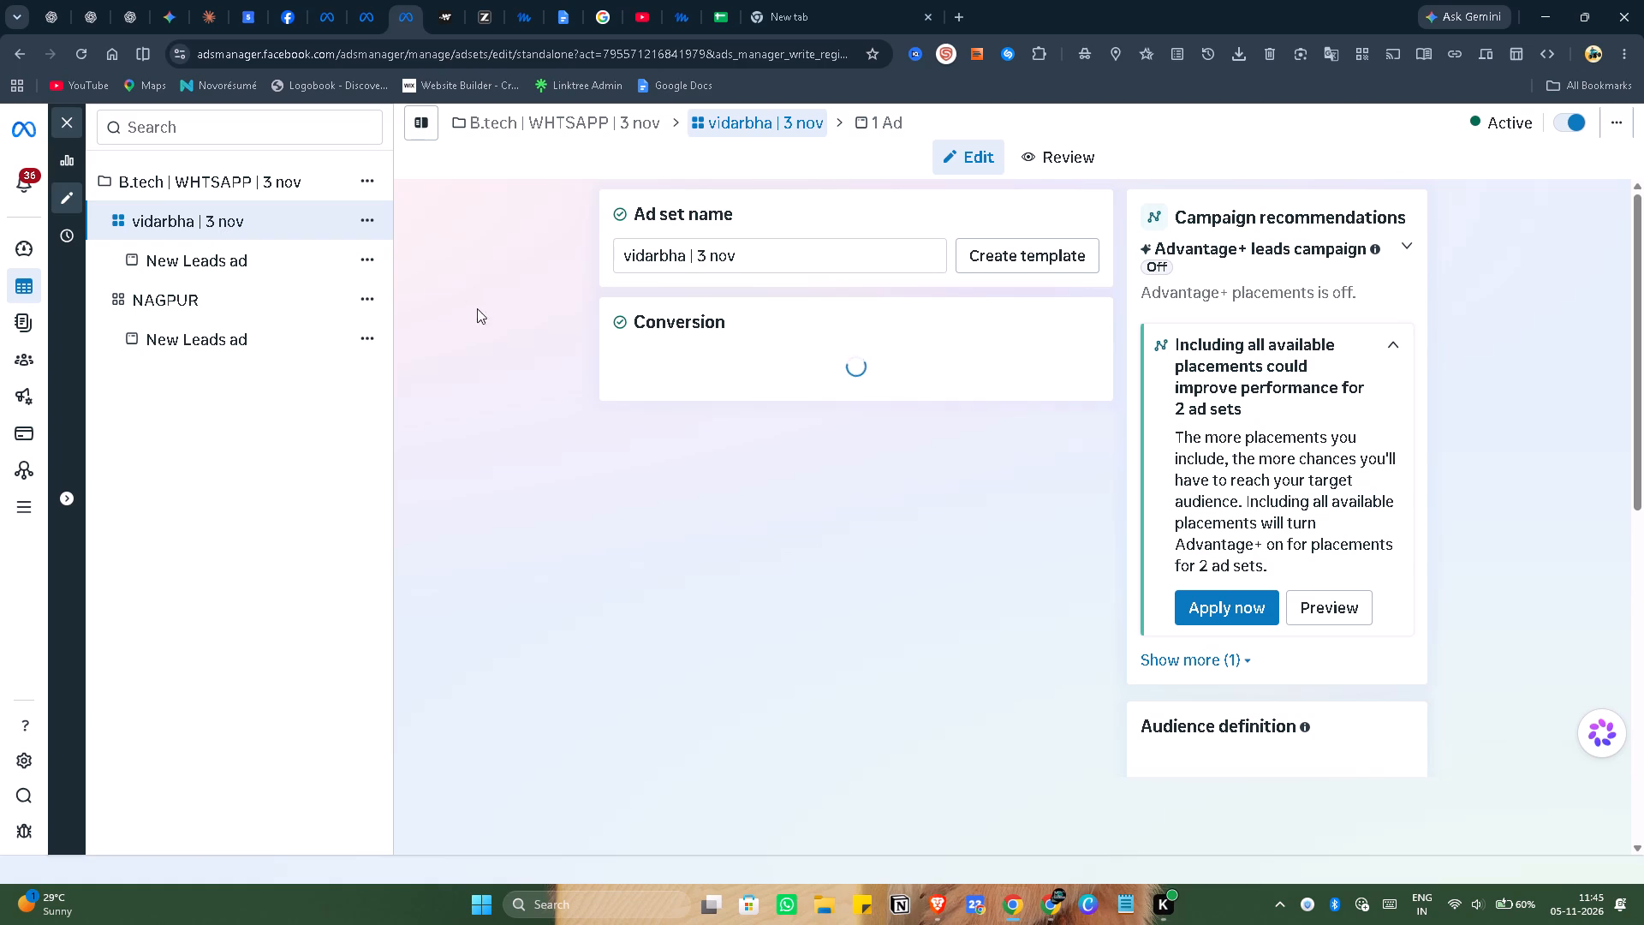
scroll(525, 459, "down", 2)
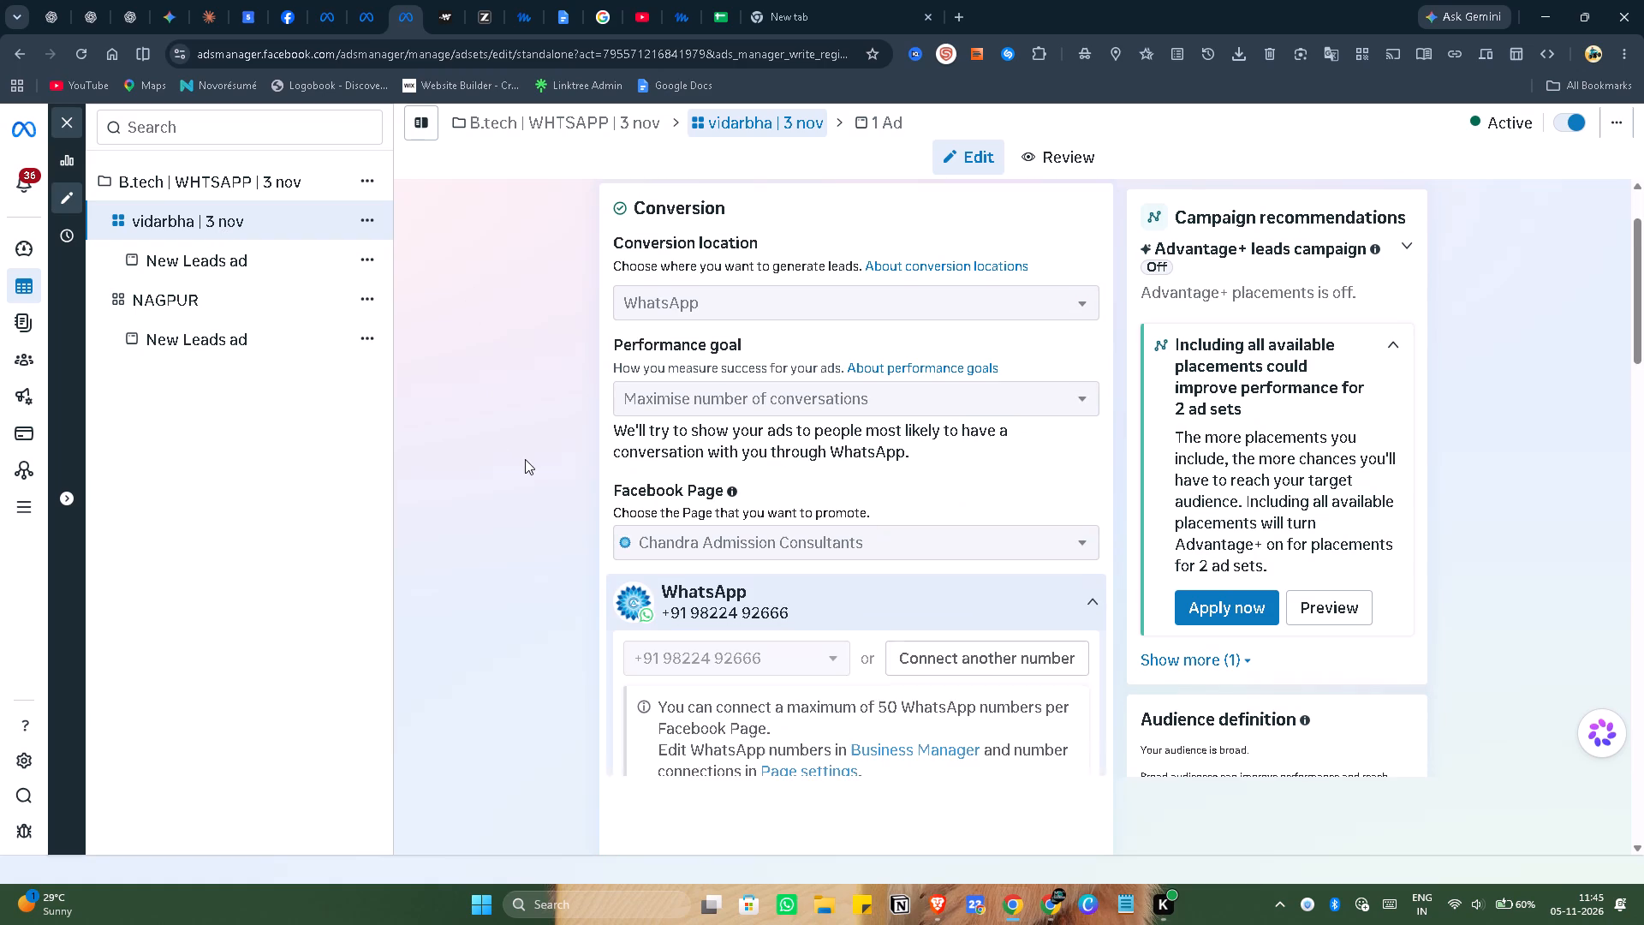
scroll(525, 459, "down", 8)
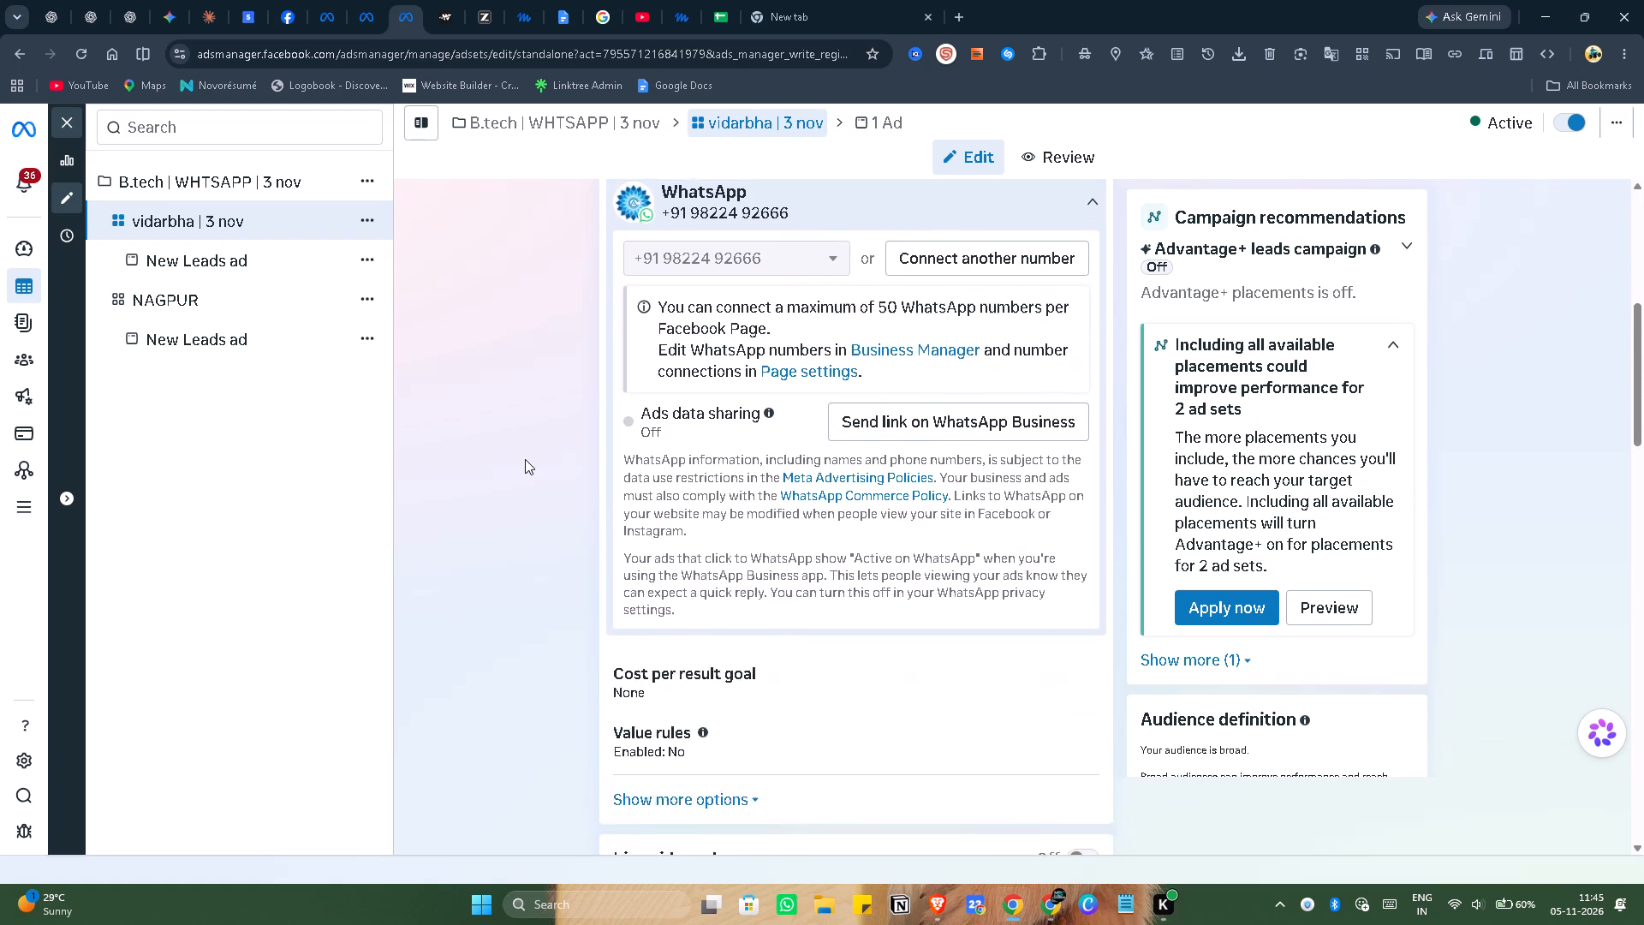
scroll(525, 459, "down", 7)
left_click(736, 345)
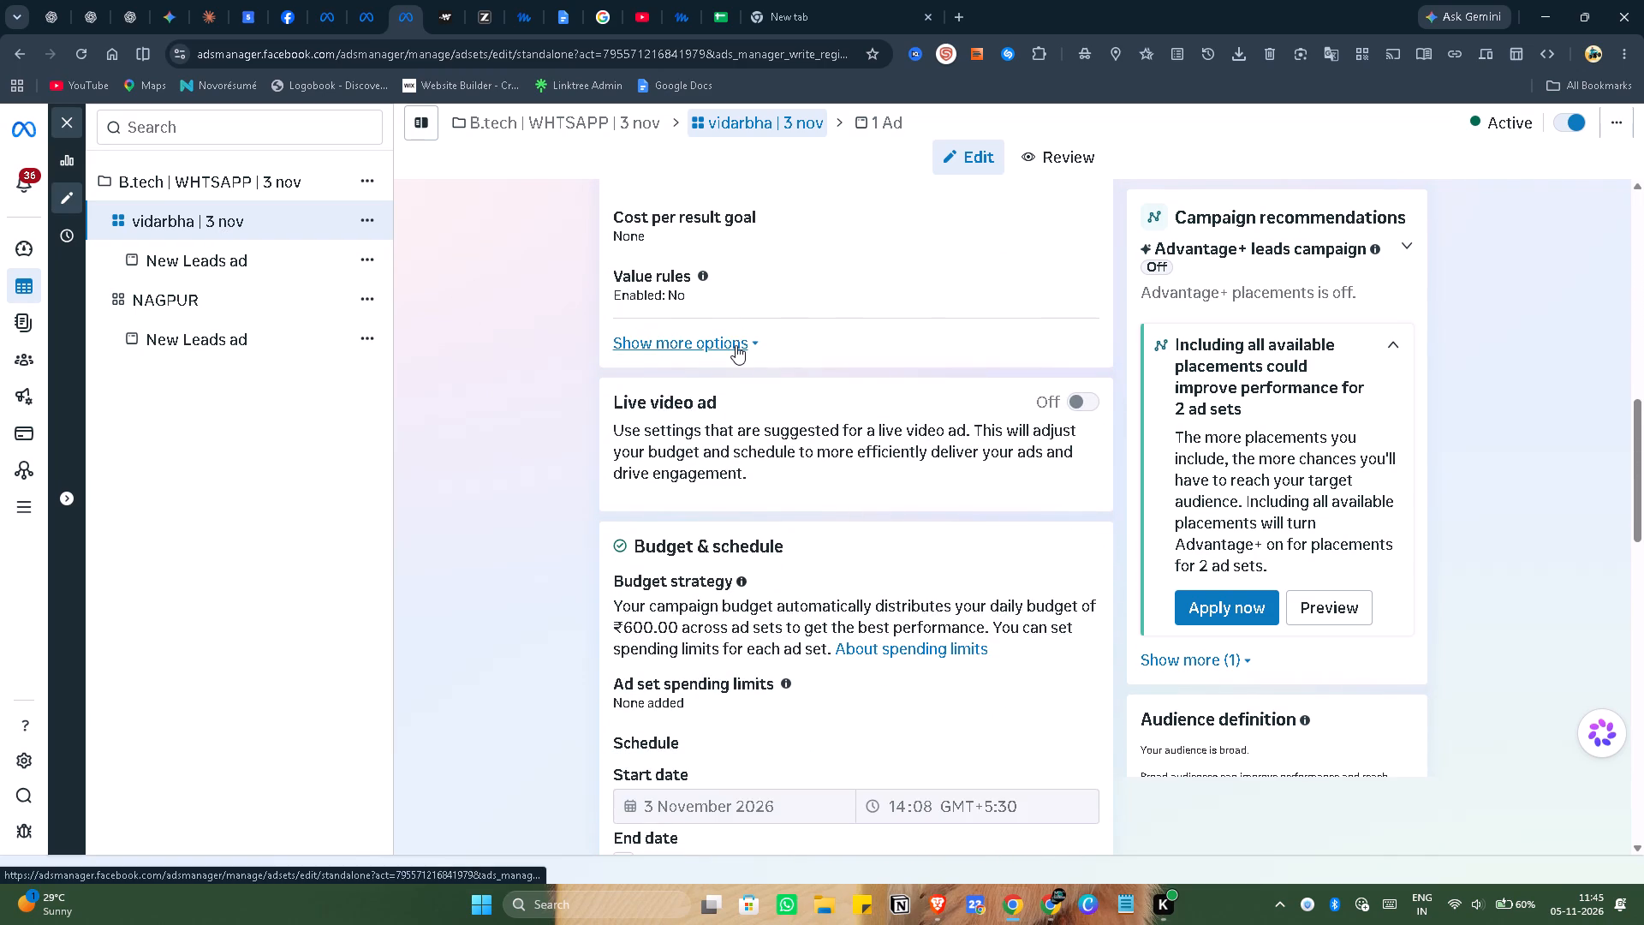
left_click(682, 347)
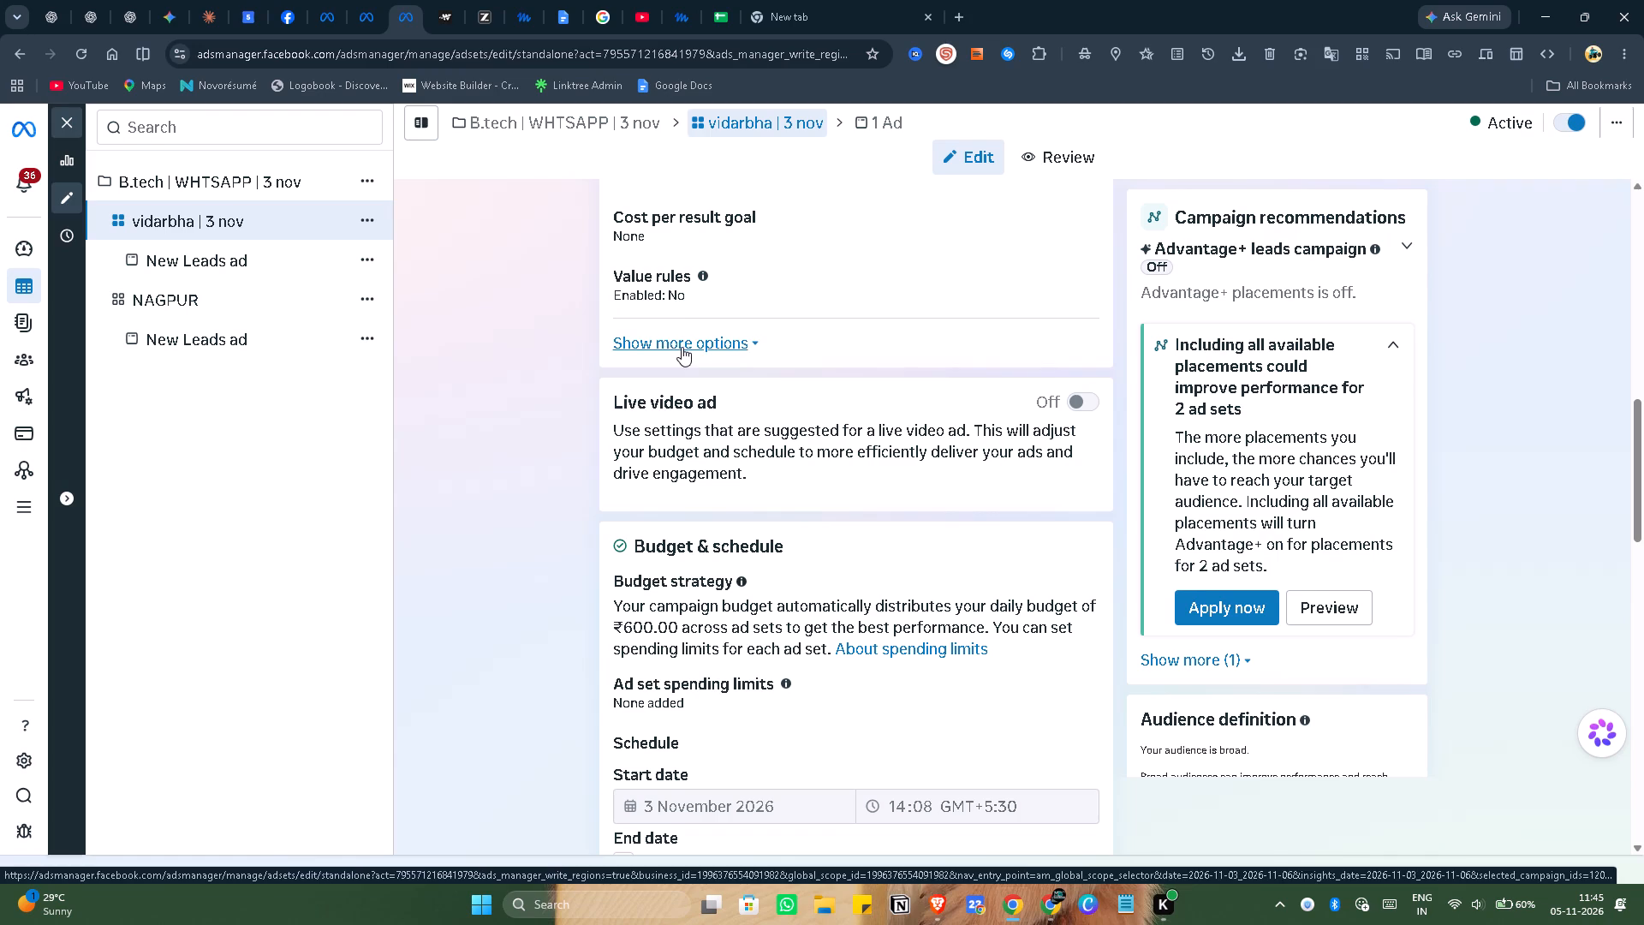
scroll(563, 395, "down", 3)
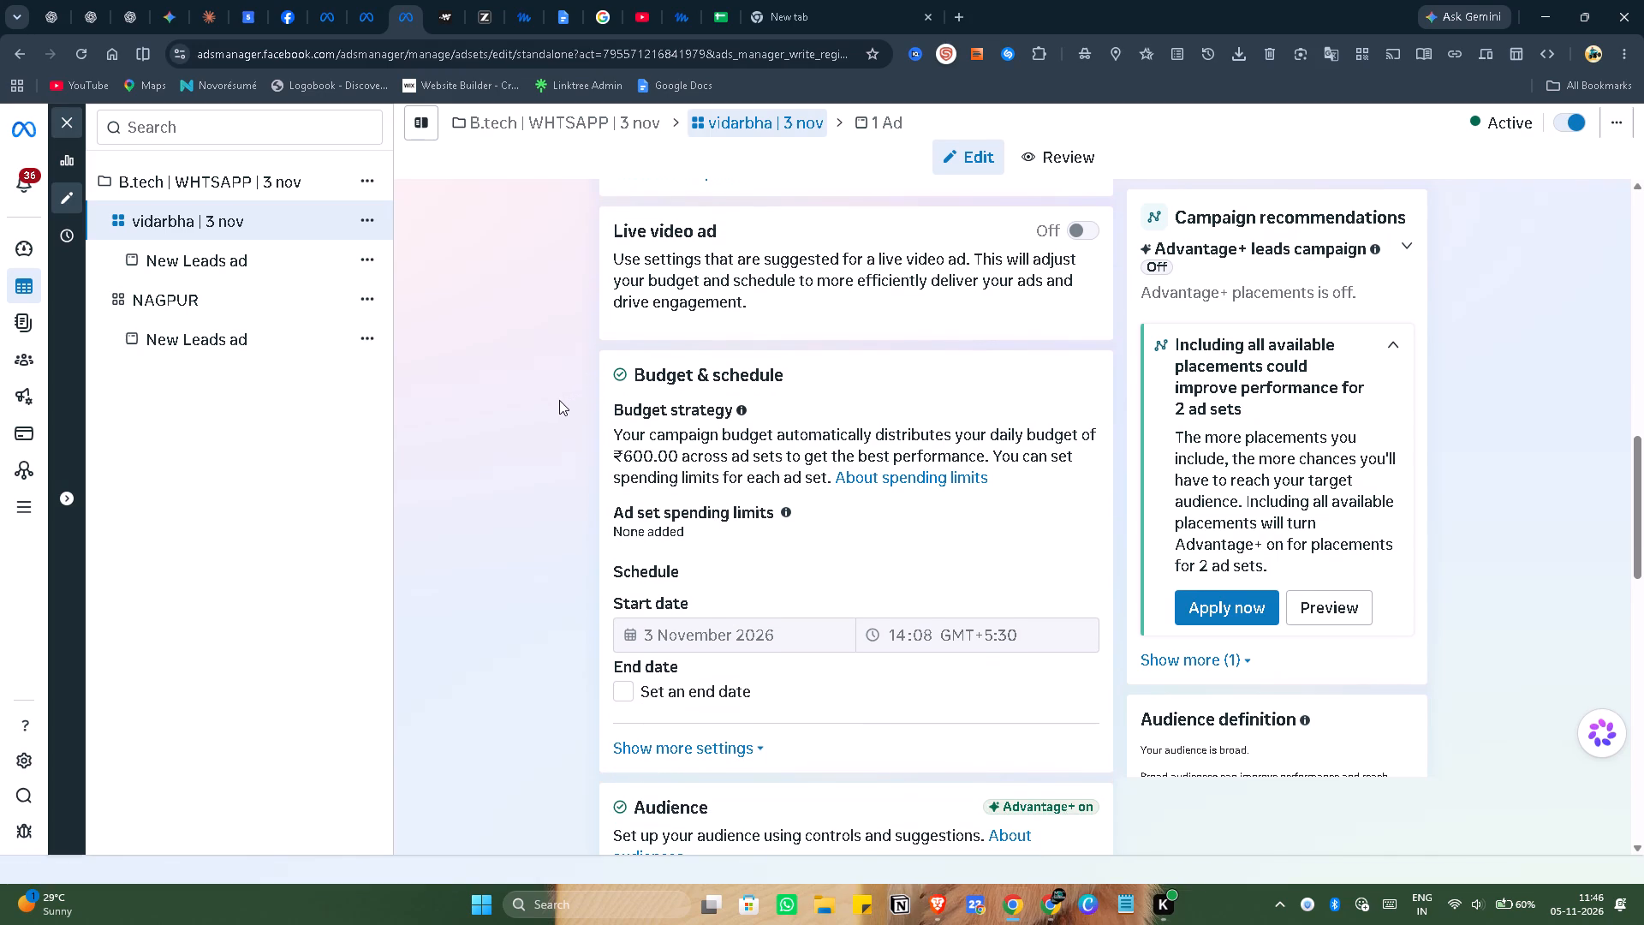
scroll(559, 400, "down", 11)
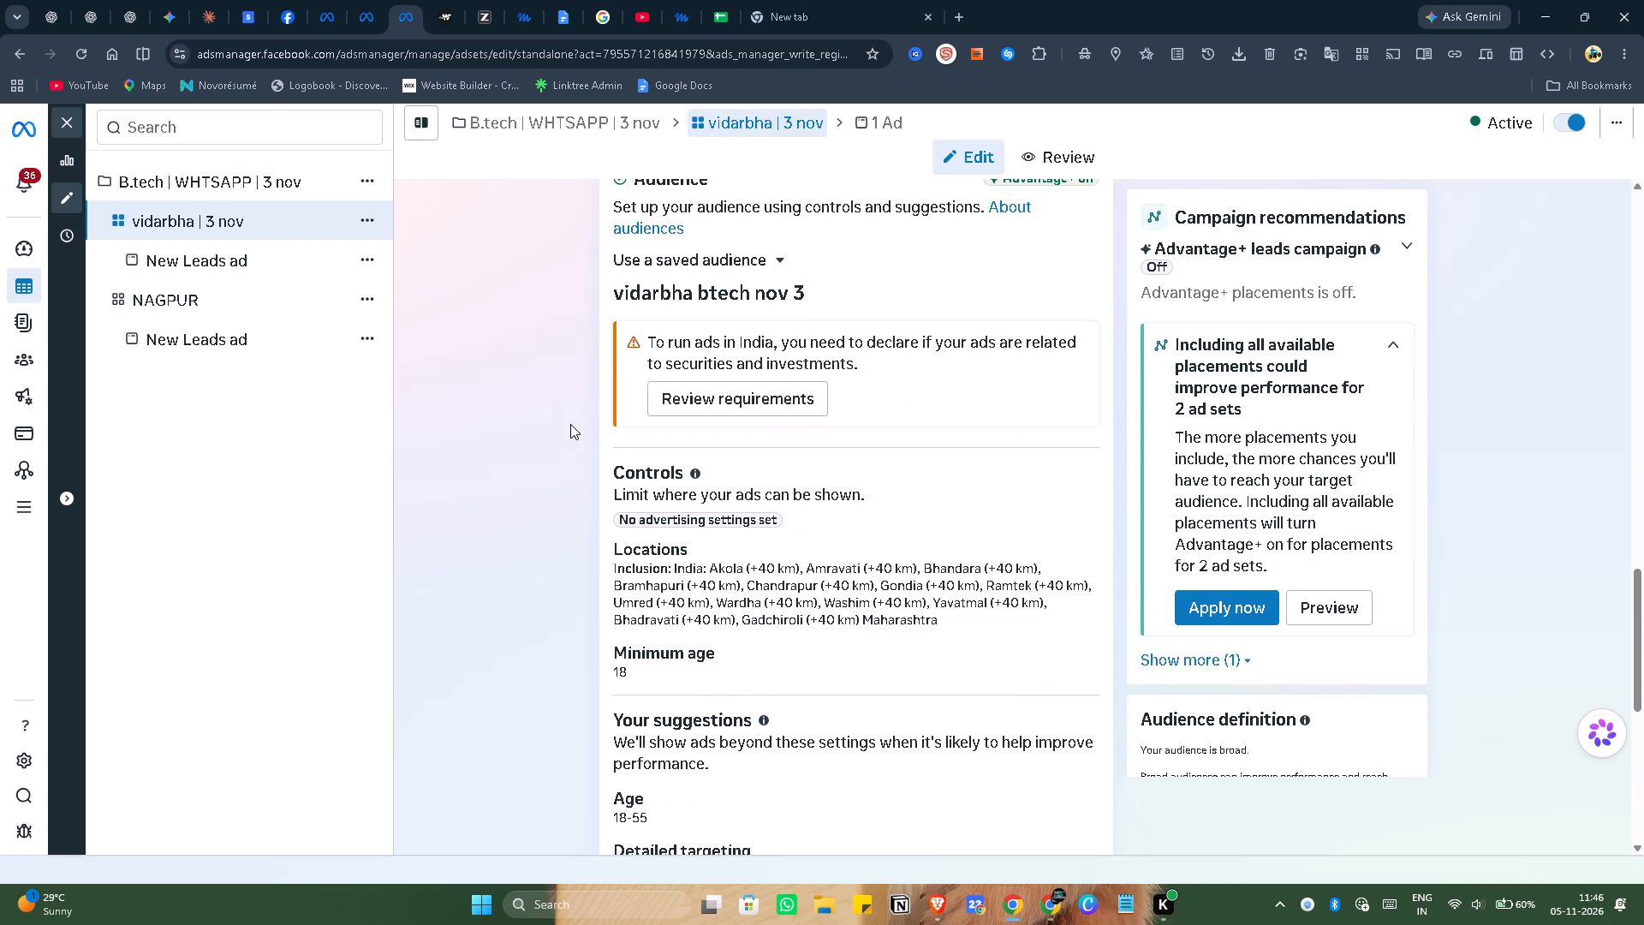
Open the saved audience "vidarbha btech nov 3" of the "vidarbha | 3 nov" ad set for editing.
scroll(576, 554, "down", 2)
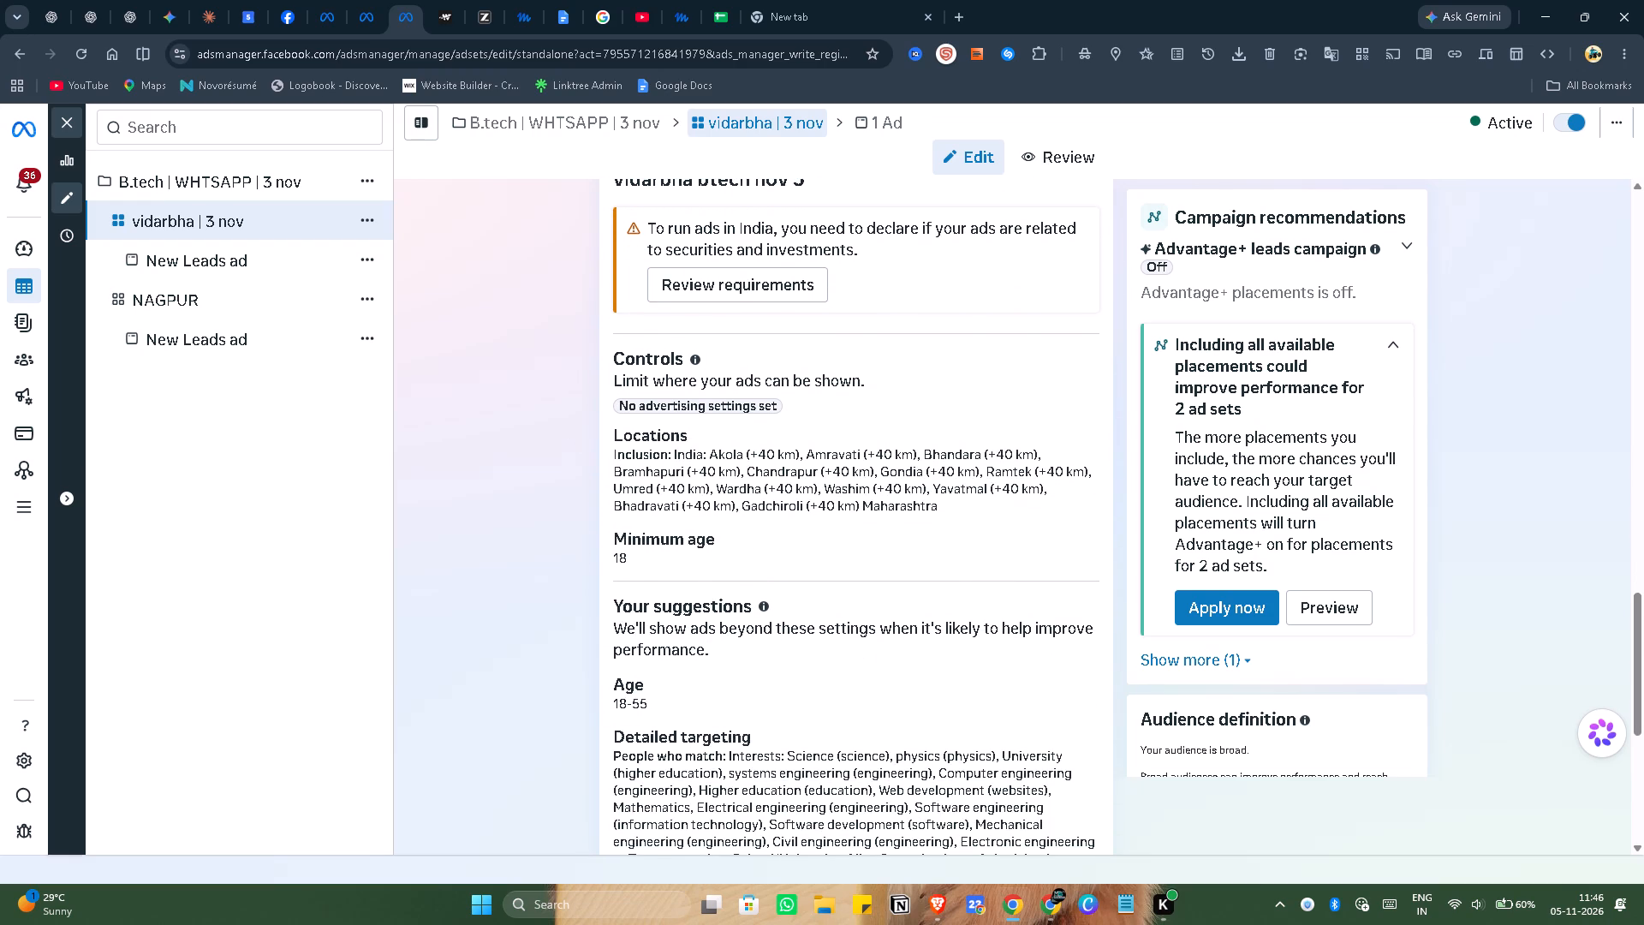
scroll(933, 477, "down", 2)
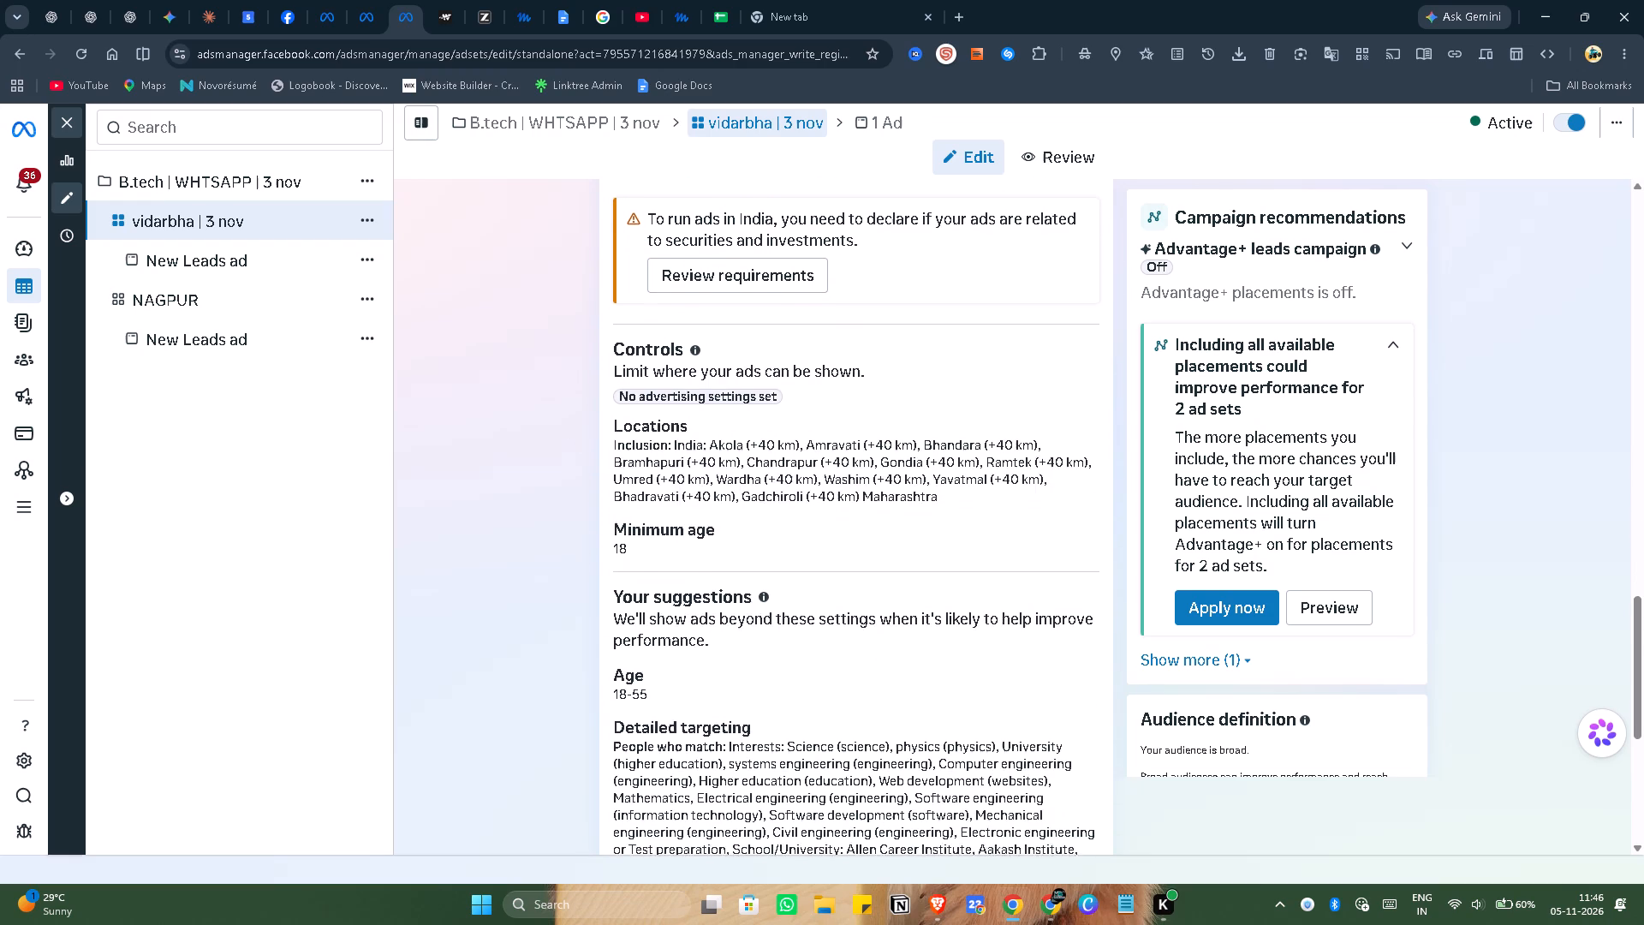
scroll(929, 481, "down", 5)
left_click(640, 592)
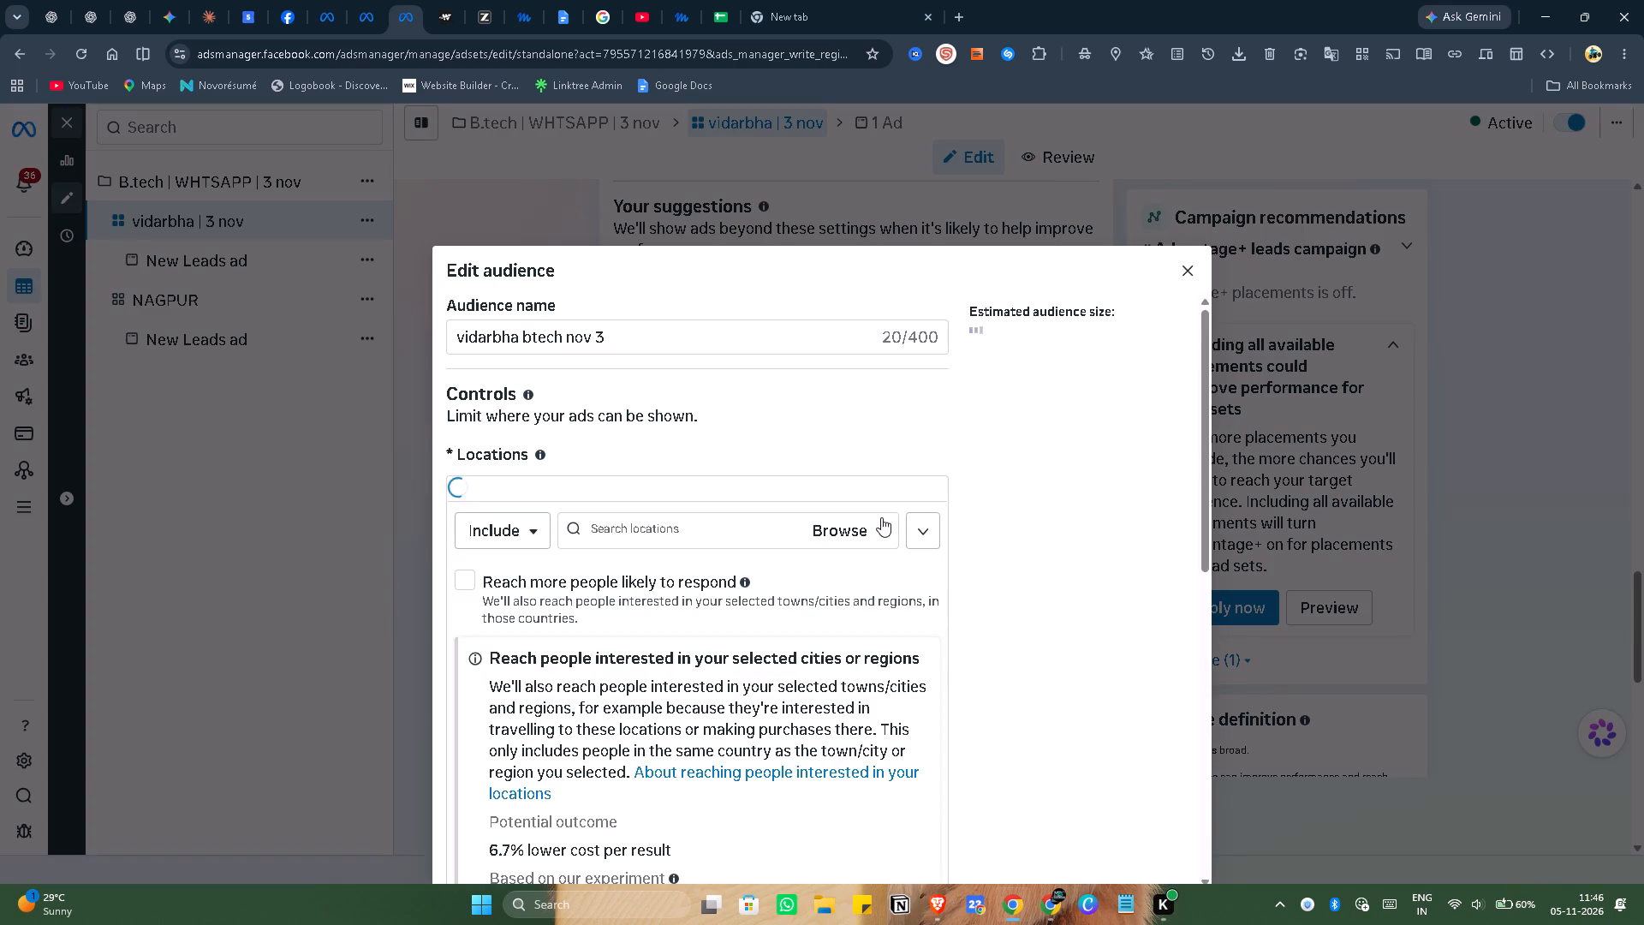
Examine the audience's full list of included locations and show their radii on the map.
scroll(700, 472, "down", 7)
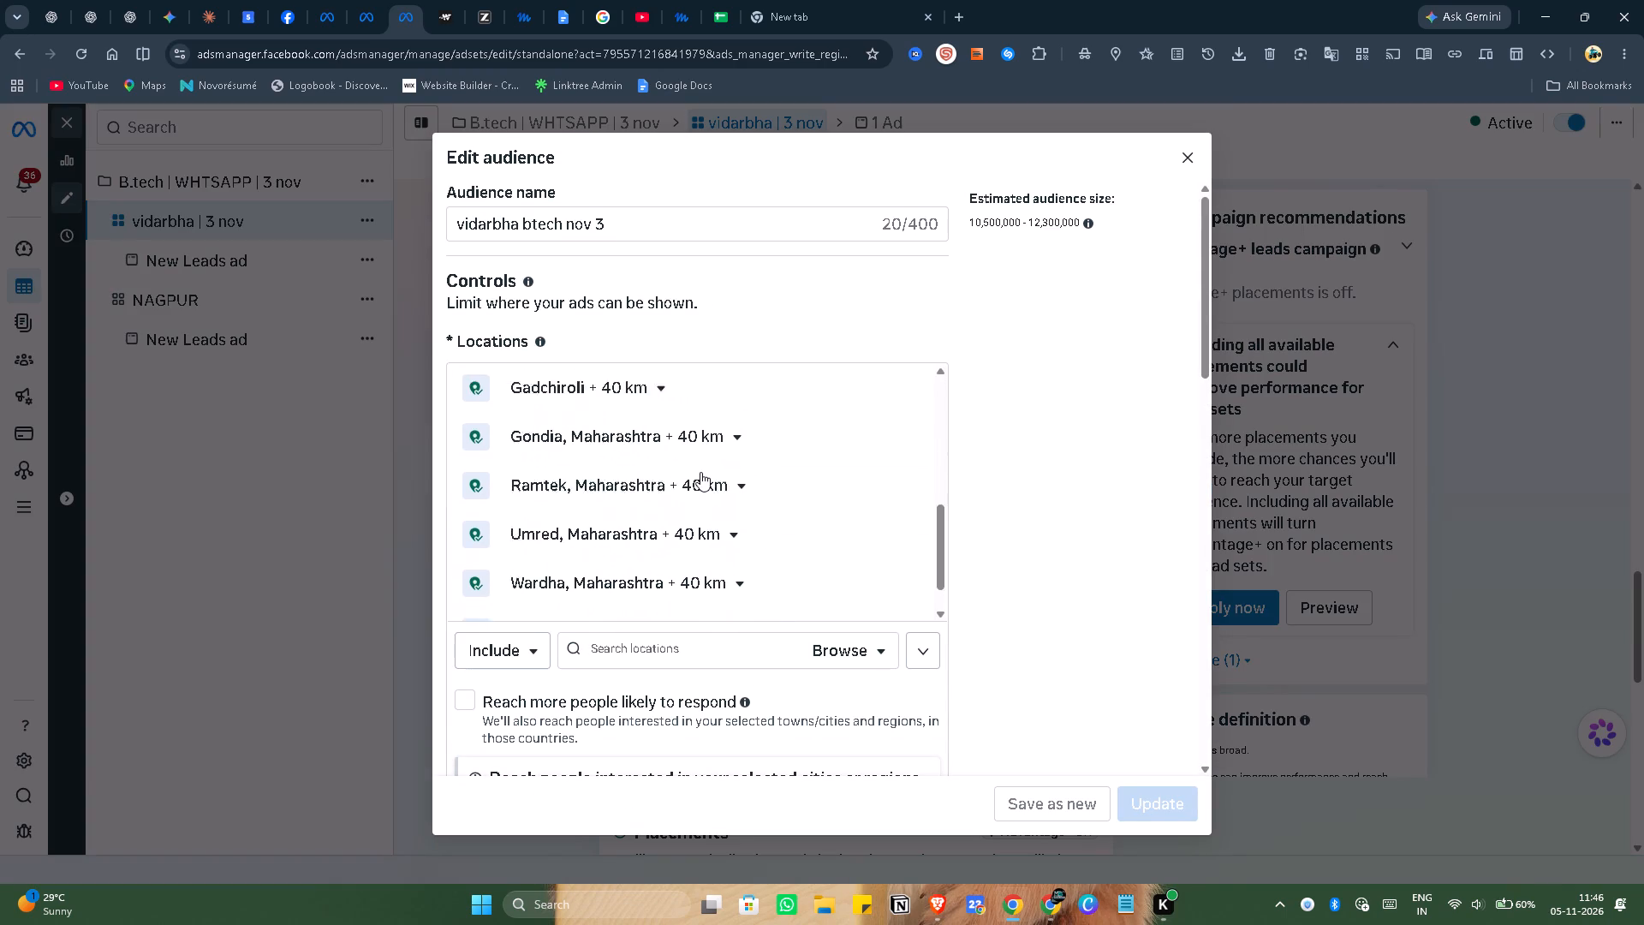
scroll(700, 472, "down", 5)
scroll(741, 558, "up", 4)
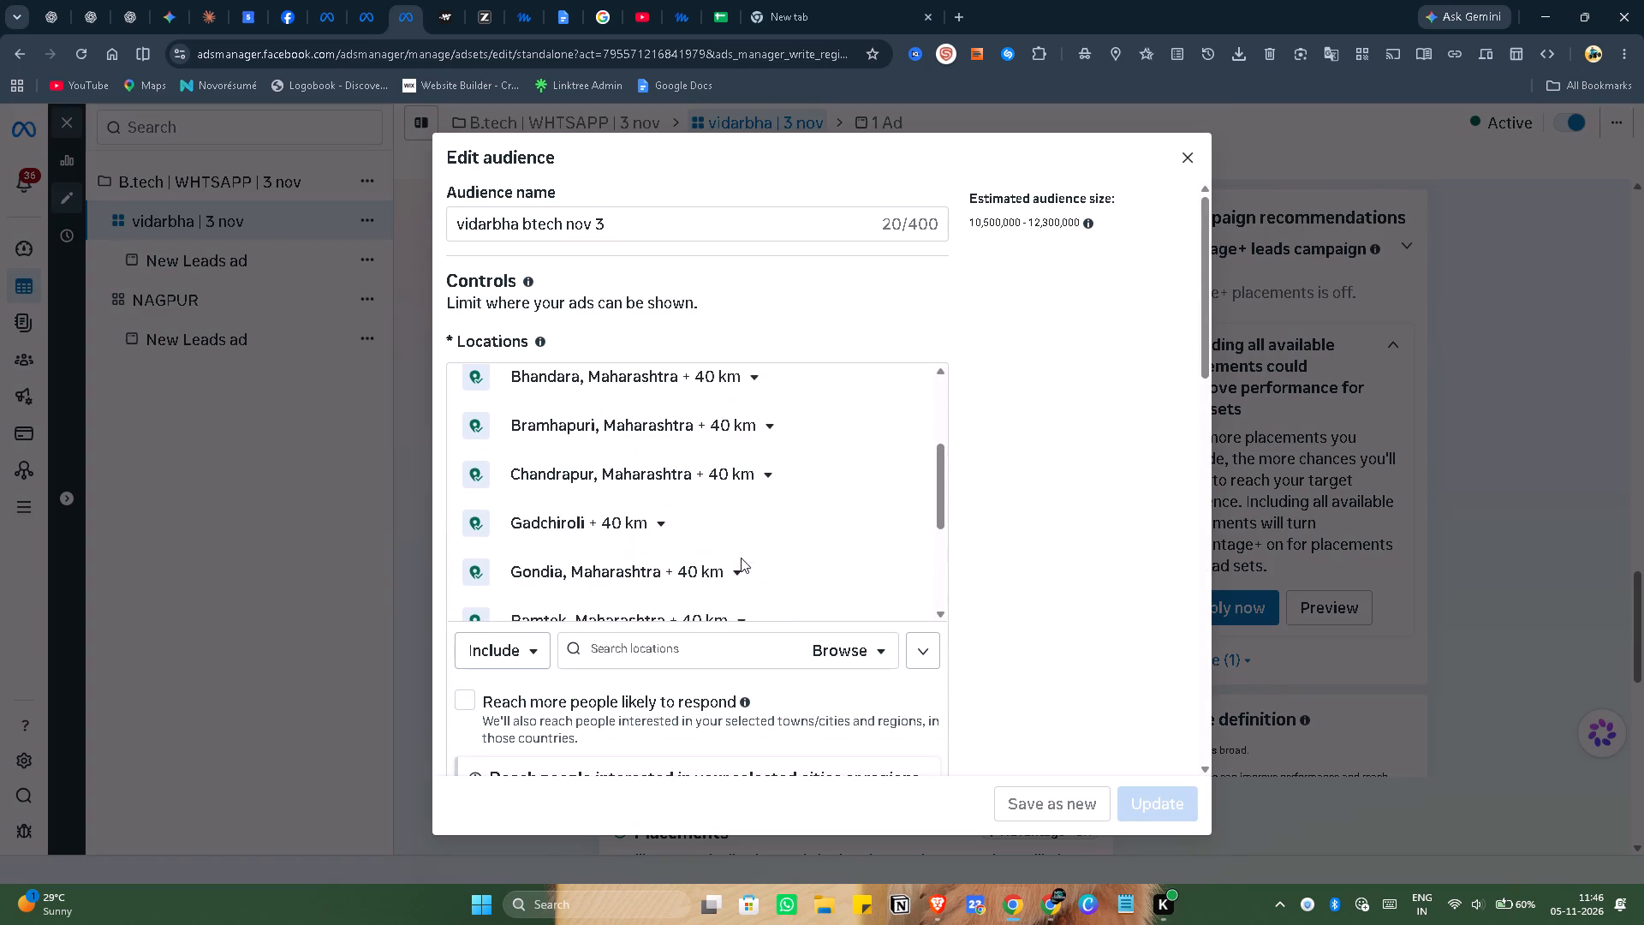
scroll(739, 558, "up", 4)
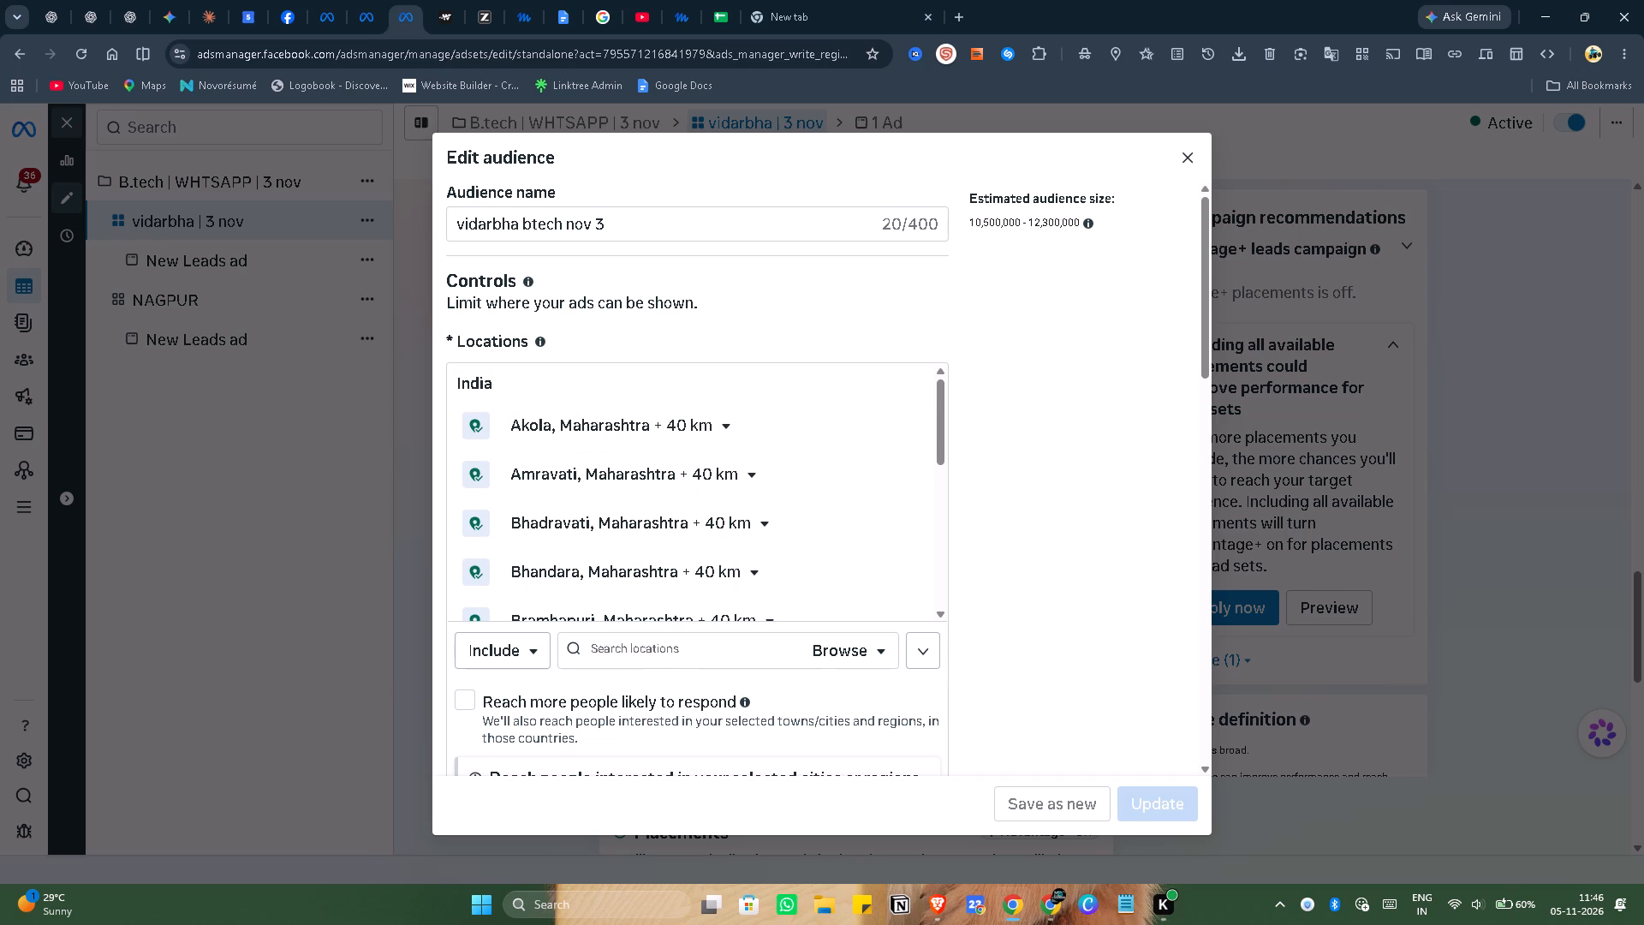
left_click(649, 653)
scroll(1002, 440, "down", 4)
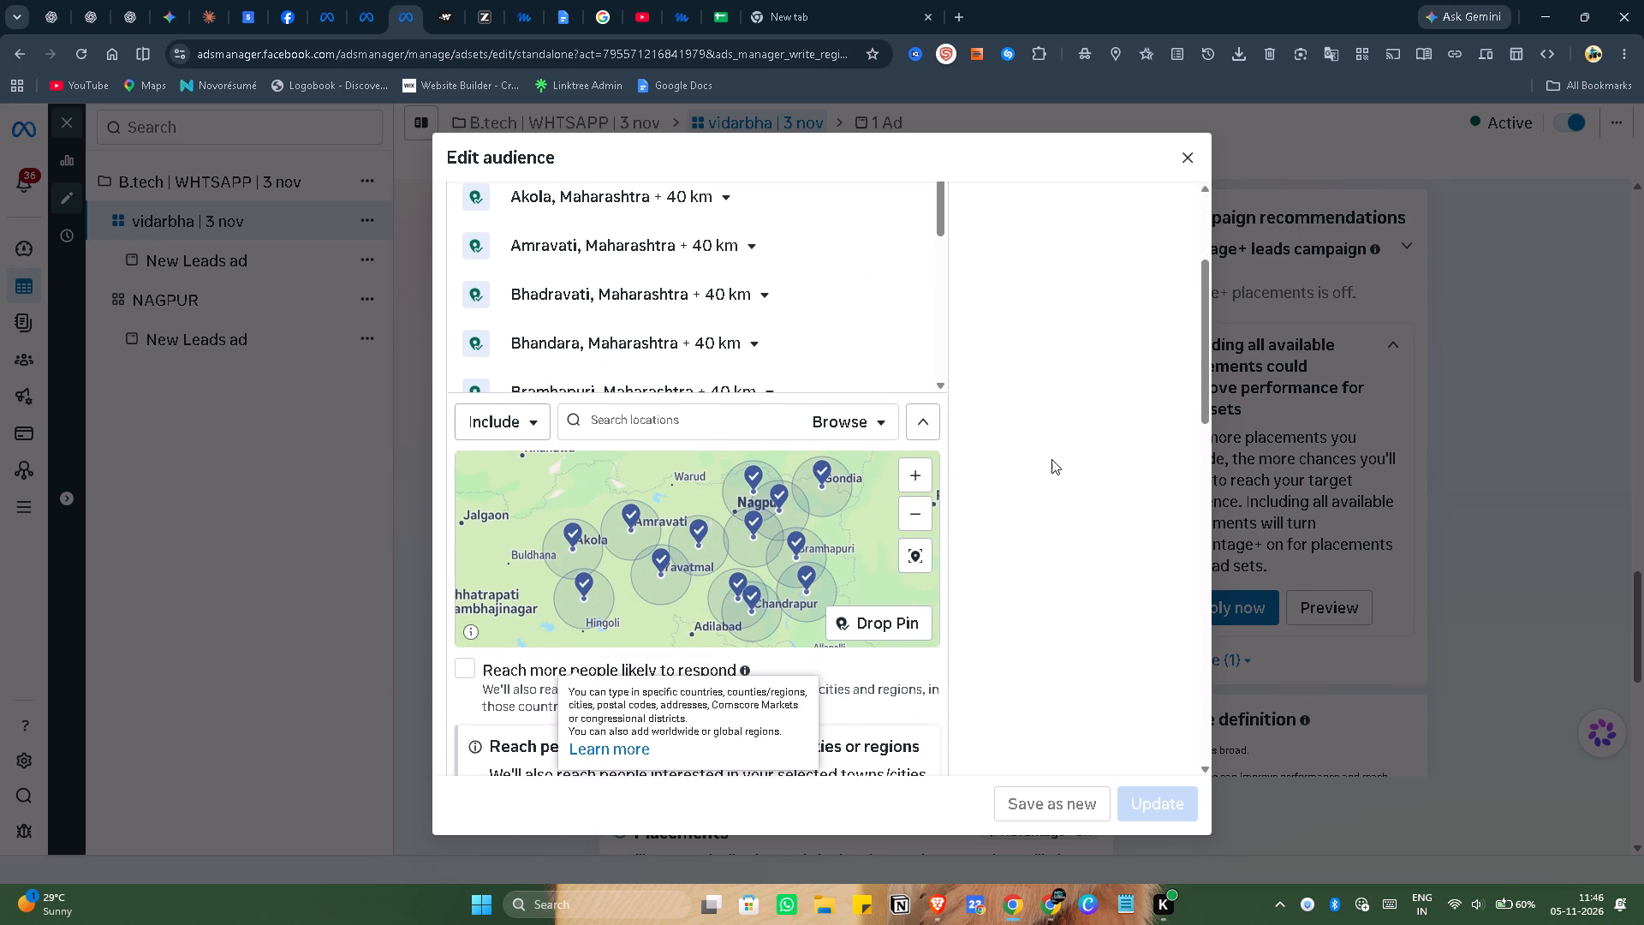
scroll(714, 545, "down", 2)
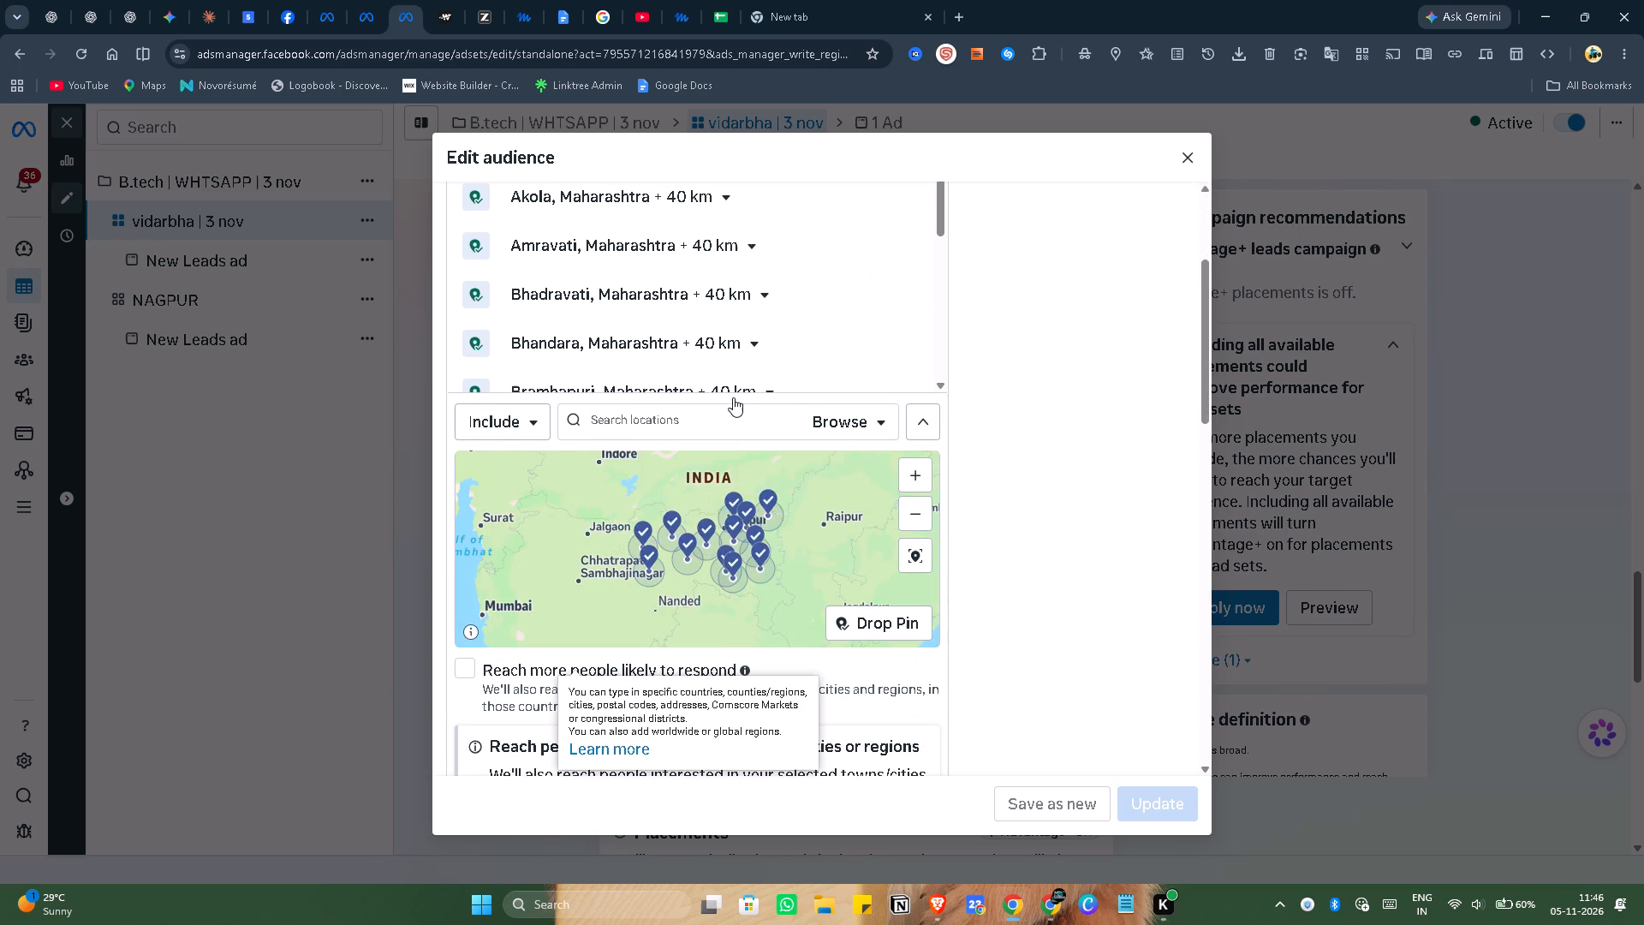
scroll(738, 357, "down", 8)
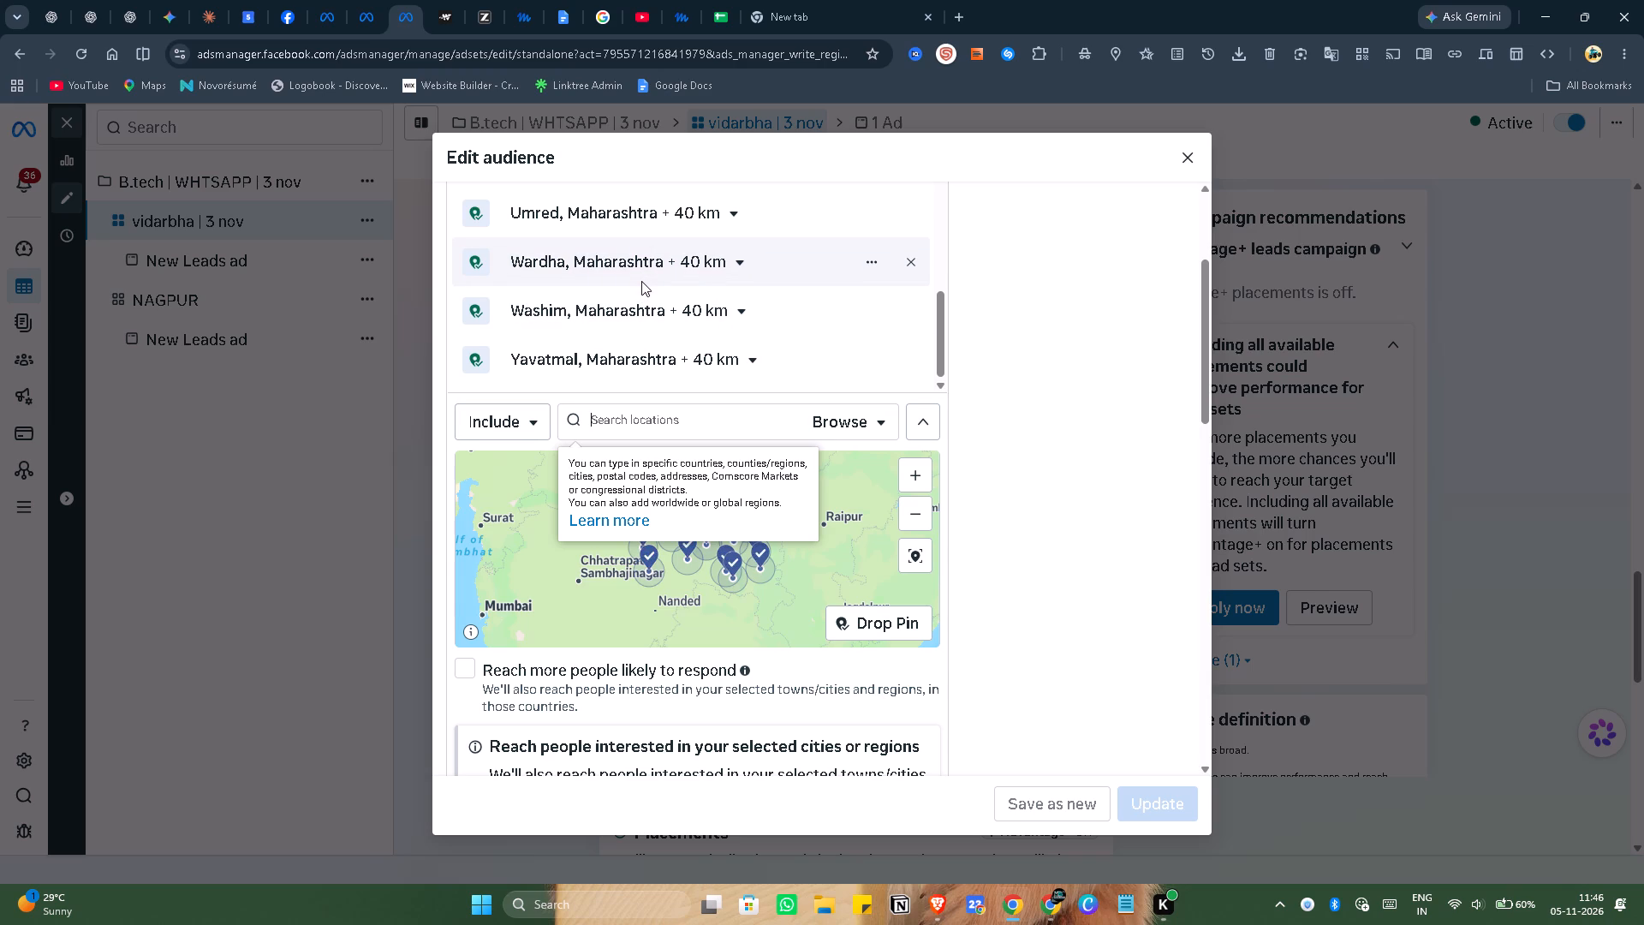
scroll(641, 281, "up", 2)
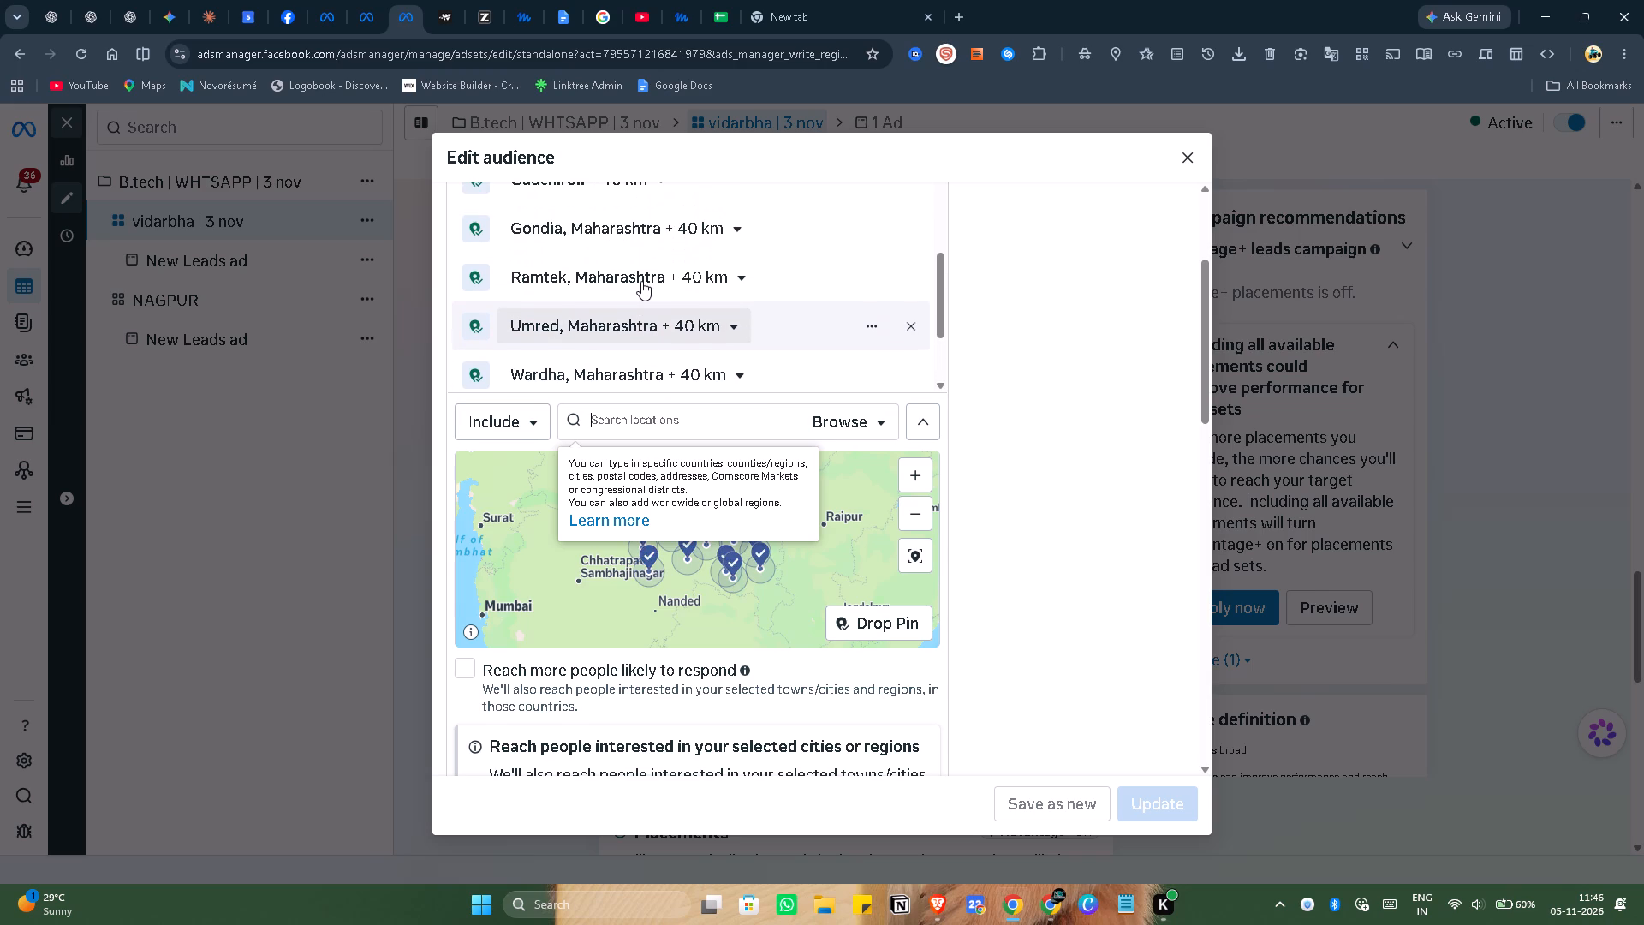
Check the map coverage around individual included locations, from Ramtek, Umred and Wardha through Gondia, Bhadravati and Bhandara to Akola.
left_click(643, 281)
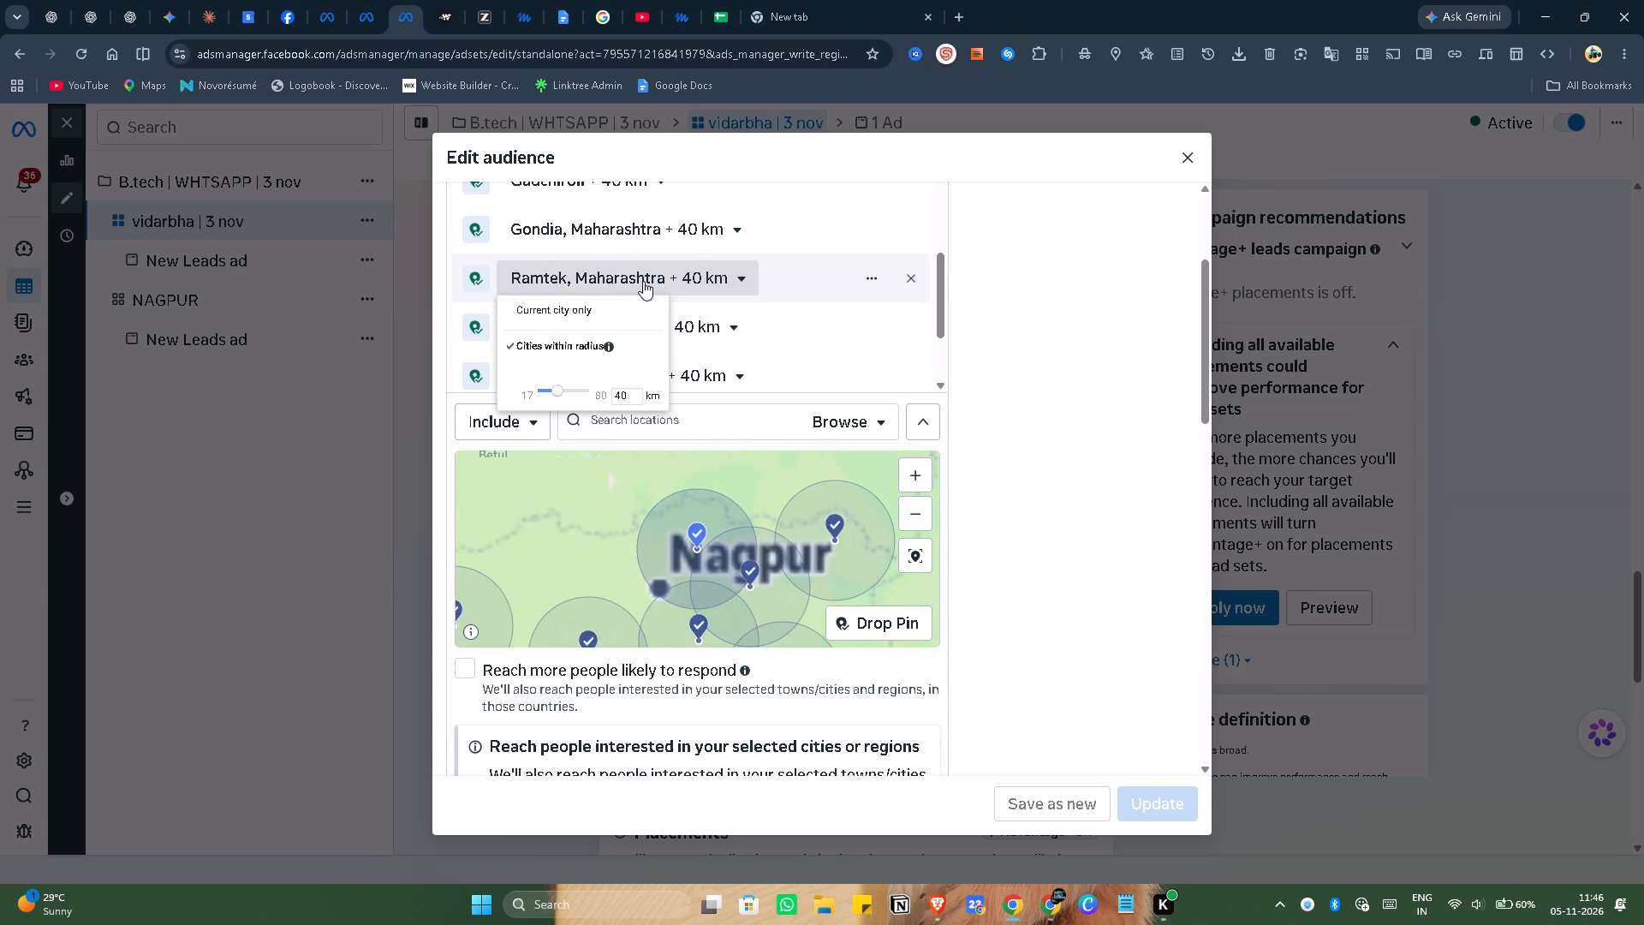
left_click(699, 321)
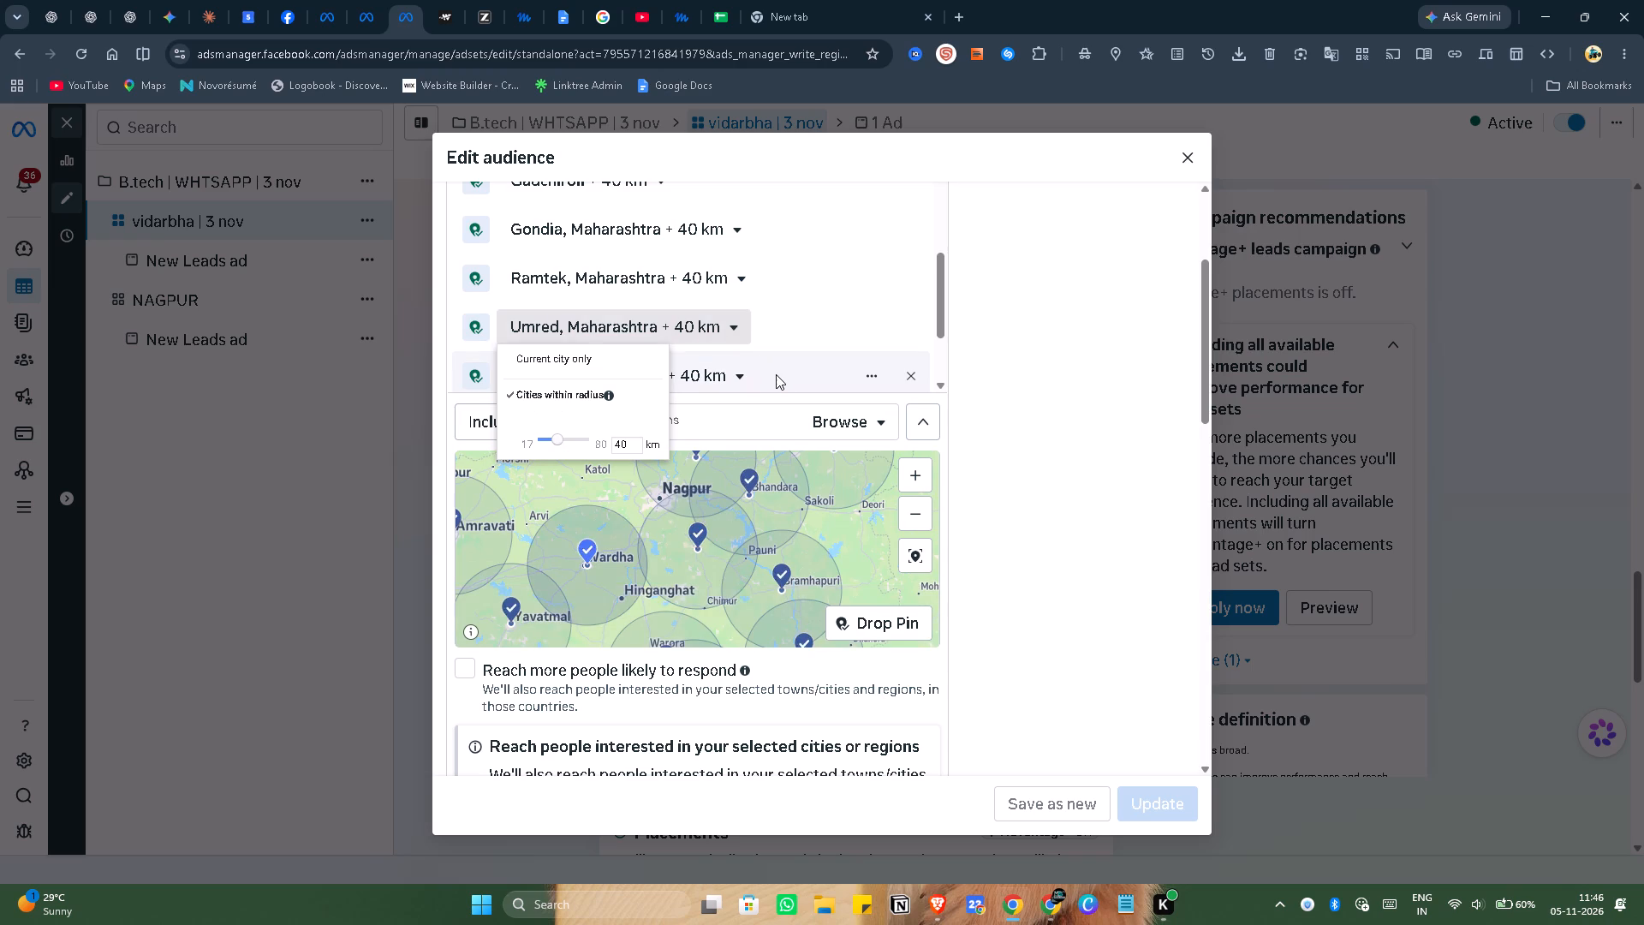
left_click(777, 375)
left_click(789, 279)
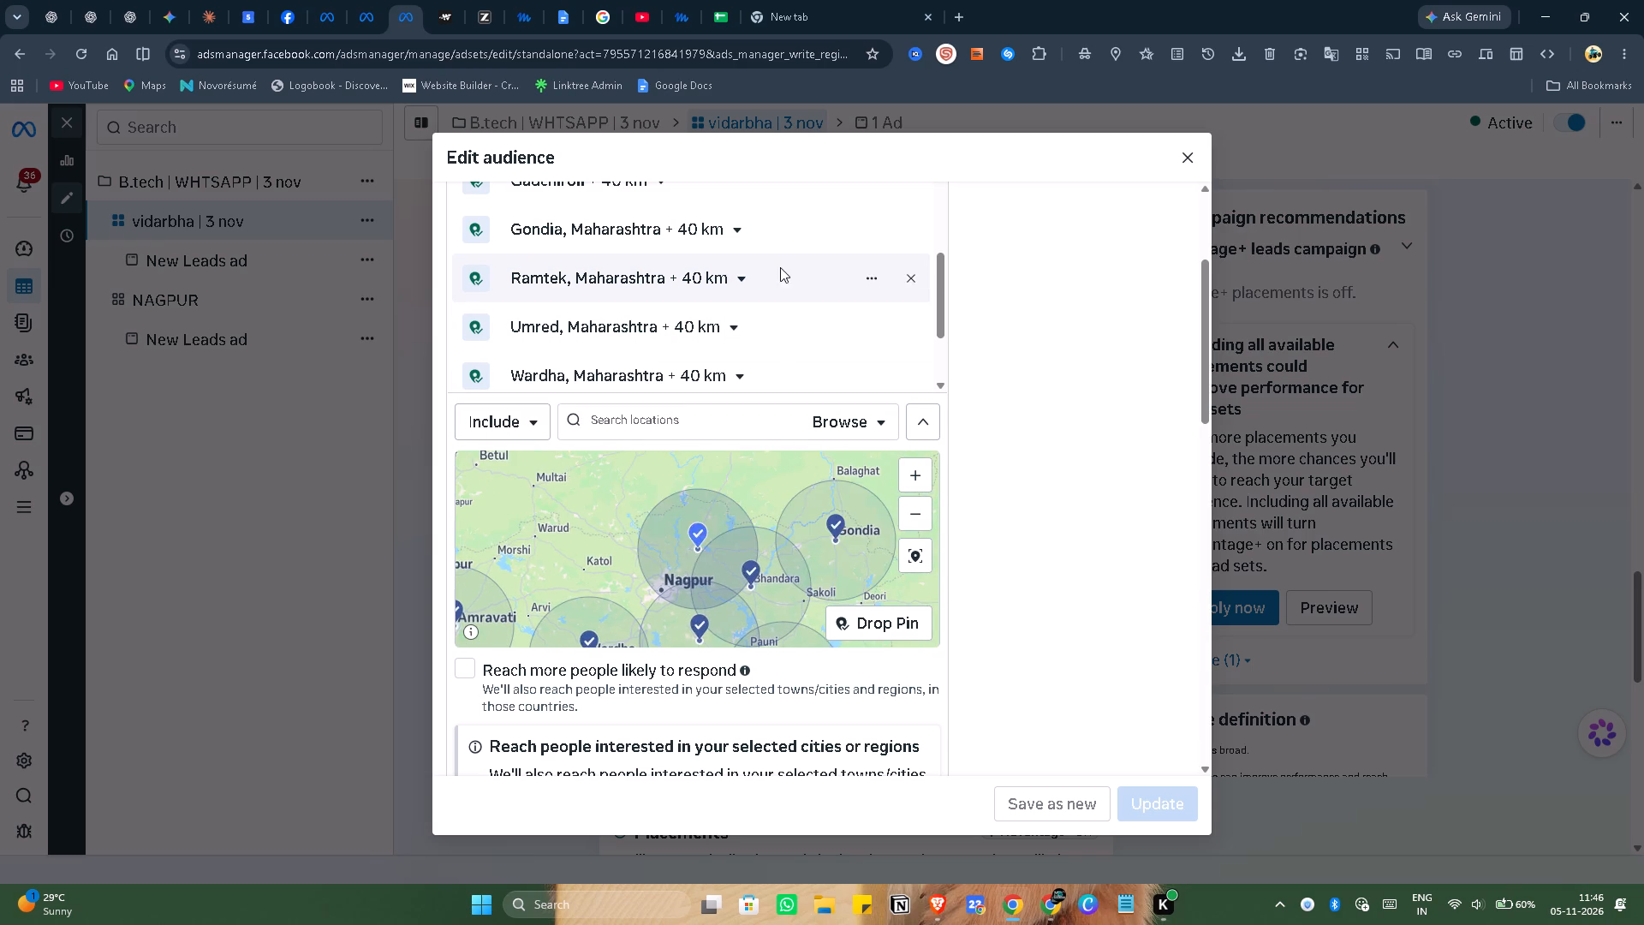
left_click(768, 232)
scroll(768, 232, "up", 1)
left_click(768, 232)
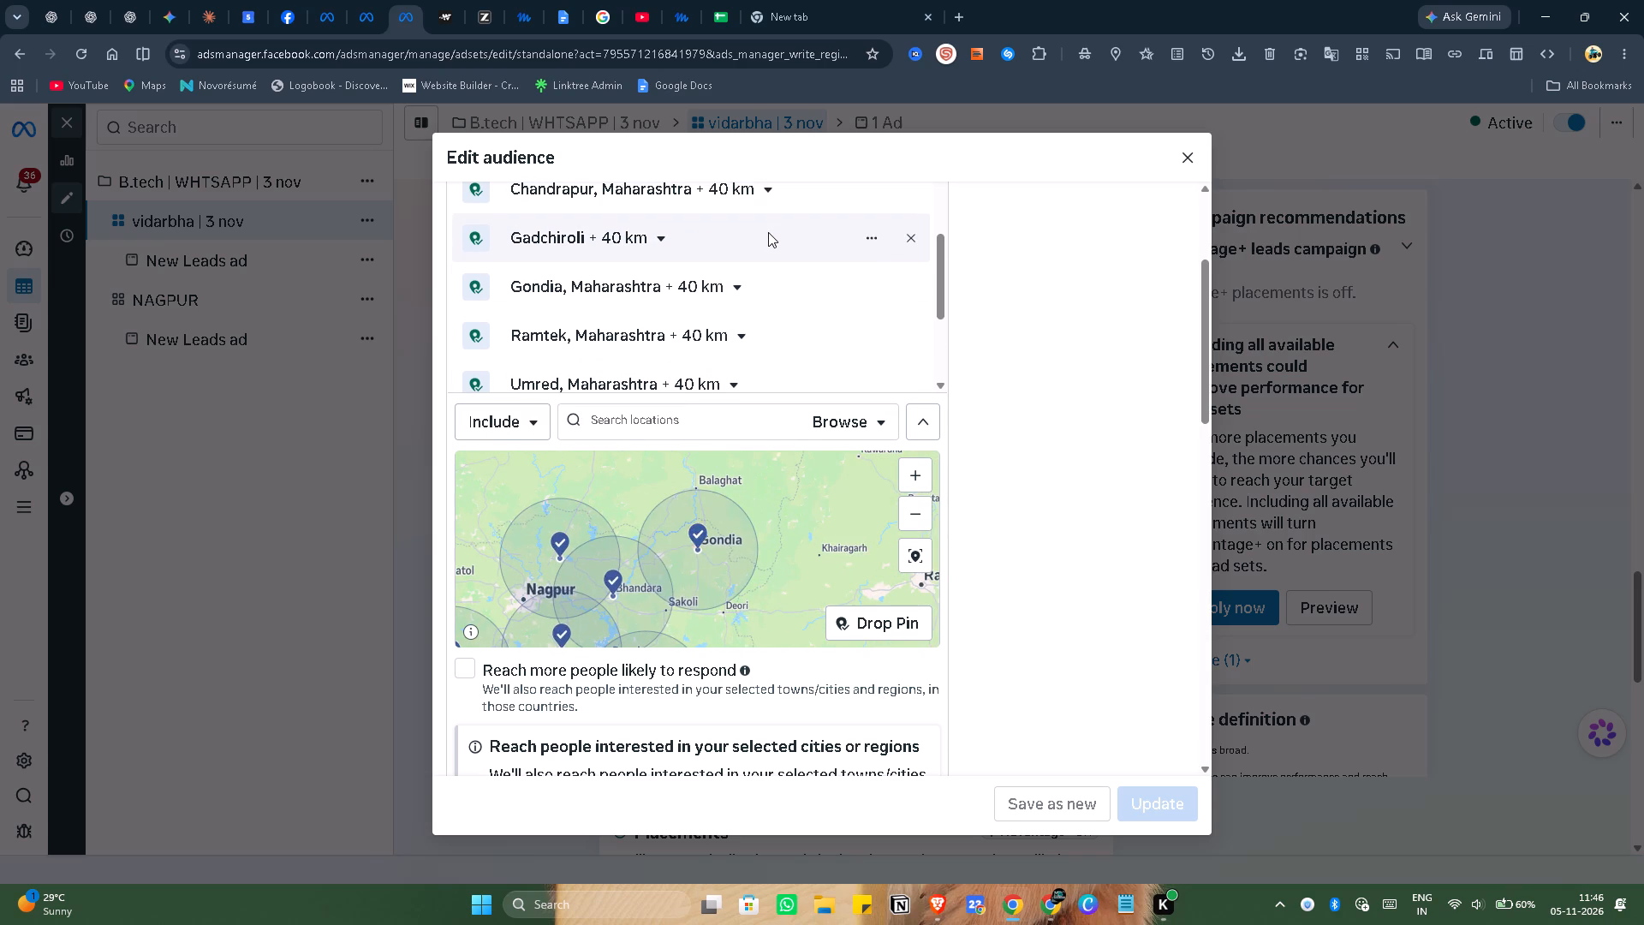
scroll(768, 232, "up", 3)
left_click(770, 232)
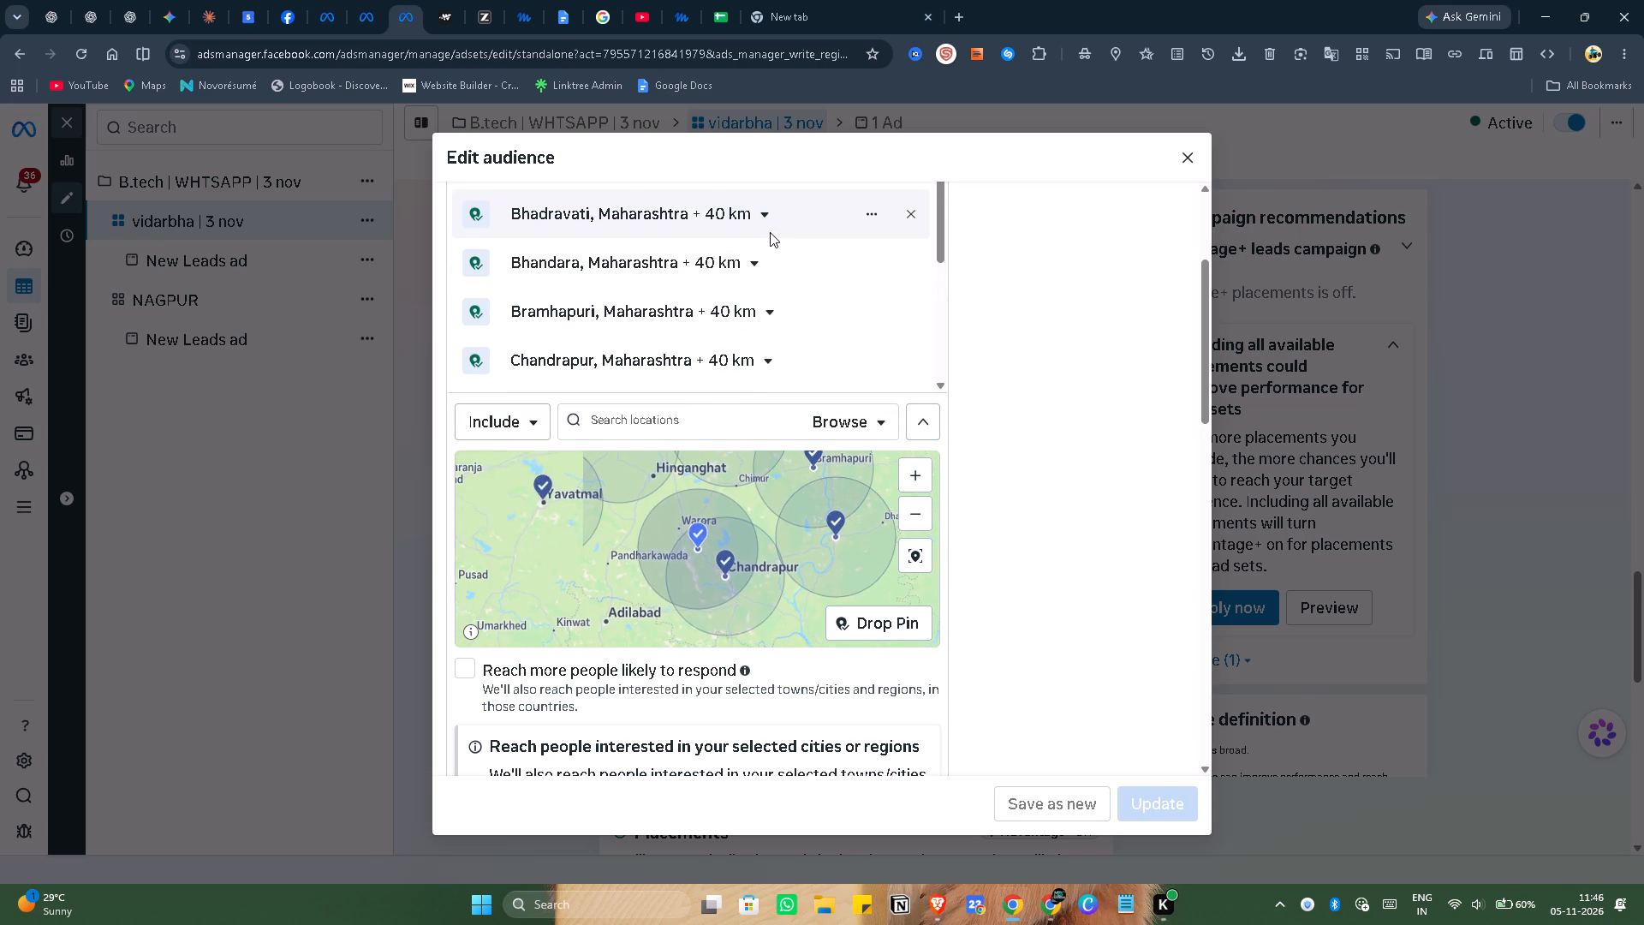
left_click(771, 259)
scroll(771, 259, "up", 5)
left_click(772, 260)
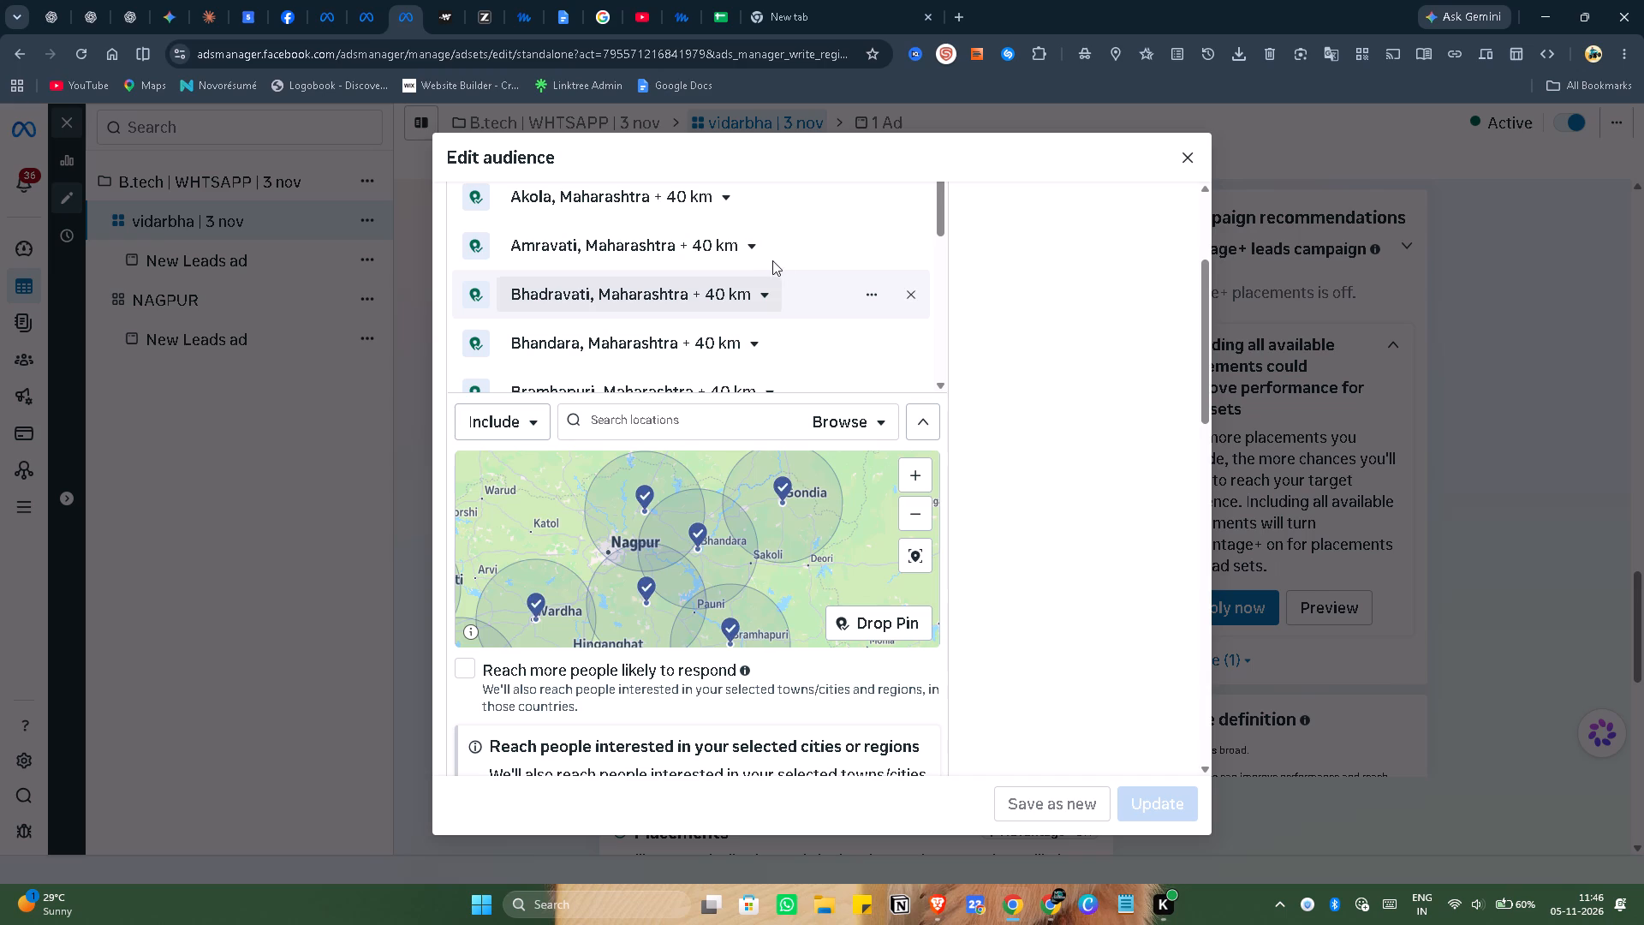
left_click(780, 212)
scroll(755, 300, "up", 5)
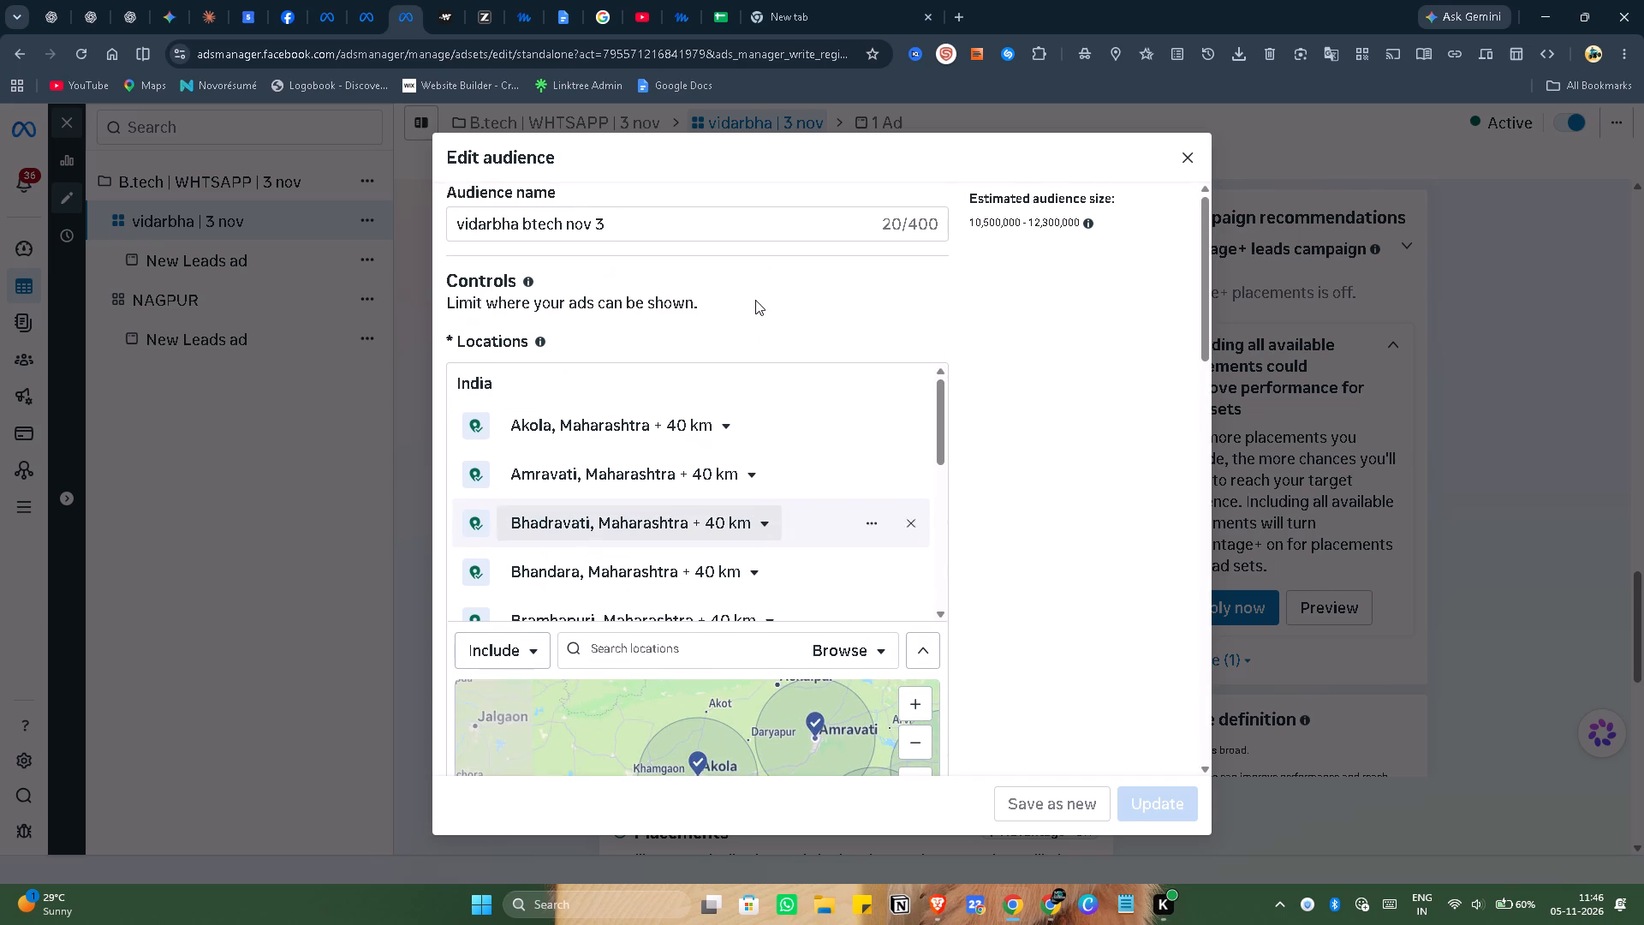
Set the audience's maximum suggested age to 50.
scroll(678, 503, "down", 18)
scroll(694, 474, "down", 4)
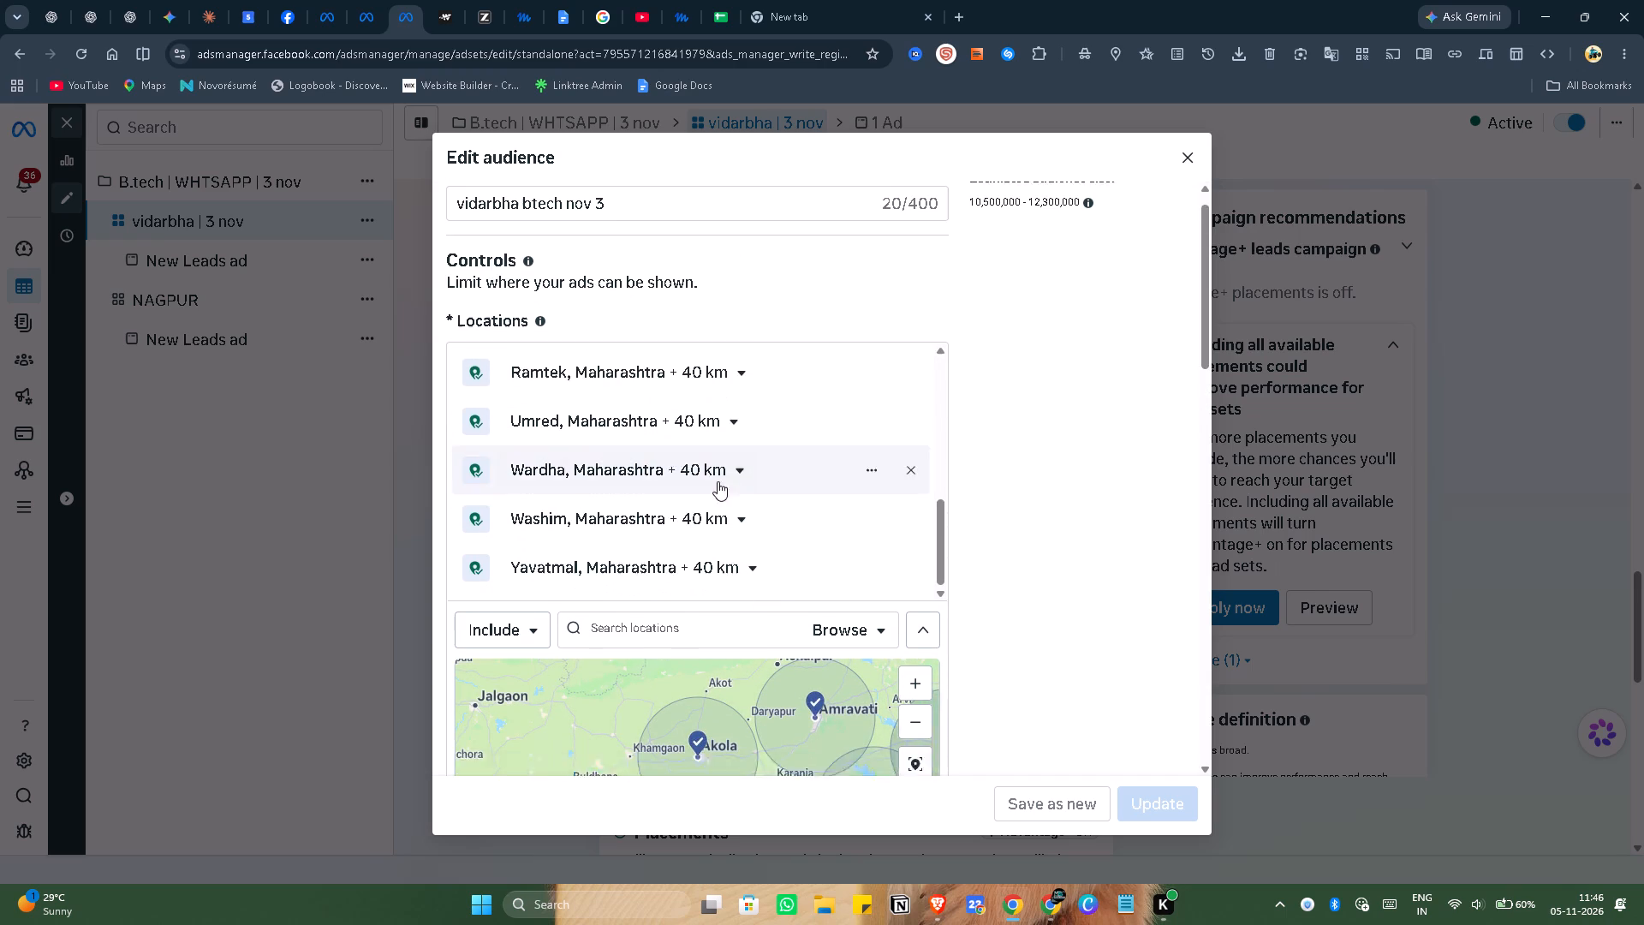
scroll(718, 481, "down", 7)
scroll(689, 569, "down", 5)
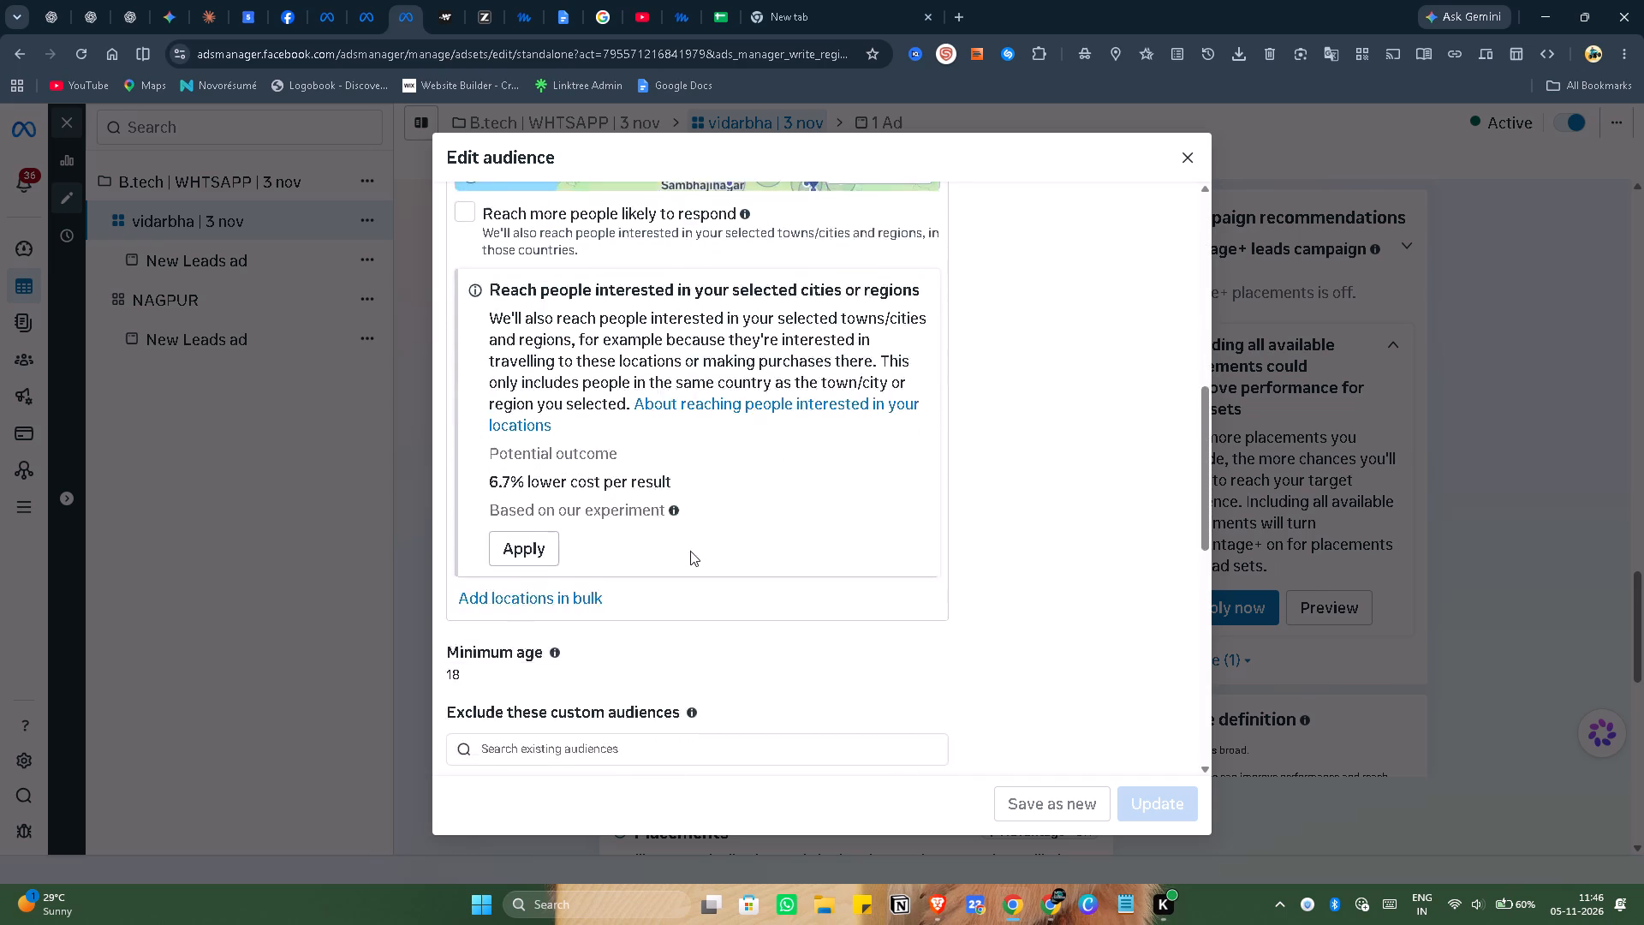
scroll(690, 551, "down", 9)
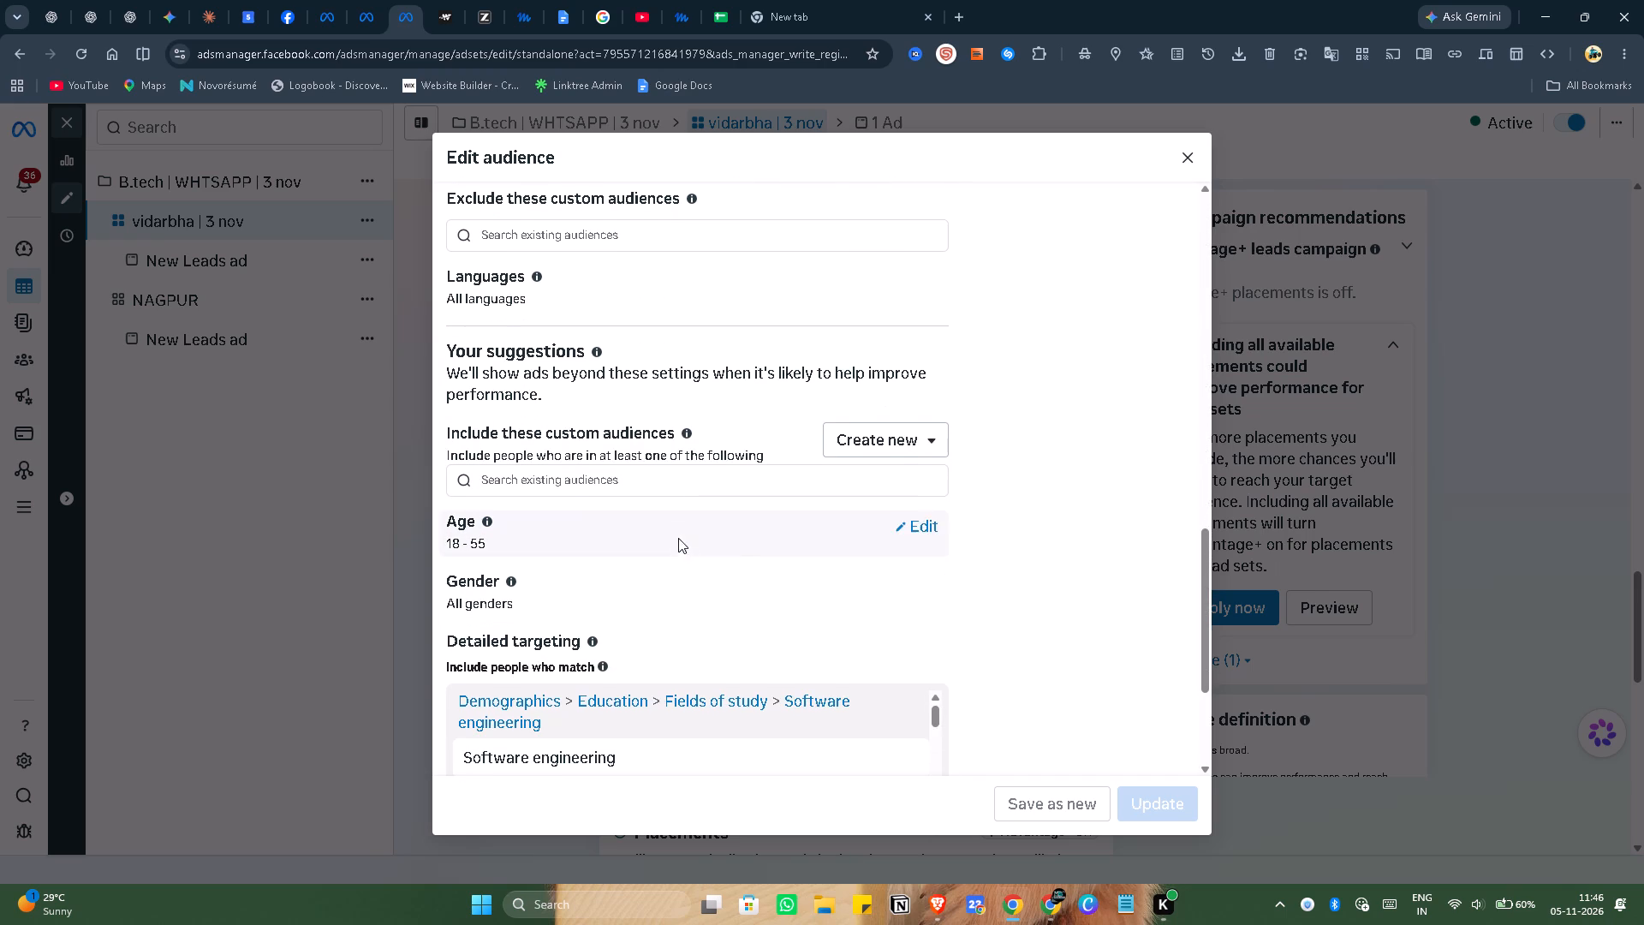
left_click(909, 529)
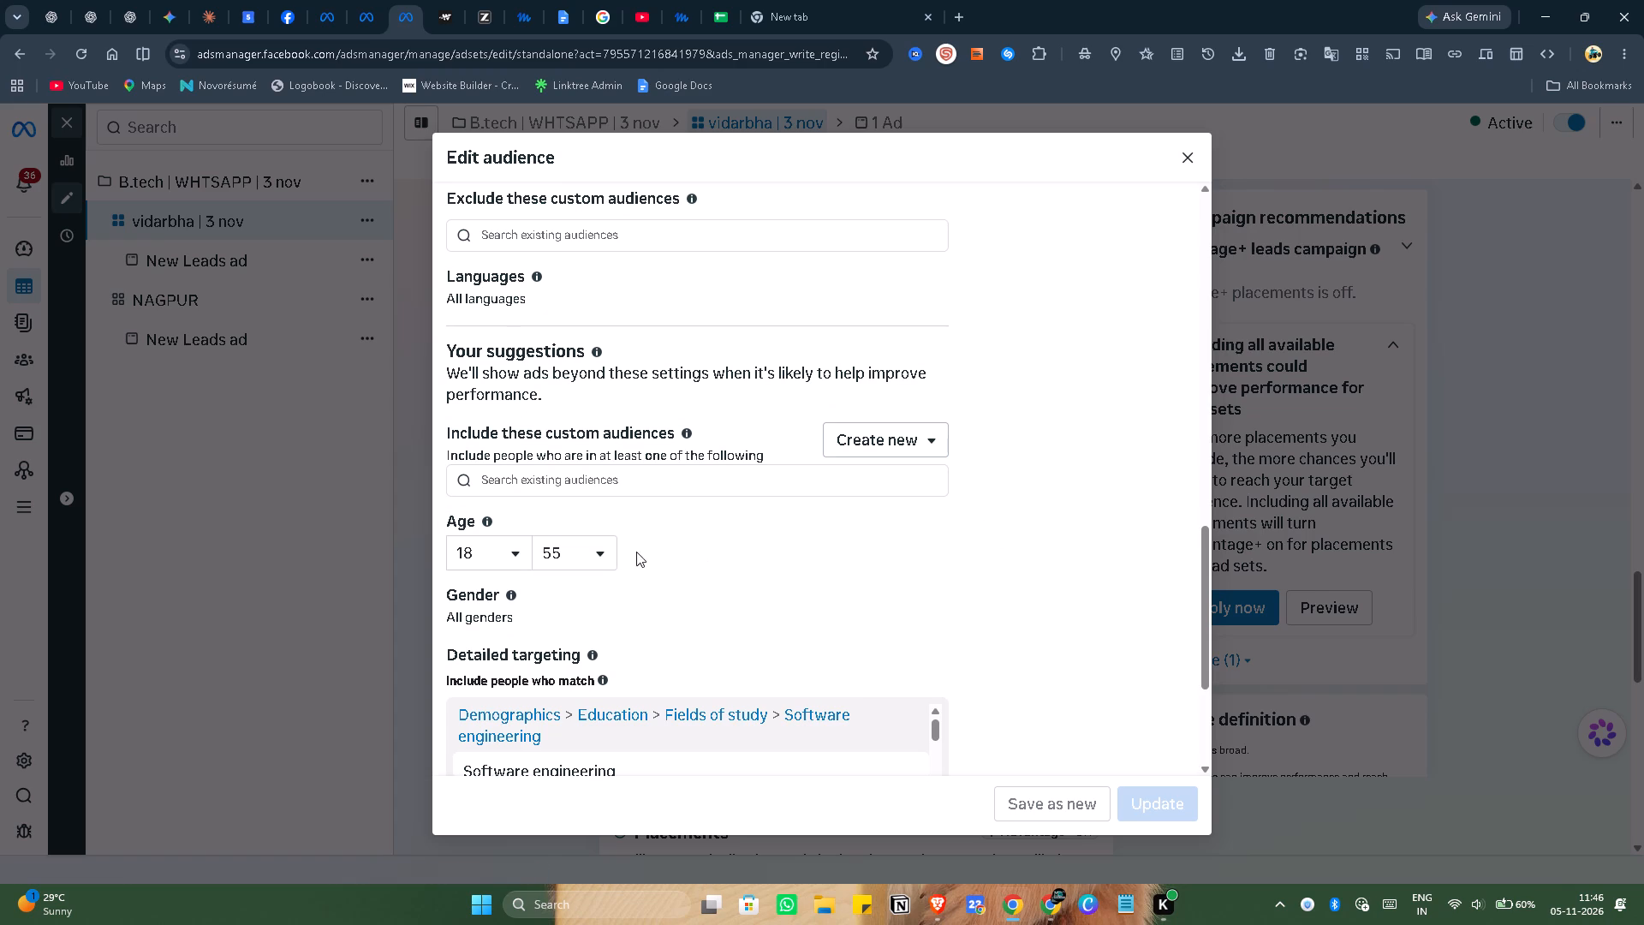
left_click(616, 552)
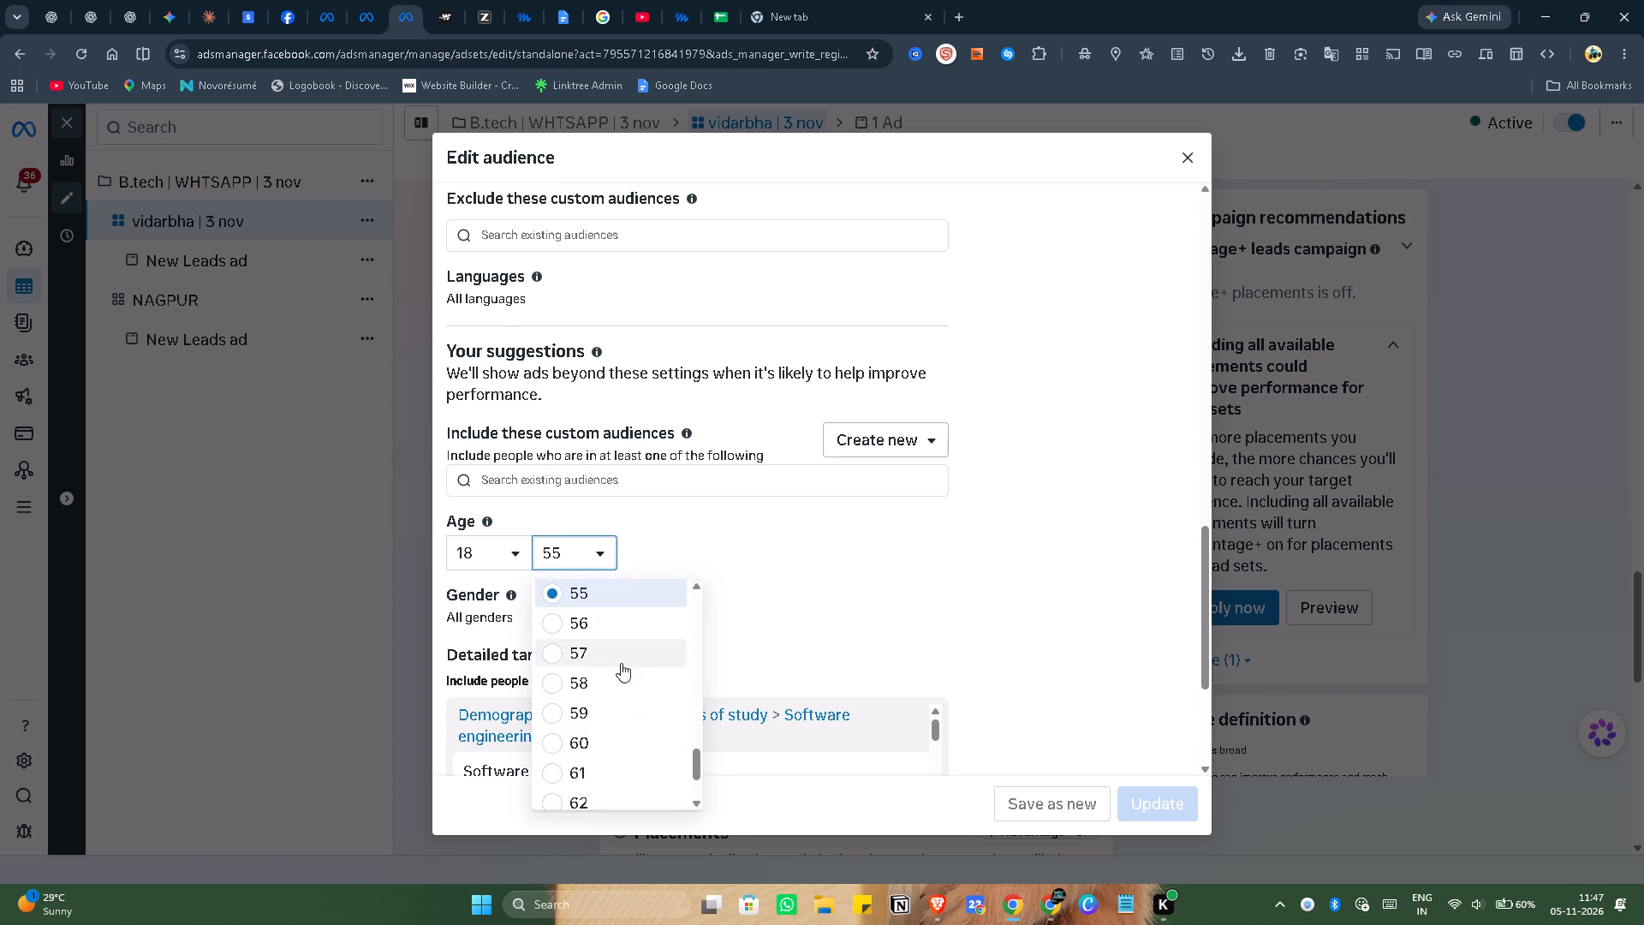
scroll(587, 733, "down", 2)
scroll(587, 733, "up", 7)
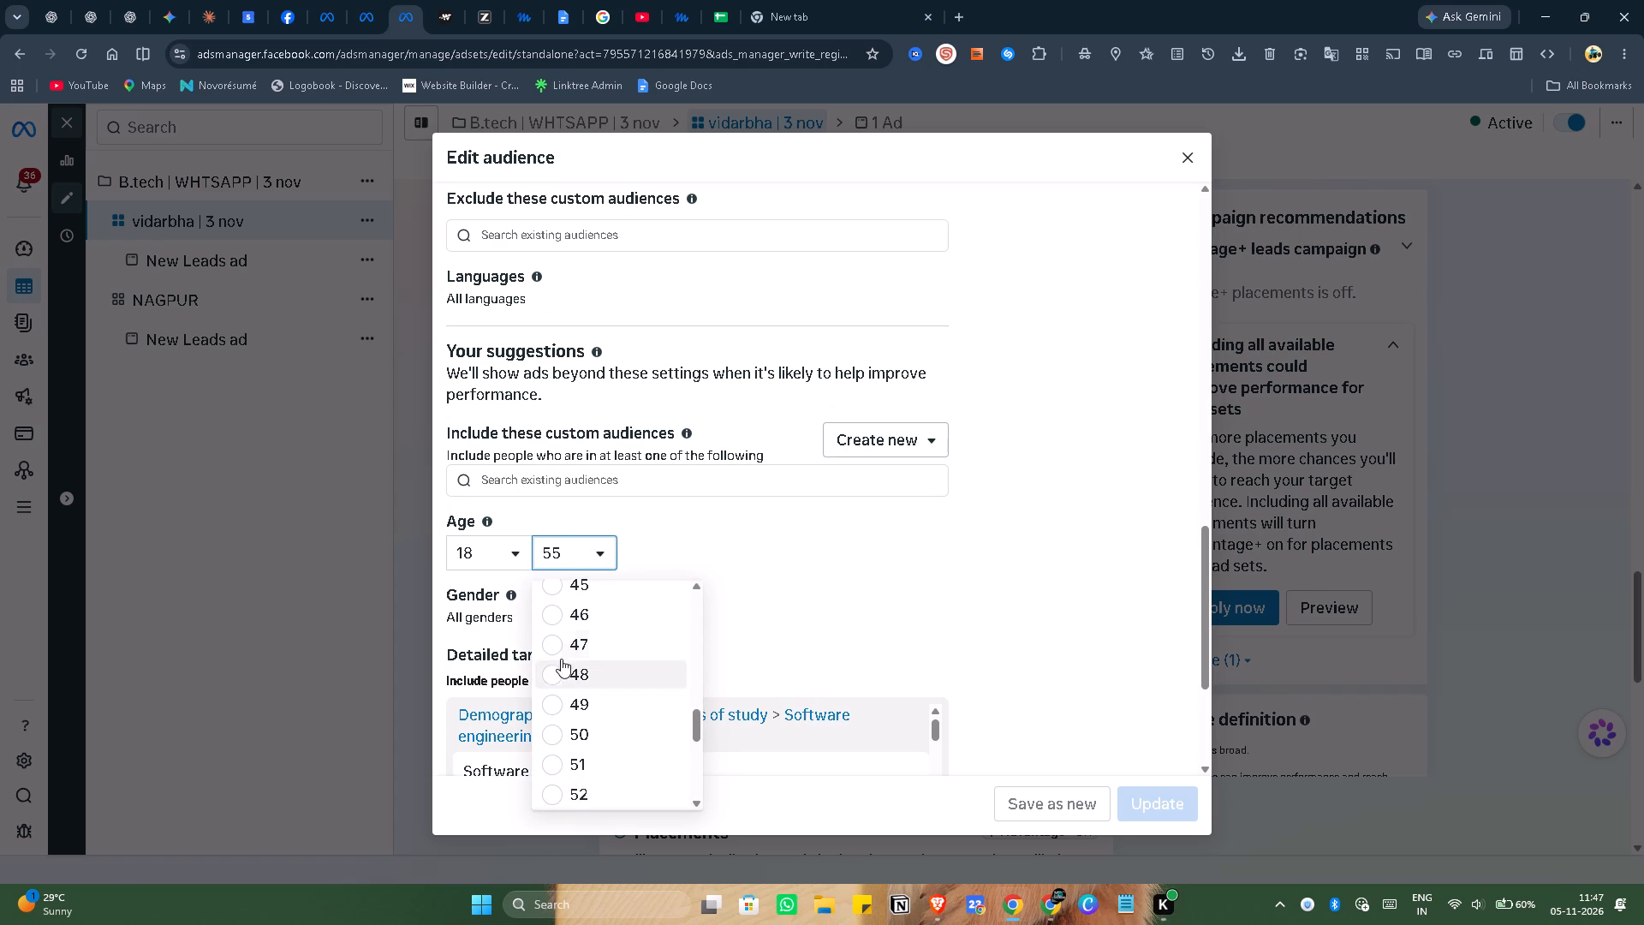
scroll(566, 661, "down", 1)
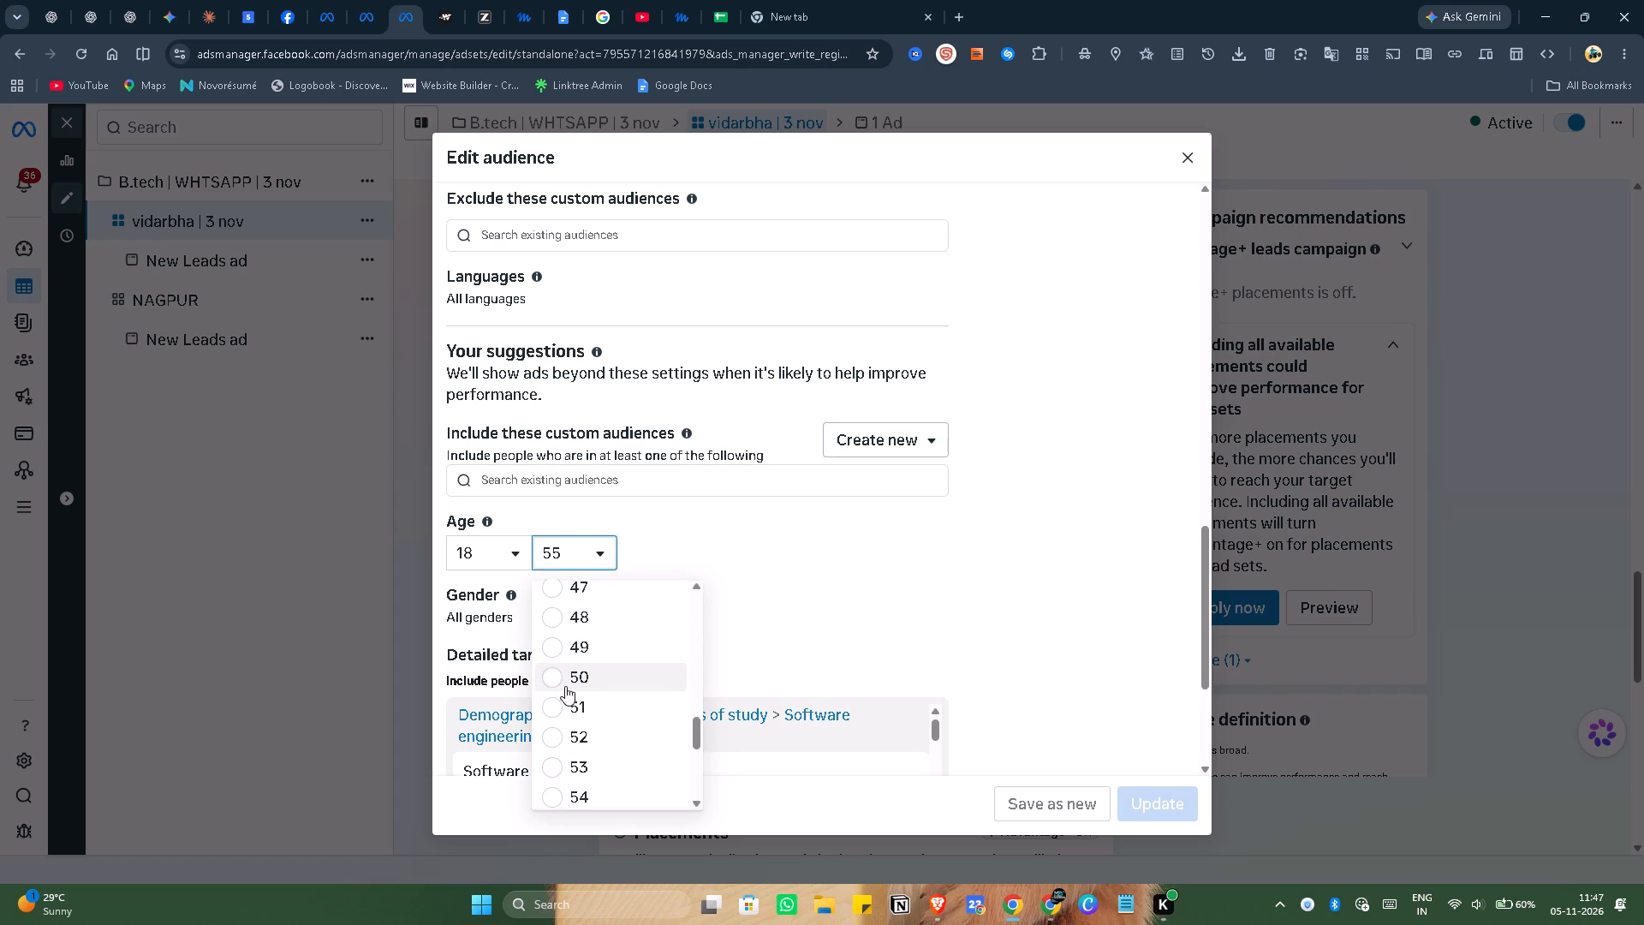
scroll(567, 687, "up", 2)
scroll(567, 687, "down", 2)
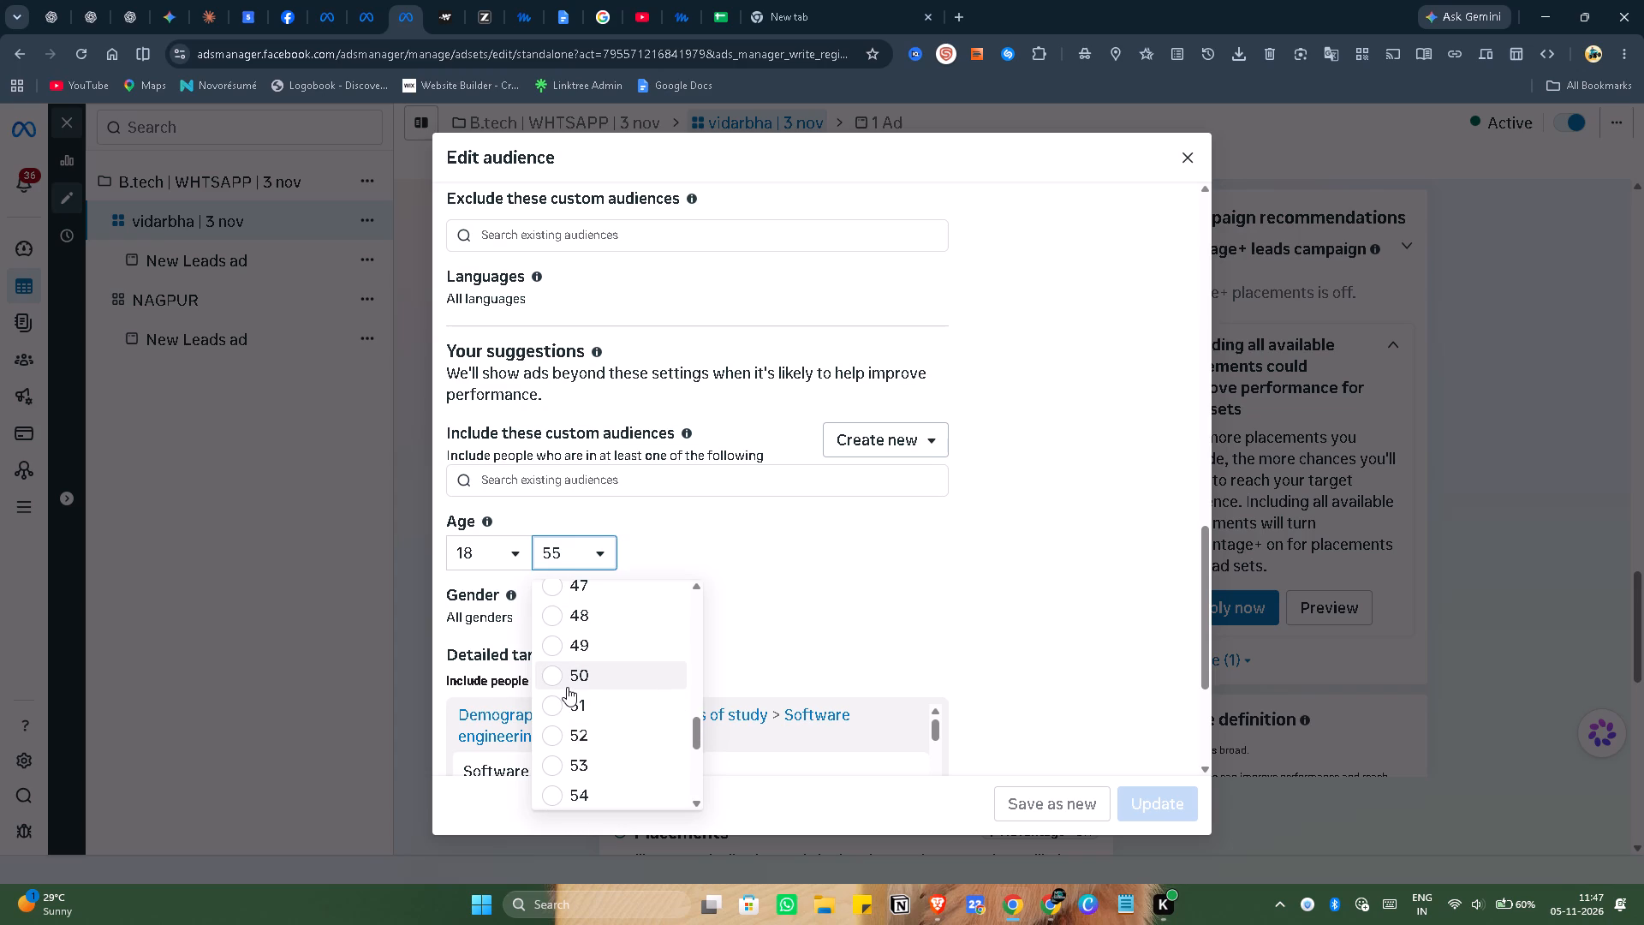
left_click(554, 676)
scroll(738, 553, "down", 2)
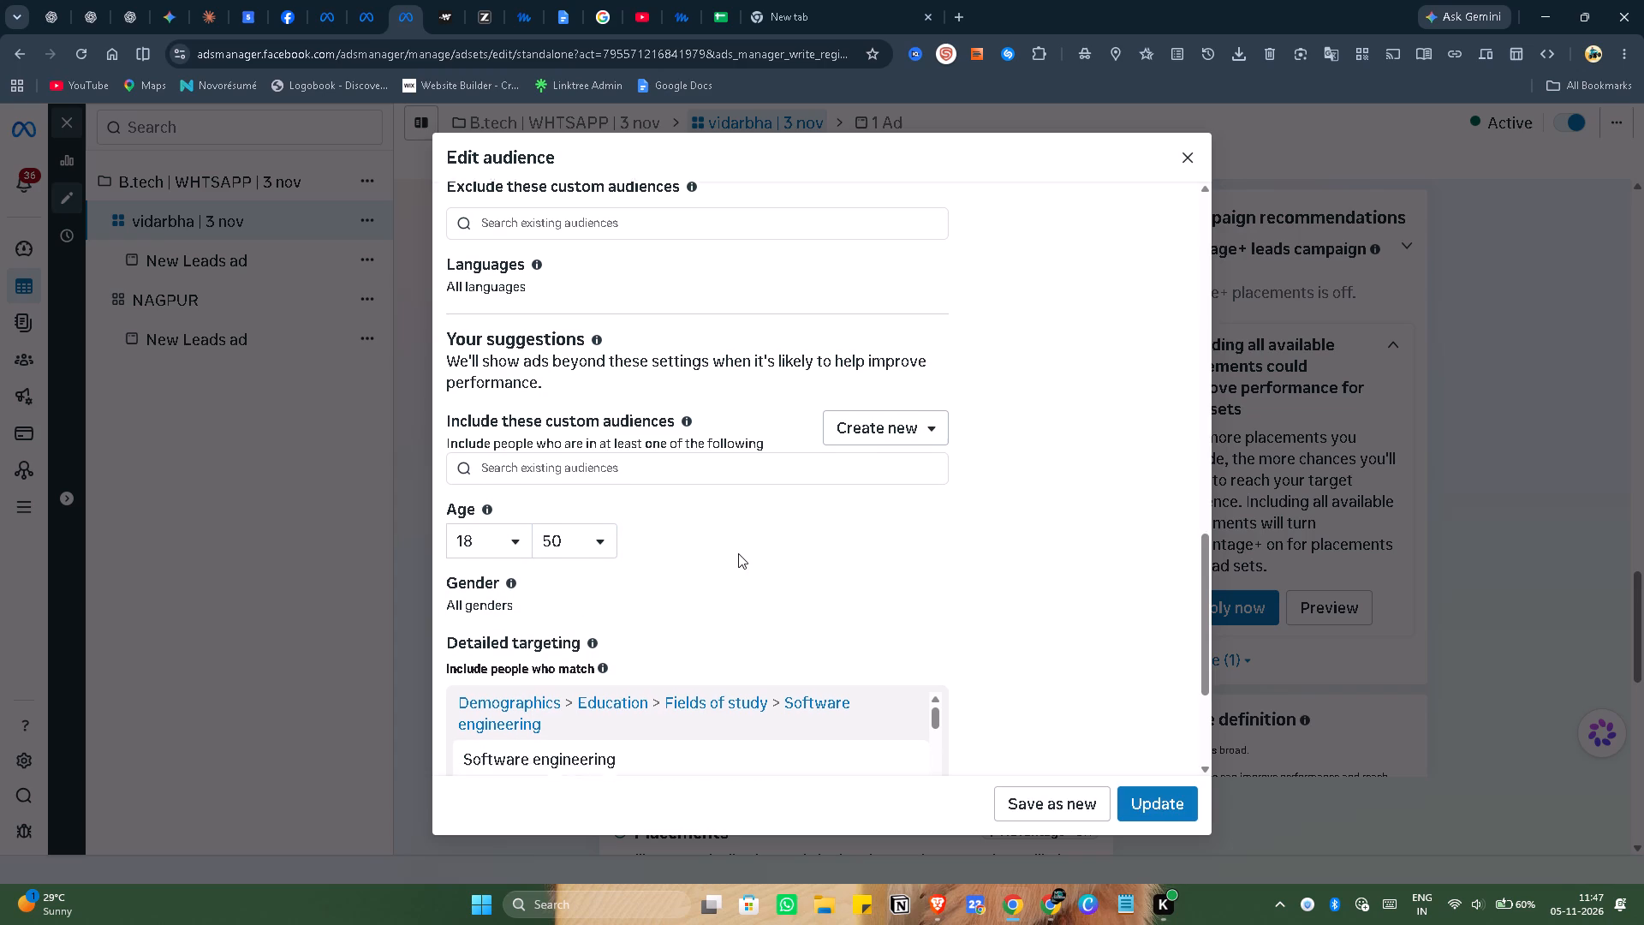
scroll(658, 663, "up", 1)
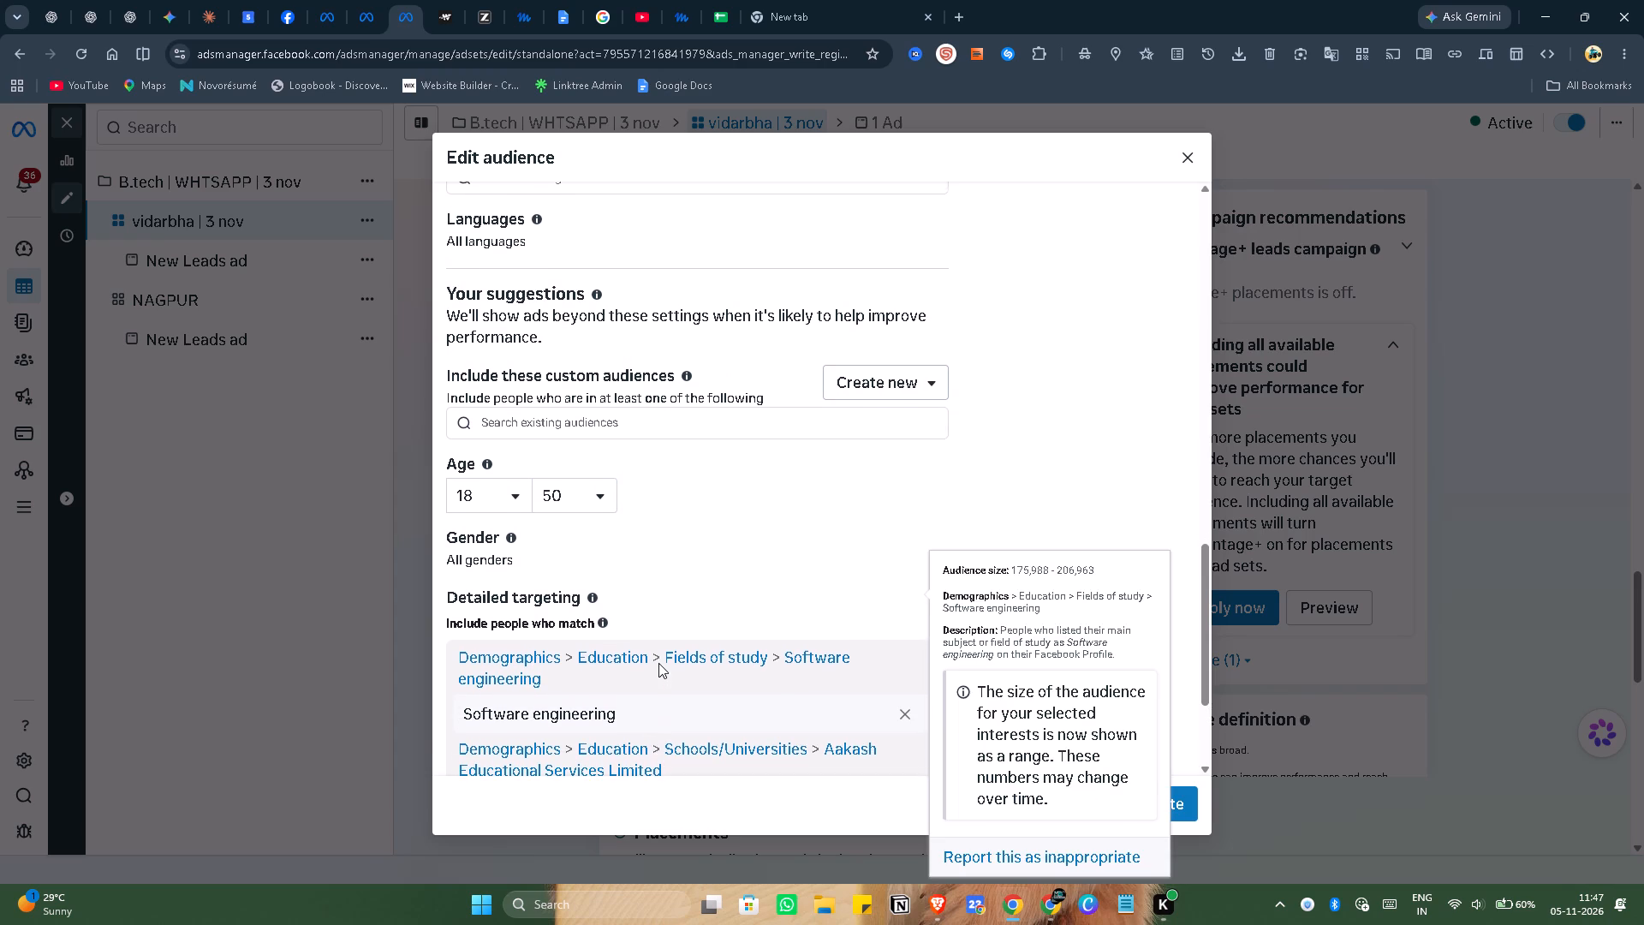
Remove "Household income (India): Top 21% - 30%" from the audience's detailed targeting.
scroll(820, 458, "down", 2)
scroll(646, 626, "down", 3)
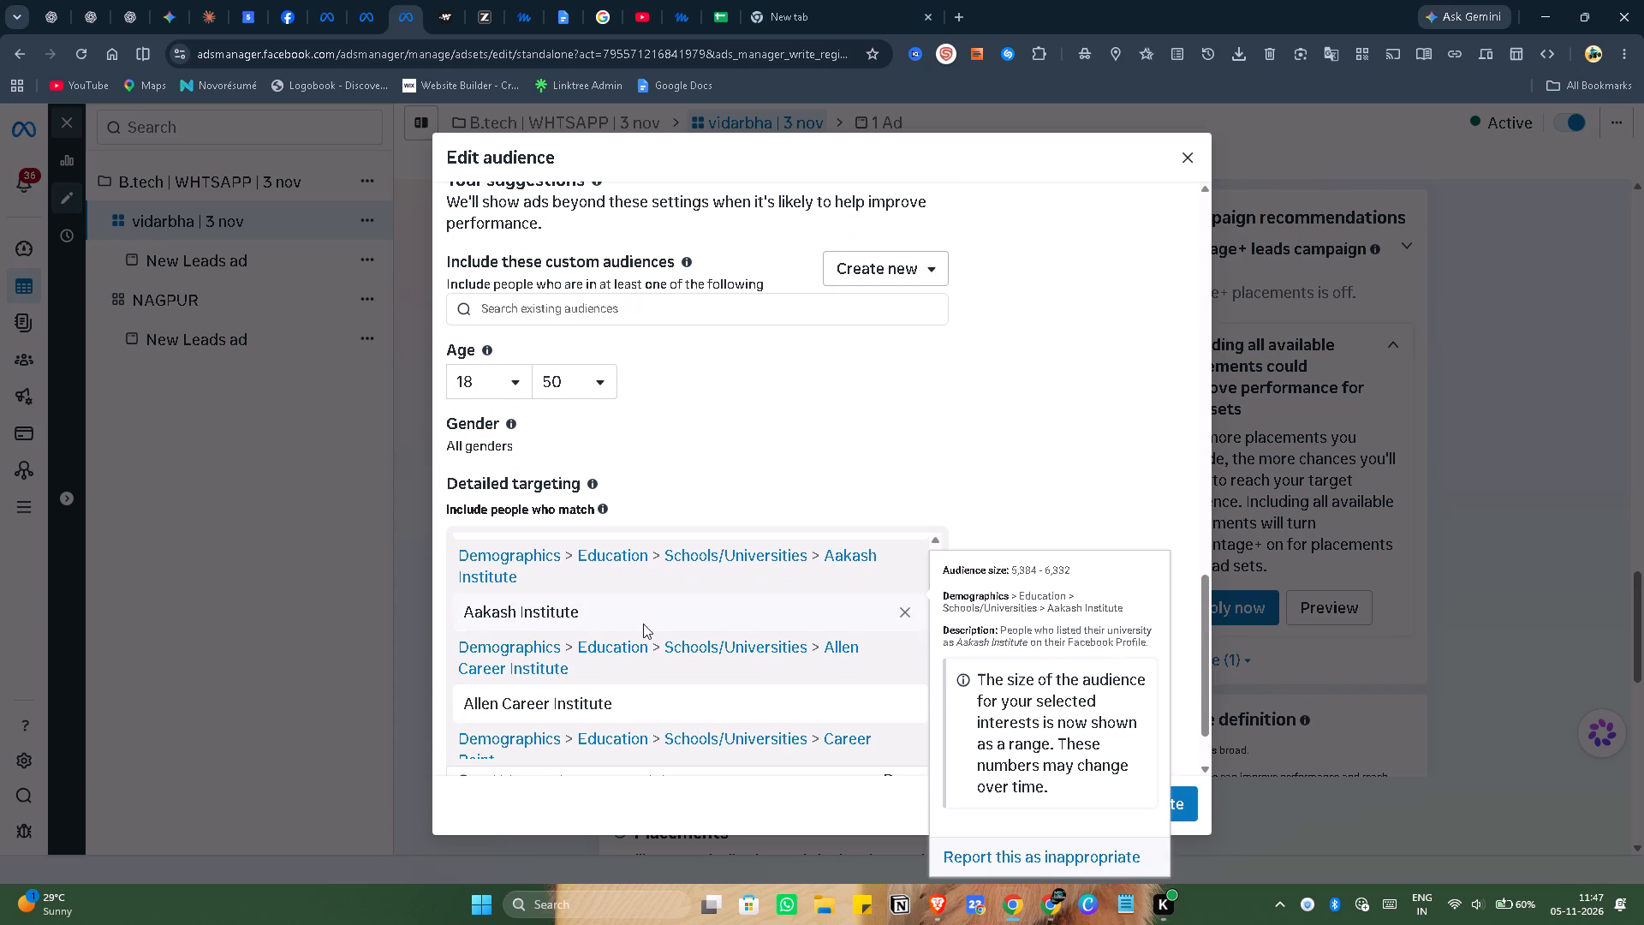
scroll(694, 630, "down", 1)
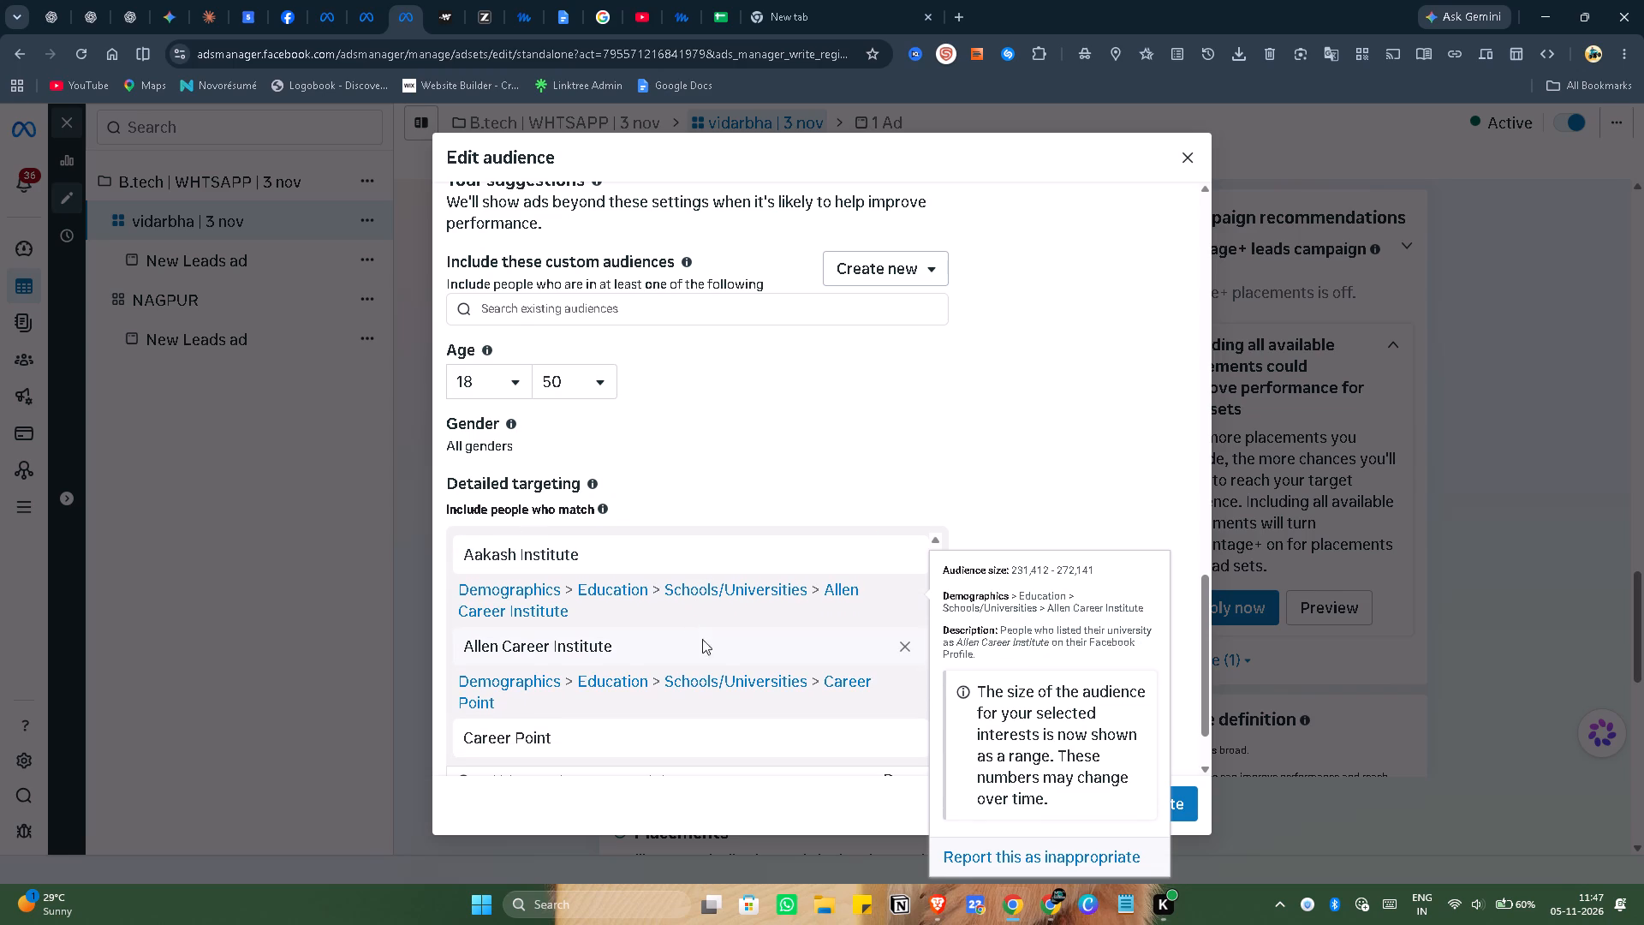
scroll(700, 652, "down", 3)
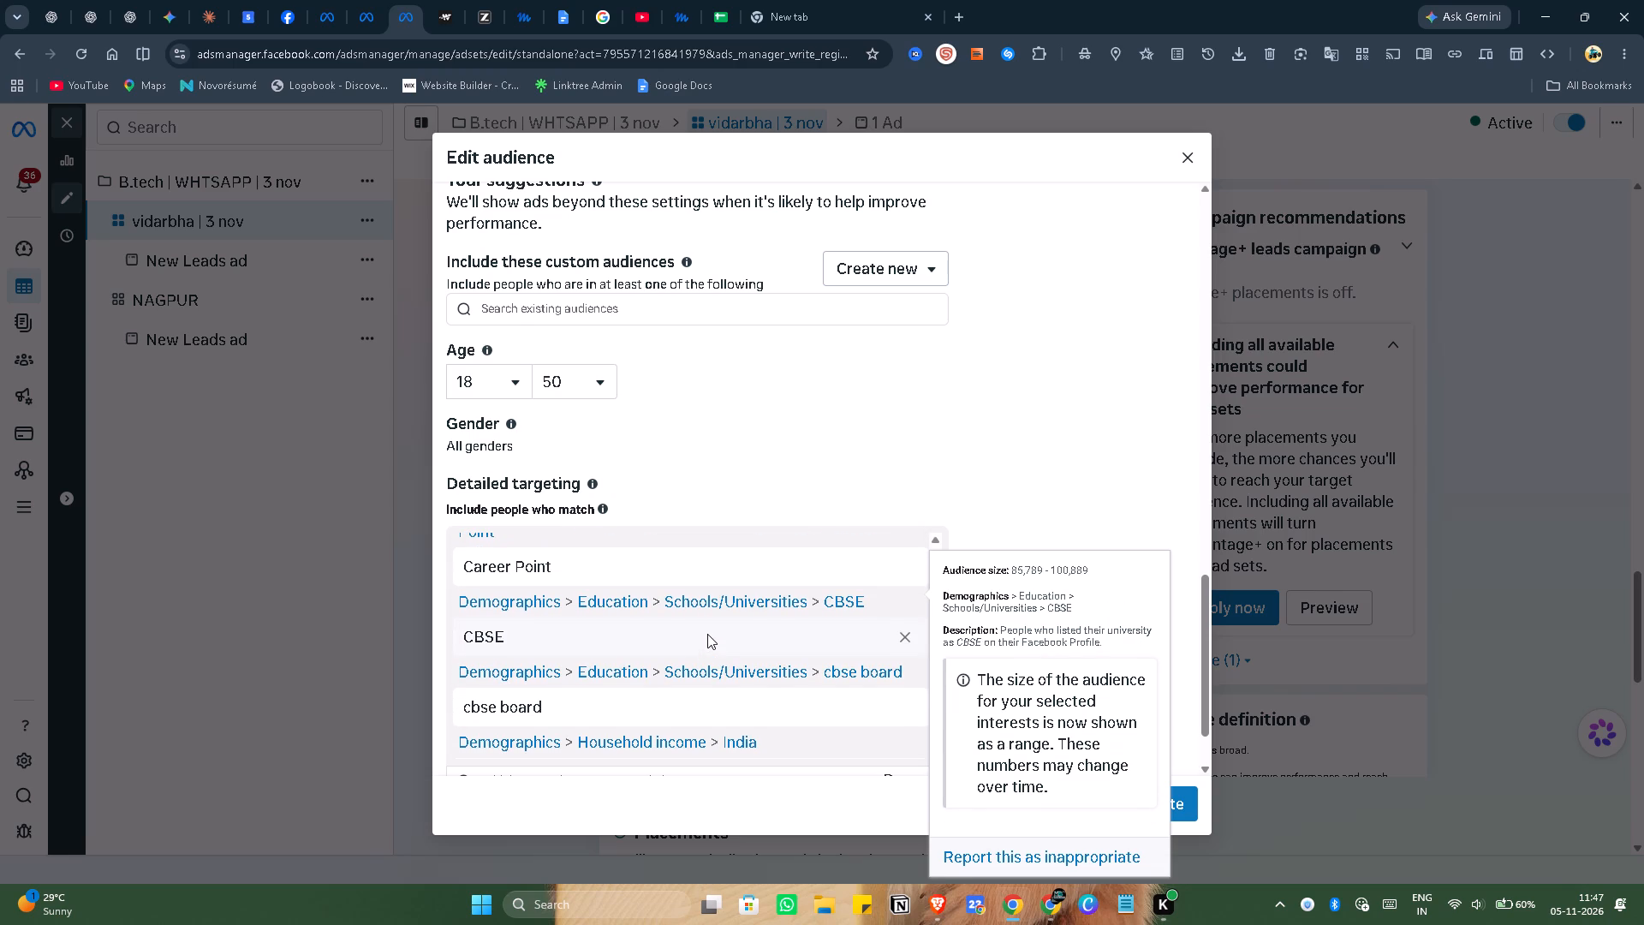
scroll(708, 633, "down", 1)
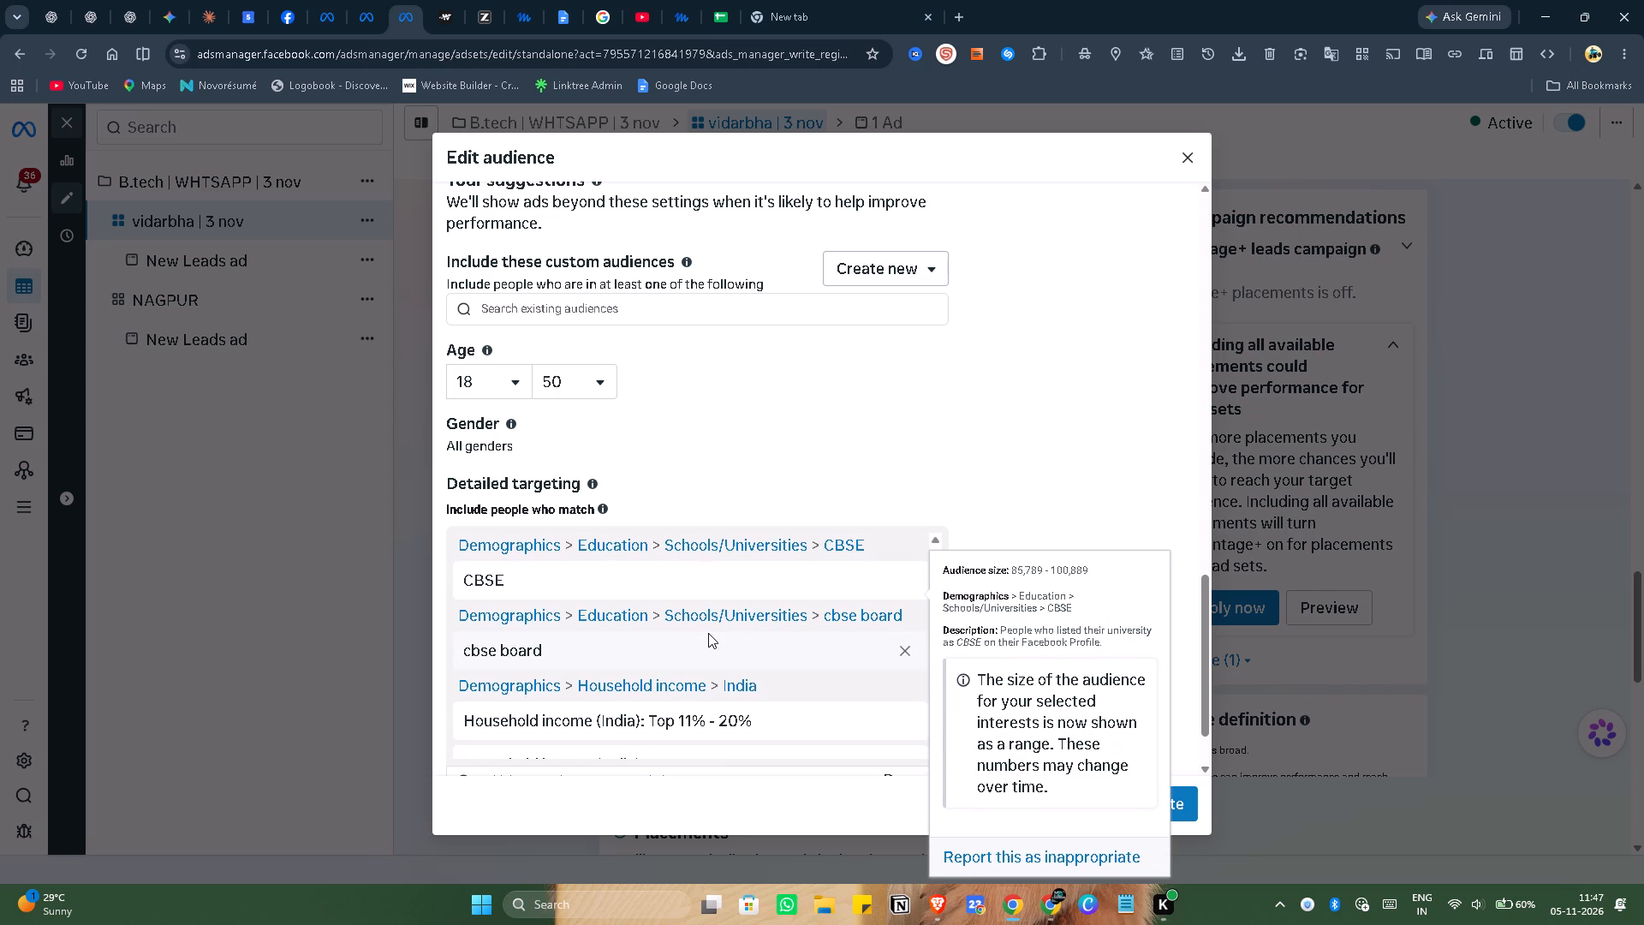
scroll(708, 633, "down", 2)
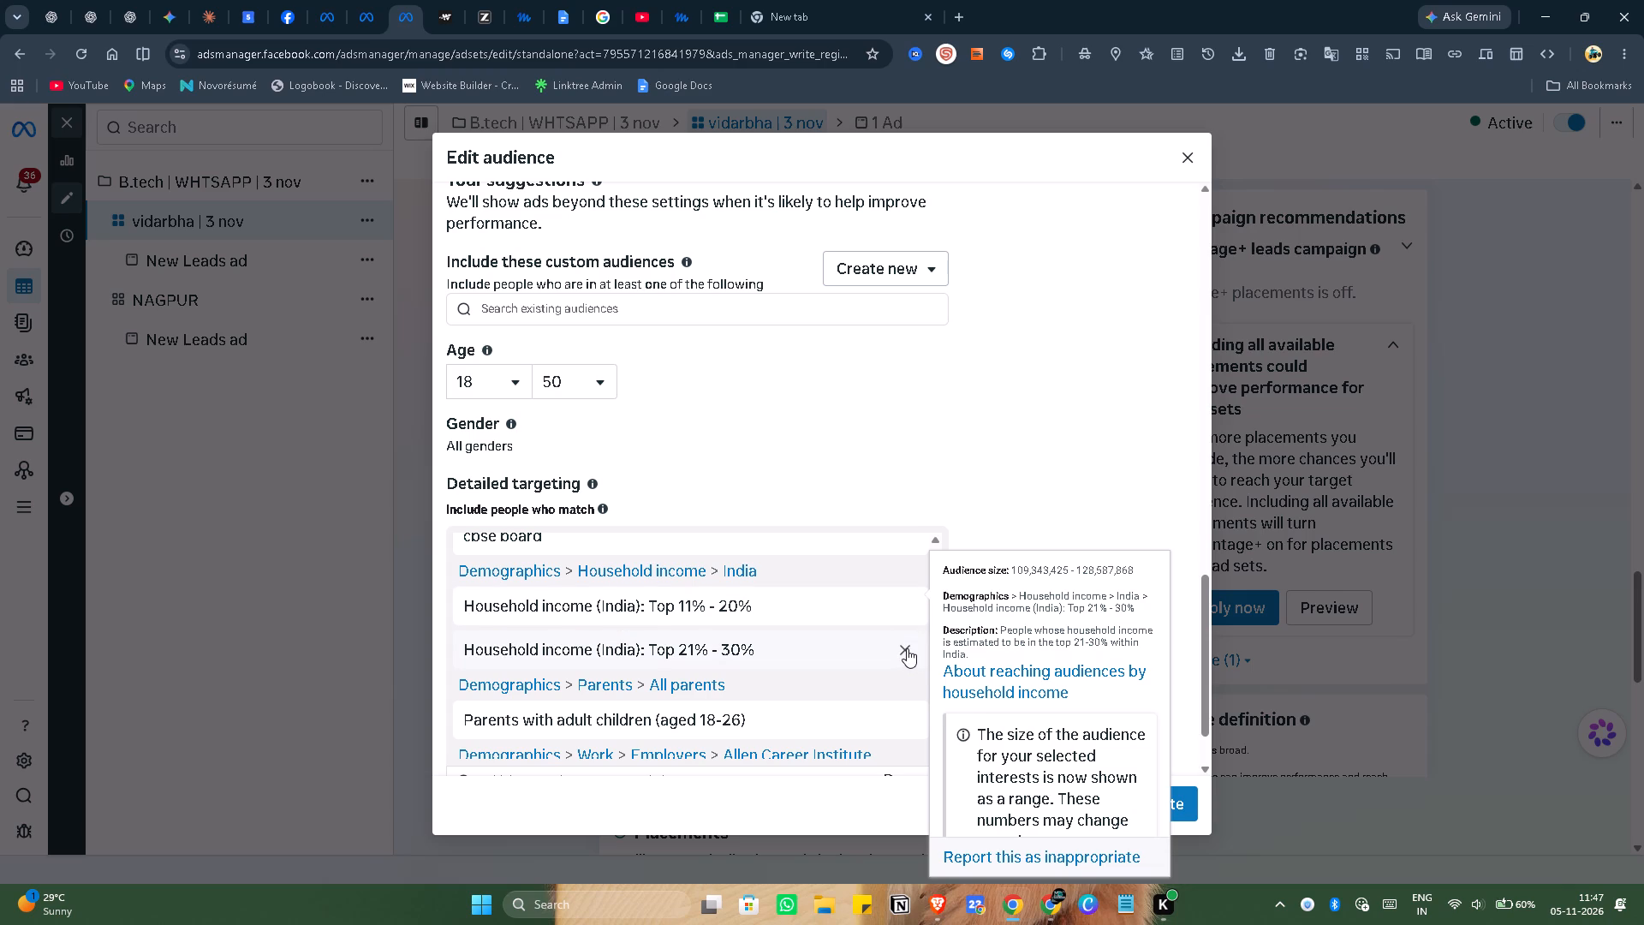
left_click(907, 648)
Go through the remaining detailed targeting interests and remove "Test preparation" from the additional interests.
scroll(766, 651, "down", 1)
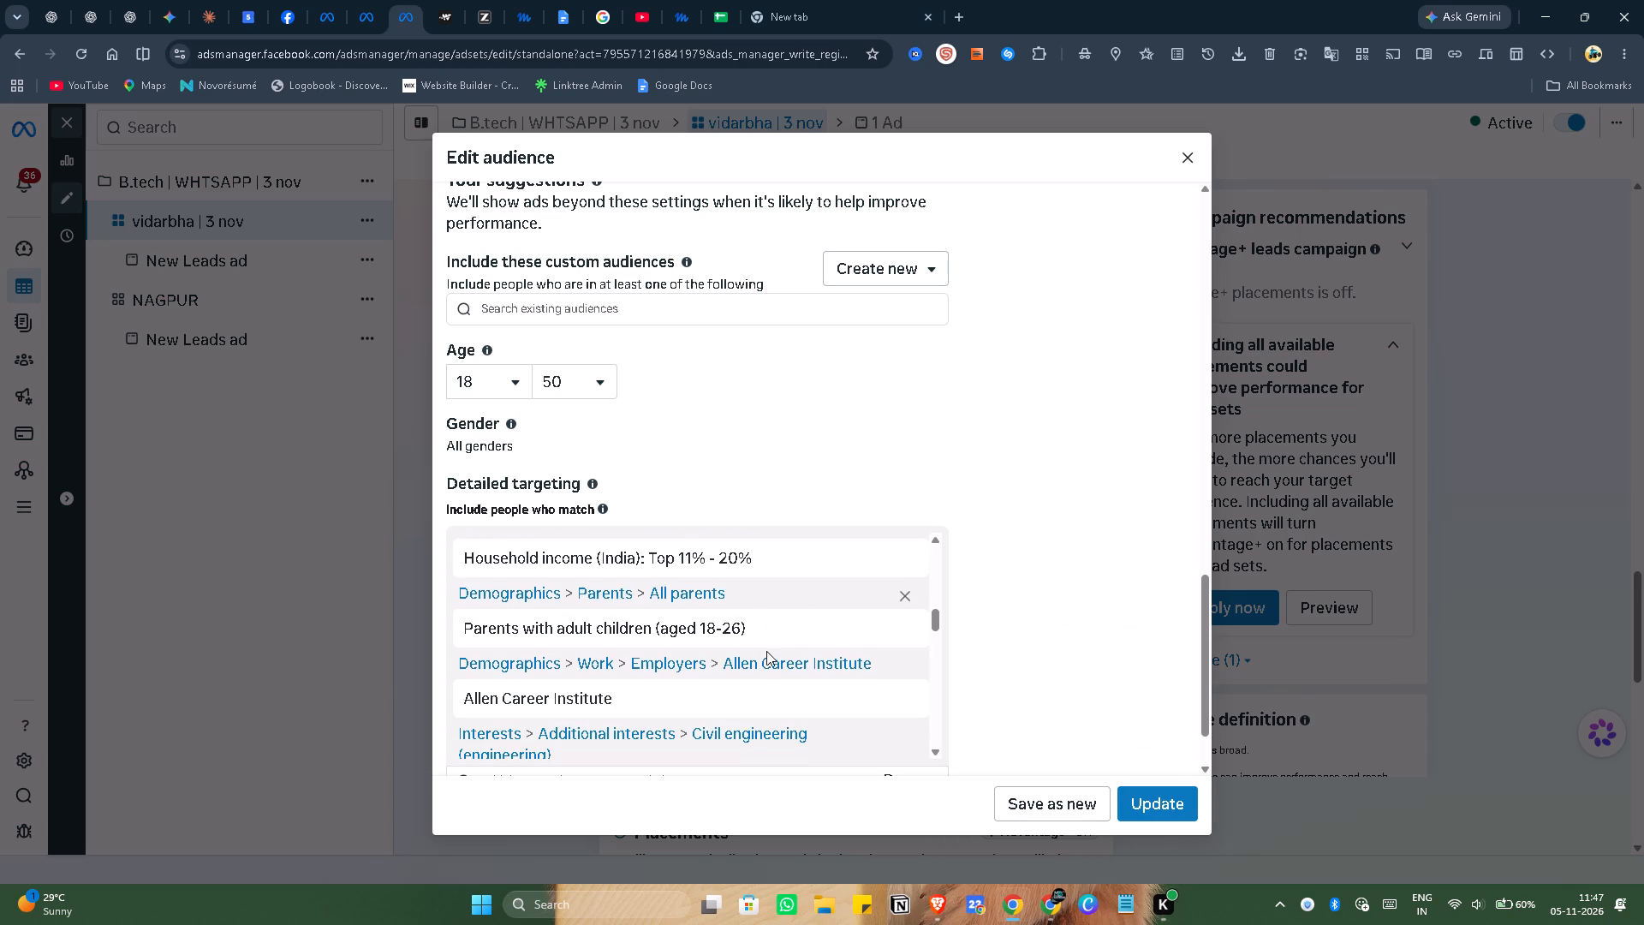
scroll(766, 651, "down", 1)
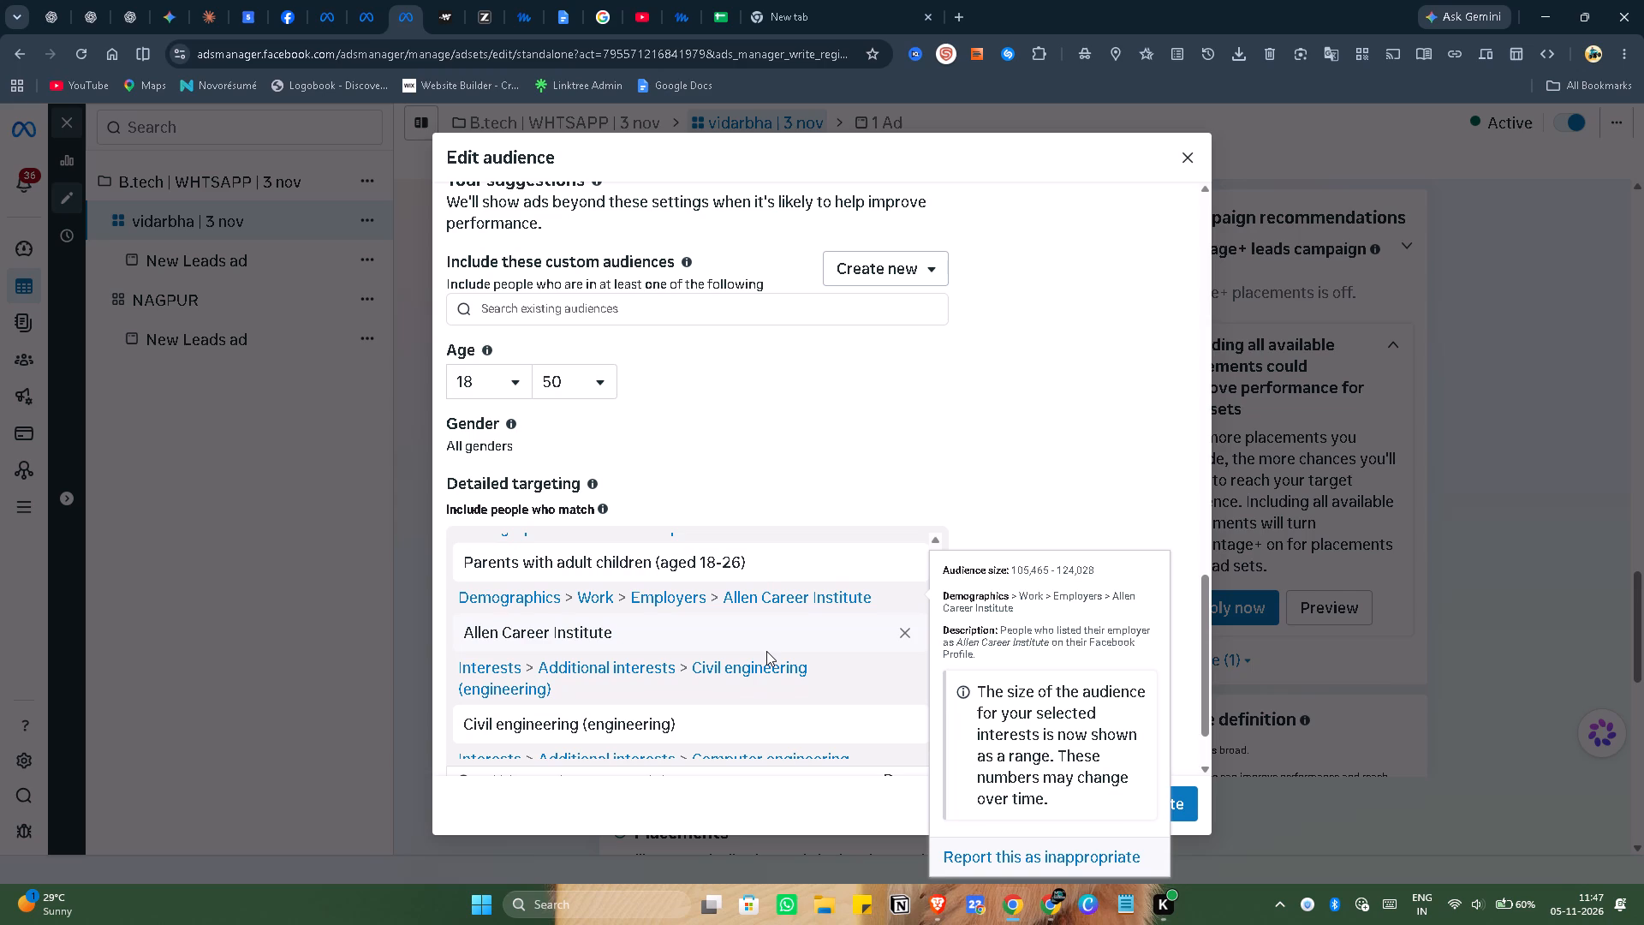
scroll(744, 643, "down", 4)
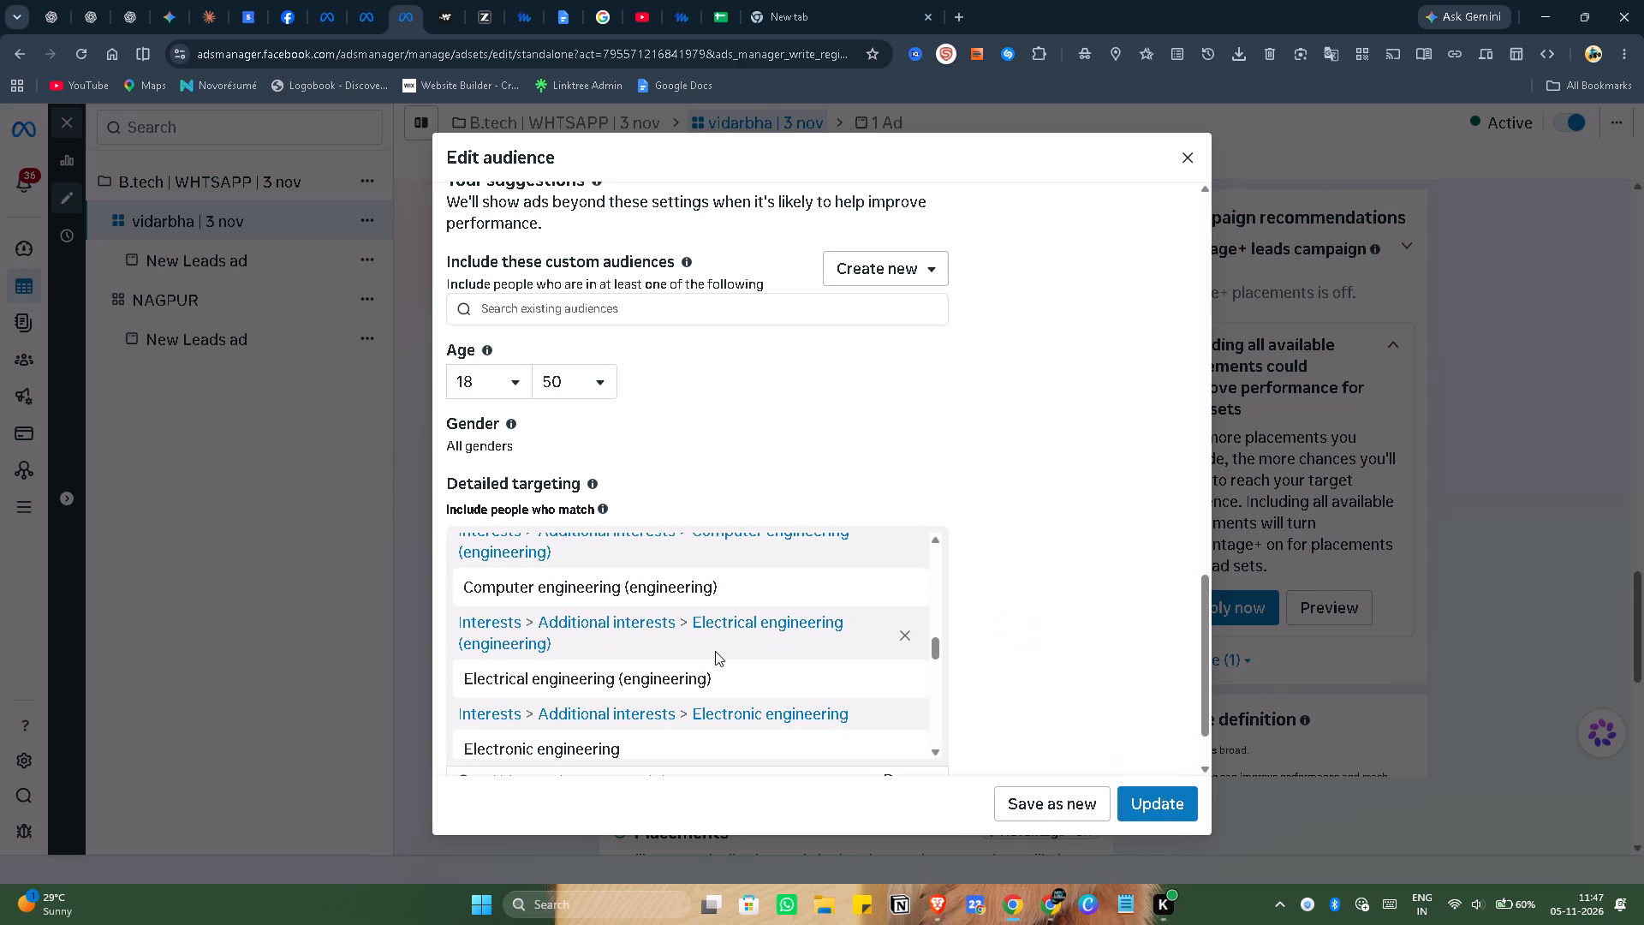
scroll(718, 643, "up", 2)
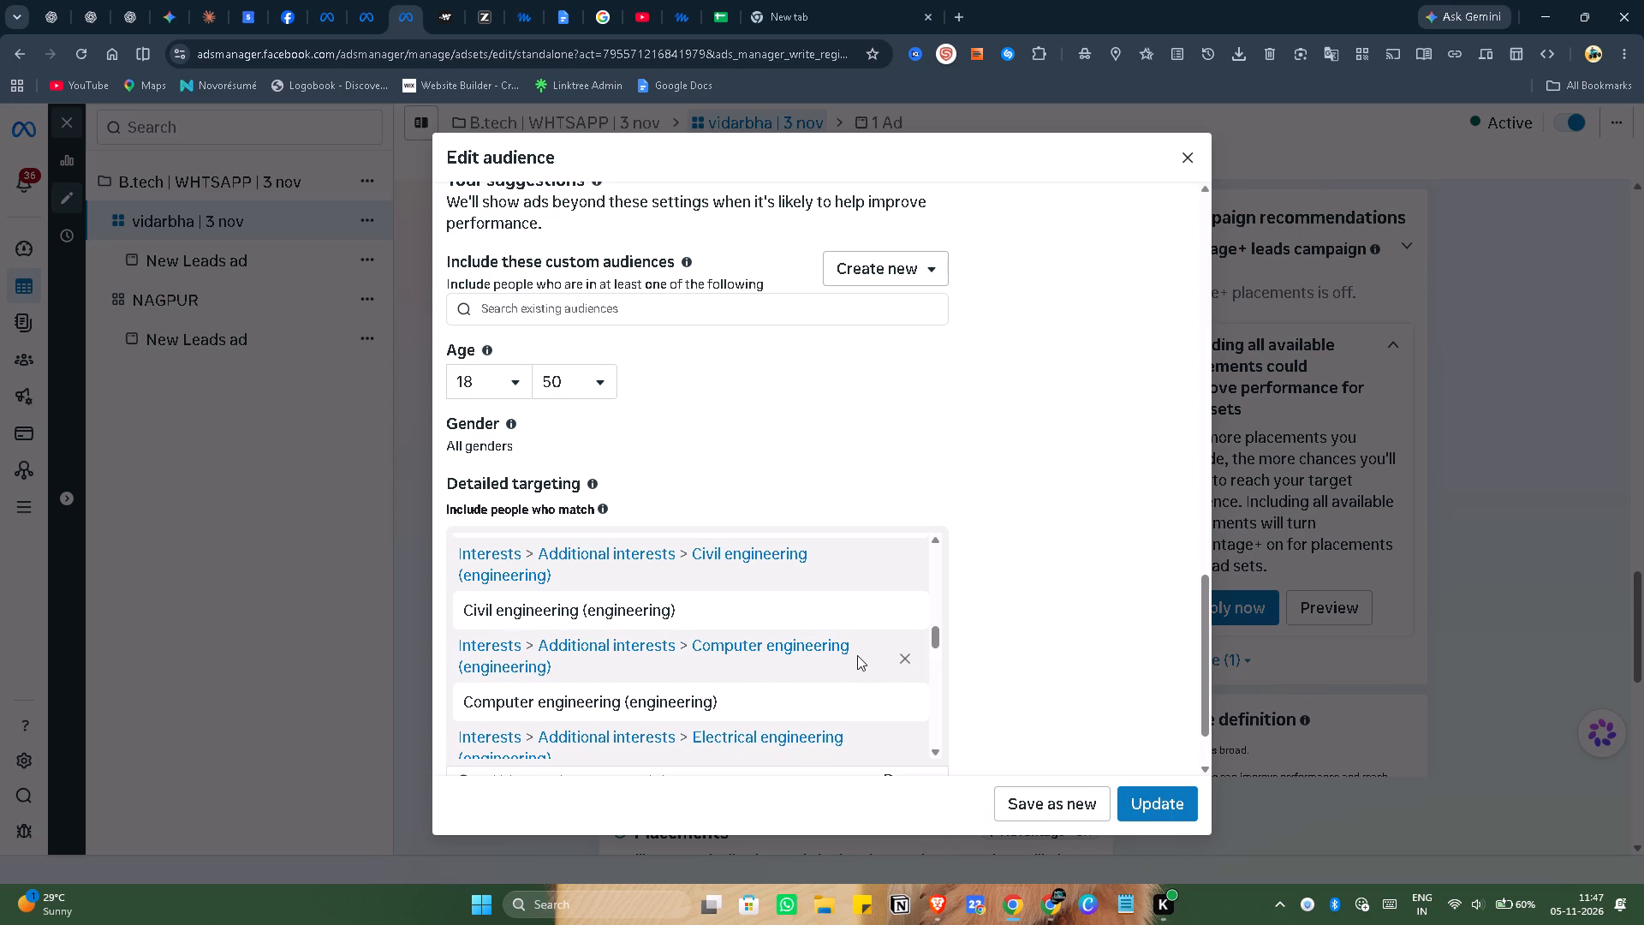
scroll(857, 656, "down", 4)
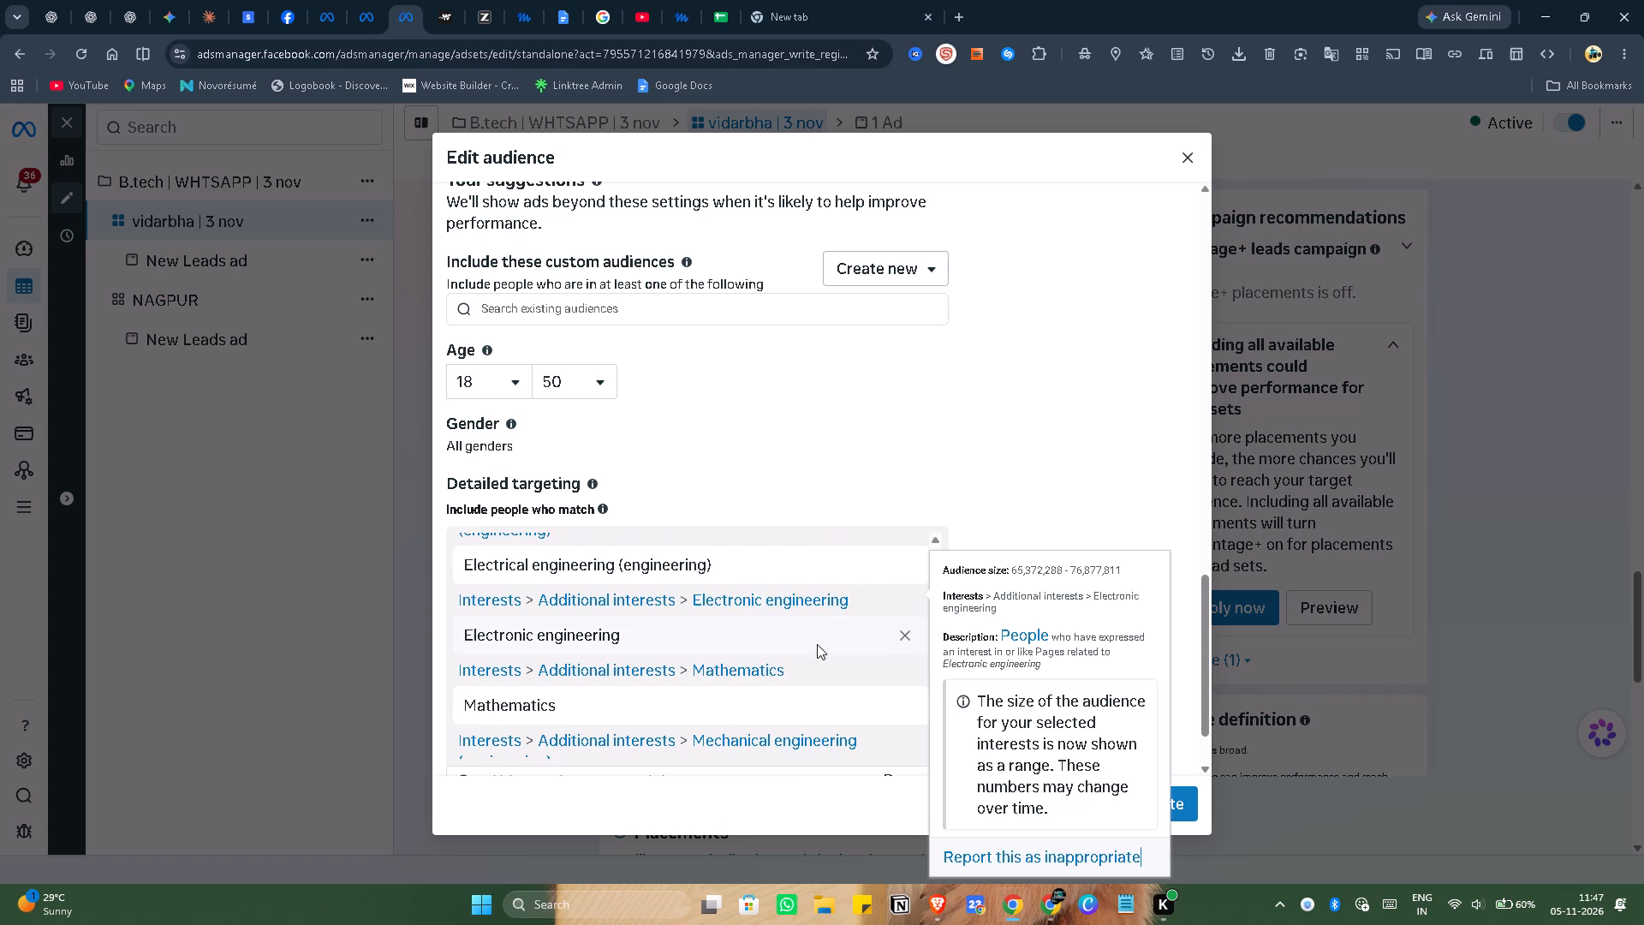
scroll(817, 643, "down", 3)
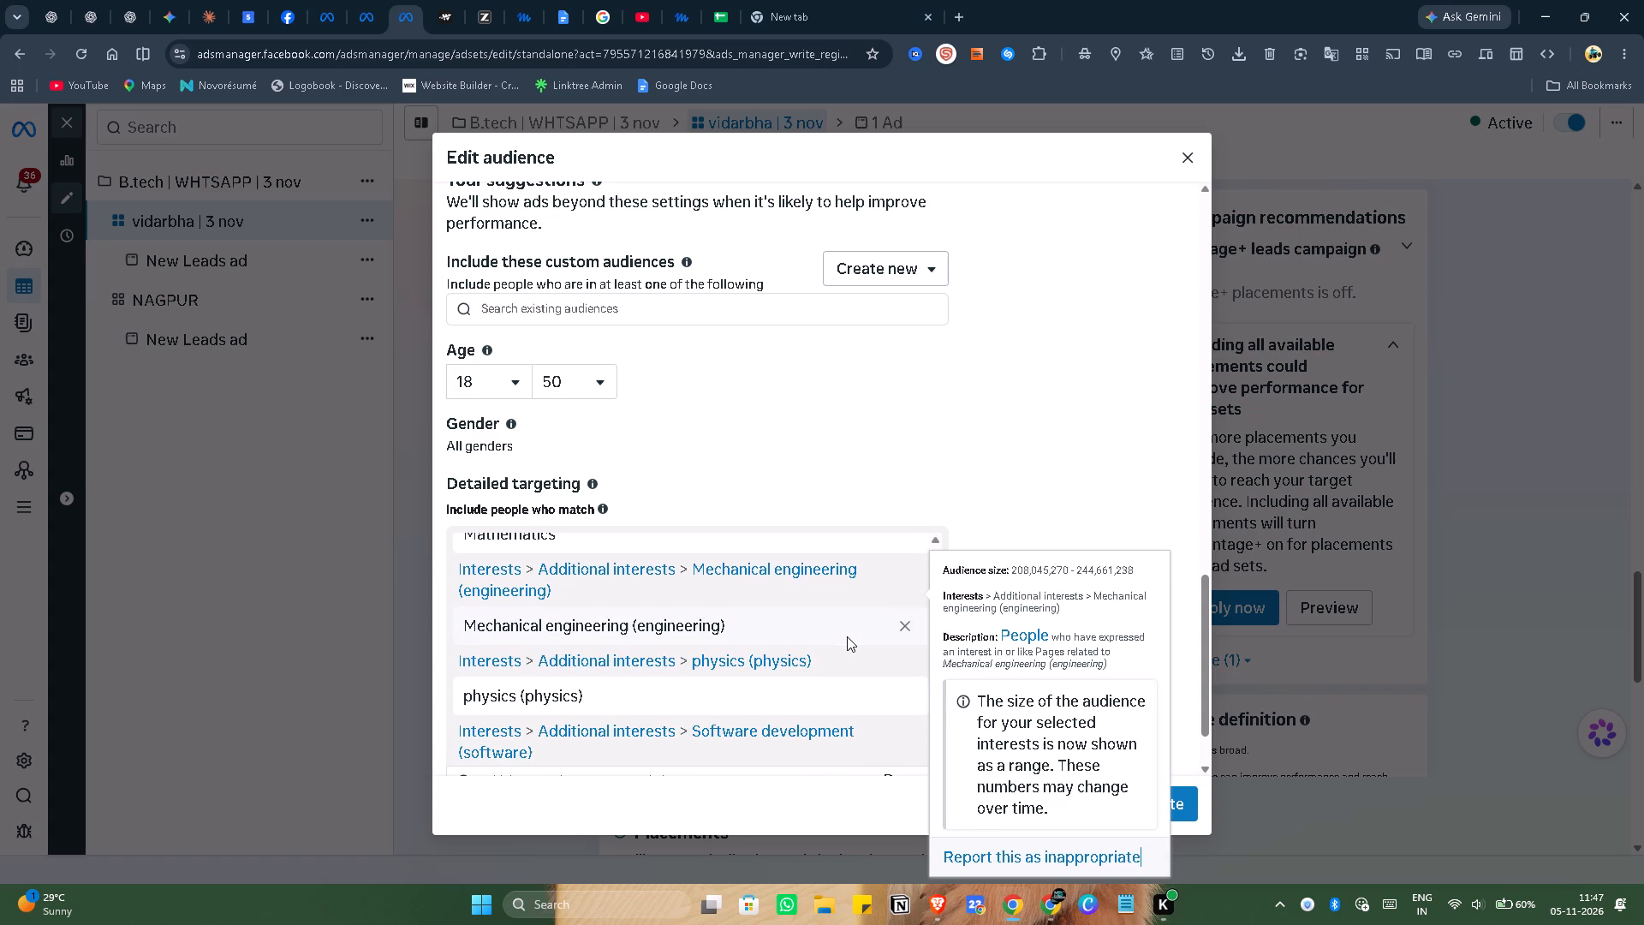
scroll(847, 636, "down", 2)
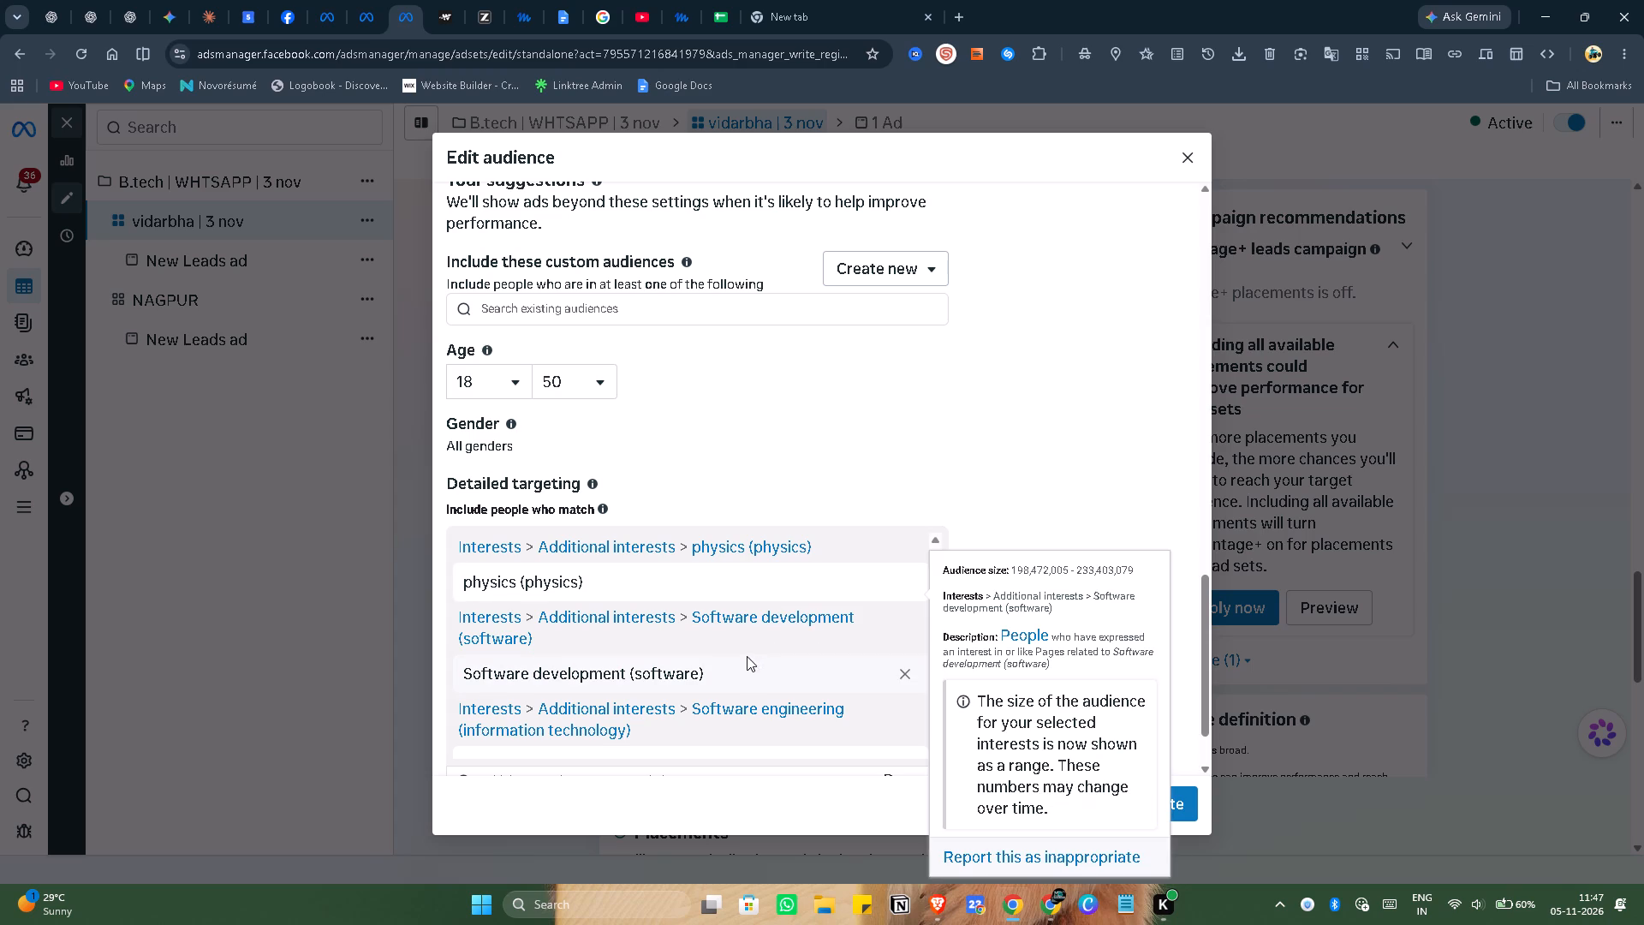
scroll(747, 656, "down", 1)
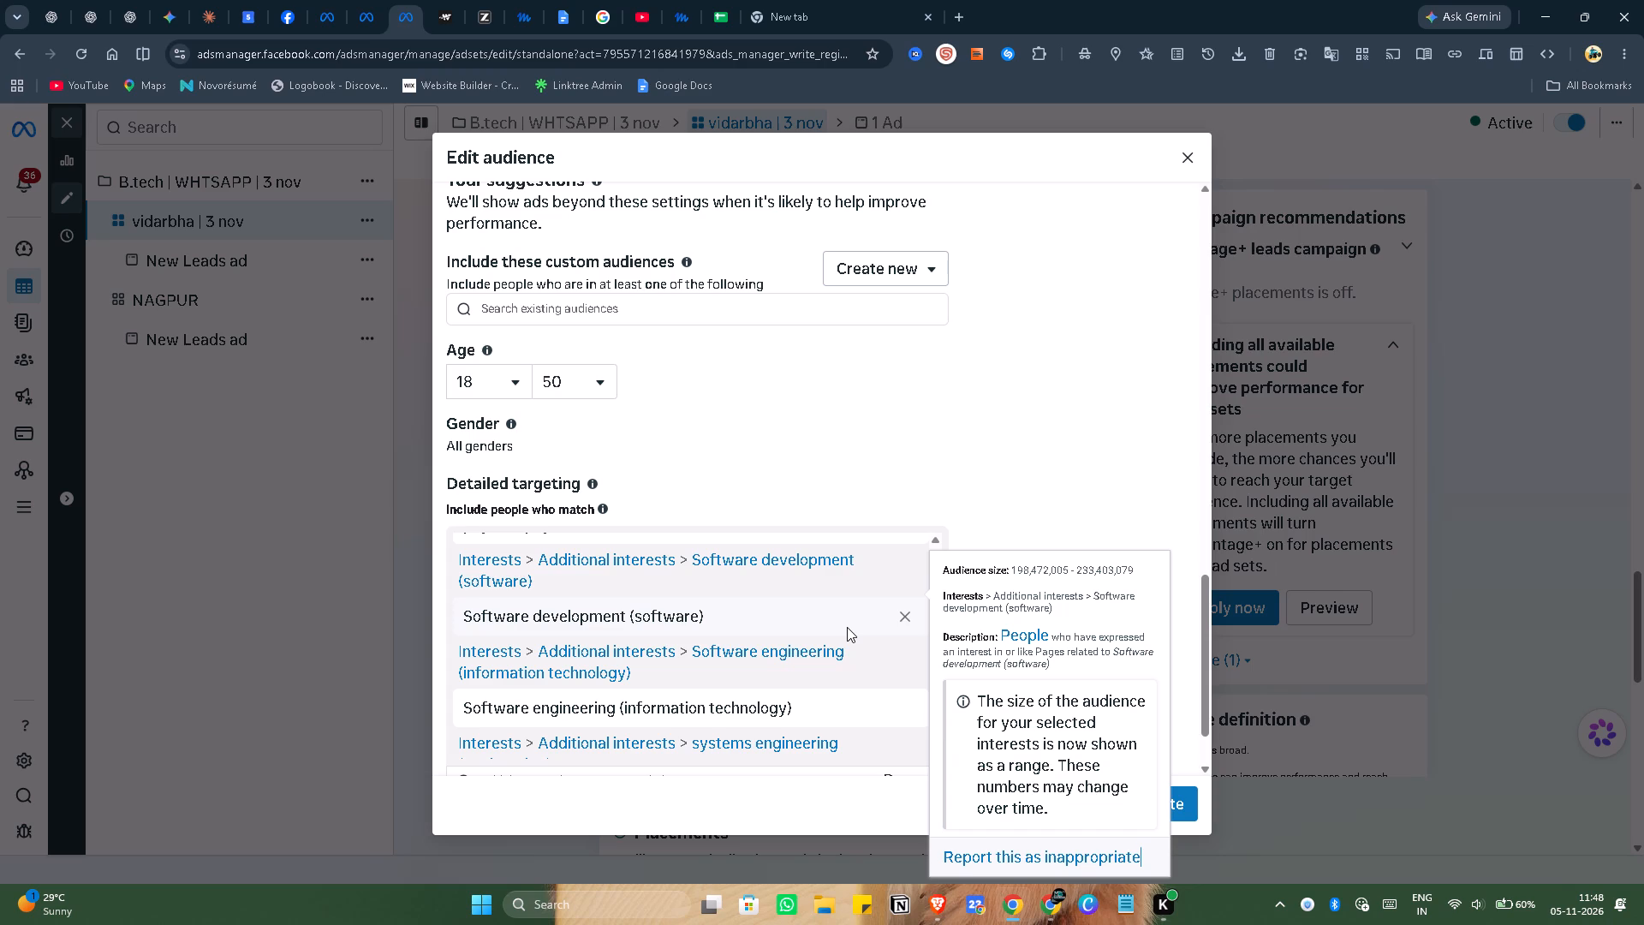
scroll(807, 642, "down", 5)
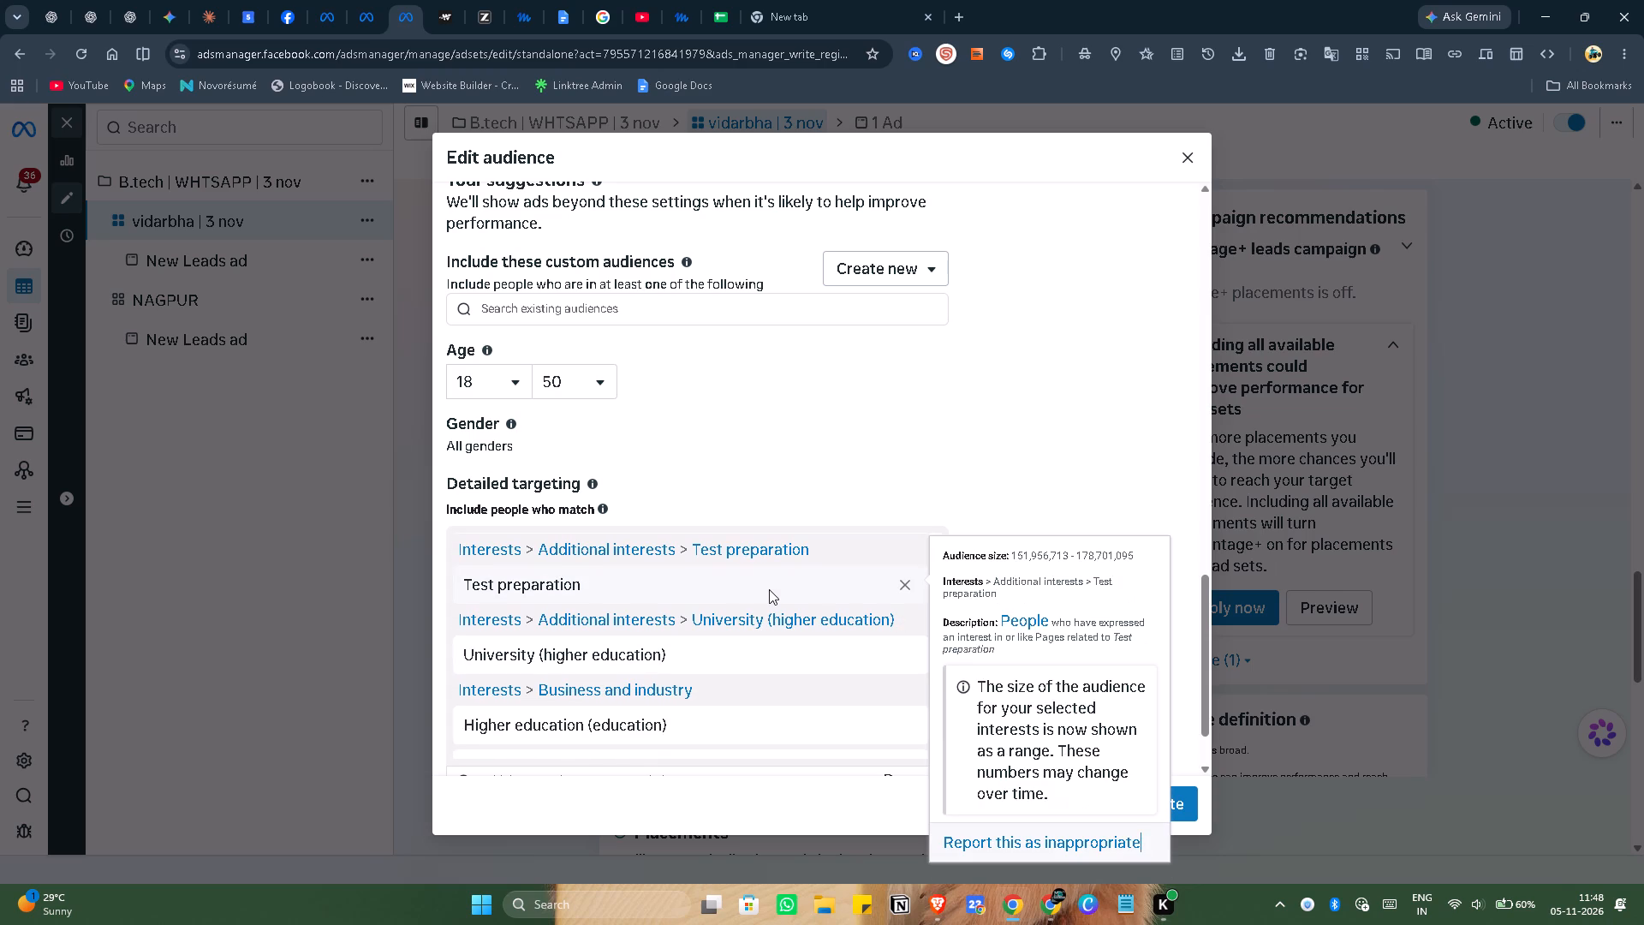
left_click(906, 588)
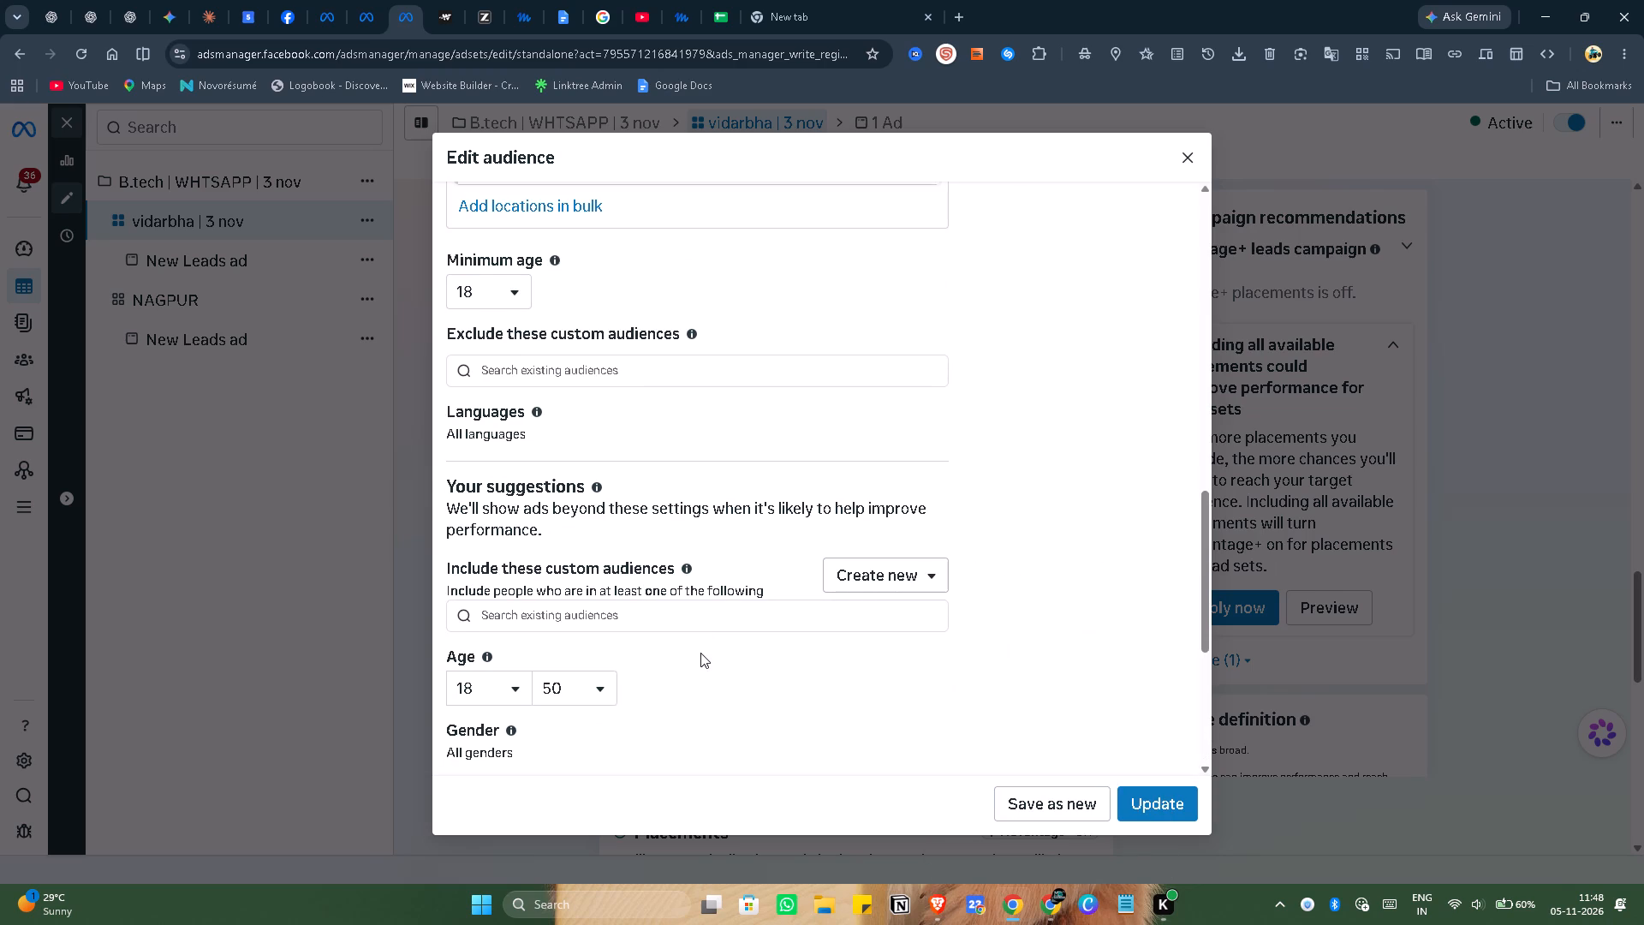
Remove the "Web development (websites)" interest from the end of the detailed targeting list.
scroll(700, 653, "down", 11)
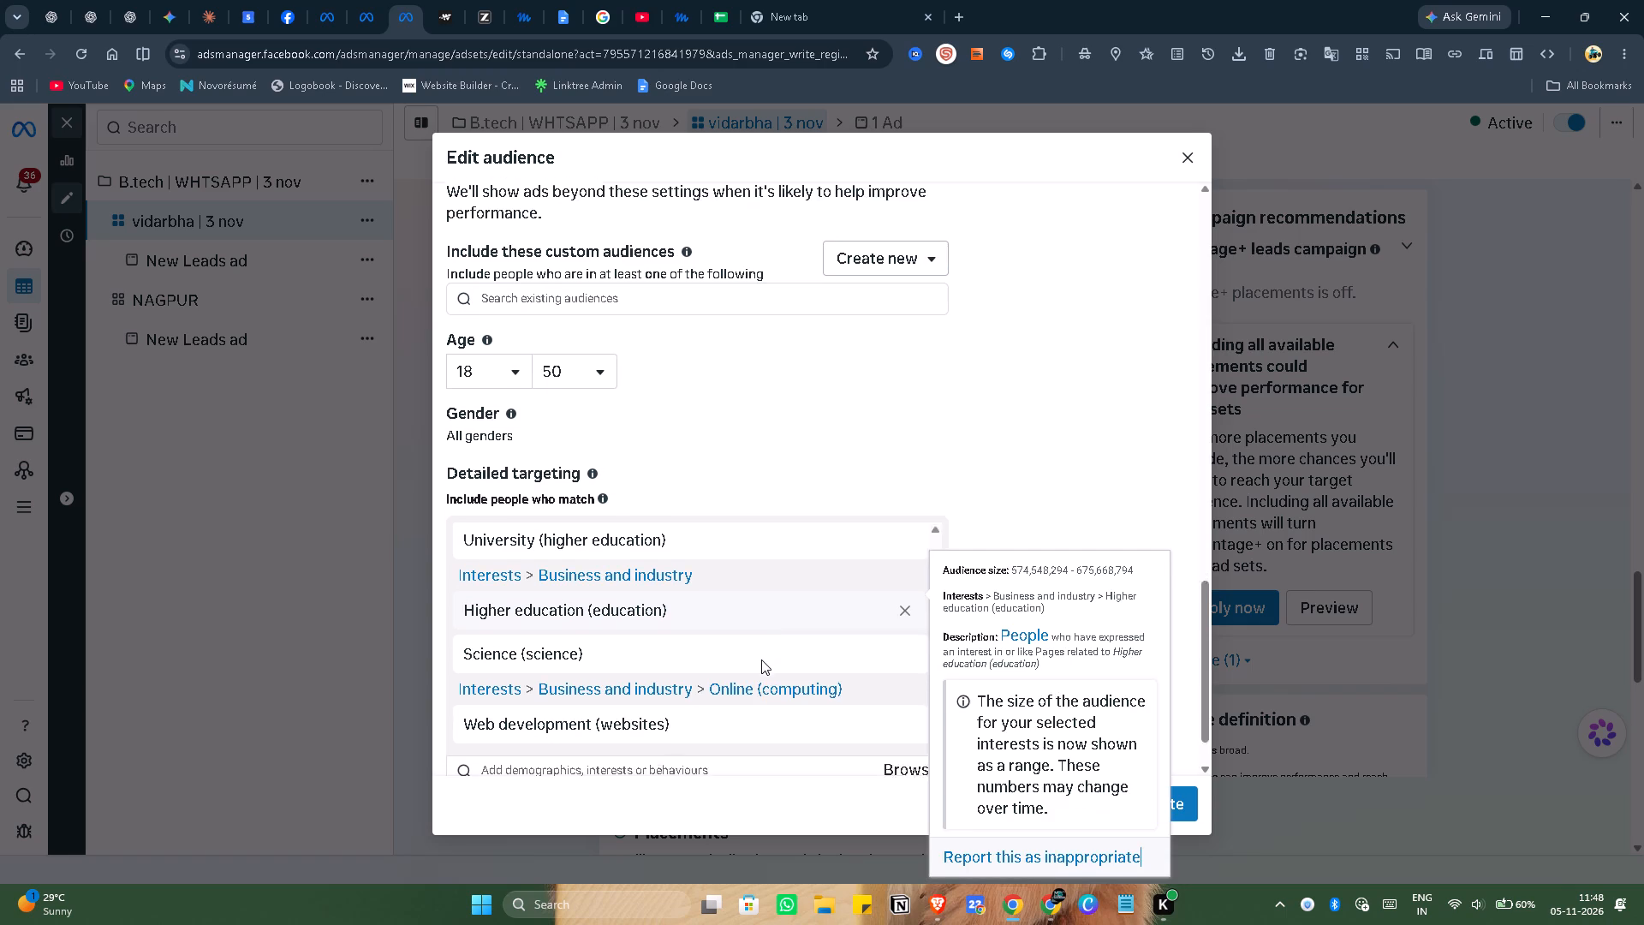
scroll(793, 590, "down", 1)
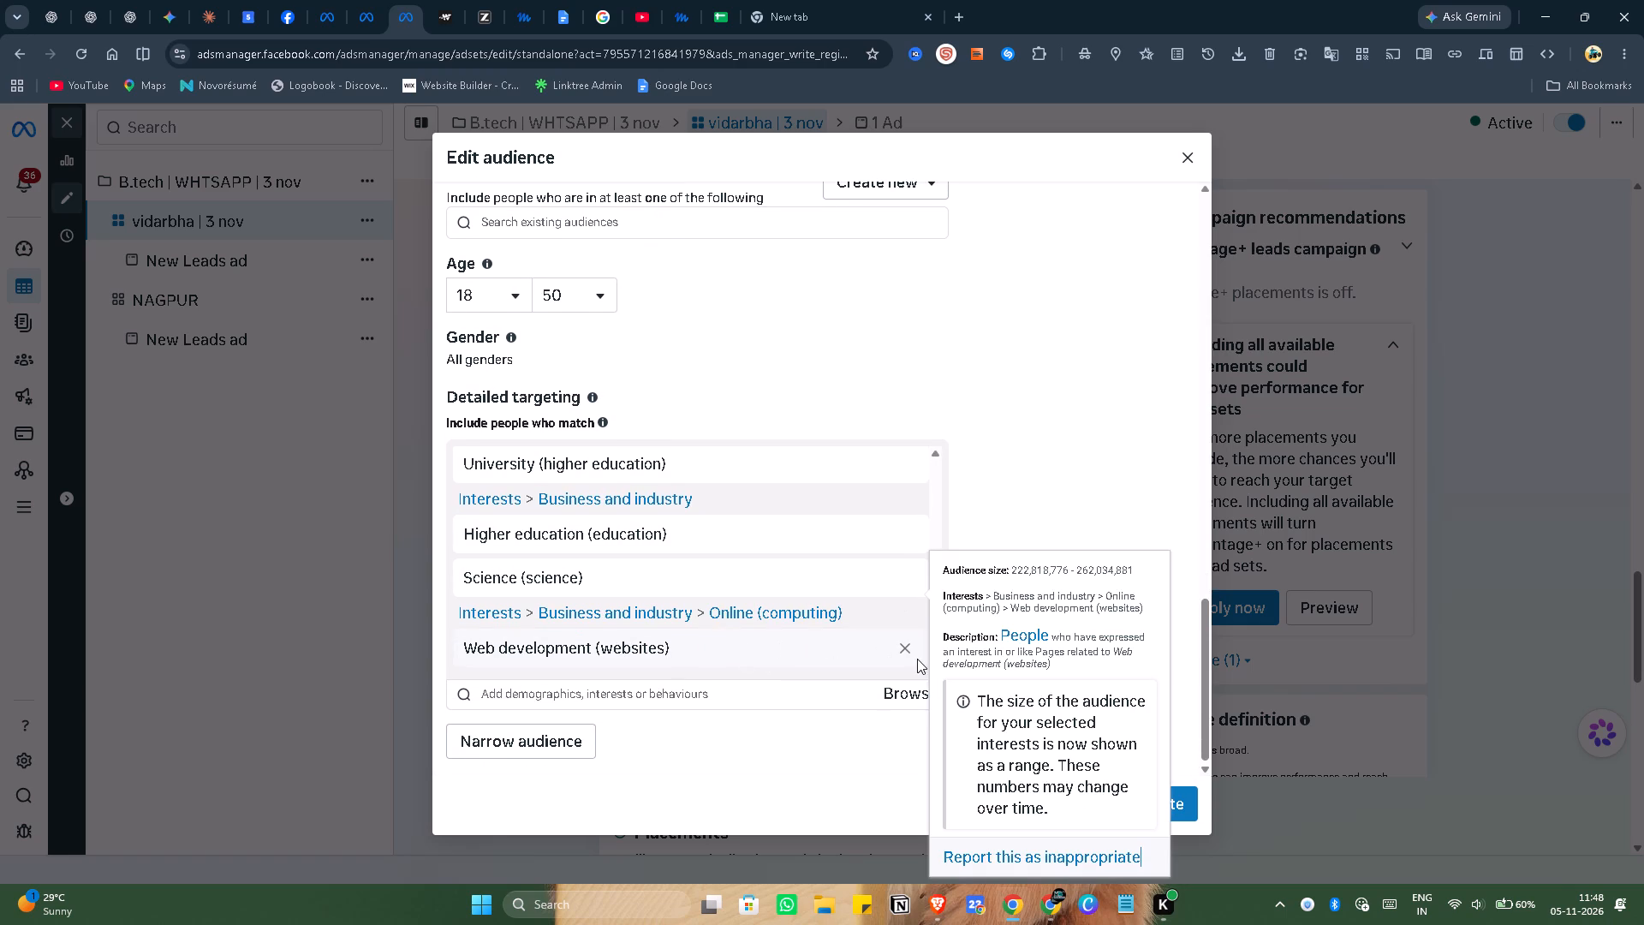
left_click(906, 650)
Look through the audience's detailed targeting list, checking the remaining education, household income, parents and engineering entries.
scroll(725, 656, "down", 5)
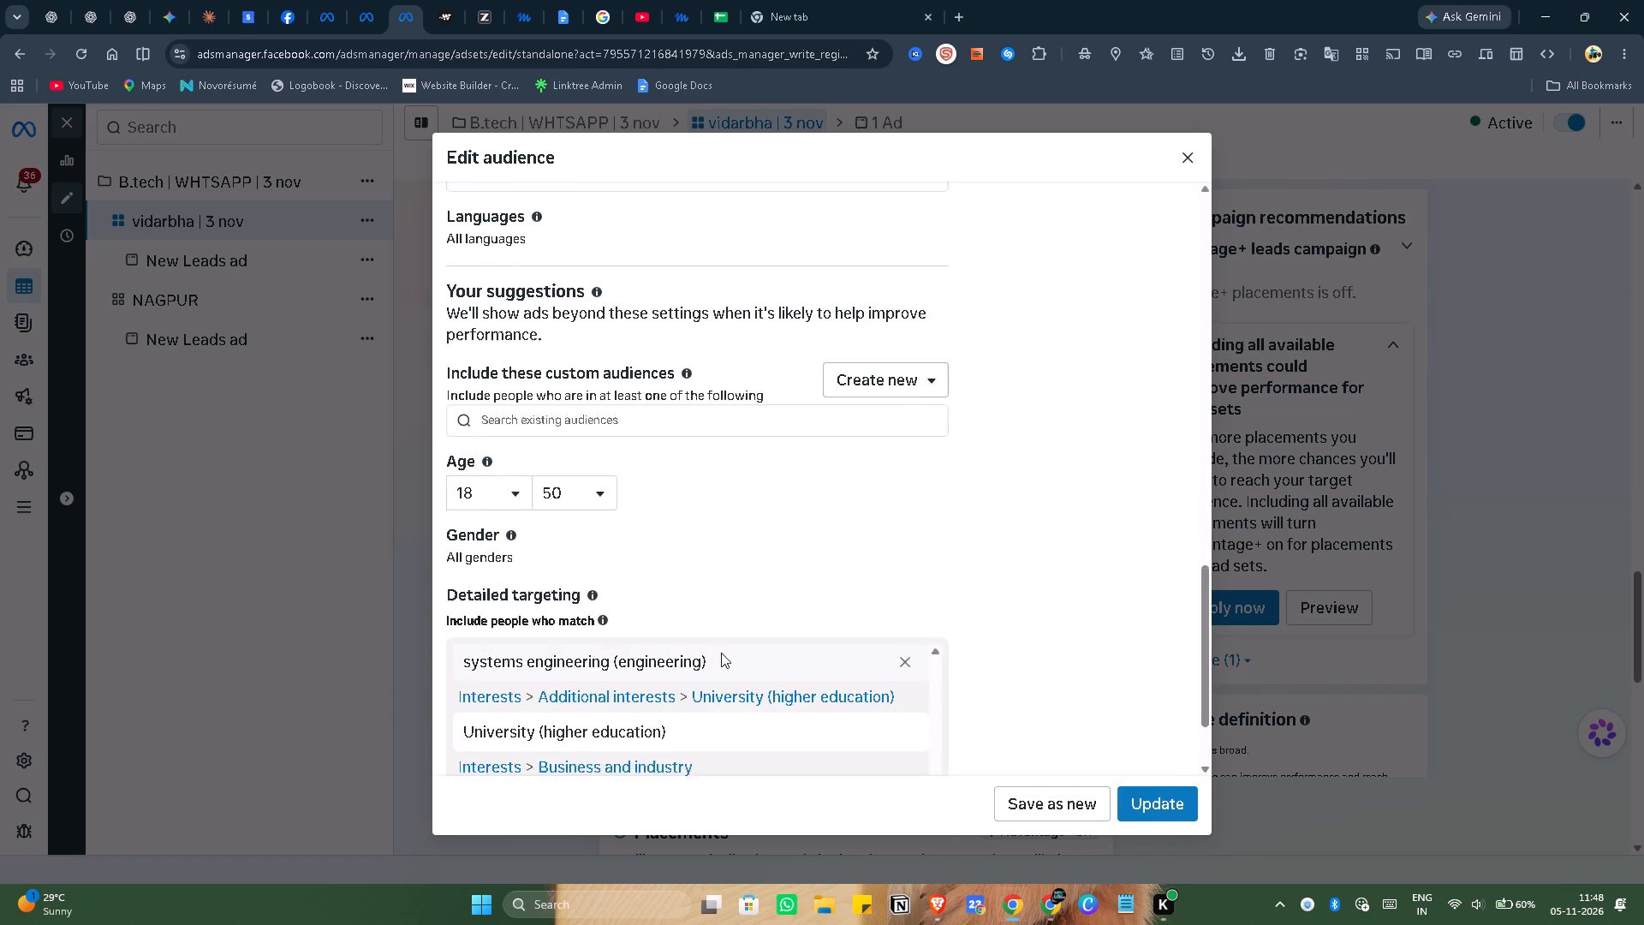
scroll(719, 648, "down", 6)
scroll(739, 574, "up", 8)
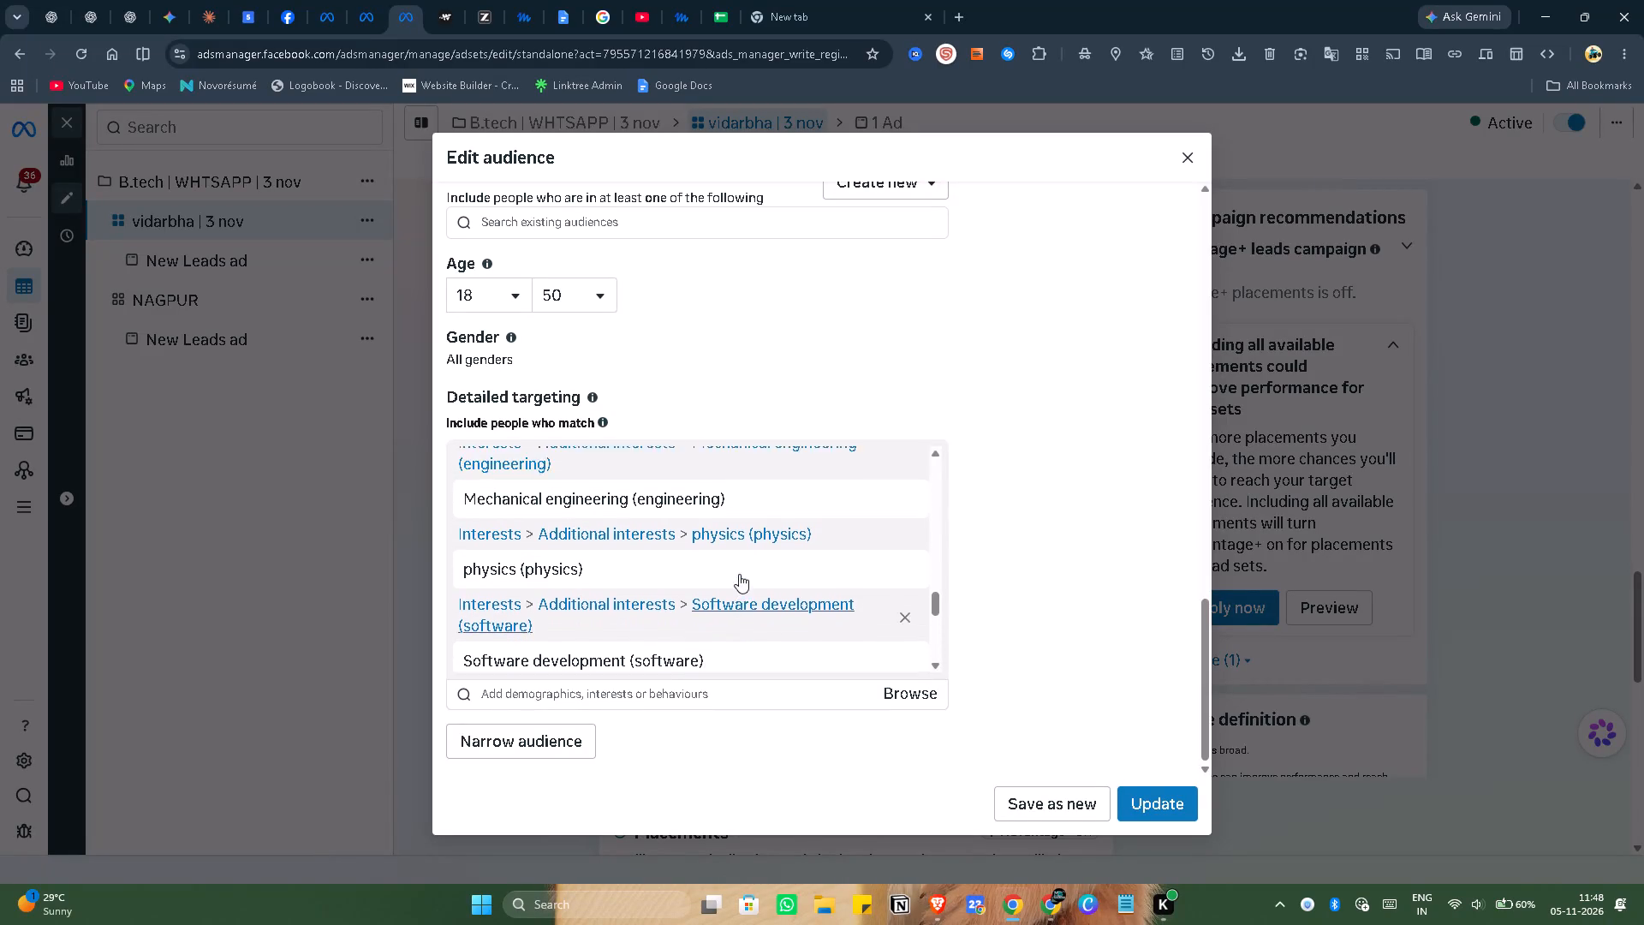
scroll(739, 574, "up", 2)
scroll(611, 606, "up", 7)
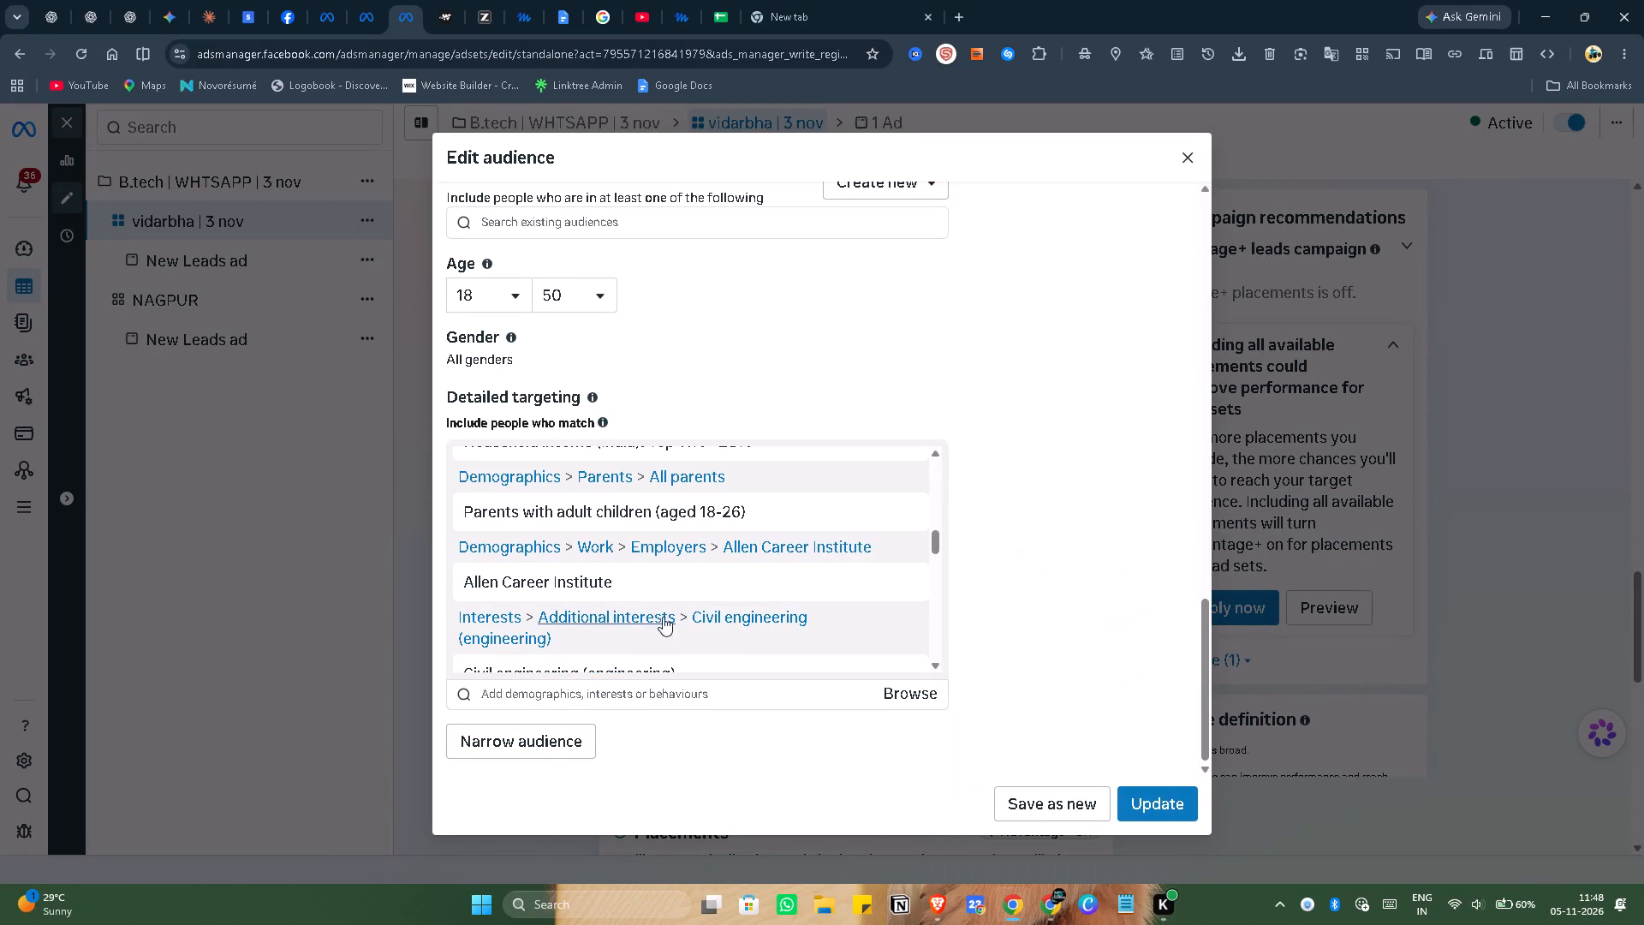
scroll(626, 614, "up", 6)
scroll(645, 624, "down", 1)
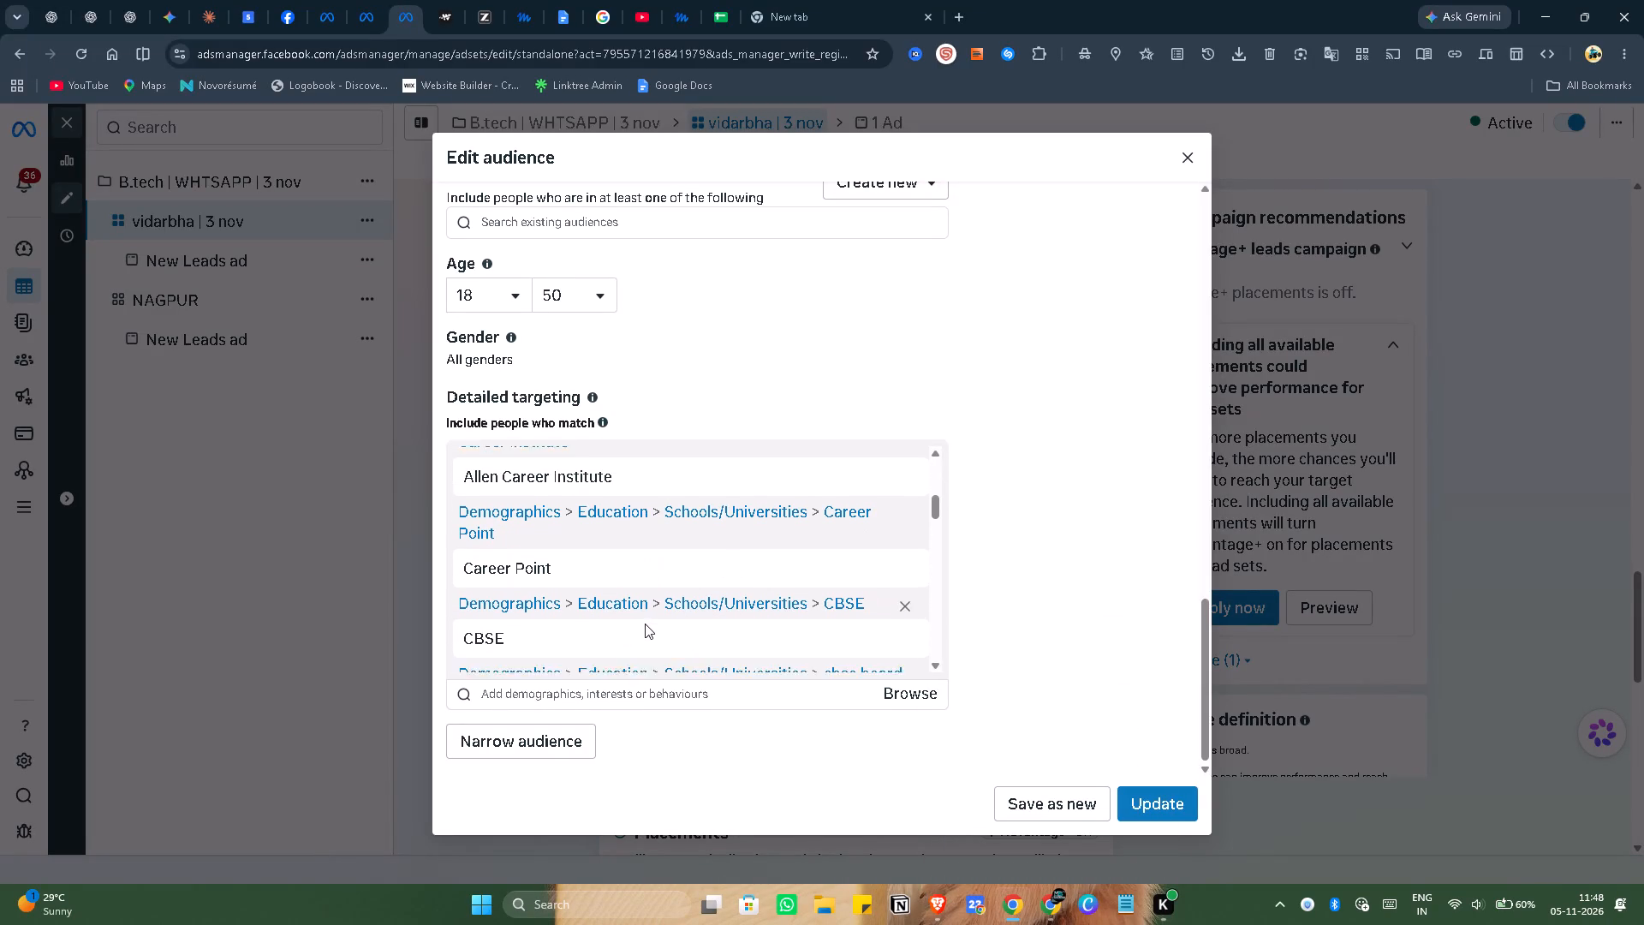
scroll(660, 600, "down", 3)
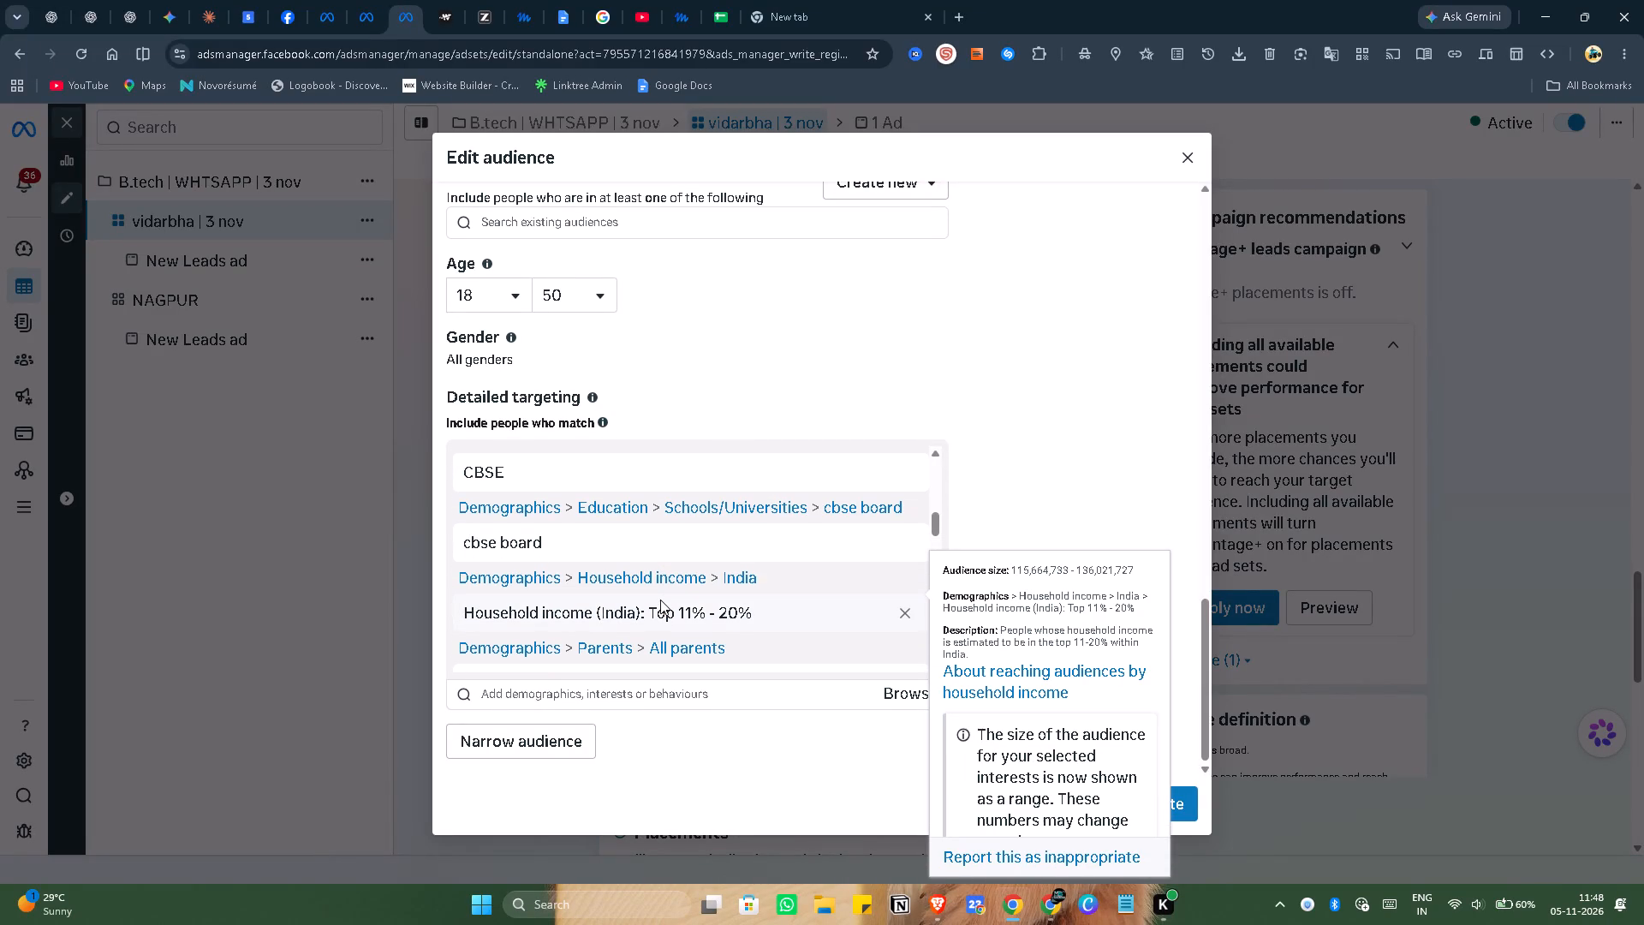
scroll(660, 600, "down", 2)
scroll(660, 600, "up", 7)
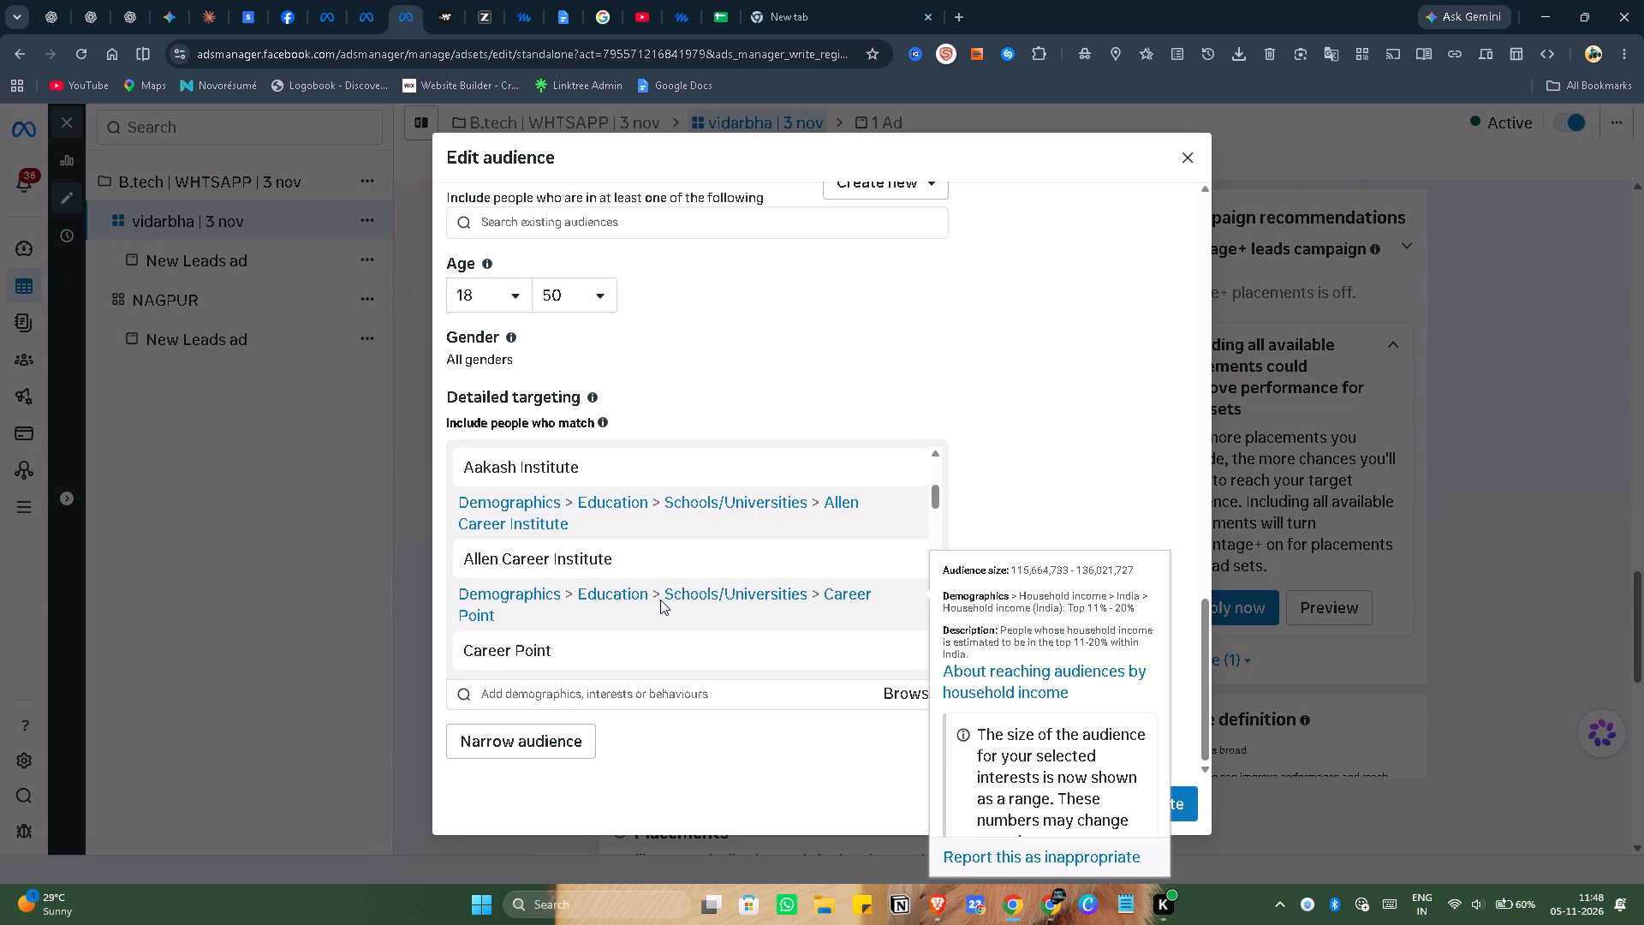
scroll(660, 600, "up", 10)
scroll(660, 600, "down", 5)
scroll(660, 600, "up", 1)
scroll(660, 600, "down", 3)
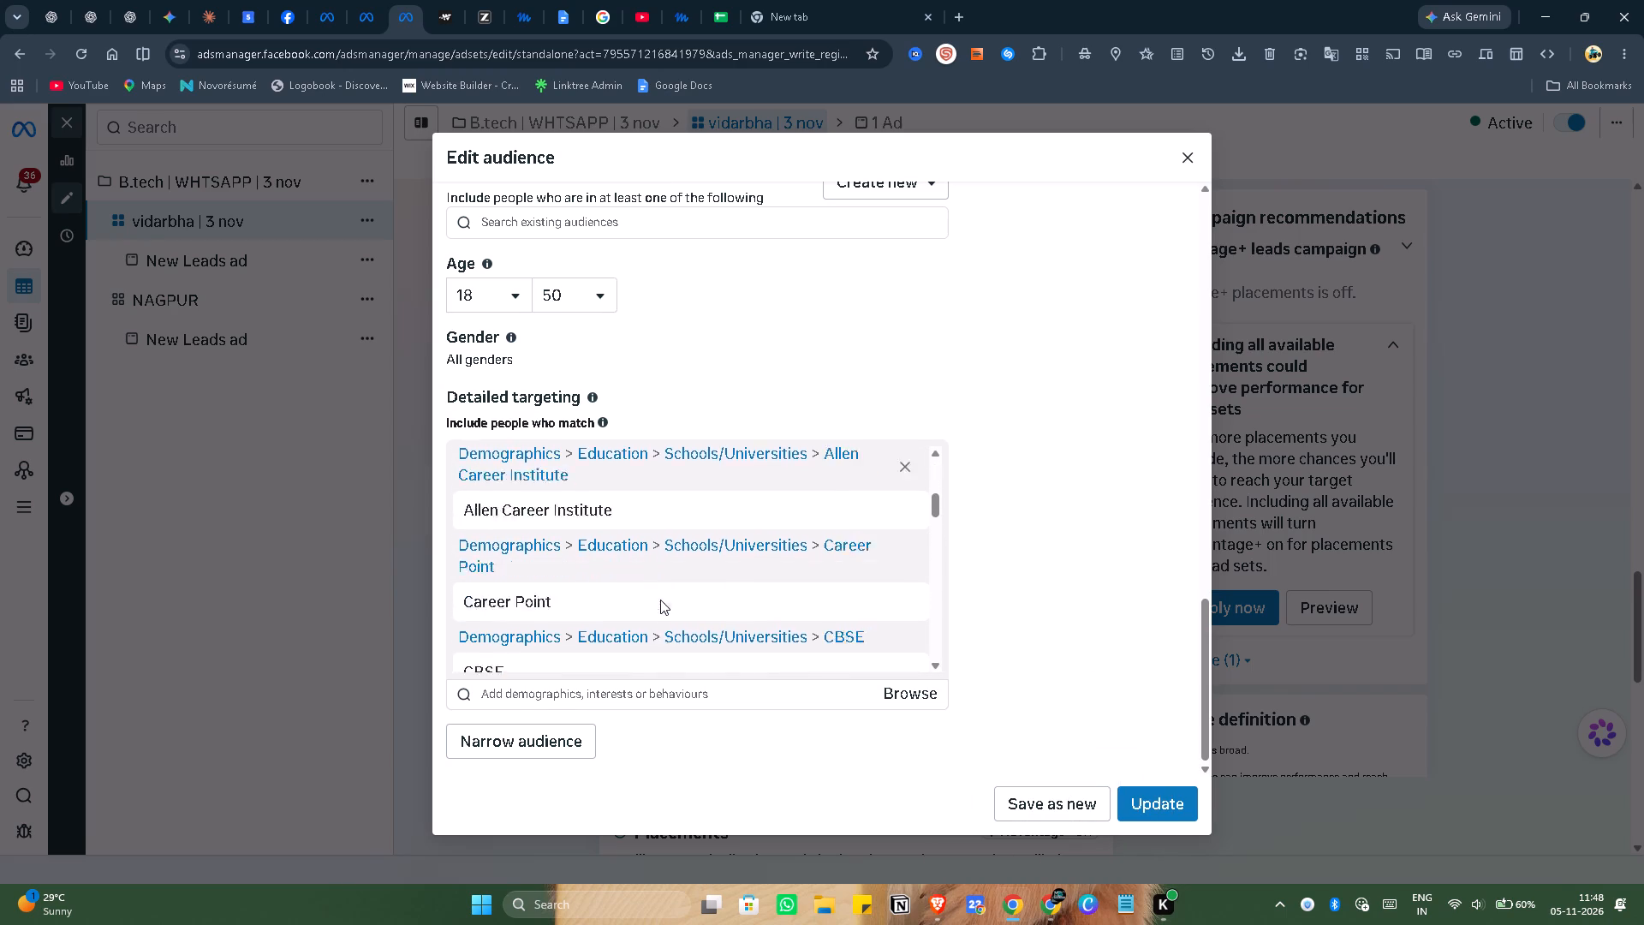
Search detailed targeting for "household" and add "Household income (India): Top 10%" to the audience.
left_click(670, 697)
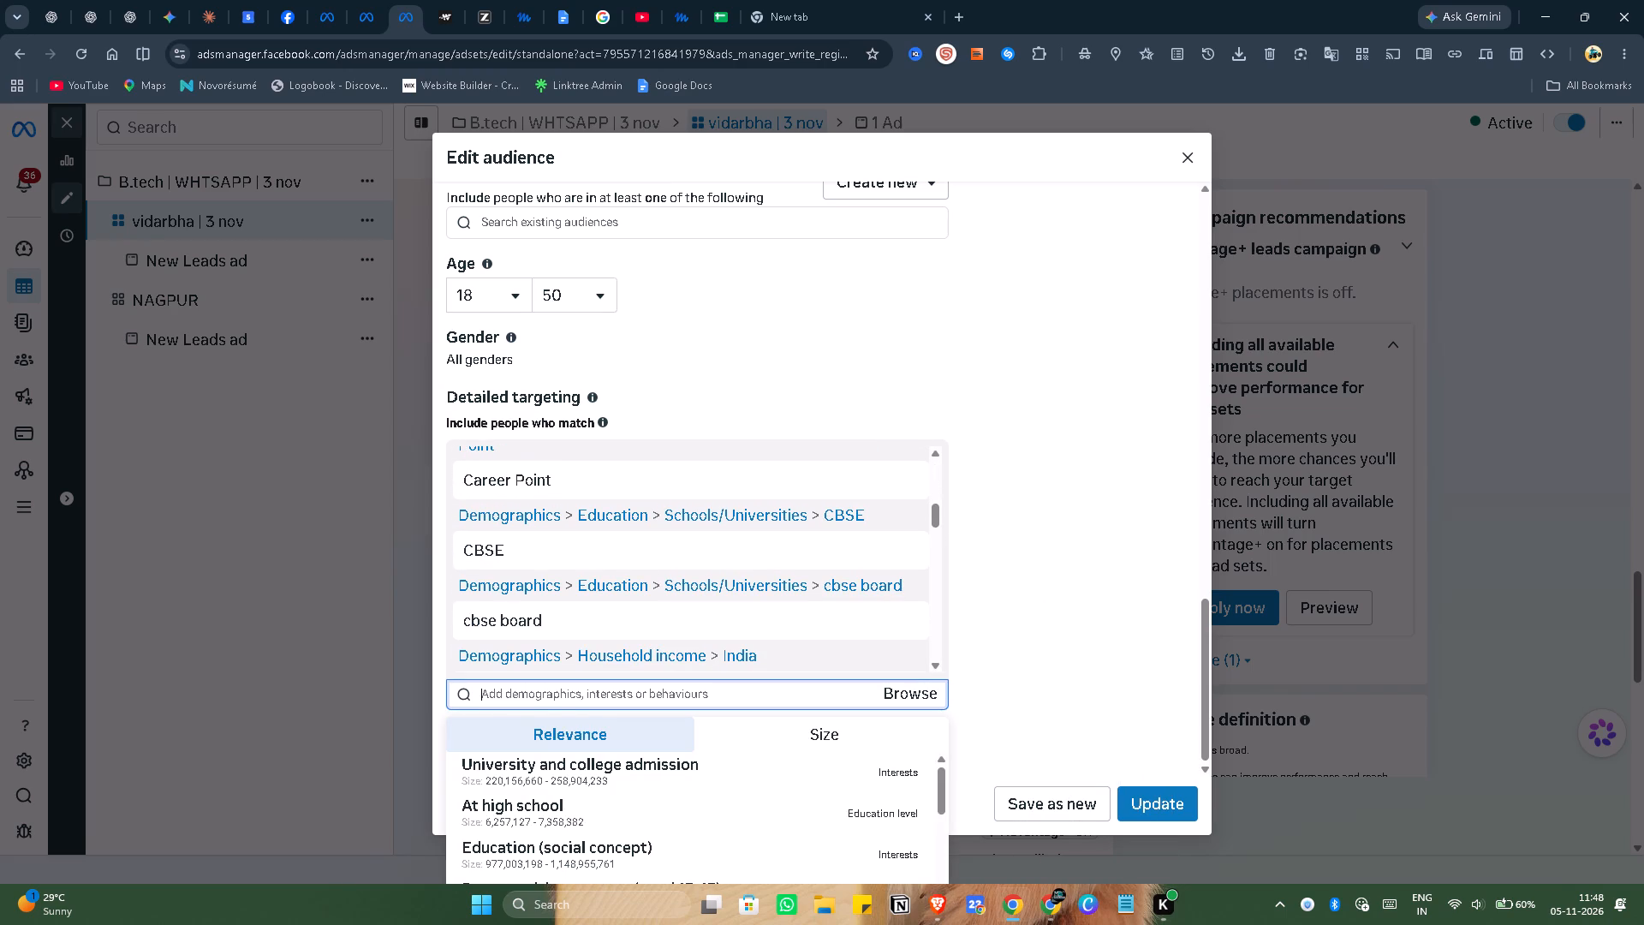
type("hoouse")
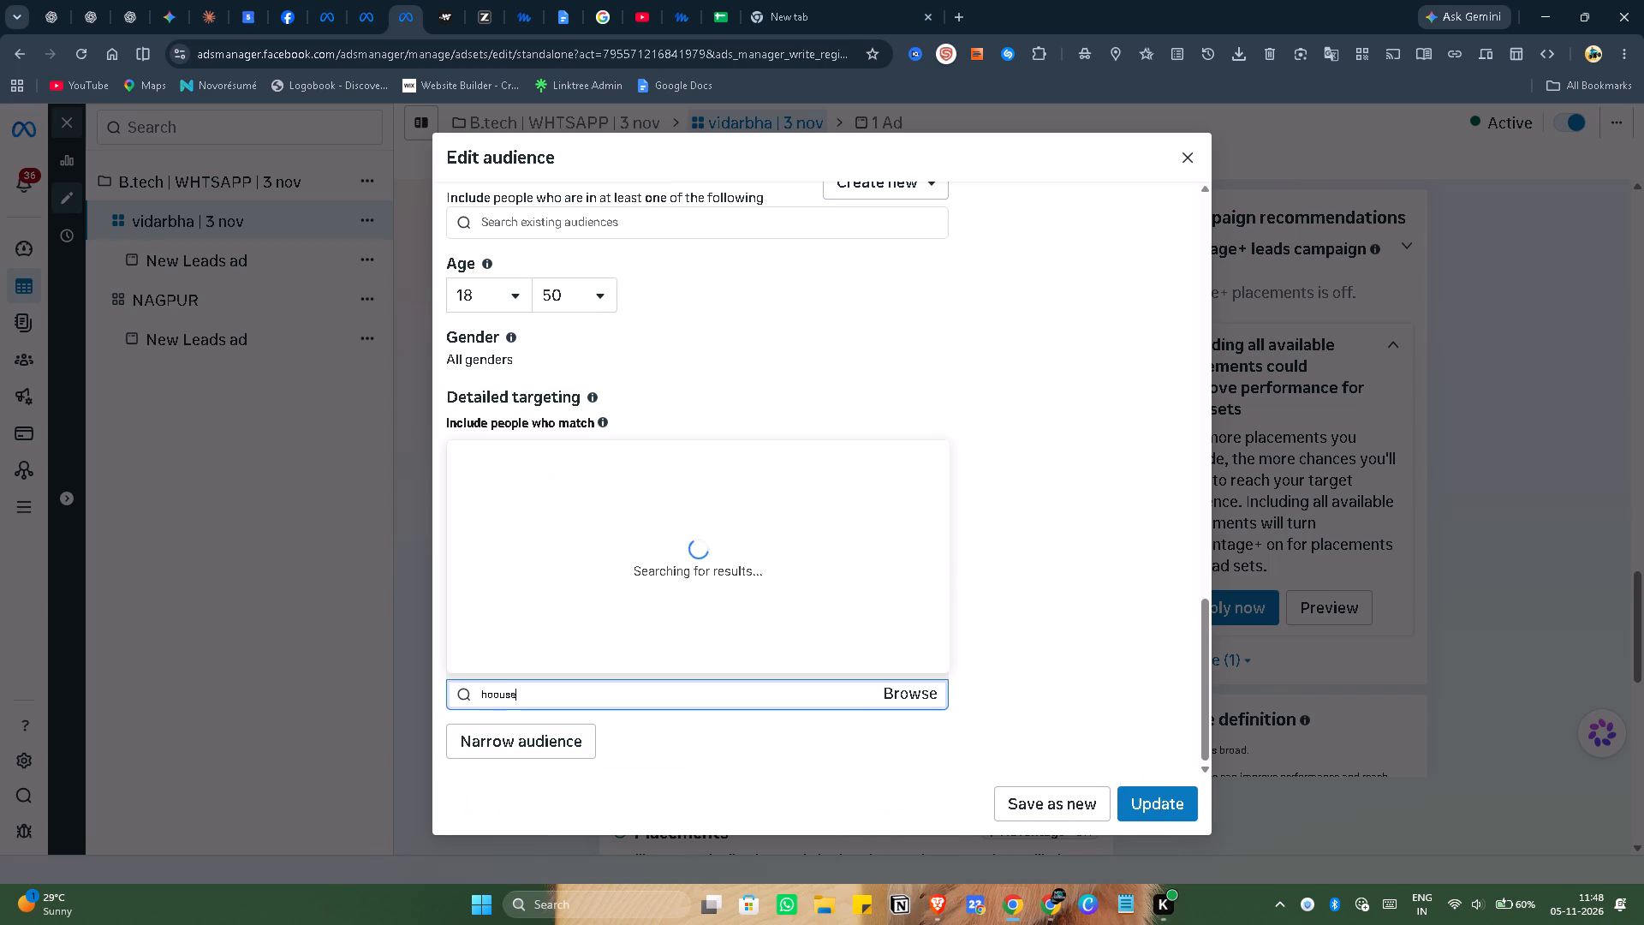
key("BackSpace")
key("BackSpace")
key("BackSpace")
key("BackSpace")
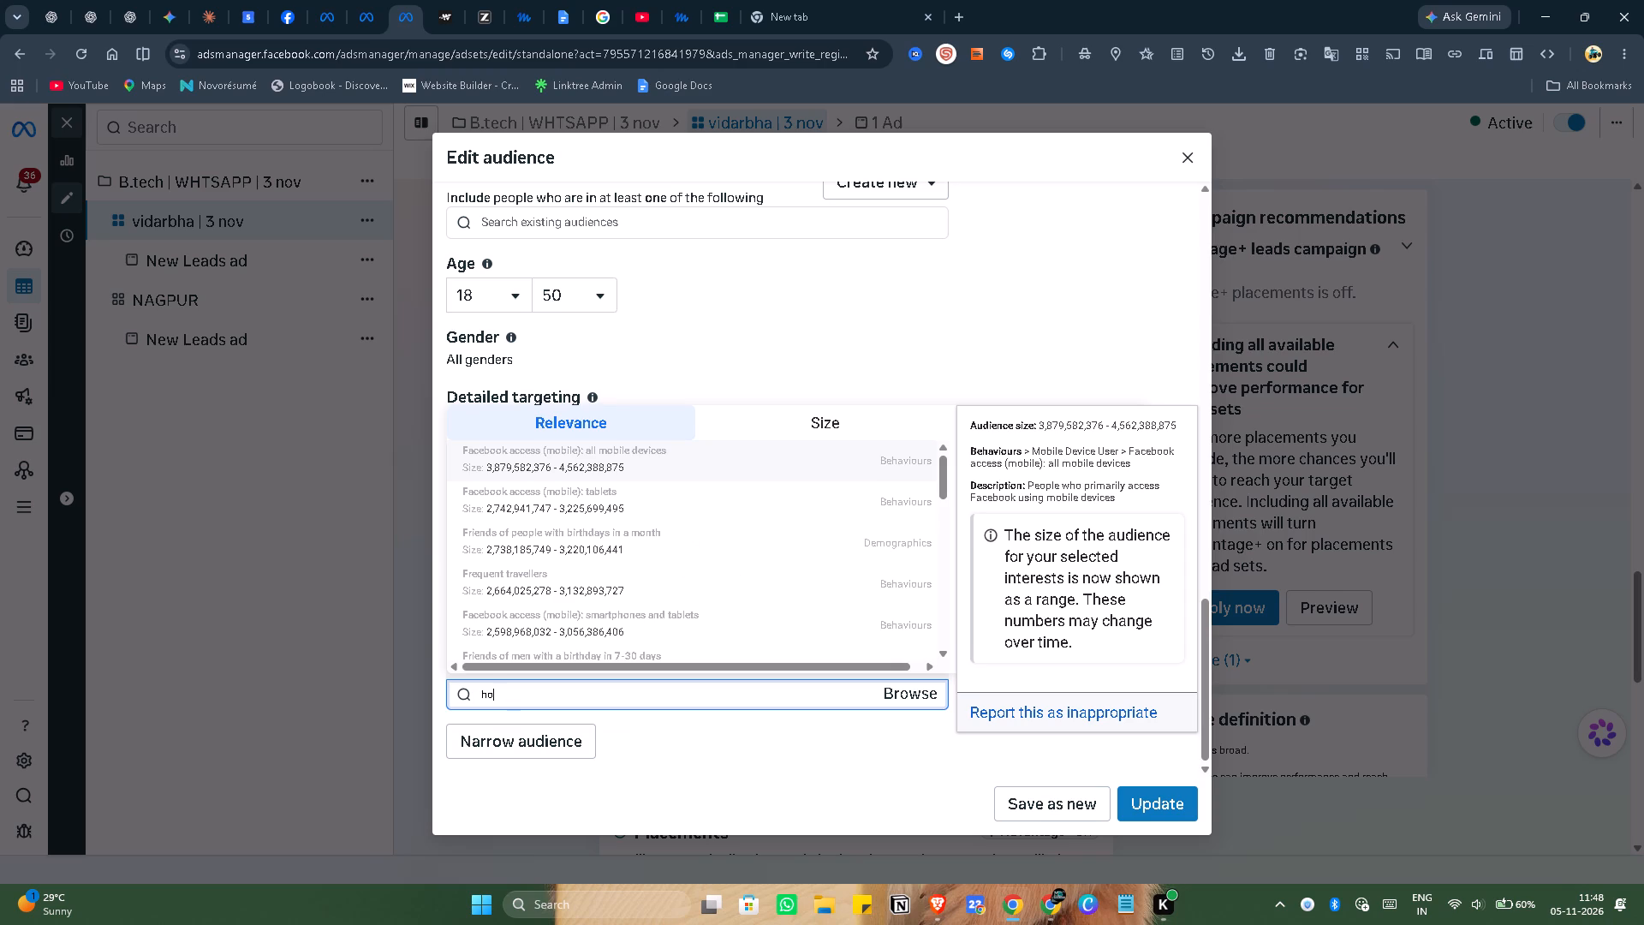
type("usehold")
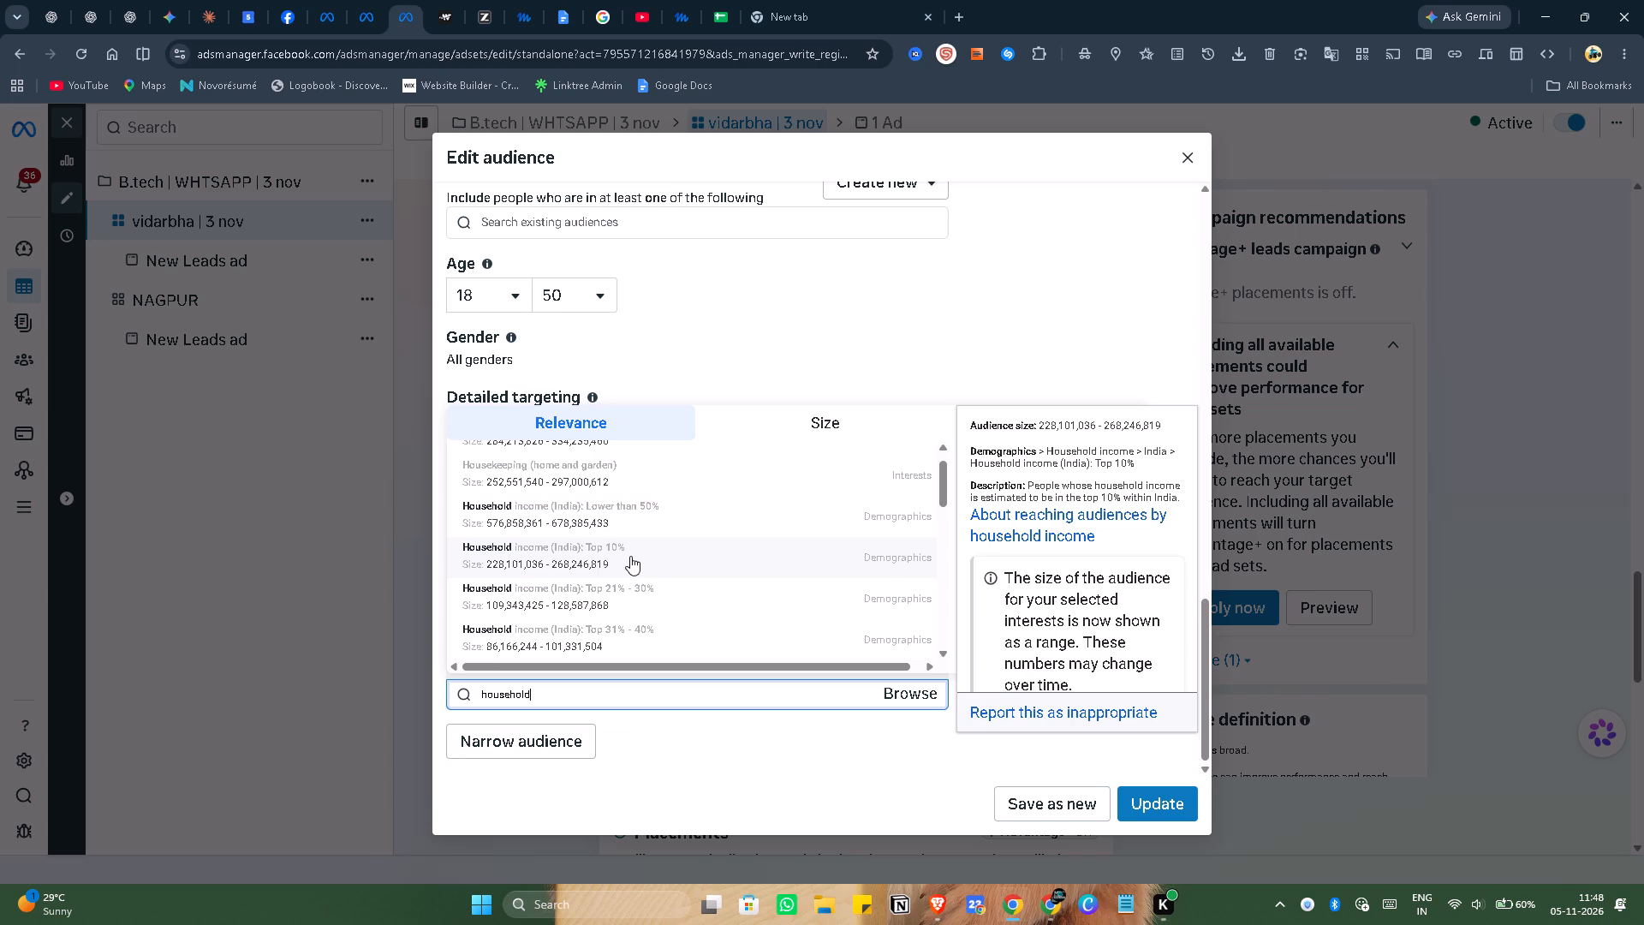
left_click(630, 556)
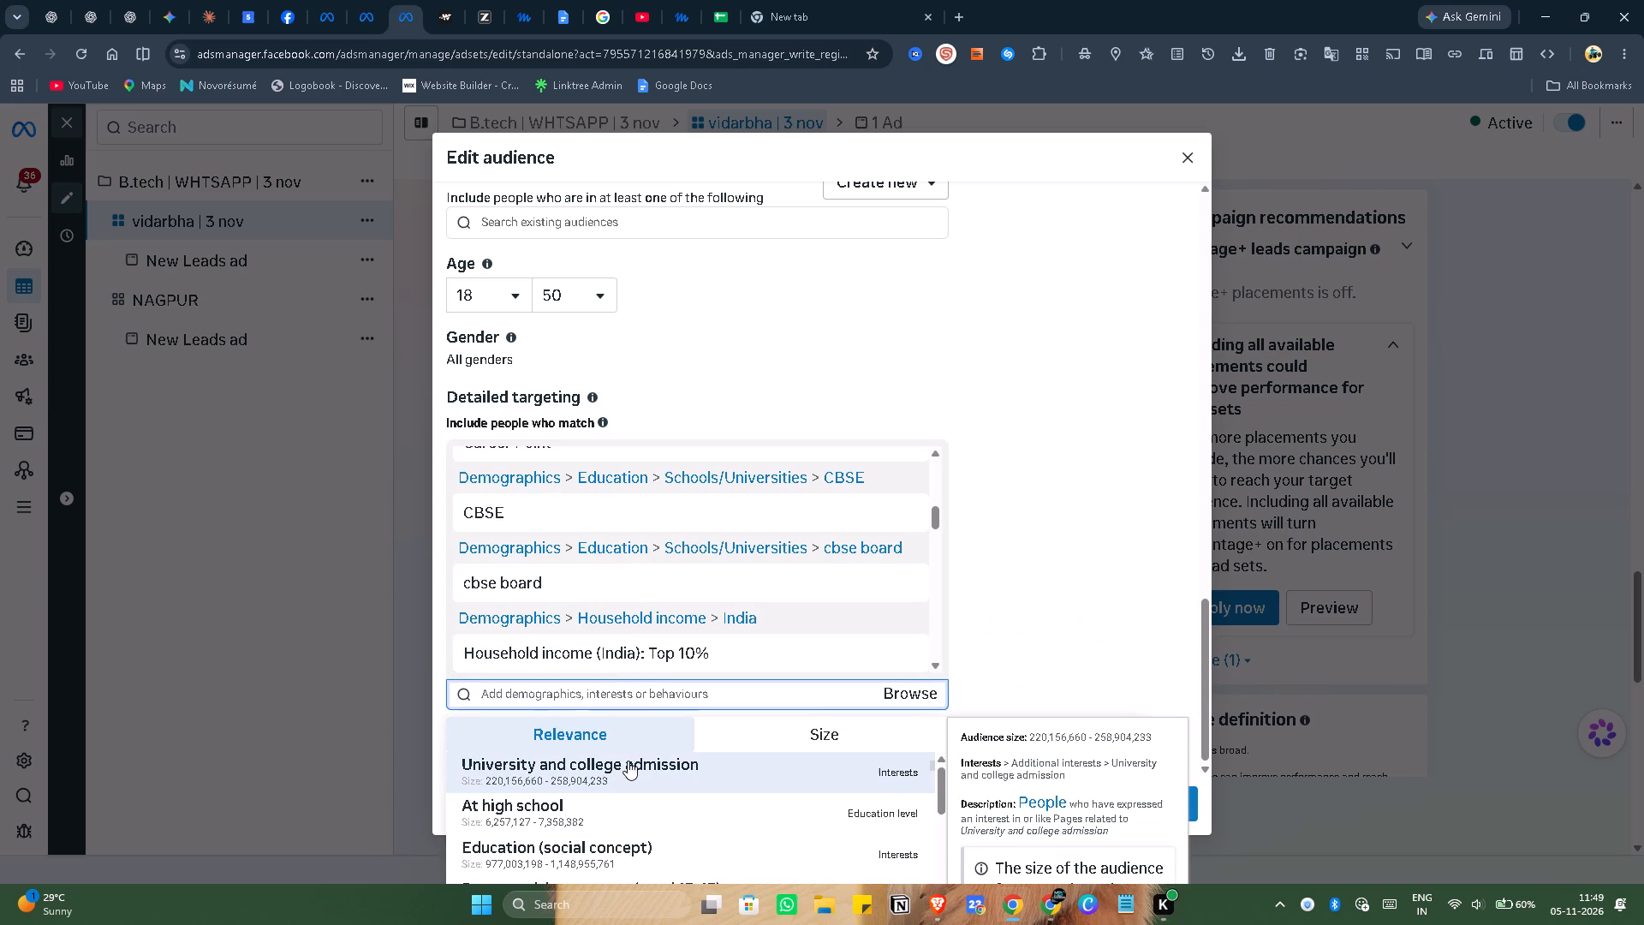
Add the suggested interest "University and college admission" to the audience's detailed targeting.
scroll(628, 761, "down", 1)
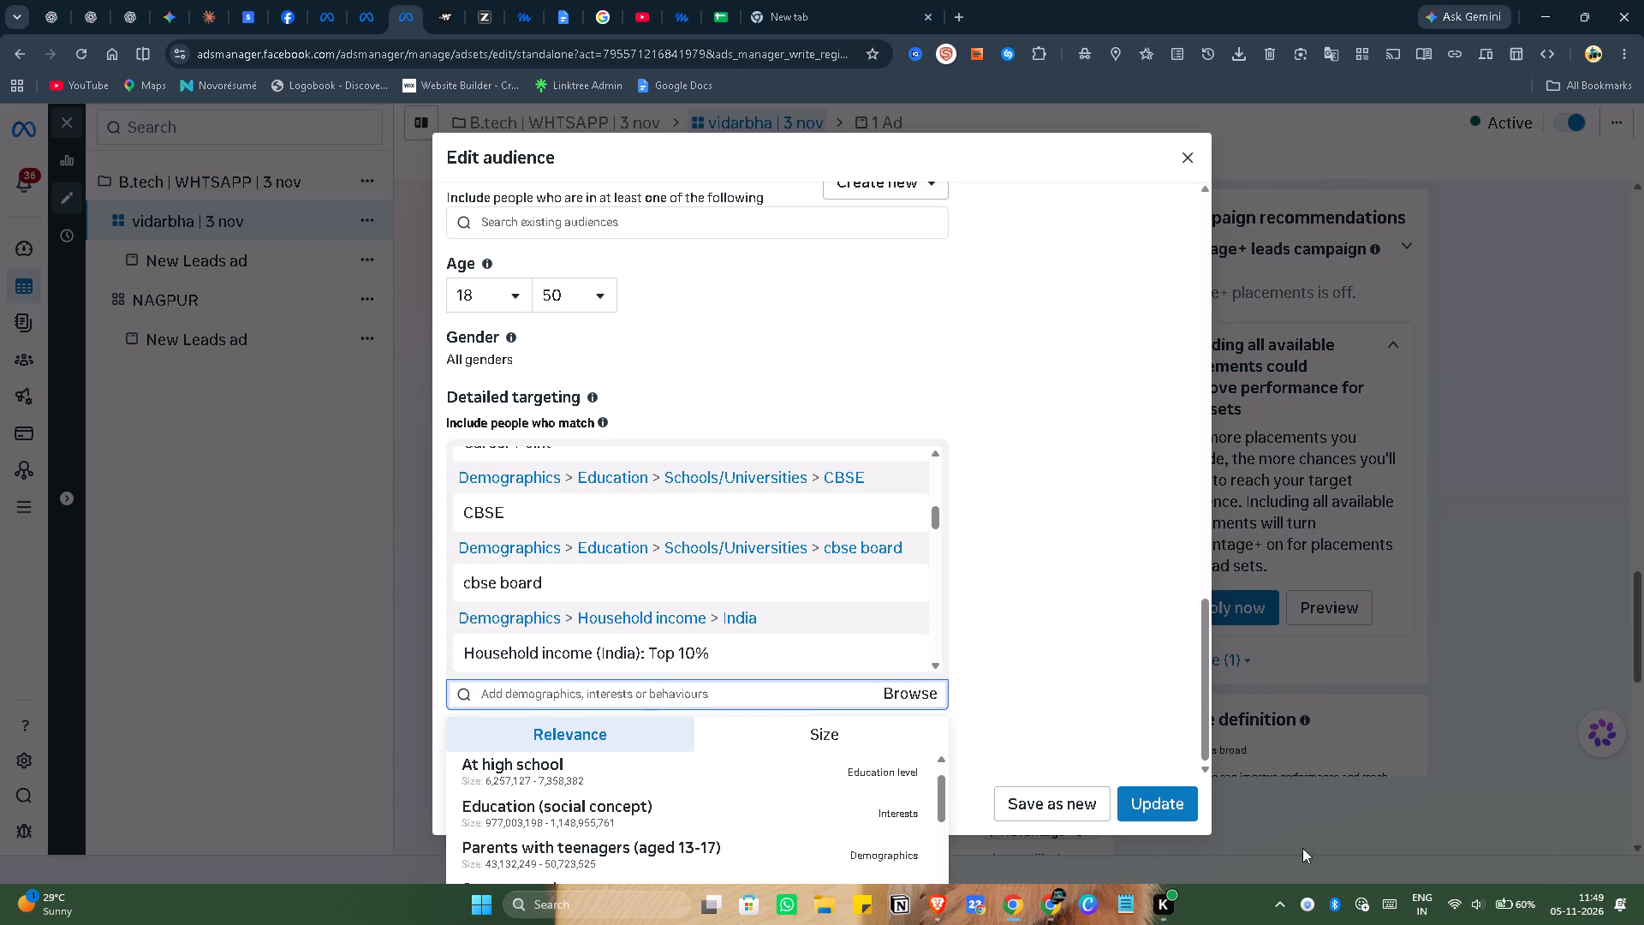
scroll(584, 794, "up", 5)
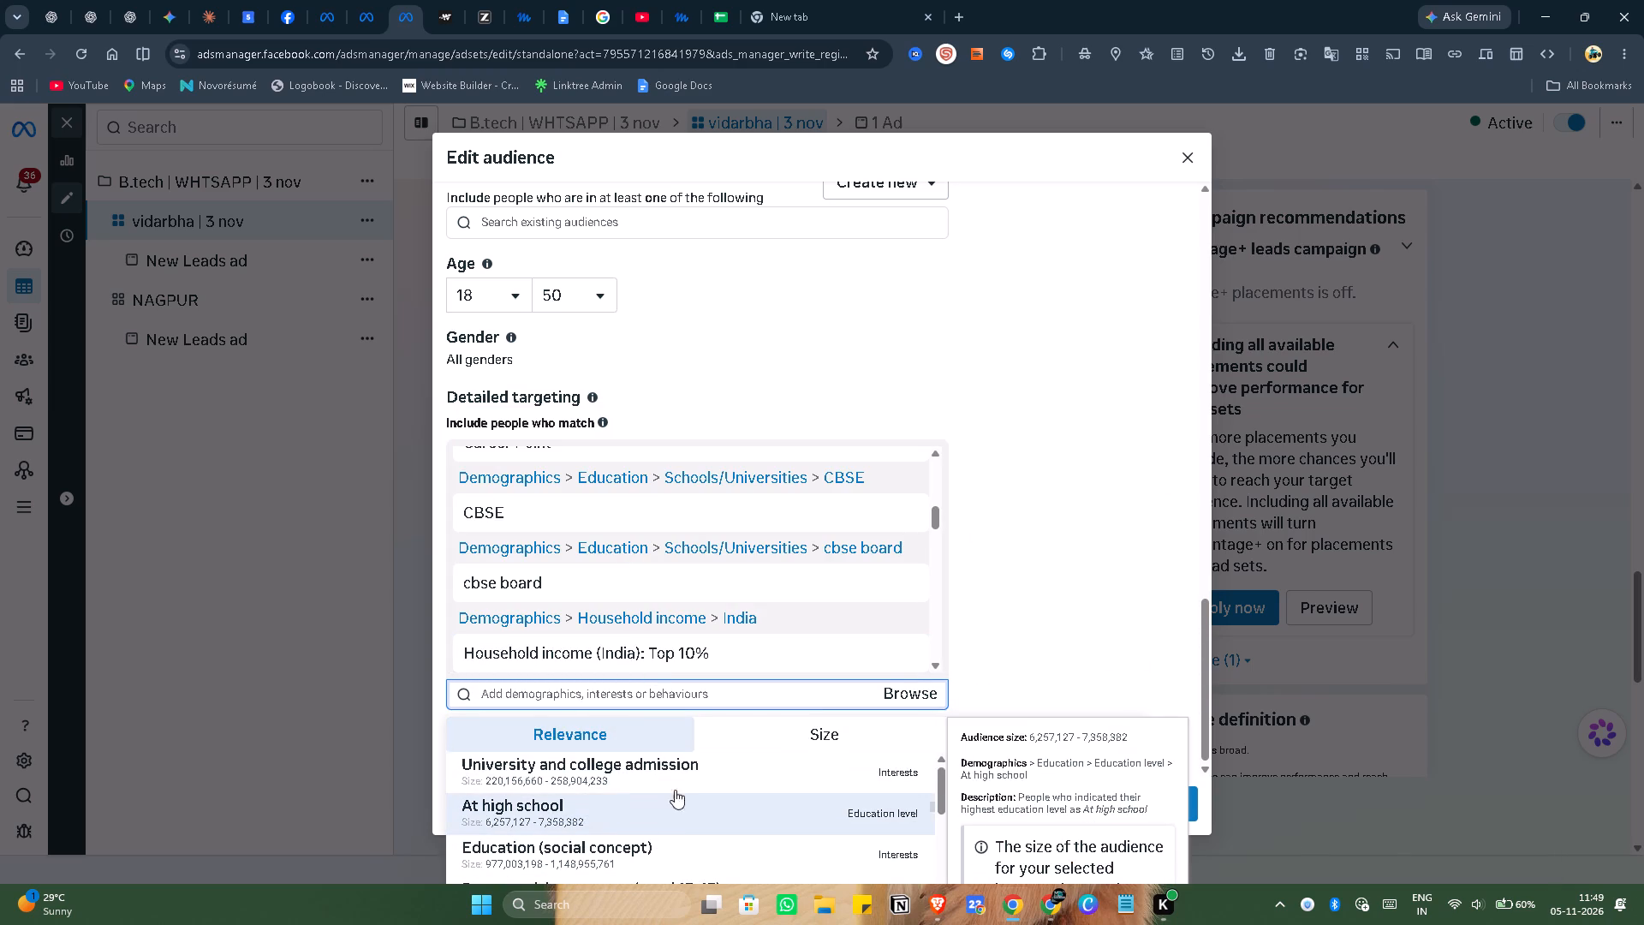
left_click(664, 772)
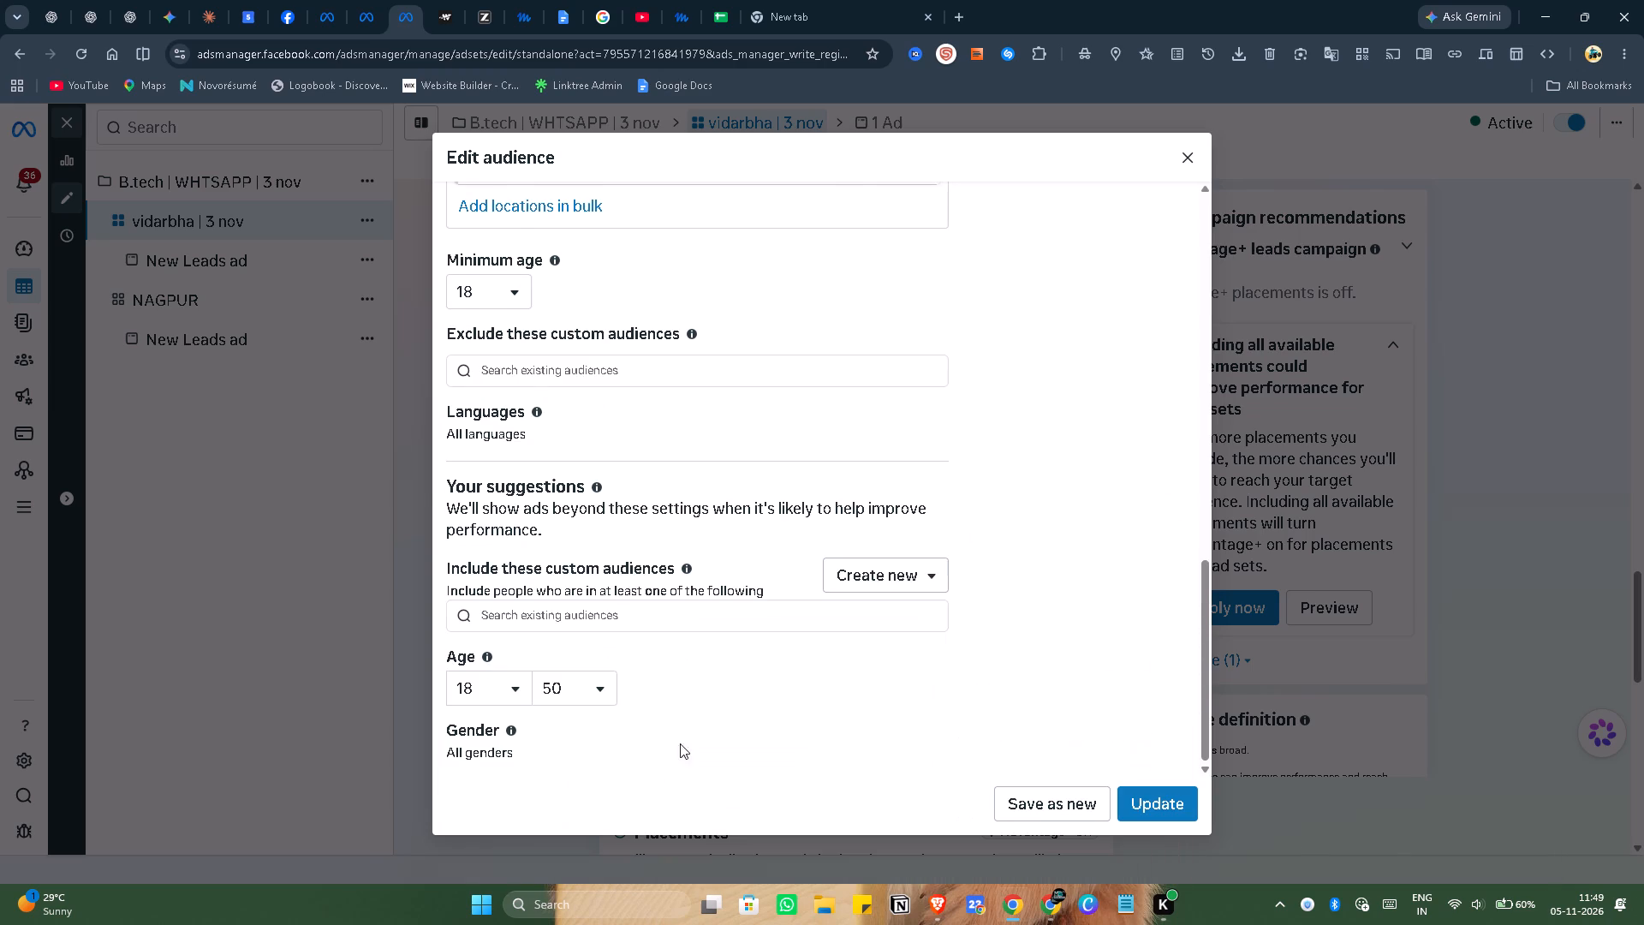
Look through the suggested detailed targeting options for further fields of study, education levels, parent groups and interests.
scroll(684, 610, "down", 4)
scroll(635, 785, "down", 3)
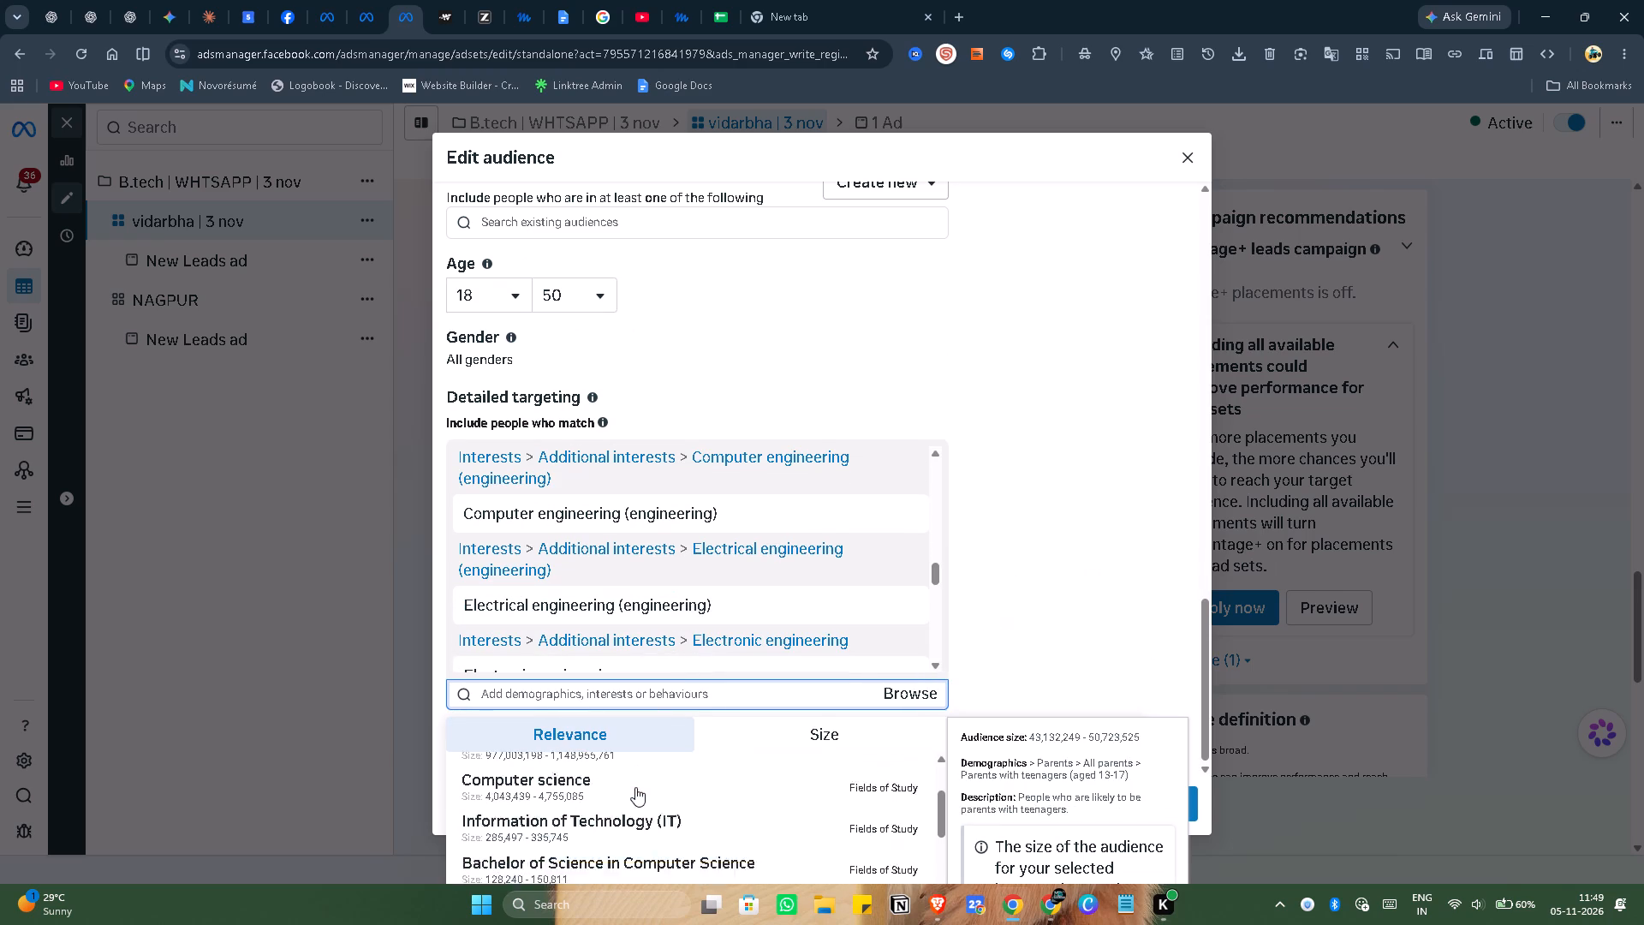
scroll(1074, 539, "down", 4)
scroll(613, 811, "down", 1)
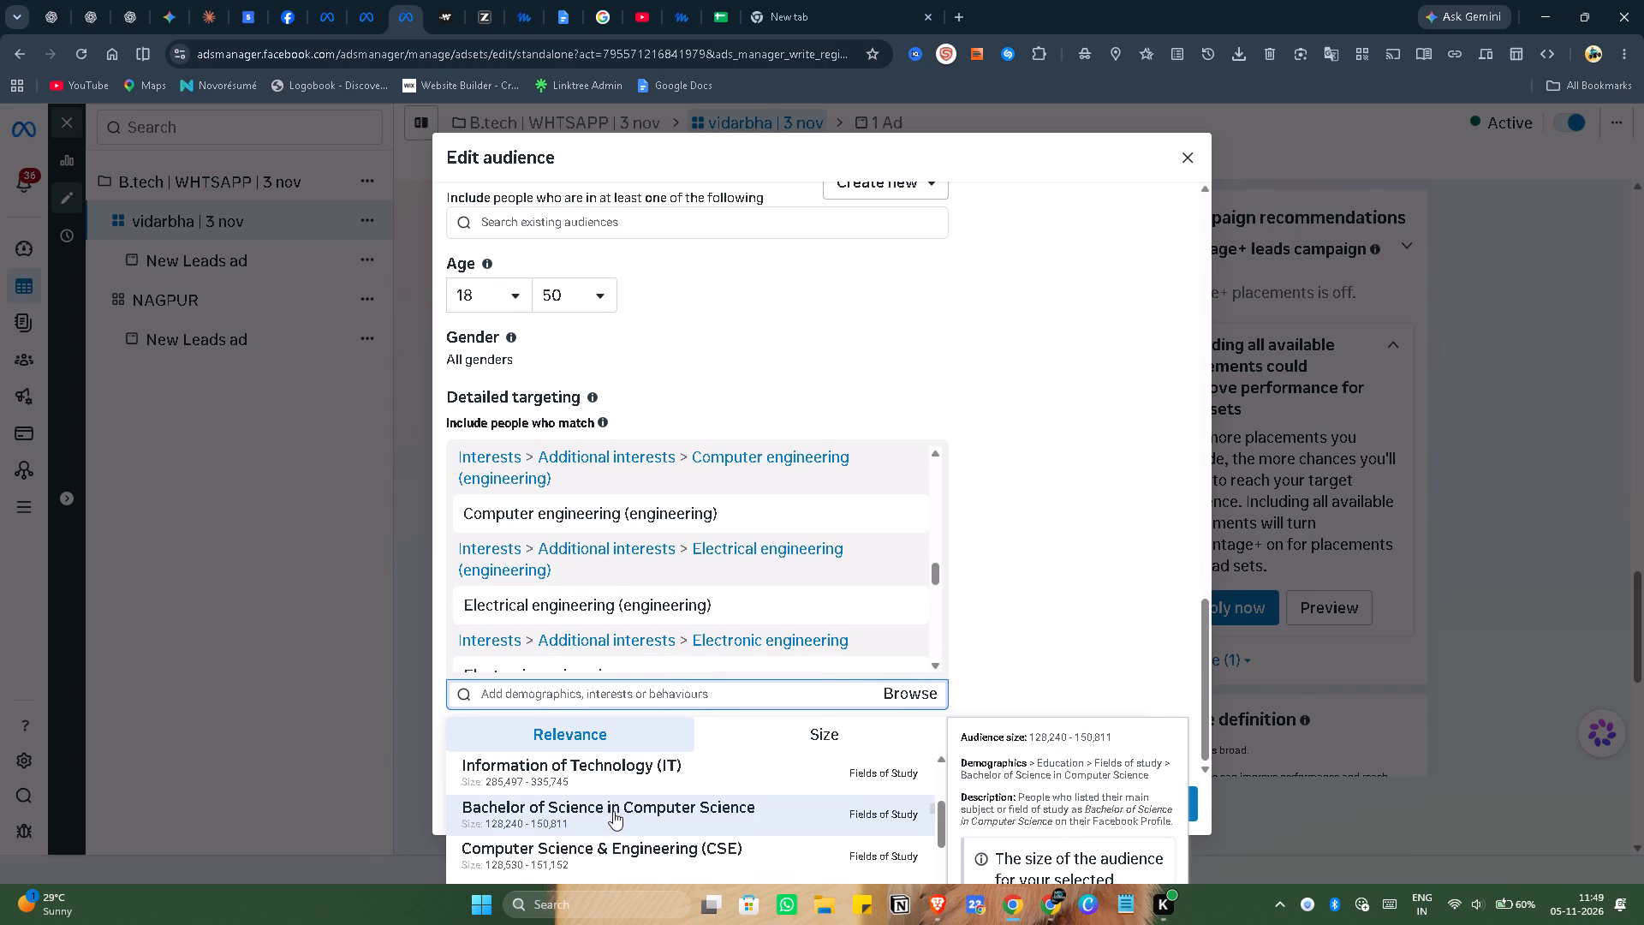
scroll(567, 806, "up", 1)
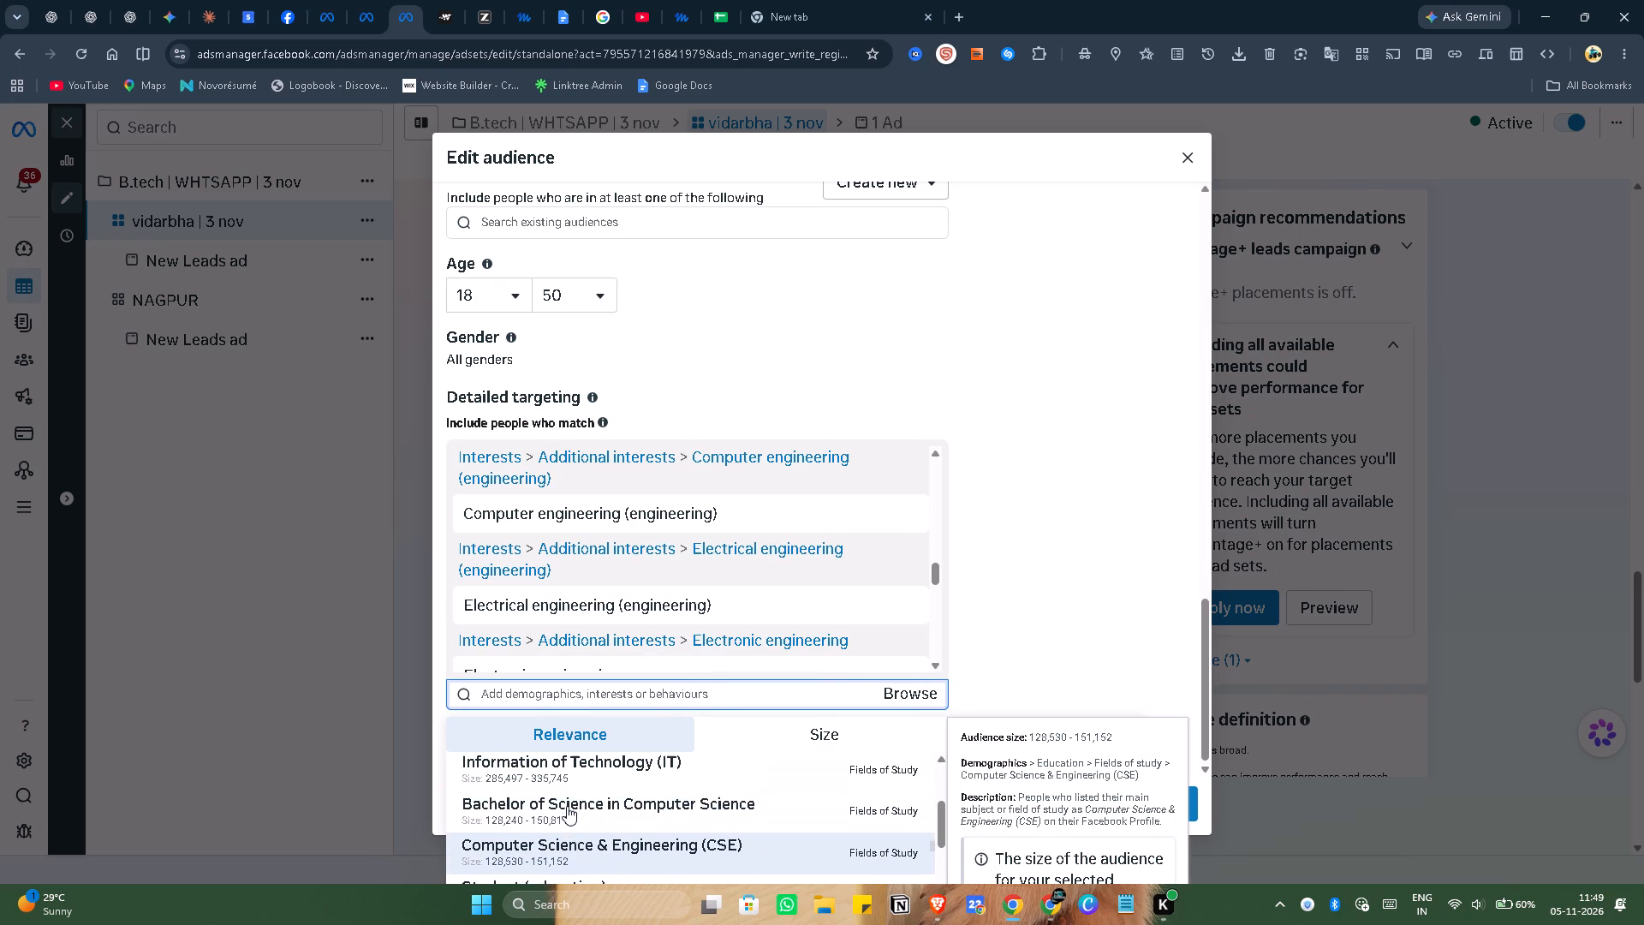
scroll(569, 809, "down", 1)
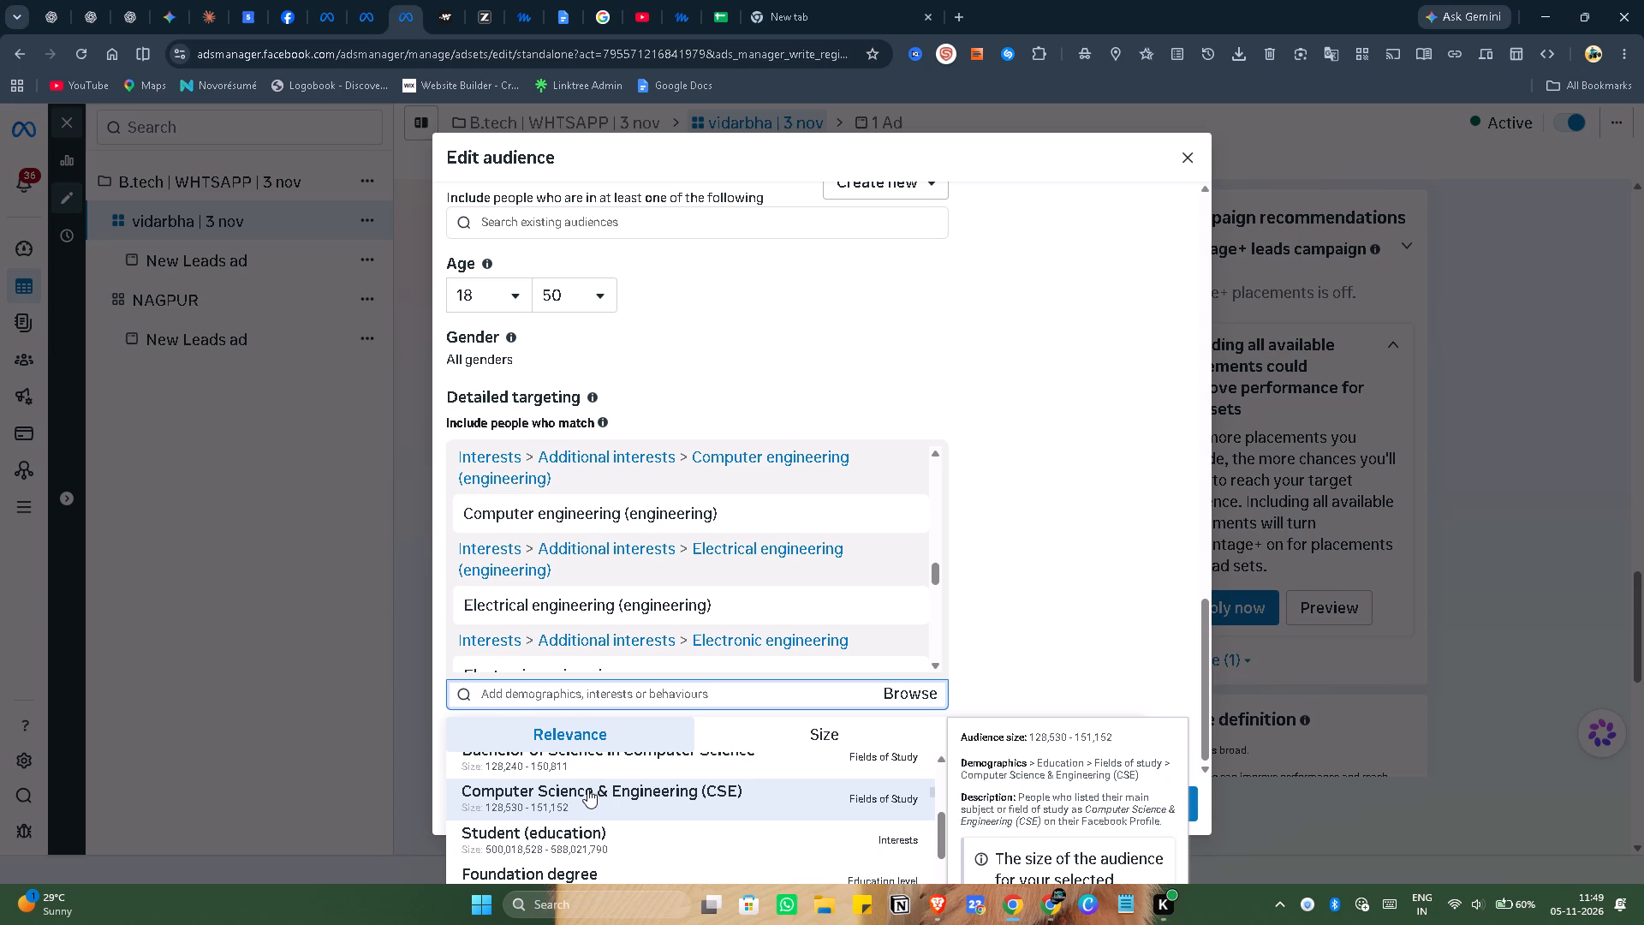
scroll(588, 791, "down", 2)
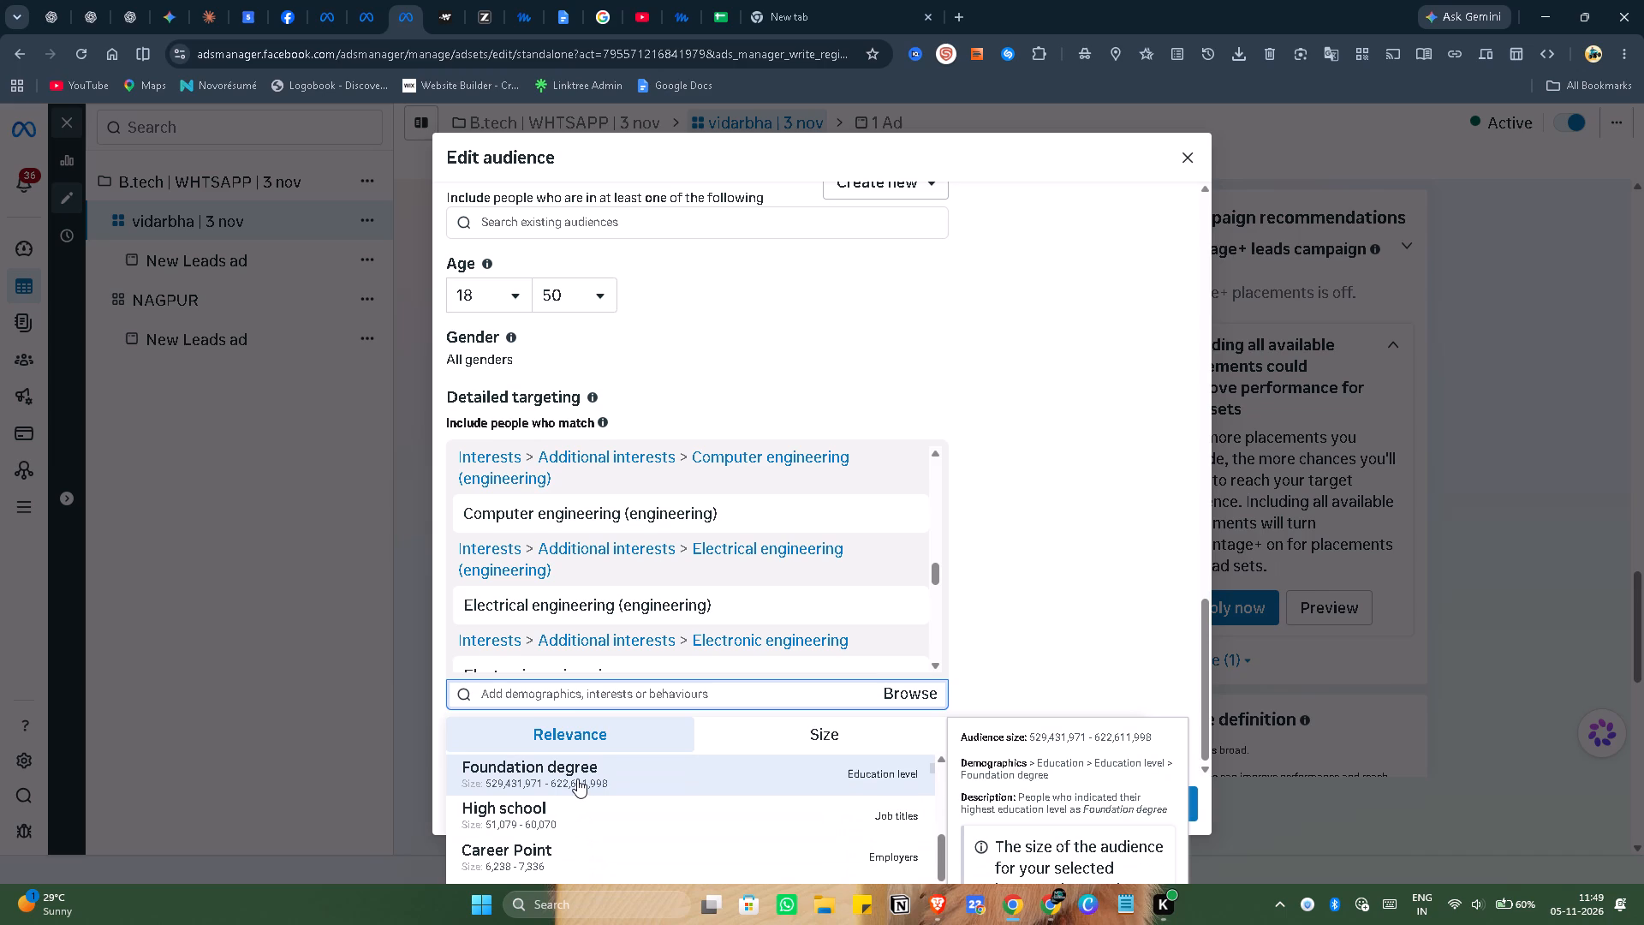
scroll(592, 809, "down", 1)
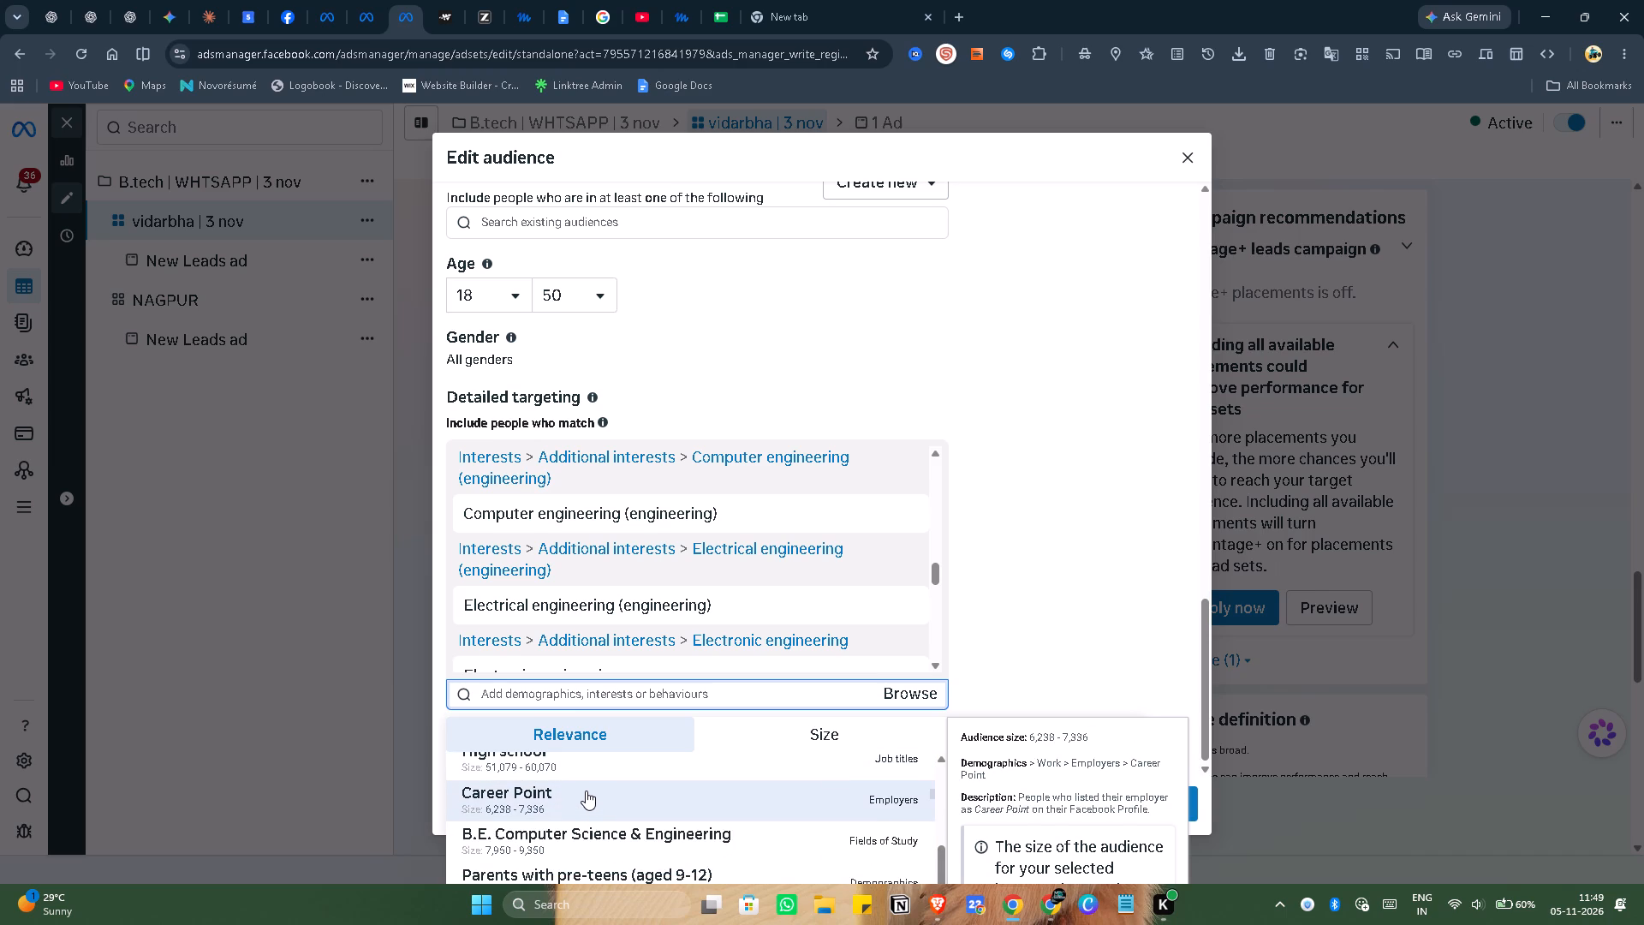
scroll(597, 797, "down", 1)
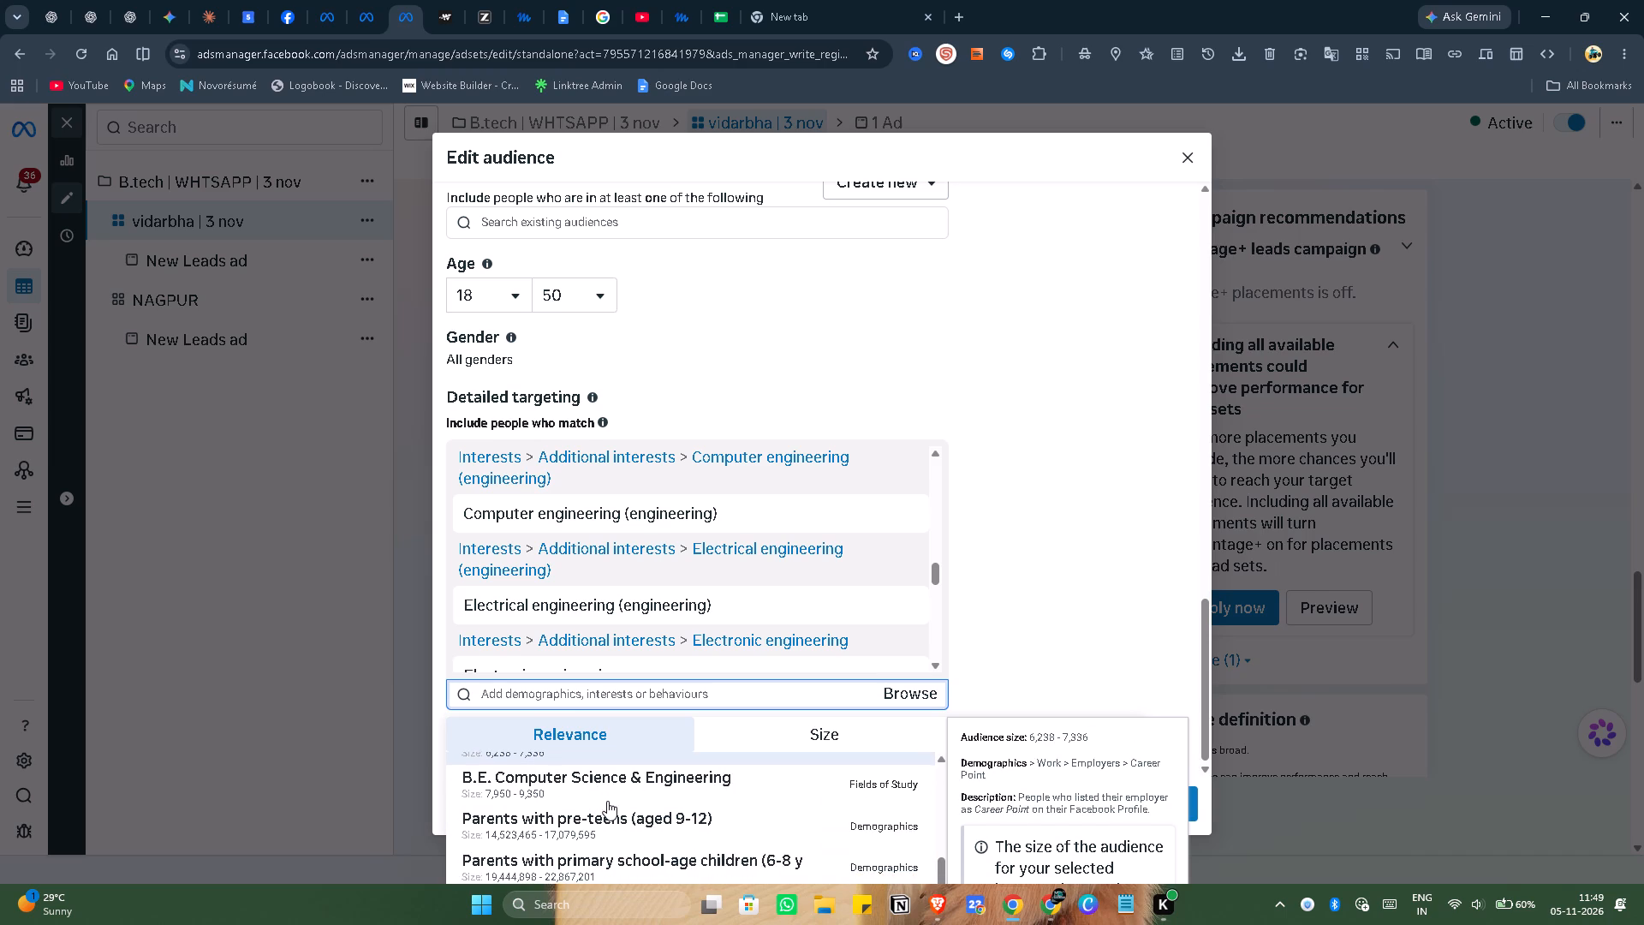
scroll(607, 801, "down", 2)
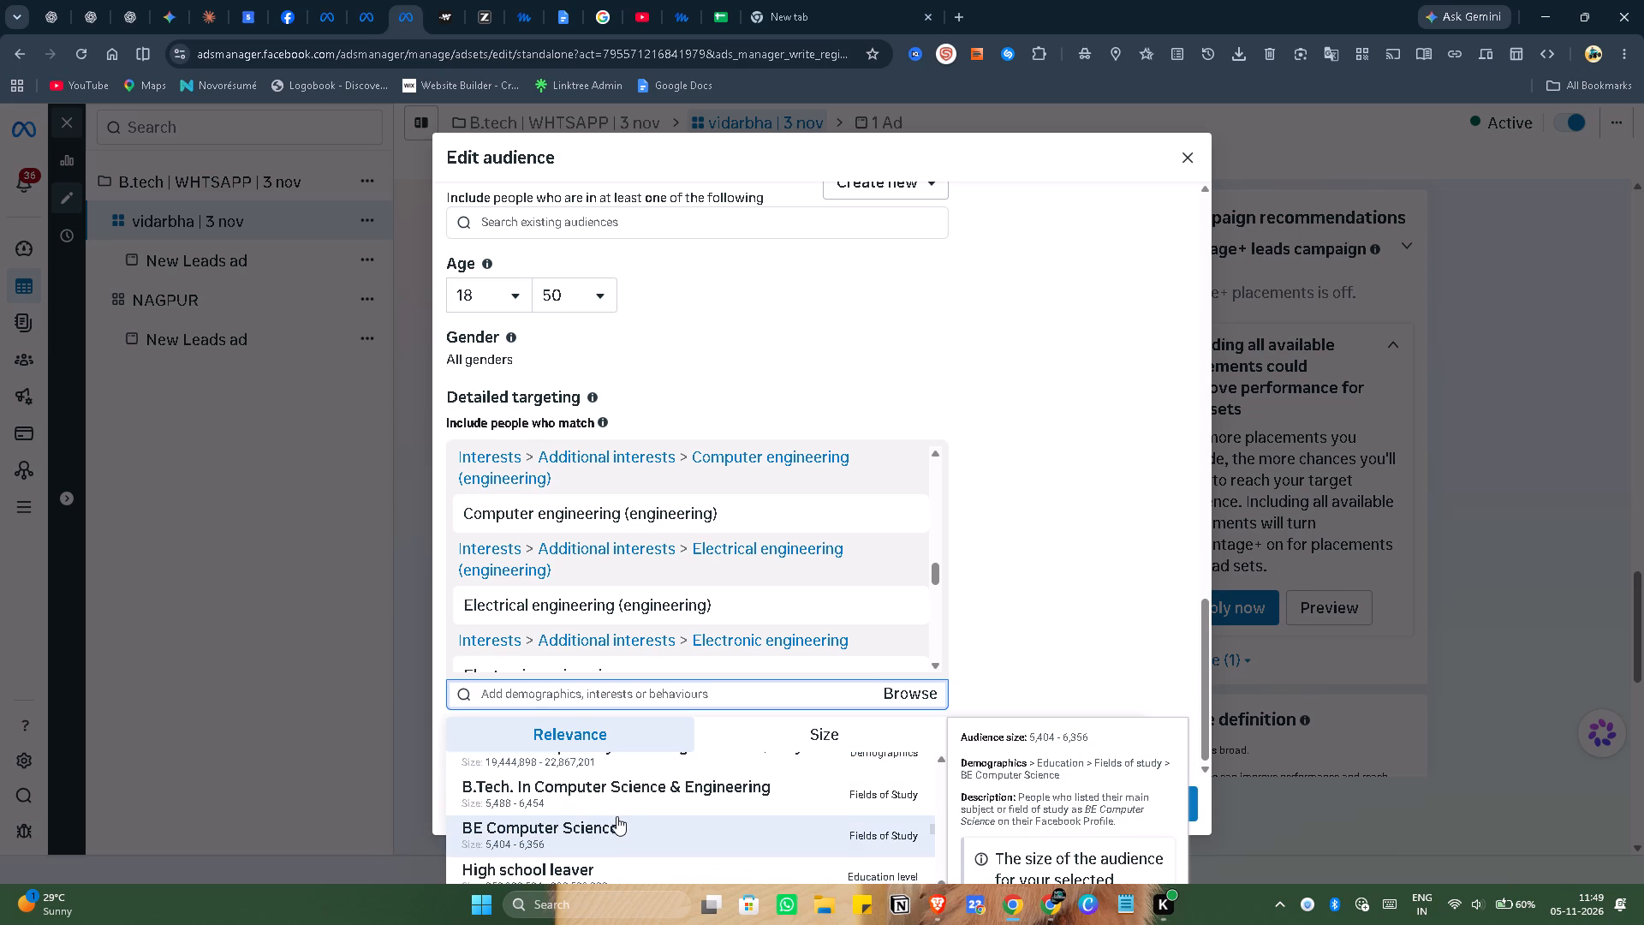
scroll(616, 816, "down", 3)
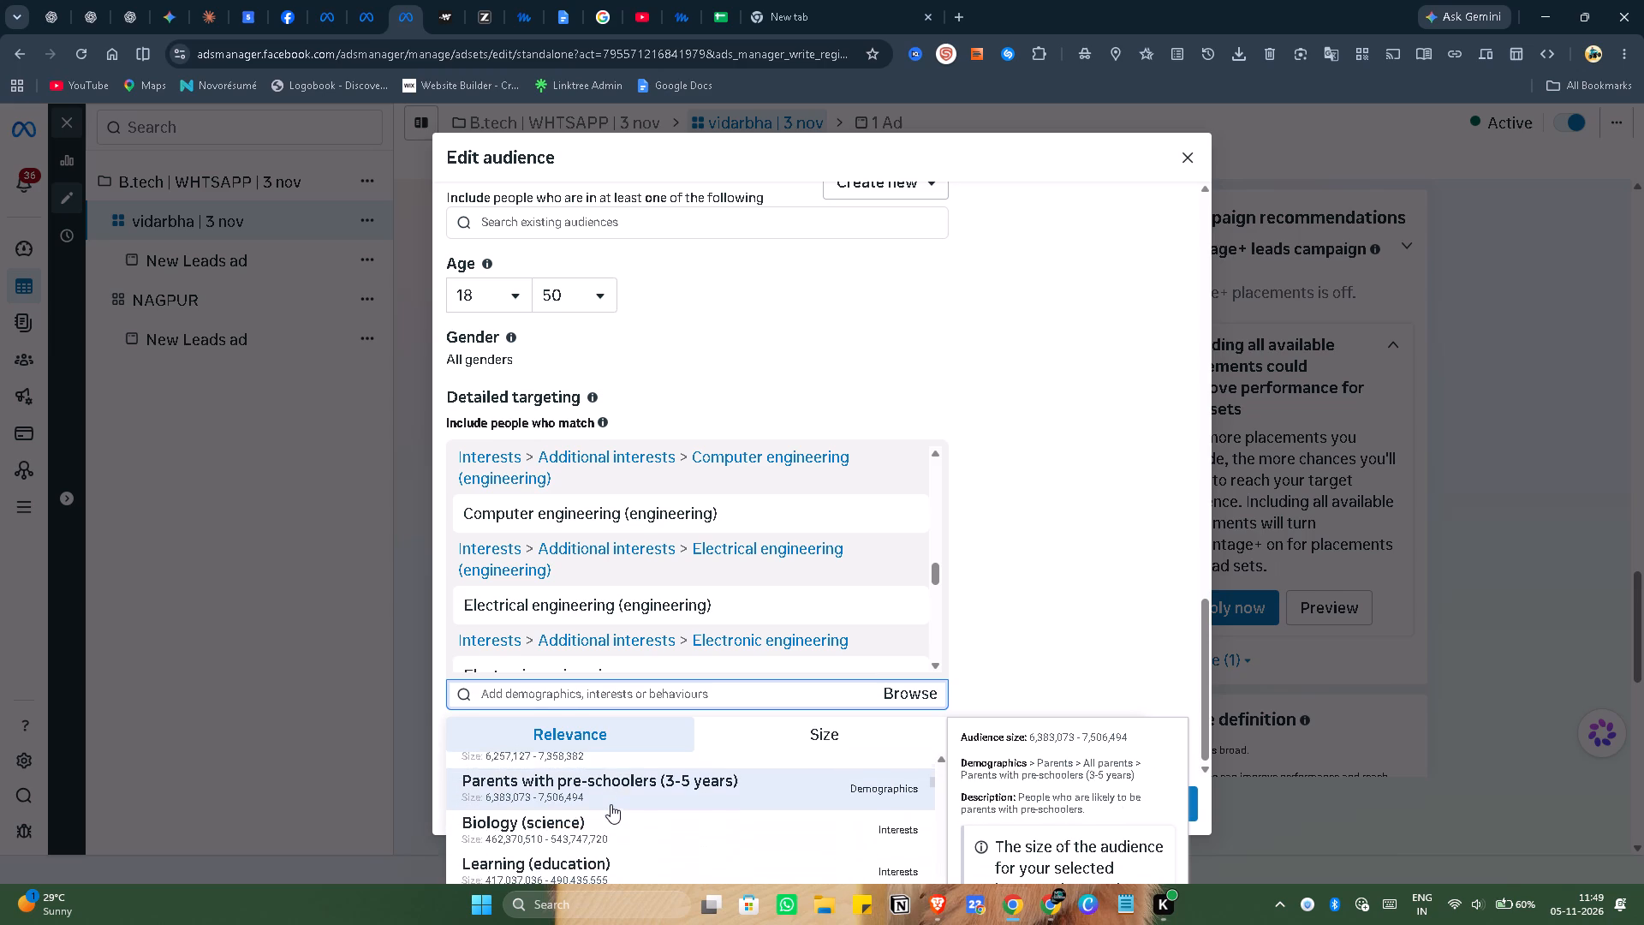
scroll(611, 804, "down", 3)
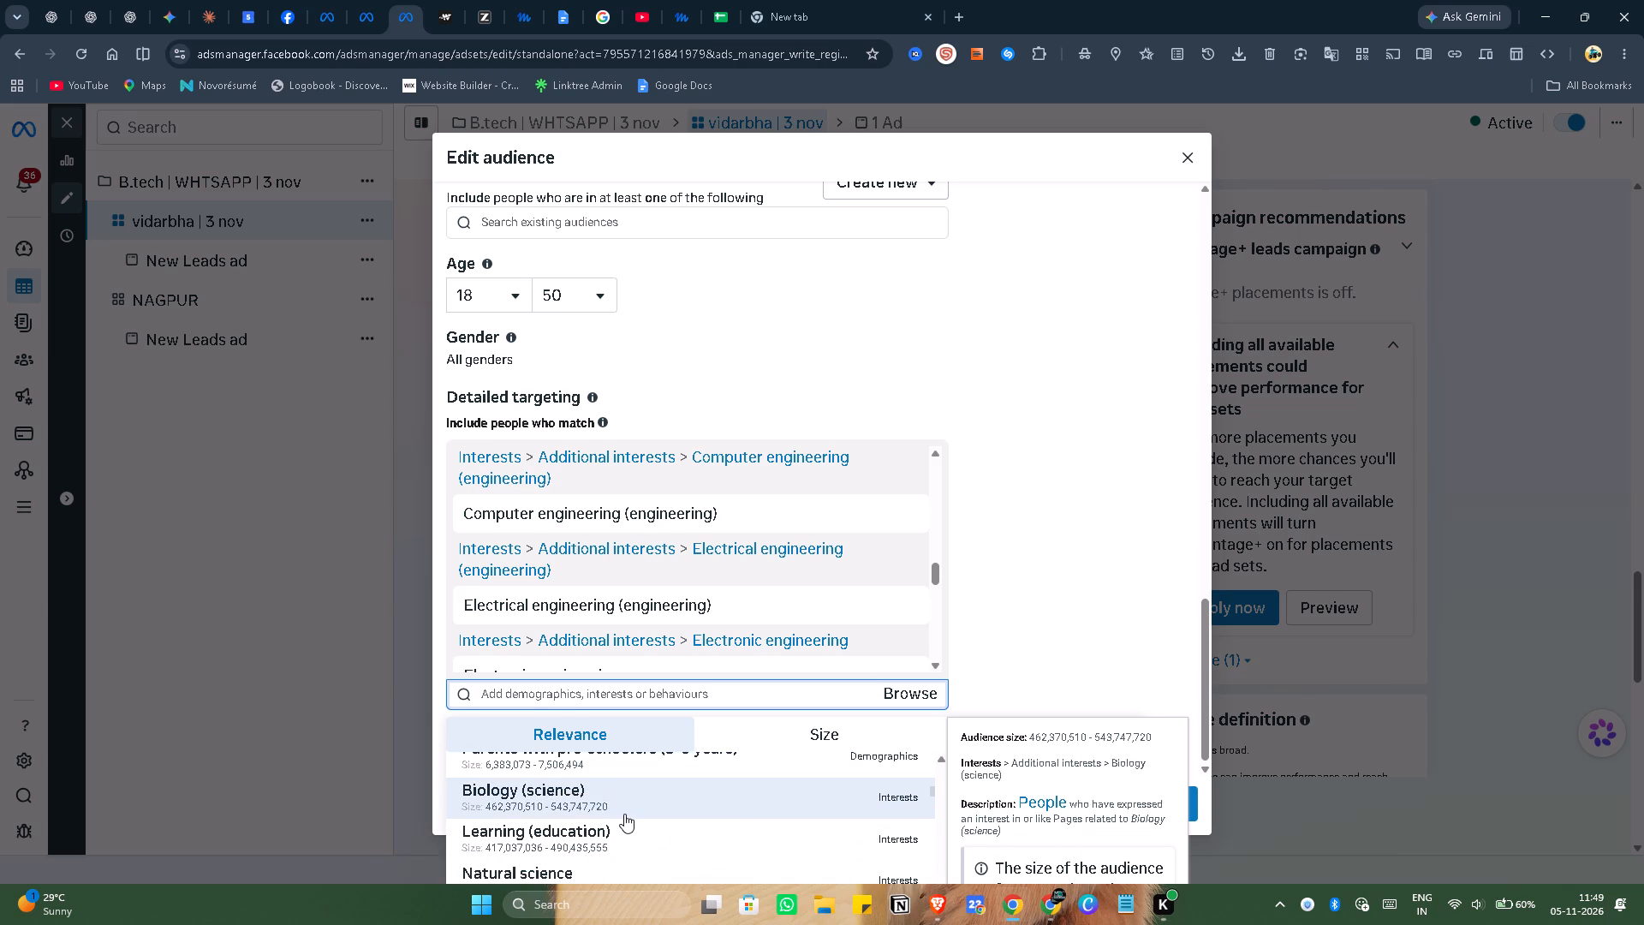
scroll(624, 814, "down", 2)
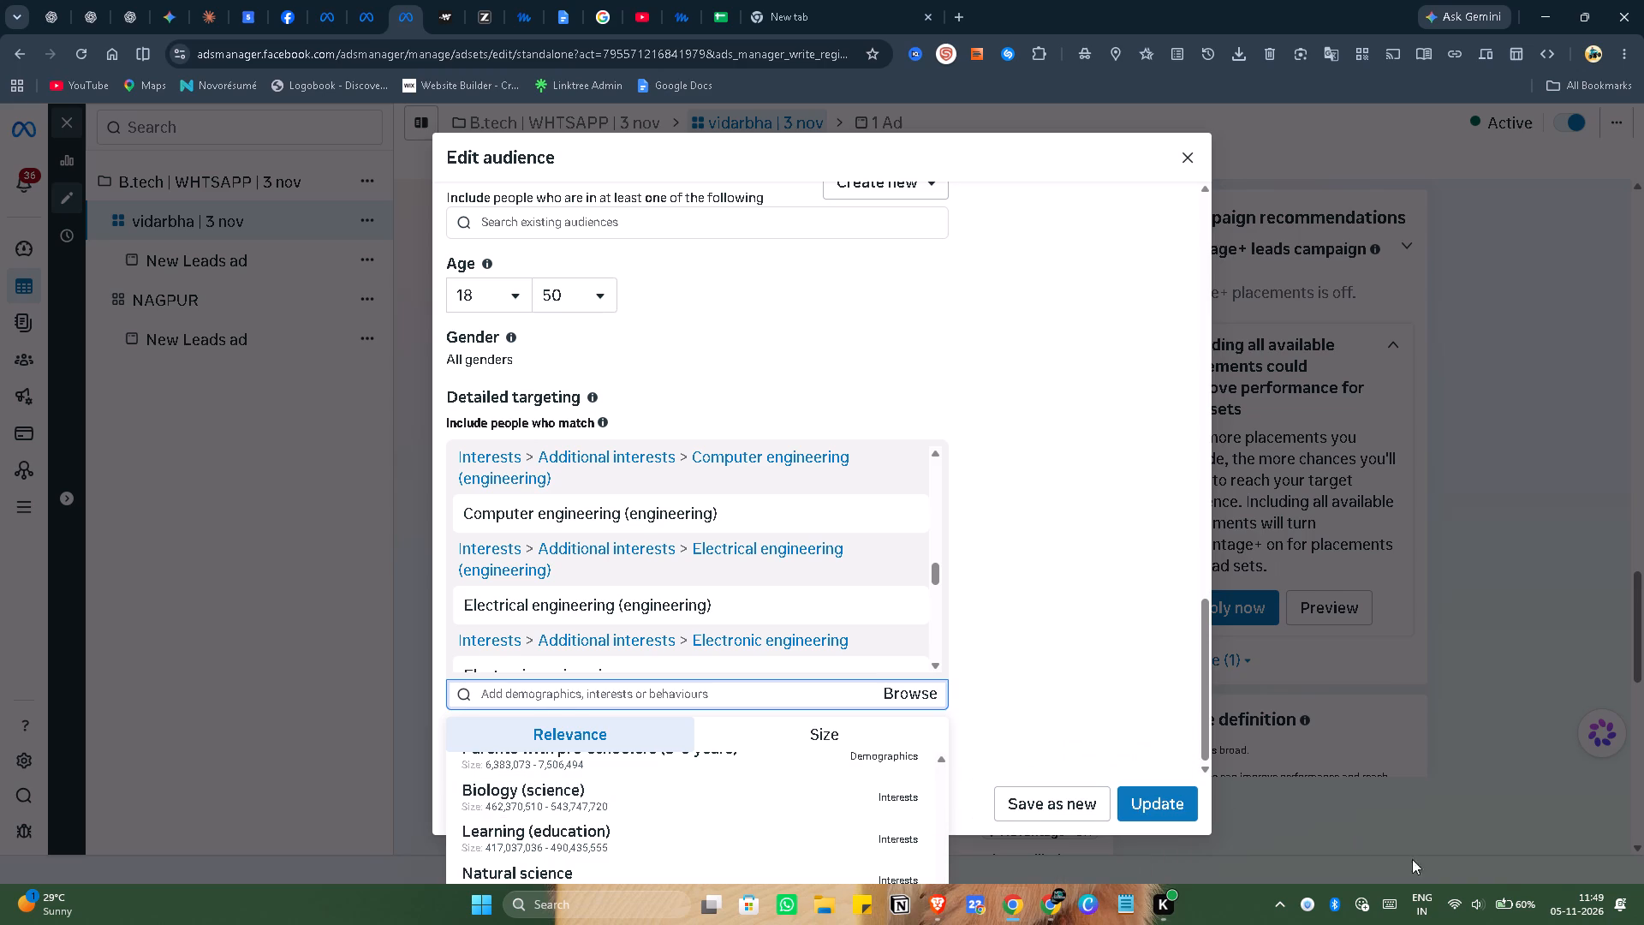
Raise the system sound volume in small increments using the Windows quick settings.
left_click(1452, 898)
left_click(1437, 809)
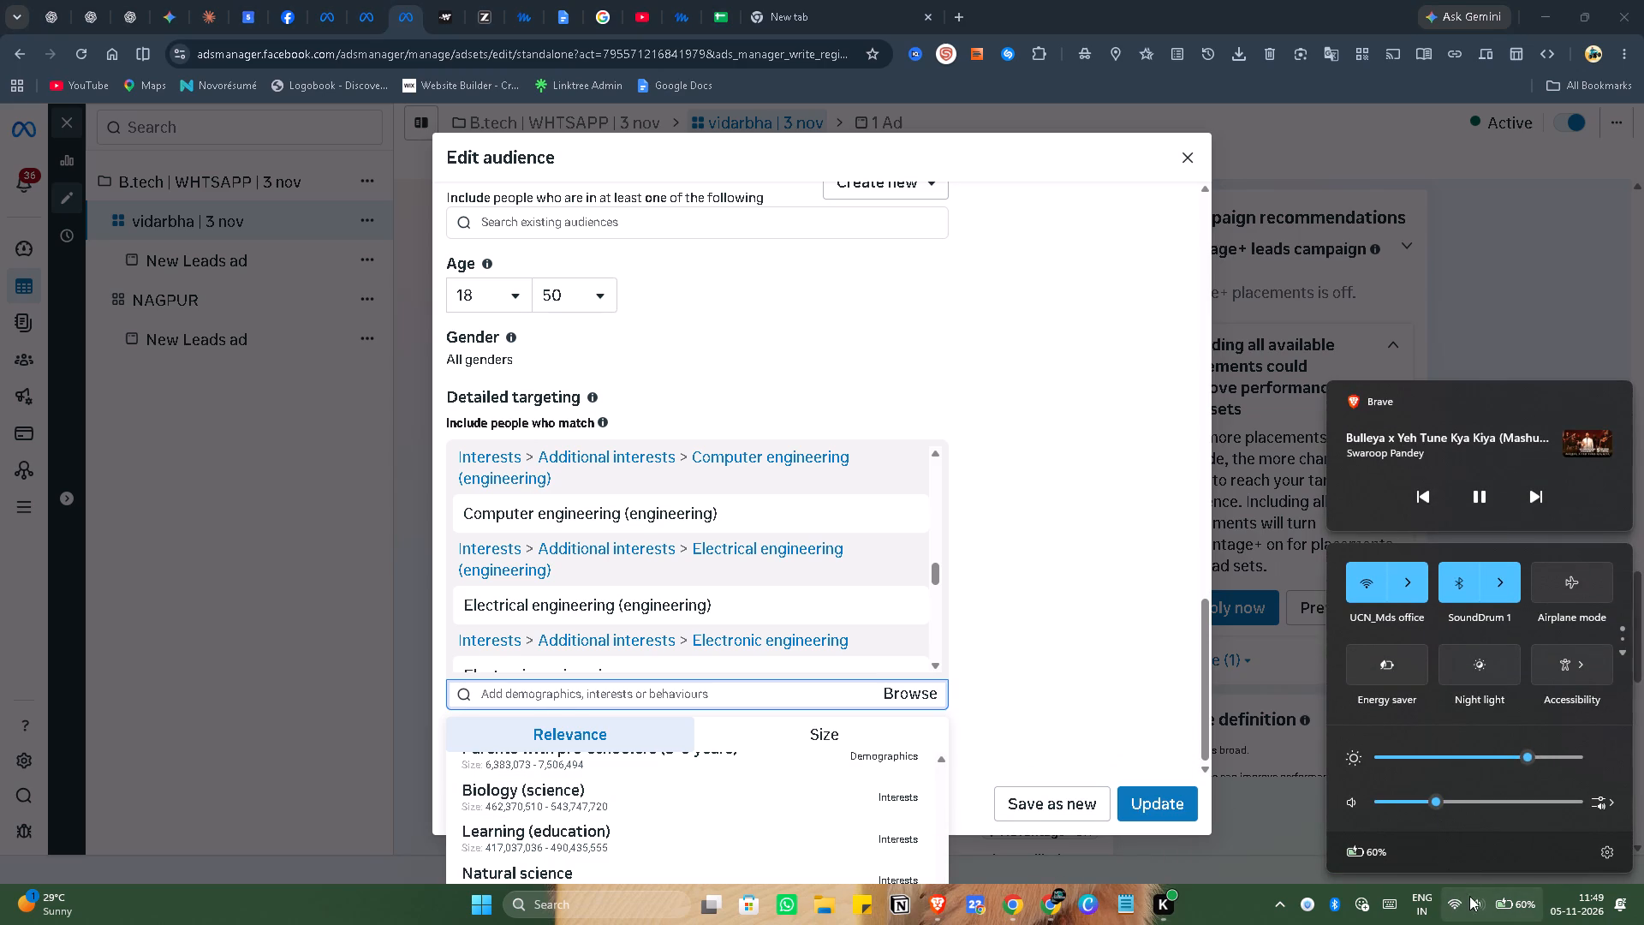
left_click(1452, 809)
left_click(1466, 808)
left_click(1476, 899)
Examine the remaining detailed targeting suggestions at the end of the list, and close the suggestions.
scroll(657, 811, "down", 2)
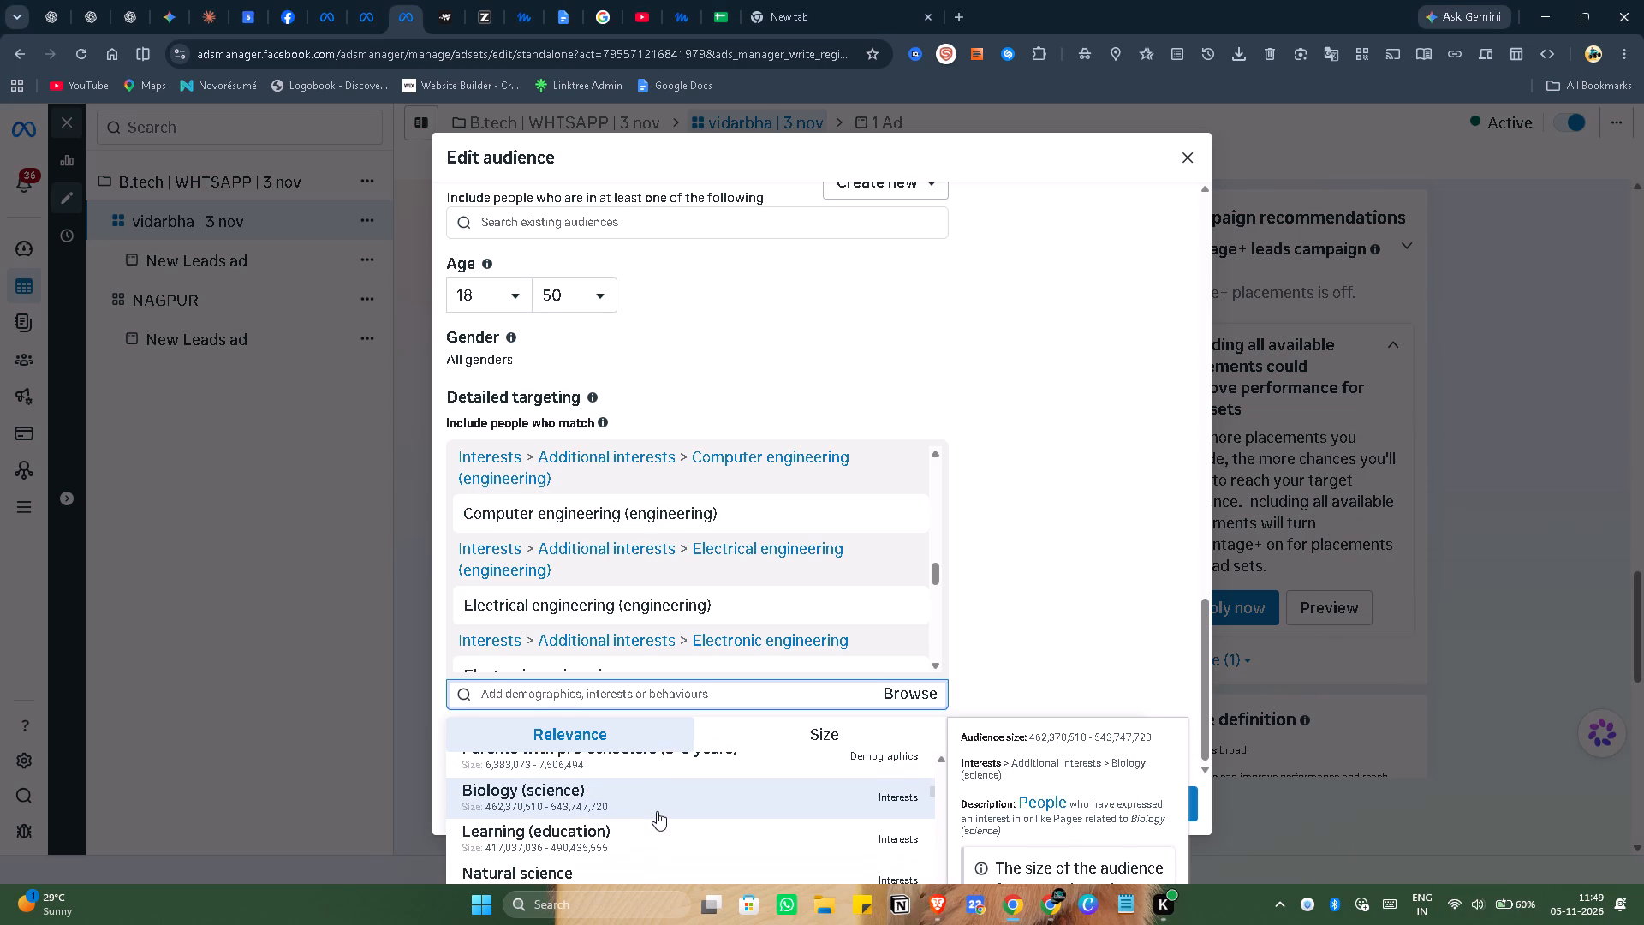
scroll(657, 811, "down", 4)
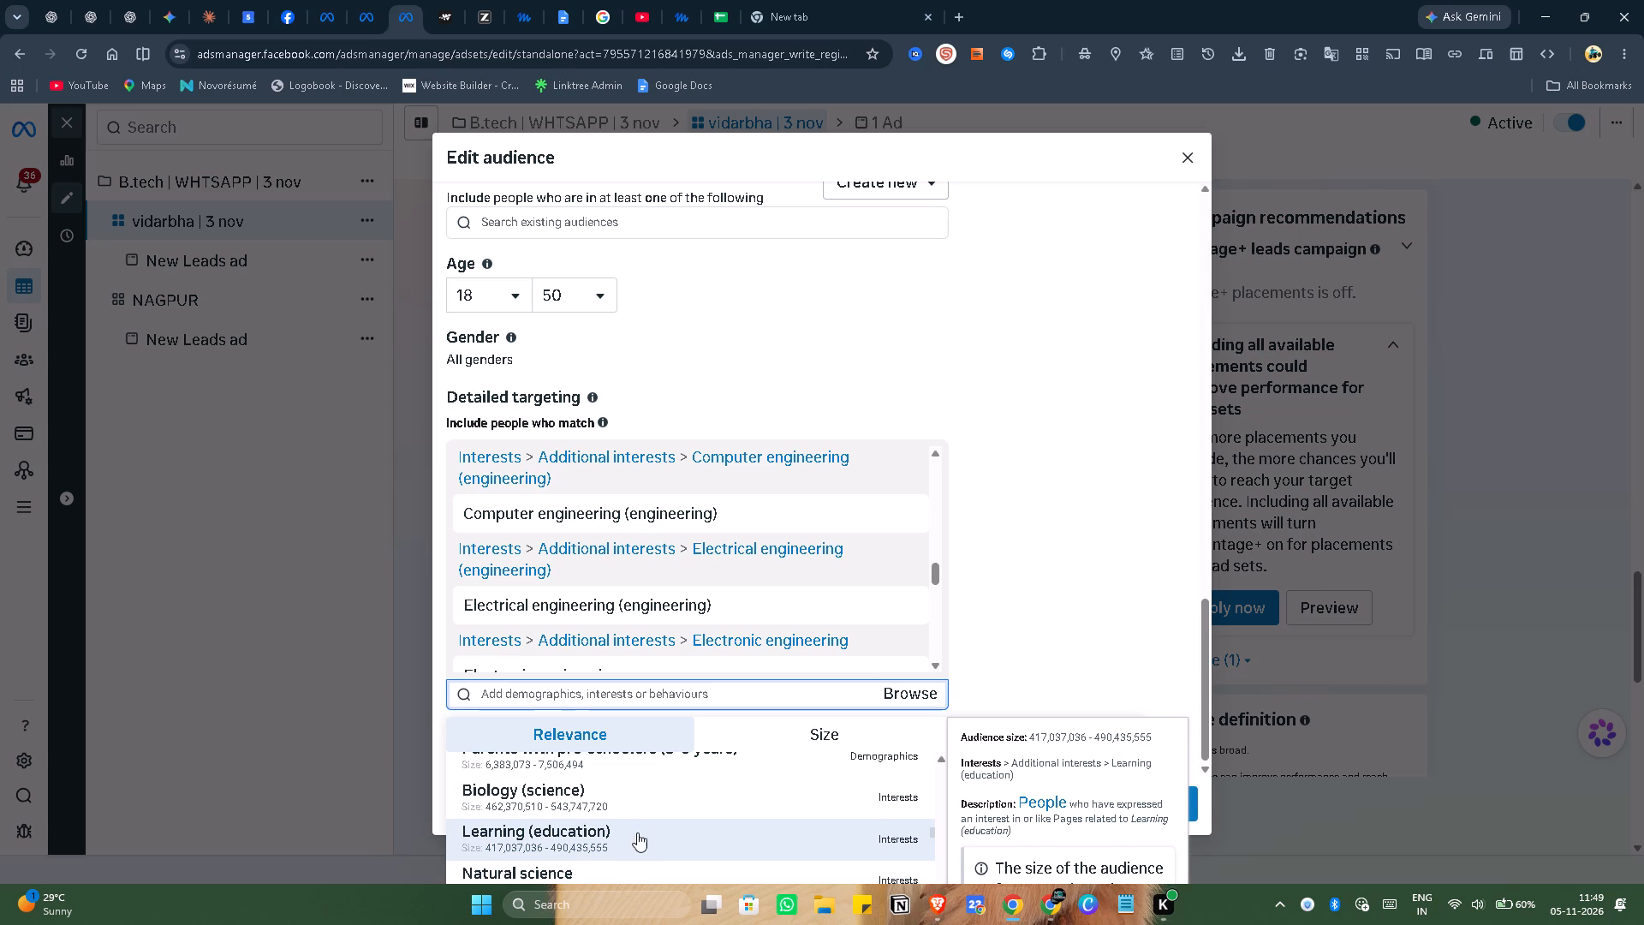
scroll(661, 832, "down", 11)
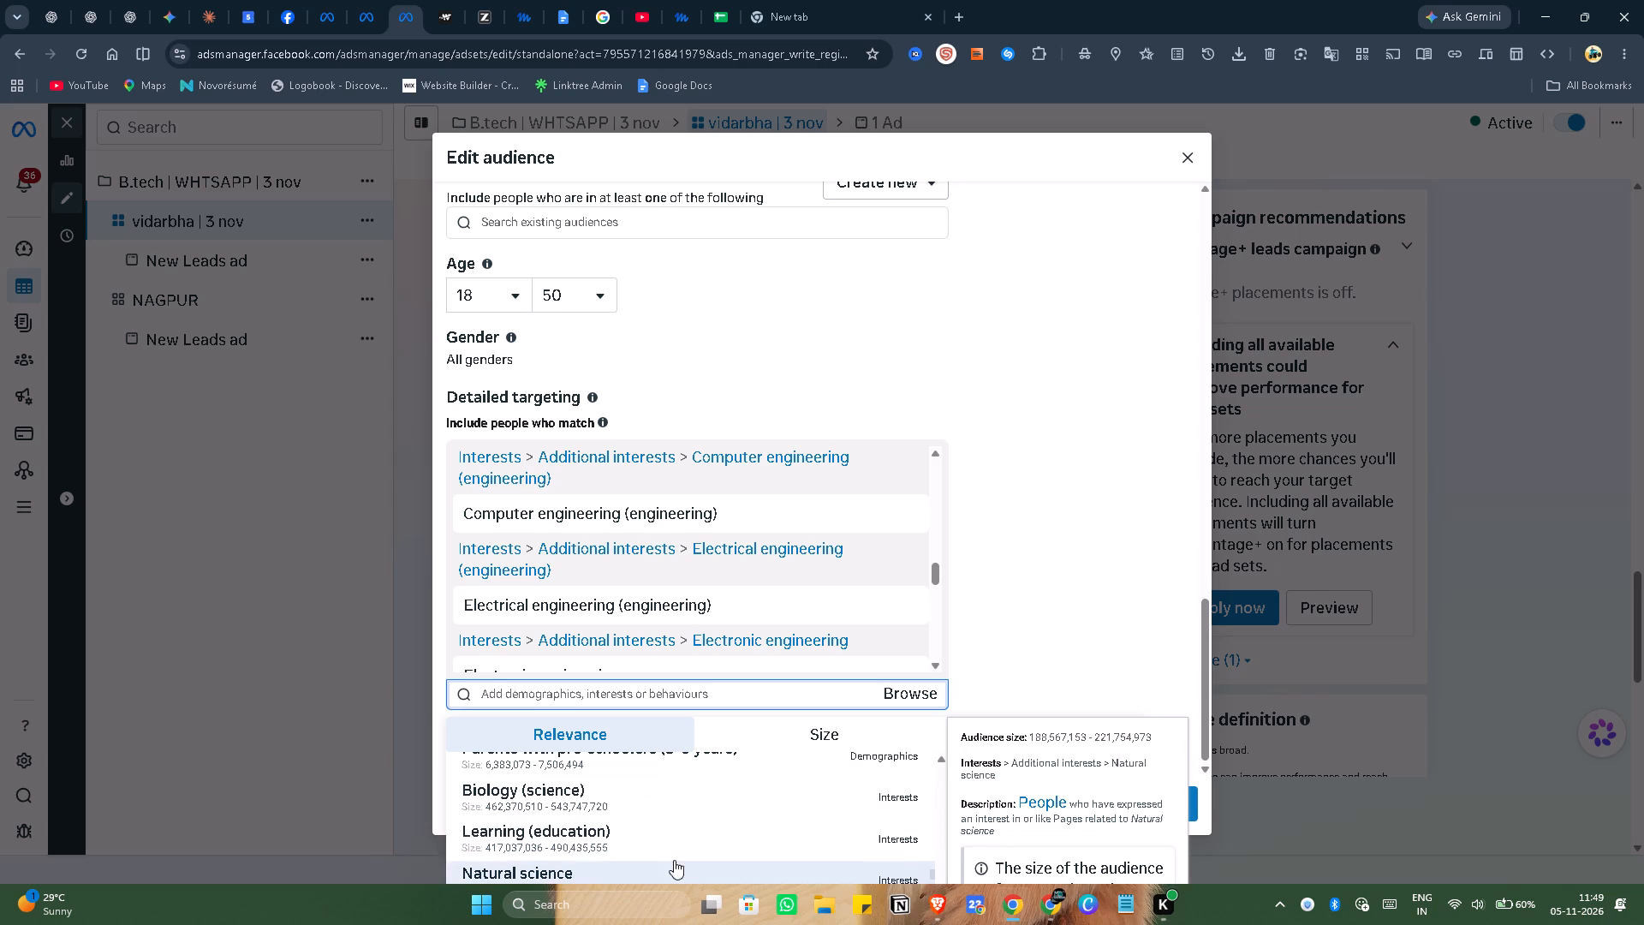
scroll(736, 786, "up", 3)
scroll(736, 786, "down", 10)
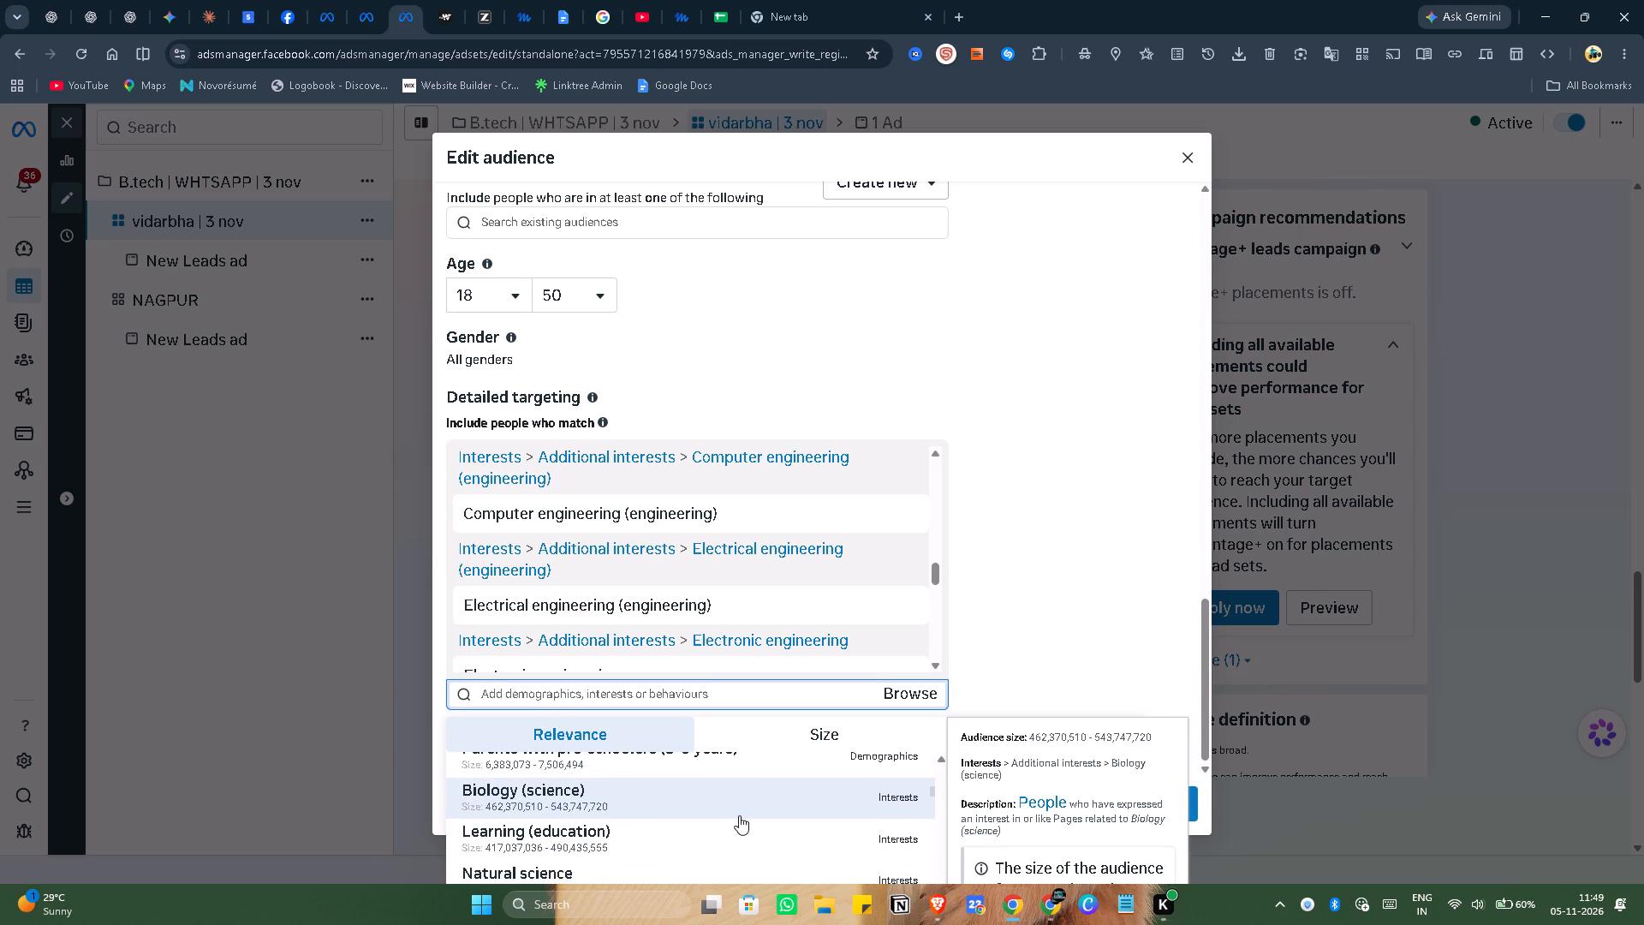
scroll(733, 821, "down", 10)
scroll(633, 850, "down", 2)
scroll(427, 790, "down", 5)
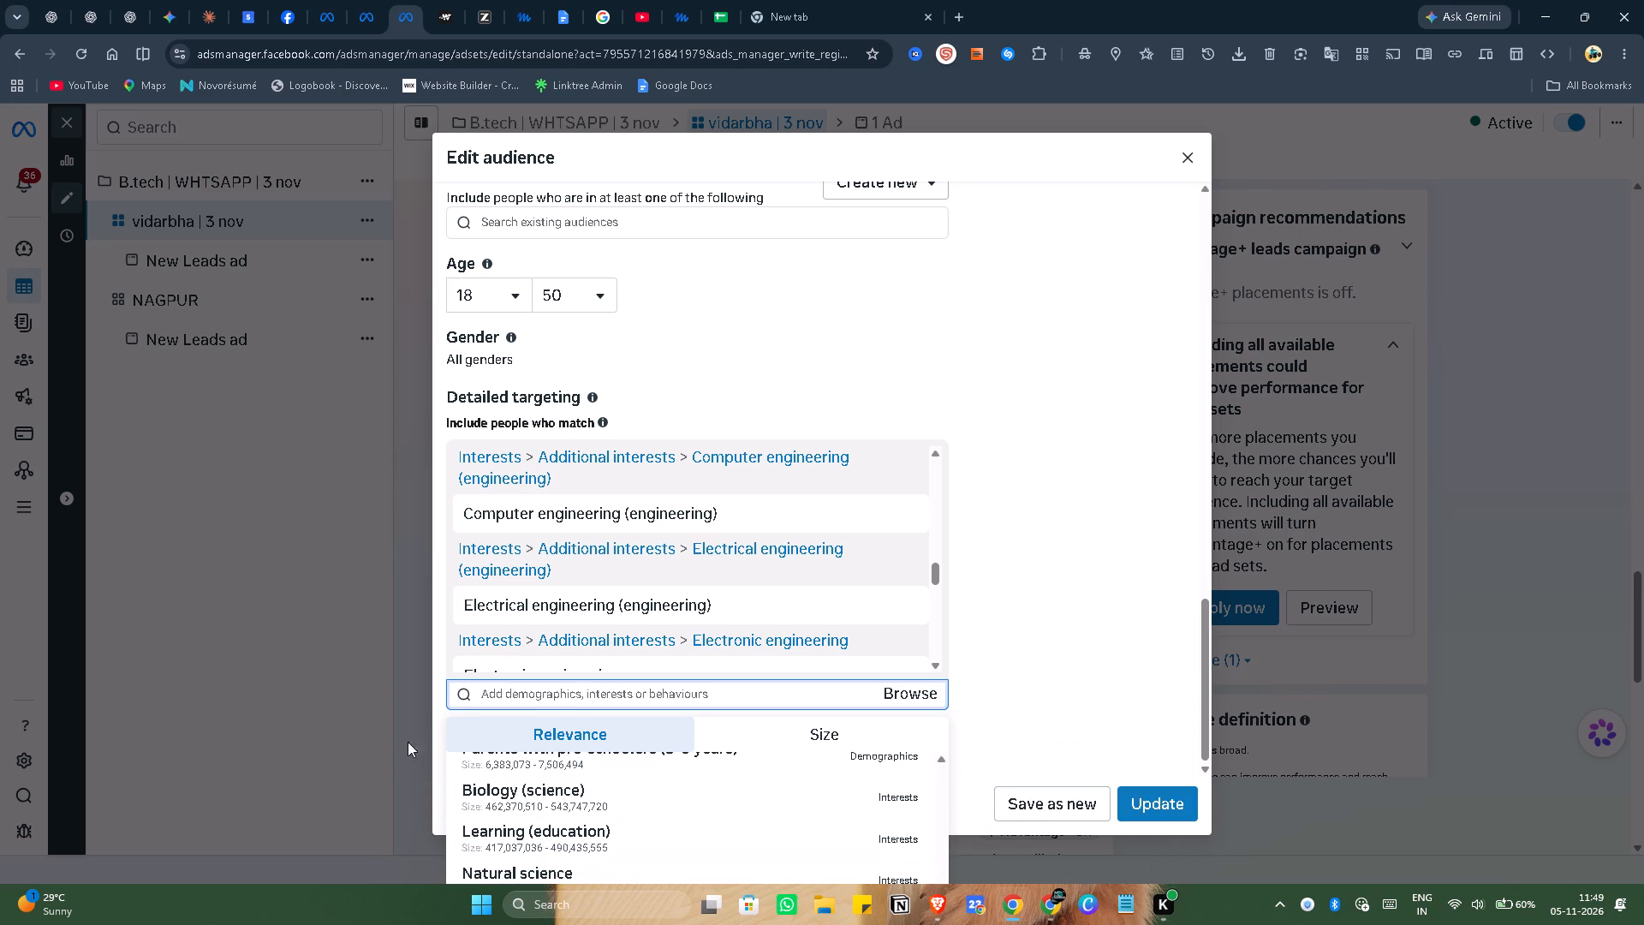
scroll(962, 588, "down", 4)
scroll(1062, 424, "down", 7)
scroll(738, 767, "down", 5)
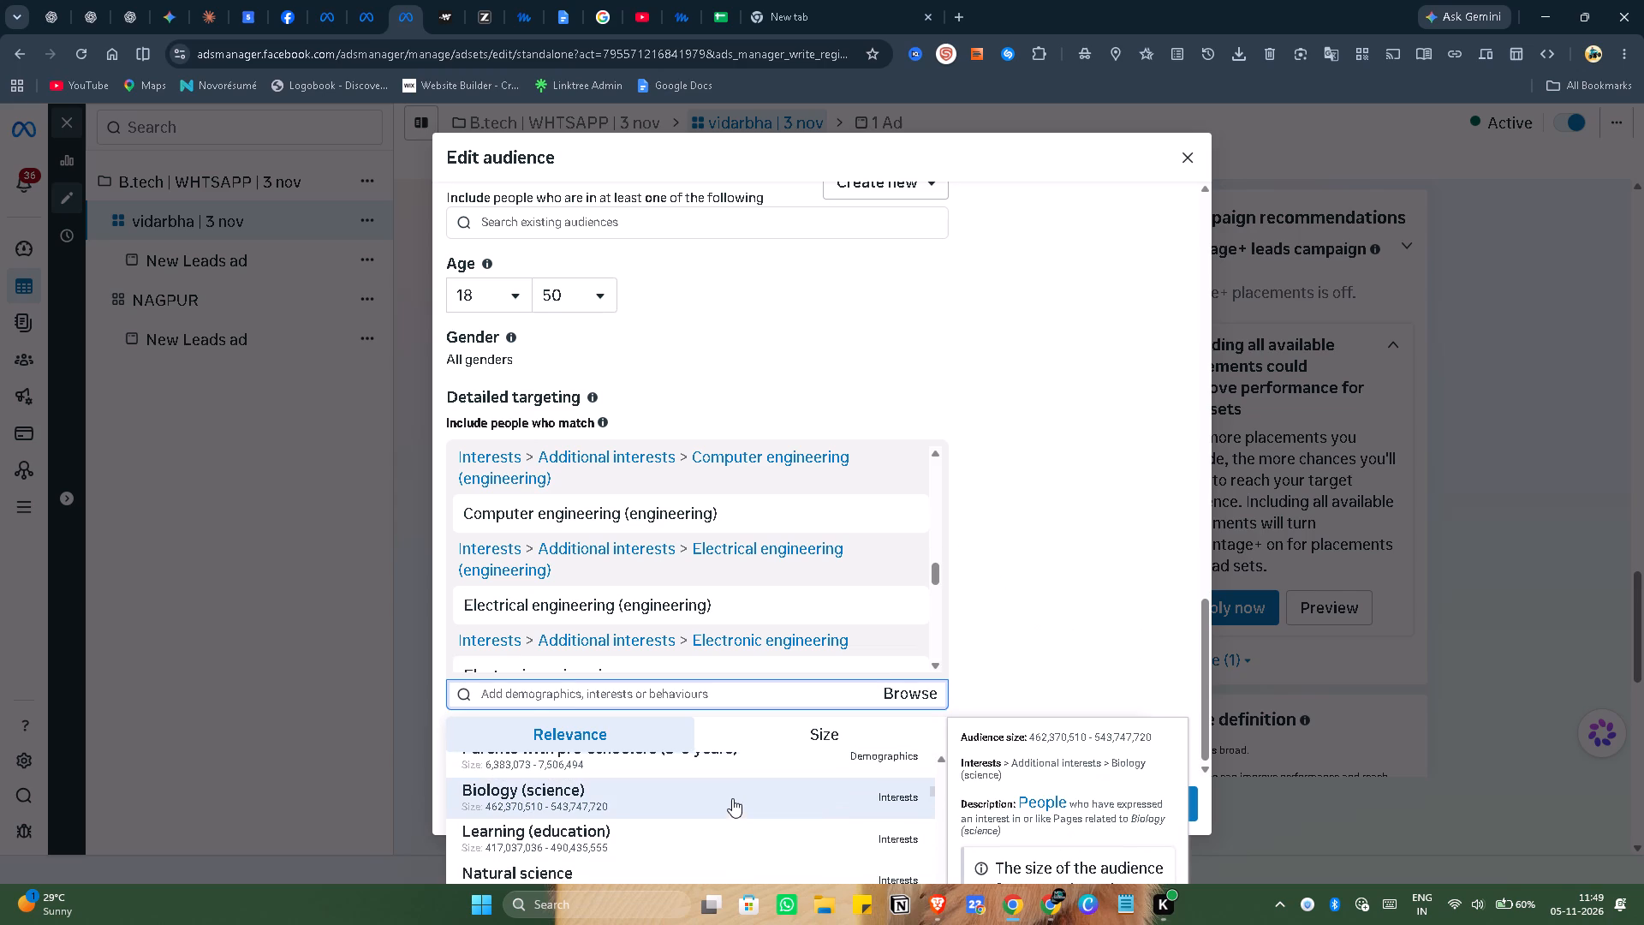
scroll(726, 805, "down", 5)
scroll(723, 806, "up", 10)
scroll(717, 803, "down", 11)
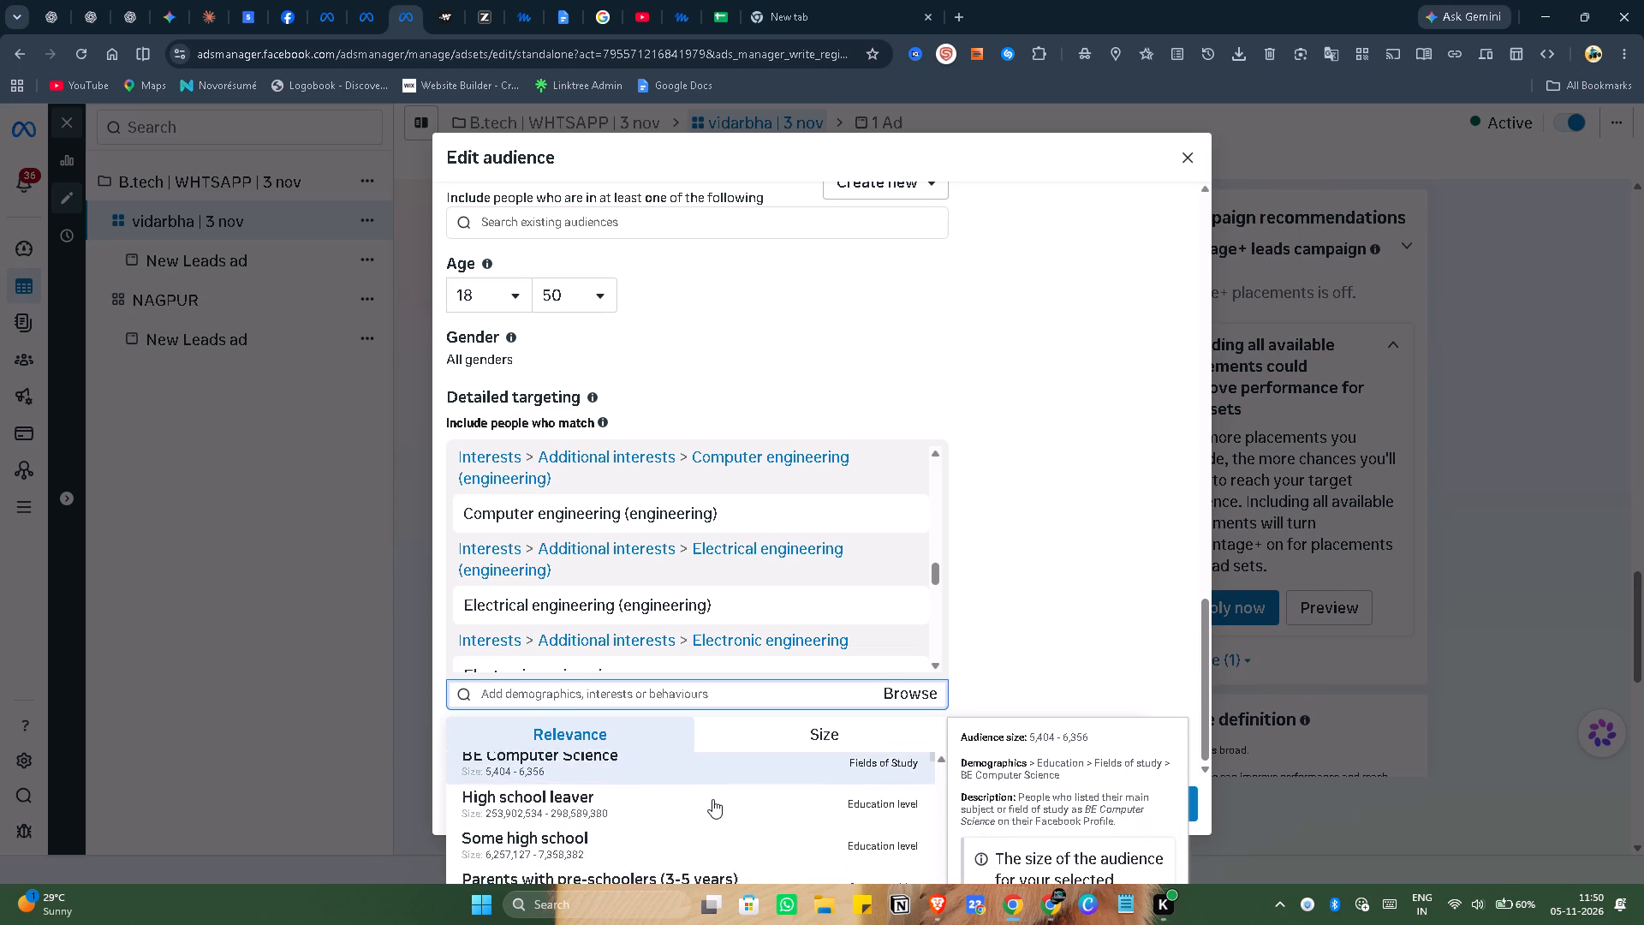
scroll(712, 799, "down", 8)
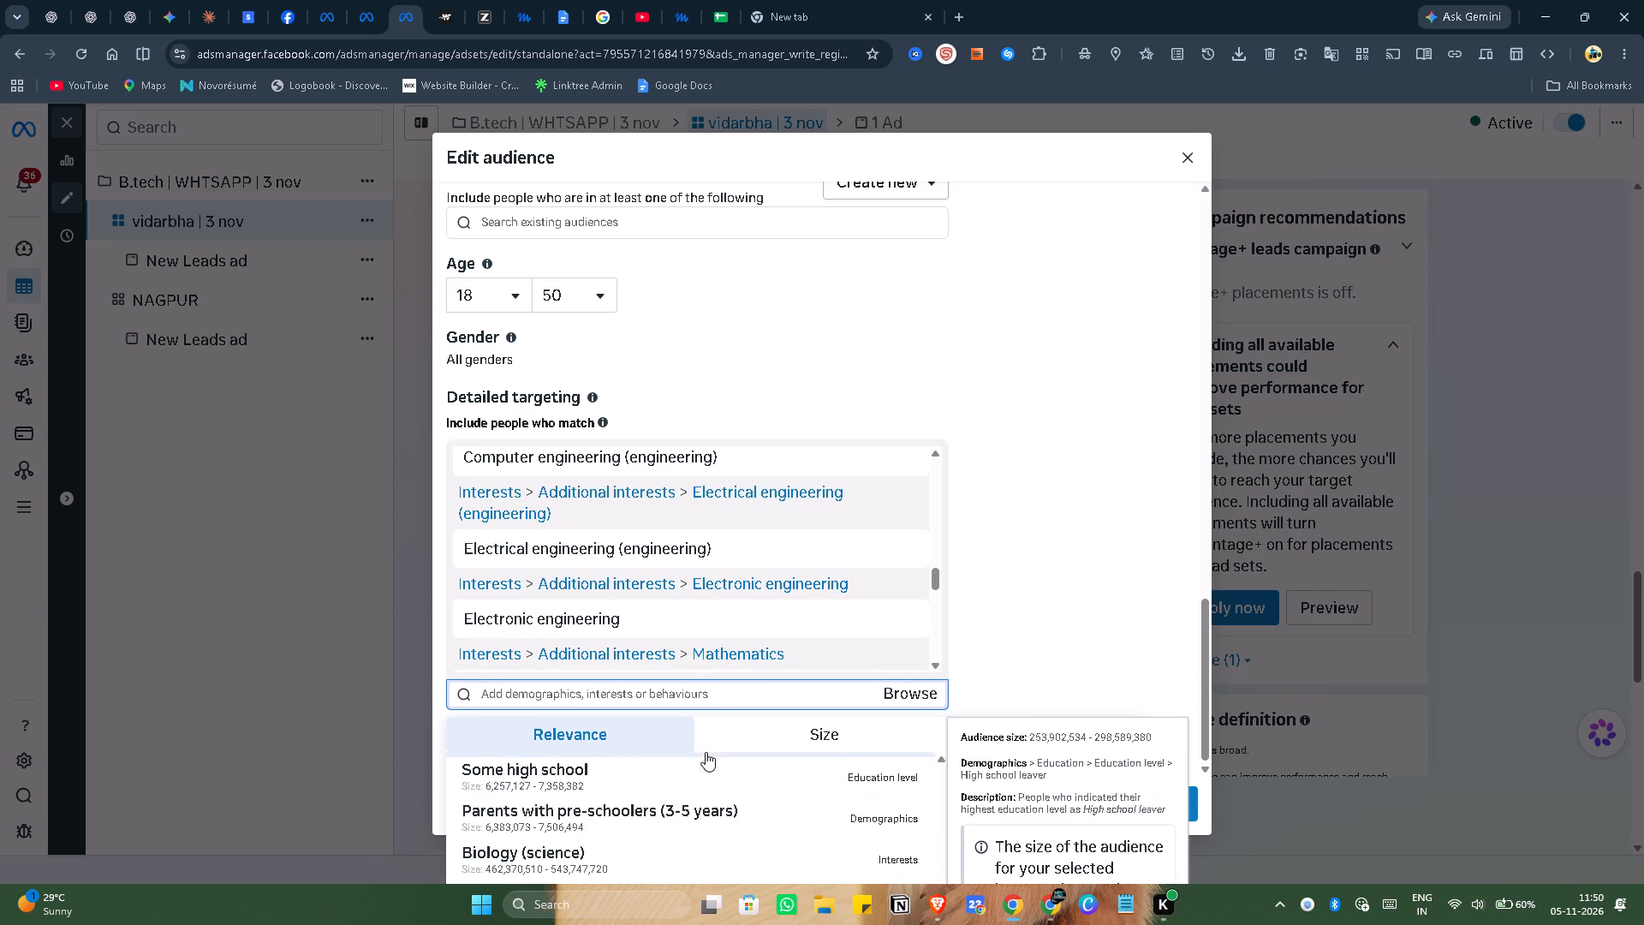
scroll(664, 792, "down", 4)
left_click(1009, 486)
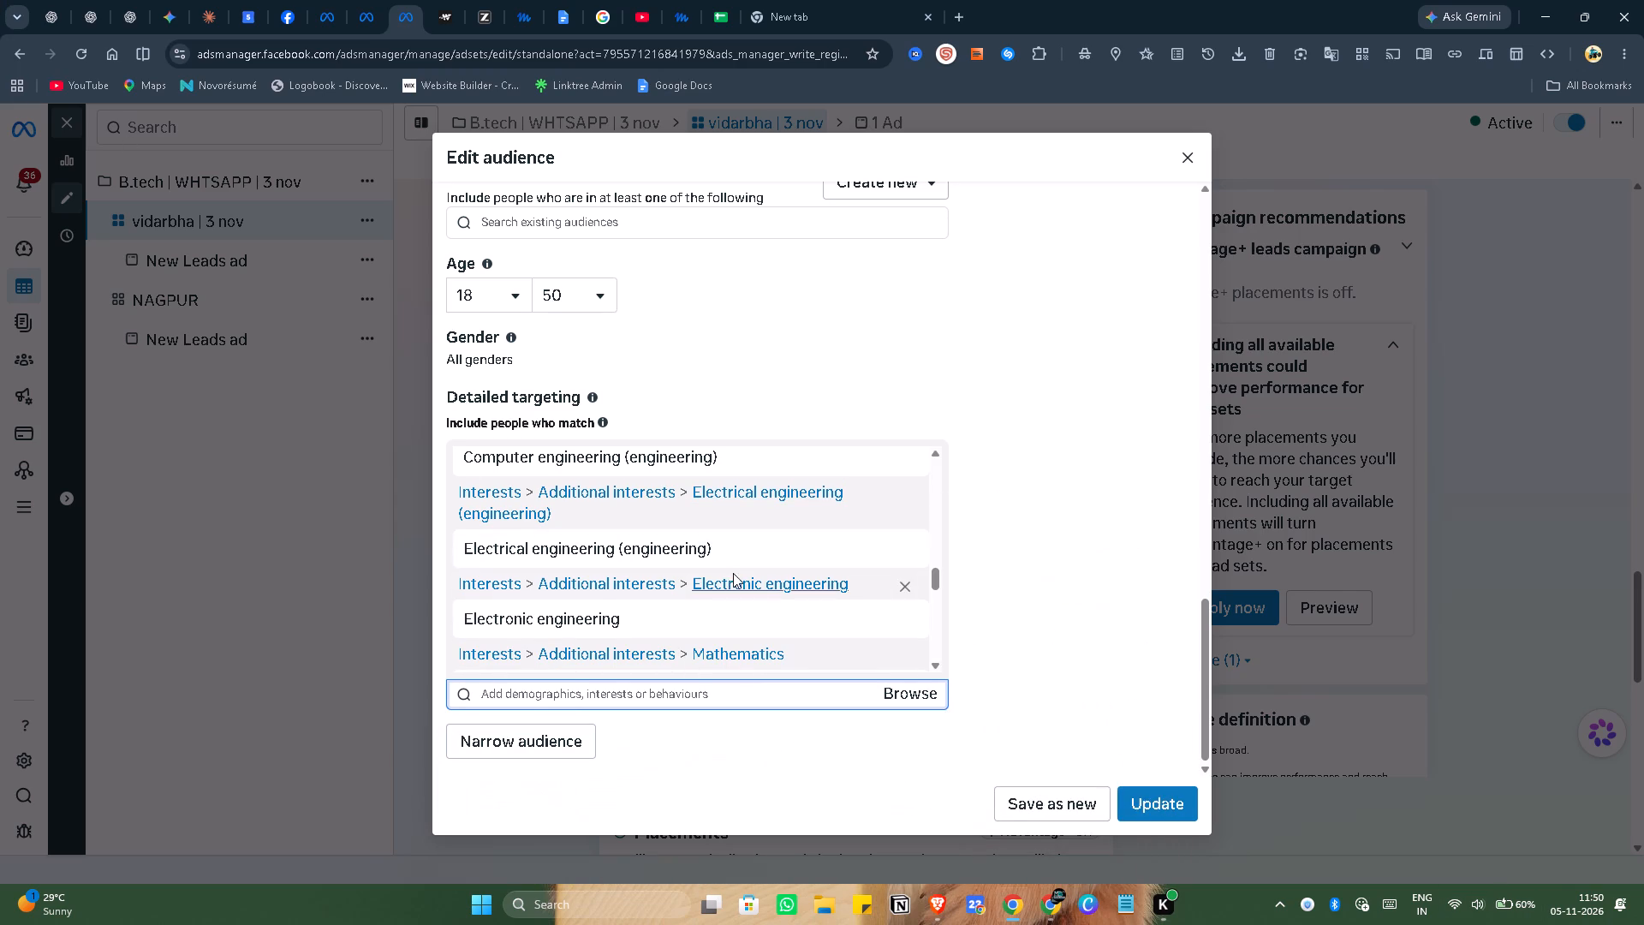
Check the included detailed targeting entries from the engineering interests through to the end of the list.
scroll(734, 572, "down", 7)
scroll(674, 556, "up", 1)
scroll(674, 556, "down", 7)
scroll(860, 397, "down", 2)
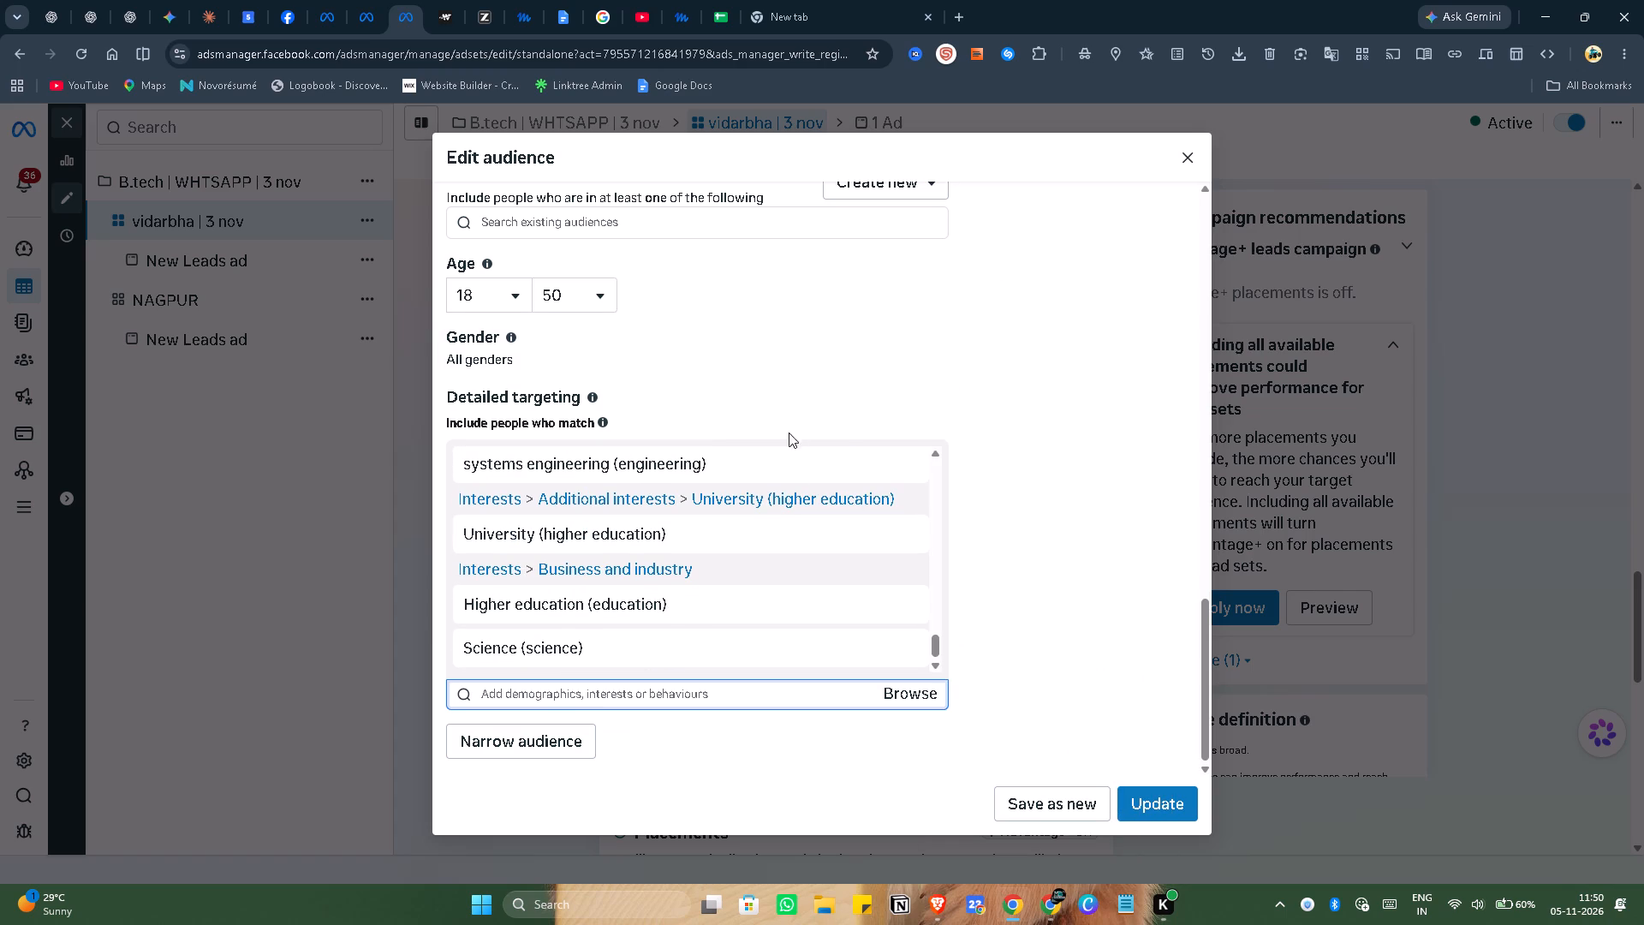
scroll(789, 433, "down", 4)
scroll(712, 513, "down", 17)
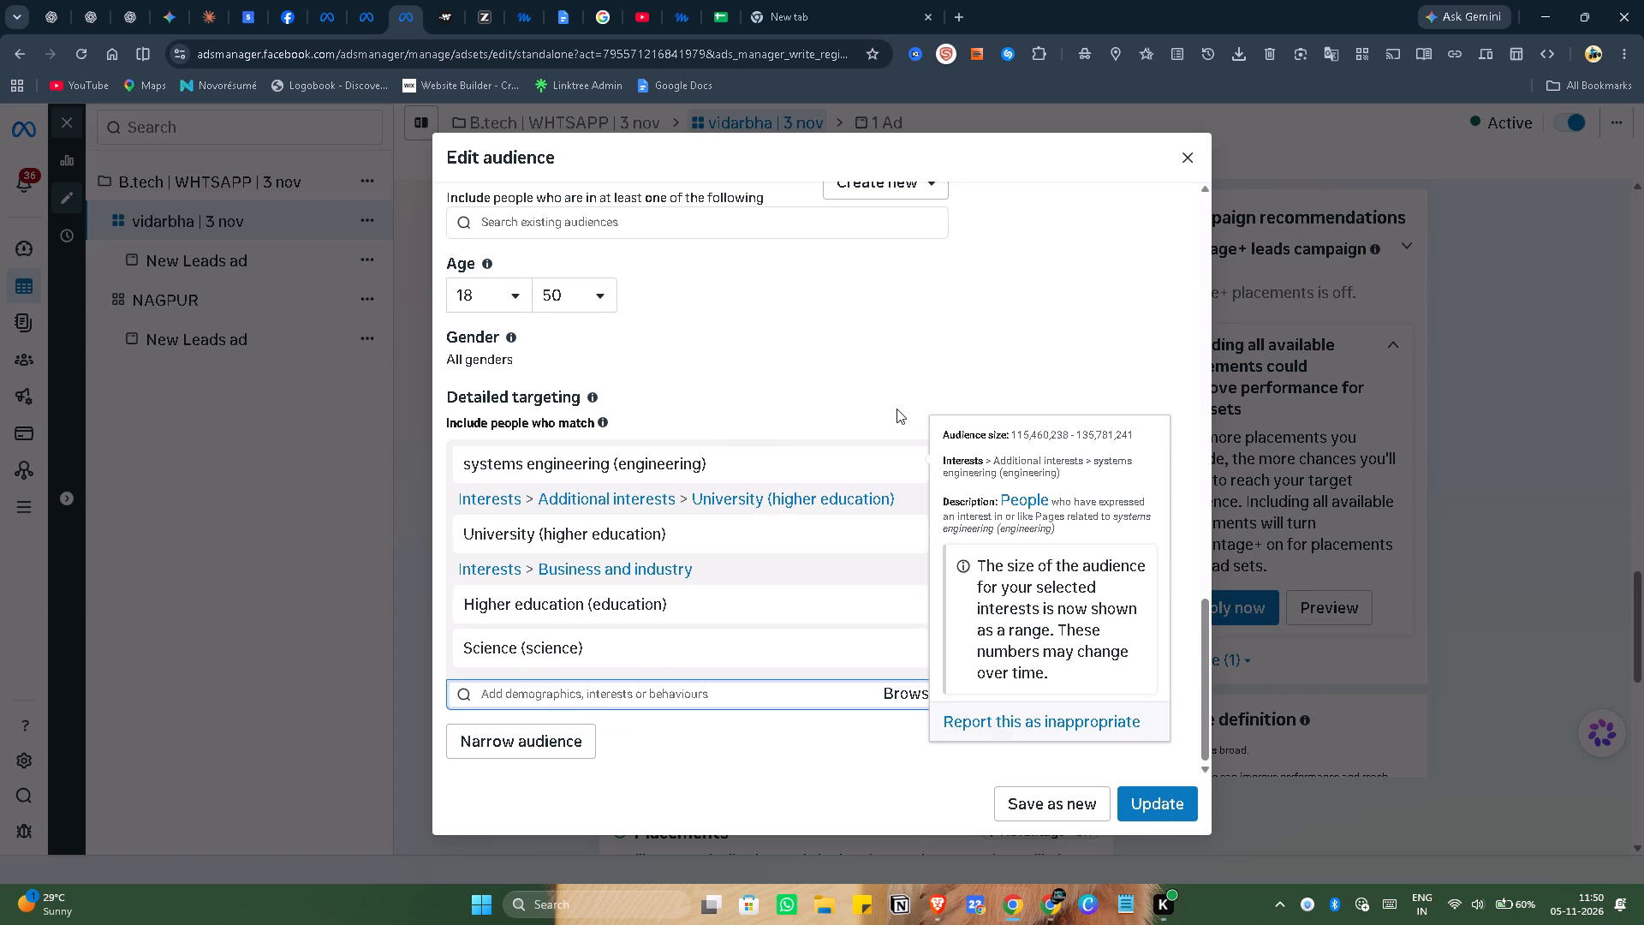
scroll(896, 409, "down", 9)
scroll(725, 562, "down", 9)
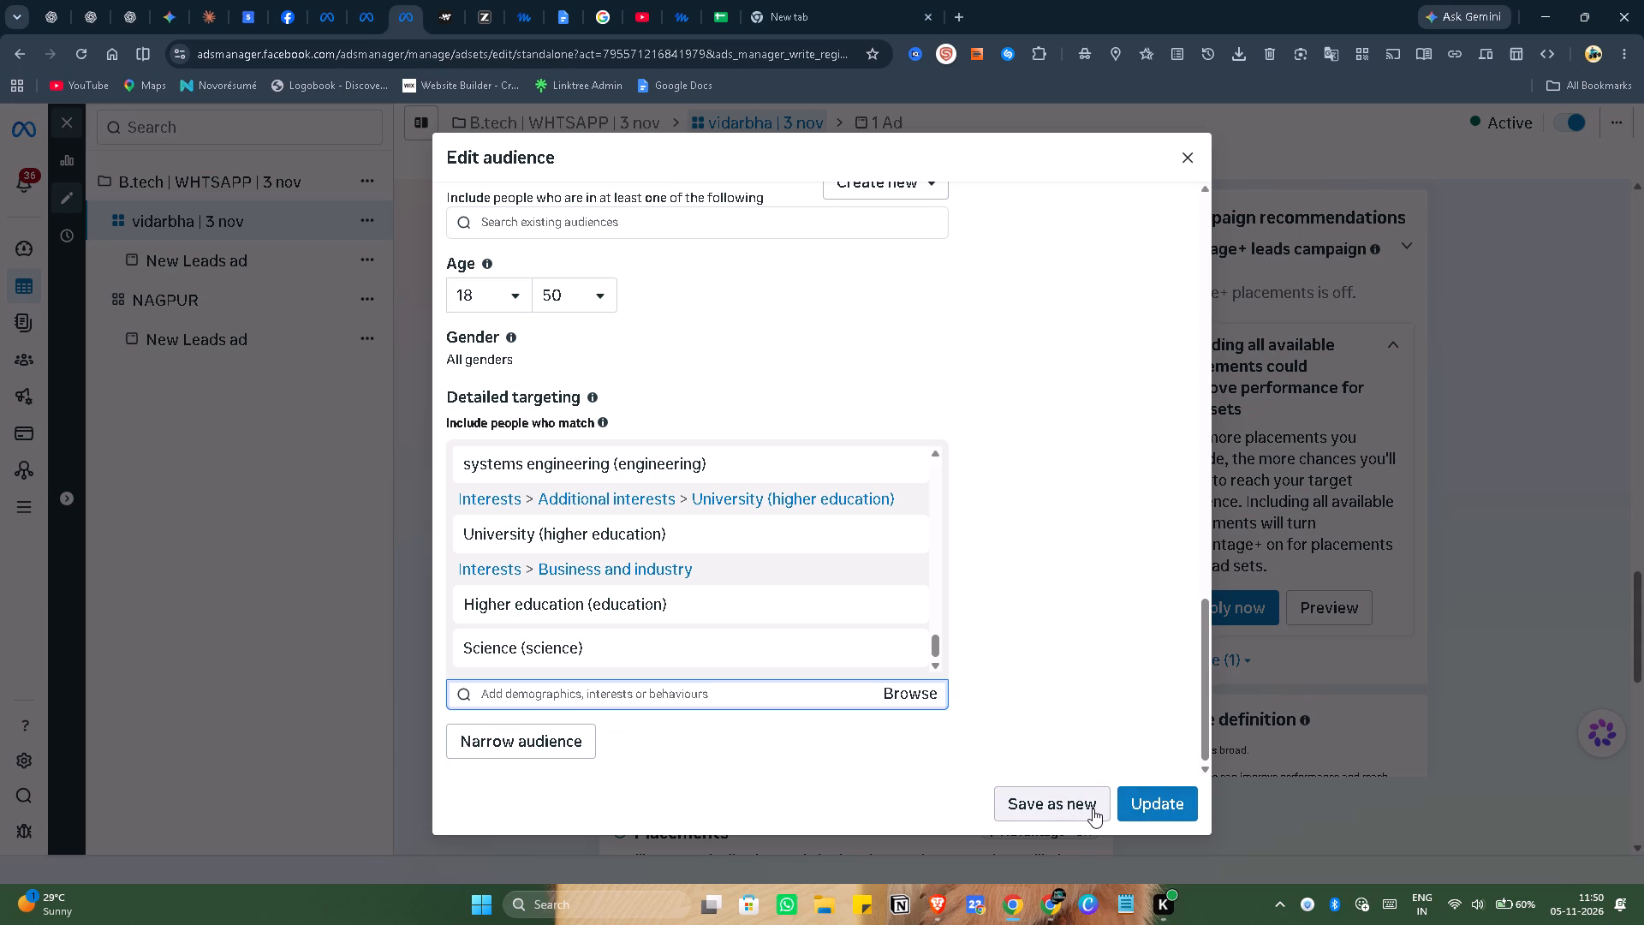
Save the edited Vidarbha audience, applying its changes to all campaigns that use it.
left_click(1146, 804)
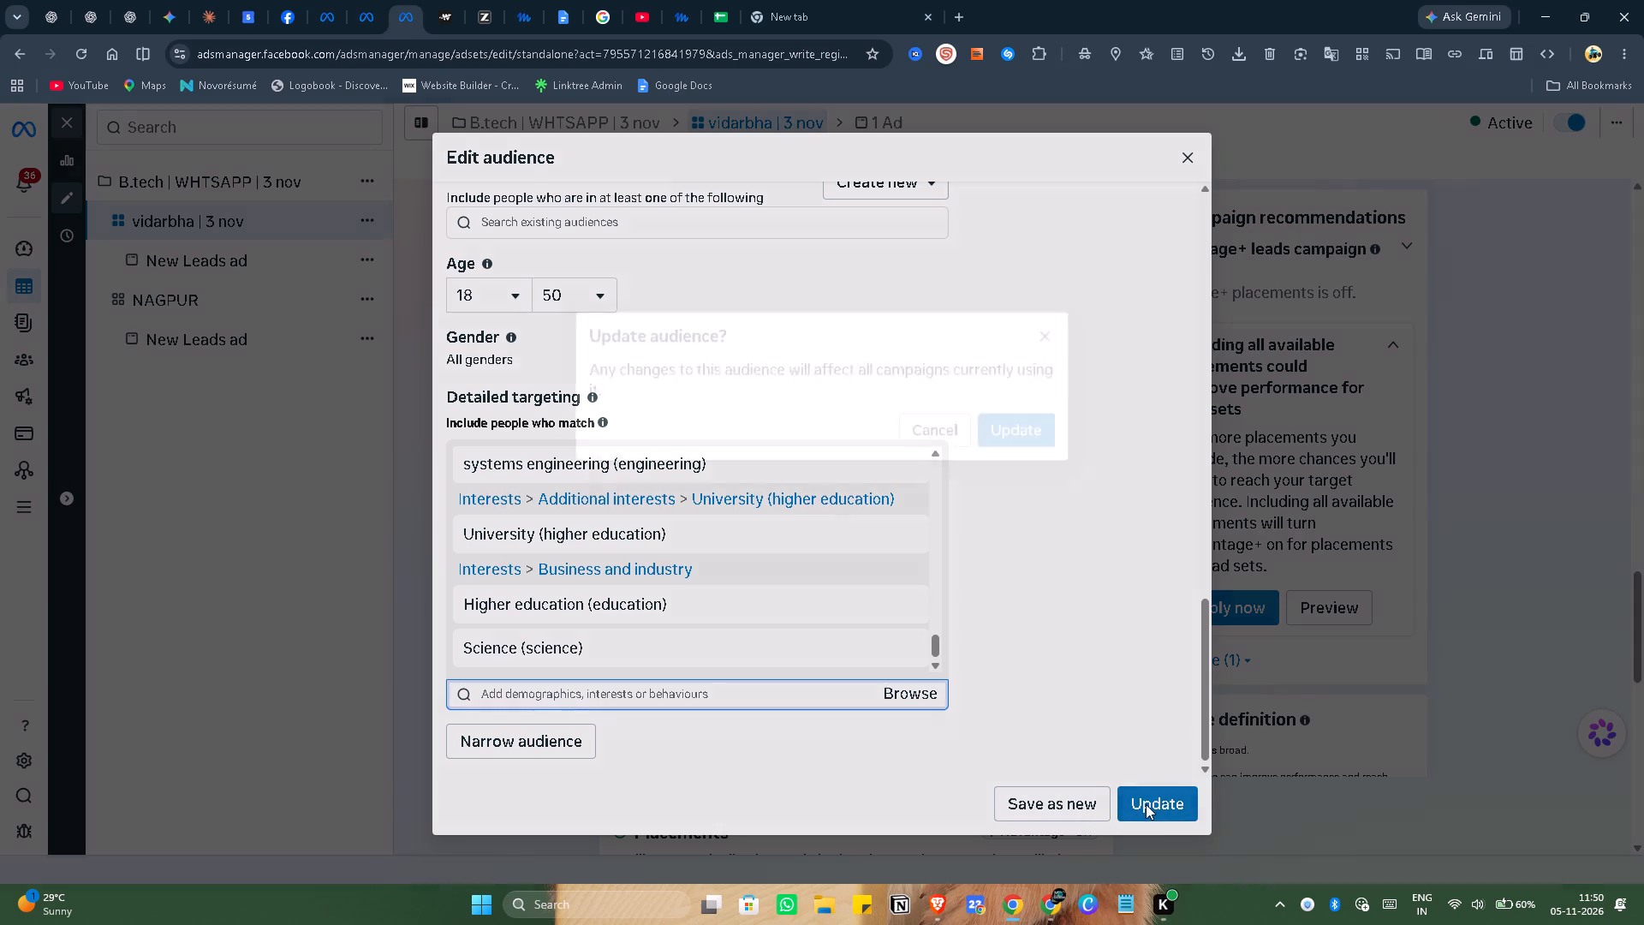
left_click(1020, 431)
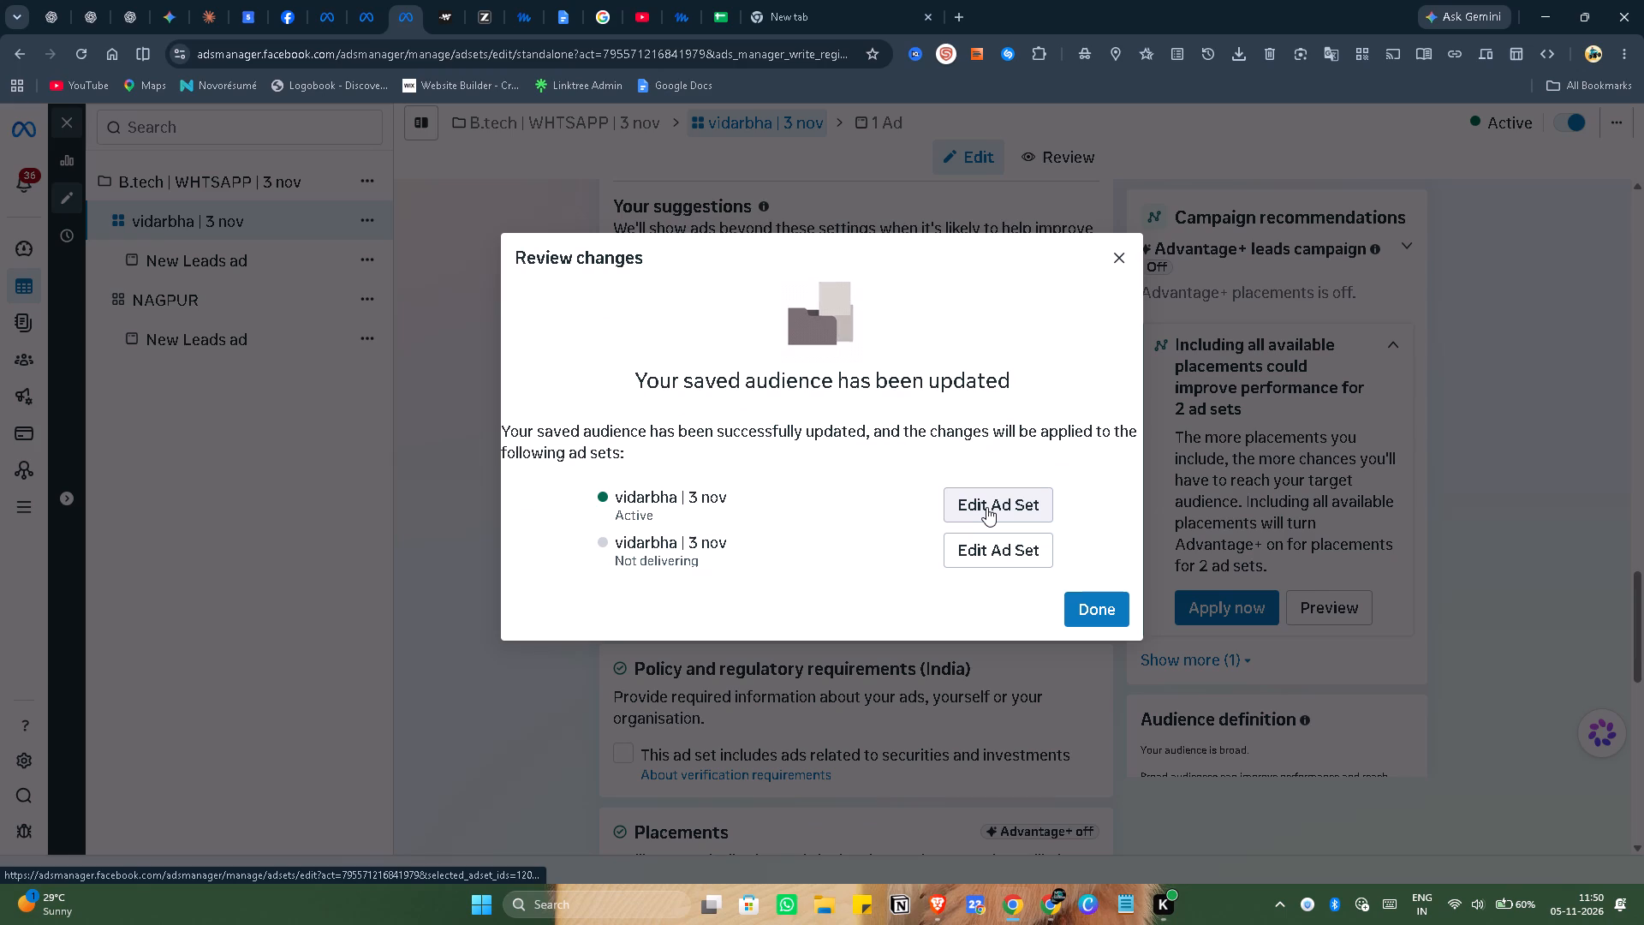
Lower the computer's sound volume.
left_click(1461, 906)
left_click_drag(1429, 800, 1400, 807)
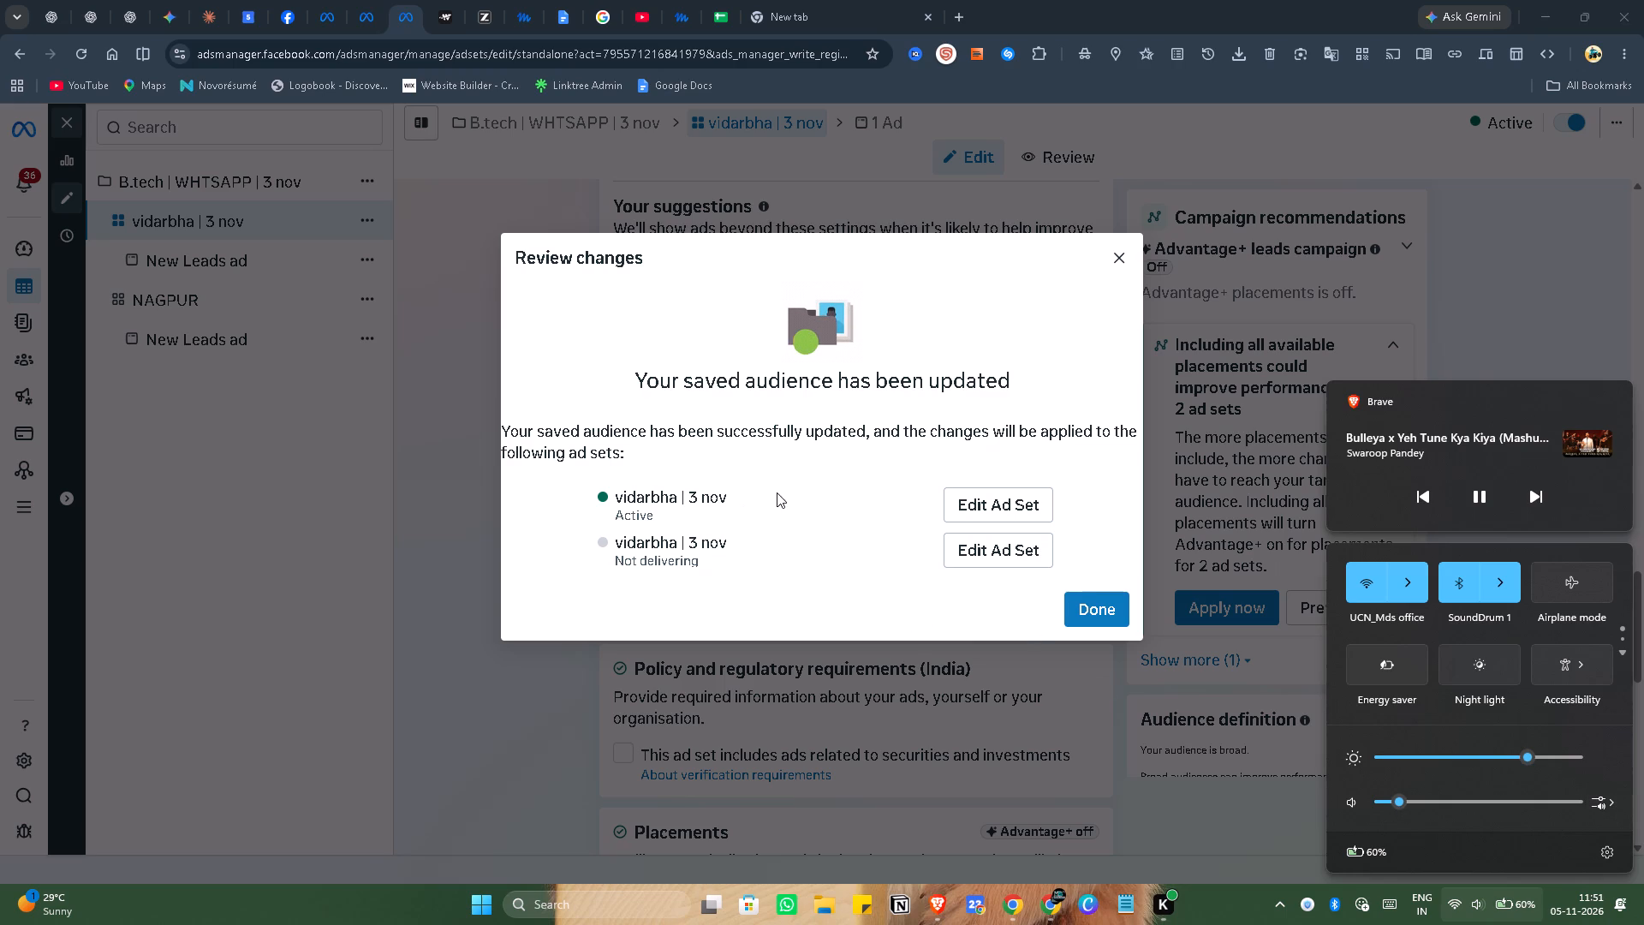
Dismiss the audience update summary and check the vidarbha | 3 nov ad set's placement settings, value rules and account controls.
left_click(1087, 612)
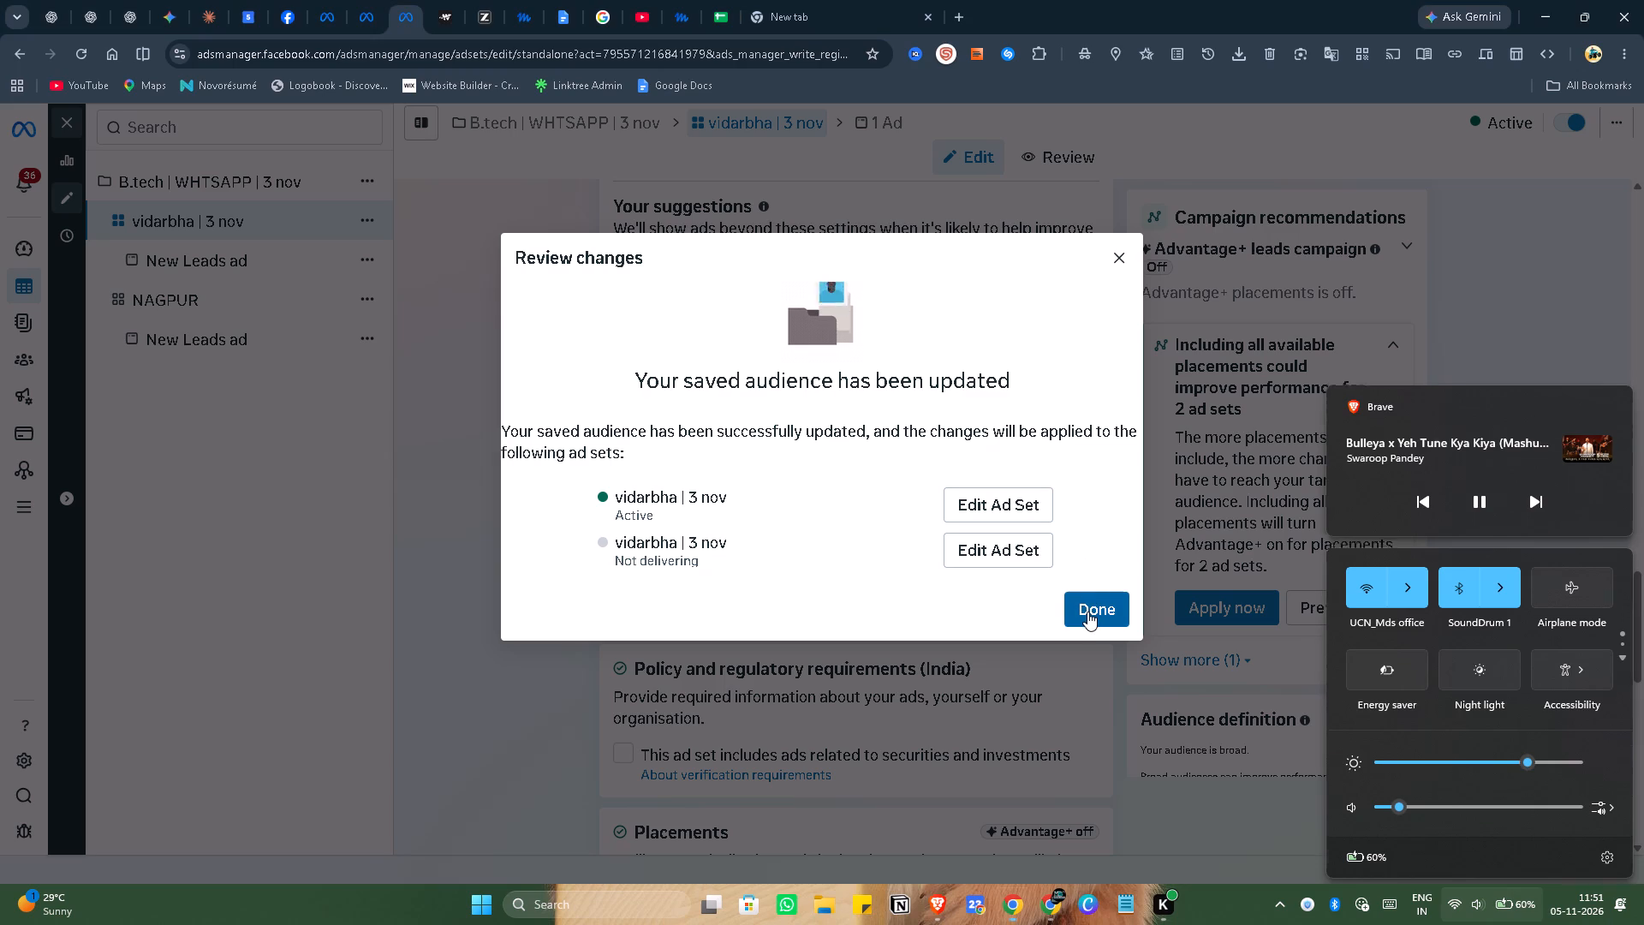
scroll(541, 585, "down", 14)
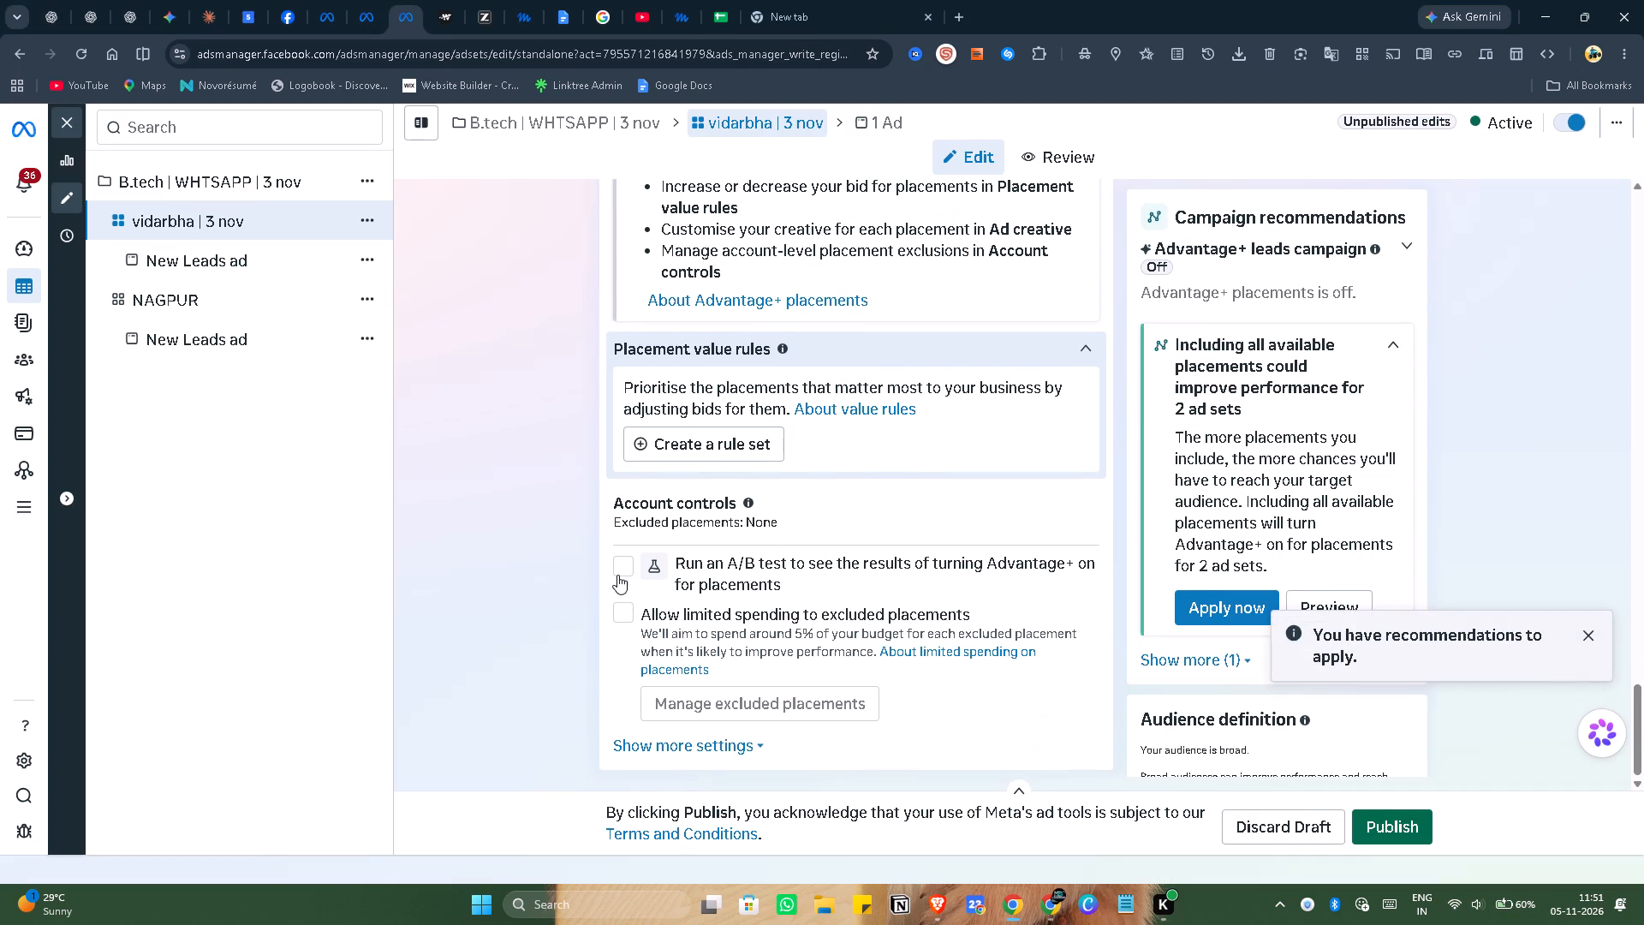
scroll(617, 575, "down", 5)
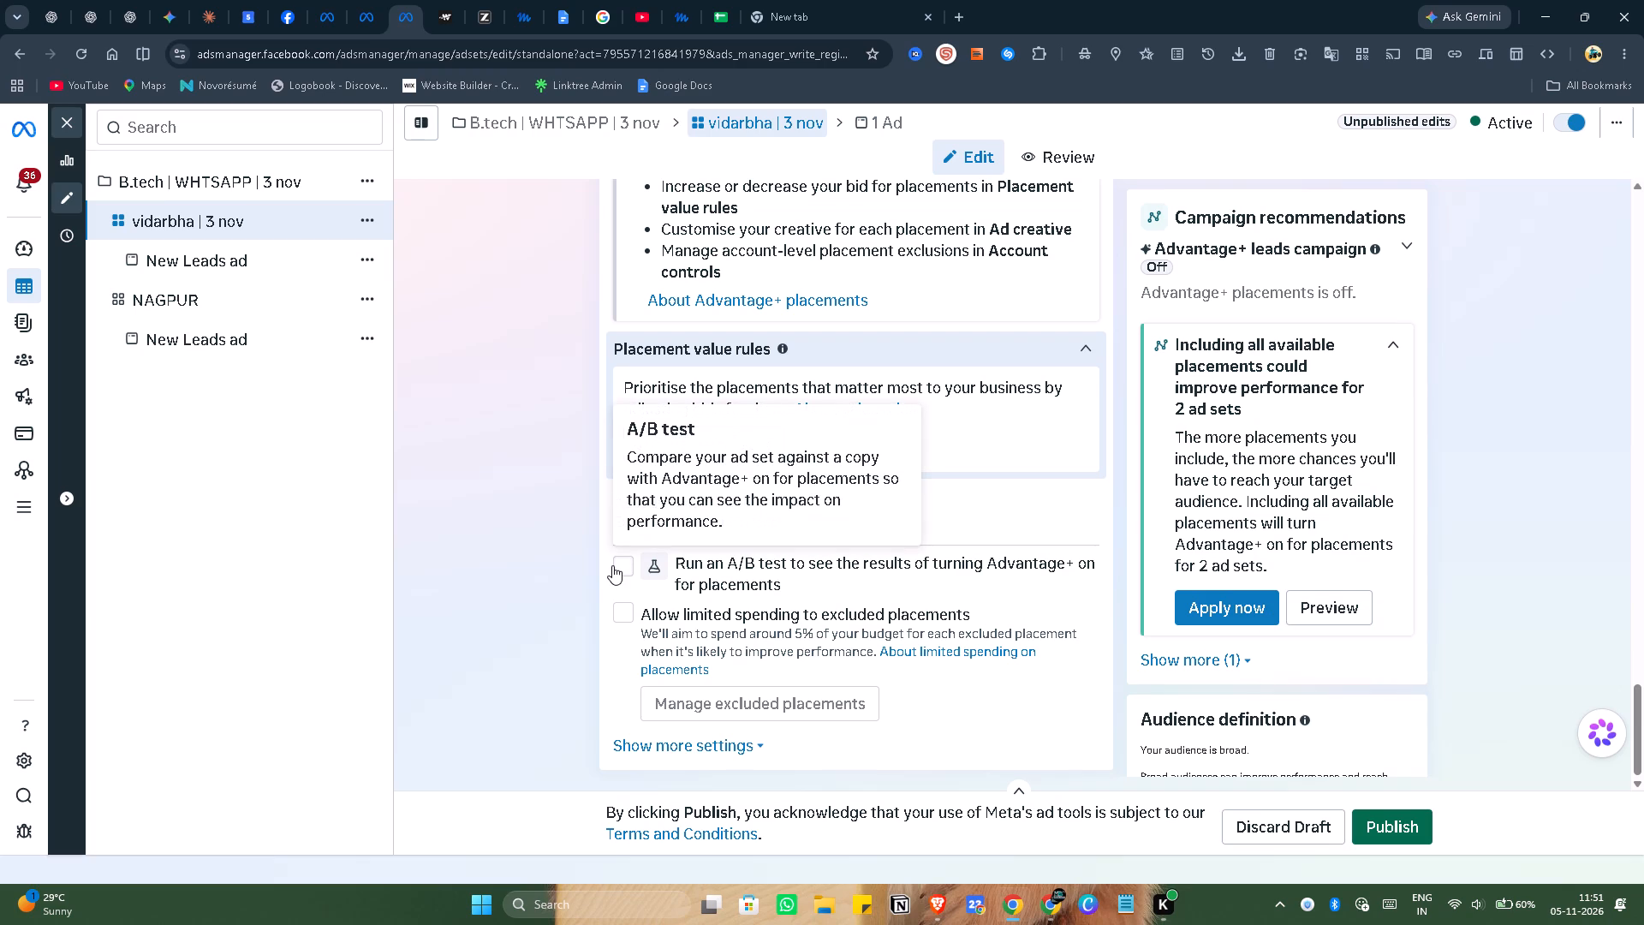
scroll(733, 566, "up", 6)
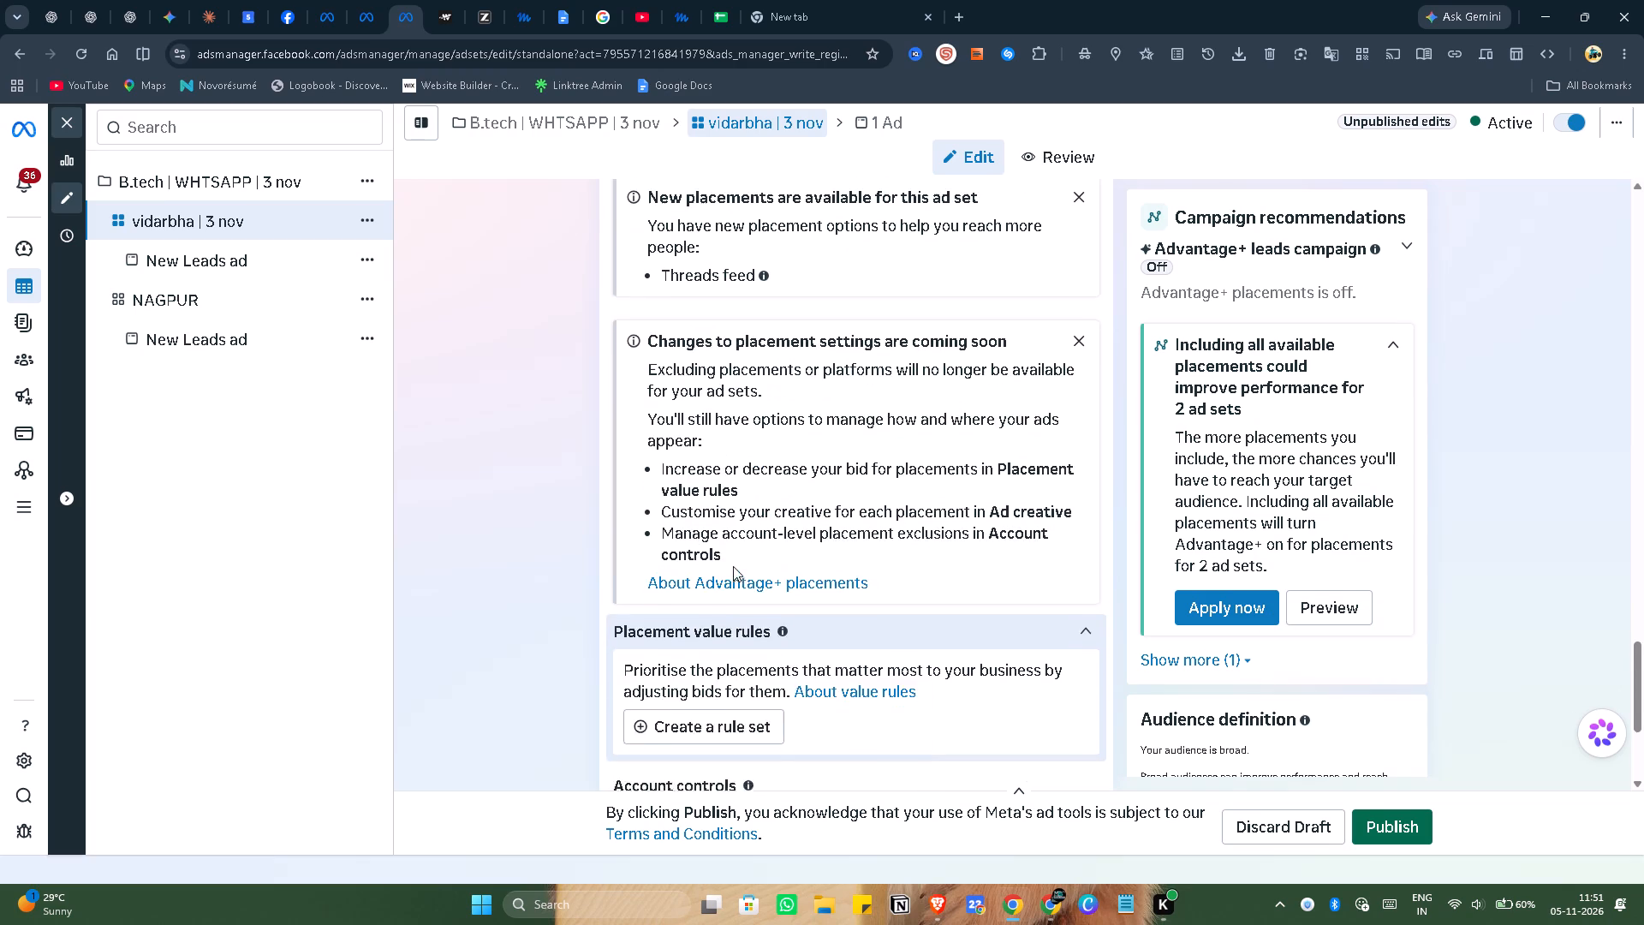
scroll(733, 566, "up", 5)
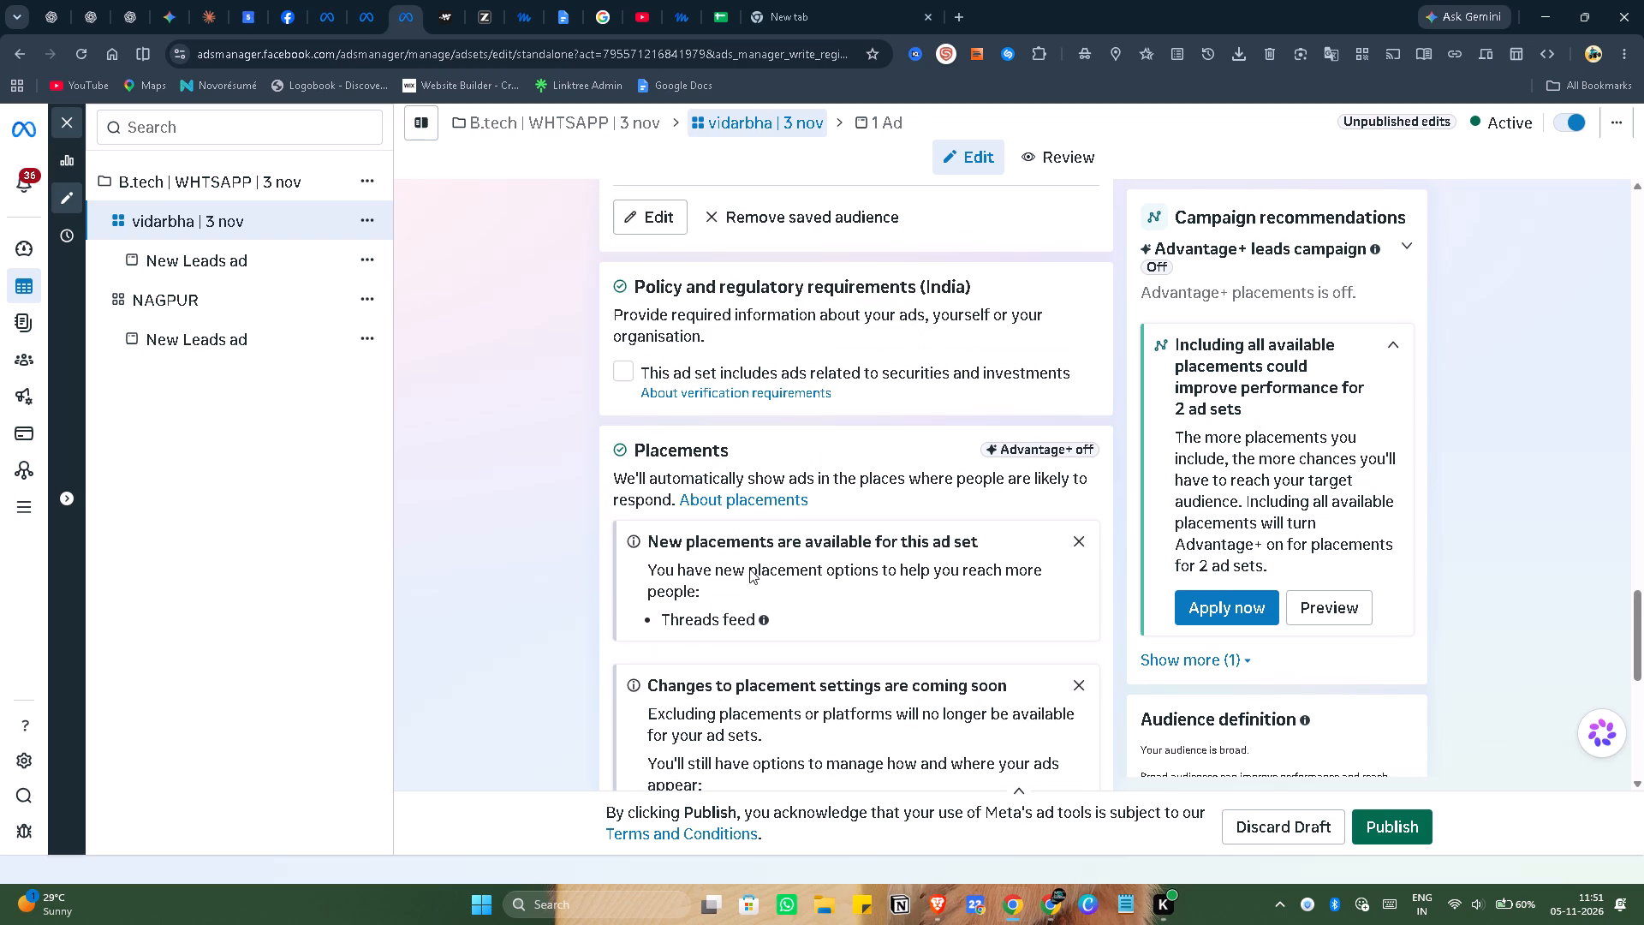
scroll(749, 569, "down", 20)
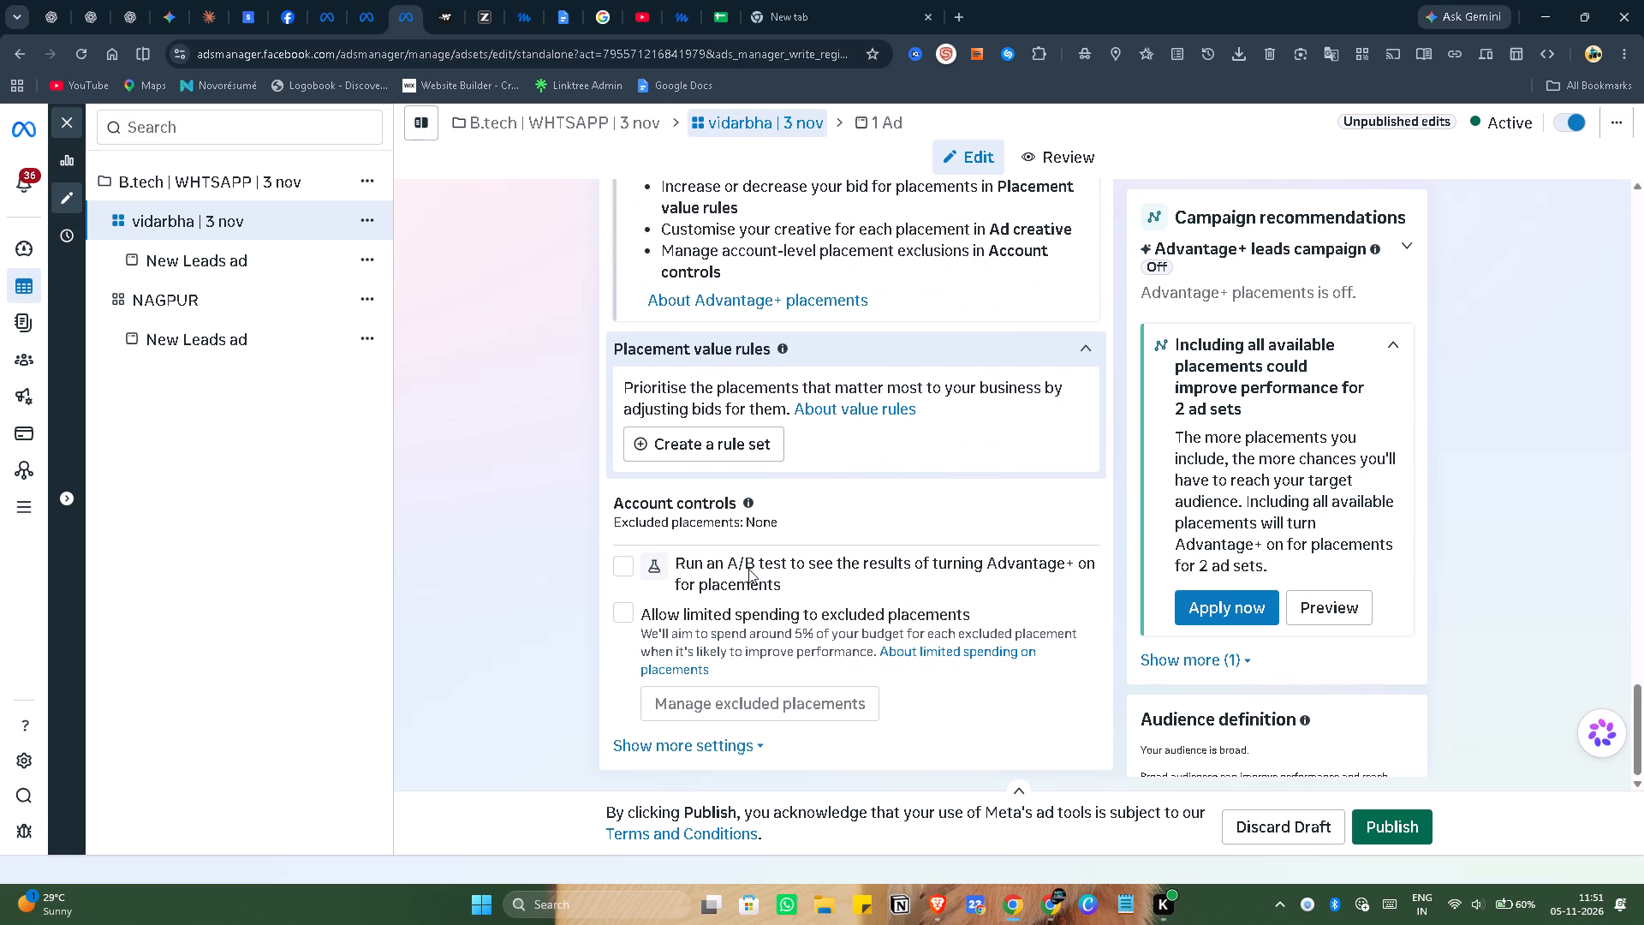
Raise the computer's sound volume slightly.
left_click(1512, 906)
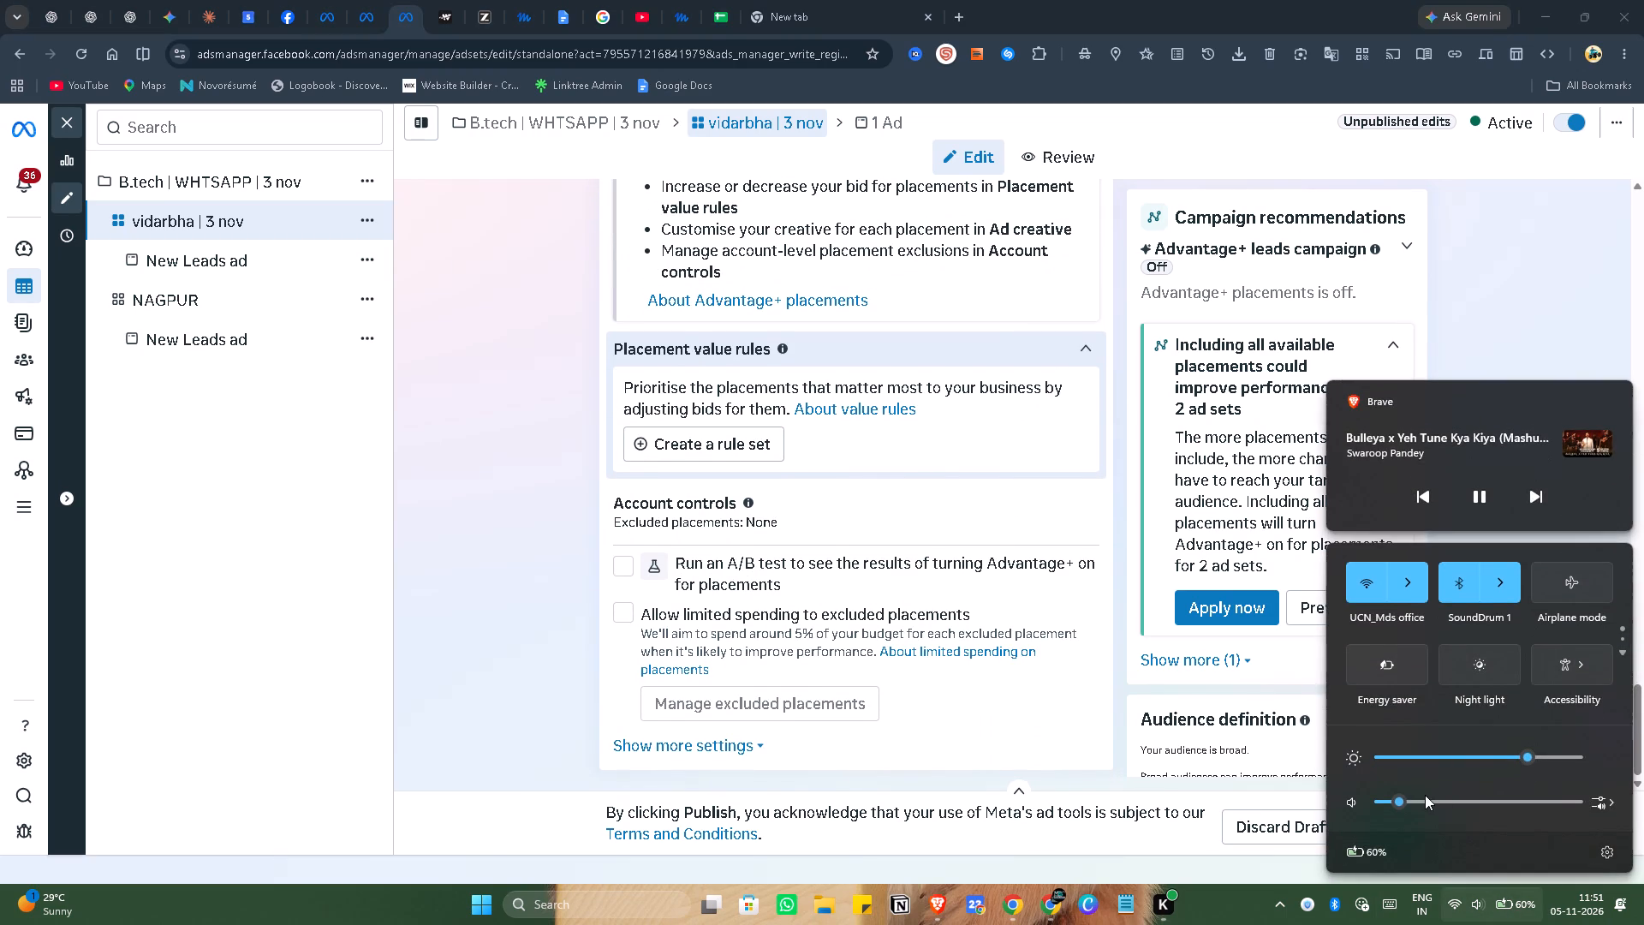
left_click(1417, 803)
left_click(1464, 904)
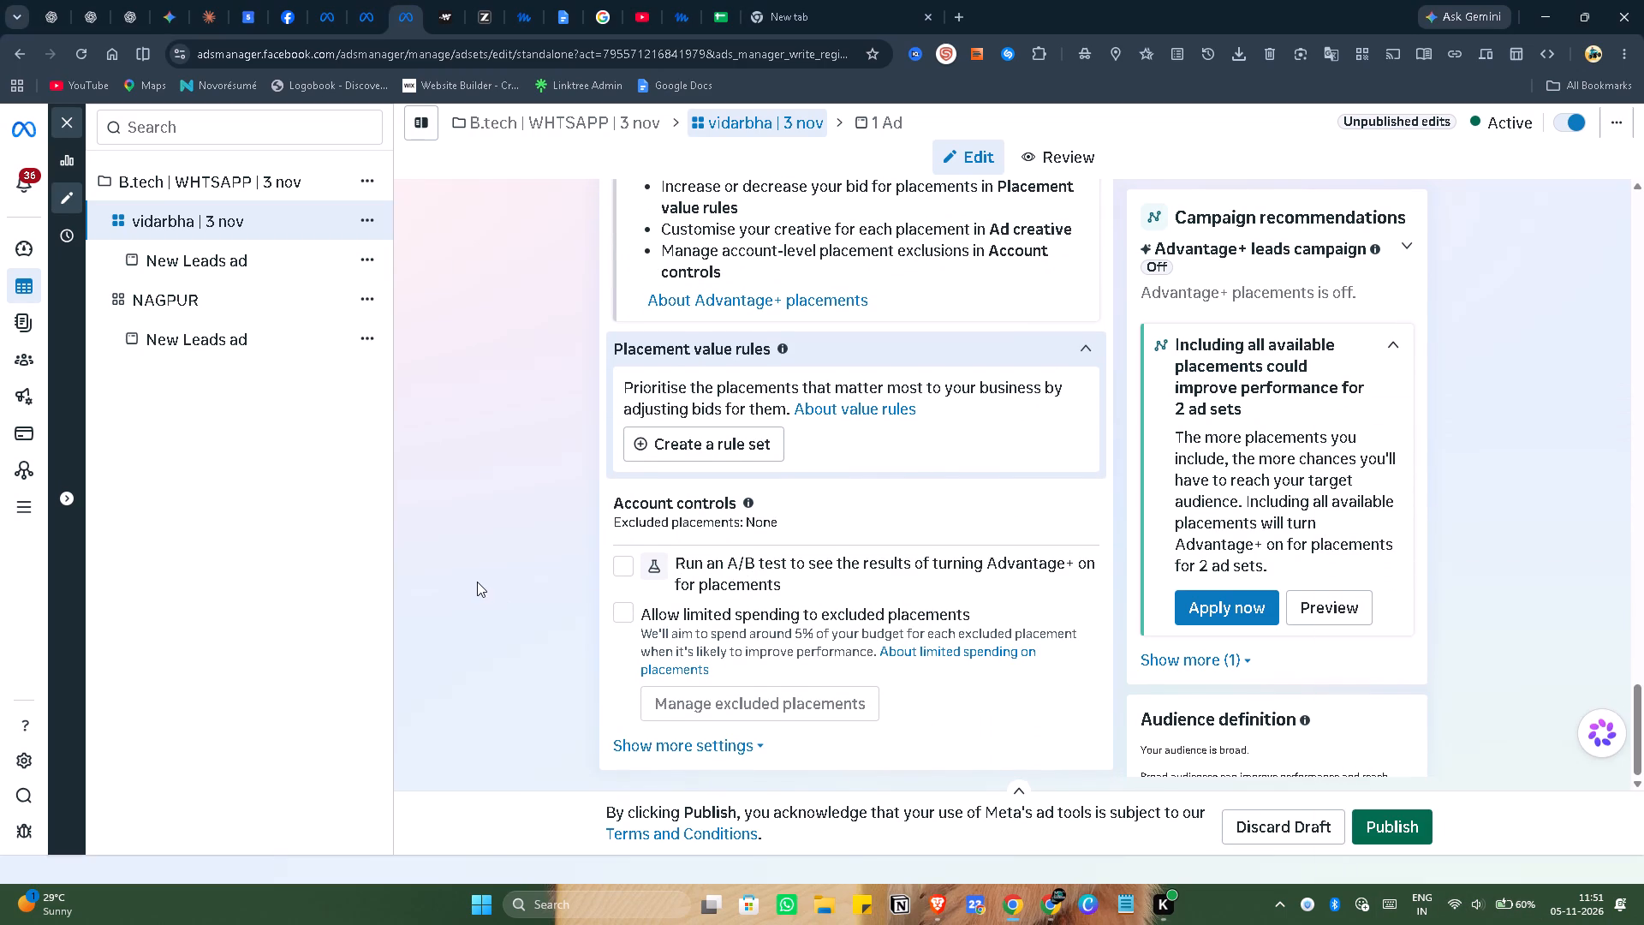
Examine the vidarbha | 3 nov ad set's saved audience summary, including locations, age and detailed targeting, along with its placement settings.
scroll(473, 577, "up", 9)
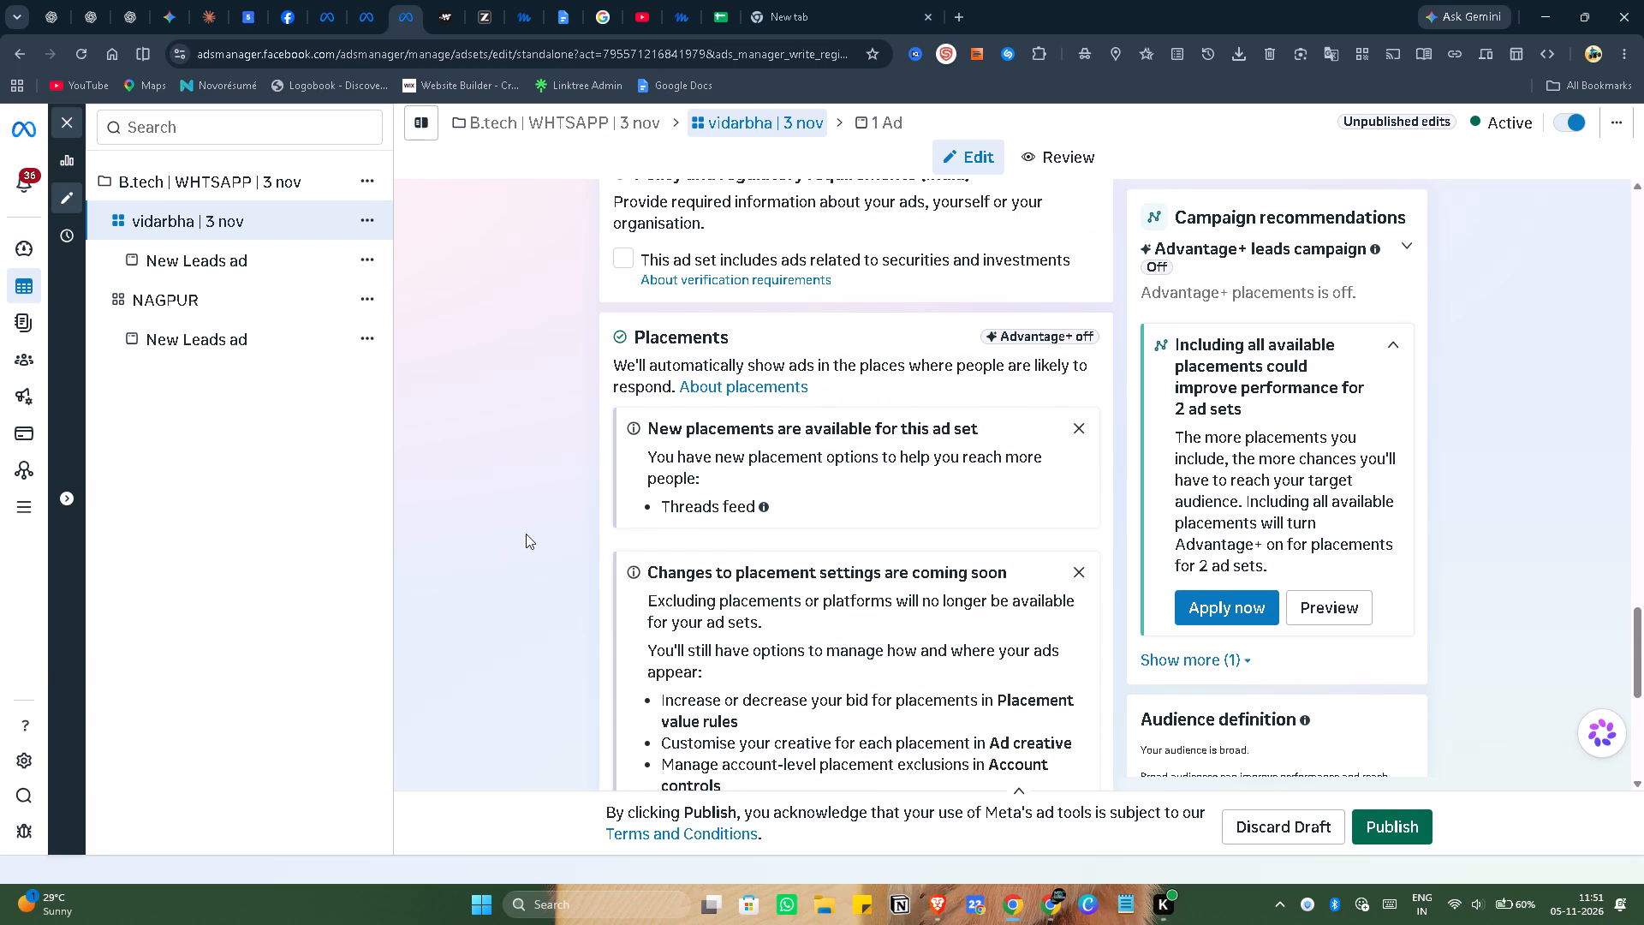
scroll(528, 528, "up", 3)
scroll(528, 528, "down", 20)
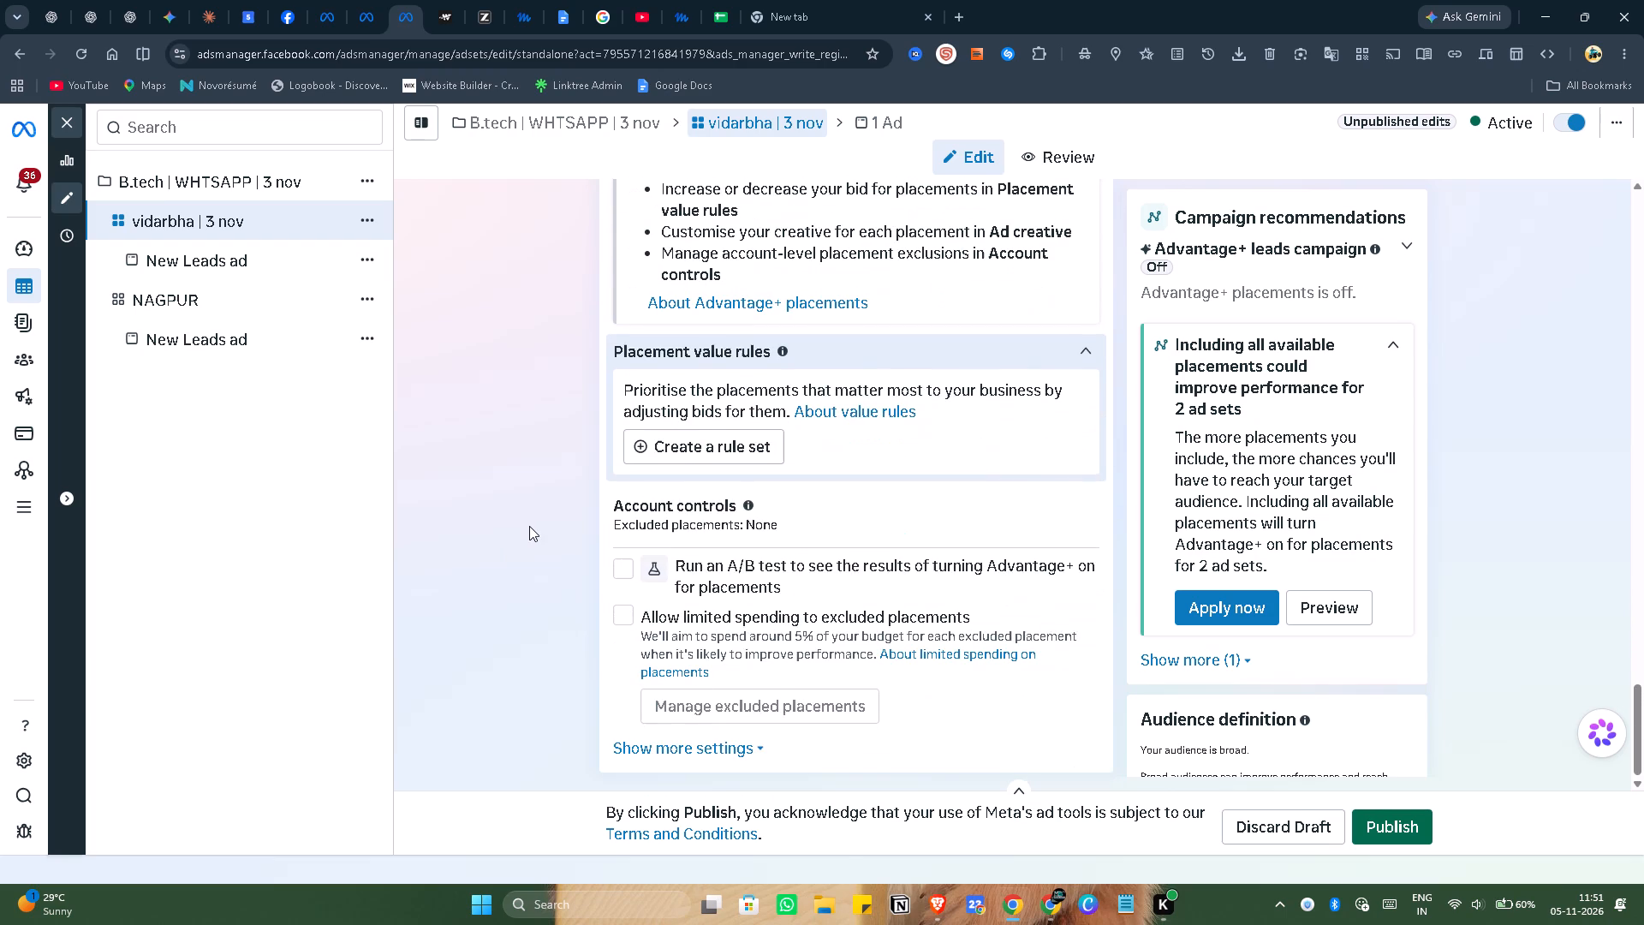
scroll(529, 526, "down", 19)
scroll(529, 526, "down", 20)
scroll(546, 549, "up", 2)
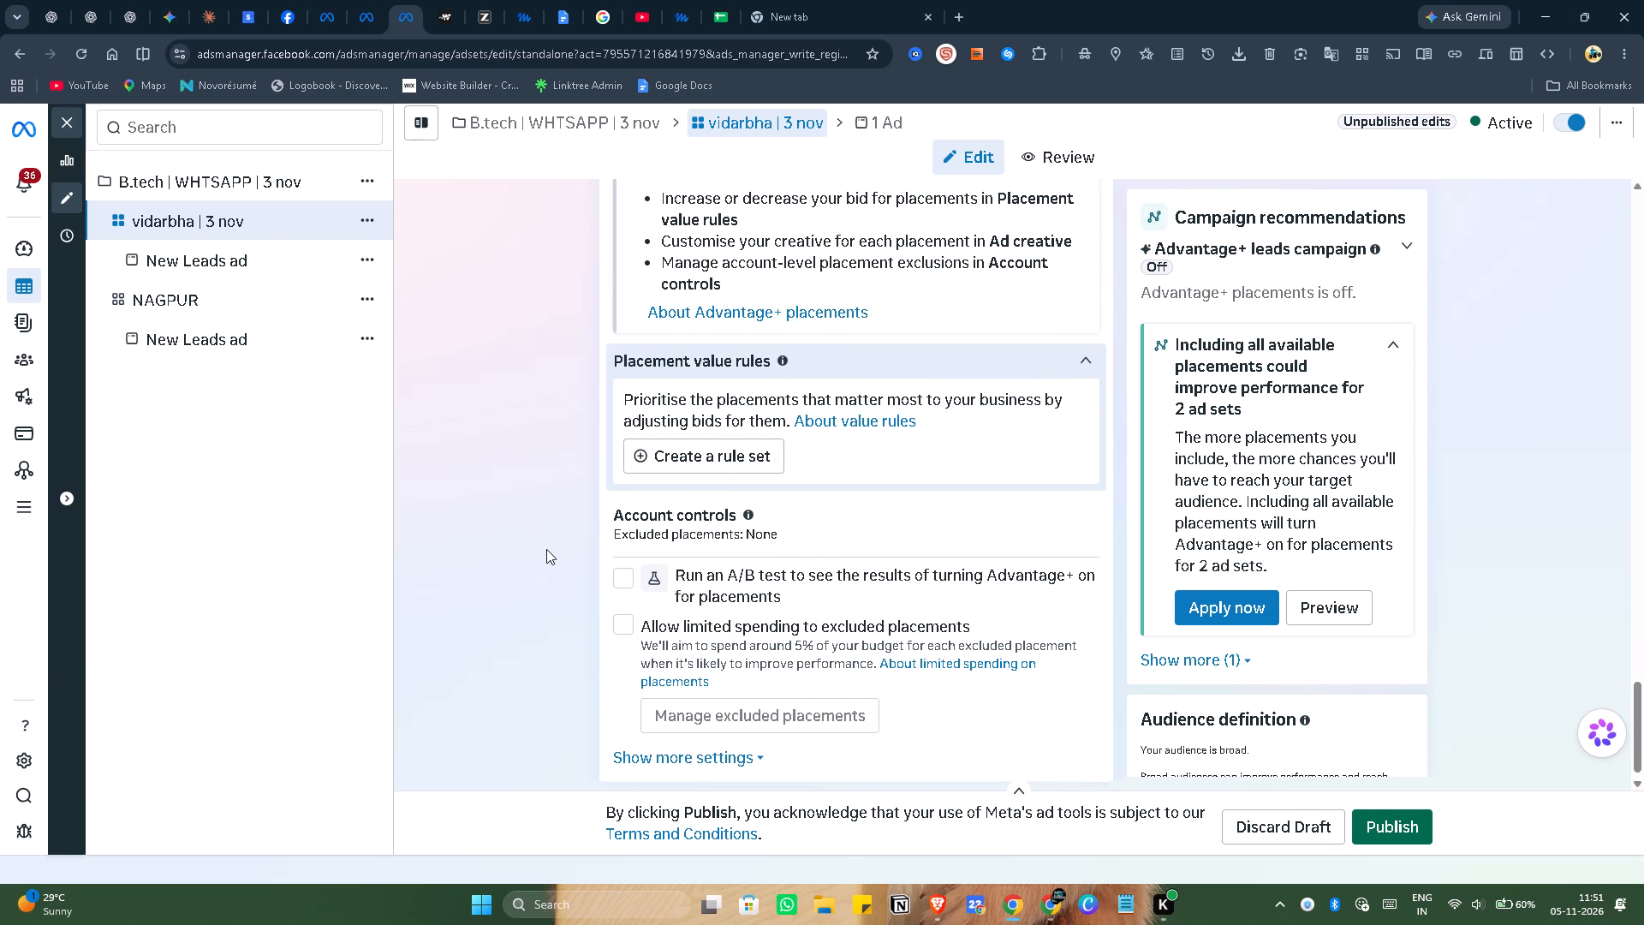
scroll(546, 549, "up", 14)
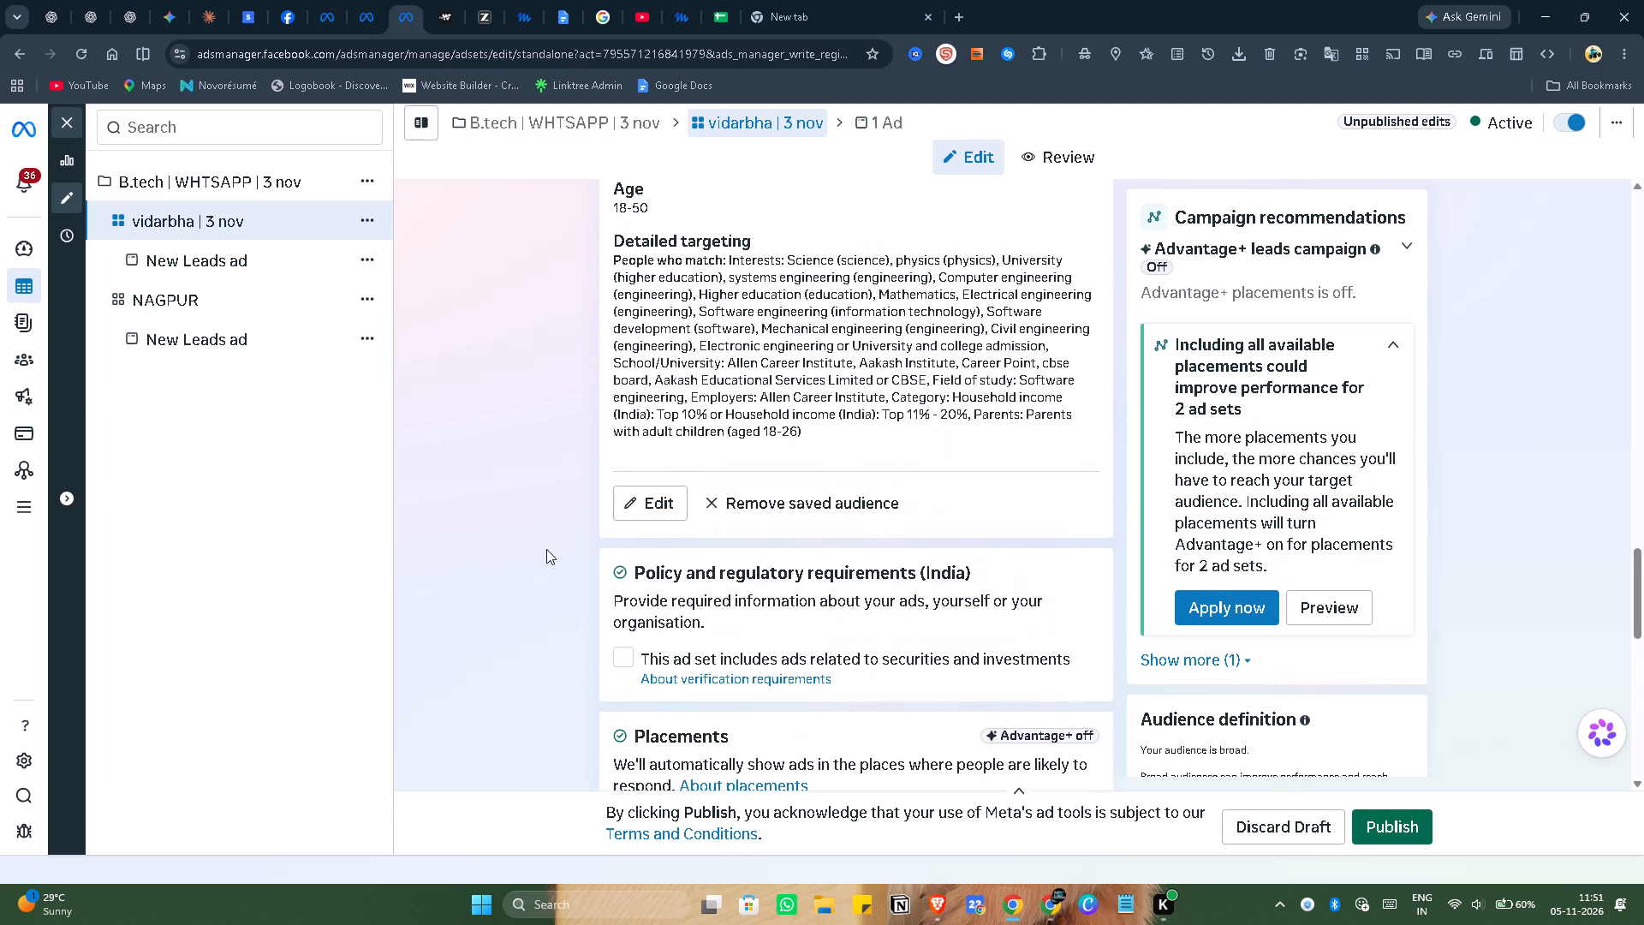
scroll(546, 549, "up", 4)
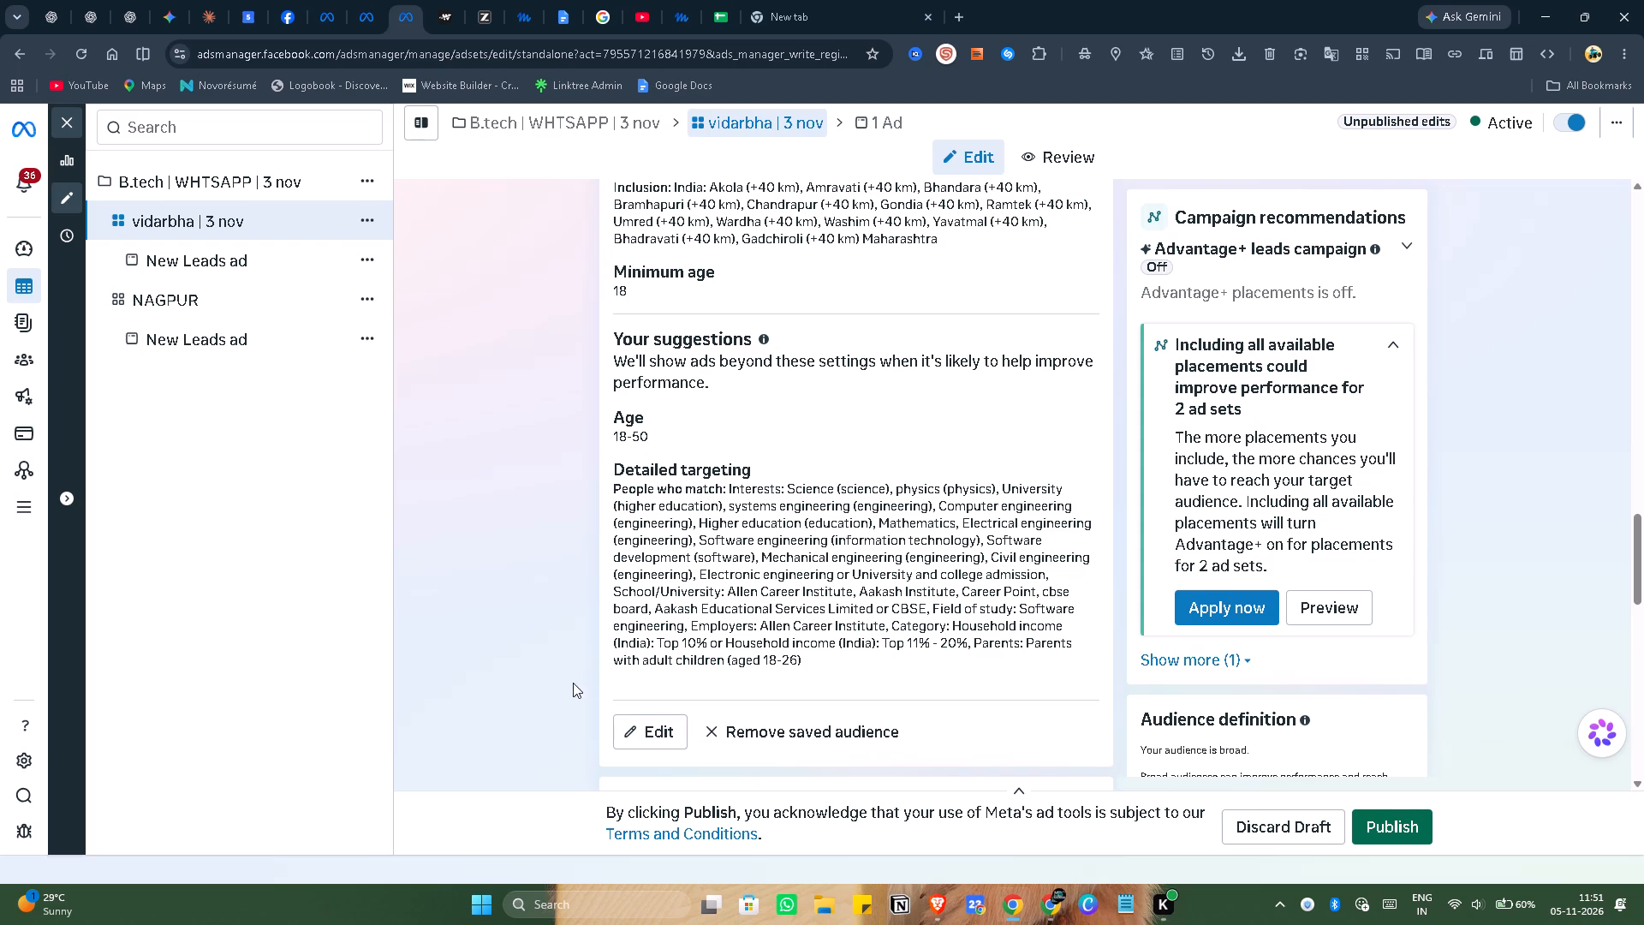
scroll(503, 587, "down", 20)
scroll(503, 587, "down", 7)
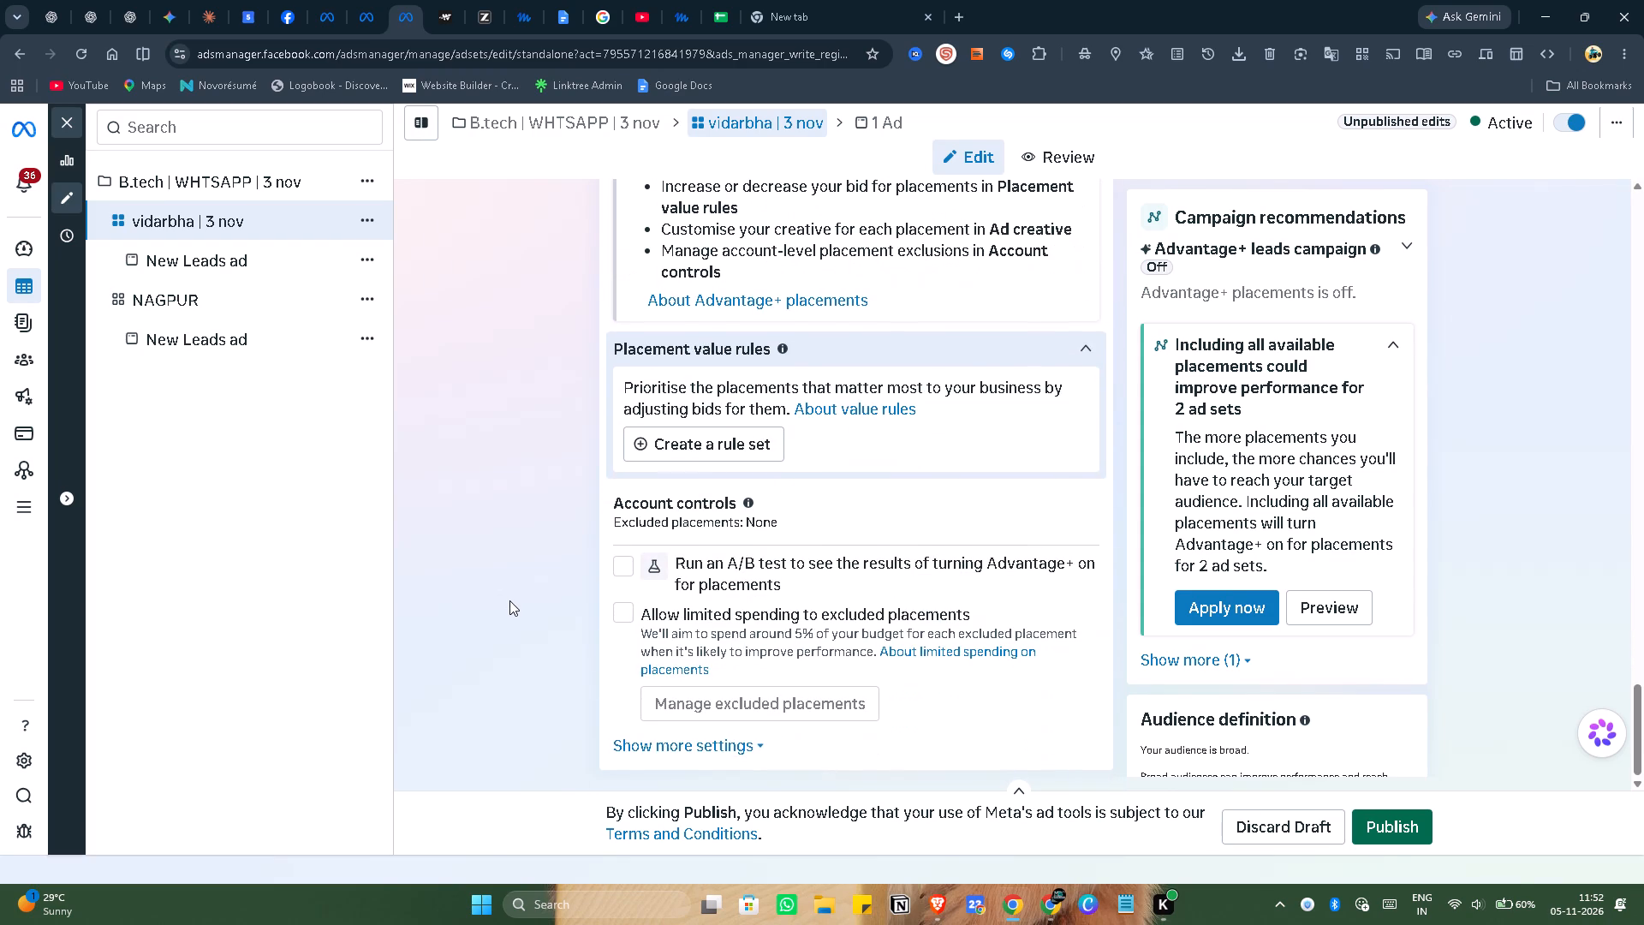
scroll(509, 600, "down", 3)
Open the New Leads ad under the vidarbha | 3 nov ad set and look over its setup.
left_click(240, 256)
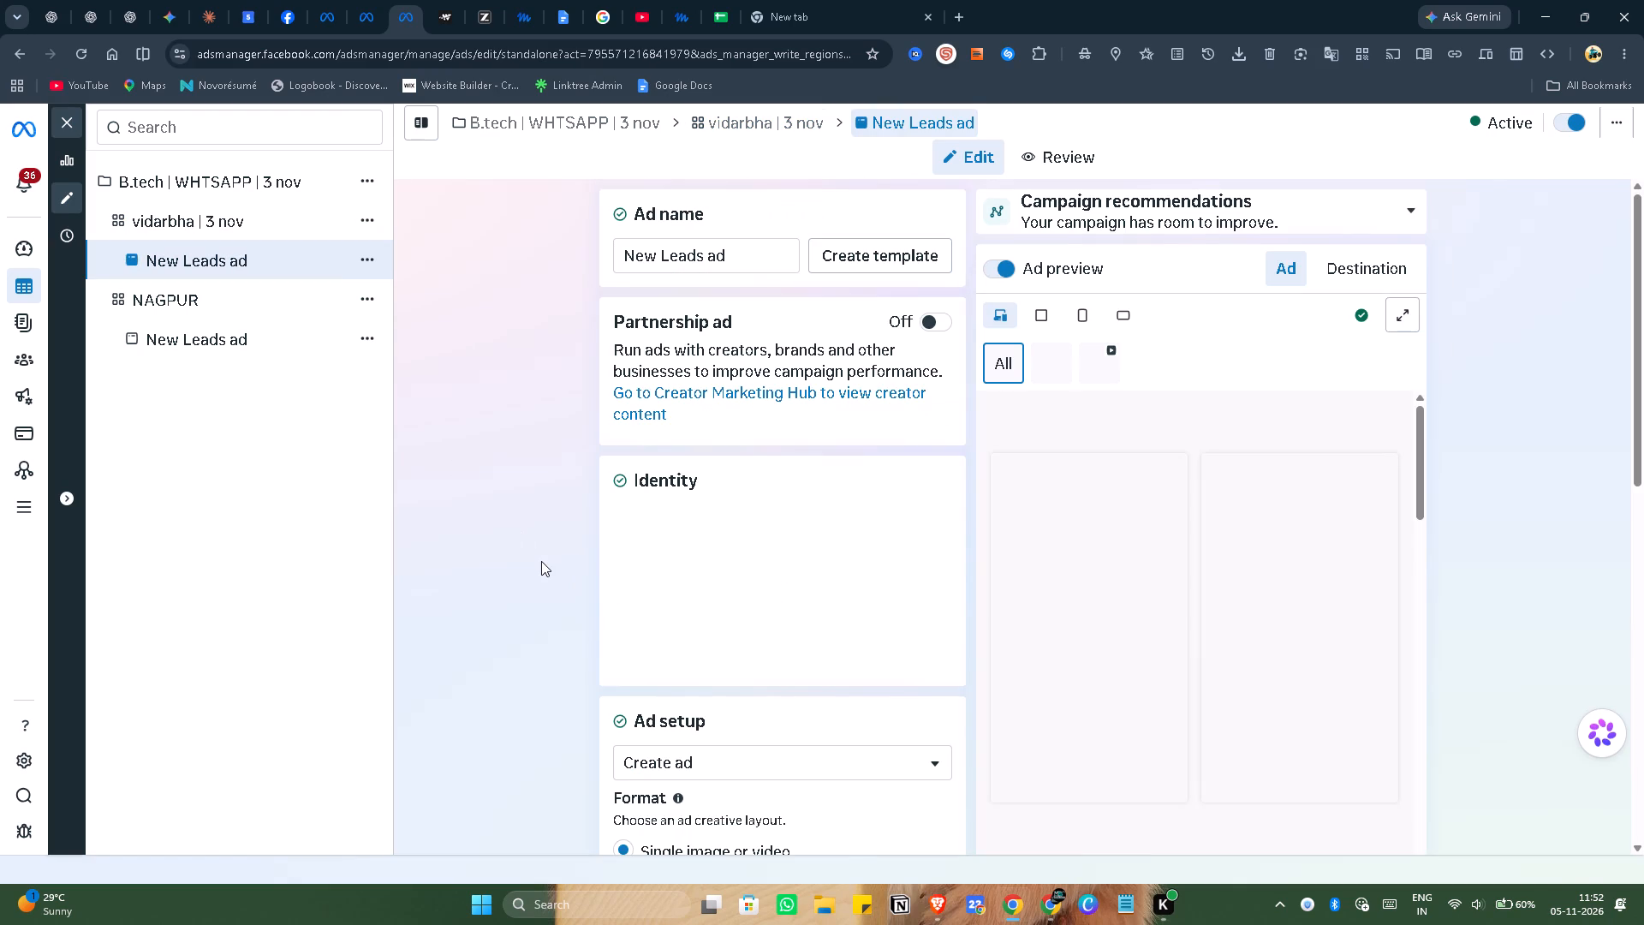
scroll(528, 510, "down", 4)
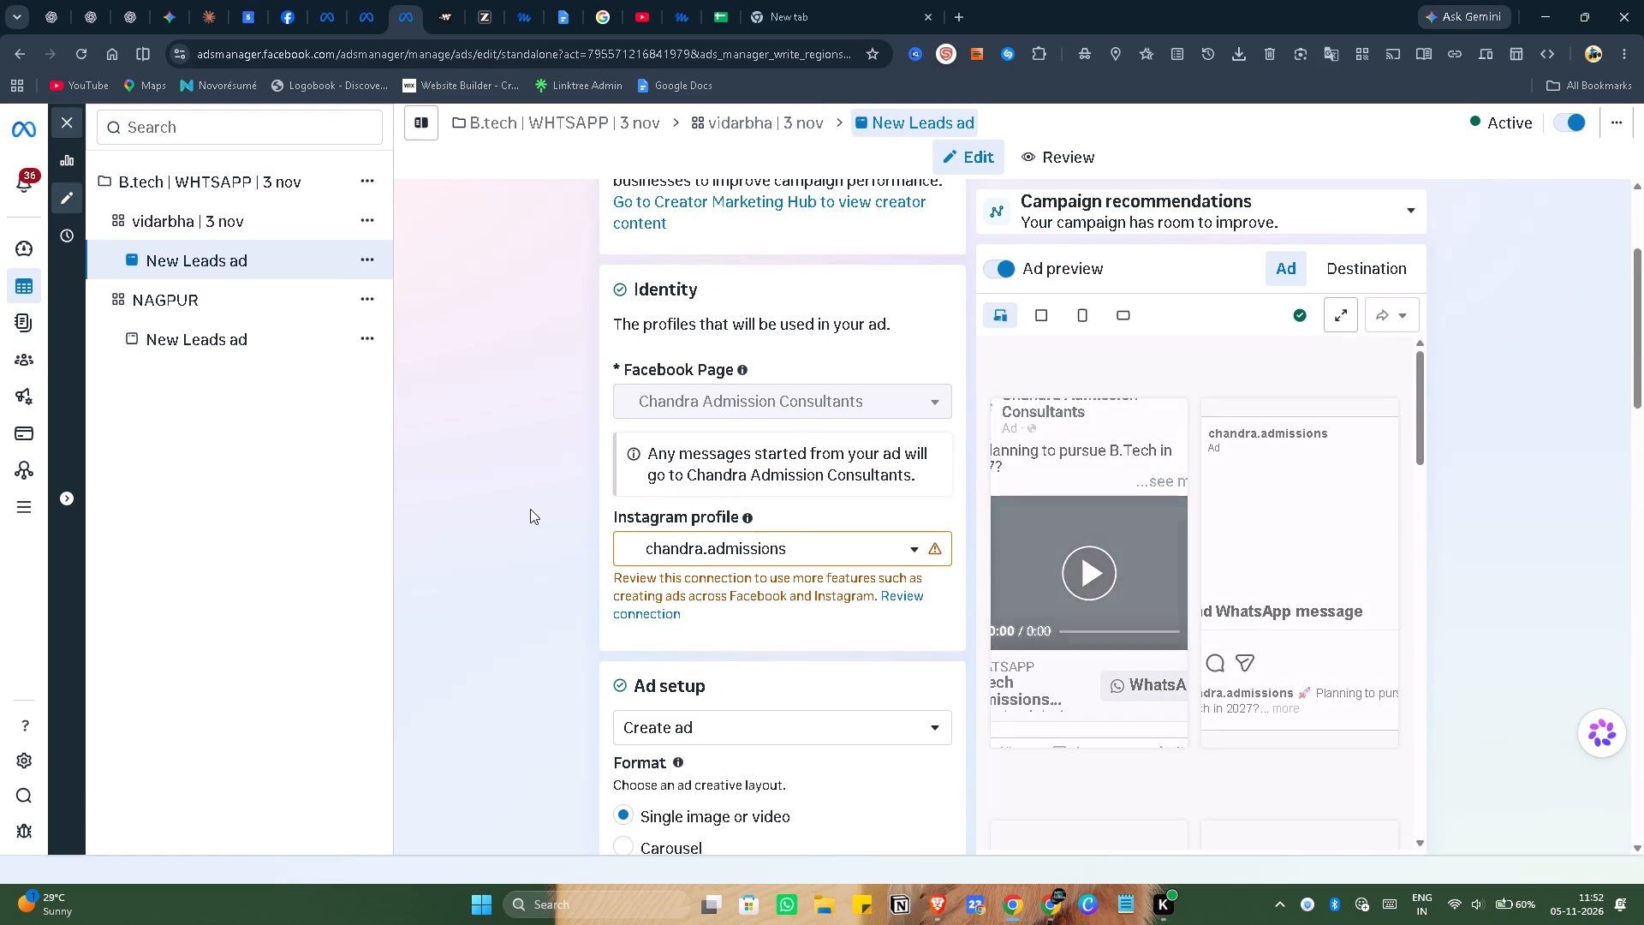
Examine the New Leads ad's identity, ad setup, destination, media, primary text, headline and call to action.
scroll(530, 509, "down", 4)
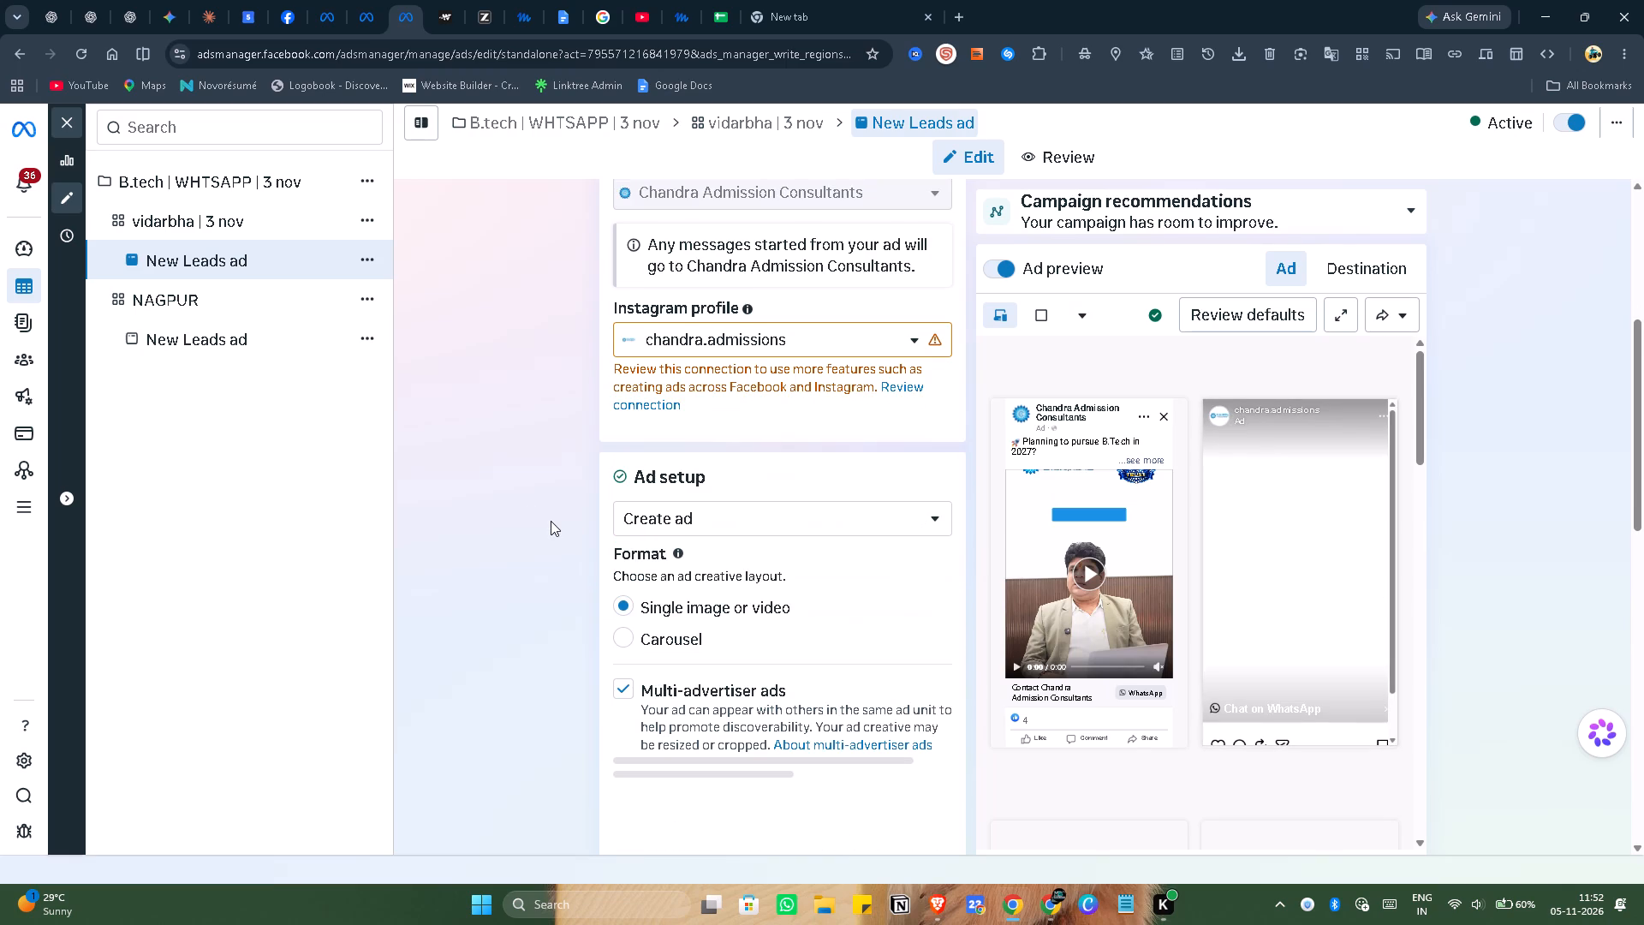
scroll(551, 521, "down", 8)
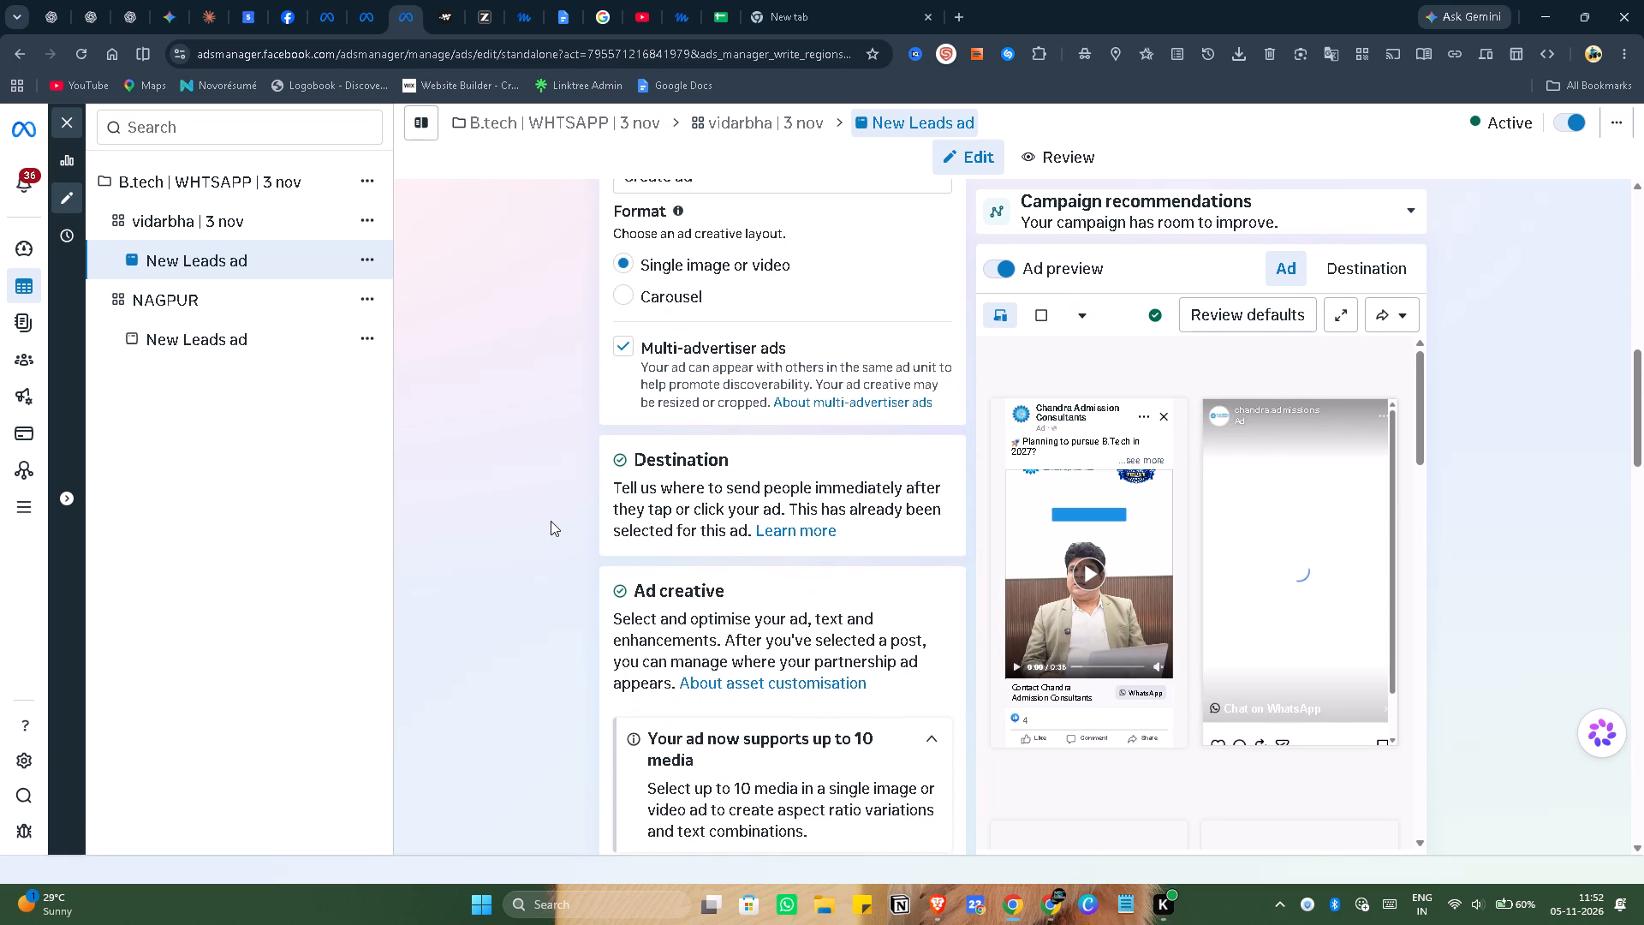
scroll(562, 536, "down", 8)
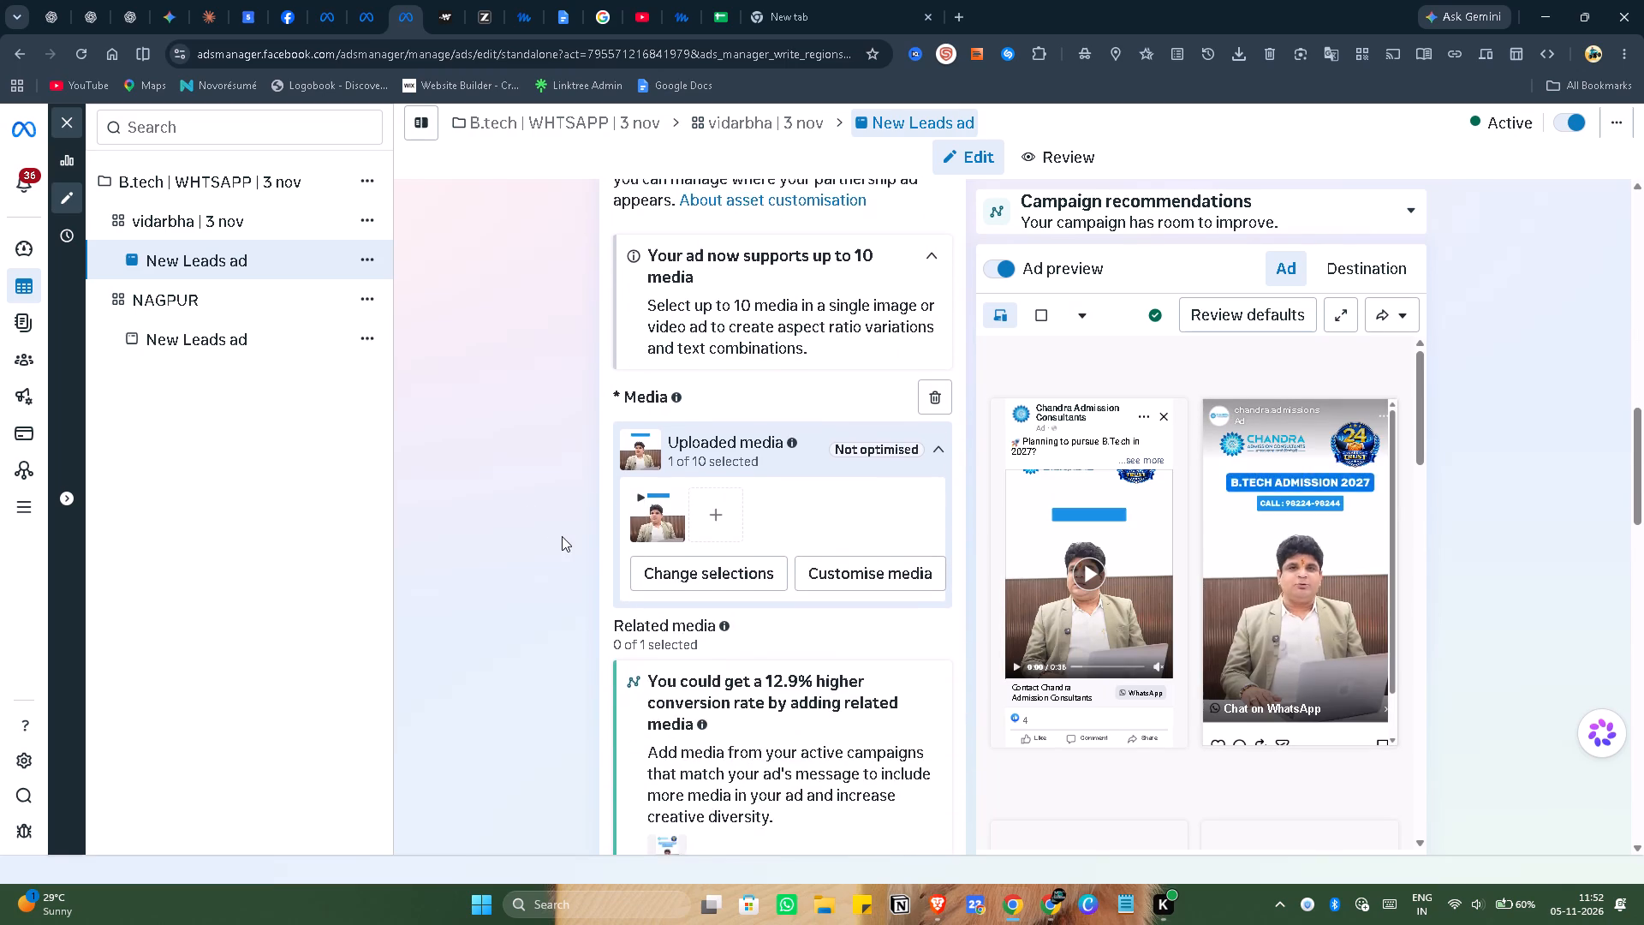
scroll(562, 536, "down", 8)
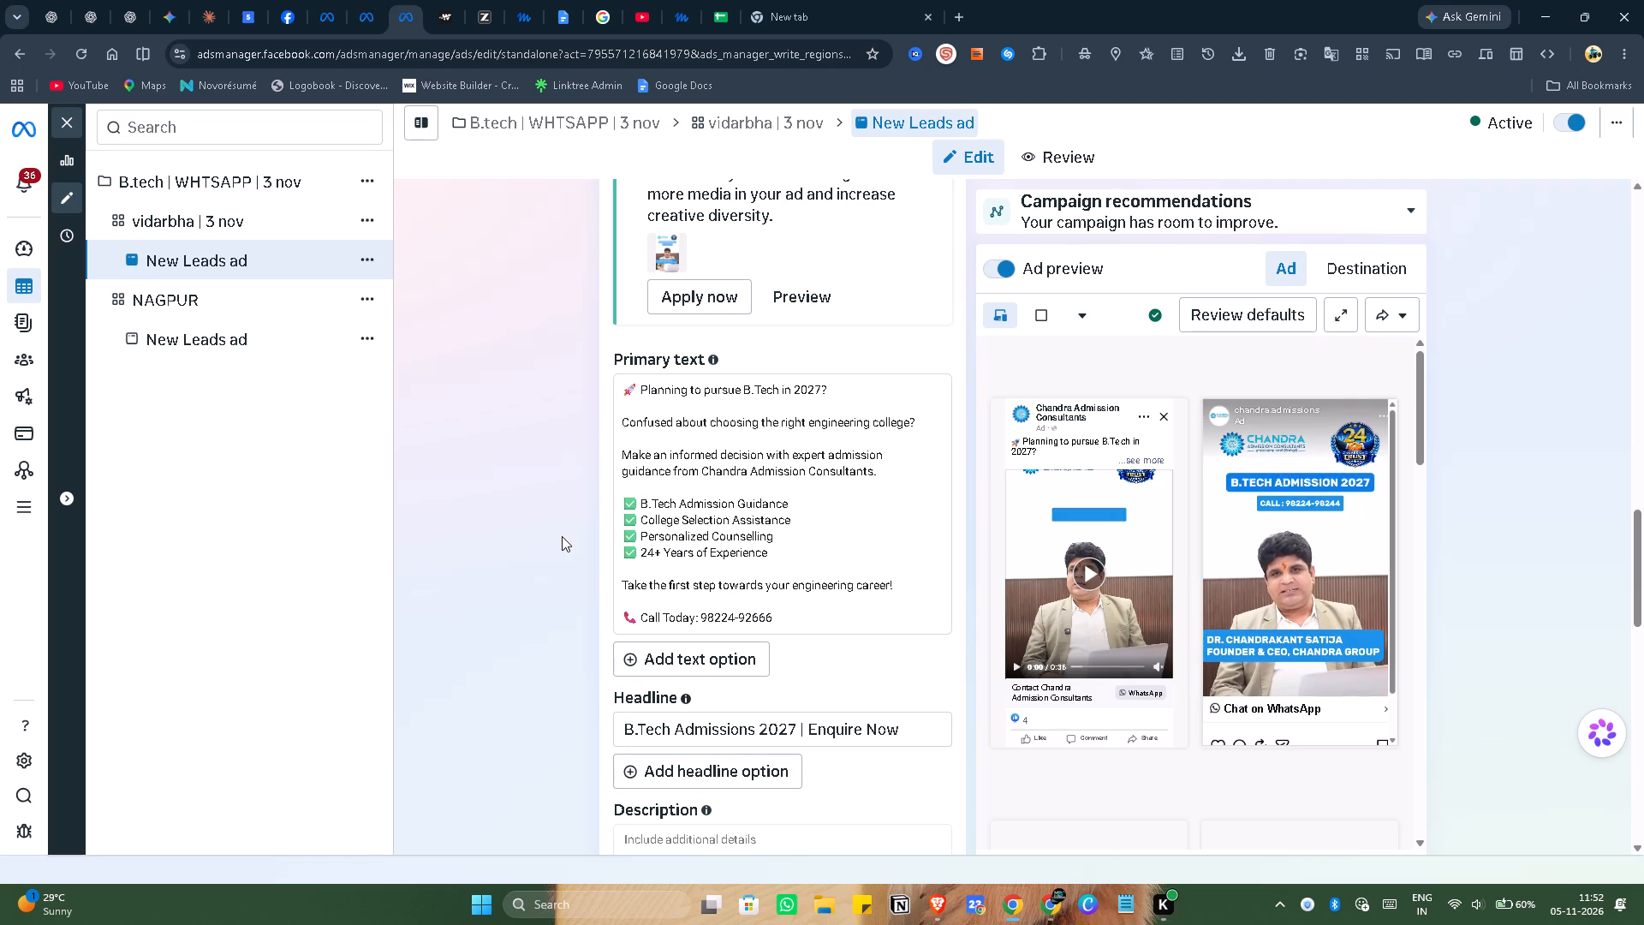
scroll(562, 536, "down", 2)
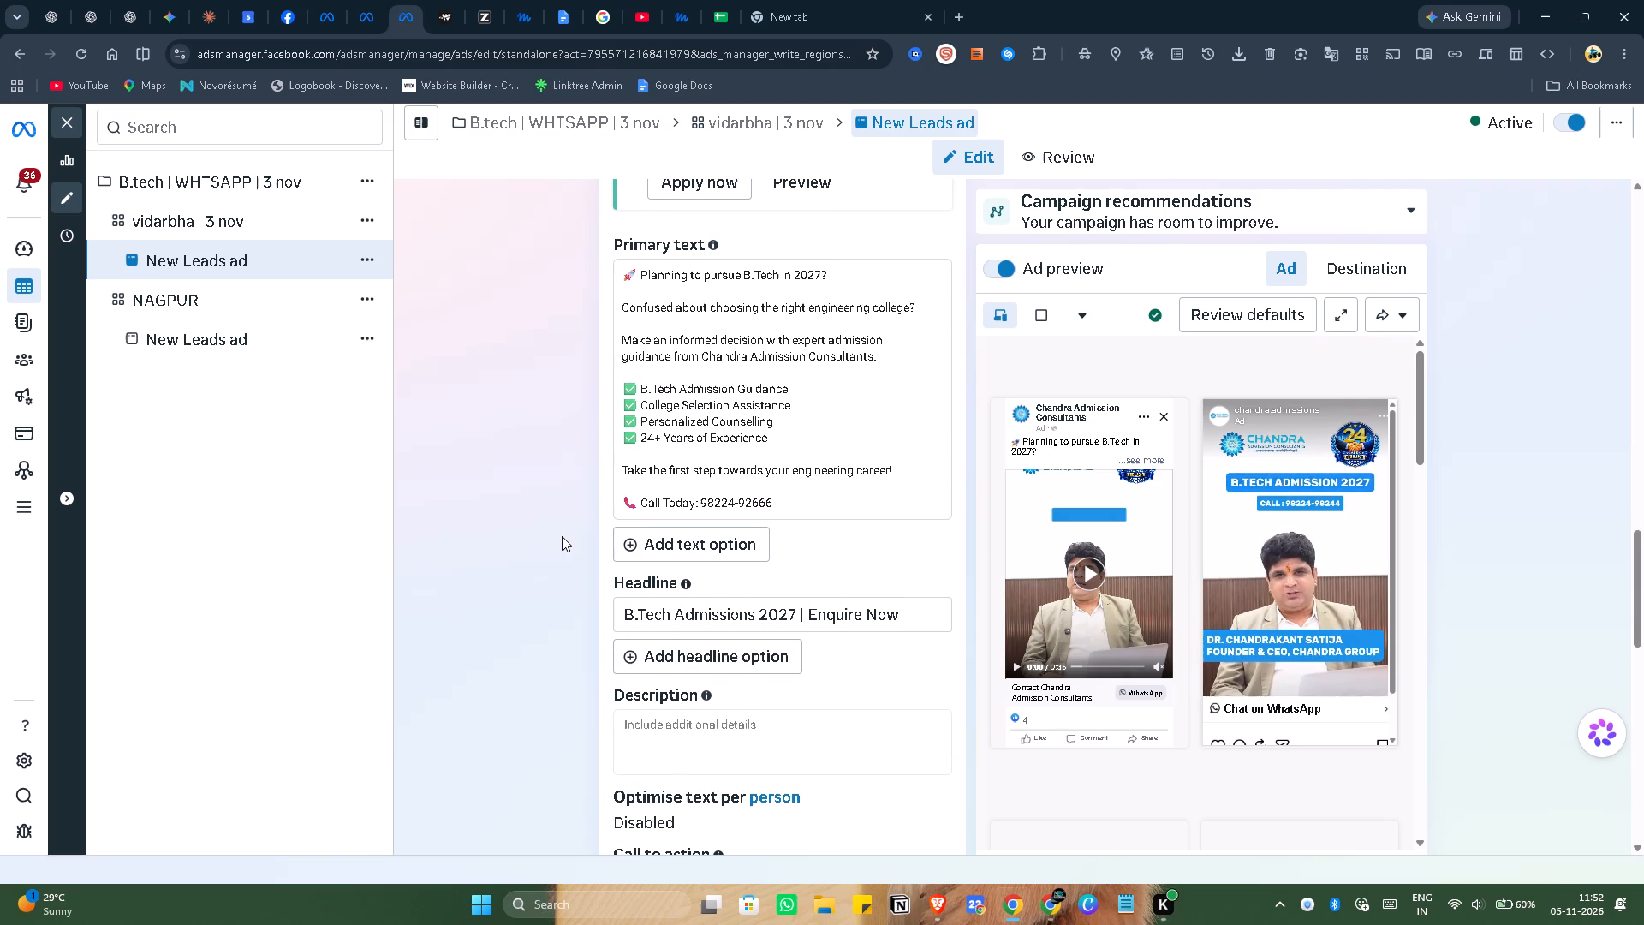
scroll(562, 536, "down", 5)
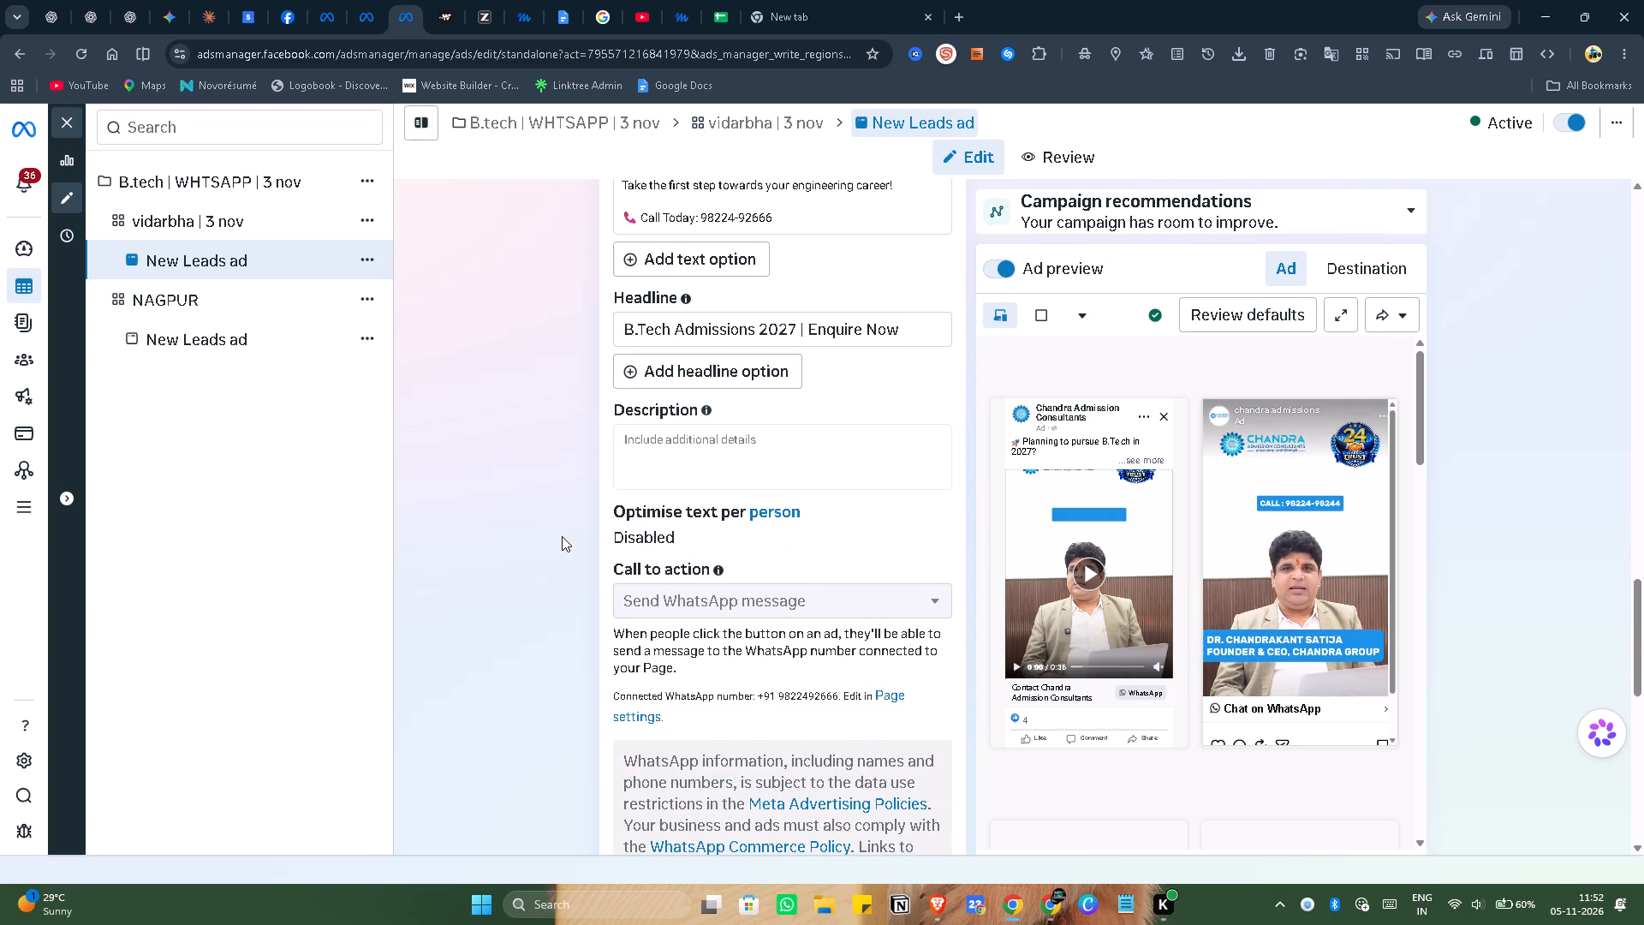
scroll(562, 536, "down", 3)
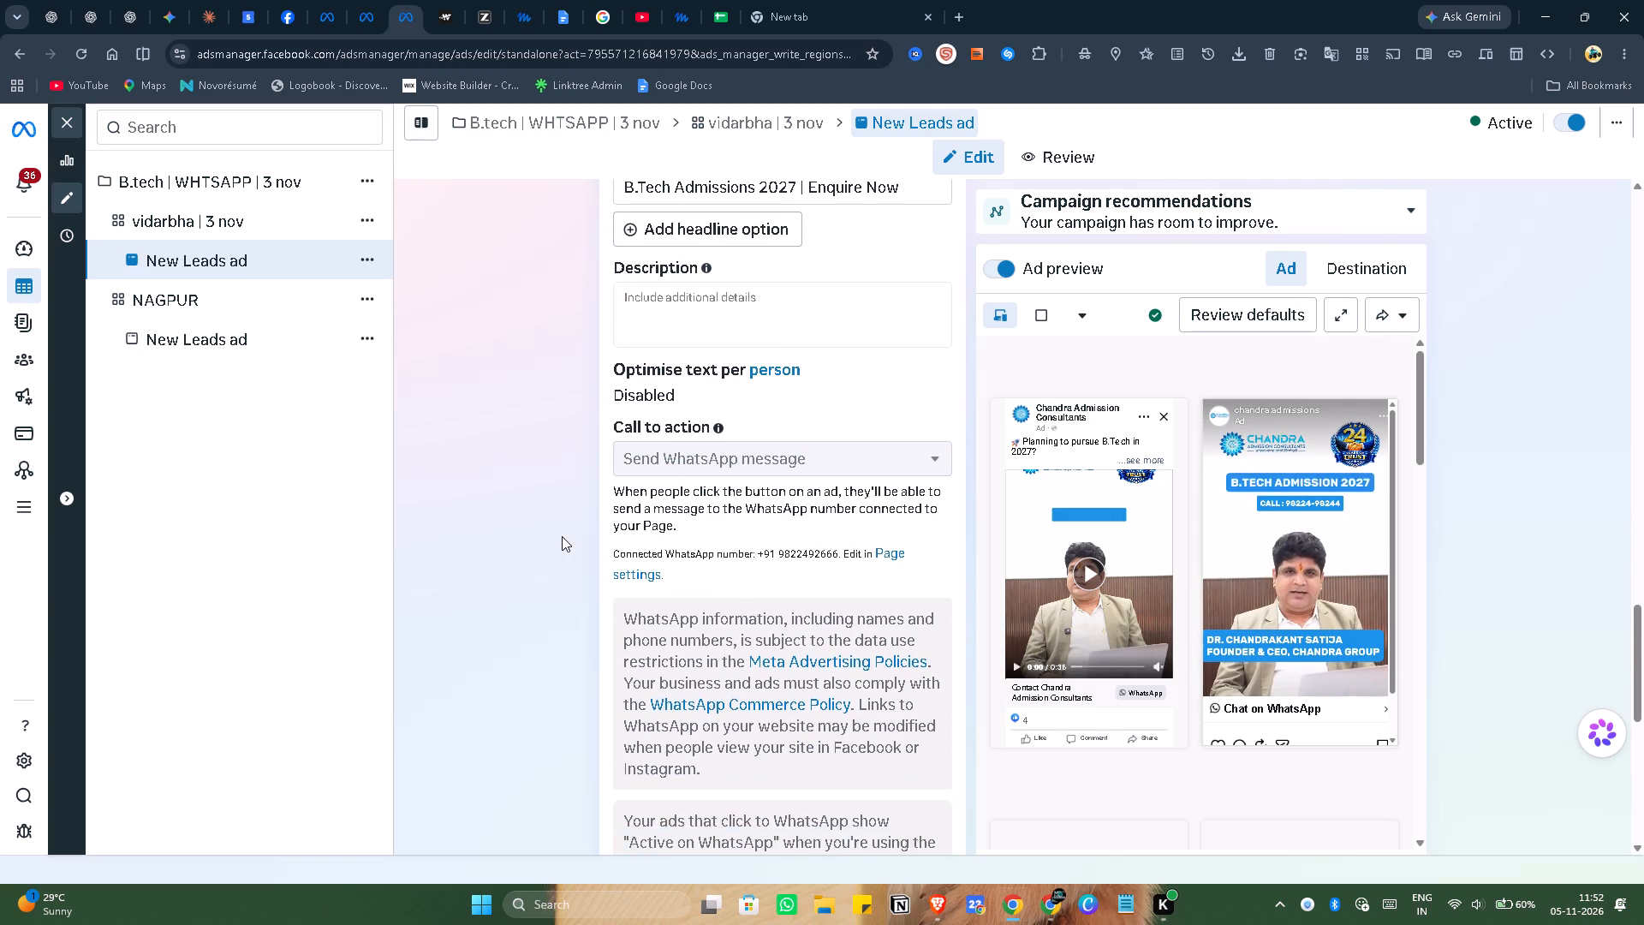
Examine the ad's creative enhancements, translation, creative testing, conversation template and tracking settings, and look back over its creative and identity.
scroll(562, 536, "down", 9)
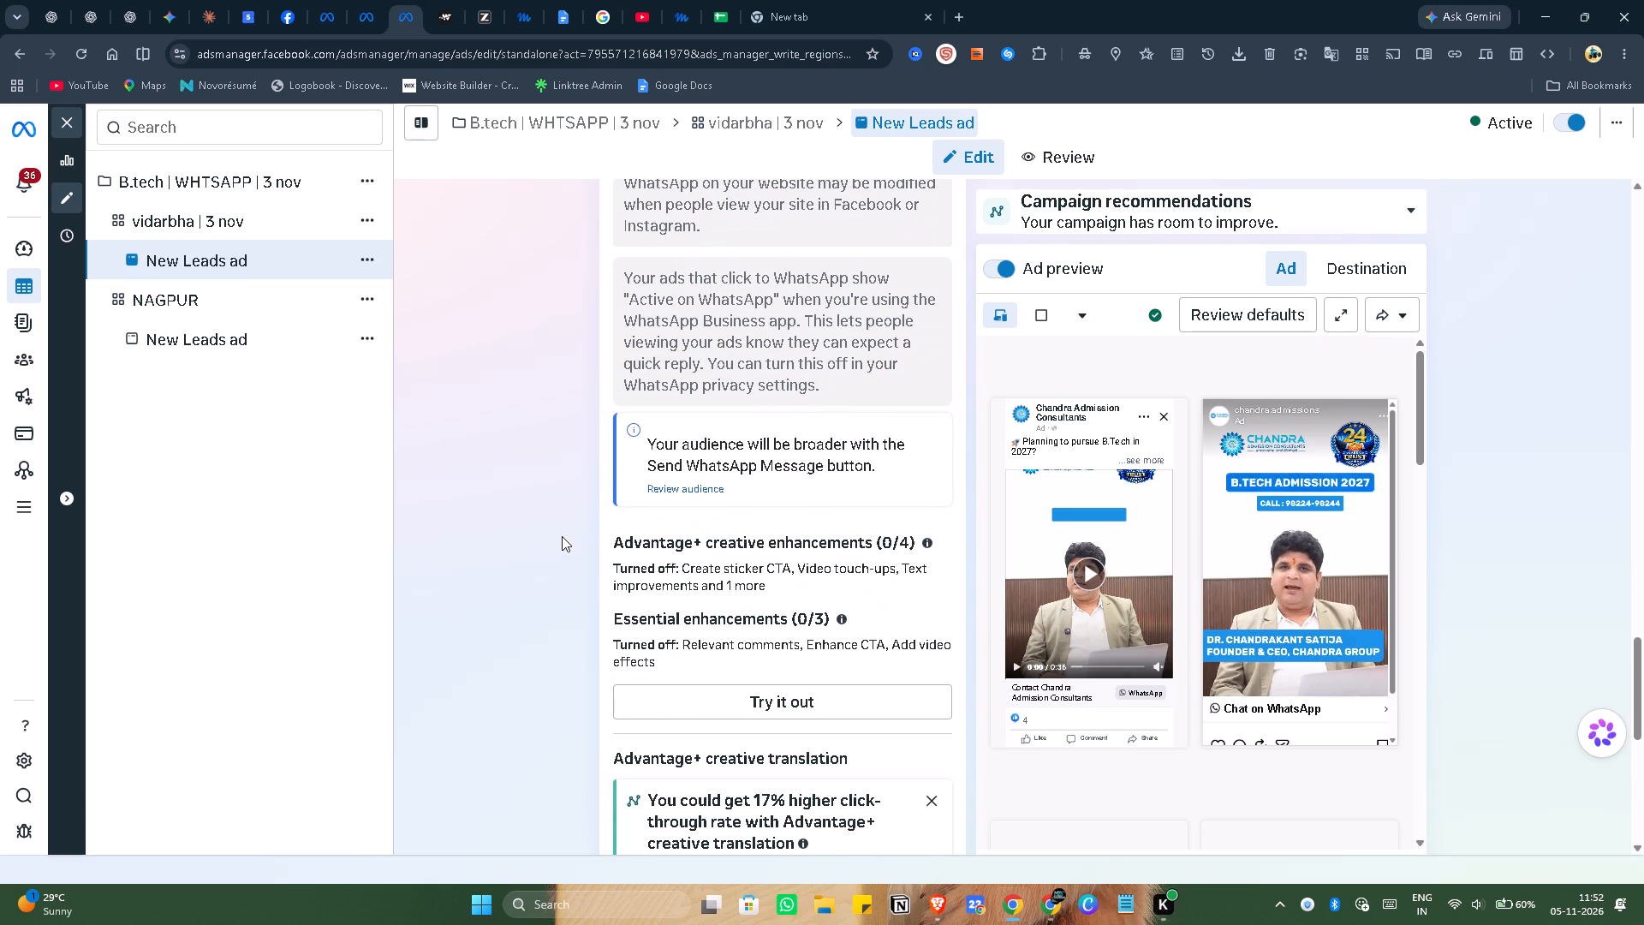
scroll(562, 536, "down", 6)
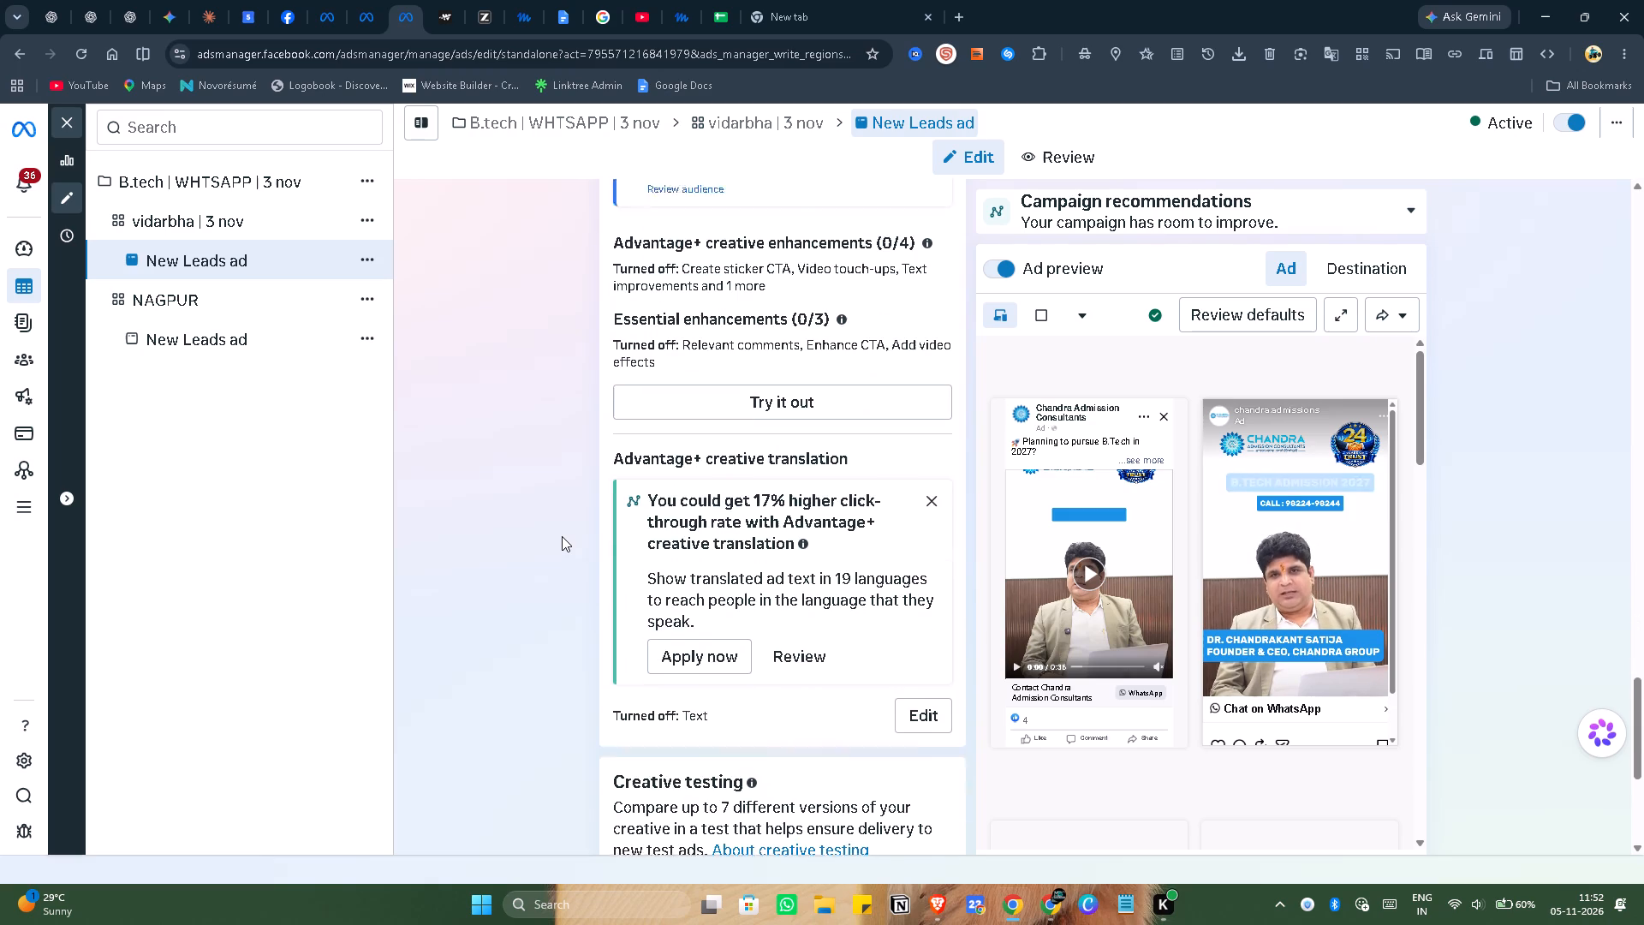
scroll(562, 536, "down", 13)
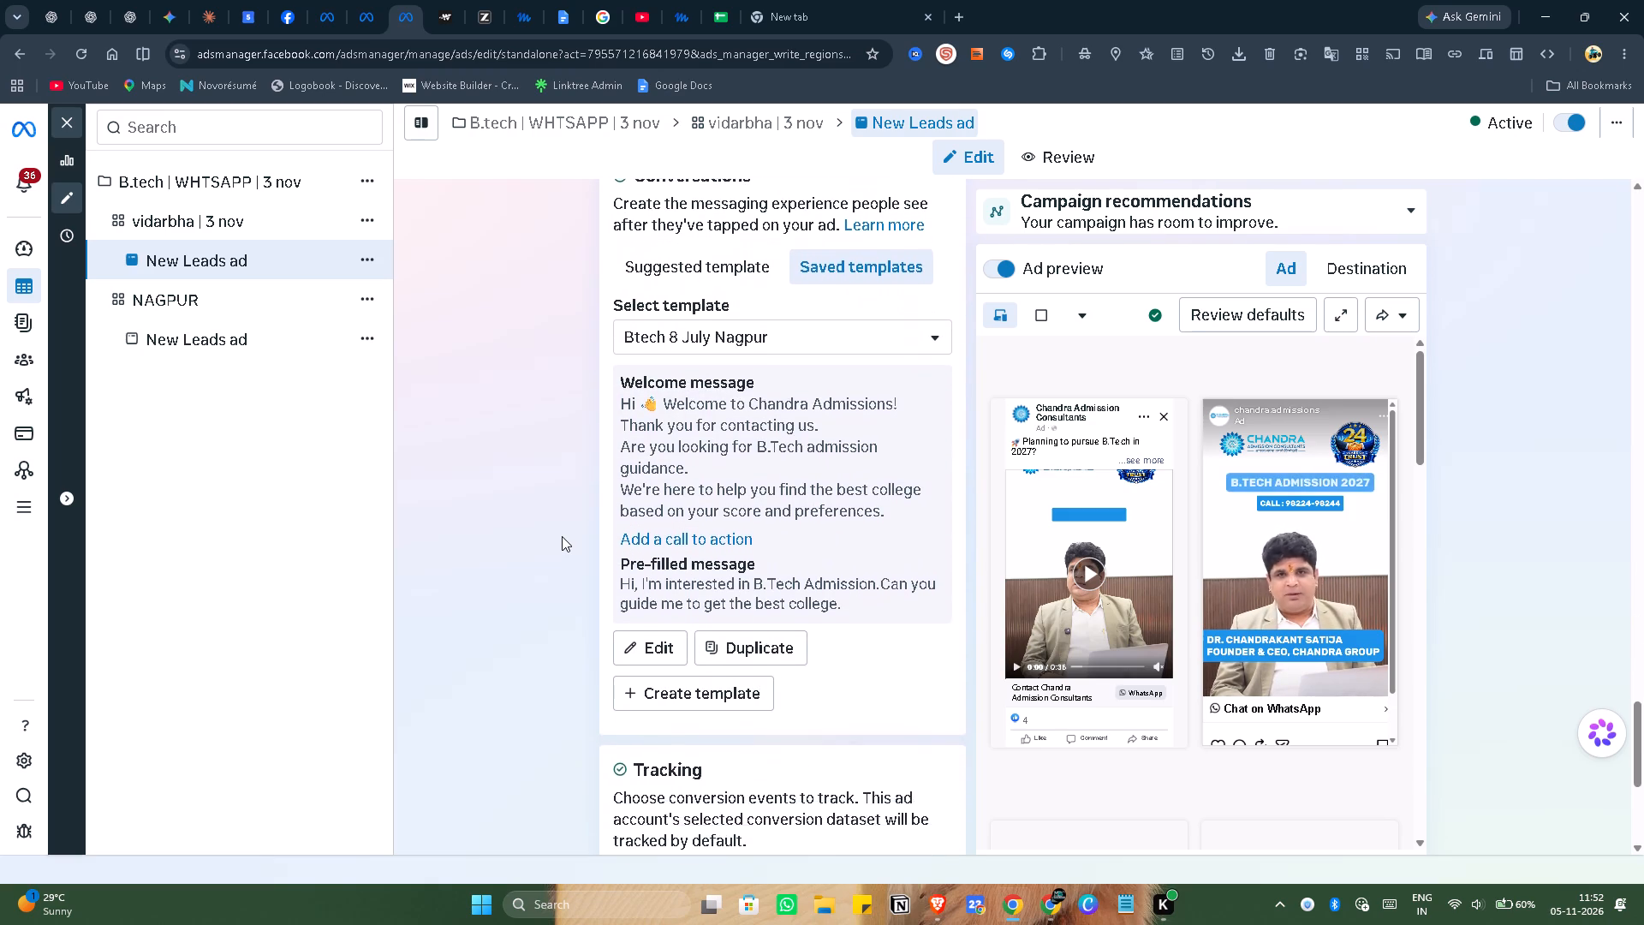
scroll(562, 536, "down", 8)
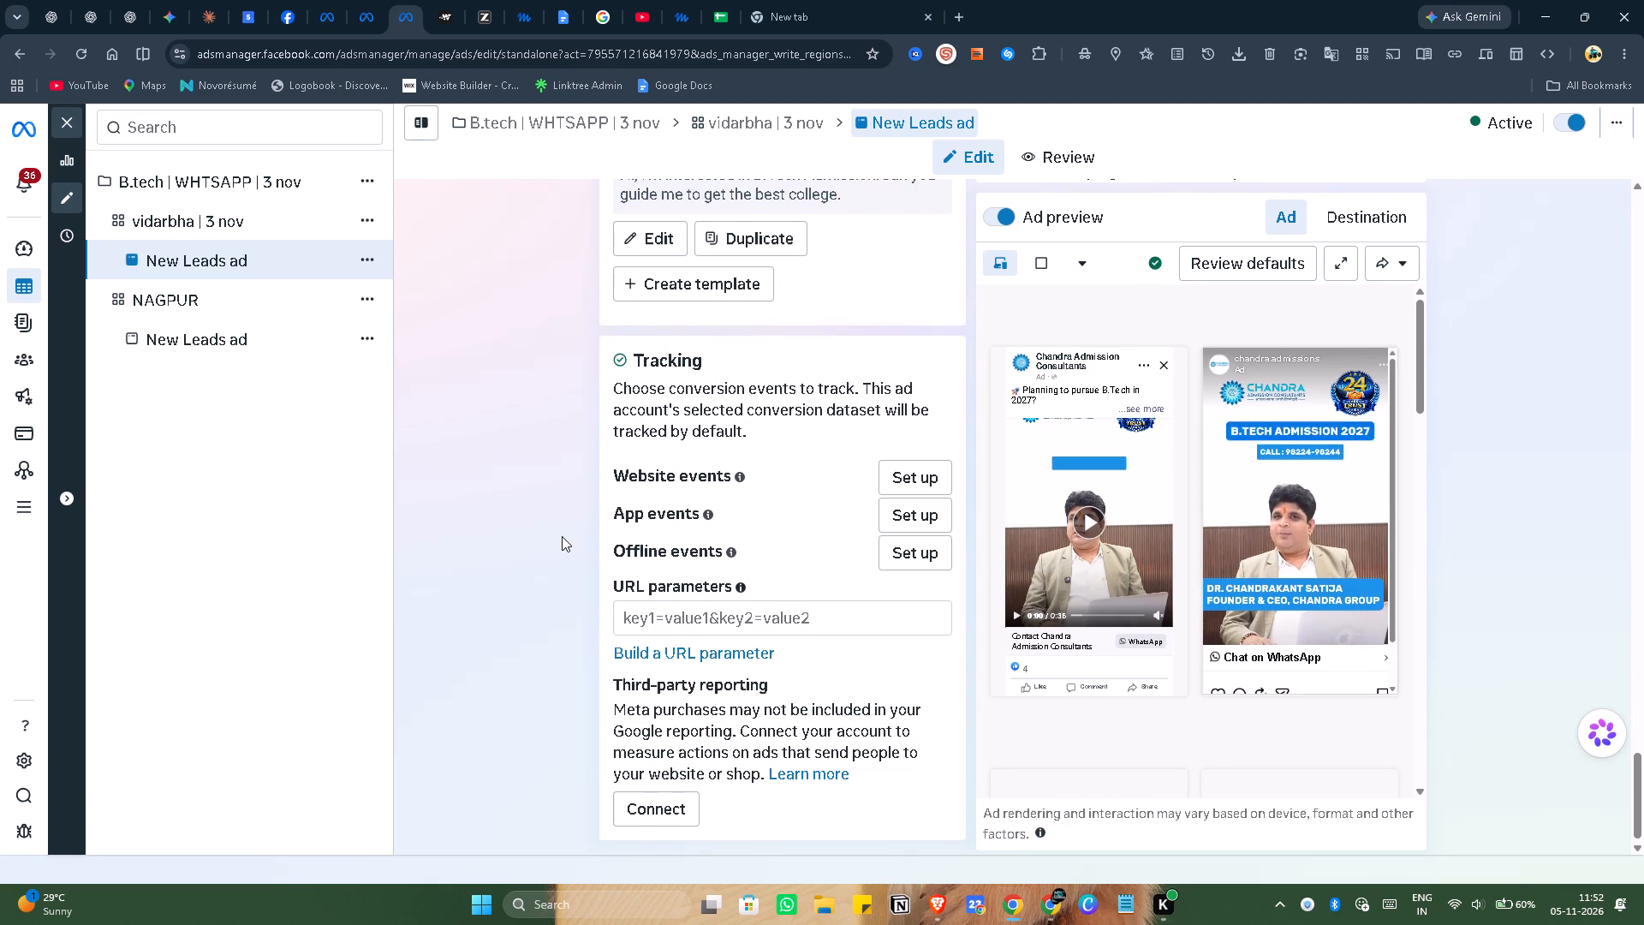
scroll(562, 536, "down", 14)
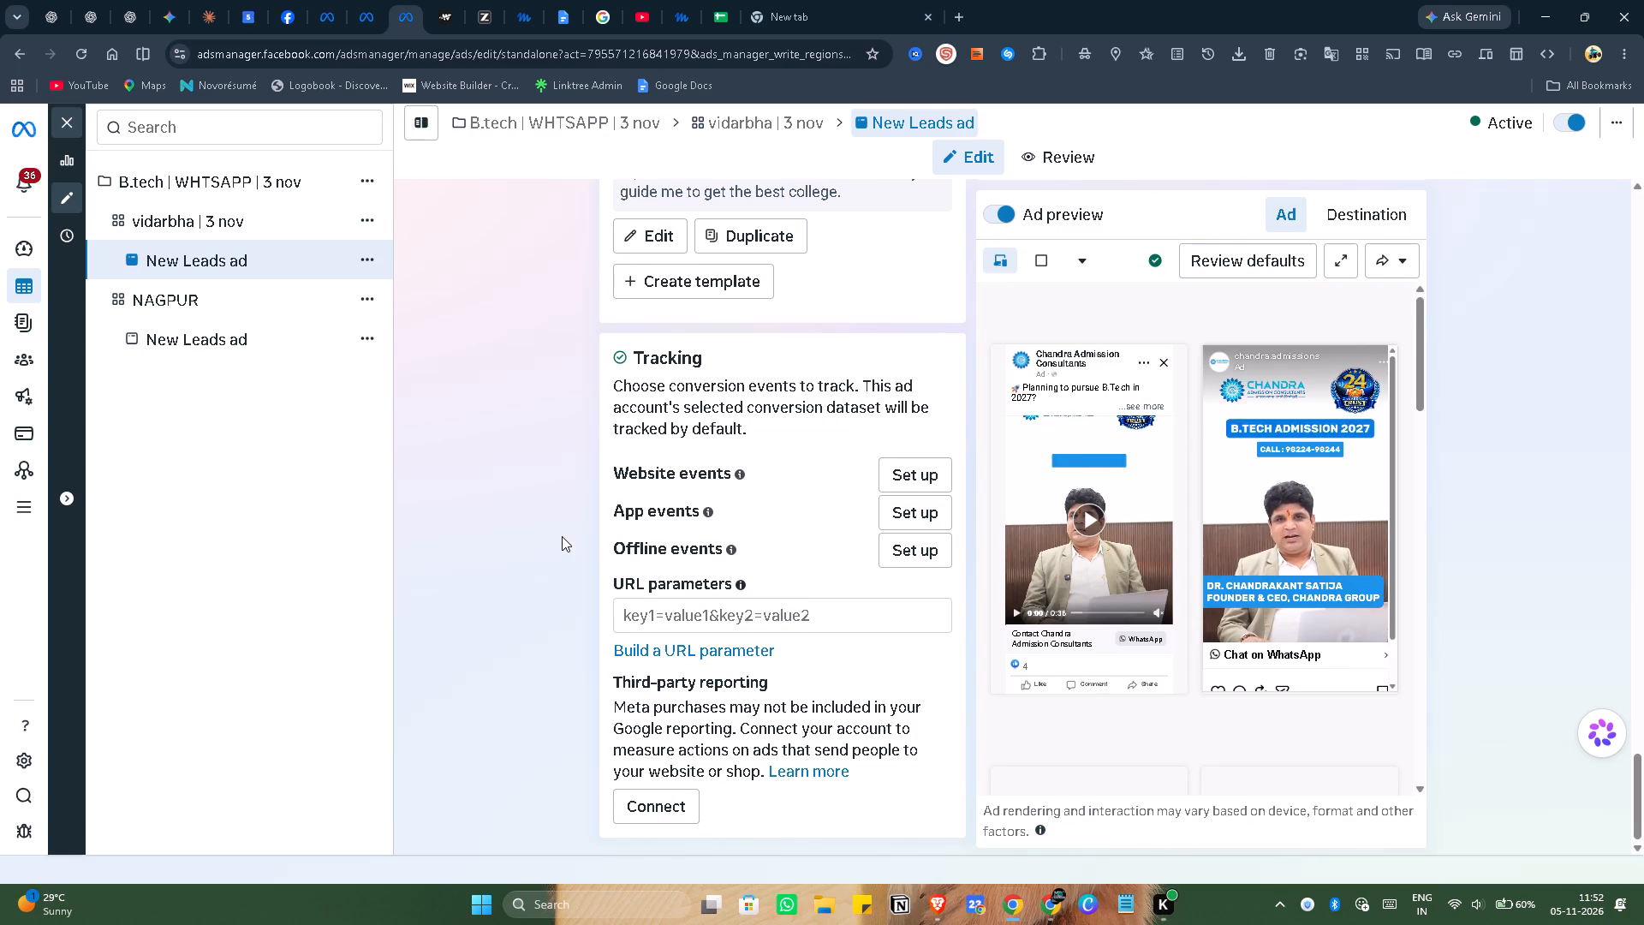
scroll(562, 536, "down", 12)
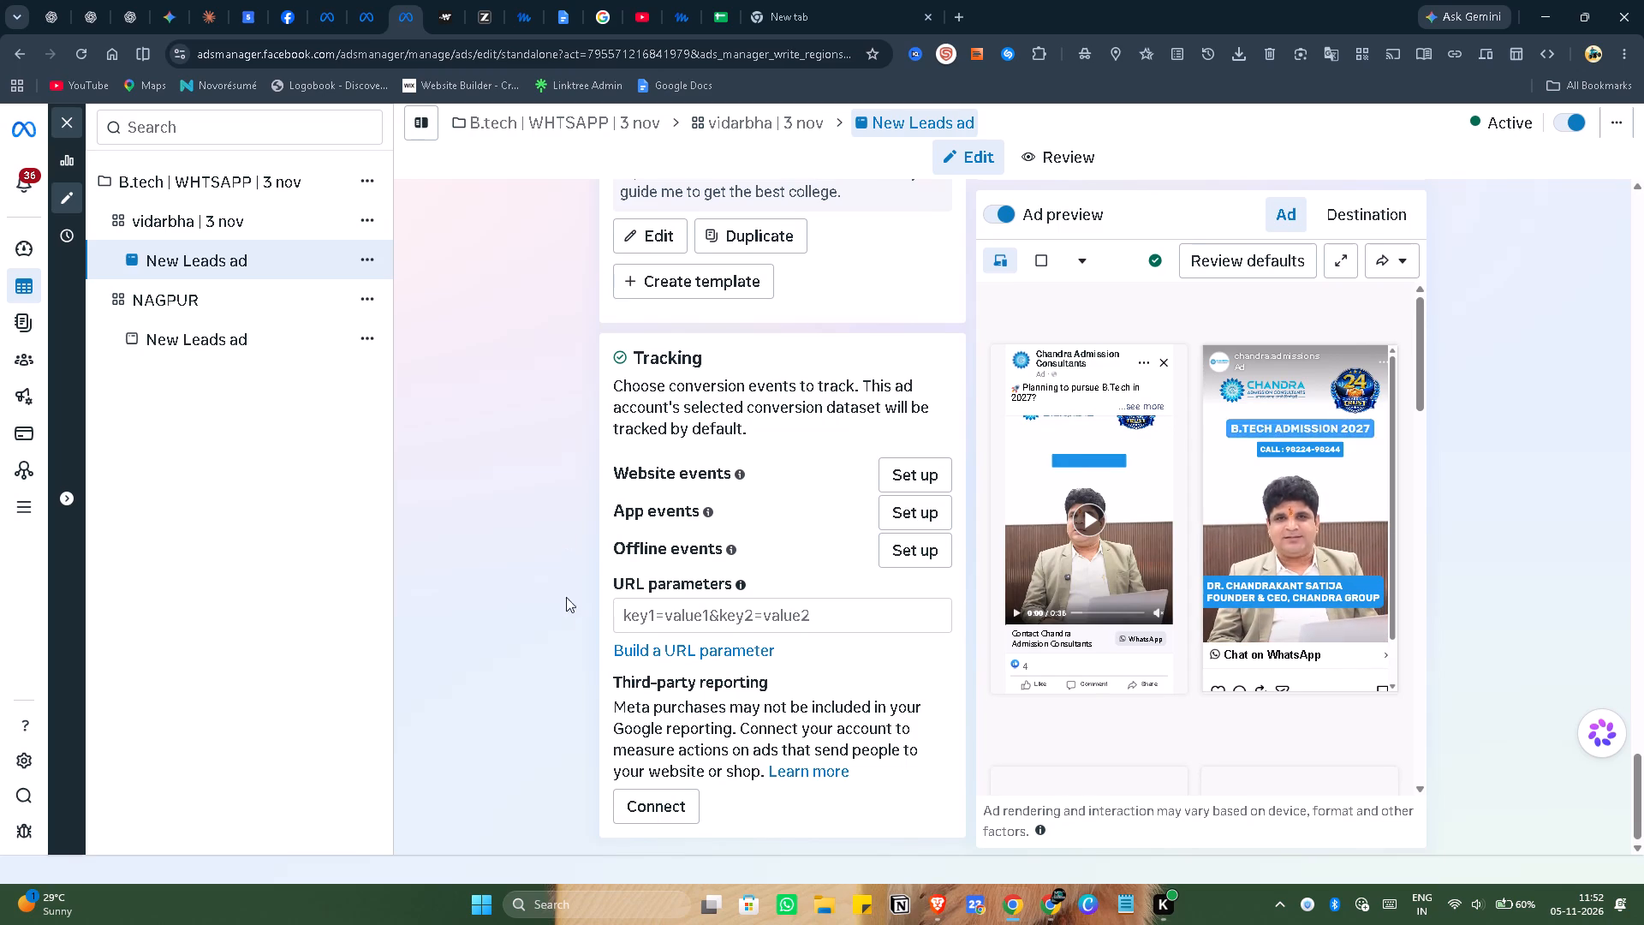
scroll(566, 615, "up", 20)
scroll(566, 615, "up", 3)
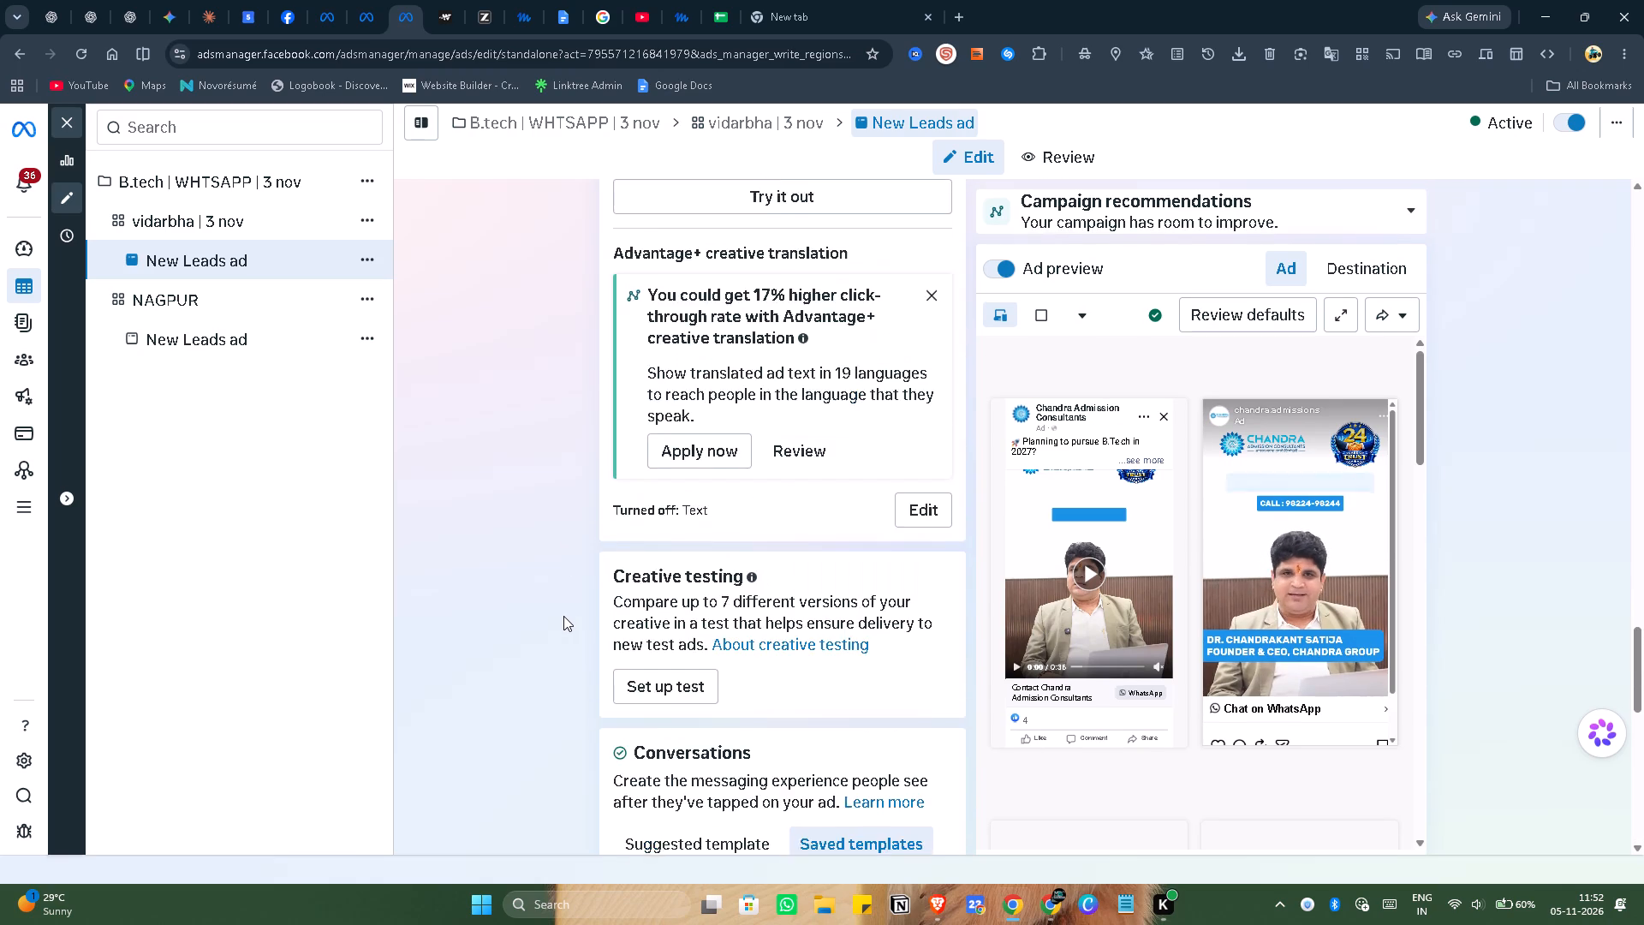
scroll(563, 616, "up", 20)
scroll(563, 616, "up", 13)
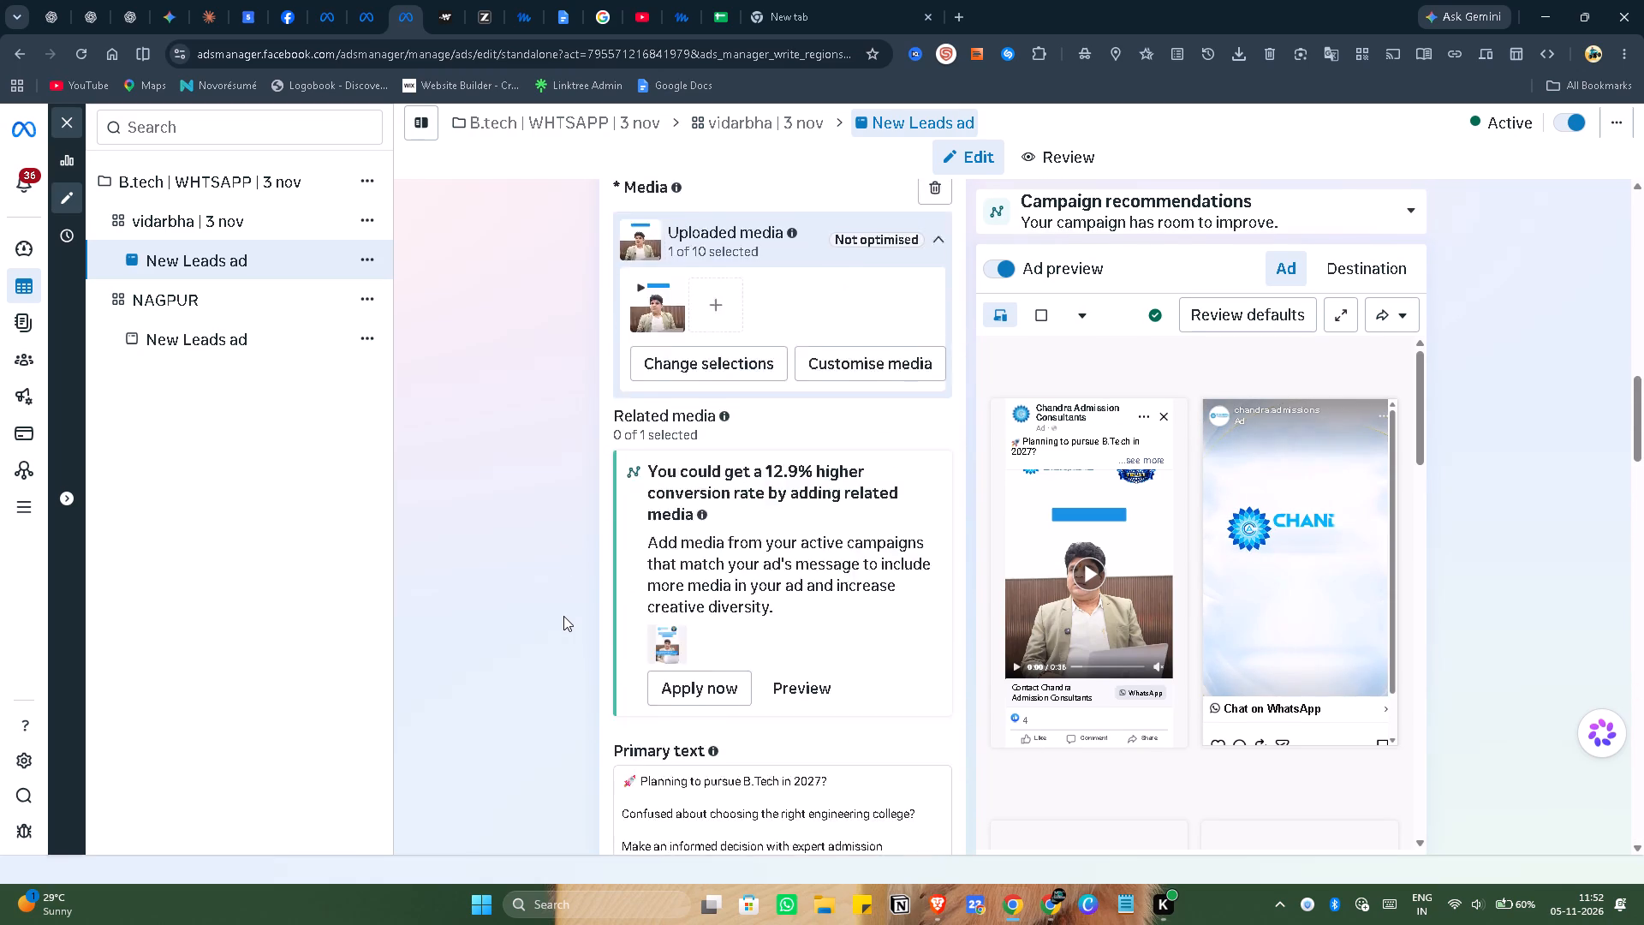
scroll(563, 616, "up", 11)
scroll(563, 616, "down", 1)
scroll(563, 616, "up", 6)
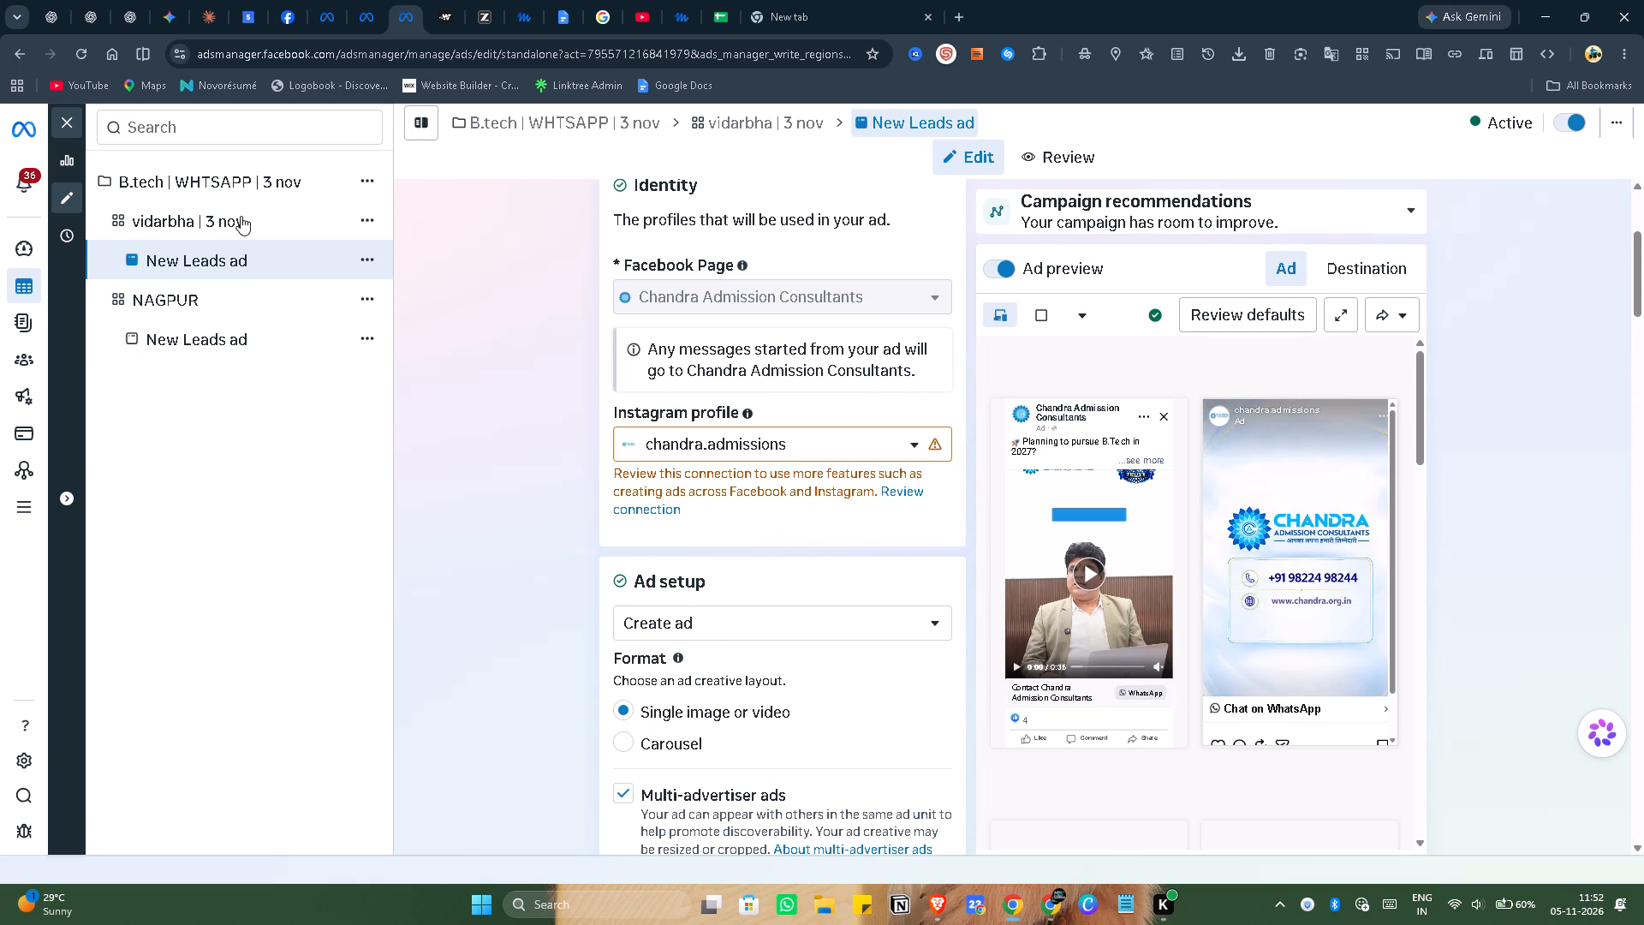
Return to the vidarbha | 3 nov ad set and publish its unpublished edits.
left_click(241, 216)
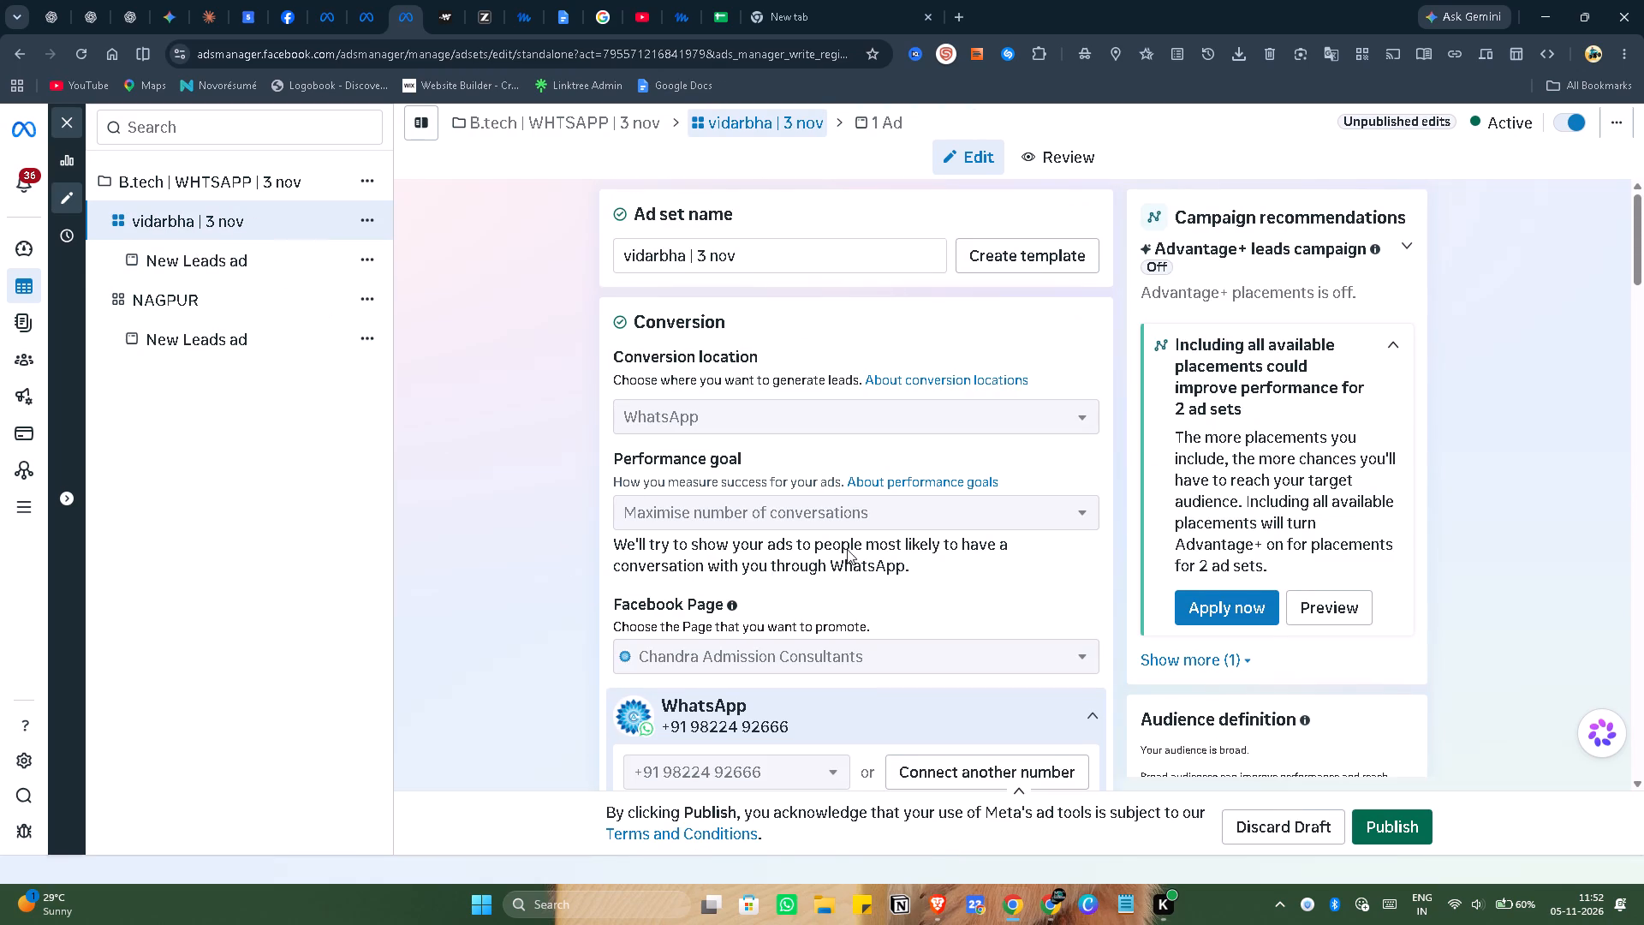
left_click(1378, 828)
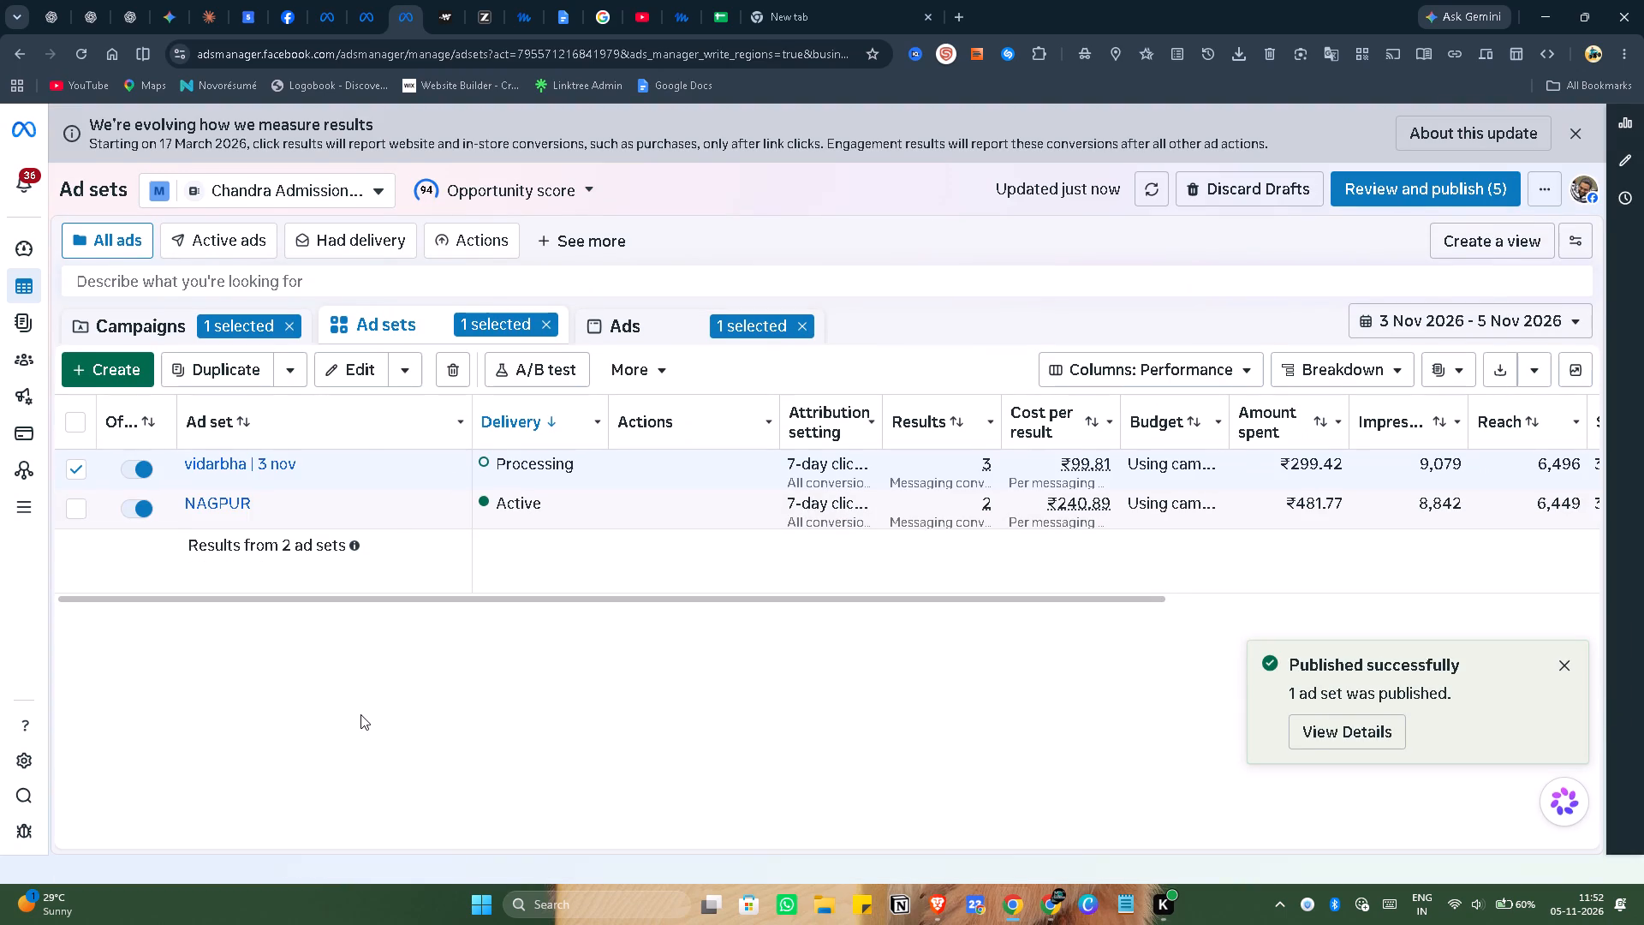
Clear the ad set and ad selections, keeping only the campaign selection.
left_click(544, 325)
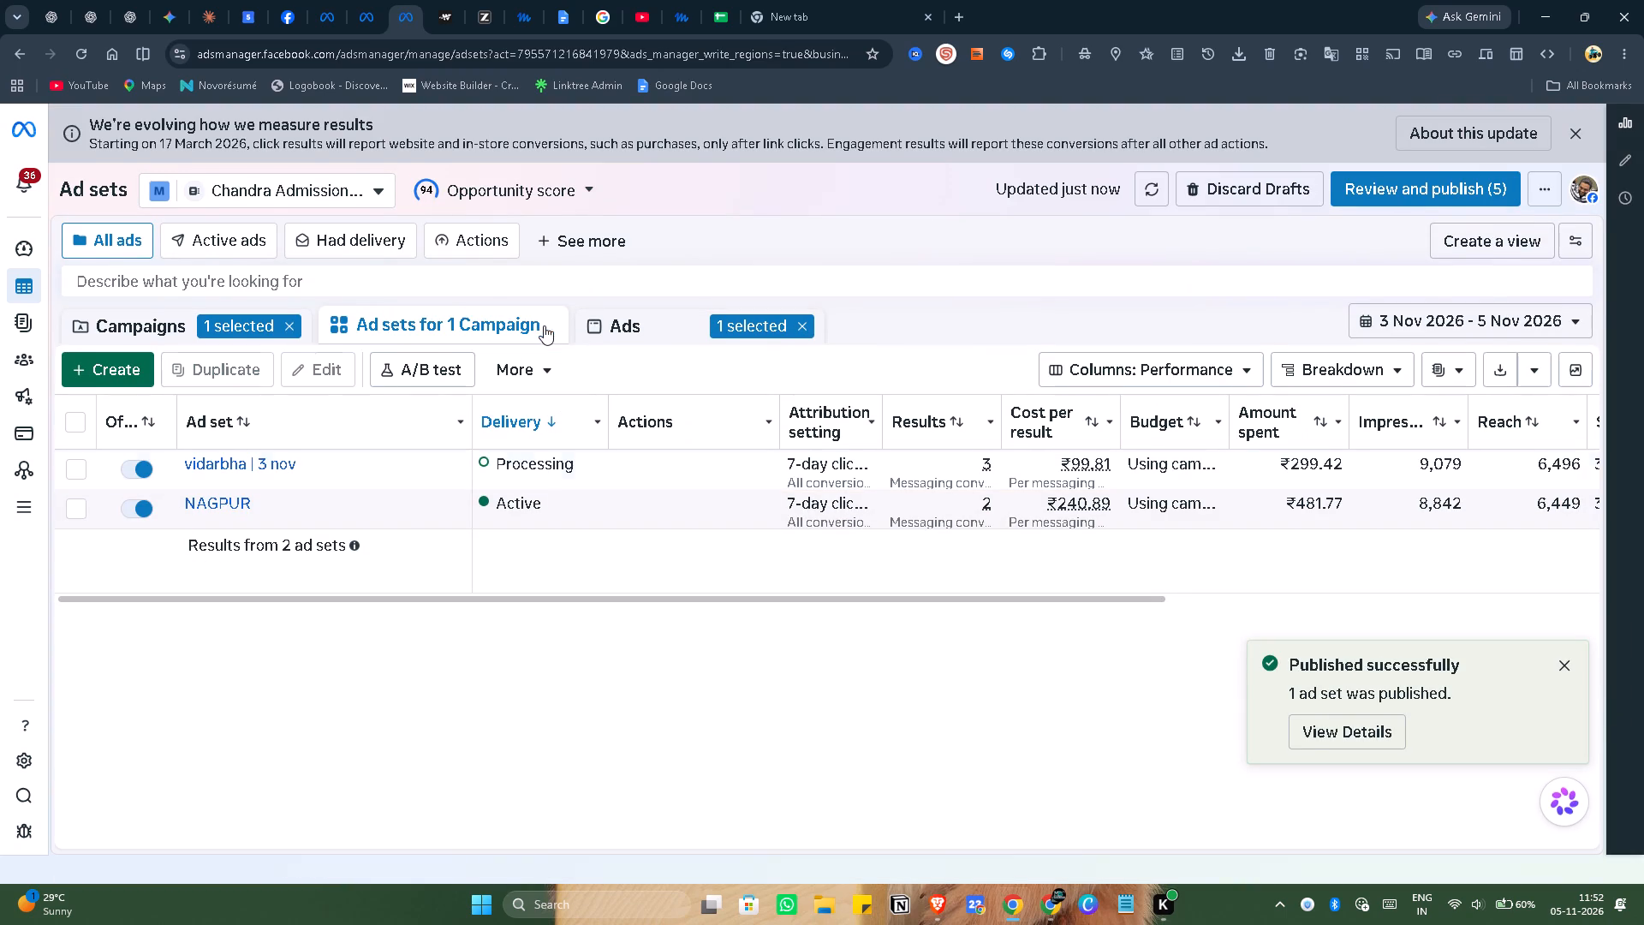
left_click(801, 323)
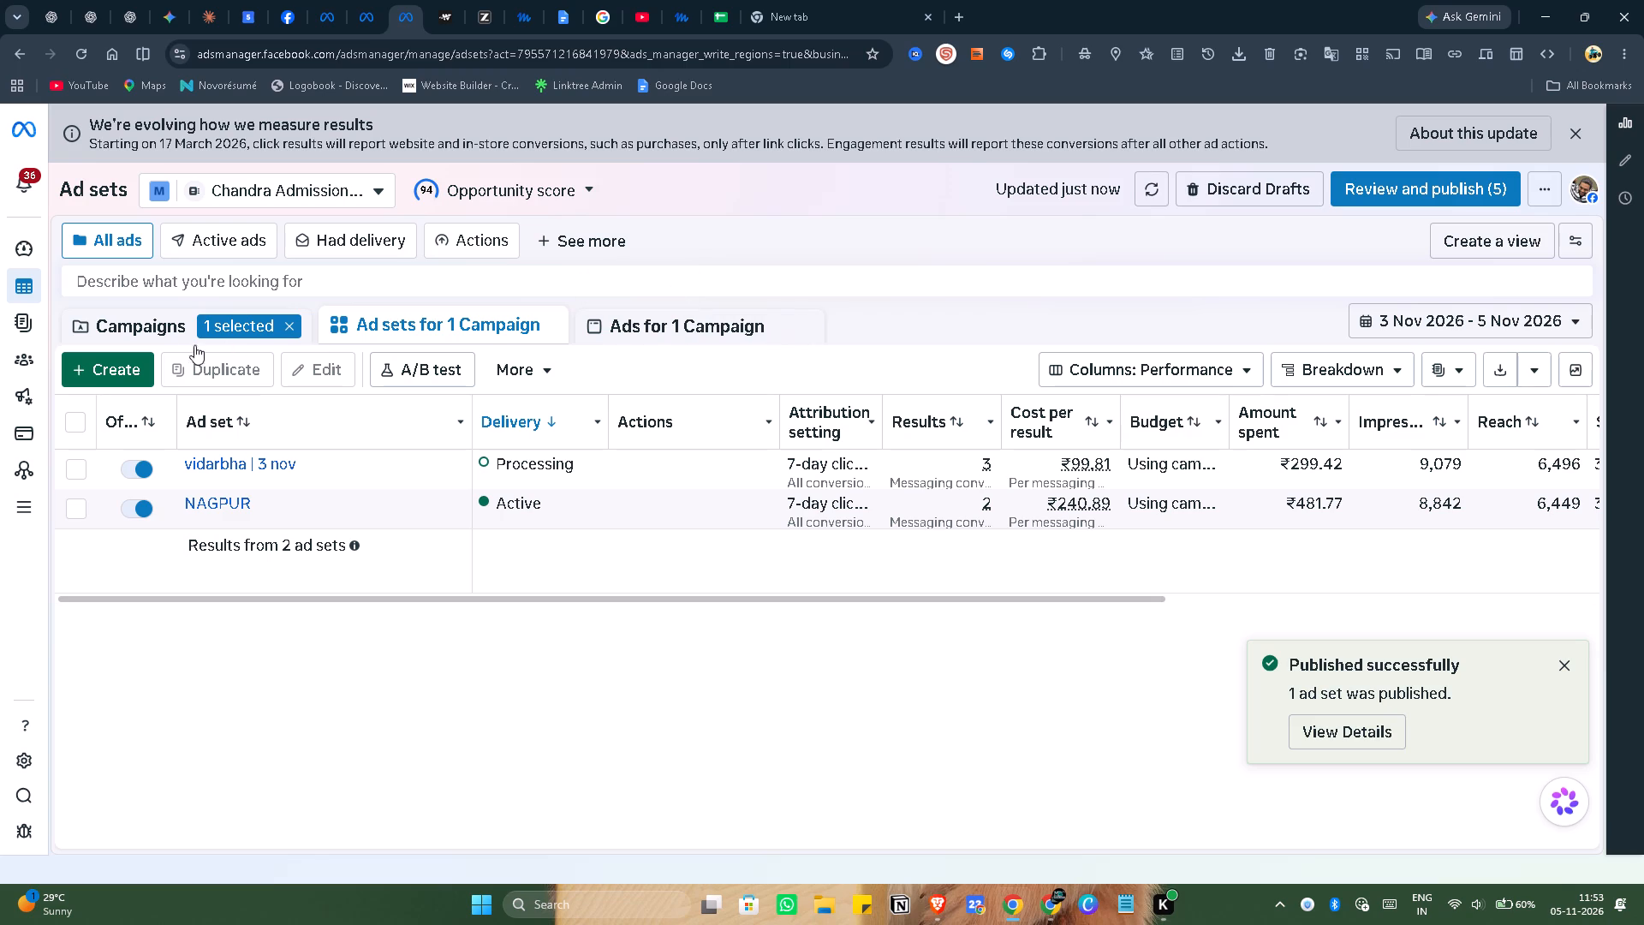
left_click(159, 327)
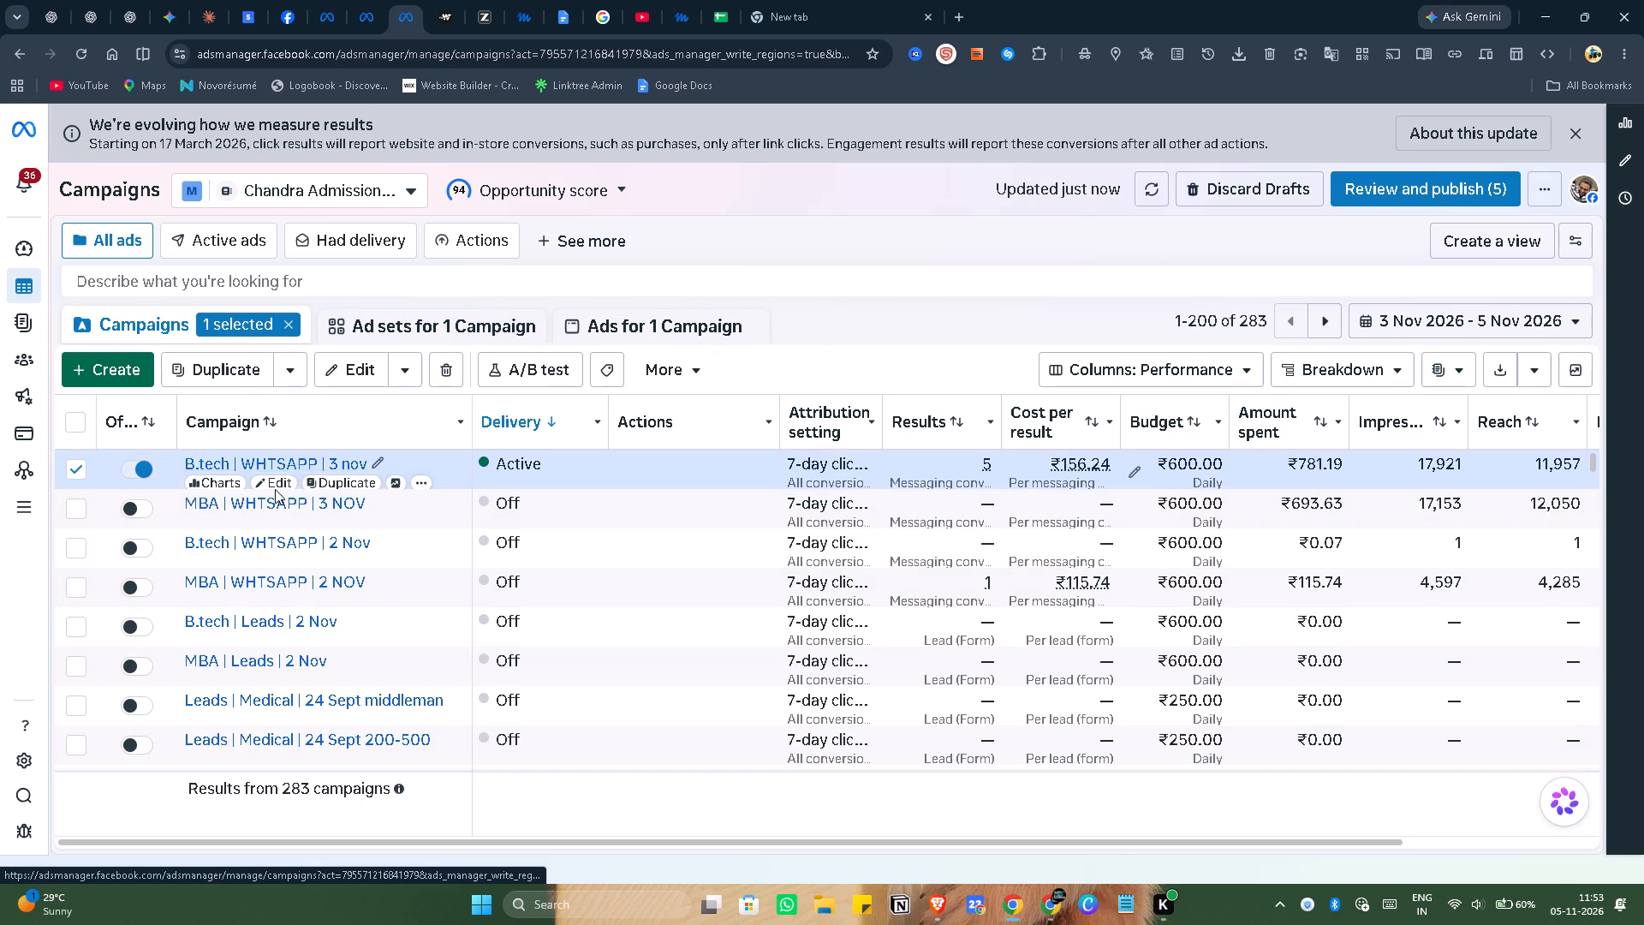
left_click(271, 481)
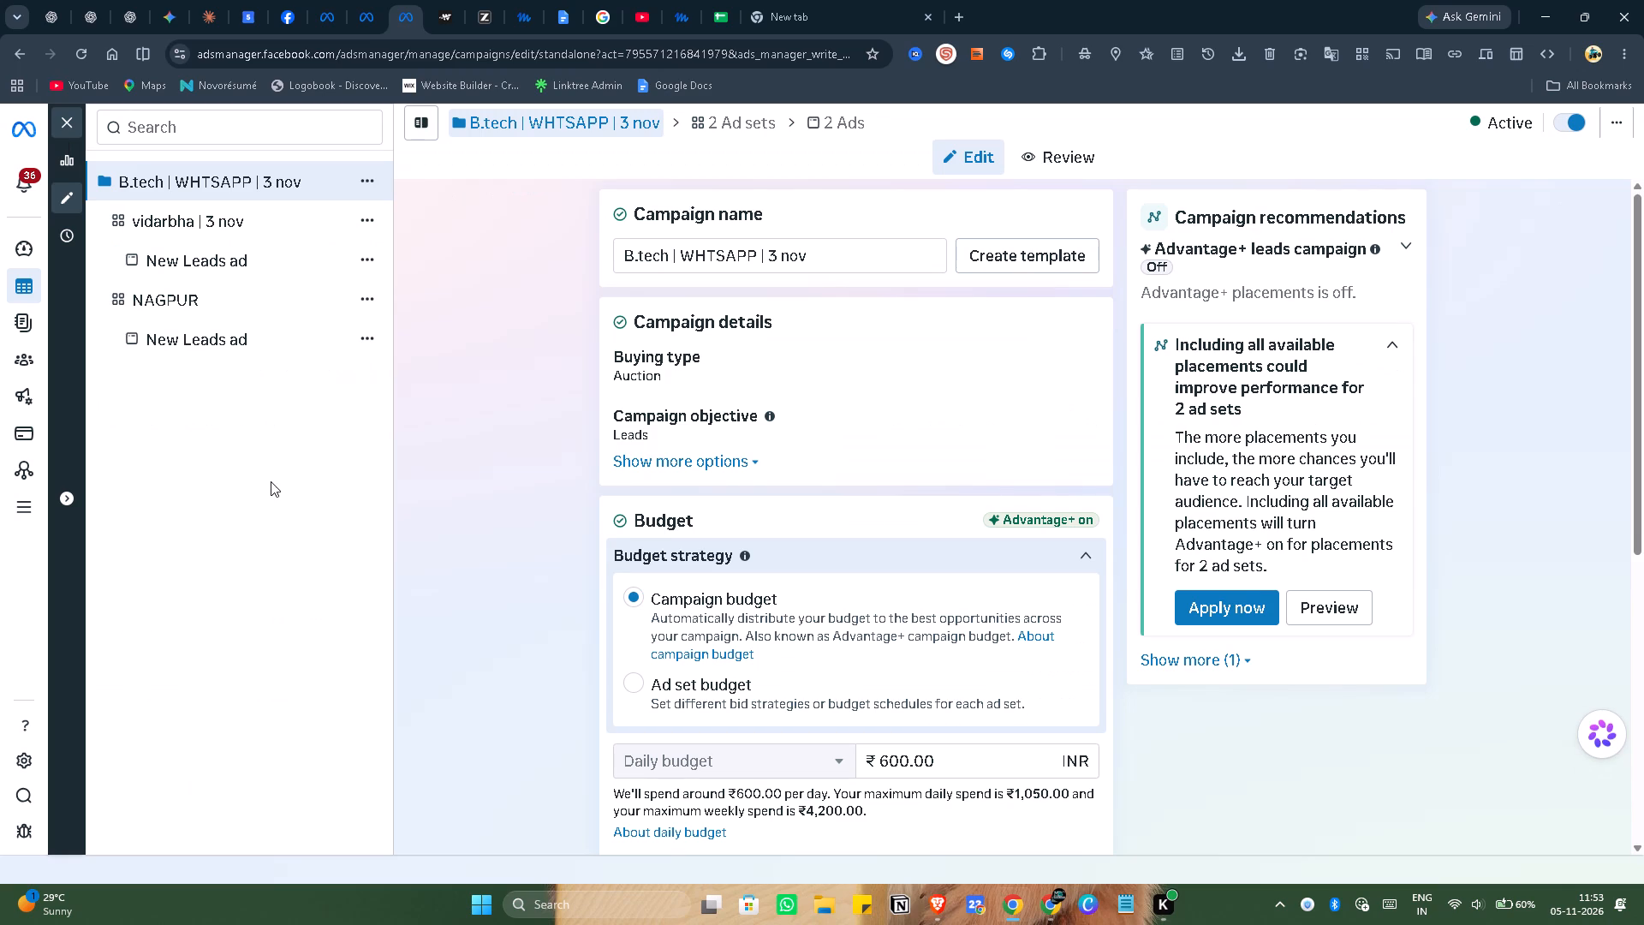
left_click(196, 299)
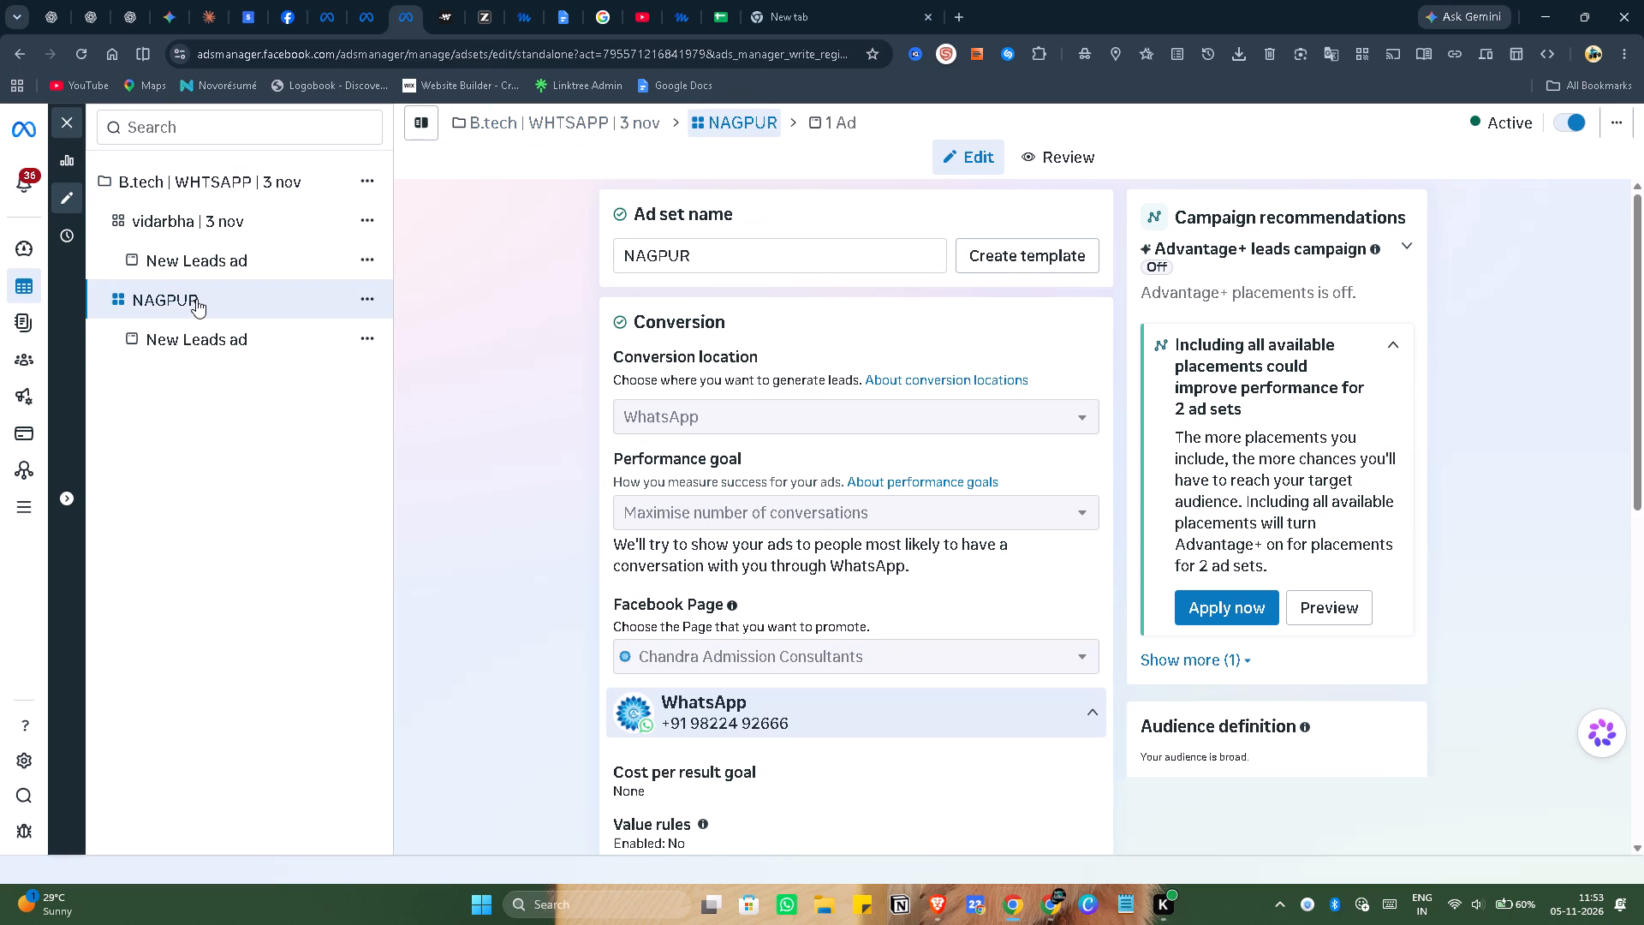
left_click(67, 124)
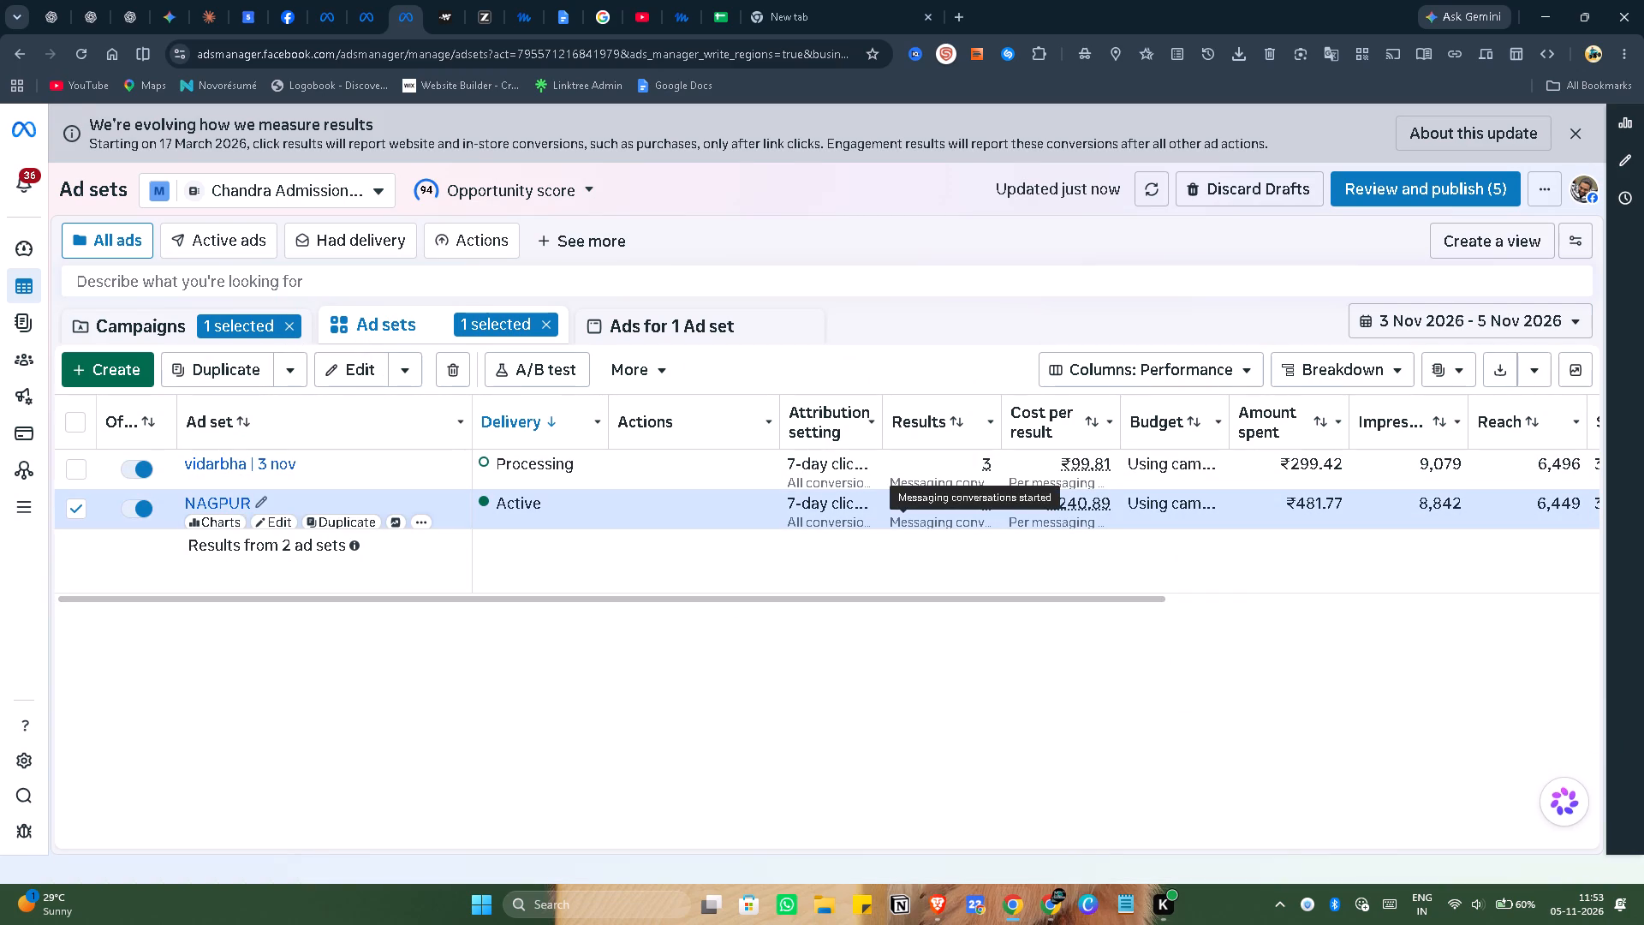
Open the NAGPUR ad set of the B.tech | WHTSAPP | 3 nov campaign for editing.
left_click(159, 325)
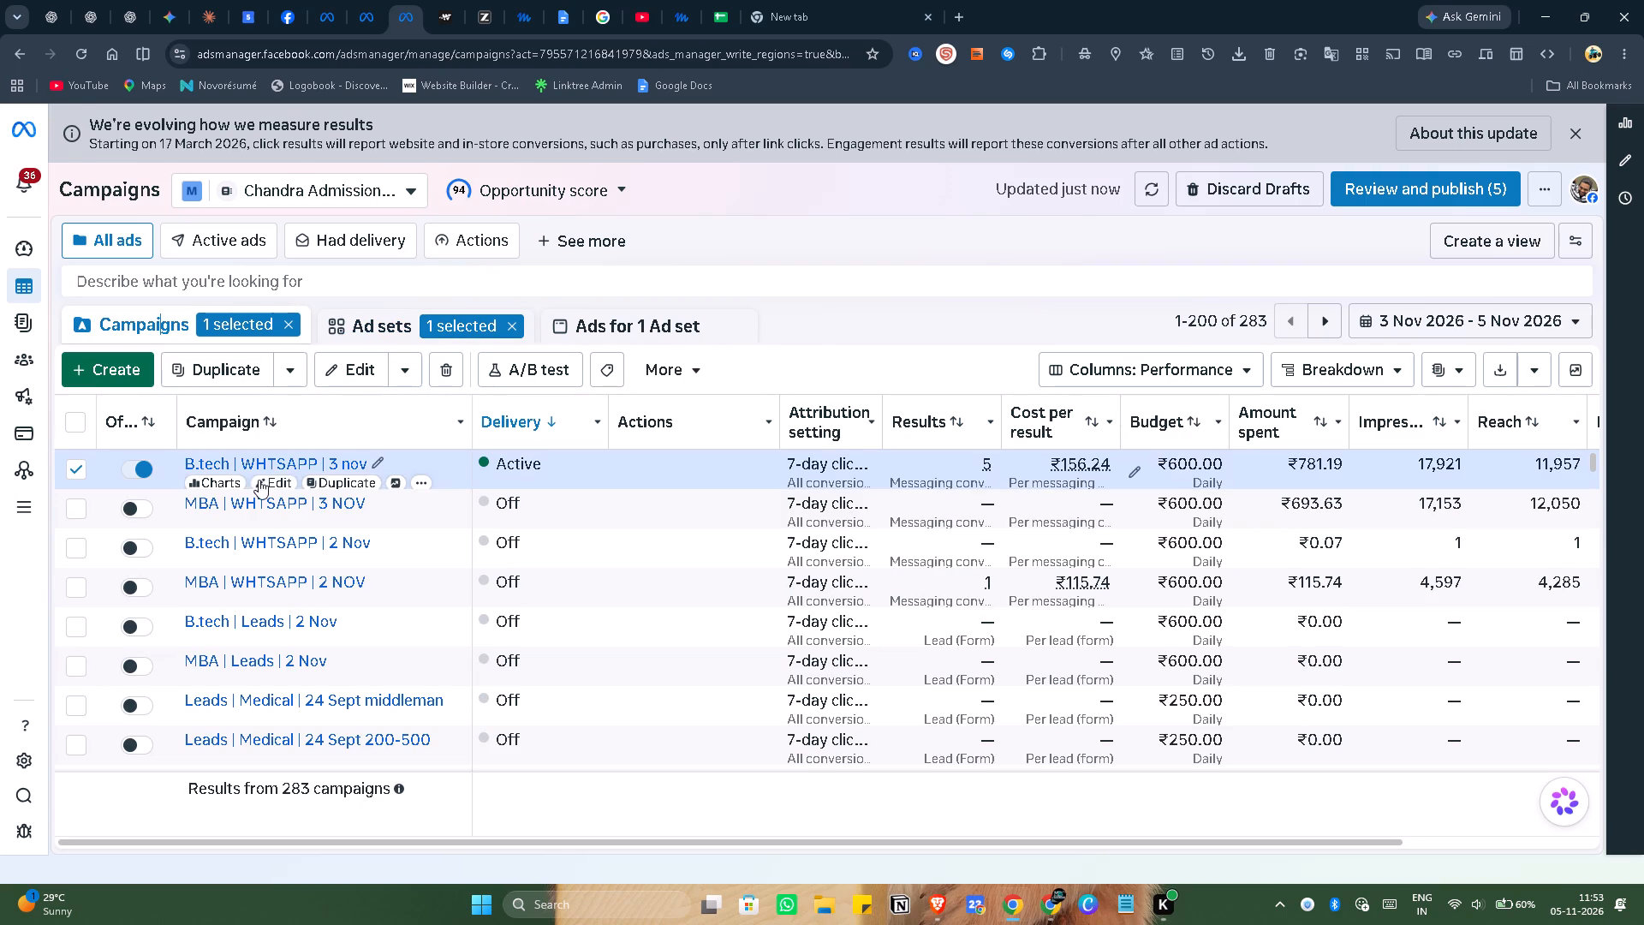
left_click(282, 481)
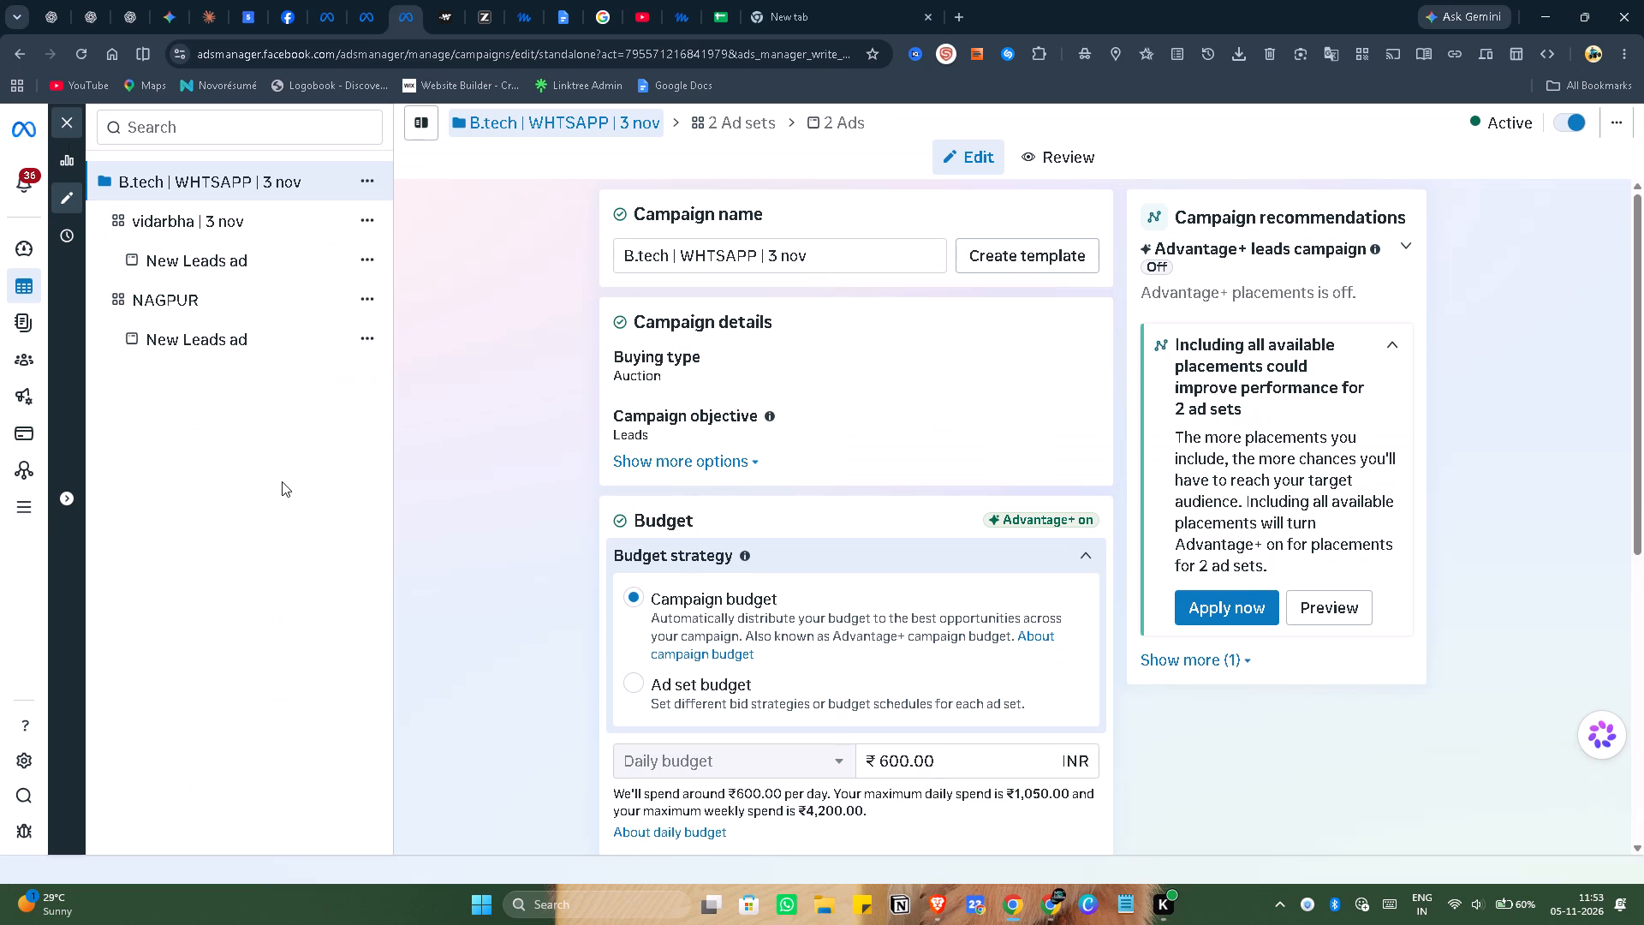
left_click(244, 301)
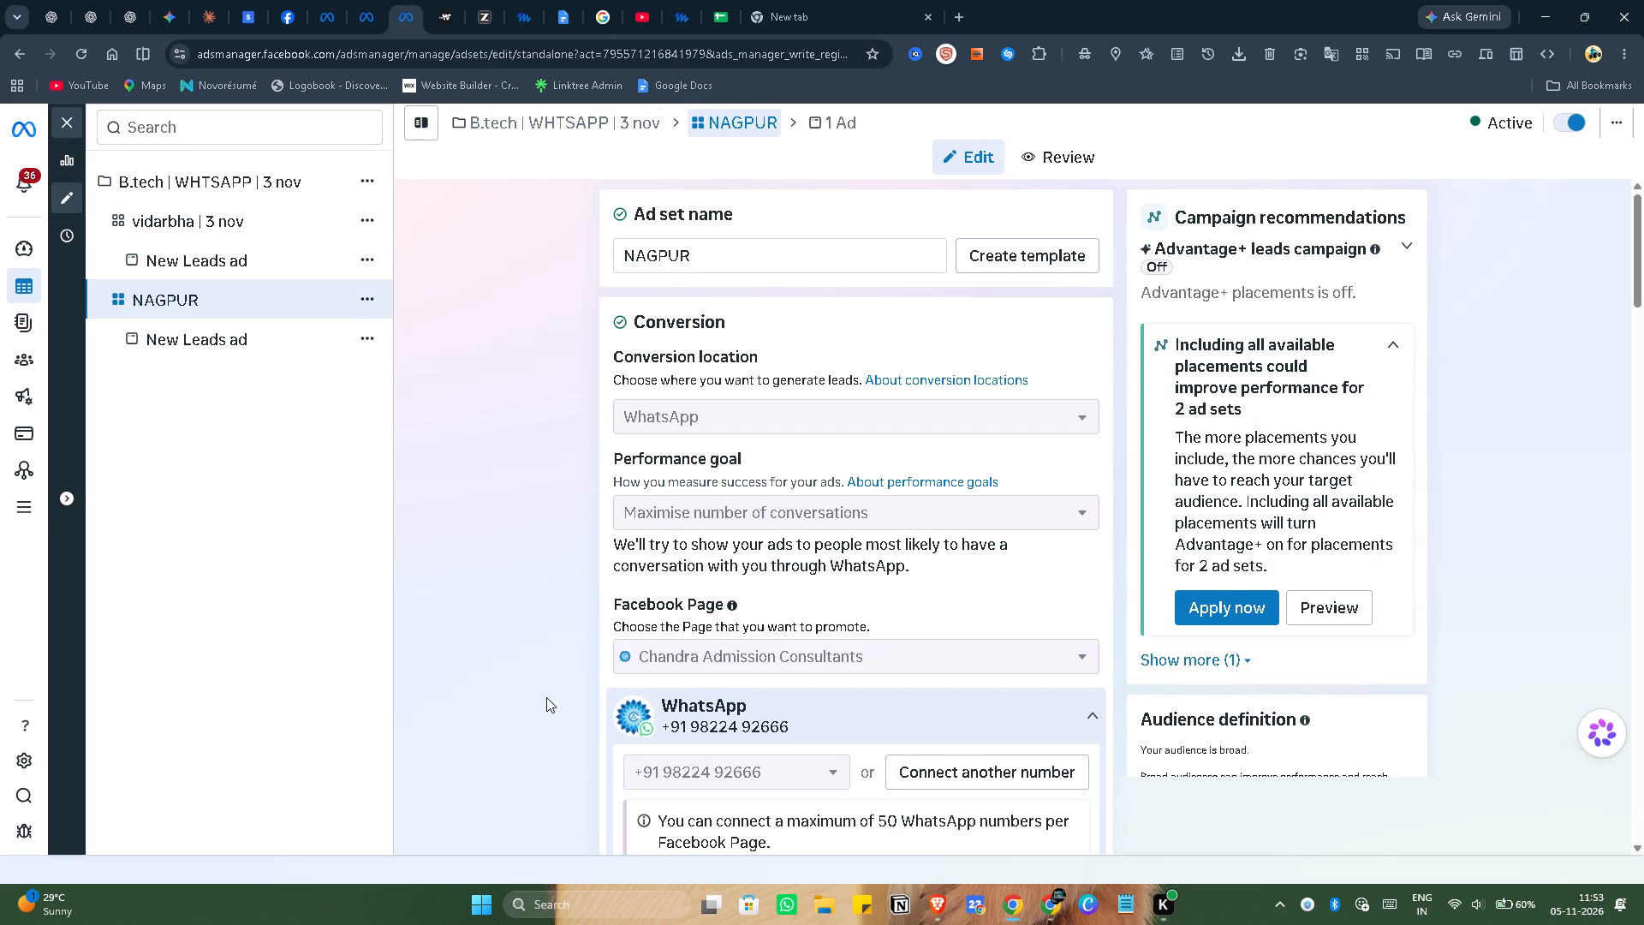
Switch to Brave and capture a screenshot of the YouTube video area, including the title row beneath the player.
left_click(933, 902)
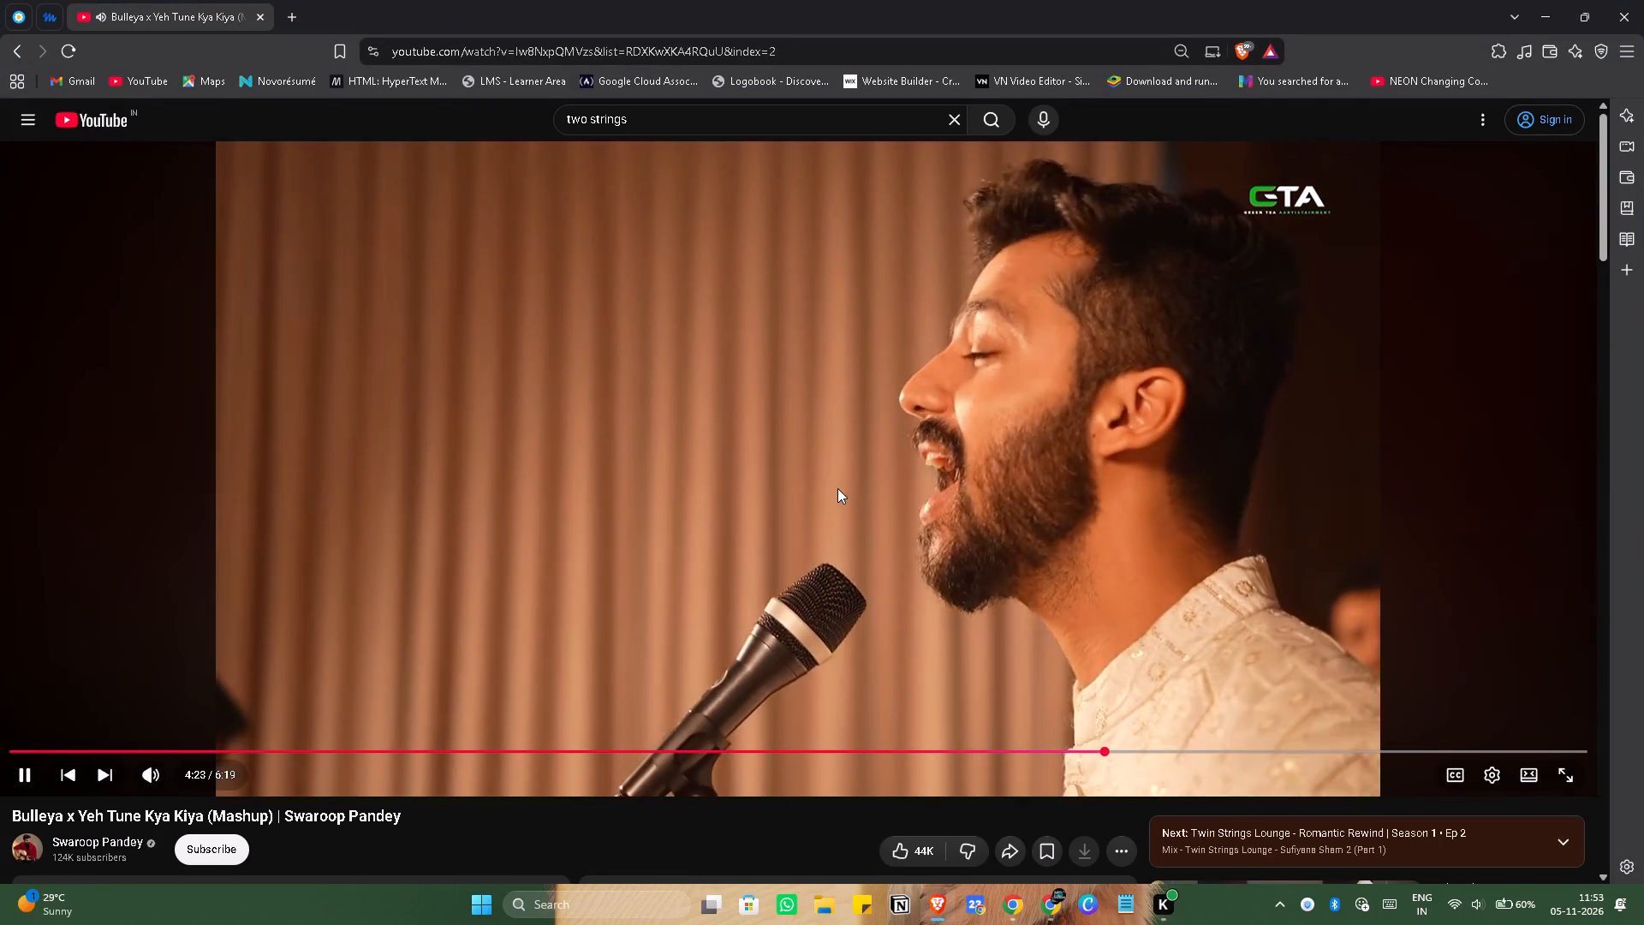
key("Print")
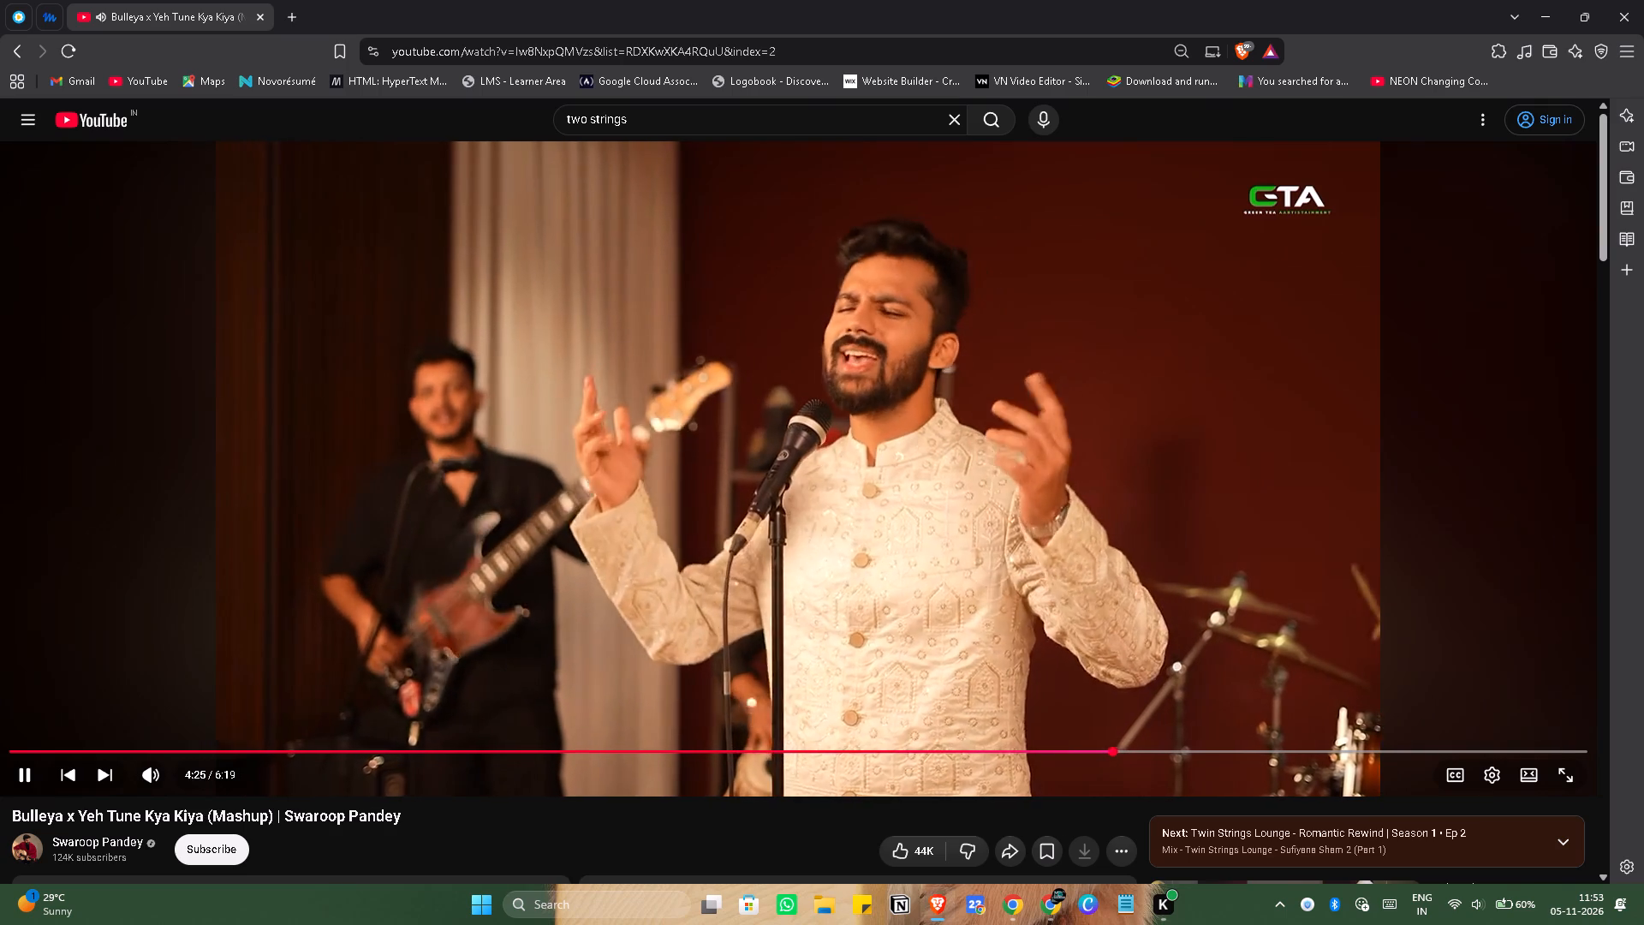
left_click_drag(7, 135, 1447, 869)
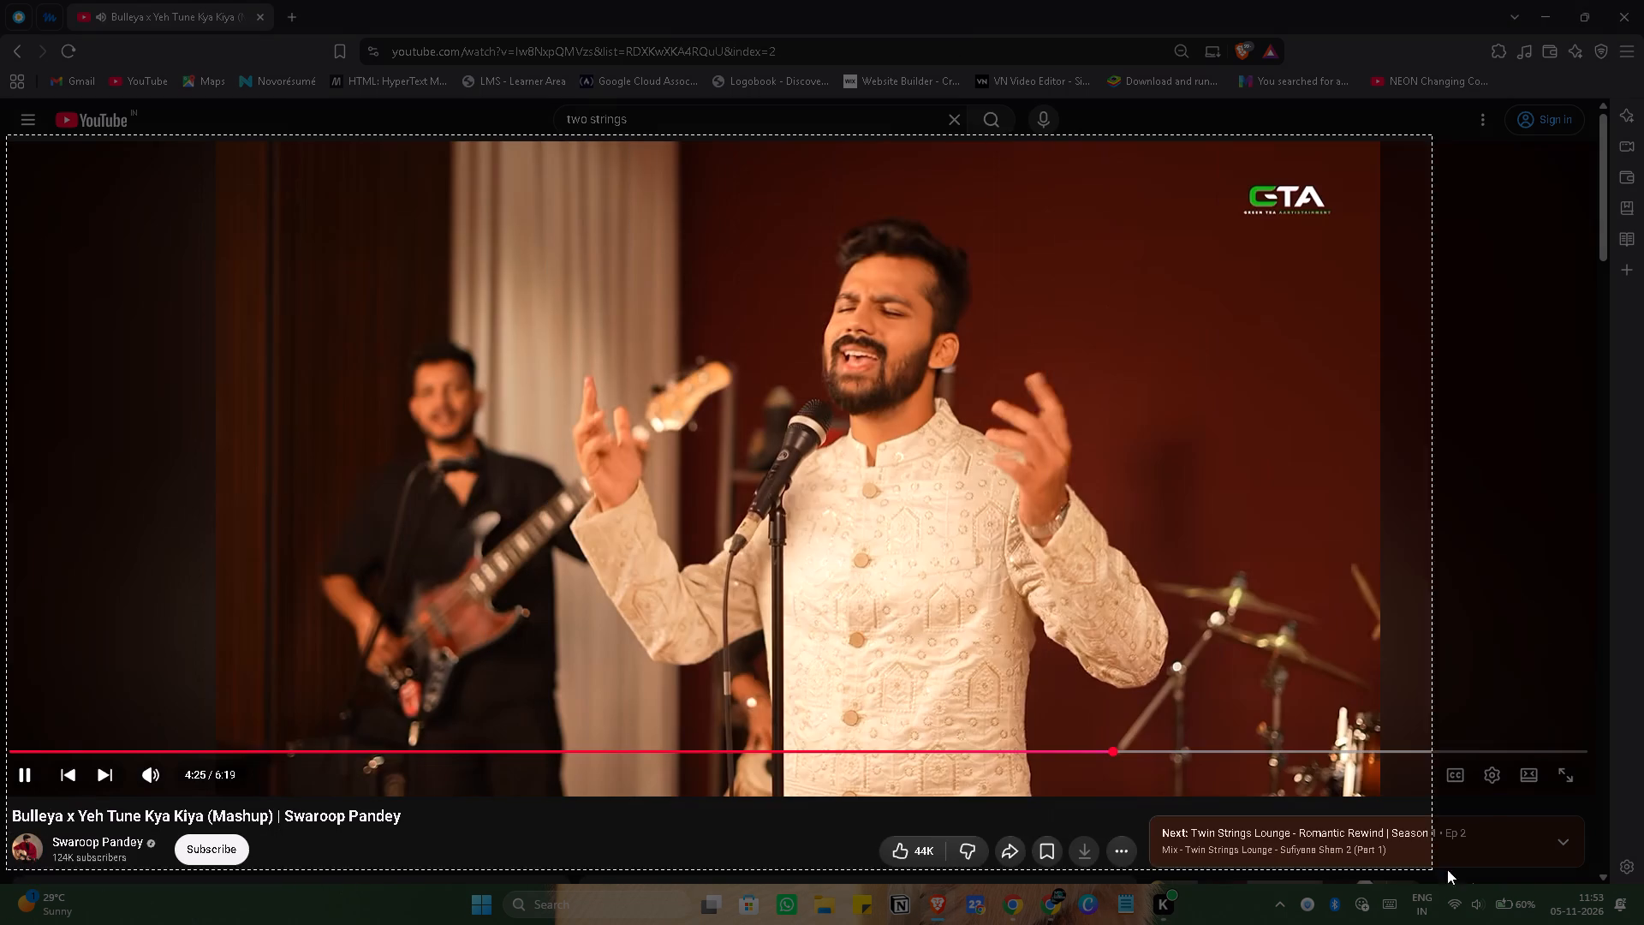
left_click_drag(1447, 869, 1564, 875)
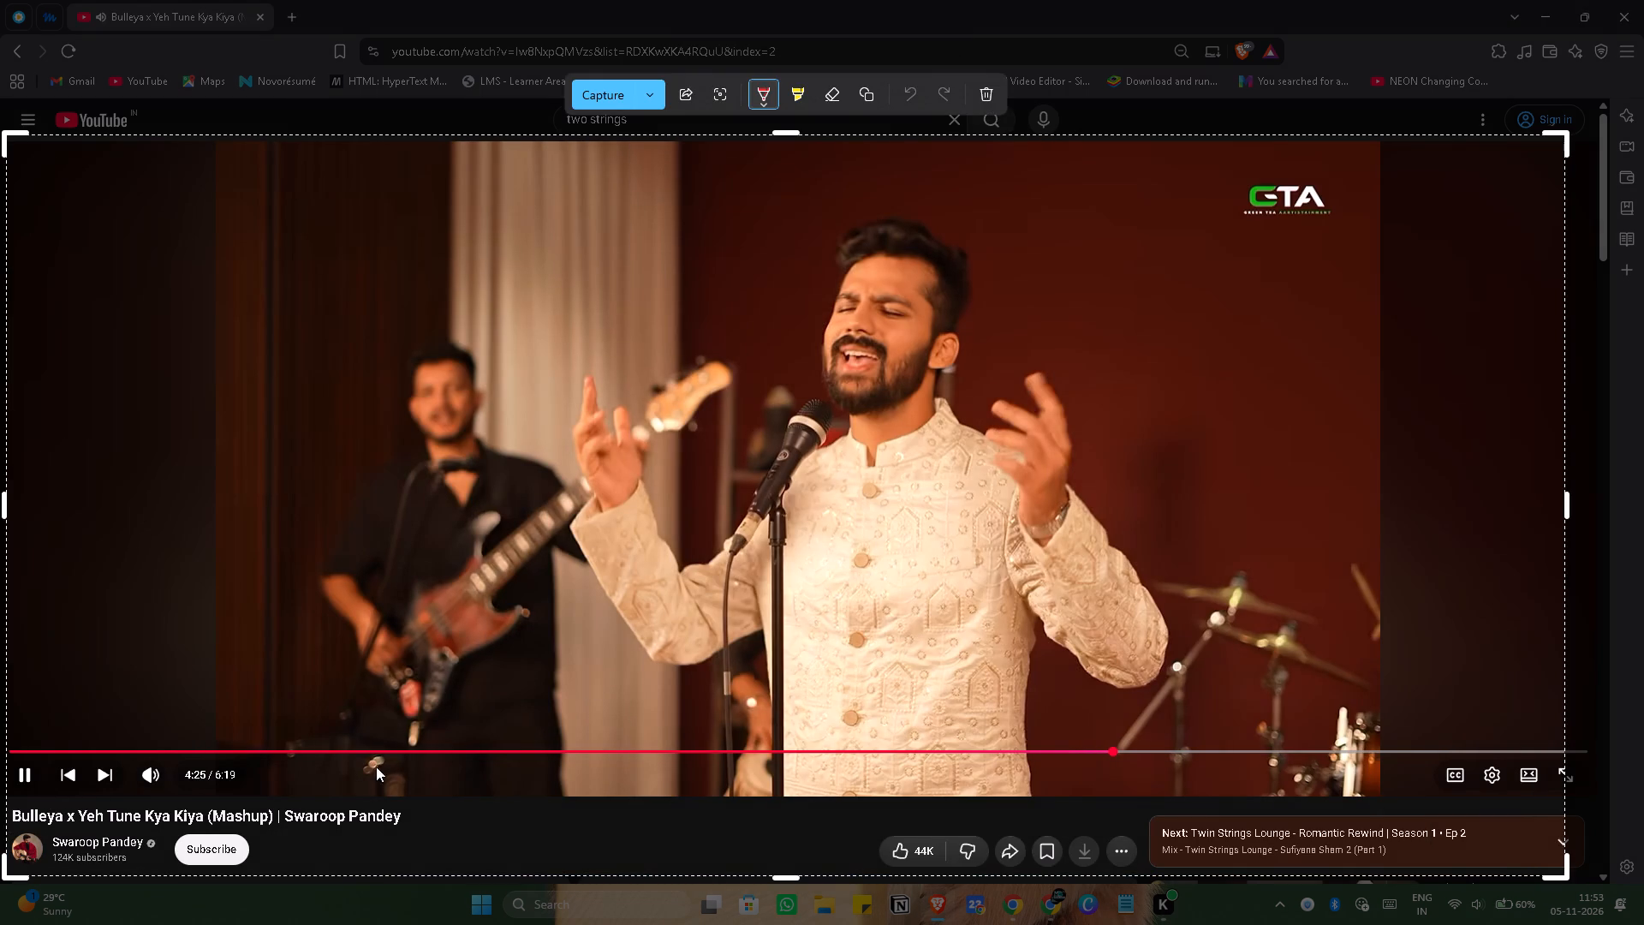
left_click(581, 90)
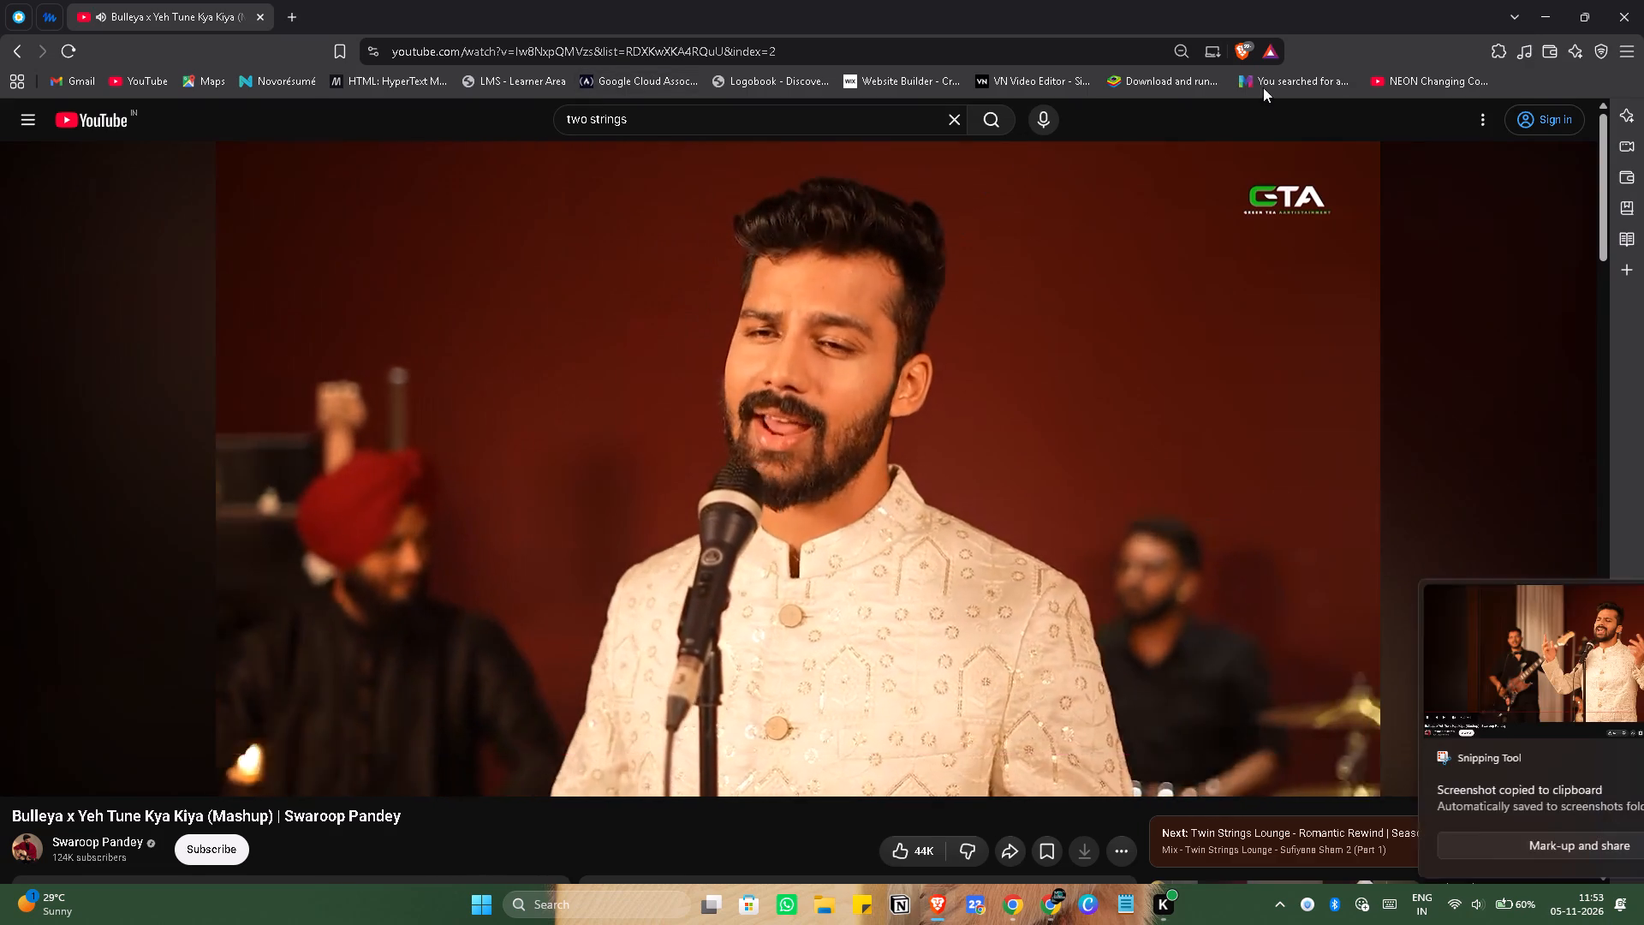
Return to Ads Manager in Chrome and set the system volume to about 27.
left_click(1549, 1)
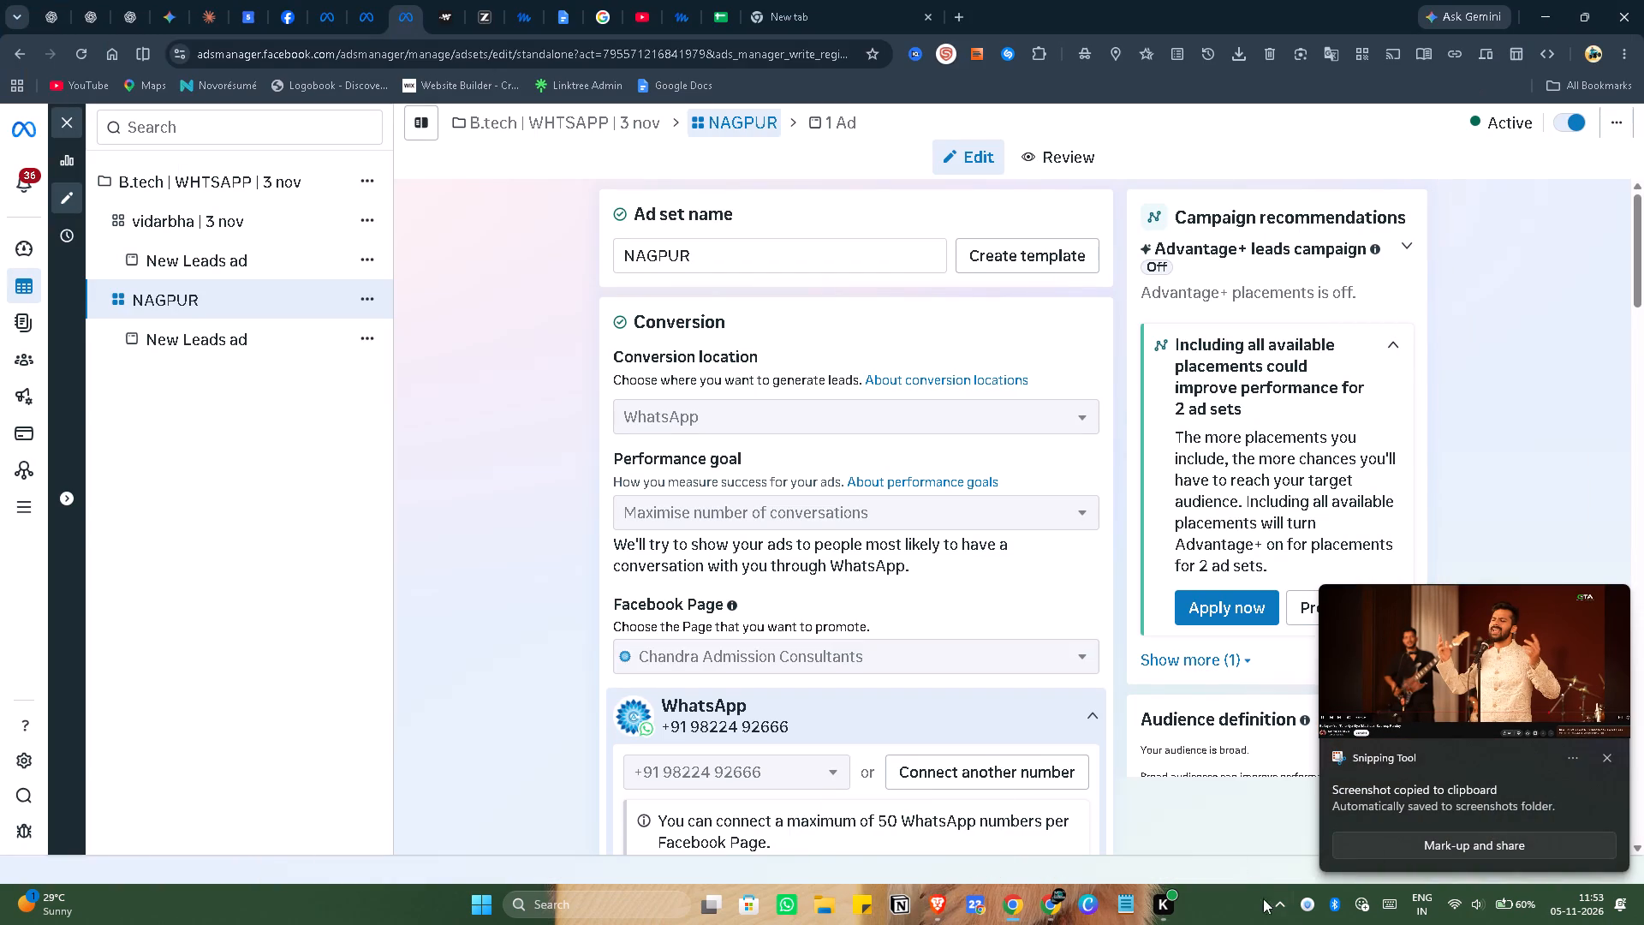
left_click(1460, 892)
left_click(1435, 801)
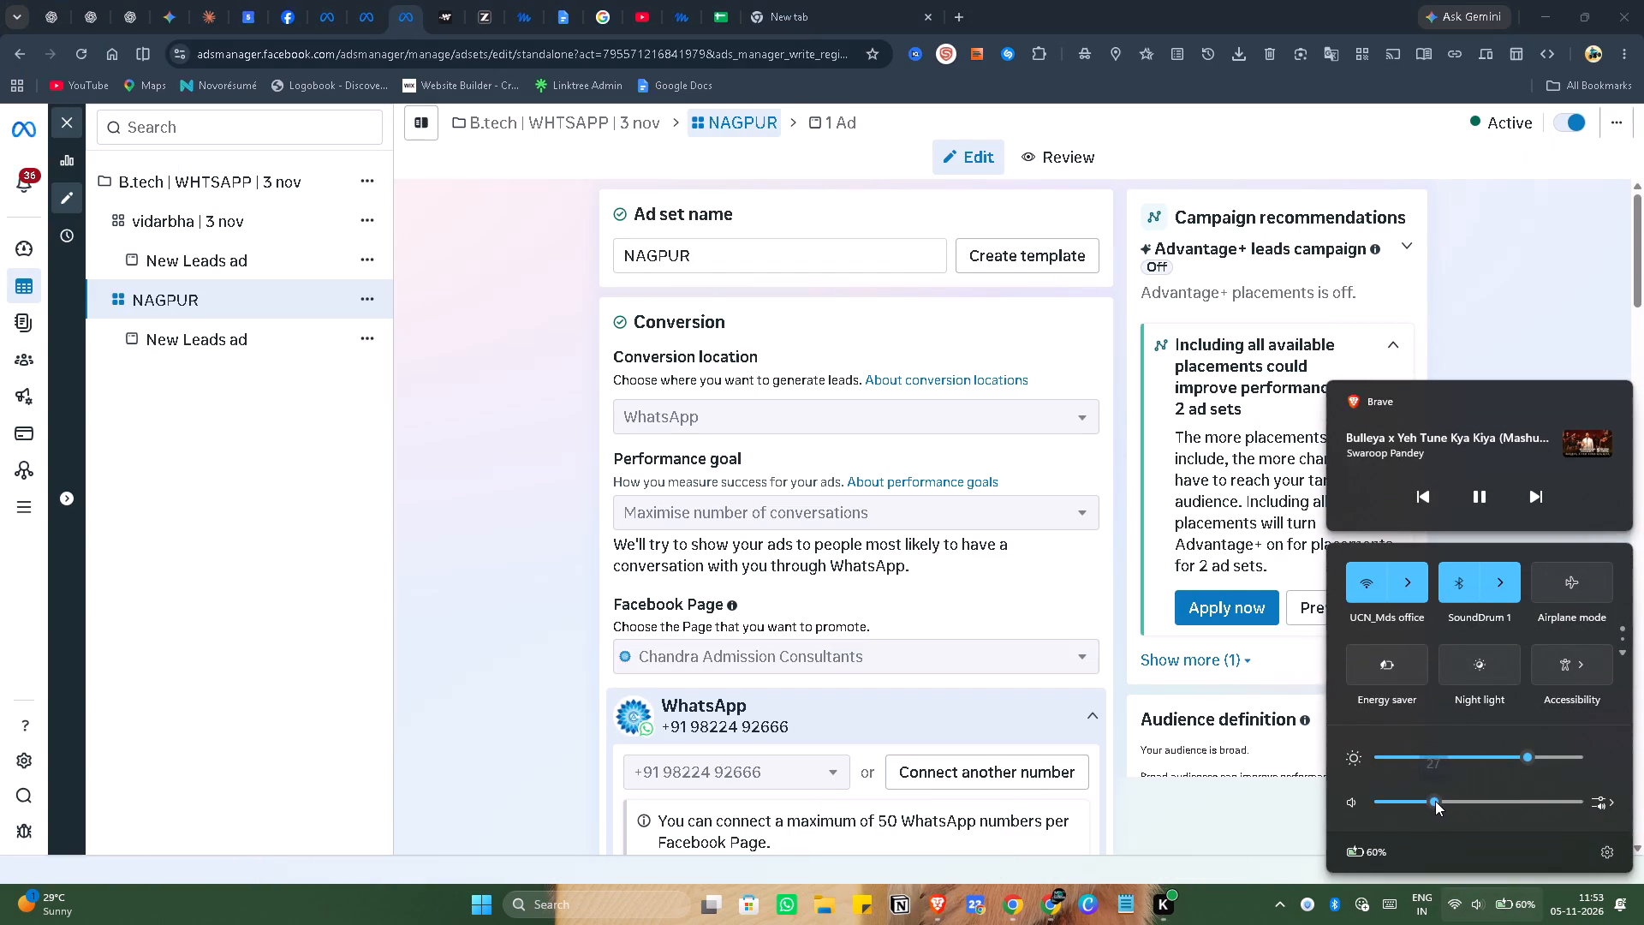
left_click(1493, 909)
Review the NAGPUR ad set's budget and audience summary, and open its saved audience btech ngp 3 nov for editing.
scroll(483, 553, "down", 1)
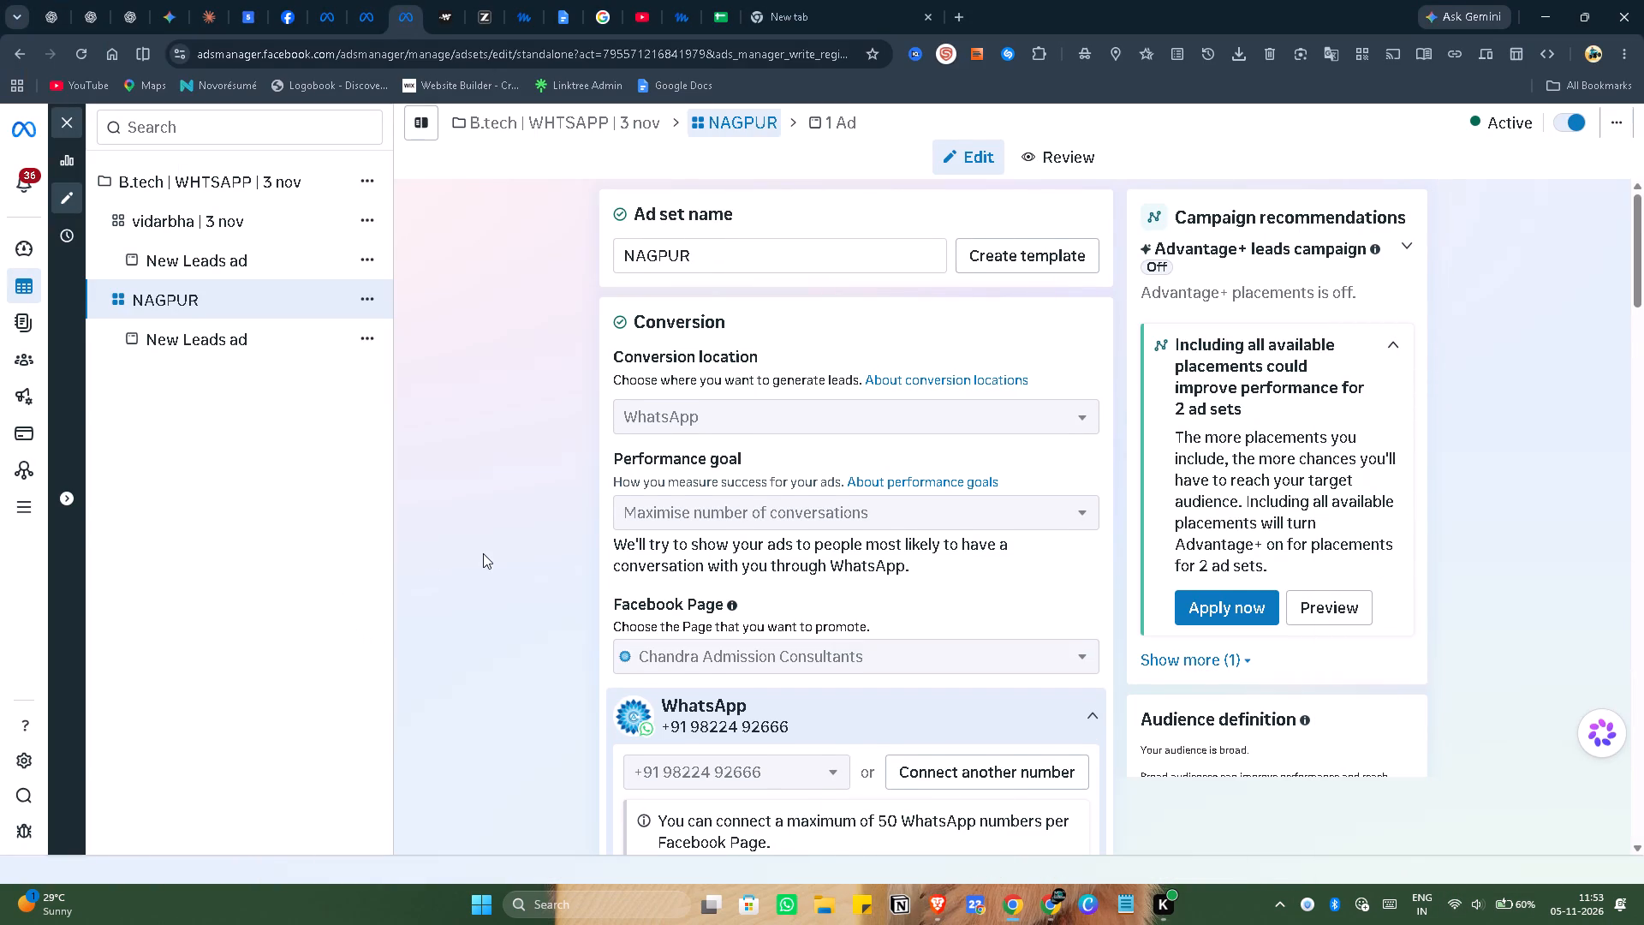
scroll(483, 553, "down", 20)
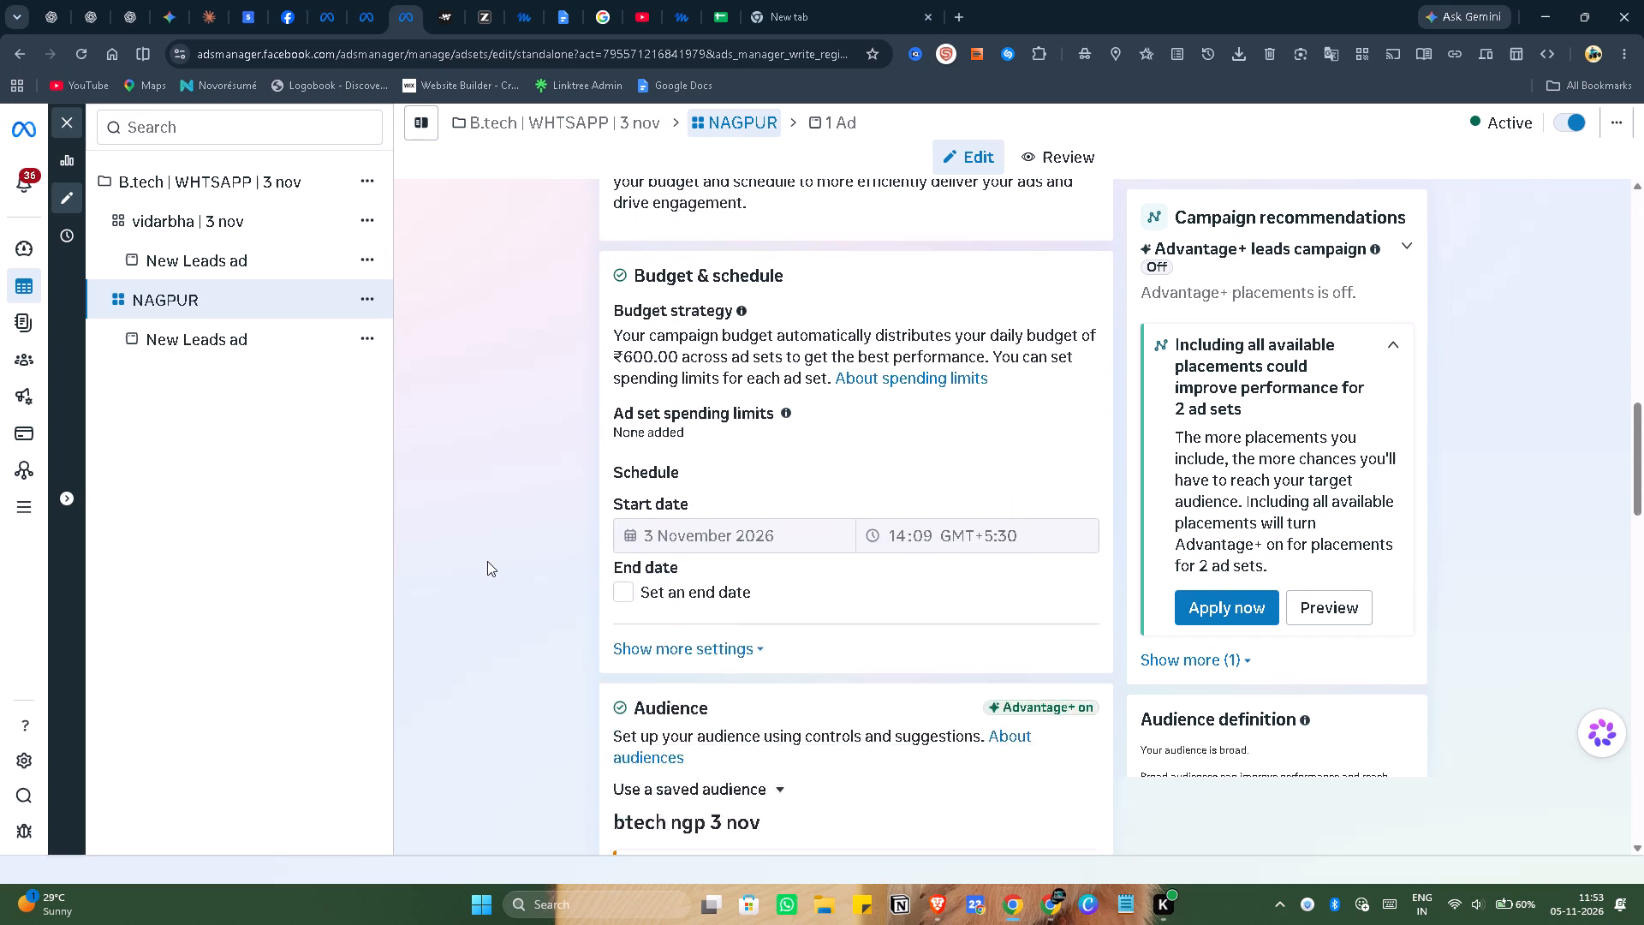
scroll(487, 561, "down", 13)
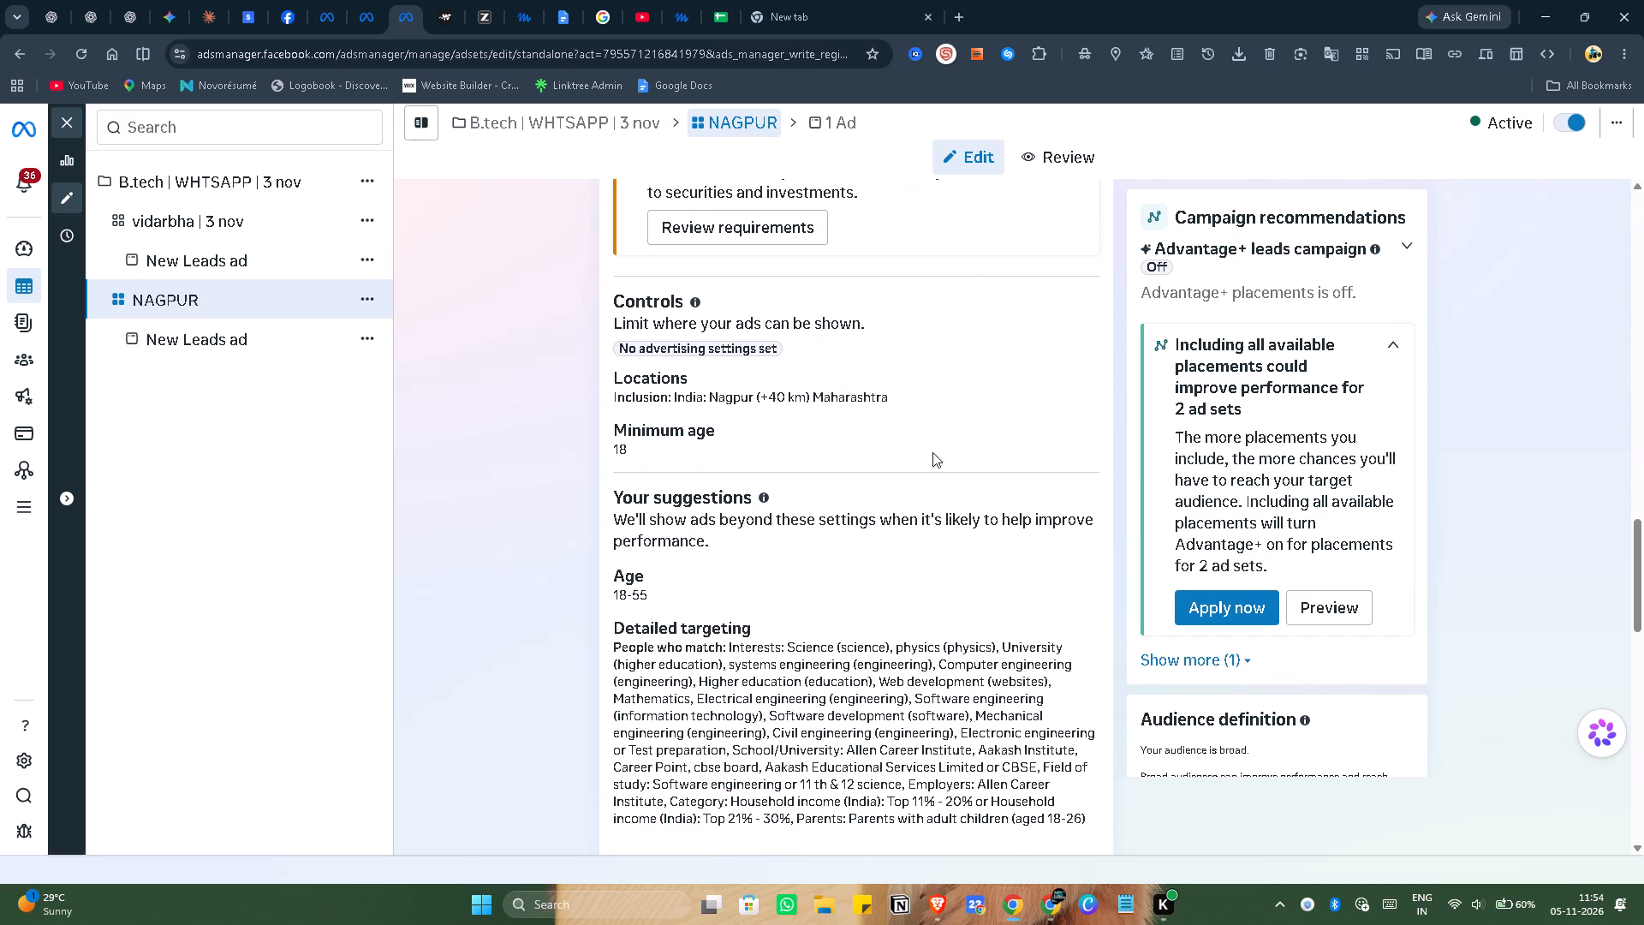
scroll(941, 460, "down", 1)
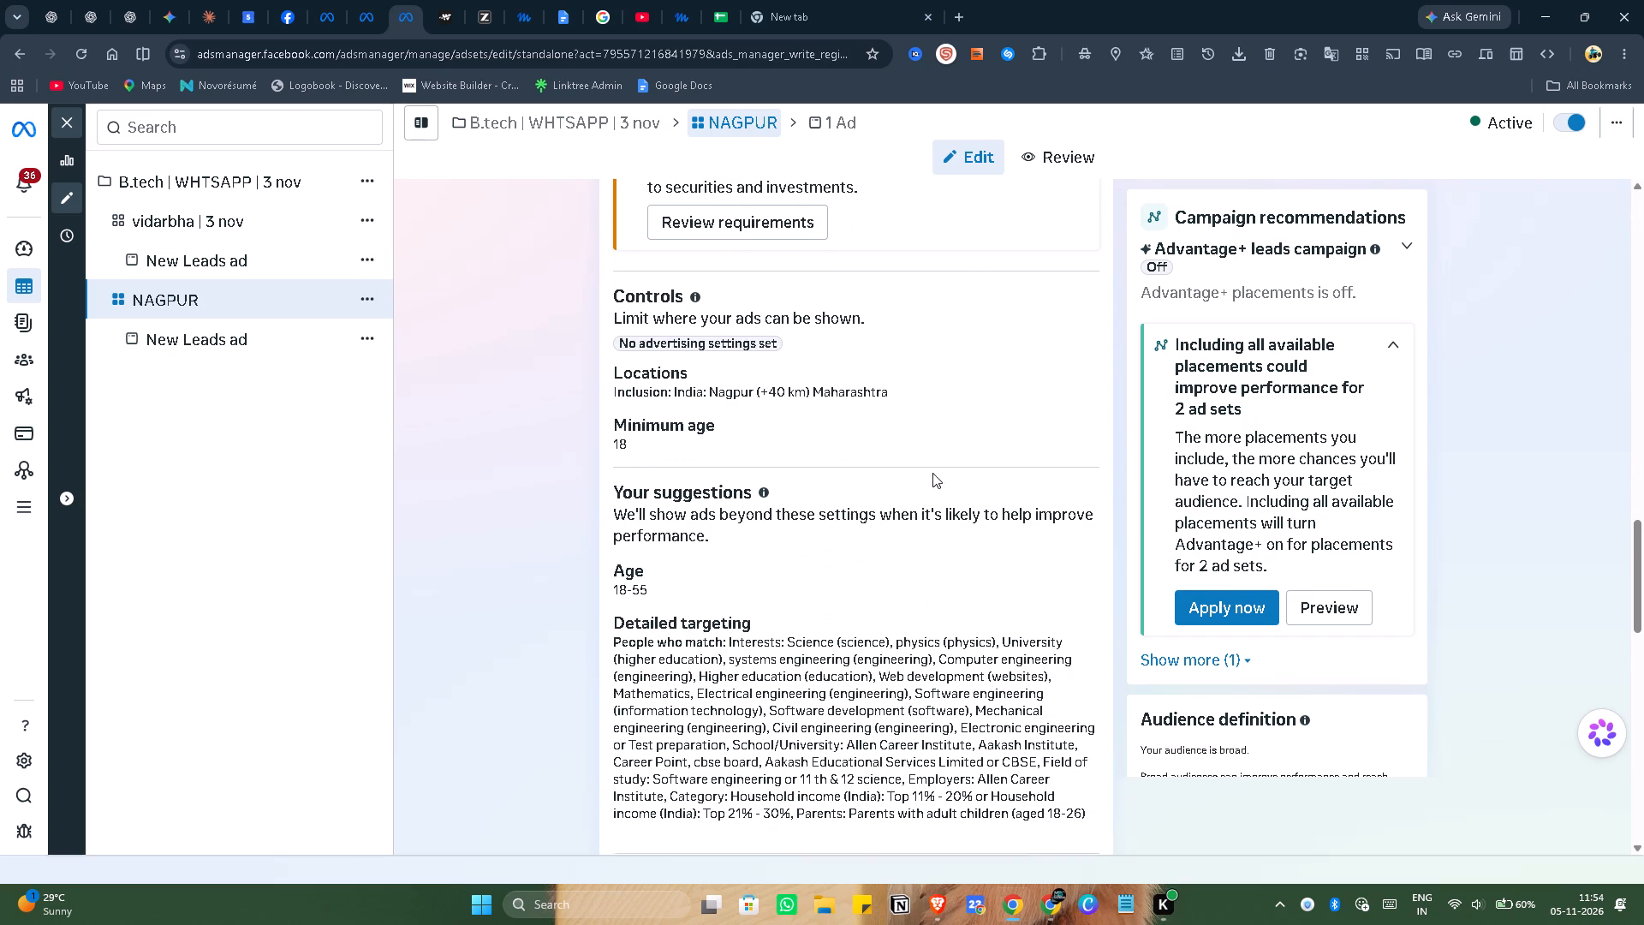
scroll(932, 473, "down", 2)
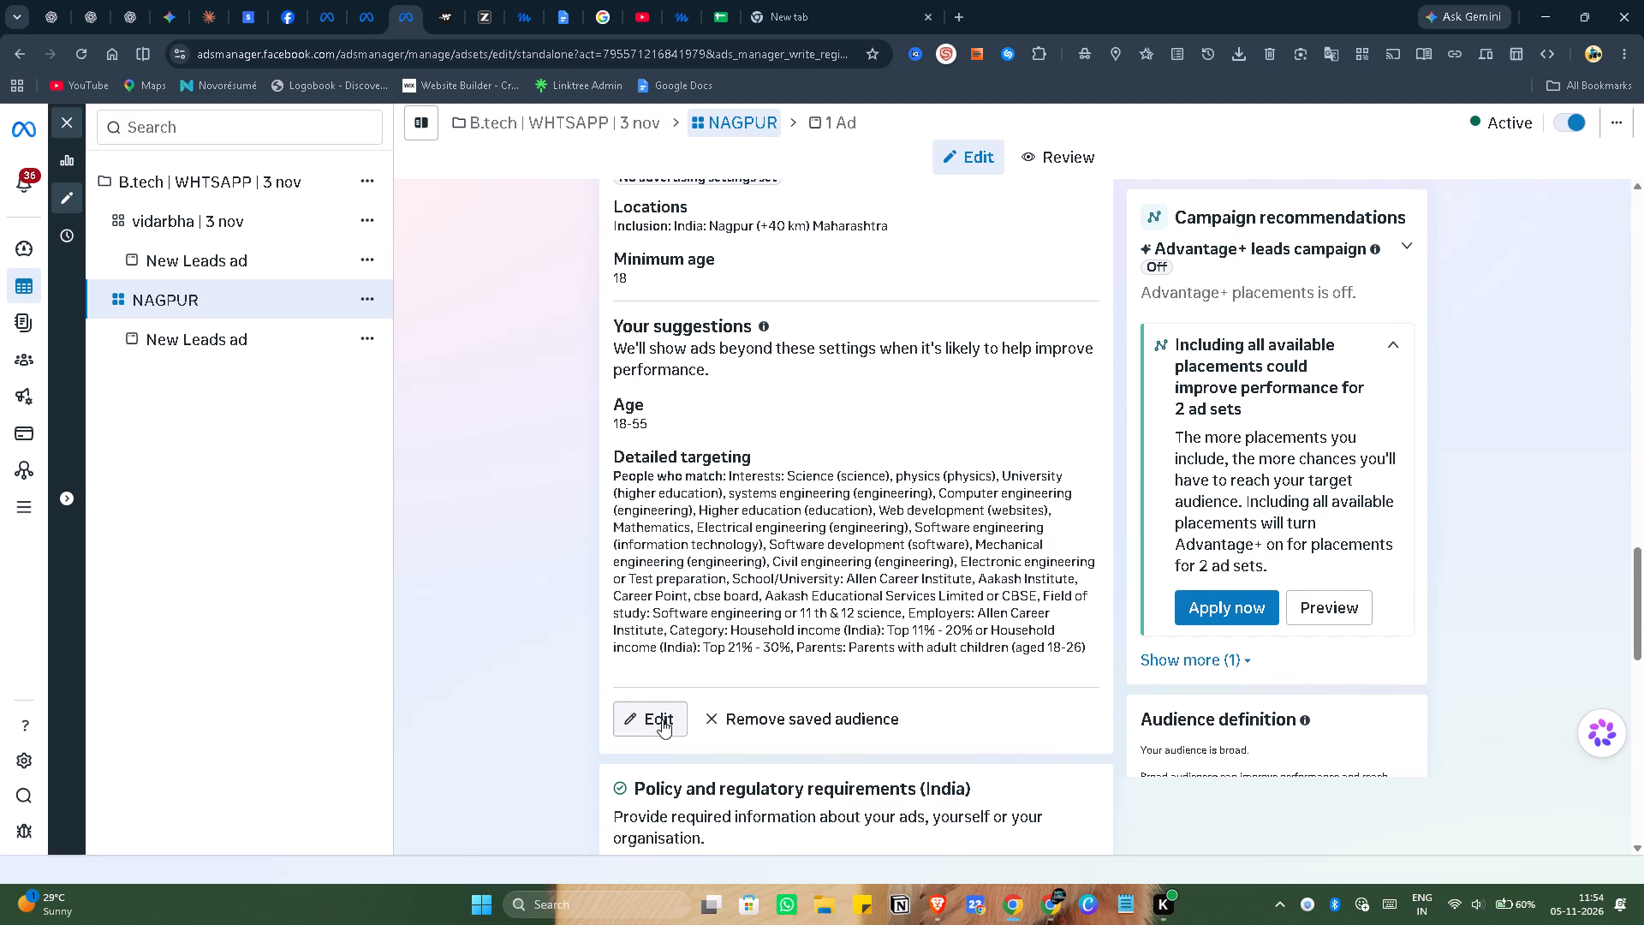
left_click(662, 719)
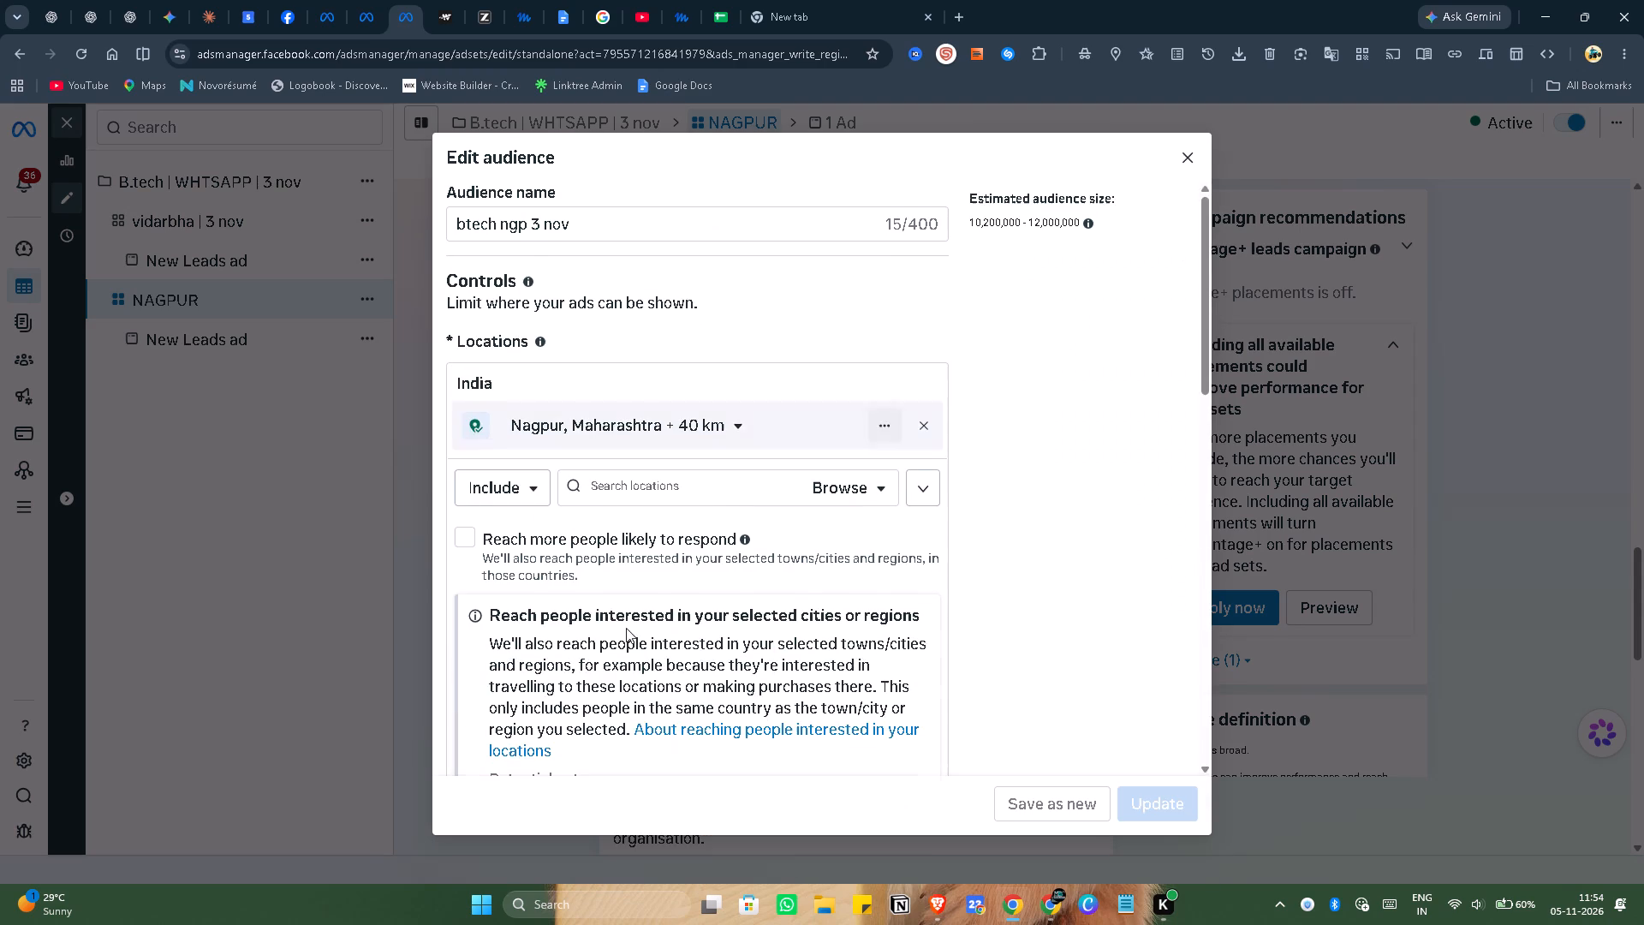
Set the radius around Nagpur, Maharashtra to 50 km in the audience's locations.
left_click(734, 425)
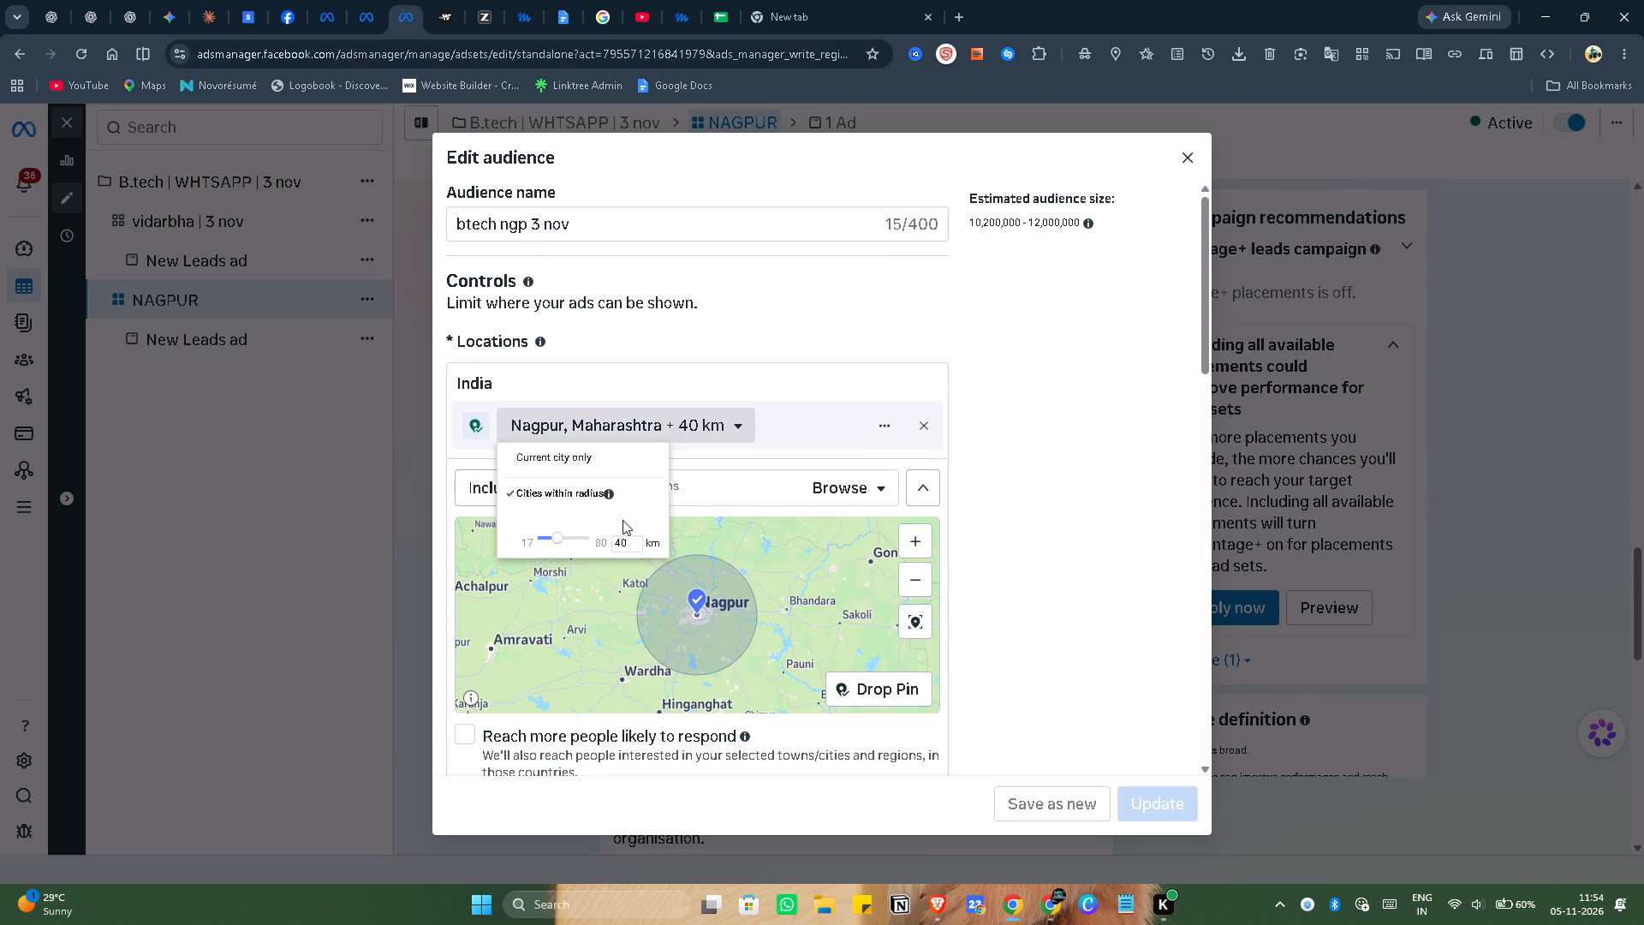
left_click(618, 547)
key("BackSpace")
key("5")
scroll(1053, 543, "down", 2)
key("Return")
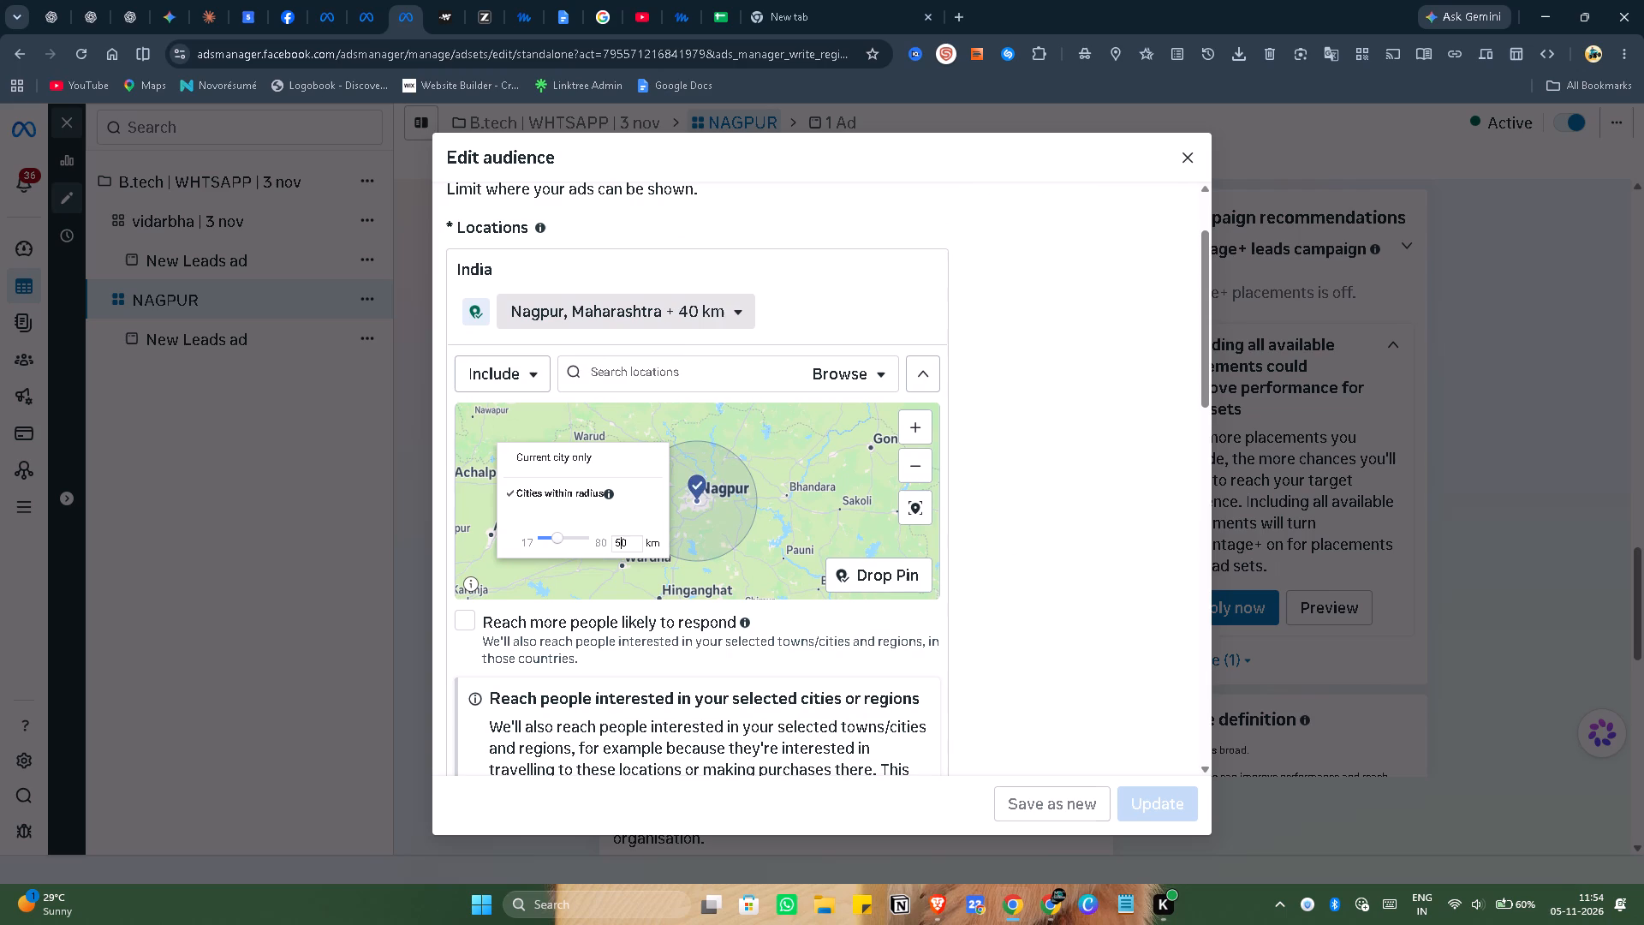
Set the upper limit of the suggested age range to 50 in the NAGPUR ad set's audience.
scroll(957, 494, "down", 5)
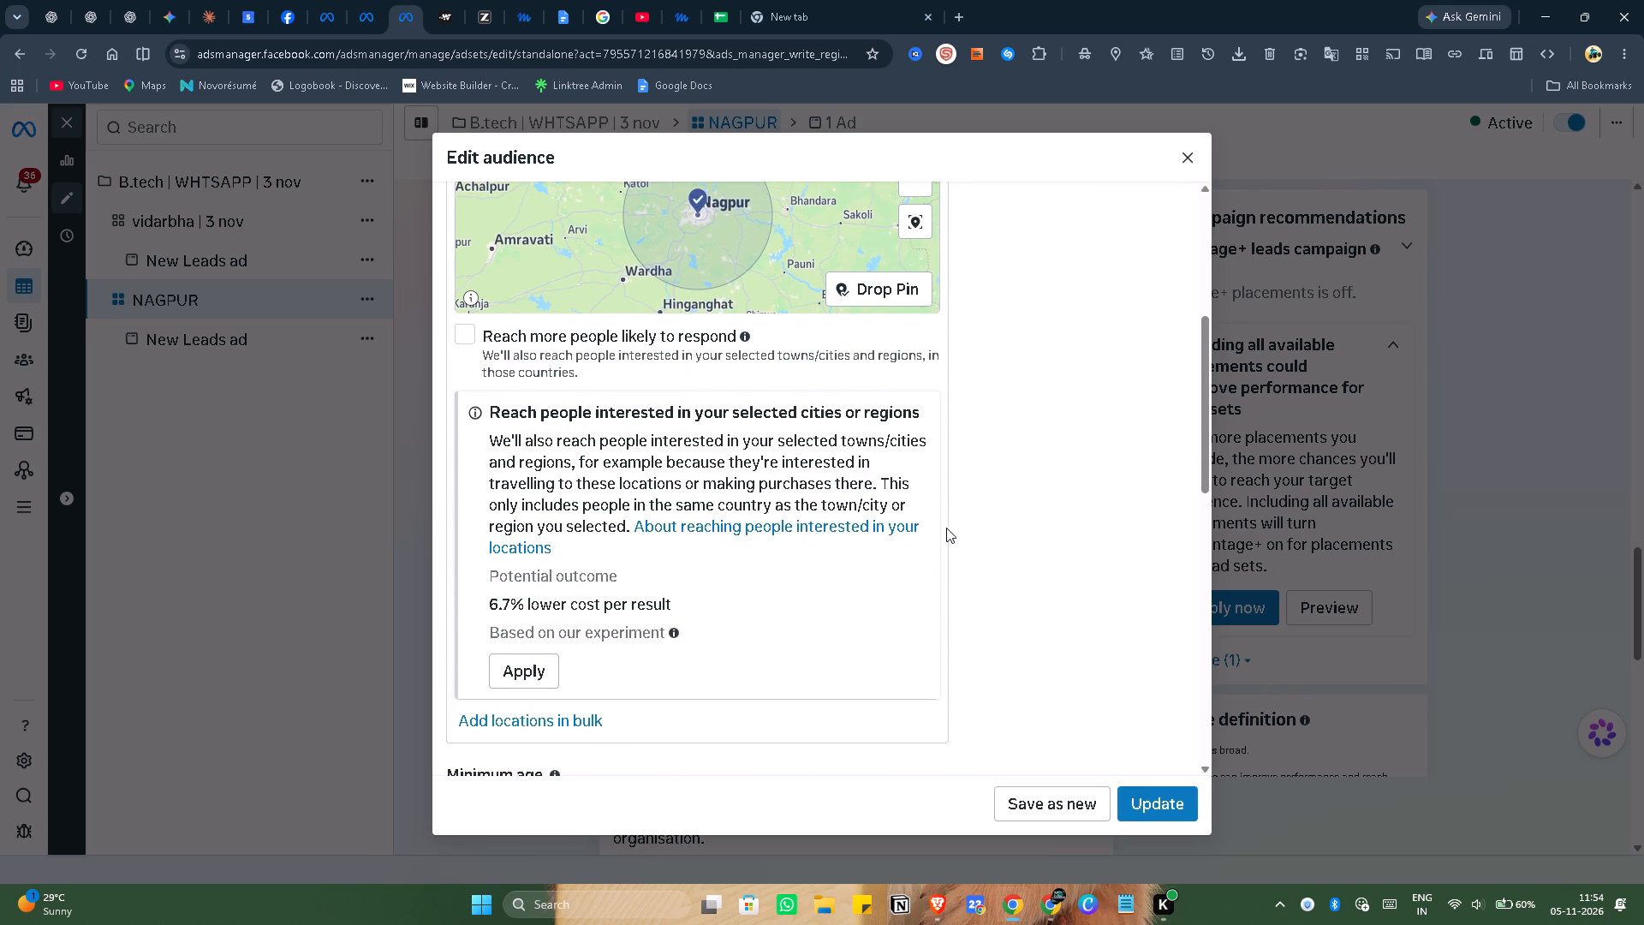
scroll(945, 528, "down", 5)
scroll(715, 581, "down", 6)
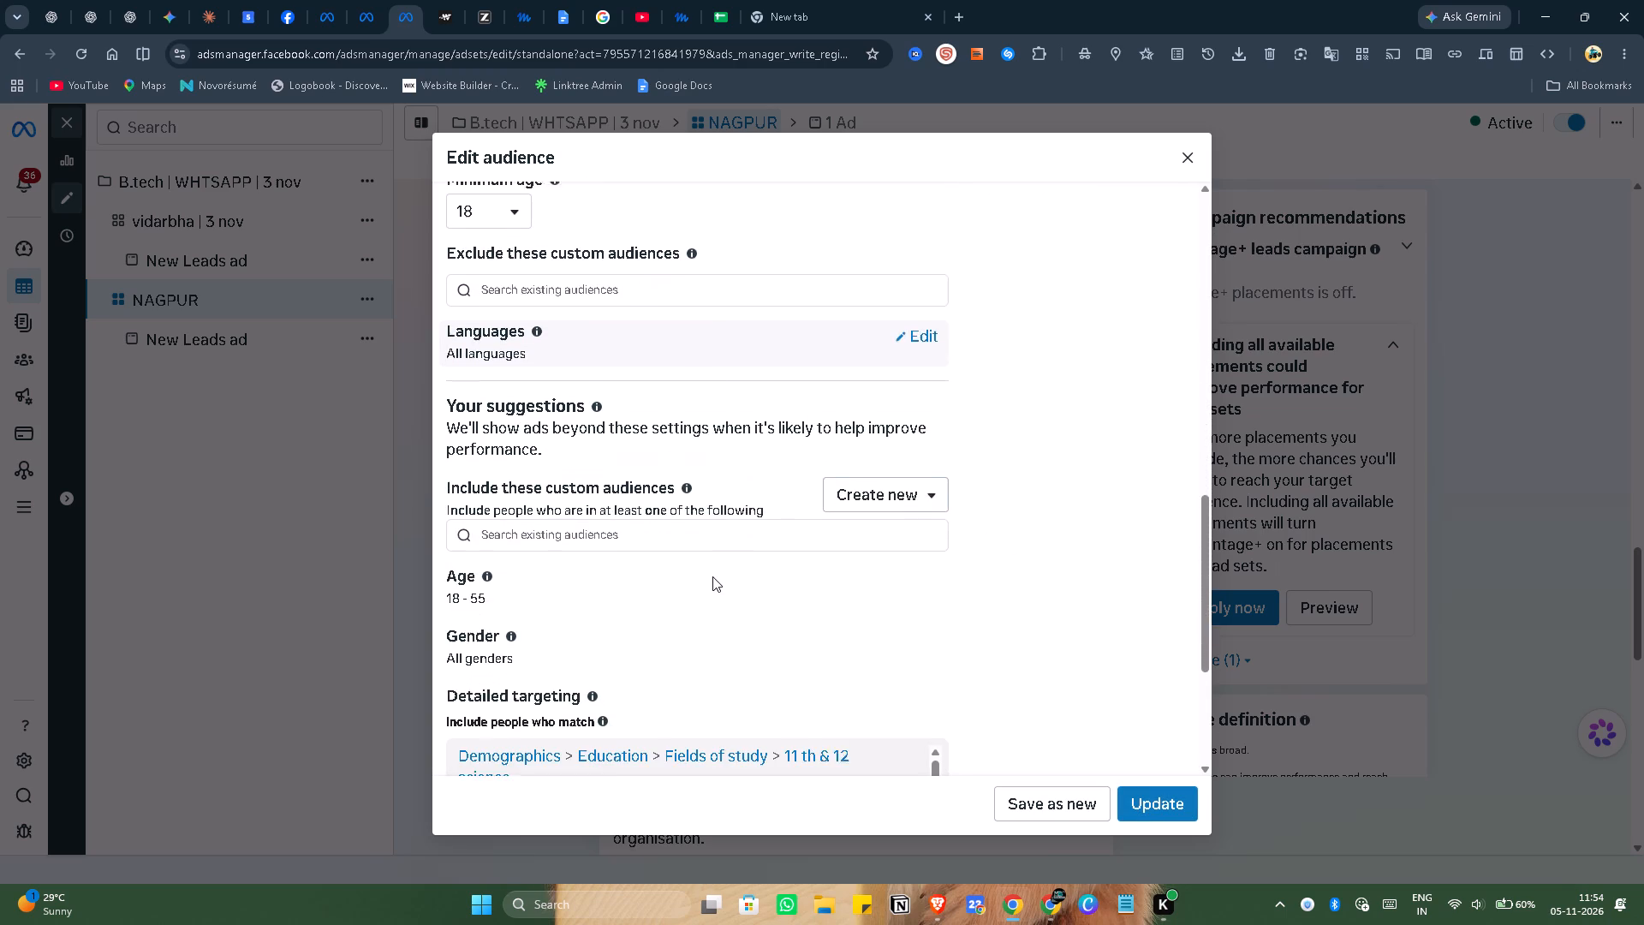
scroll(712, 576, "down", 1)
left_click(918, 491)
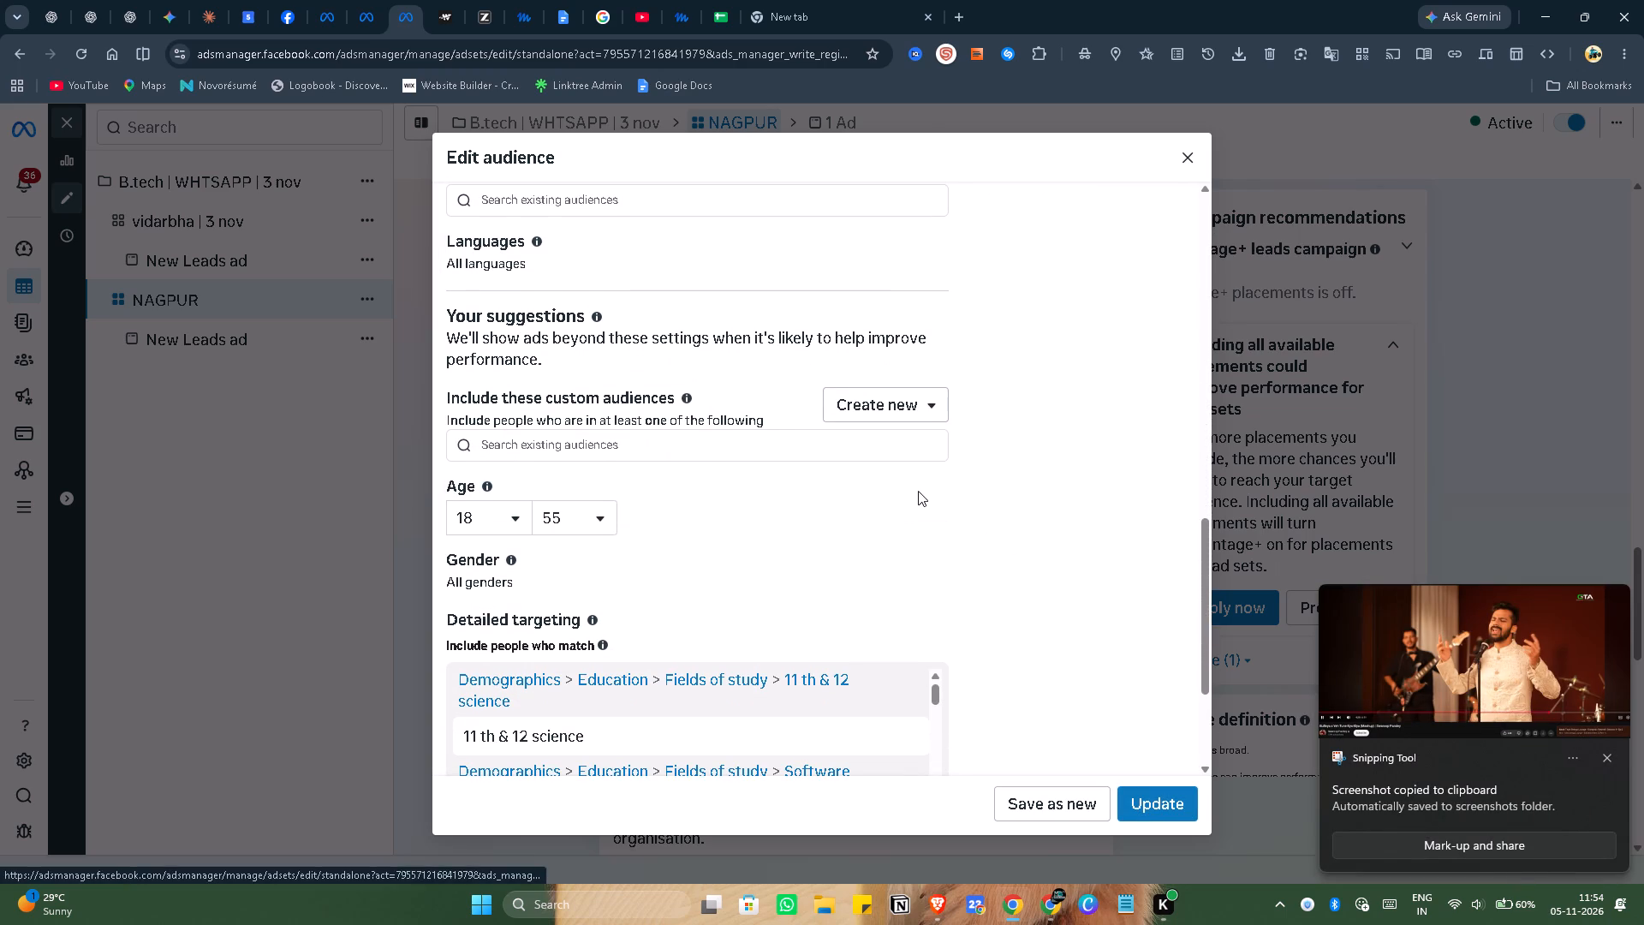
left_click(612, 517)
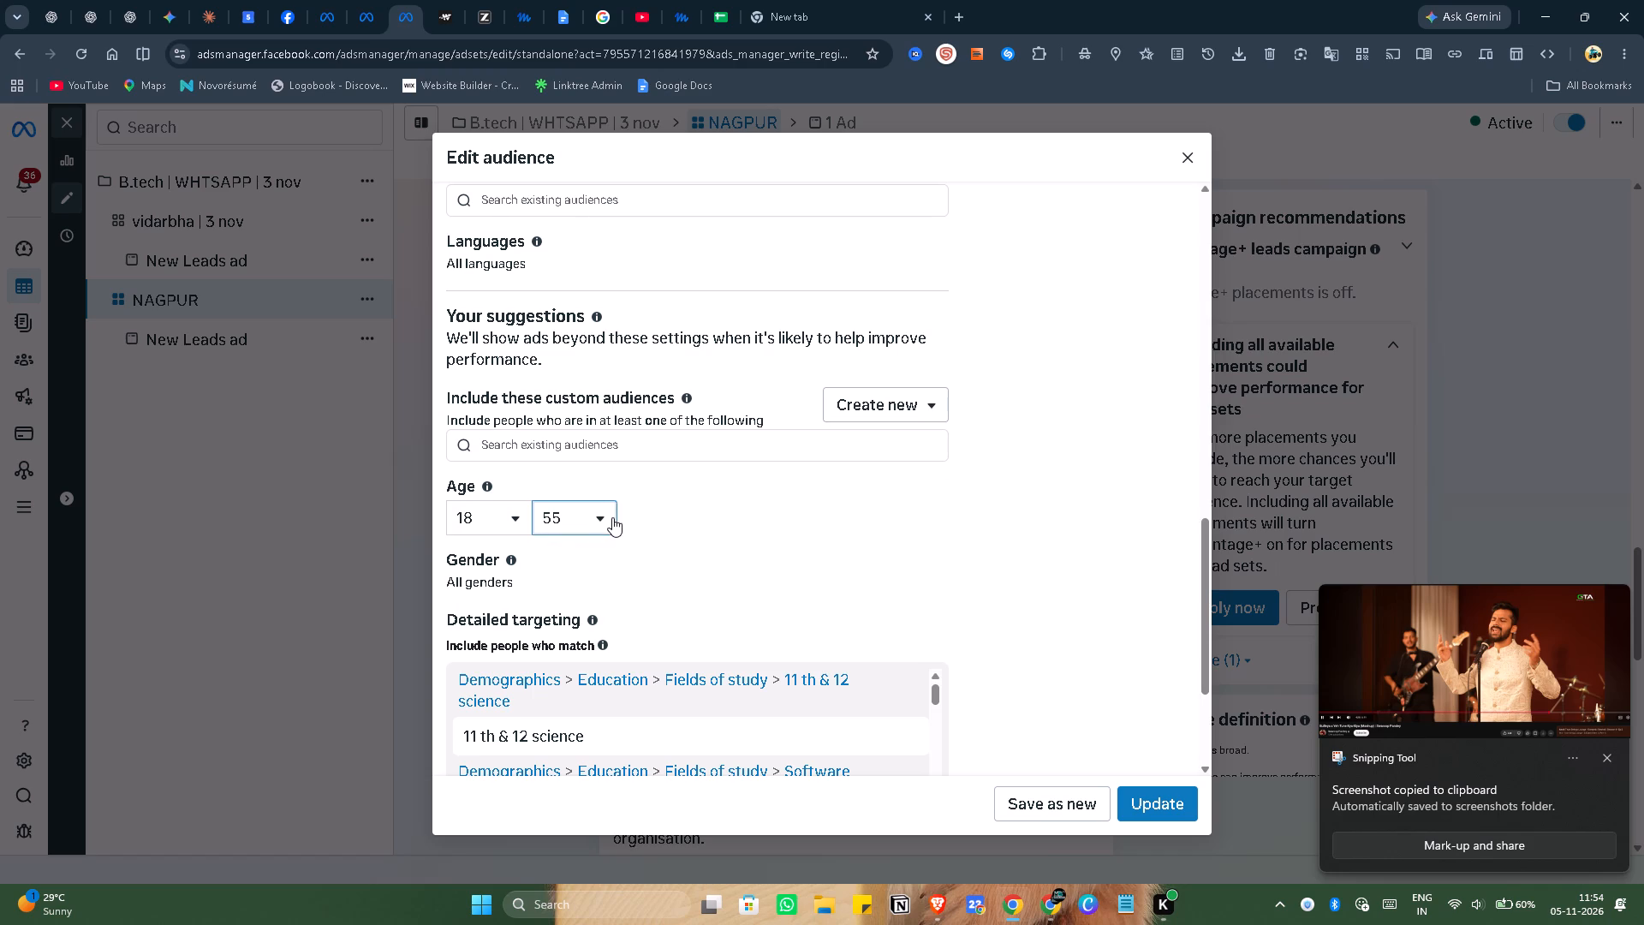
scroll(613, 630, "up", 4)
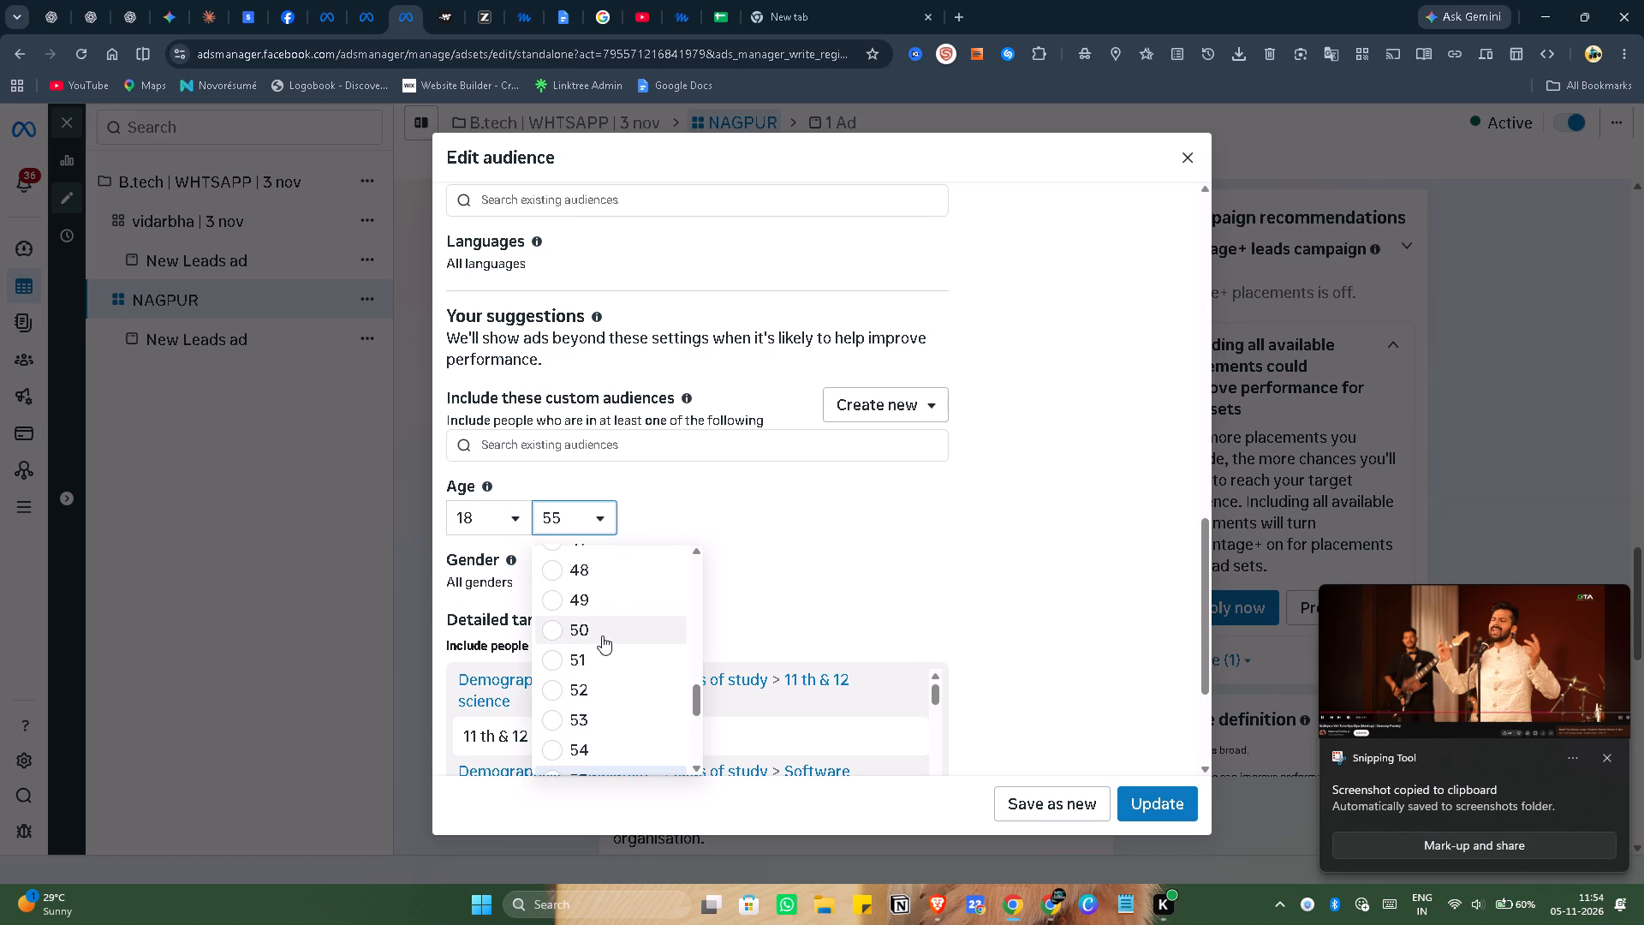
left_click(600, 634)
Remove the Software engineering field of study from the audience's detailed targeting.
scroll(710, 516, "down", 3)
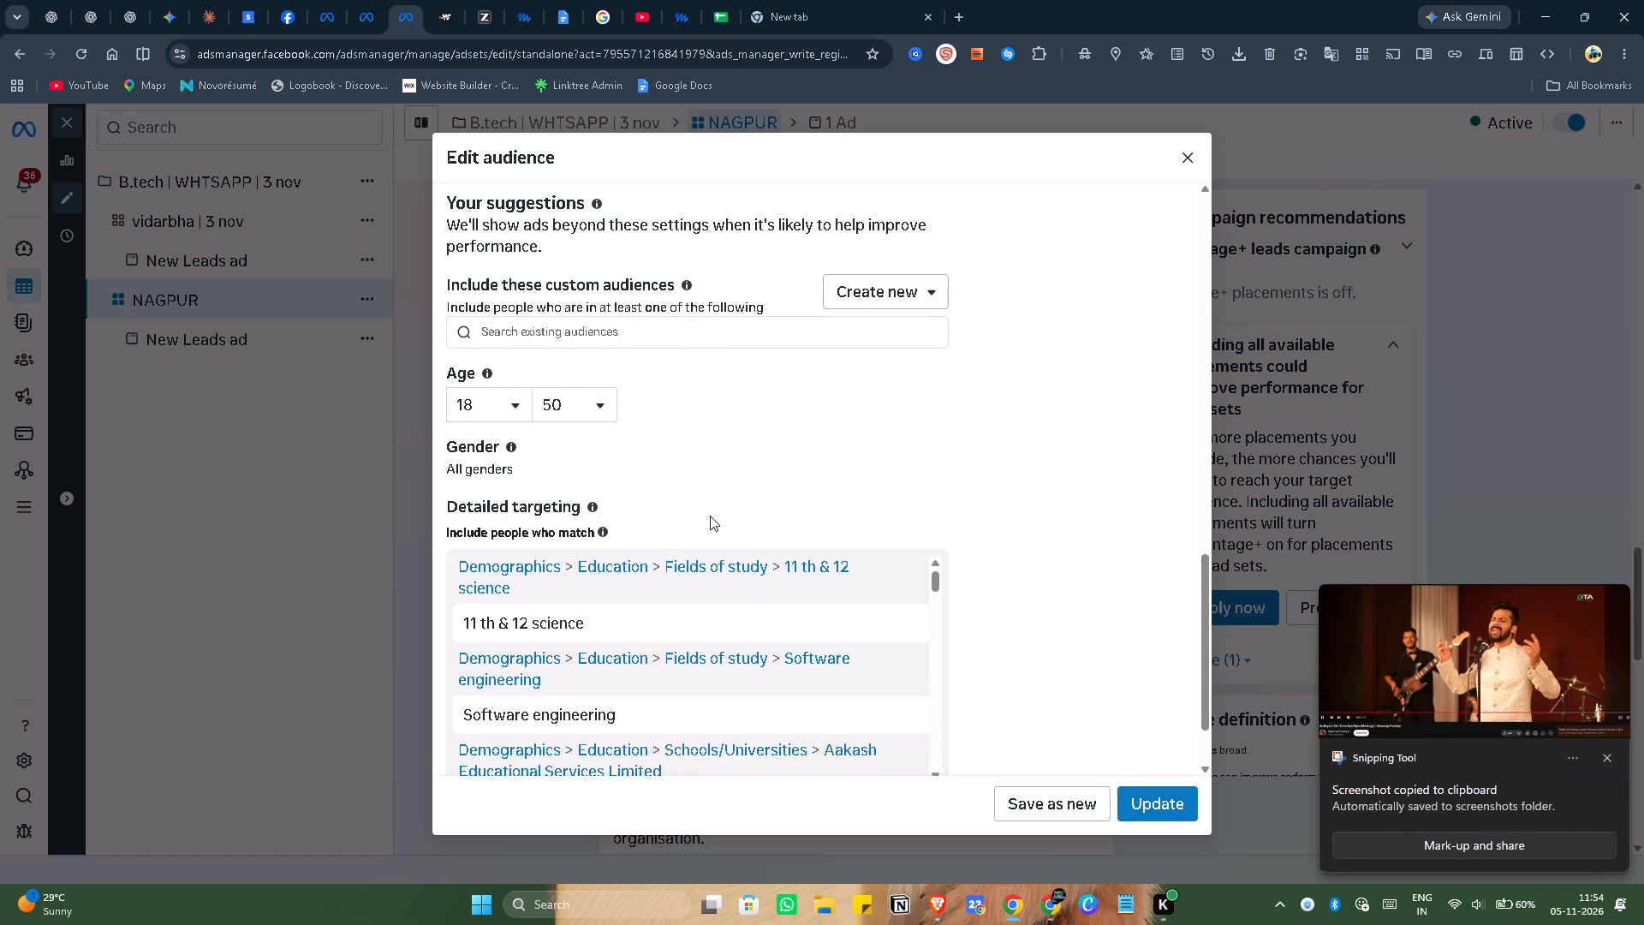
scroll(717, 522, "down", 3)
scroll(666, 647, "up", 7)
scroll(645, 642, "down", 2)
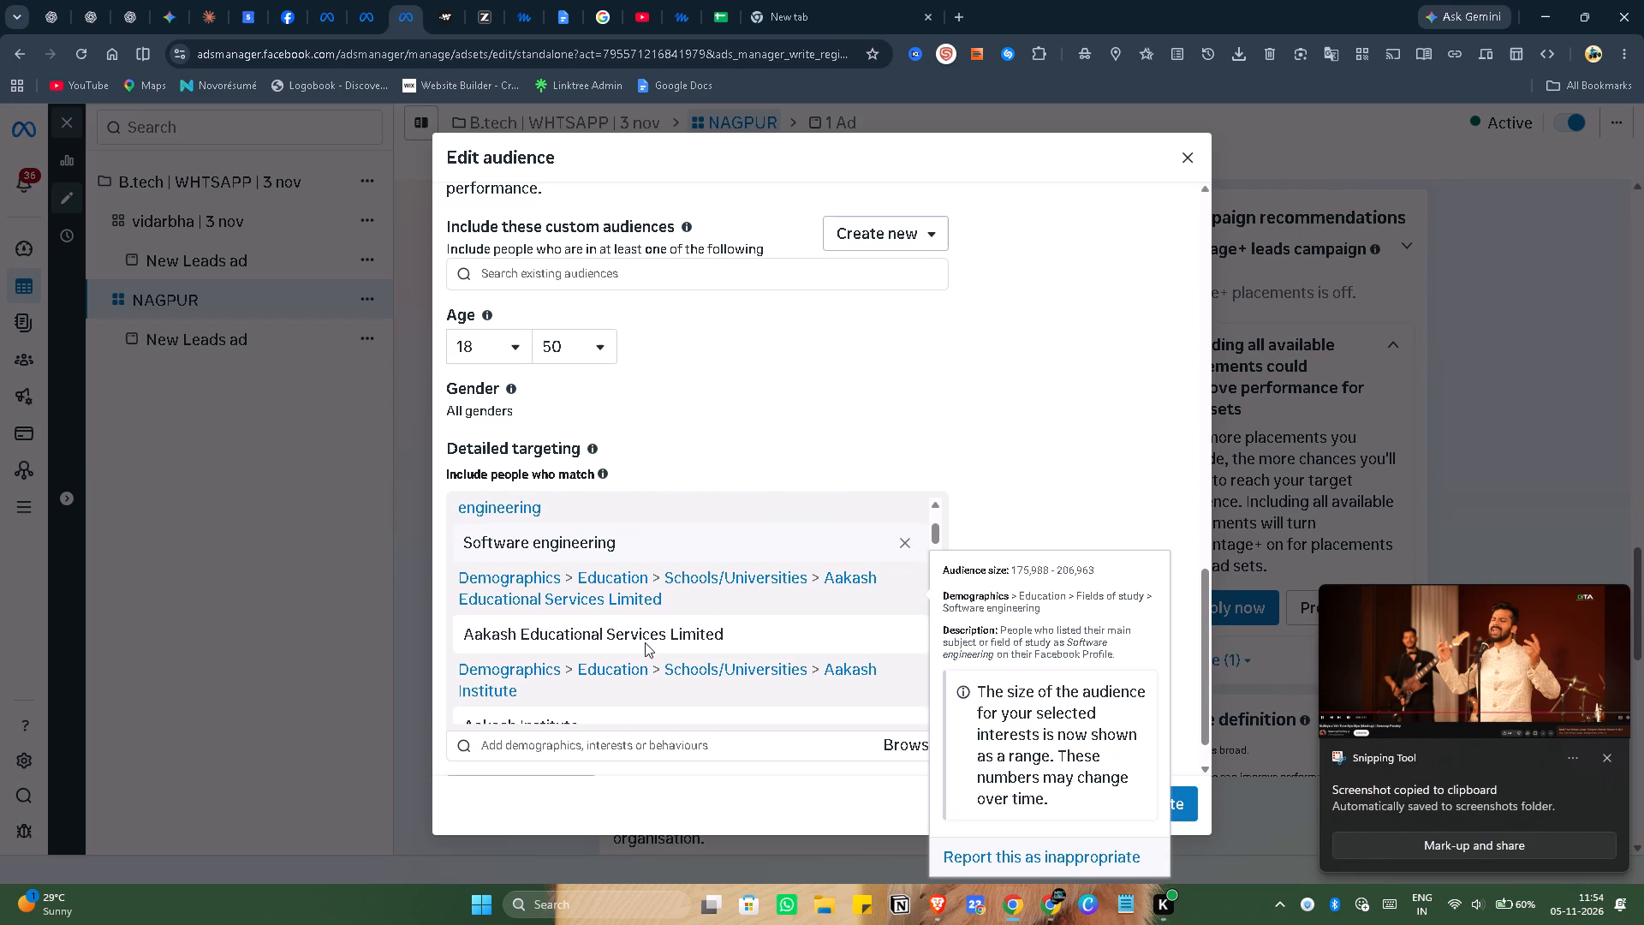
scroll(748, 541, "up", 2)
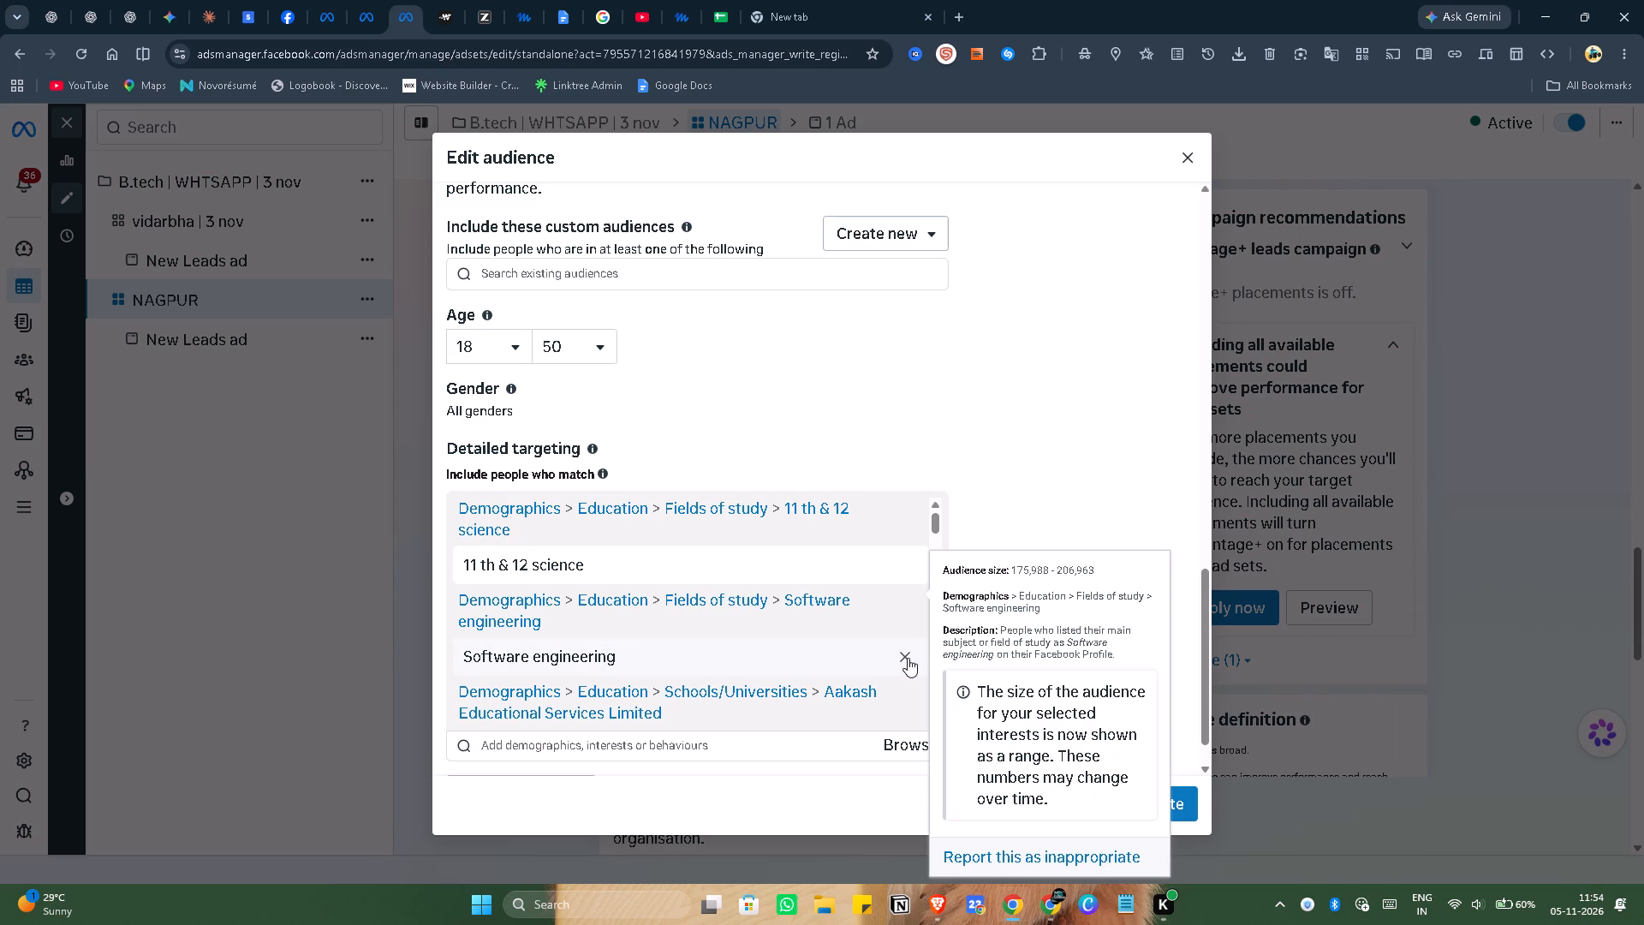
left_click(908, 658)
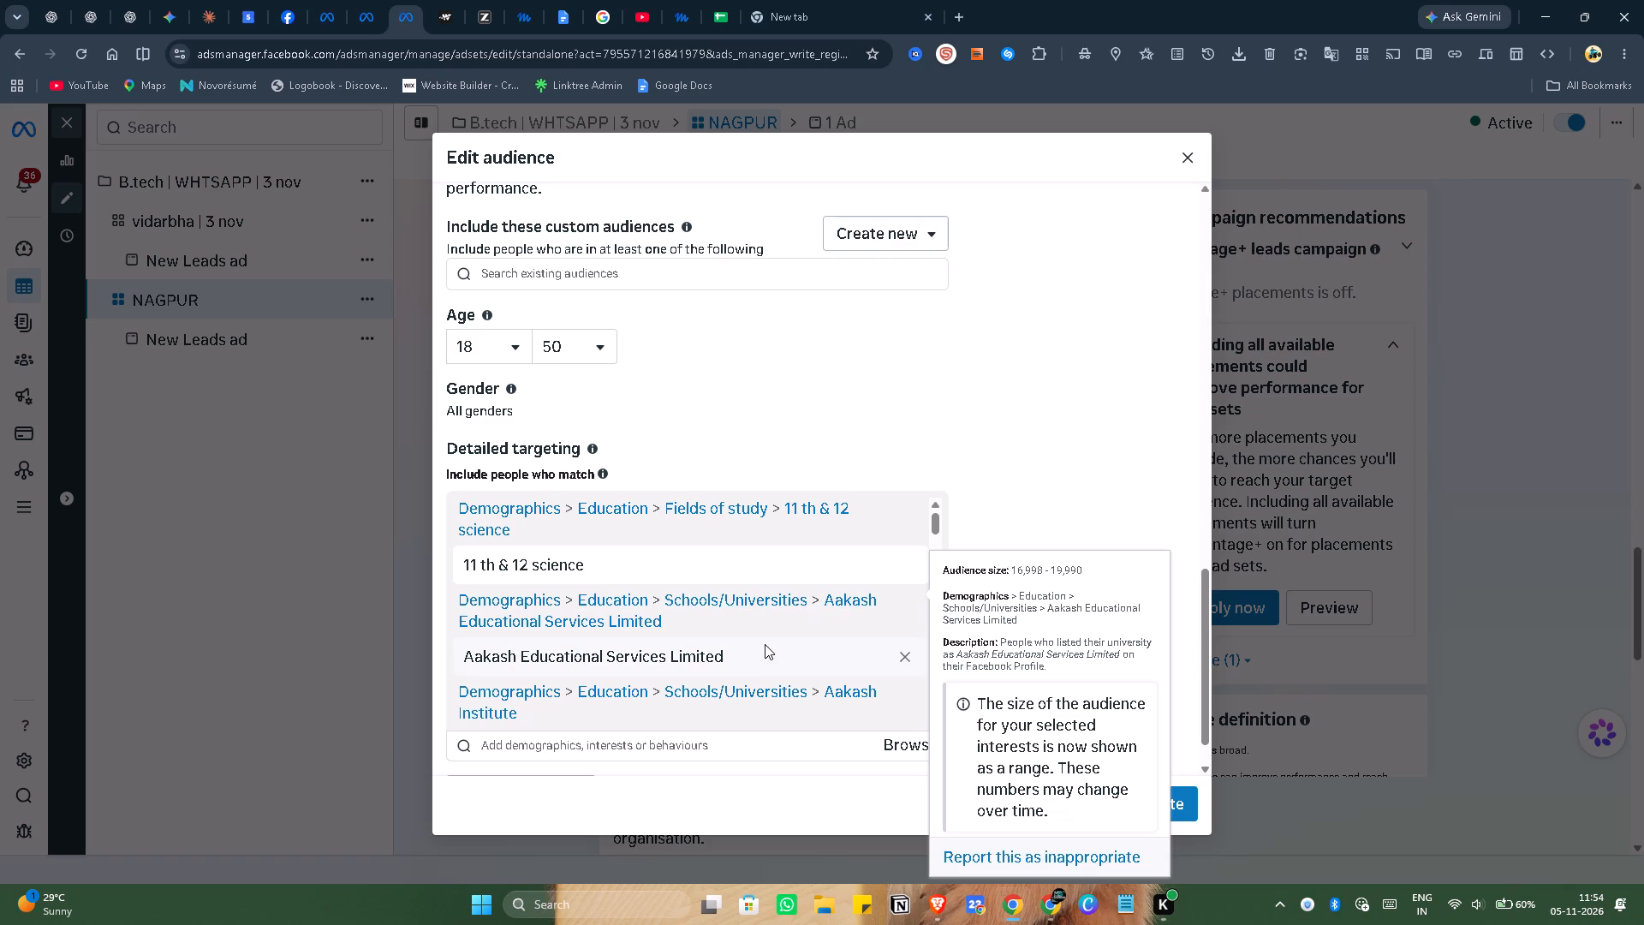
Review the remaining detailed targeting entries, from schools, household income and employers through the engineering, education and business interests.
scroll(765, 644, "down", 4)
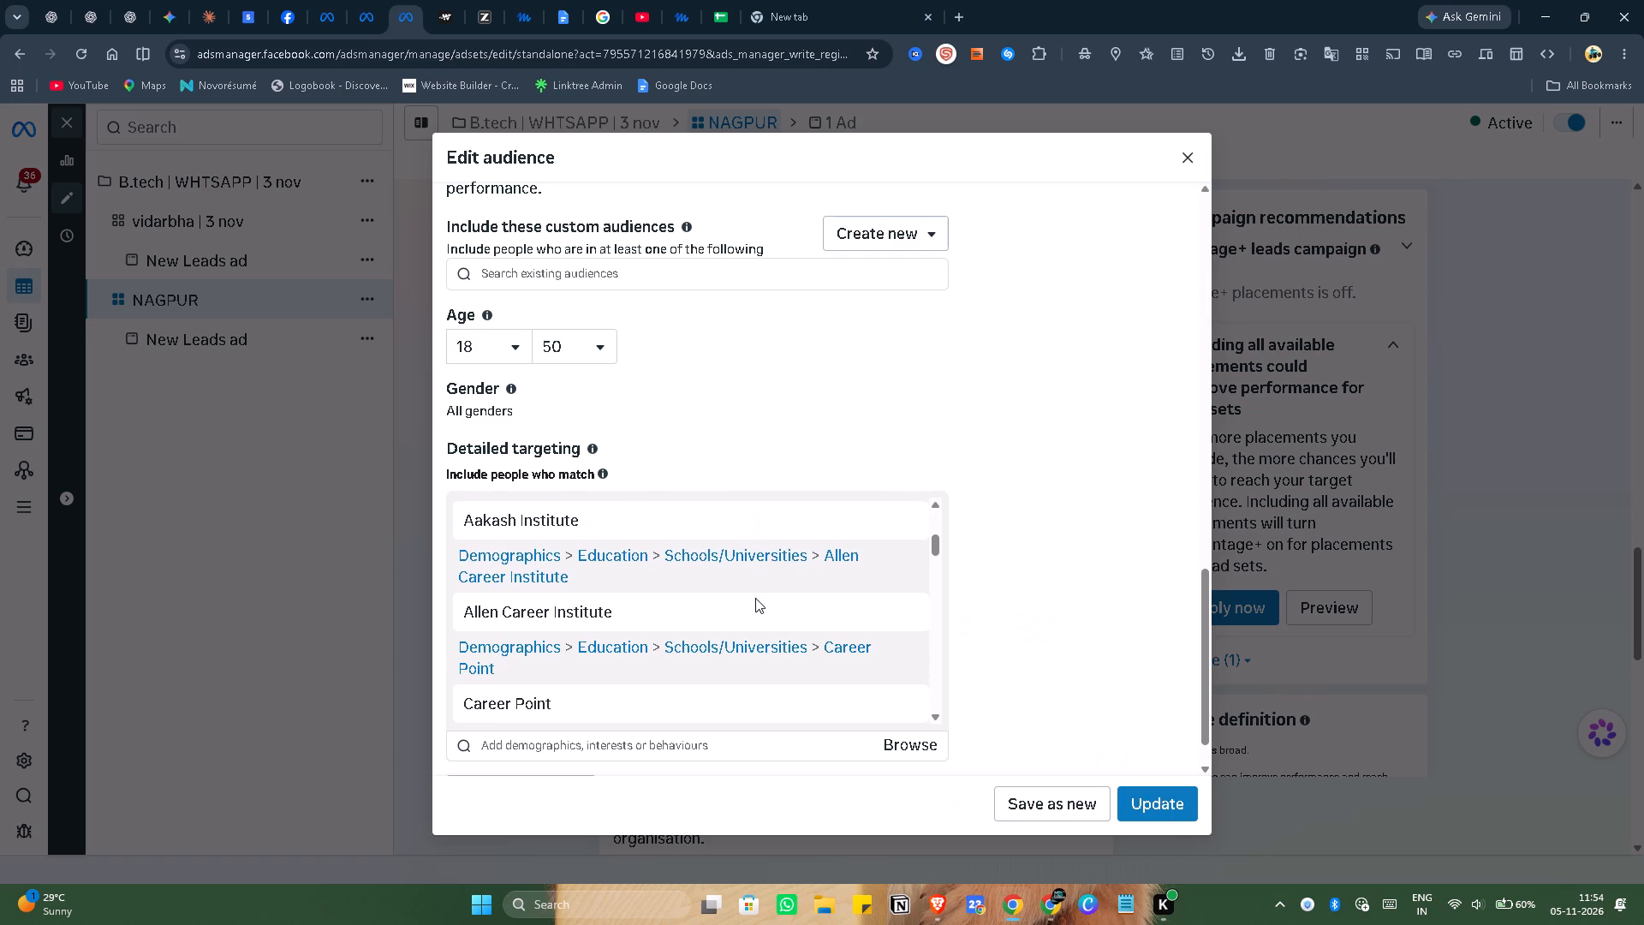
scroll(755, 598, "down", 3)
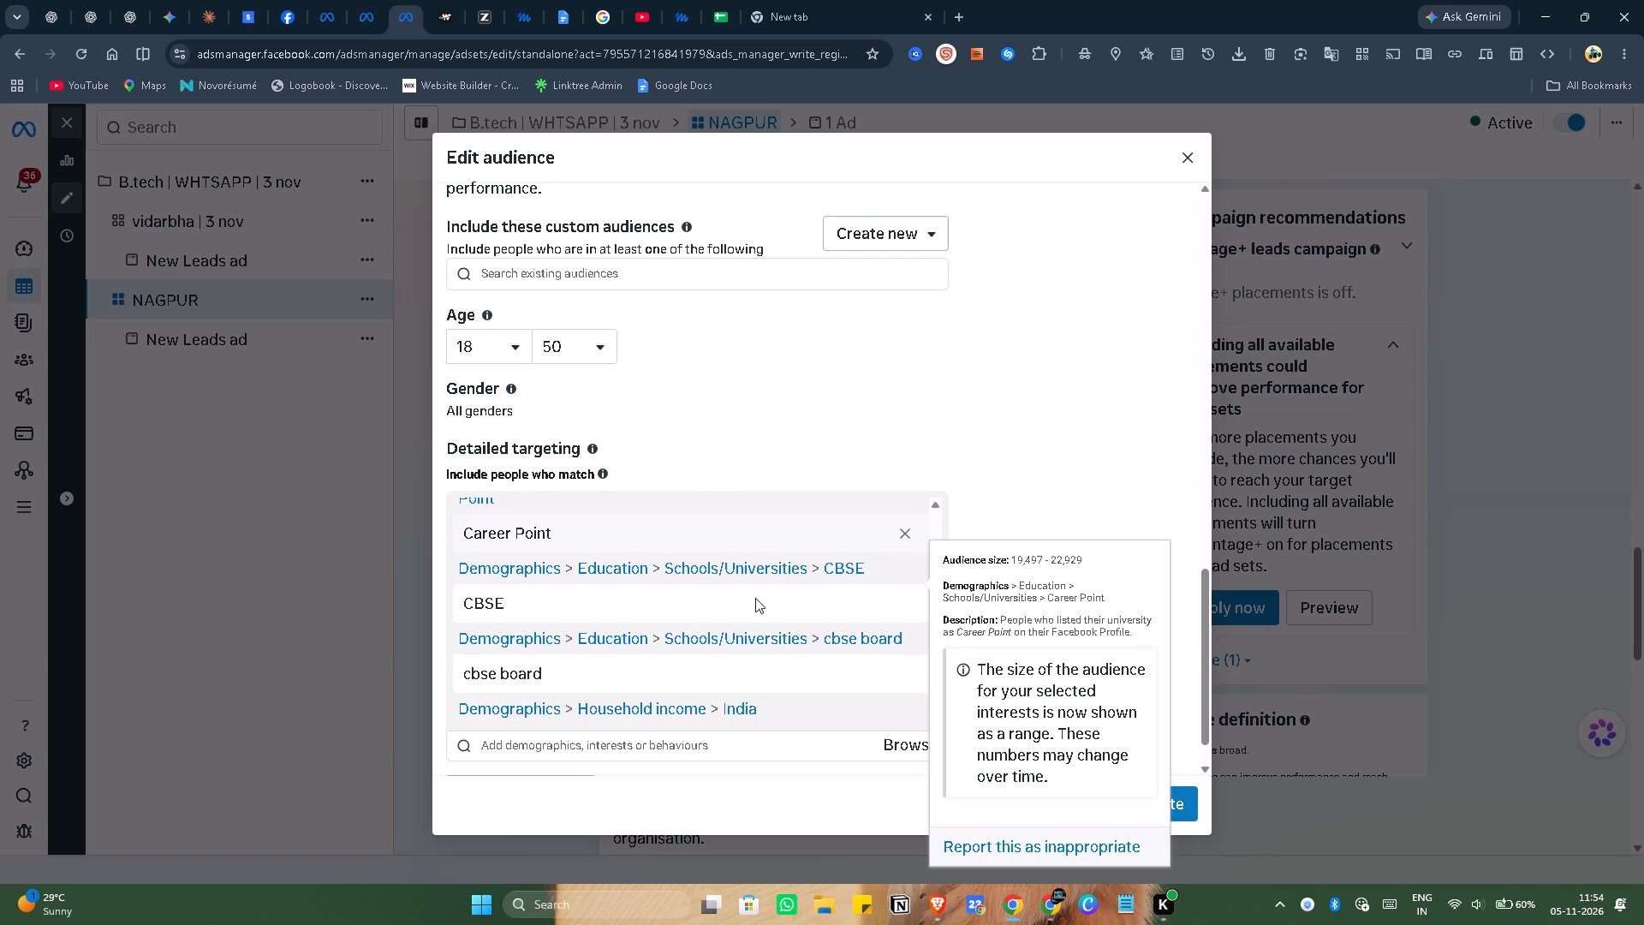
scroll(755, 598, "down", 4)
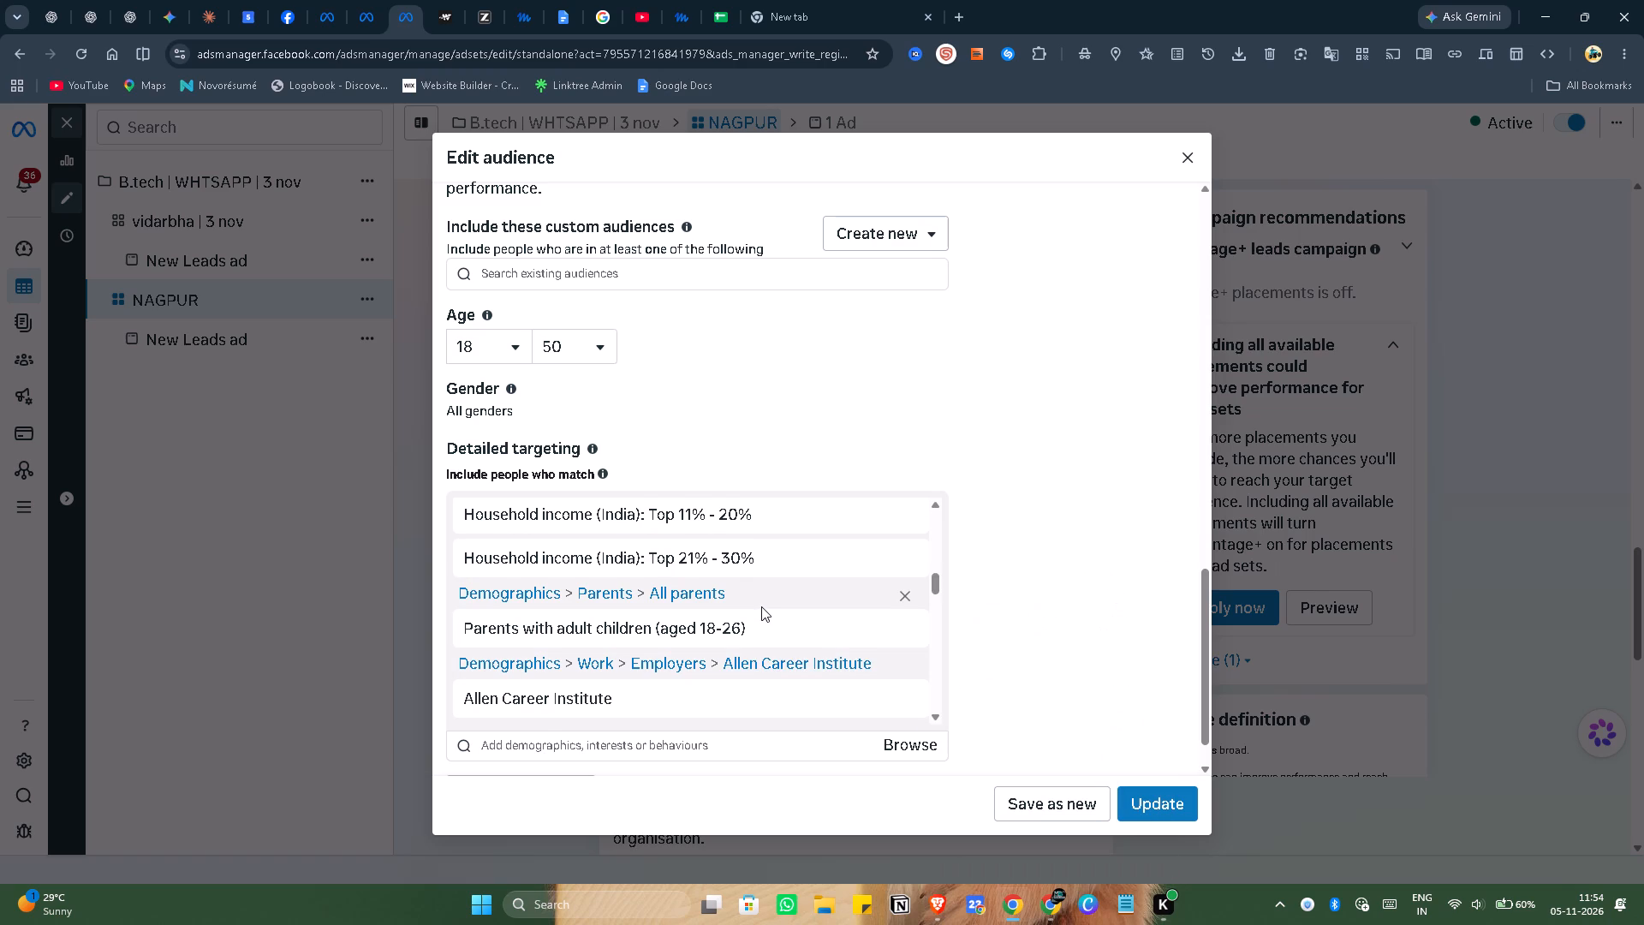
scroll(761, 606, "down", 4)
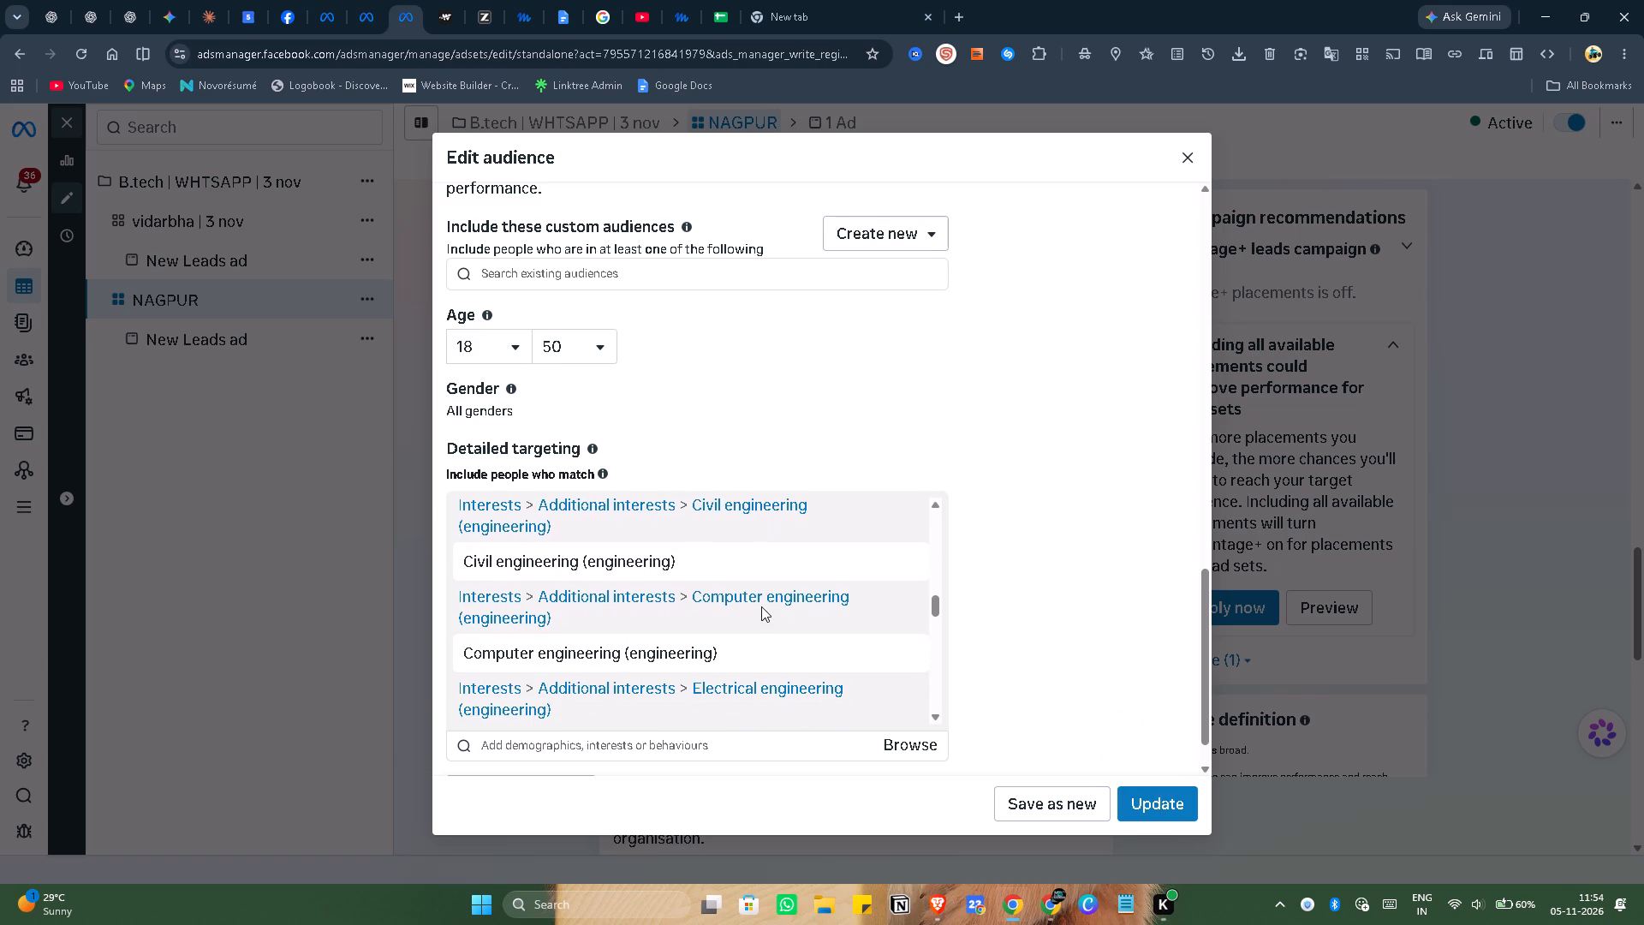
scroll(761, 606, "down", 3)
scroll(761, 606, "up", 2)
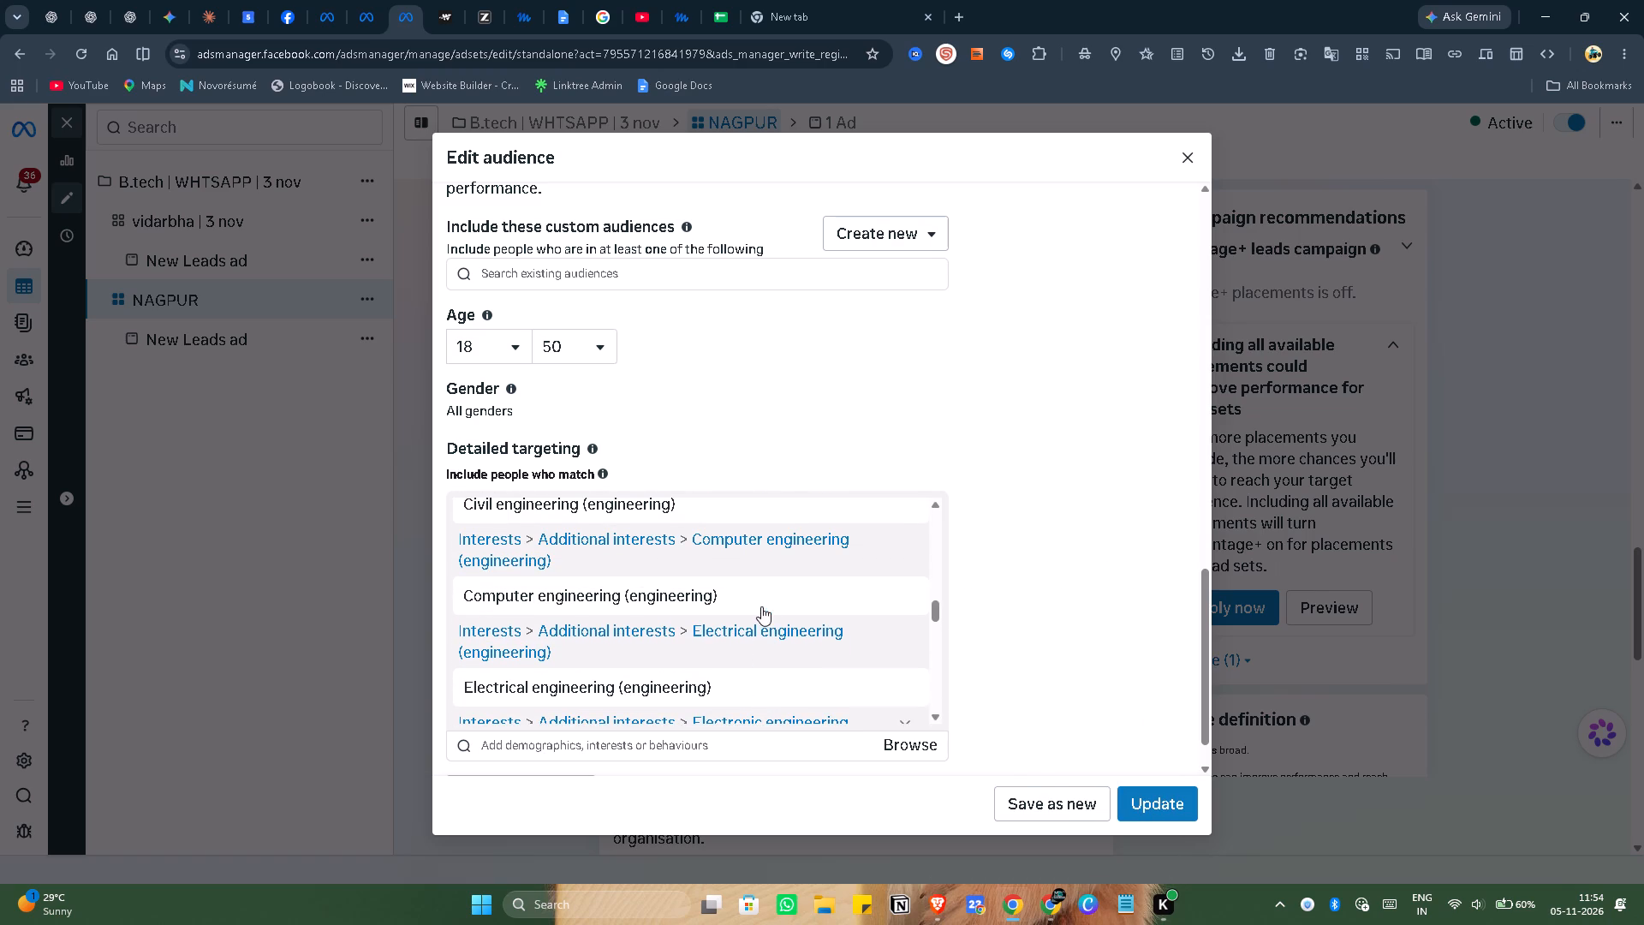
scroll(761, 606, "down", 2)
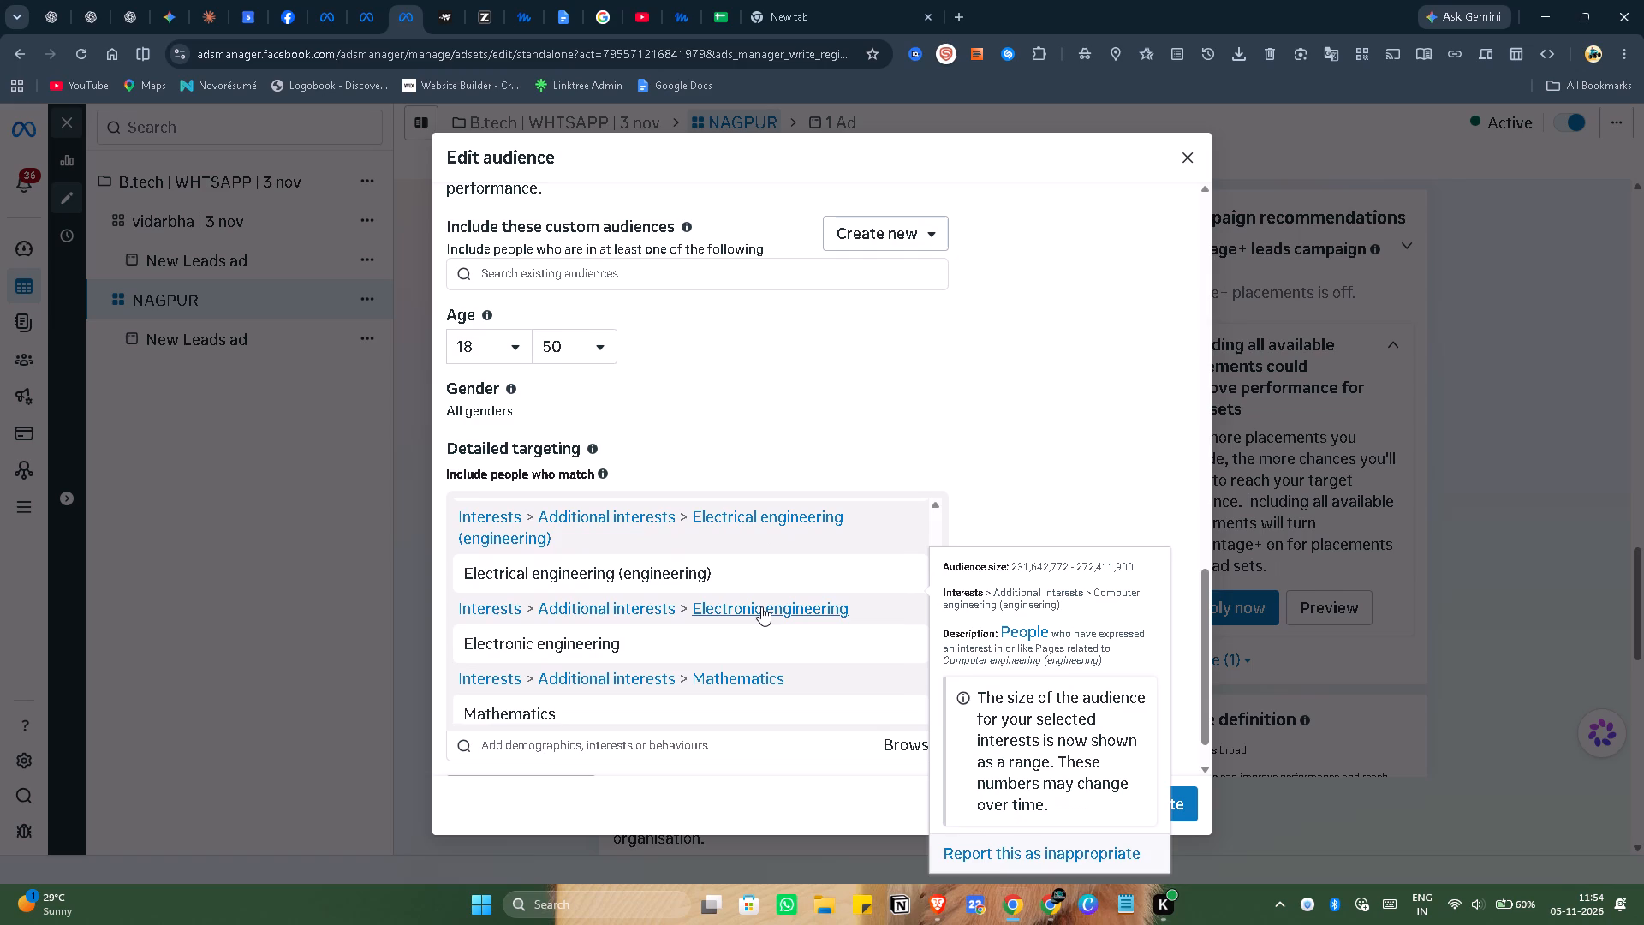
scroll(761, 606, "down", 1)
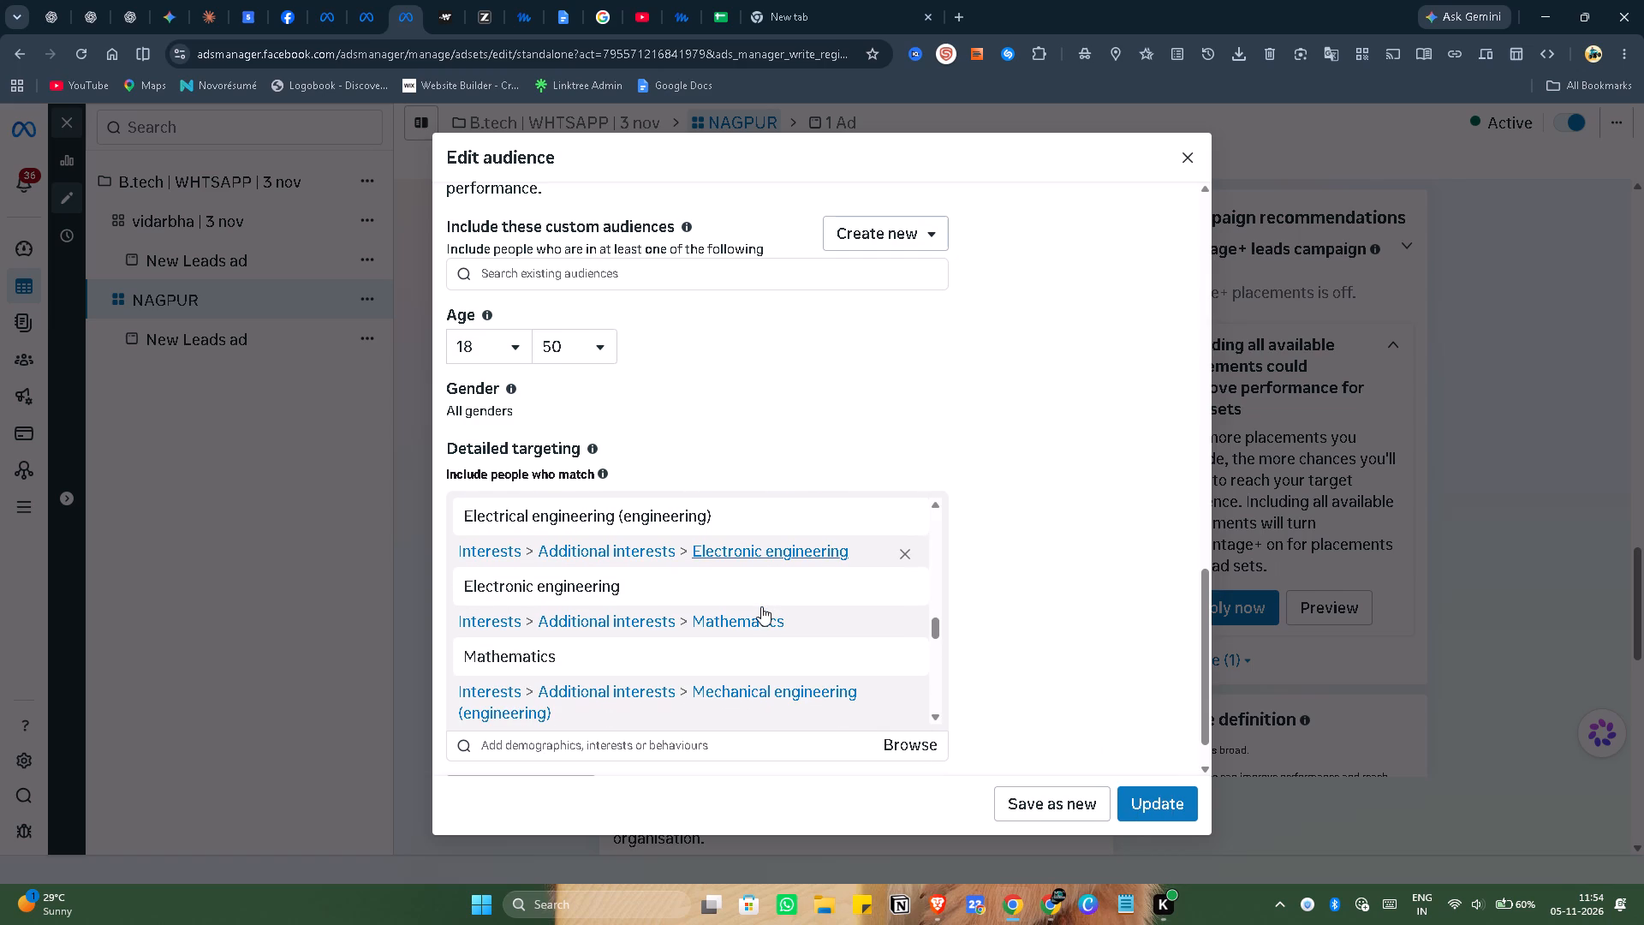
scroll(761, 606, "down", 4)
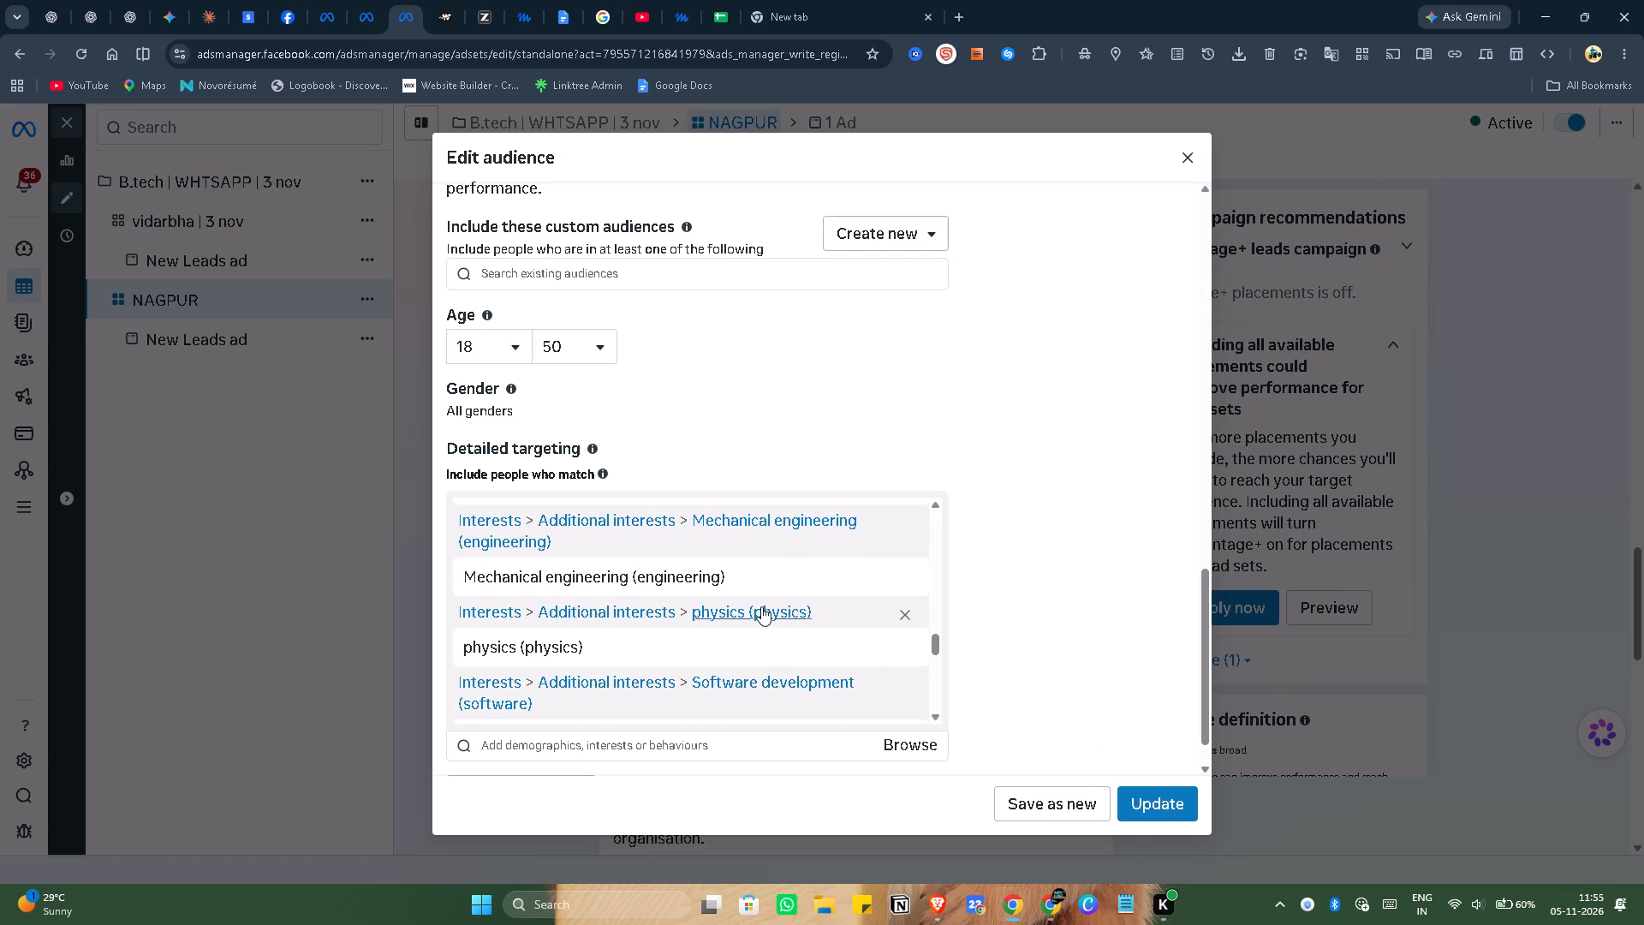
scroll(761, 606, "down", 1)
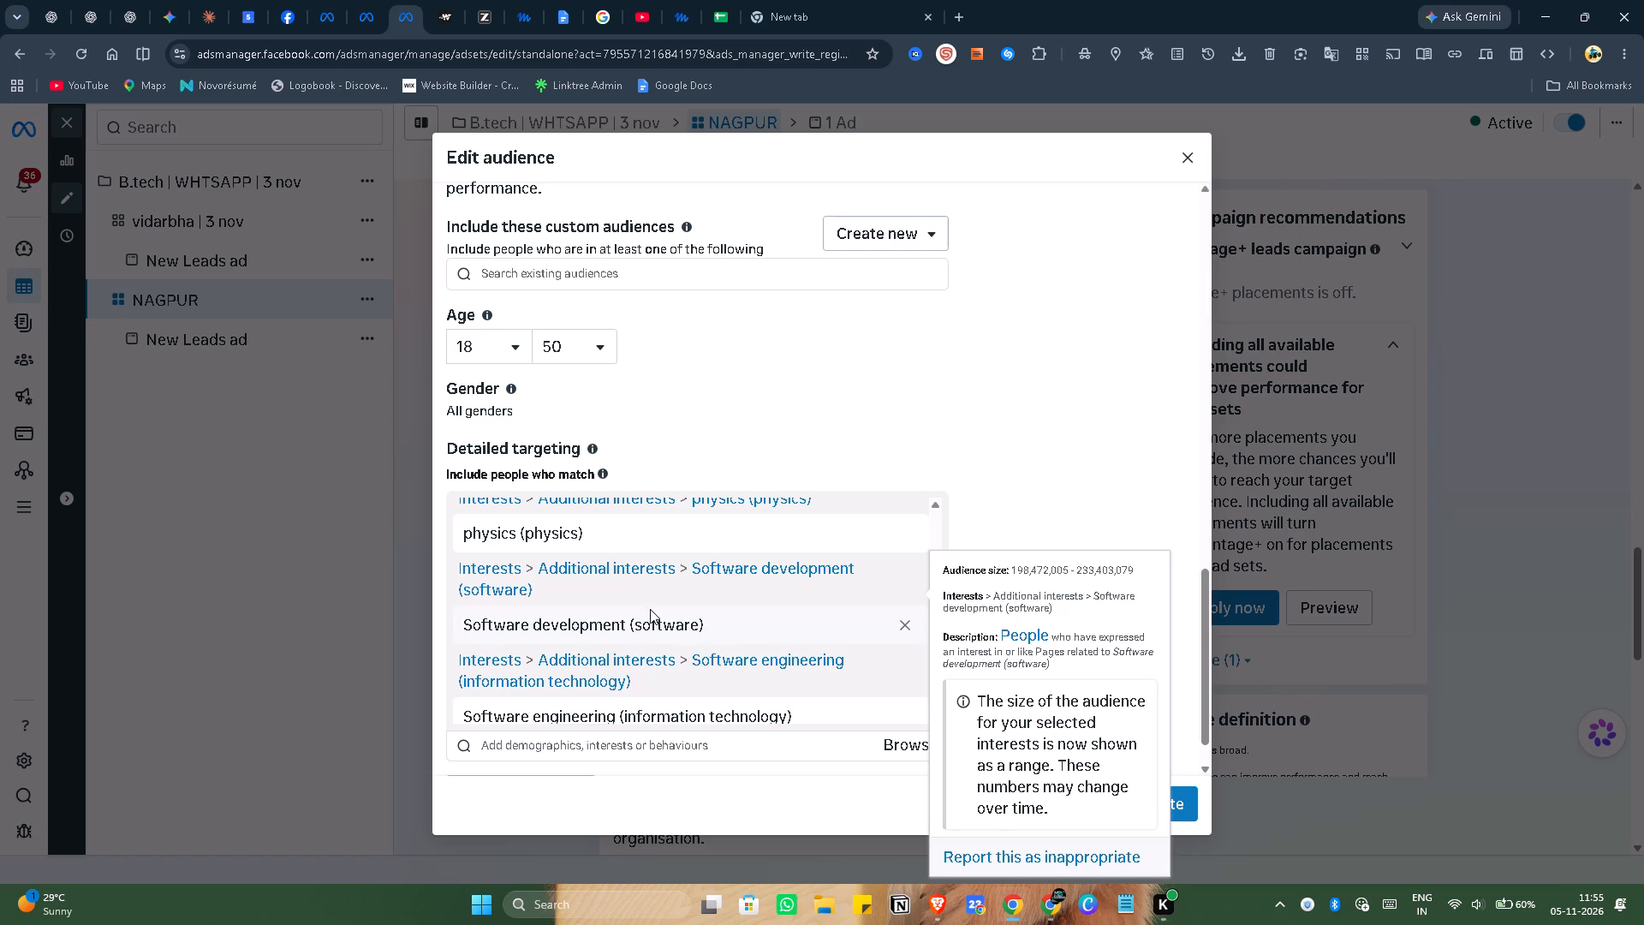
scroll(650, 609, "down", 2)
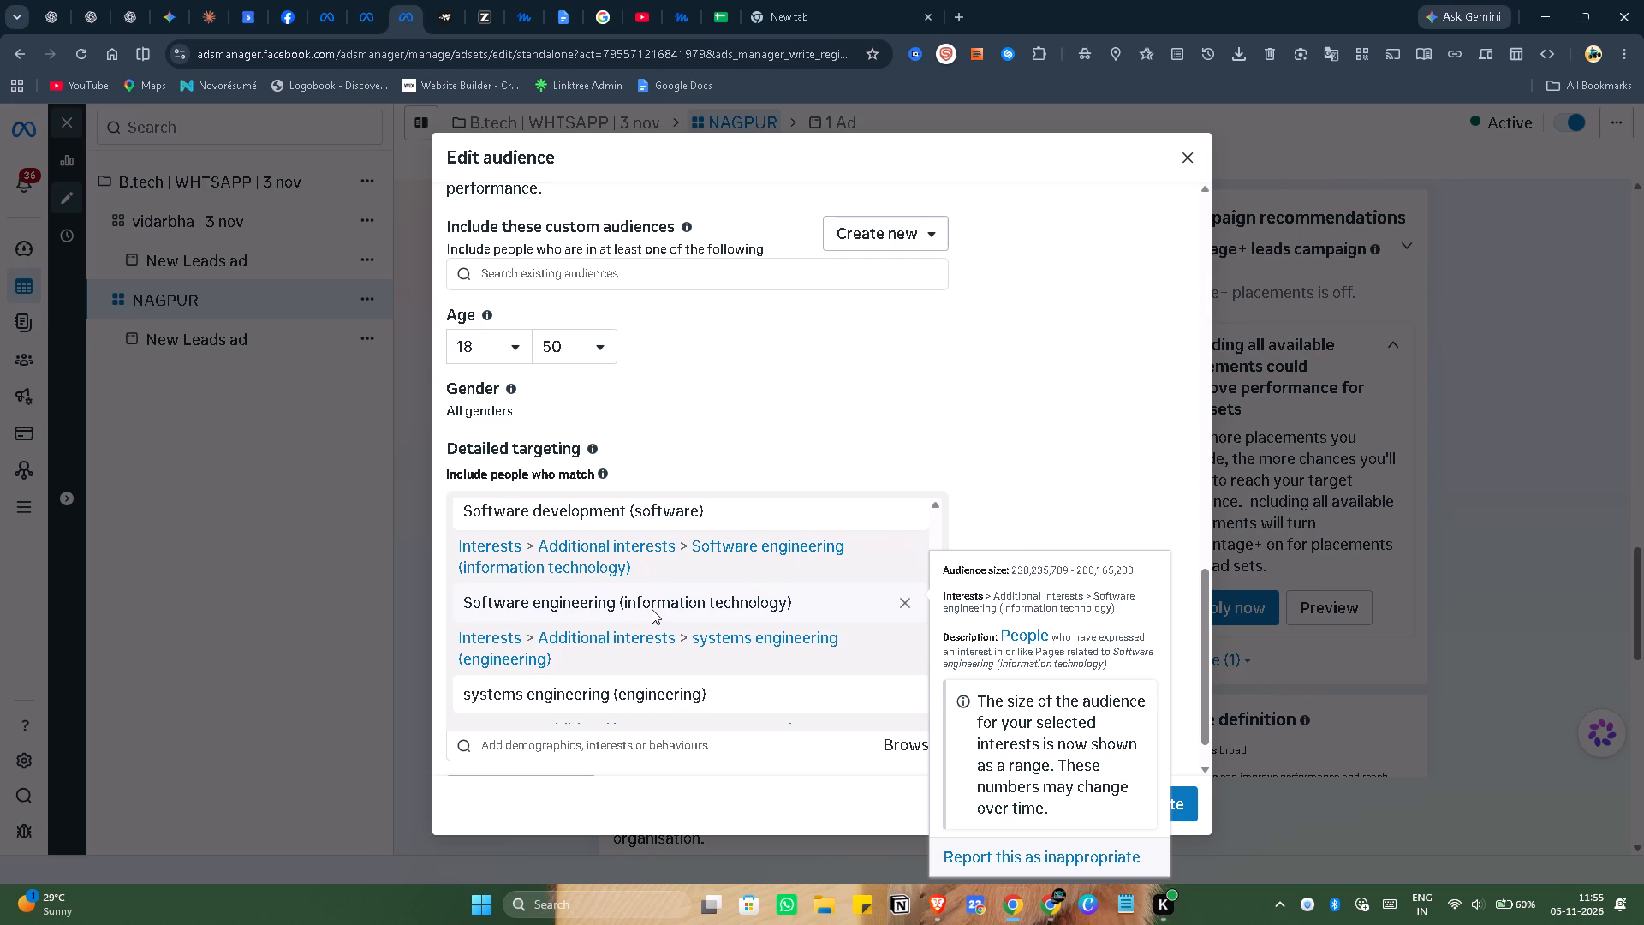
scroll(652, 609, "down", 3)
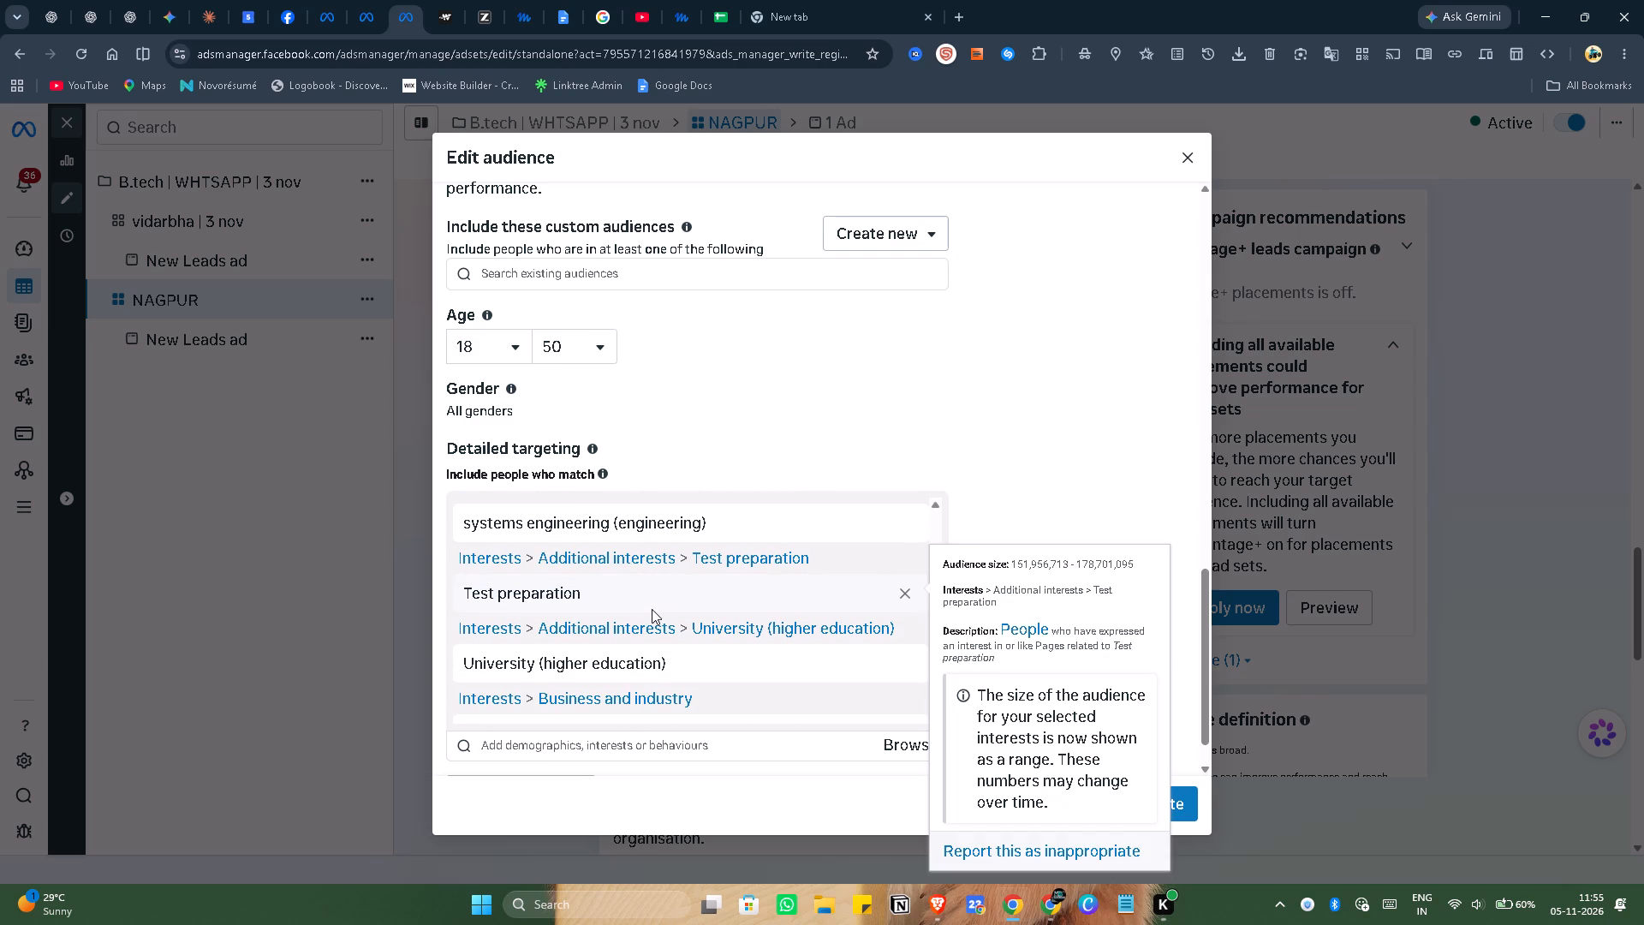
scroll(652, 609, "down", 1)
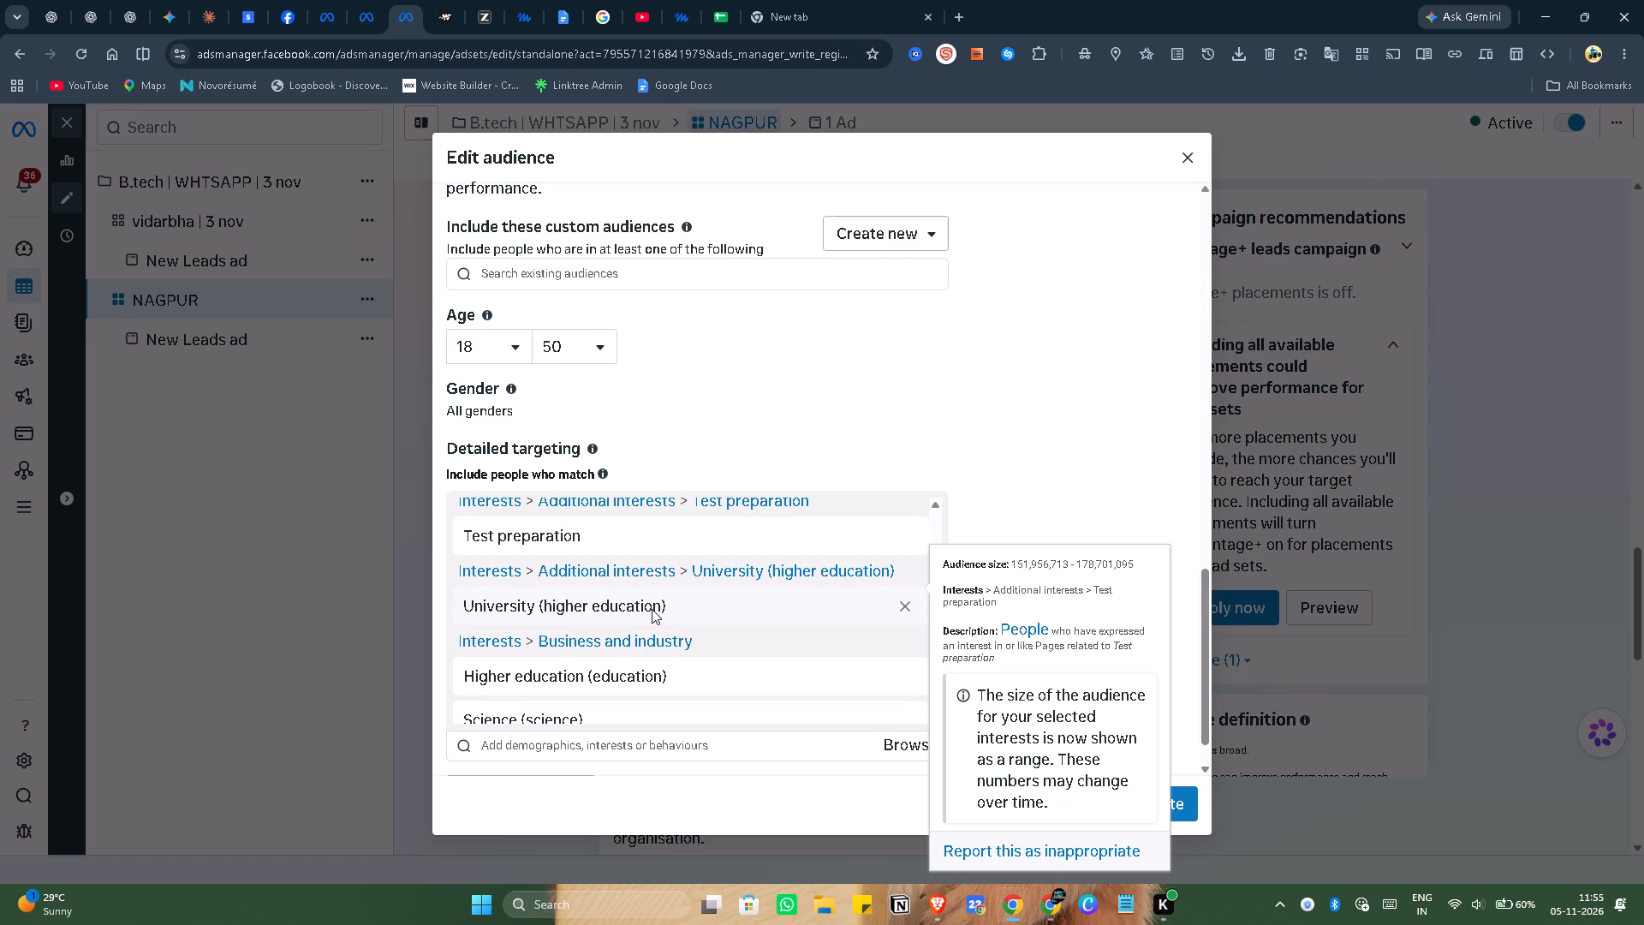
scroll(652, 609, "down", 4)
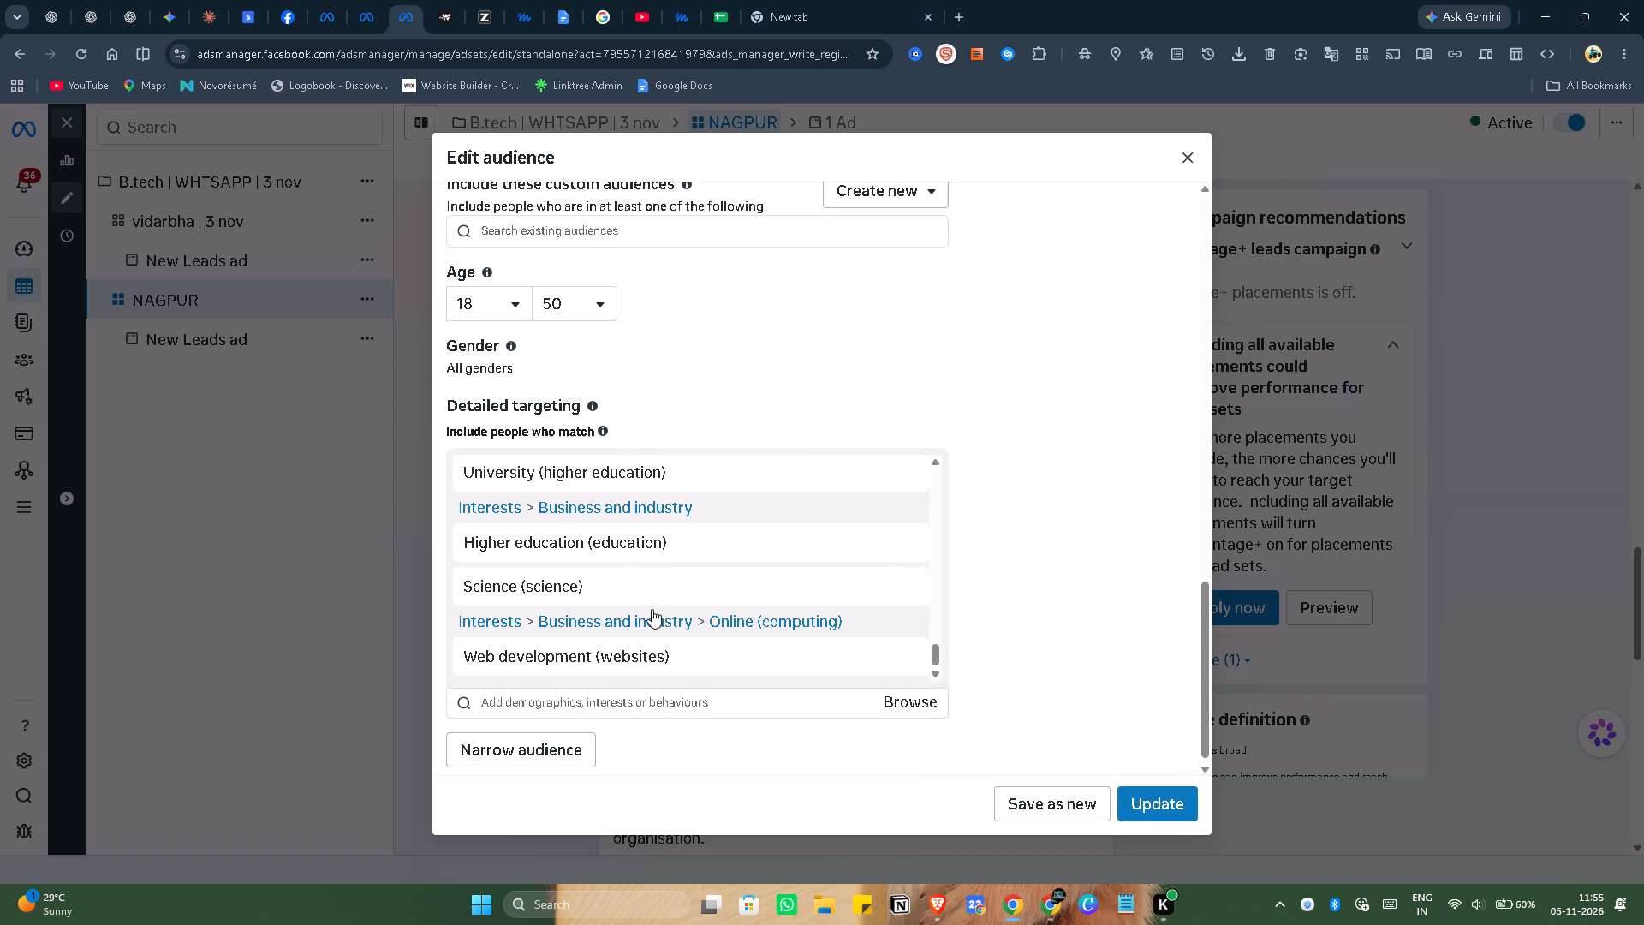
scroll(677, 583, "down", 1)
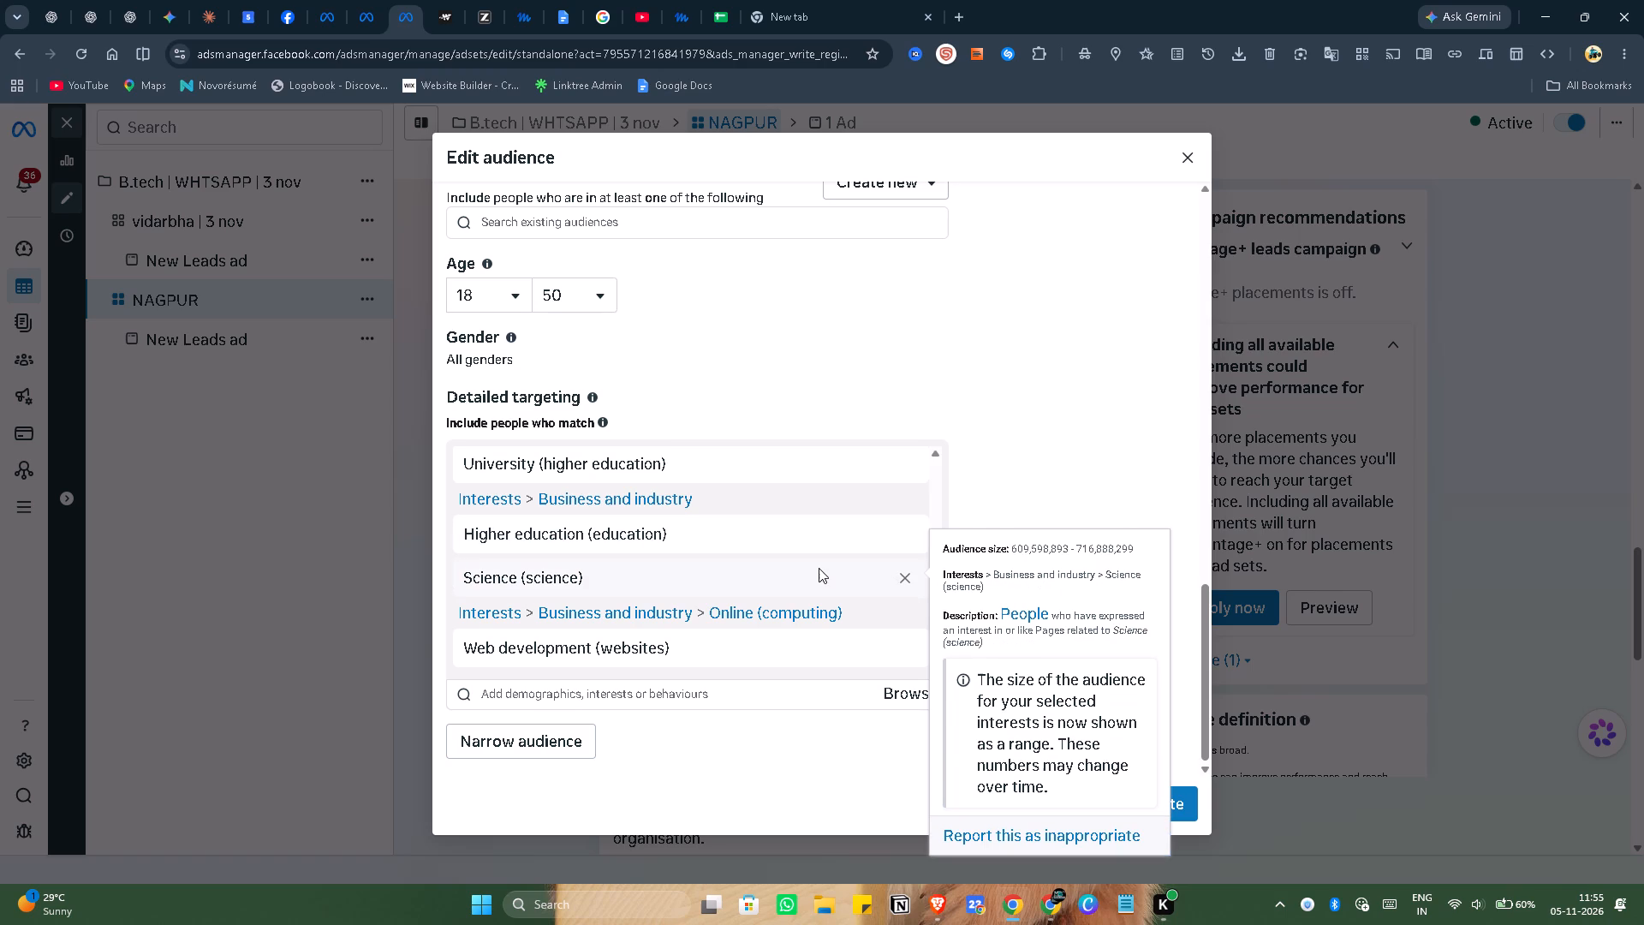
Remove the Business and industry interest group containing Higher education (education) and Science (science) from the detailed targeting.
scroll(819, 568, "up", 1)
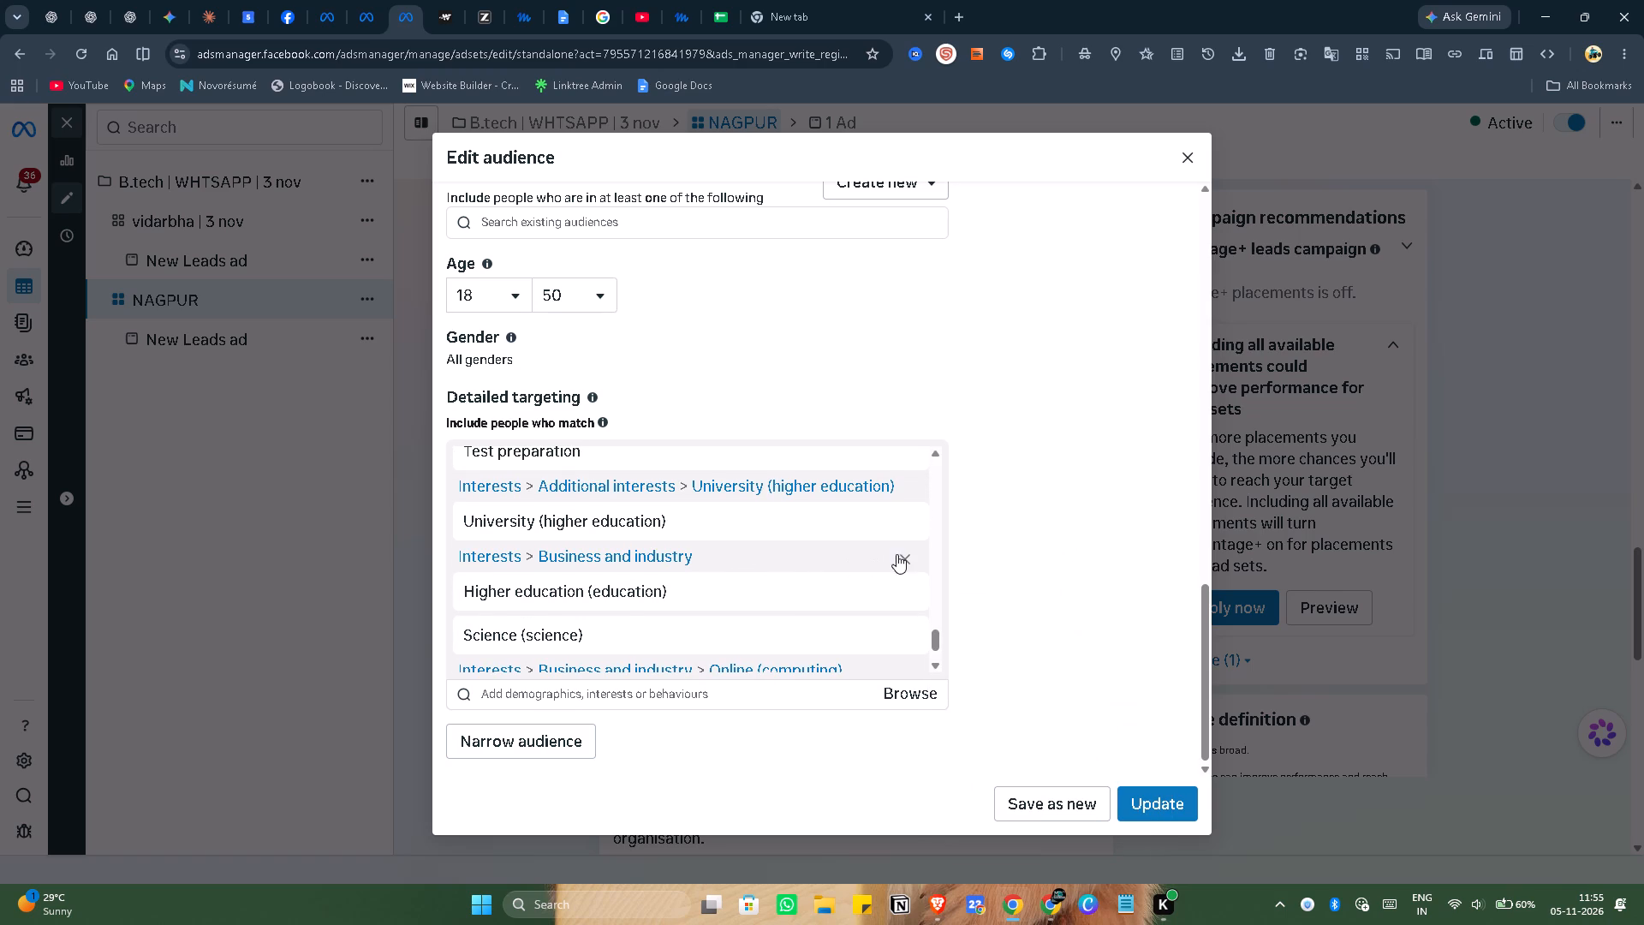
left_click(902, 558)
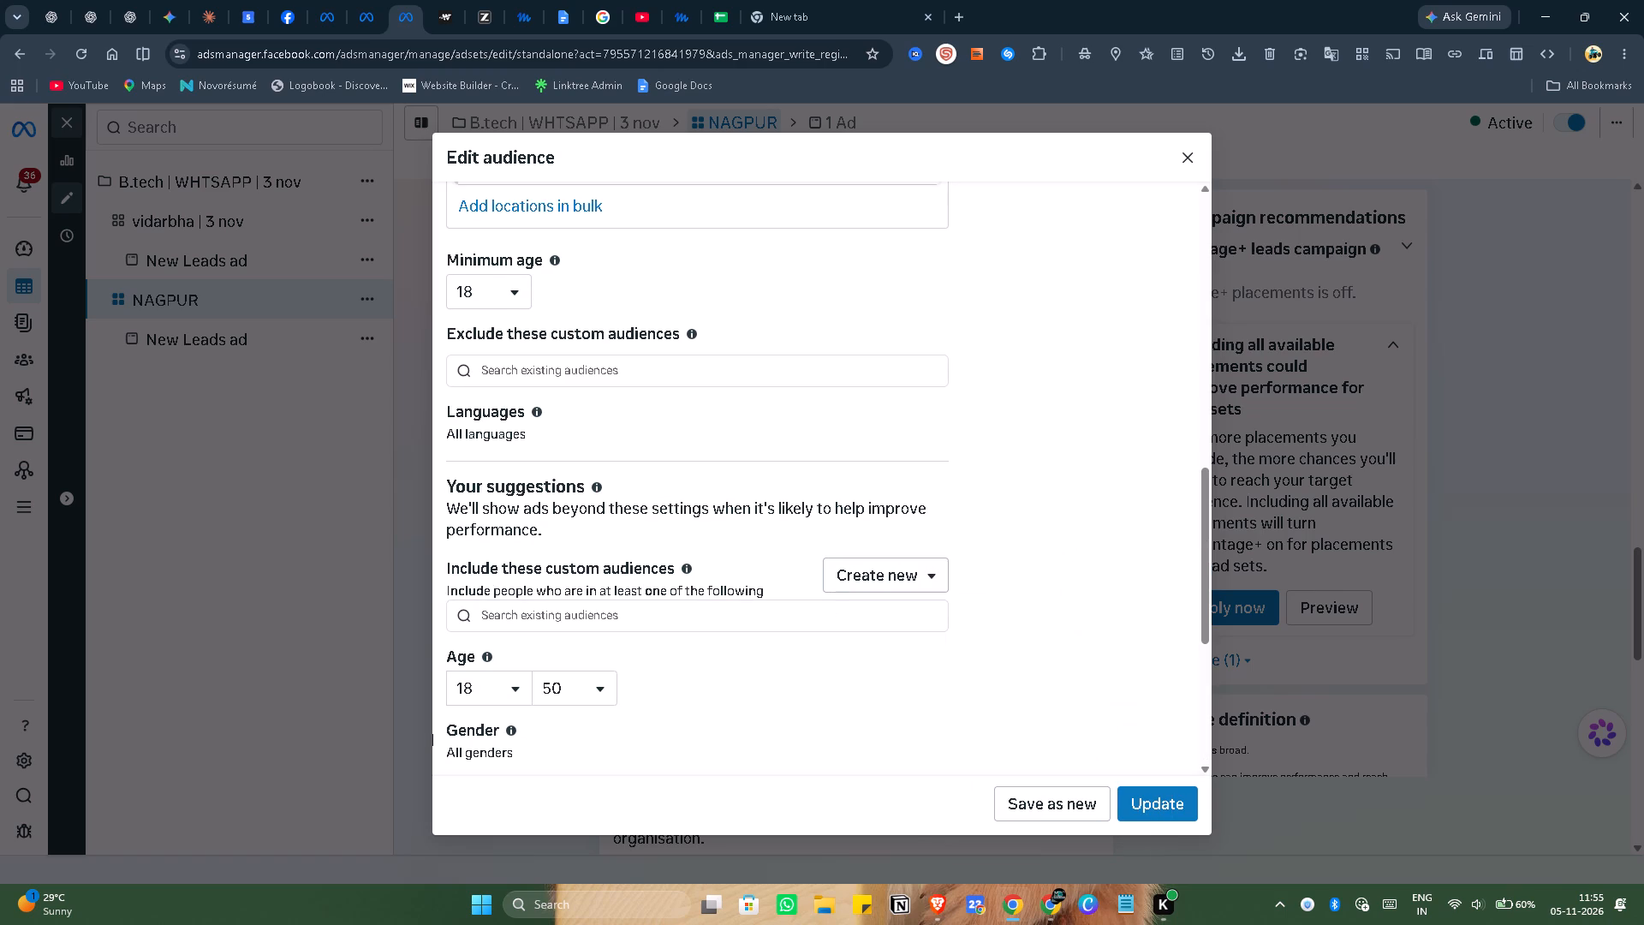
Recheck the edited detailed targeting list, going from the interests at its end back to the education and school entries.
scroll(660, 567, "down", 2)
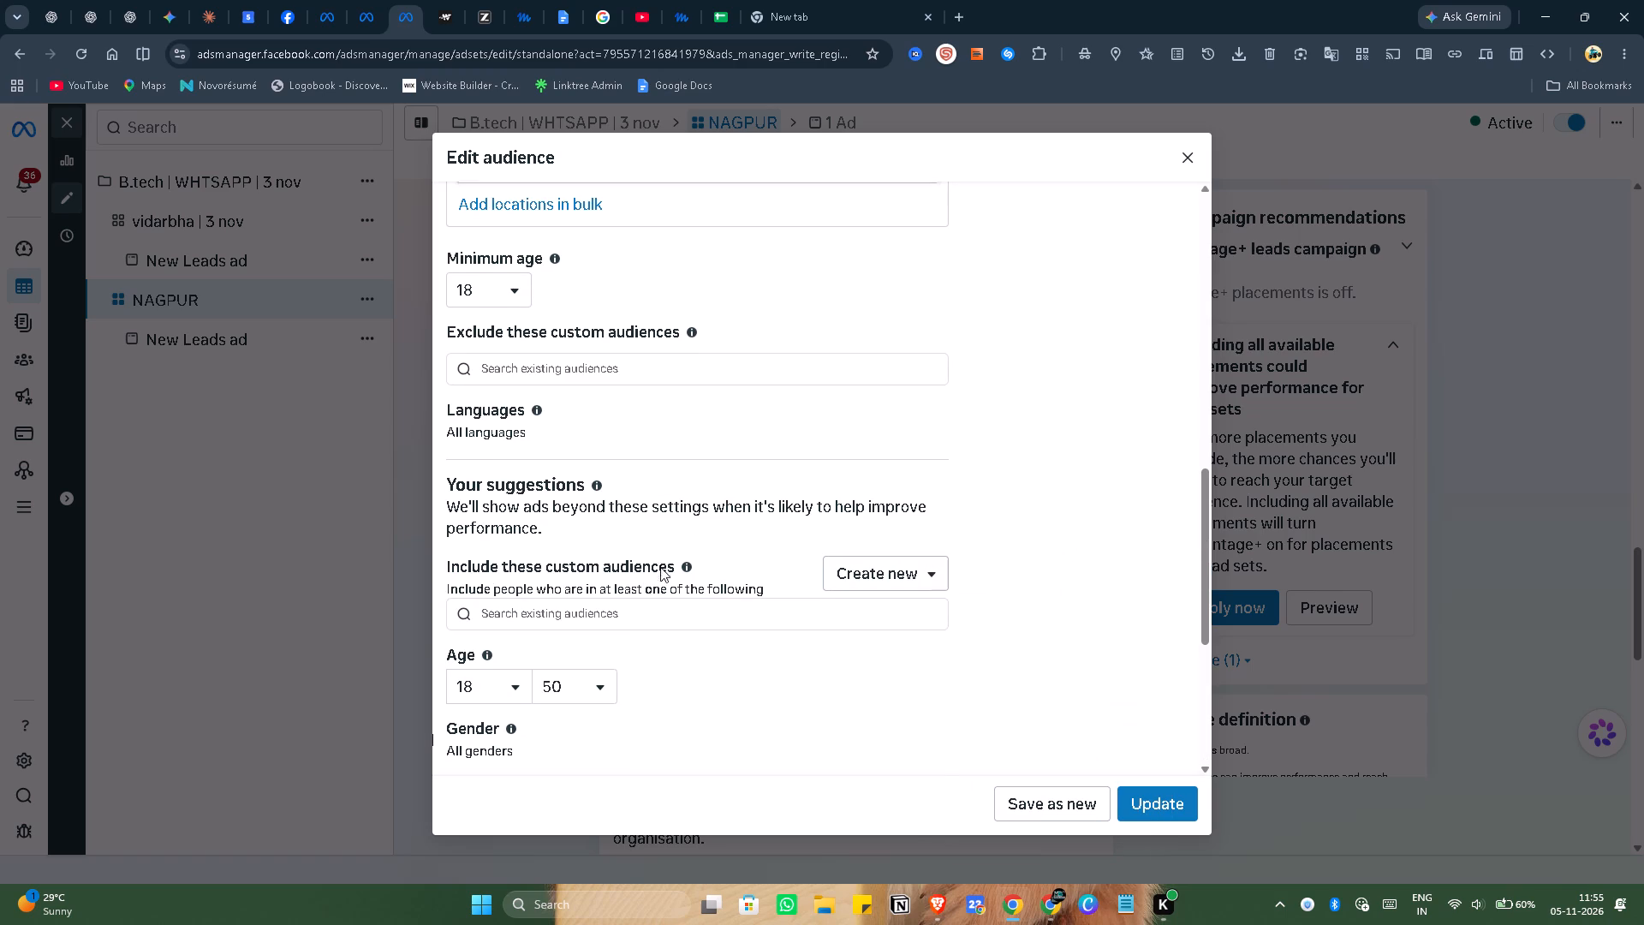
scroll(660, 567, "down", 5)
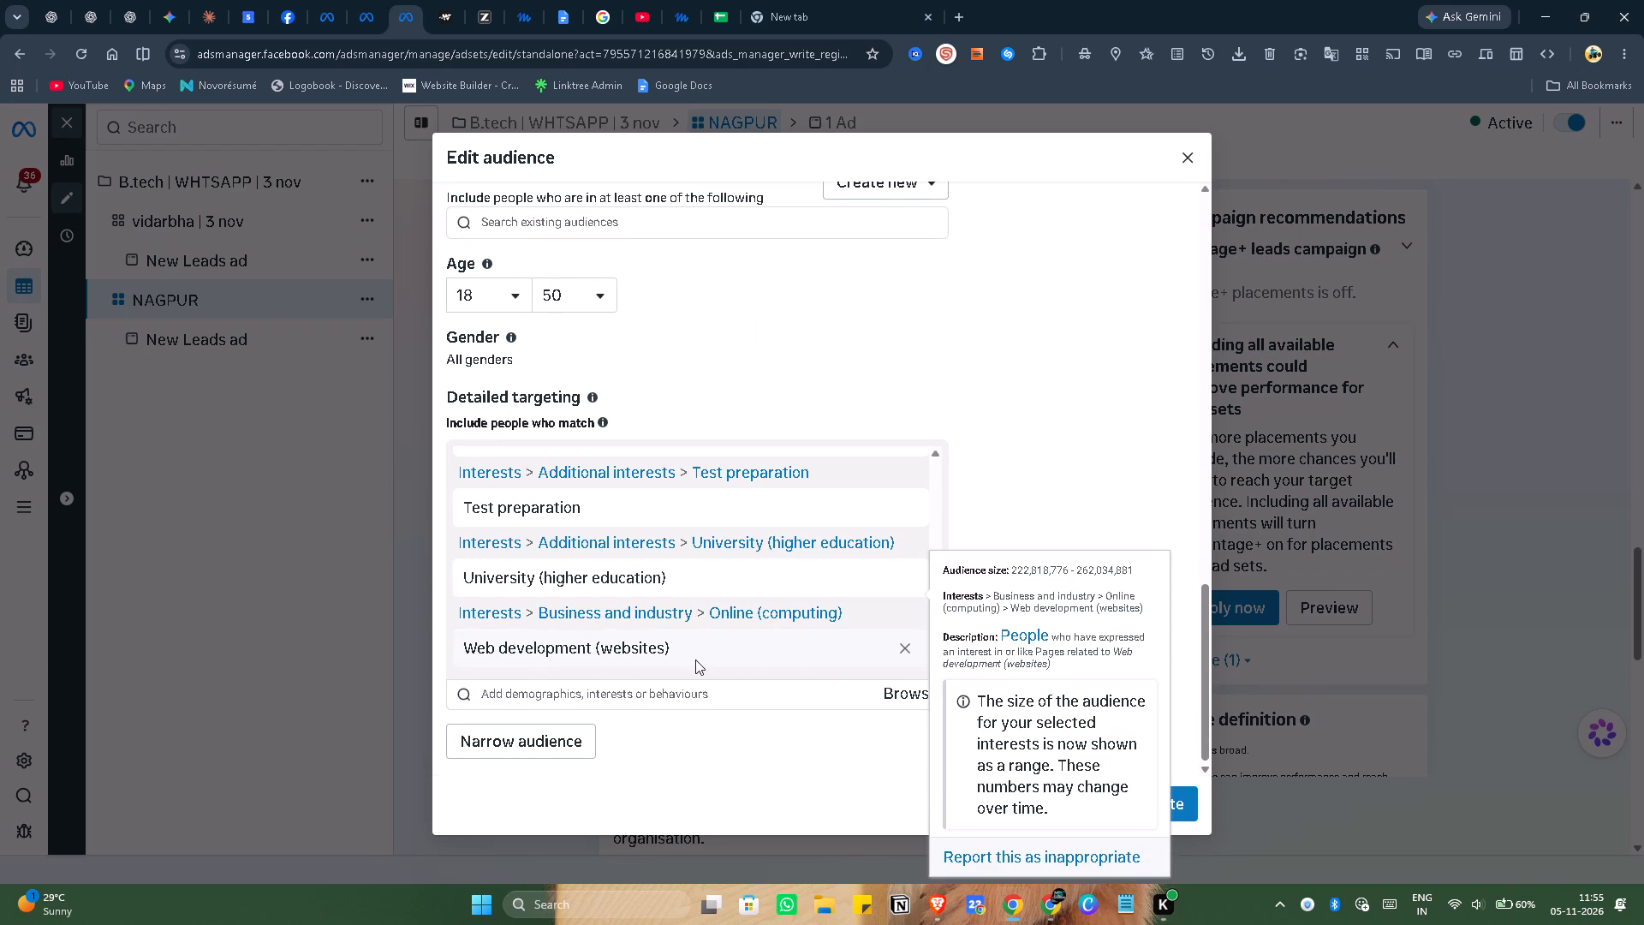
scroll(717, 642, "down", 2)
scroll(721, 626, "up", 6)
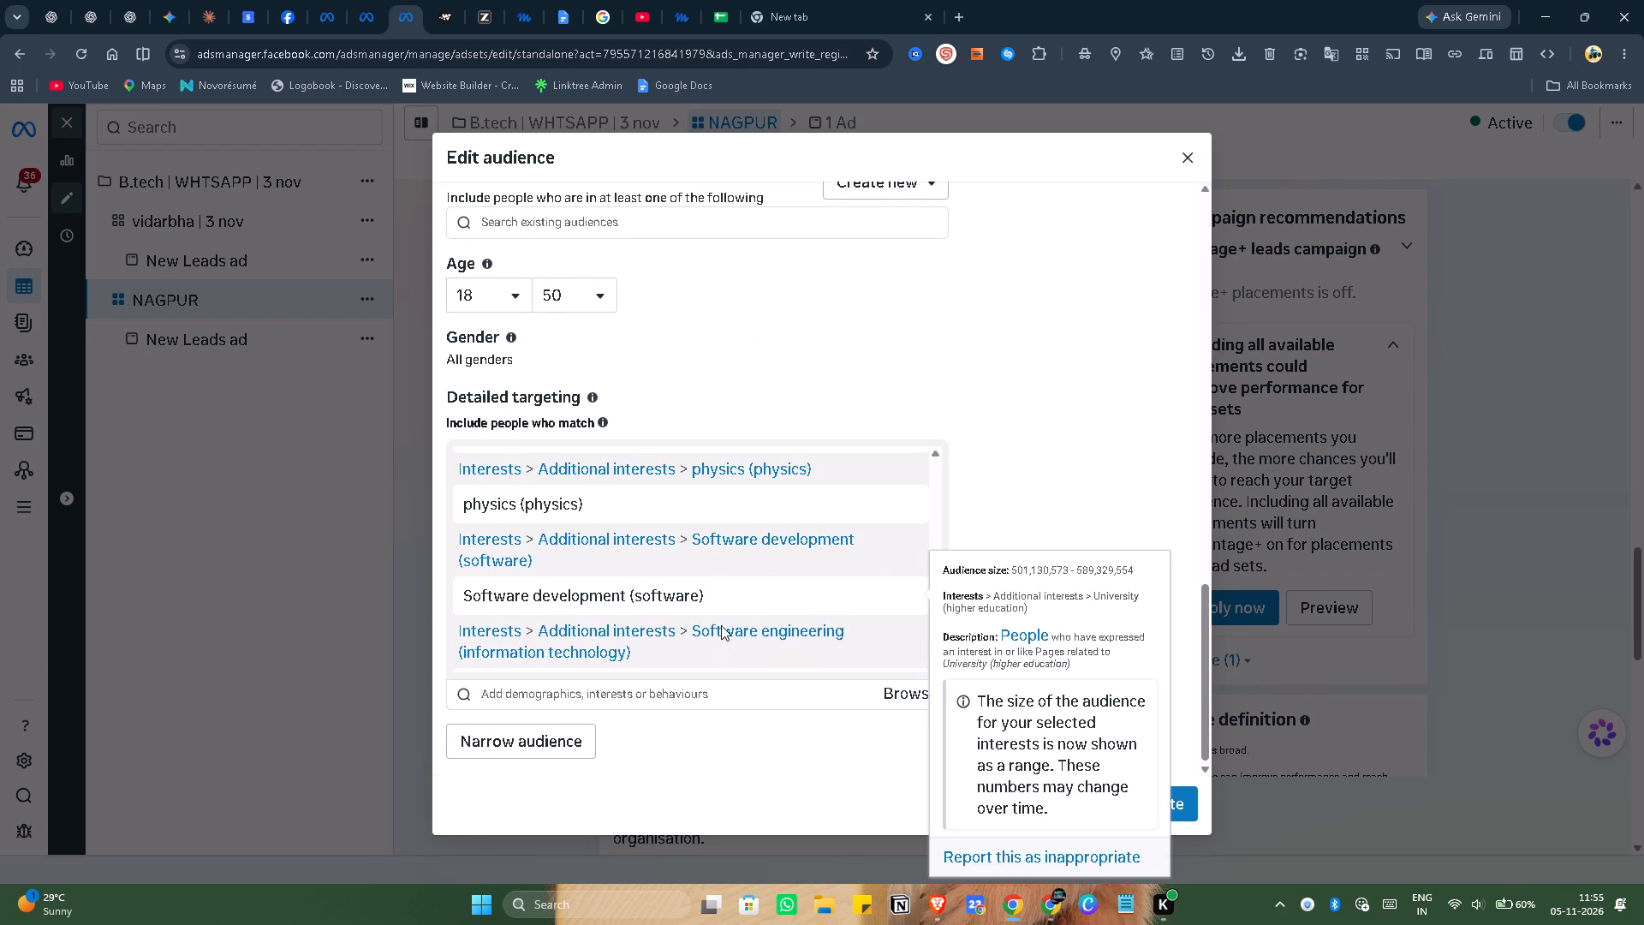
scroll(721, 625, "up", 8)
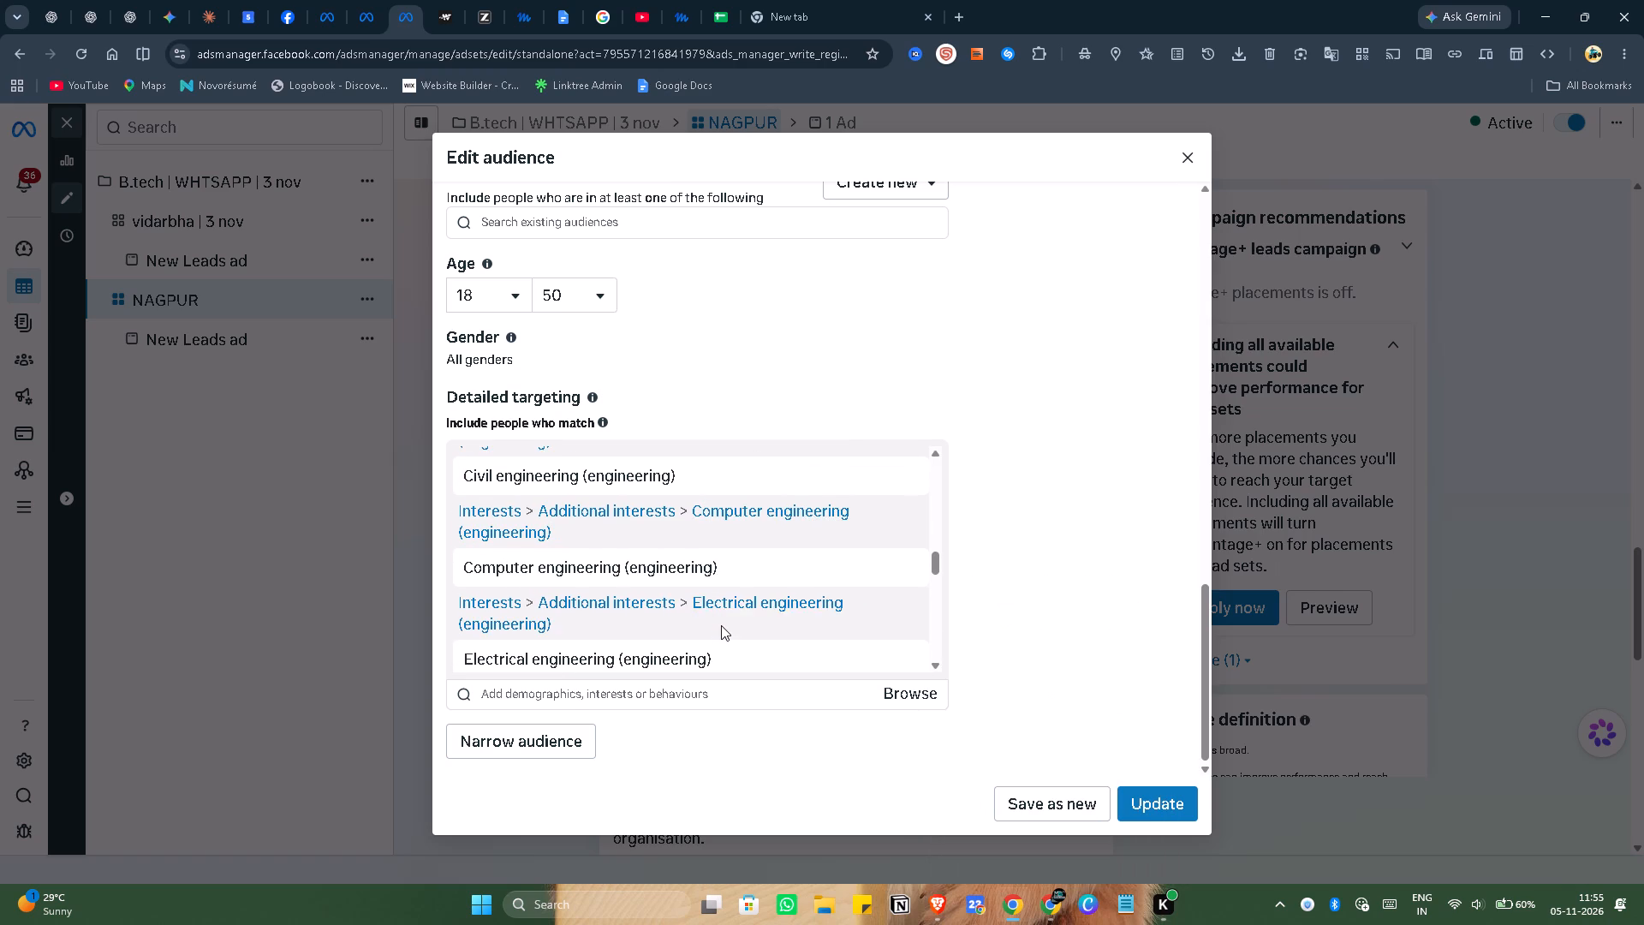
scroll(721, 625, "up", 11)
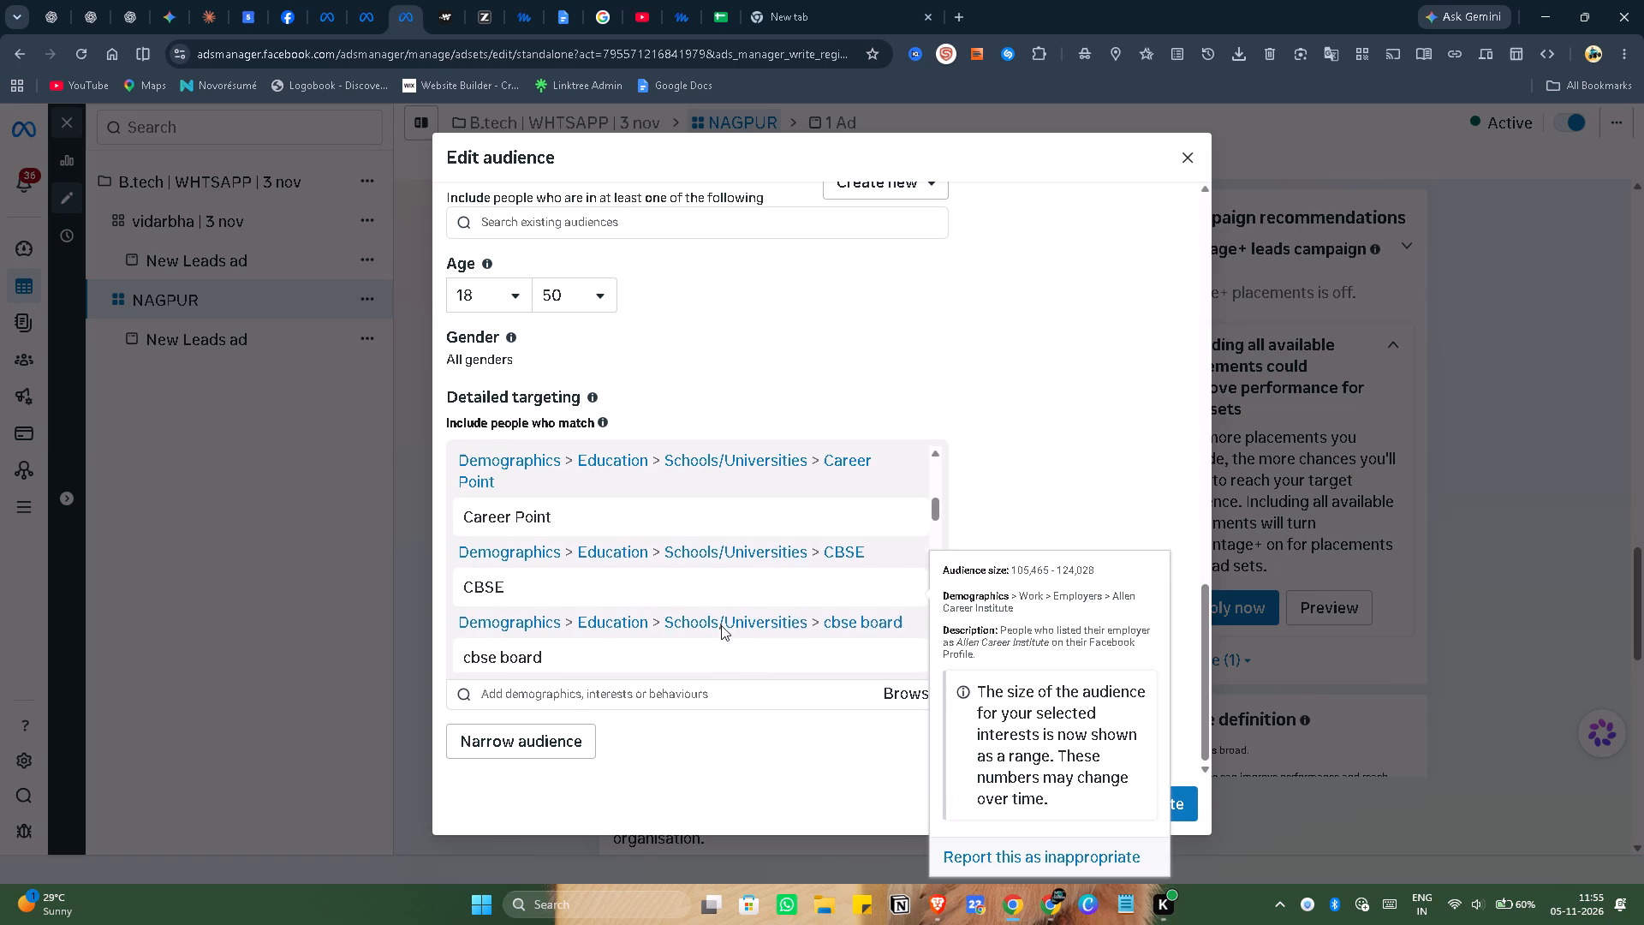
scroll(721, 625, "up", 7)
scroll(721, 625, "down", 2)
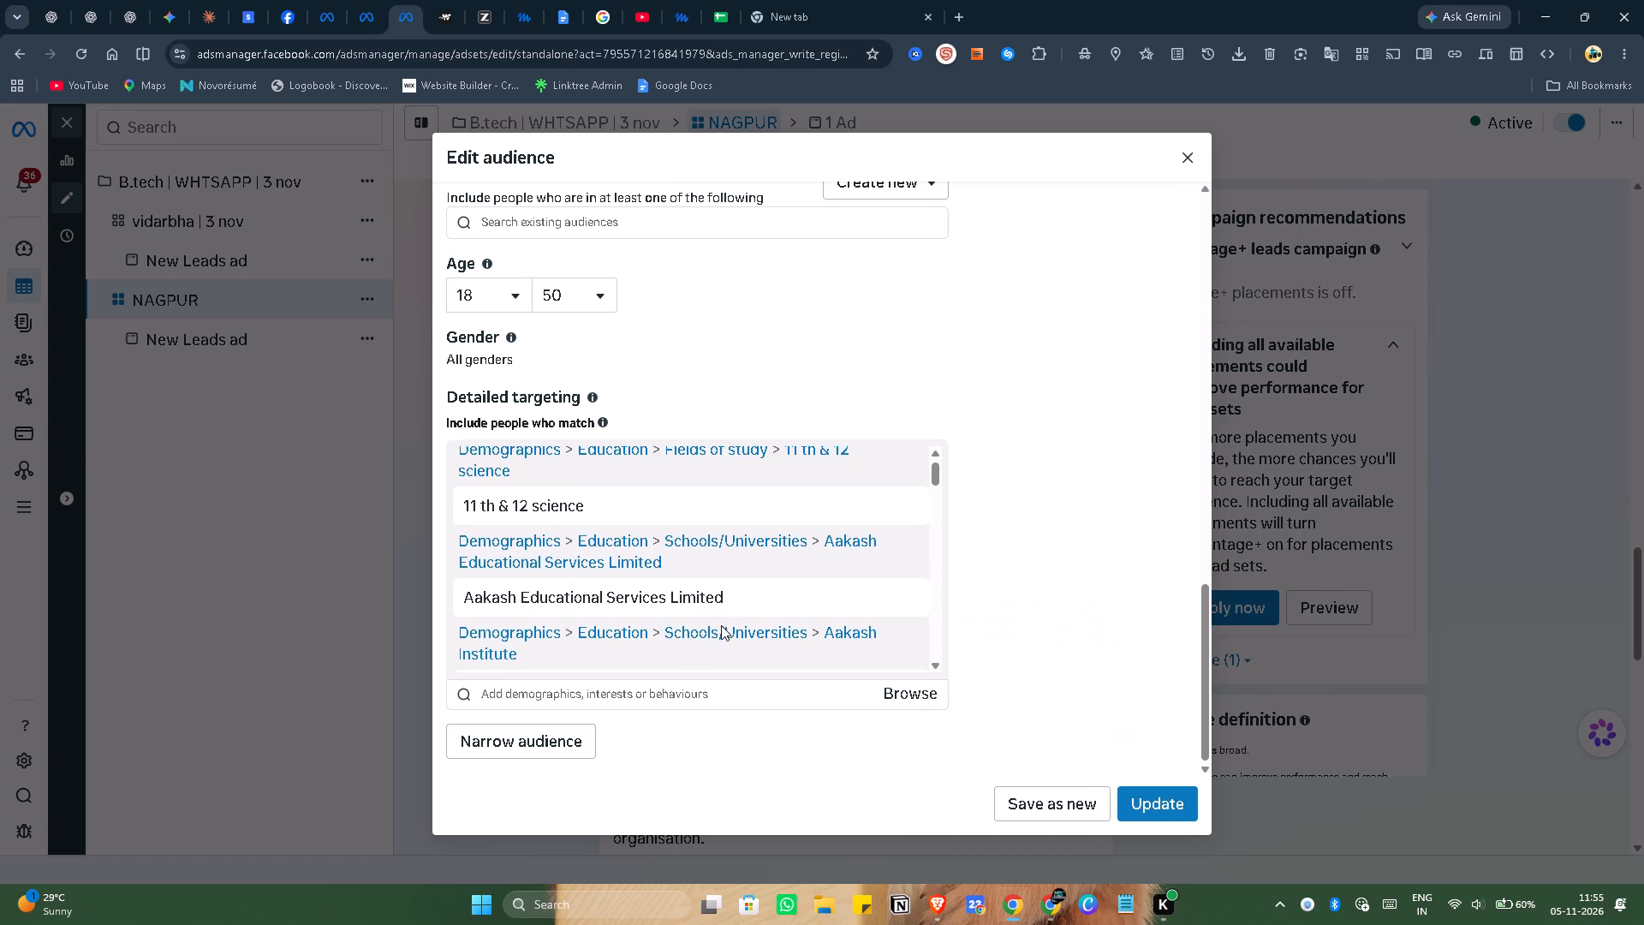
scroll(721, 625, "down", 5)
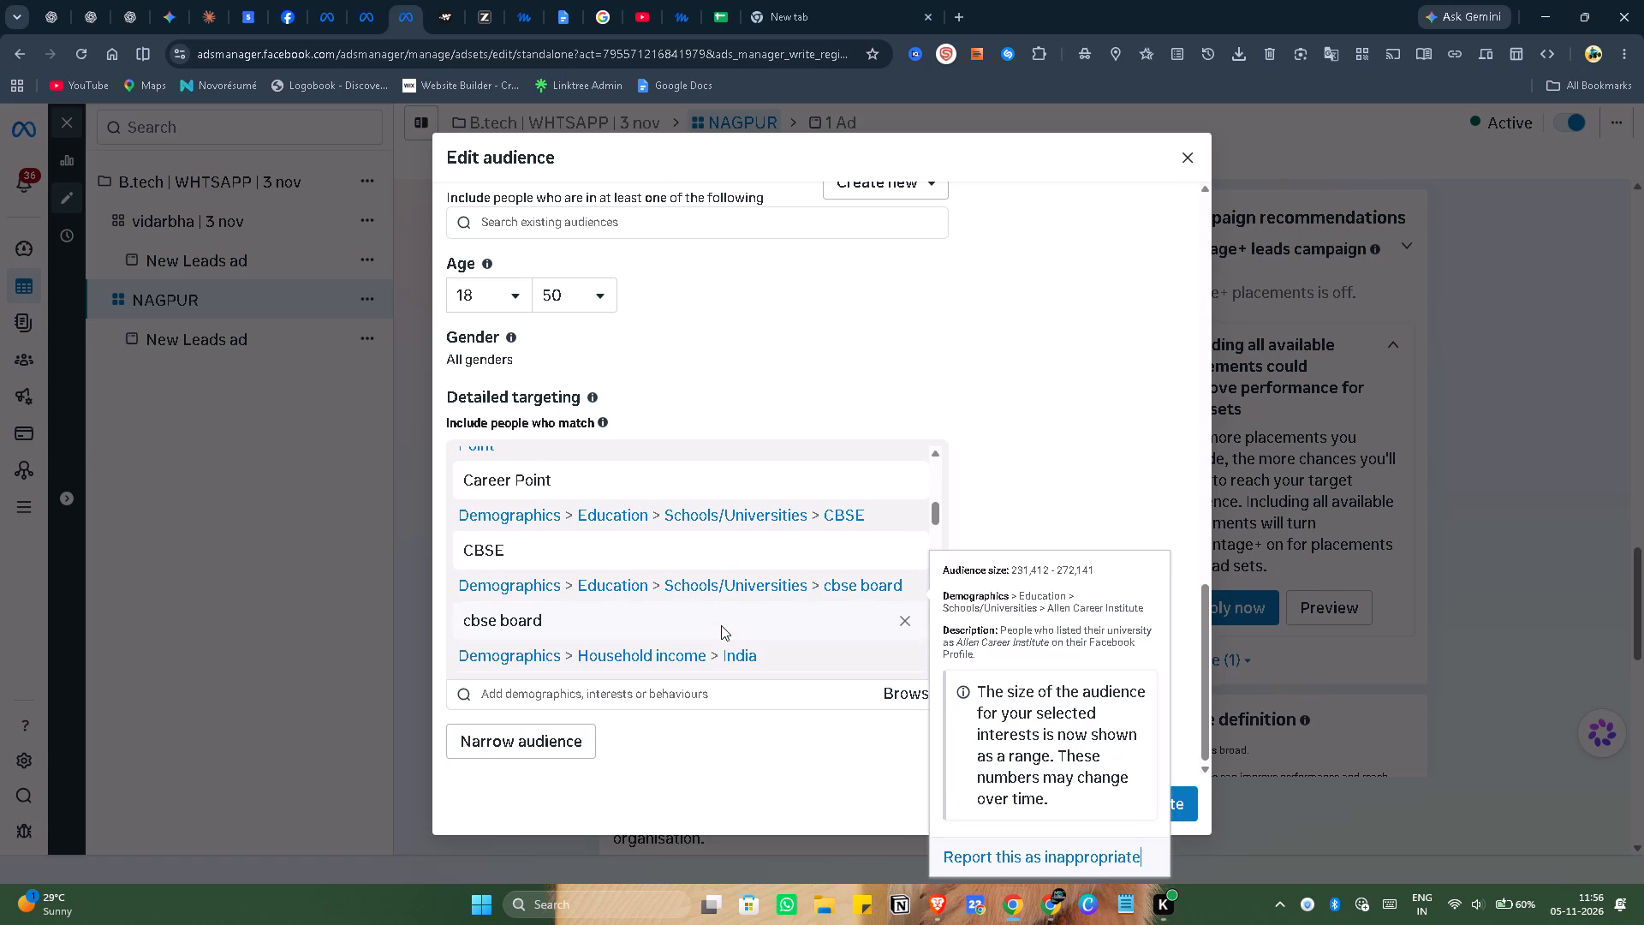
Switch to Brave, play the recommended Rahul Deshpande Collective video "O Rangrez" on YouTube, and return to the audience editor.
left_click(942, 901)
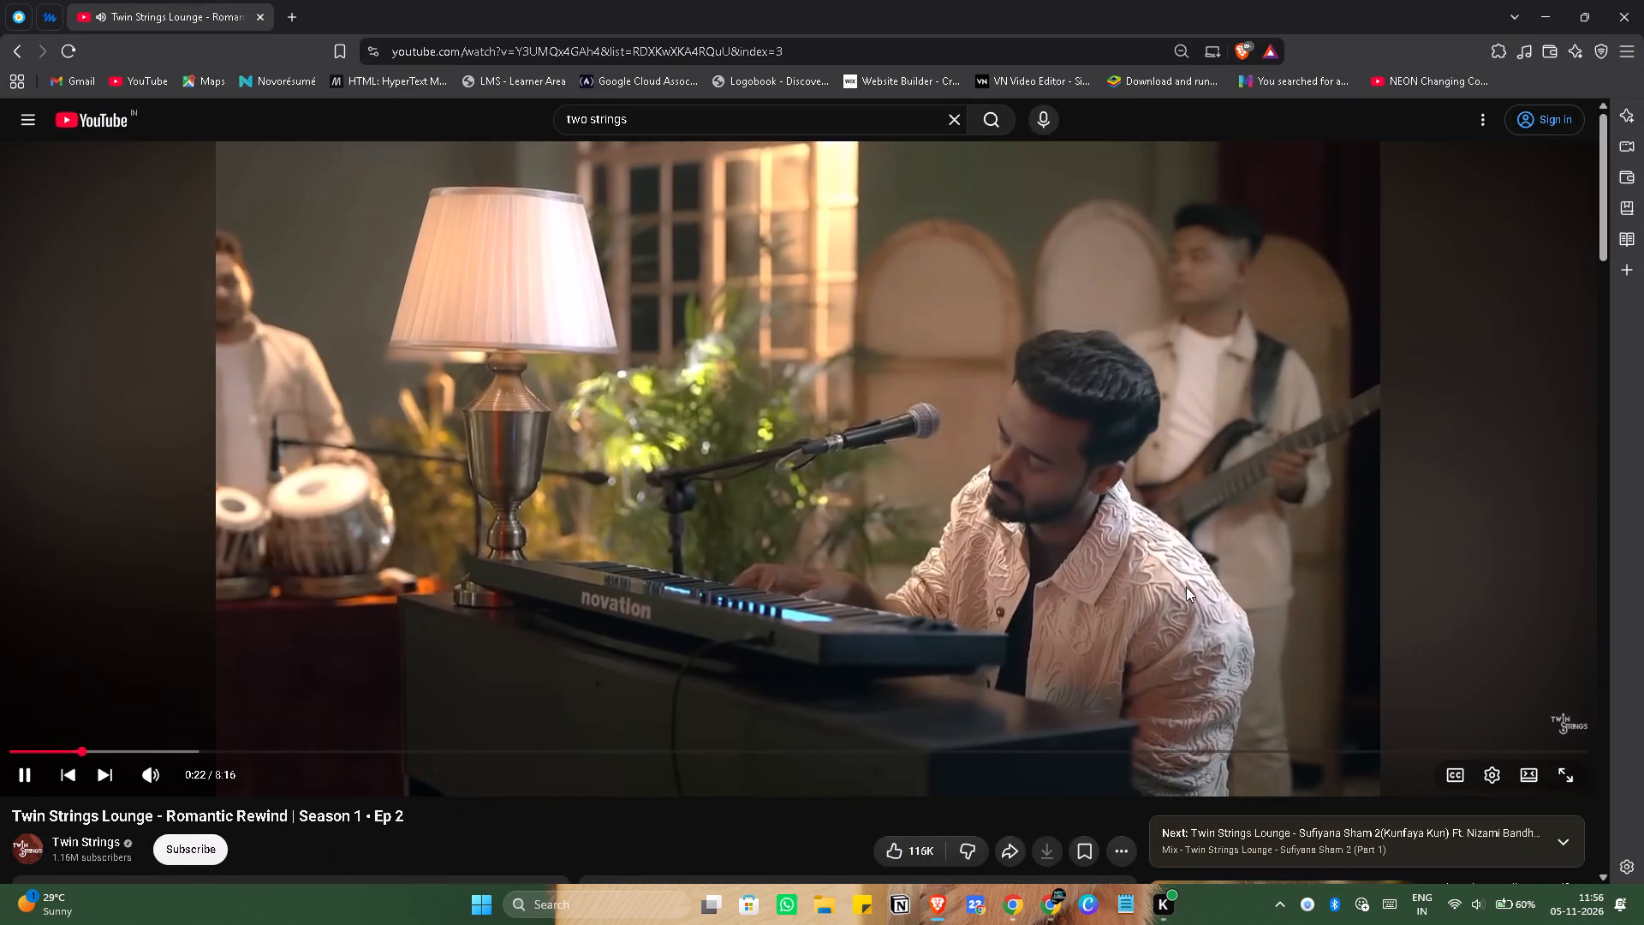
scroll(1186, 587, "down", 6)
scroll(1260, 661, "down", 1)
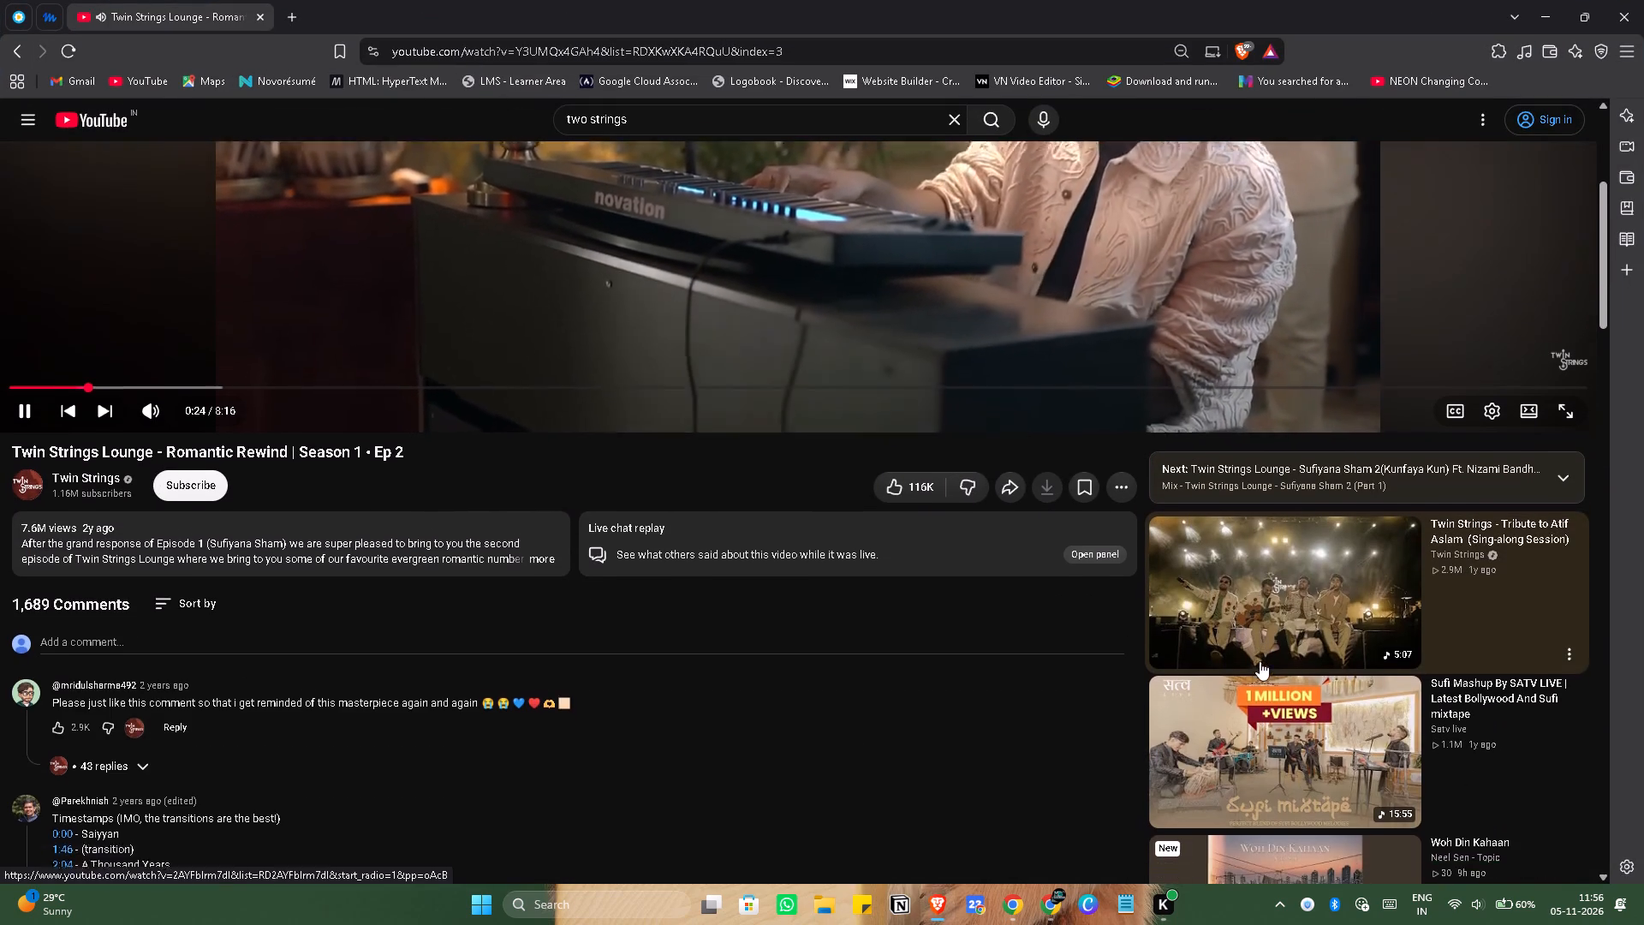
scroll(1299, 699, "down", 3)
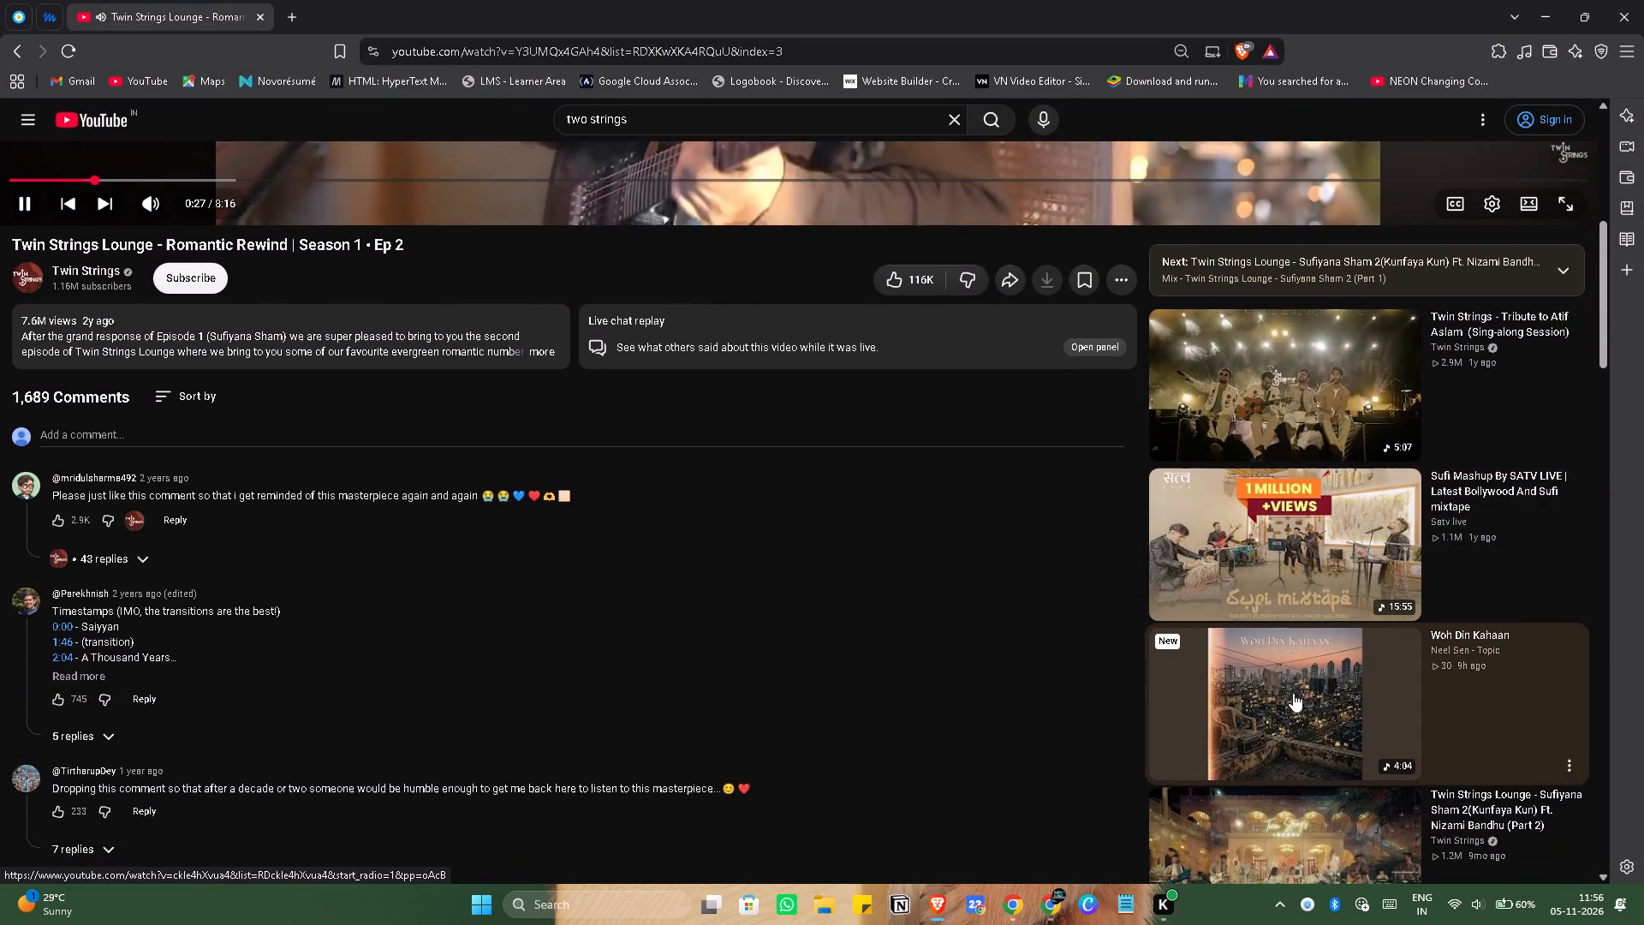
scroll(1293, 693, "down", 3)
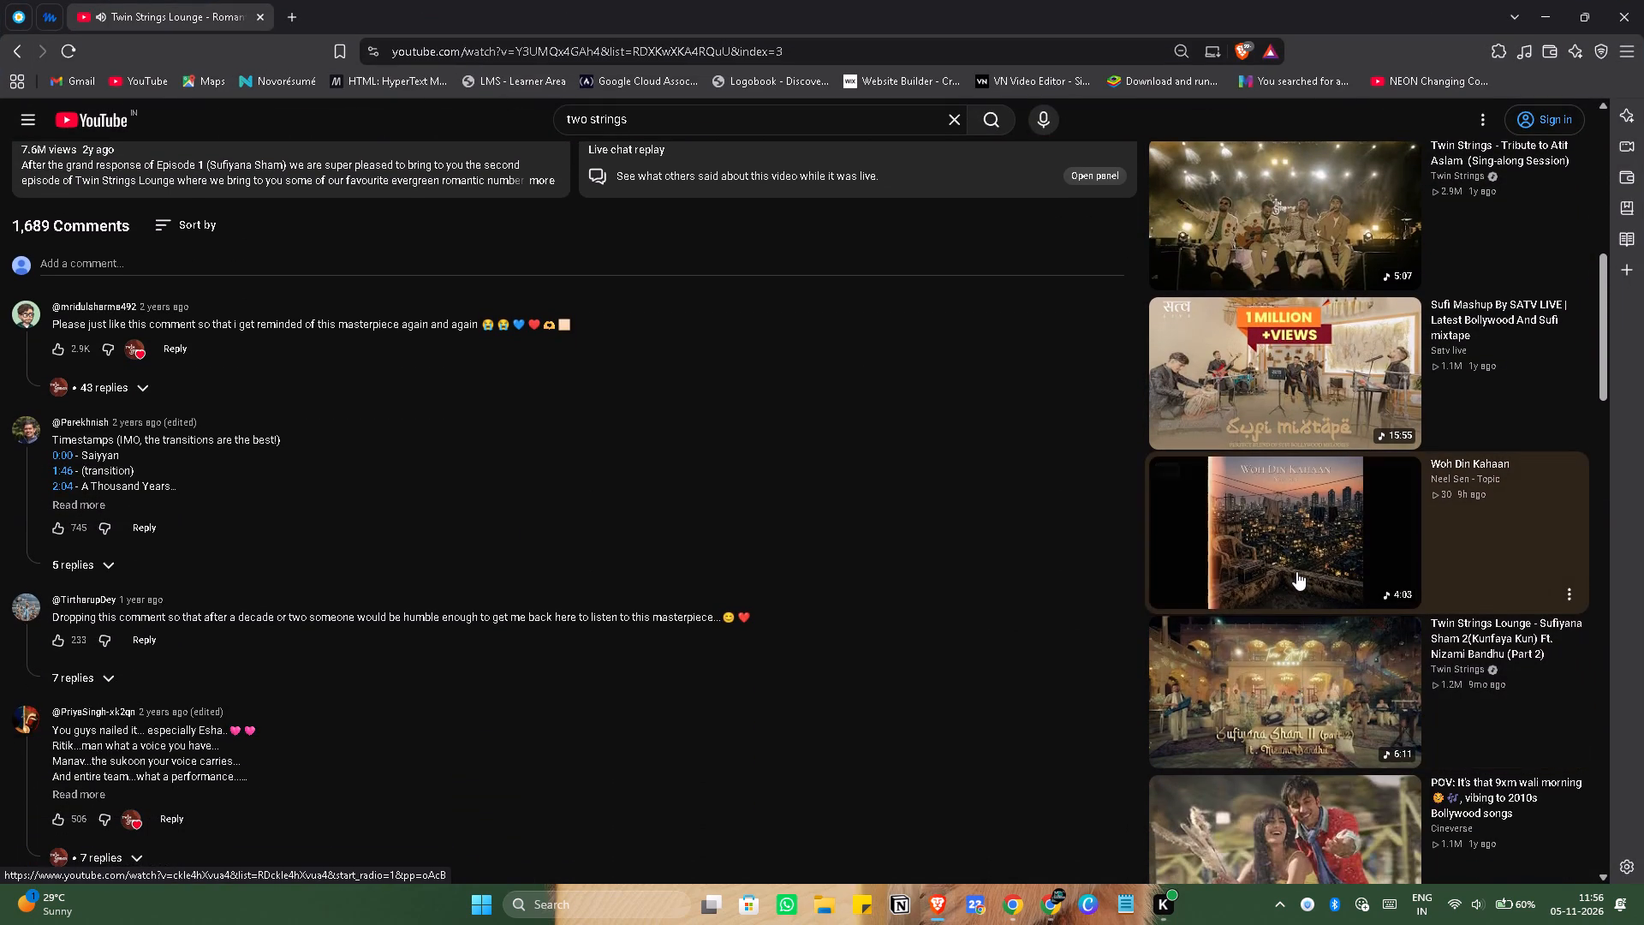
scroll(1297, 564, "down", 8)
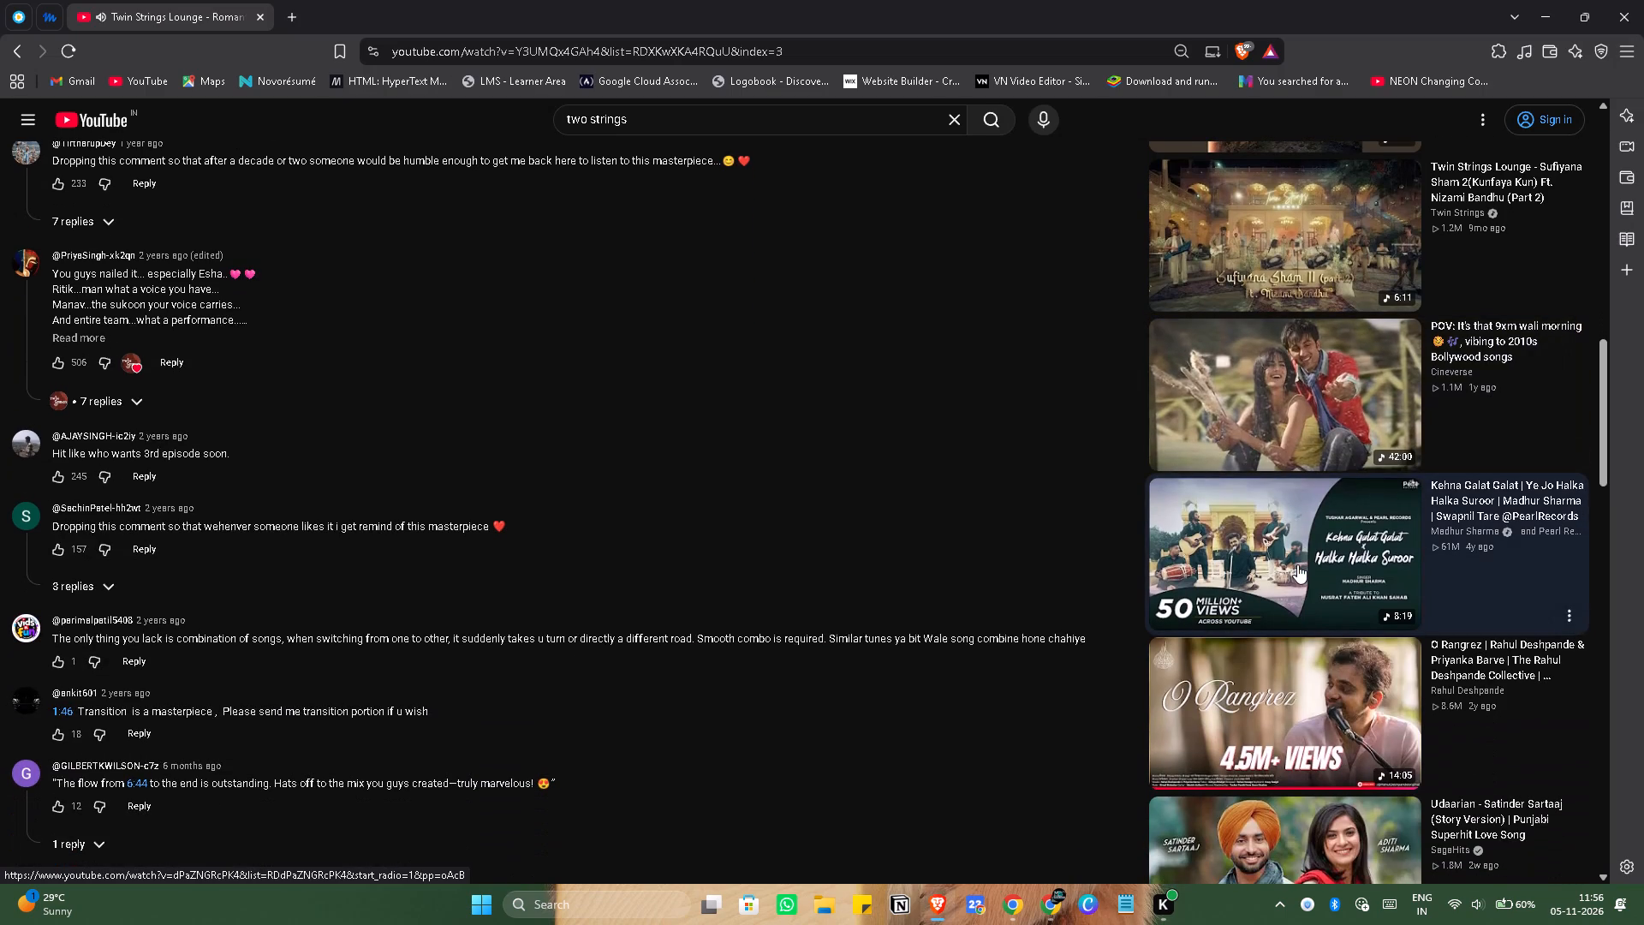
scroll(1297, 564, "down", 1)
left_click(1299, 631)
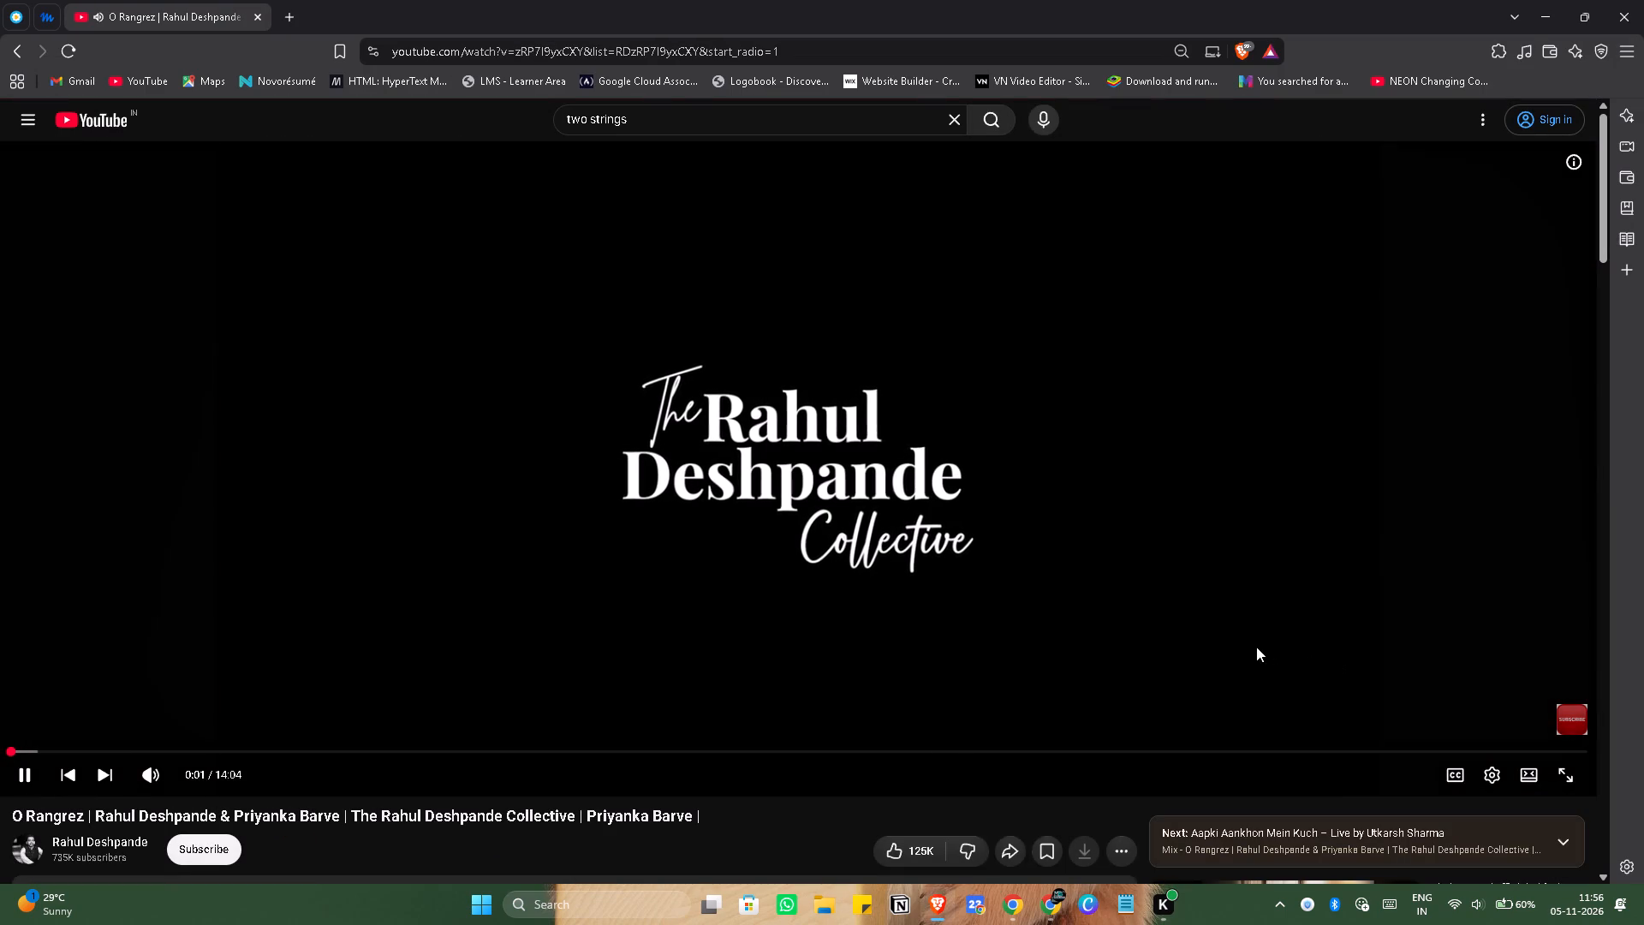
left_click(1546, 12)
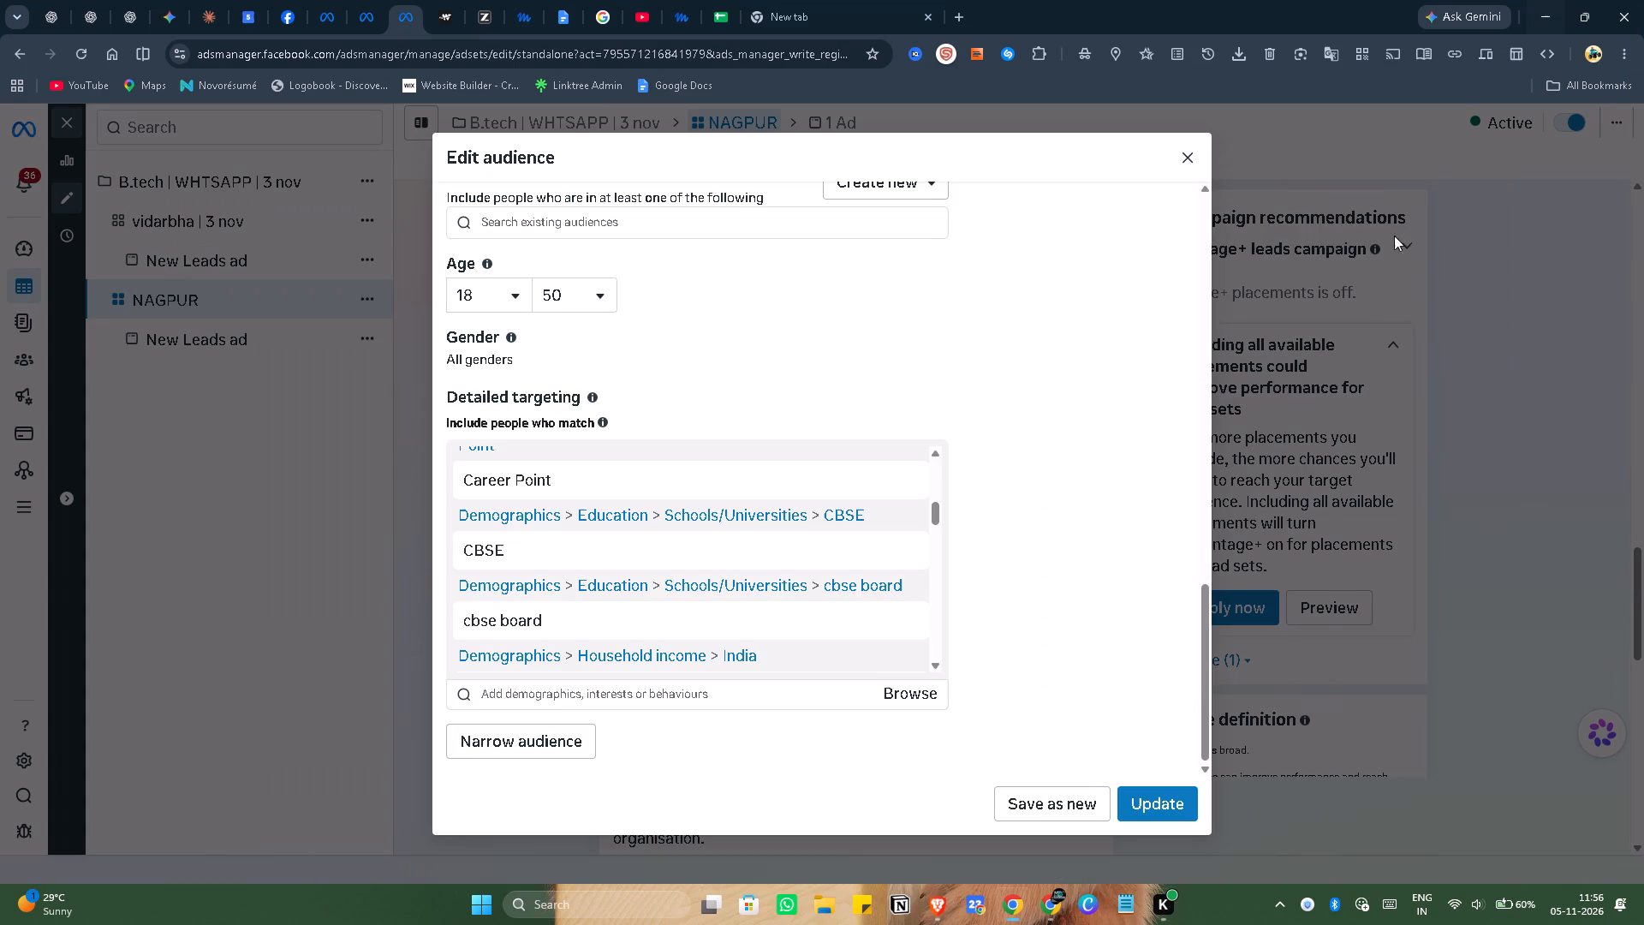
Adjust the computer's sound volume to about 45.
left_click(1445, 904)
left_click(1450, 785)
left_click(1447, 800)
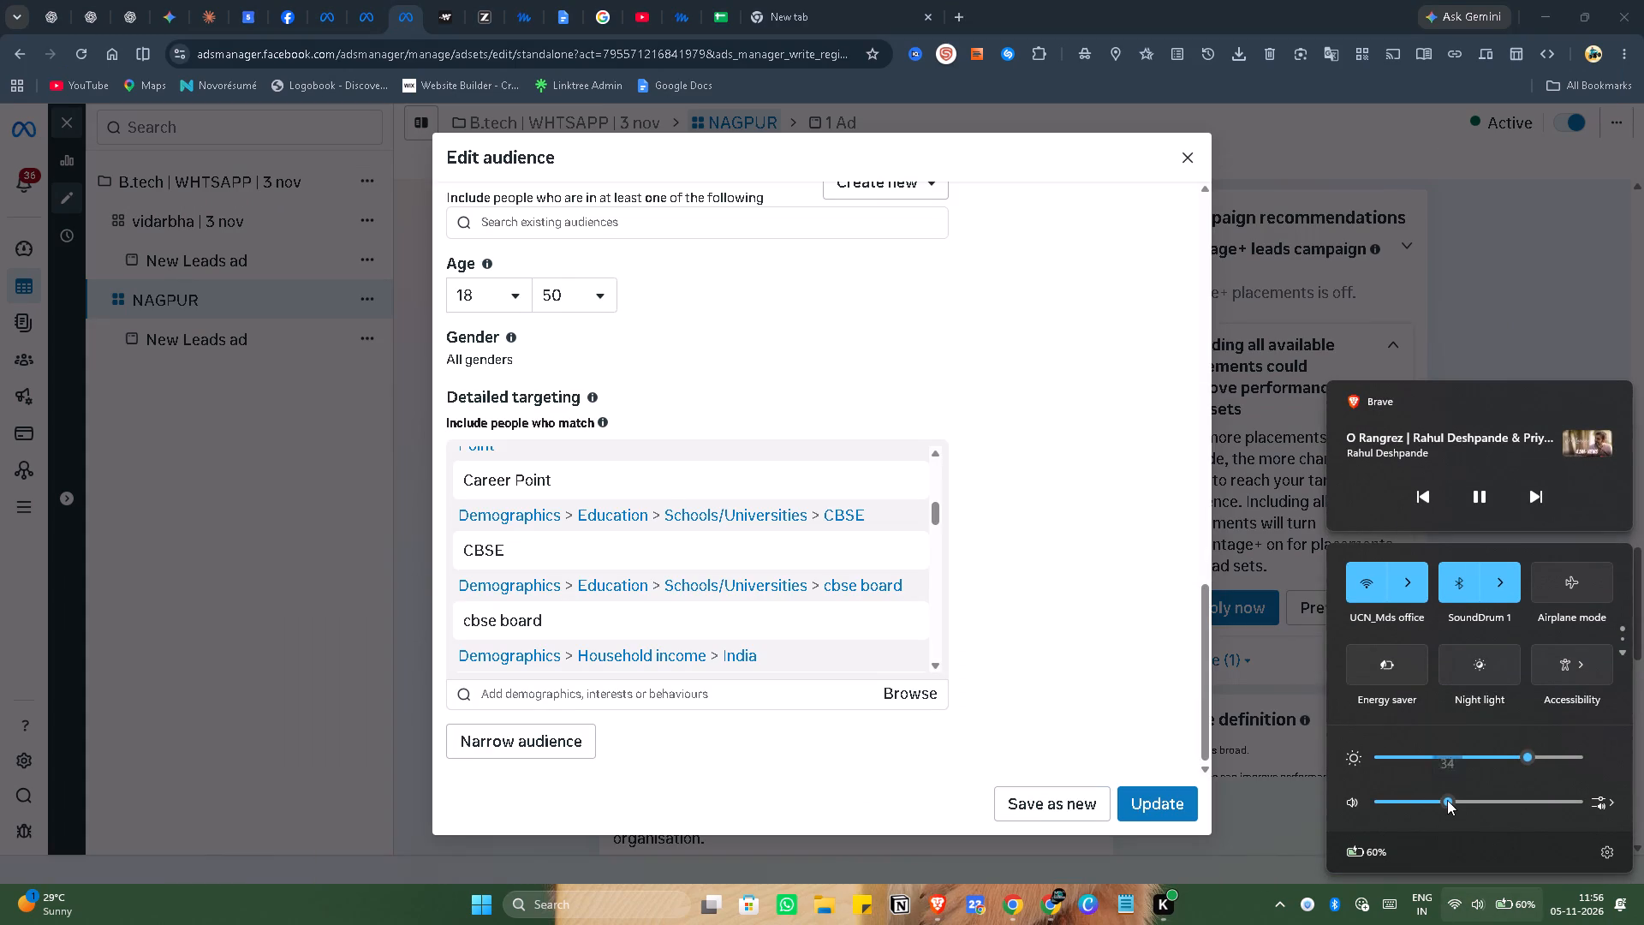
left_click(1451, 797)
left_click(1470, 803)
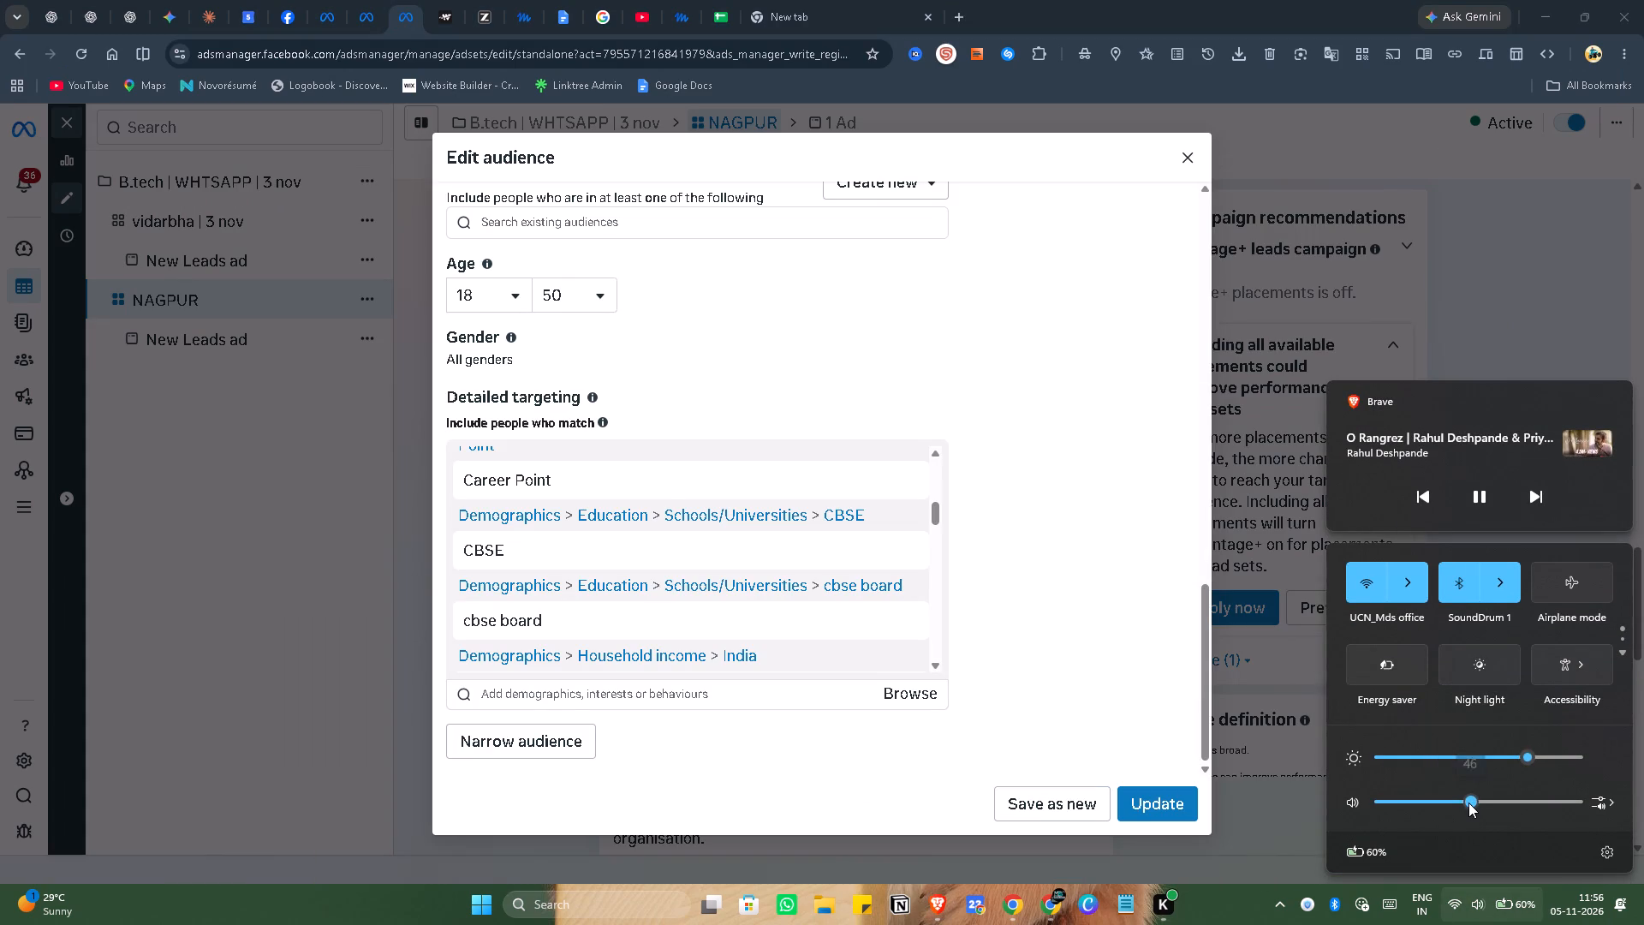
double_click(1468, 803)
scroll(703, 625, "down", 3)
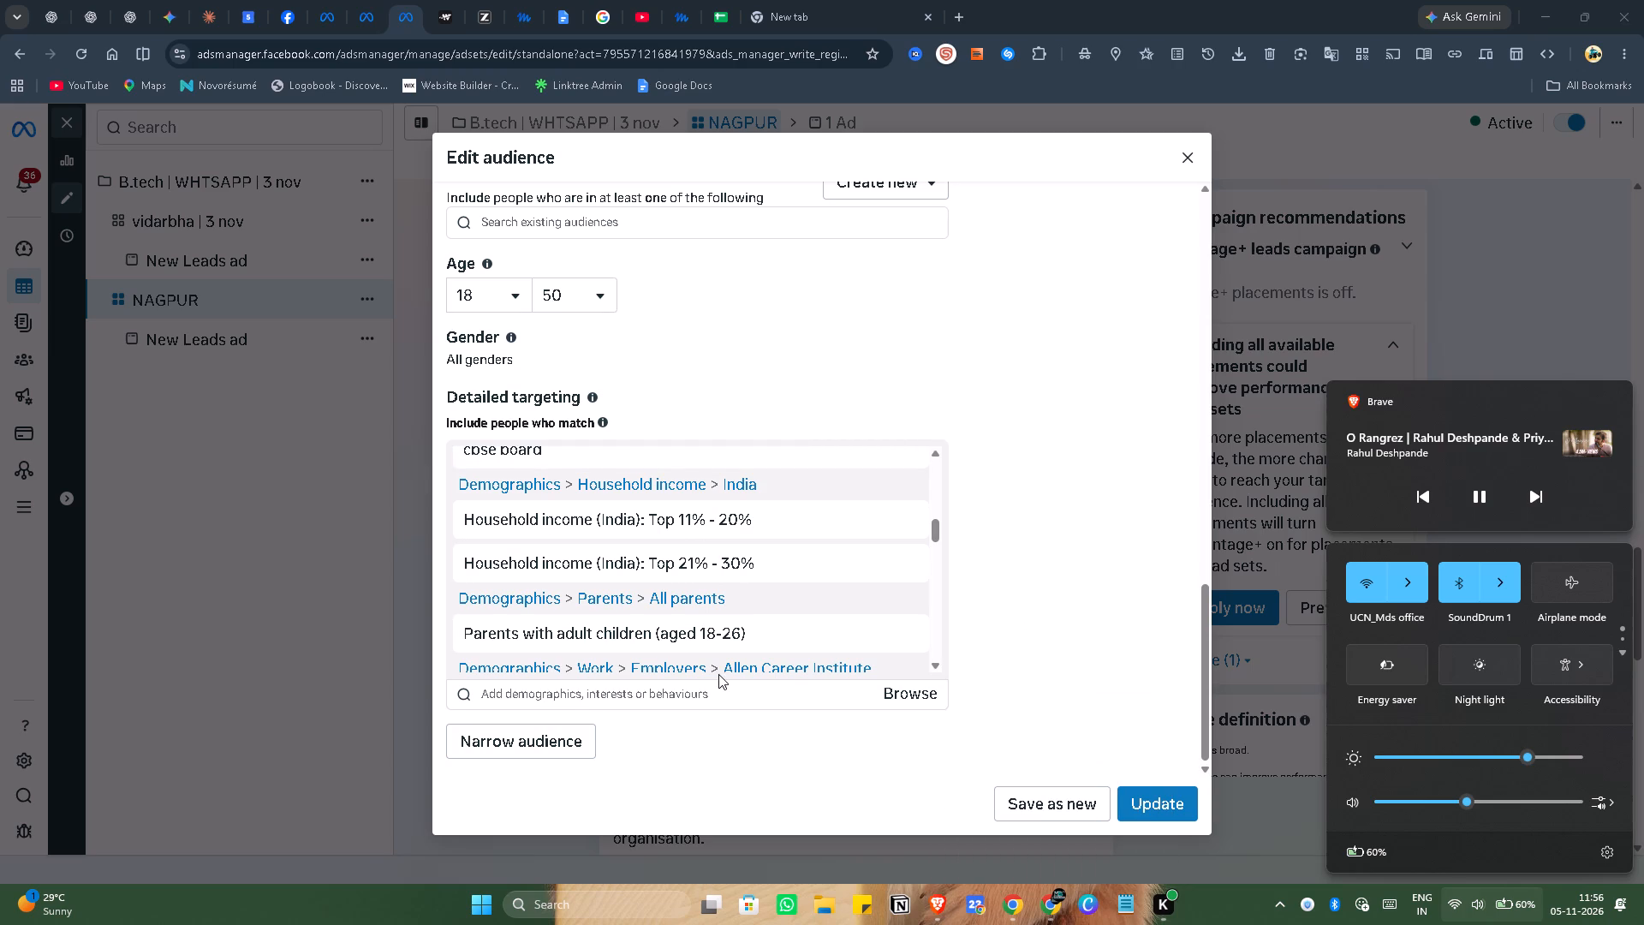
Switch to Brave, search YouTube for "o rangrez song", play the Bhaag Milkha Bhaag full video, and return to the audience editor.
left_click(942, 909)
left_click(957, 112)
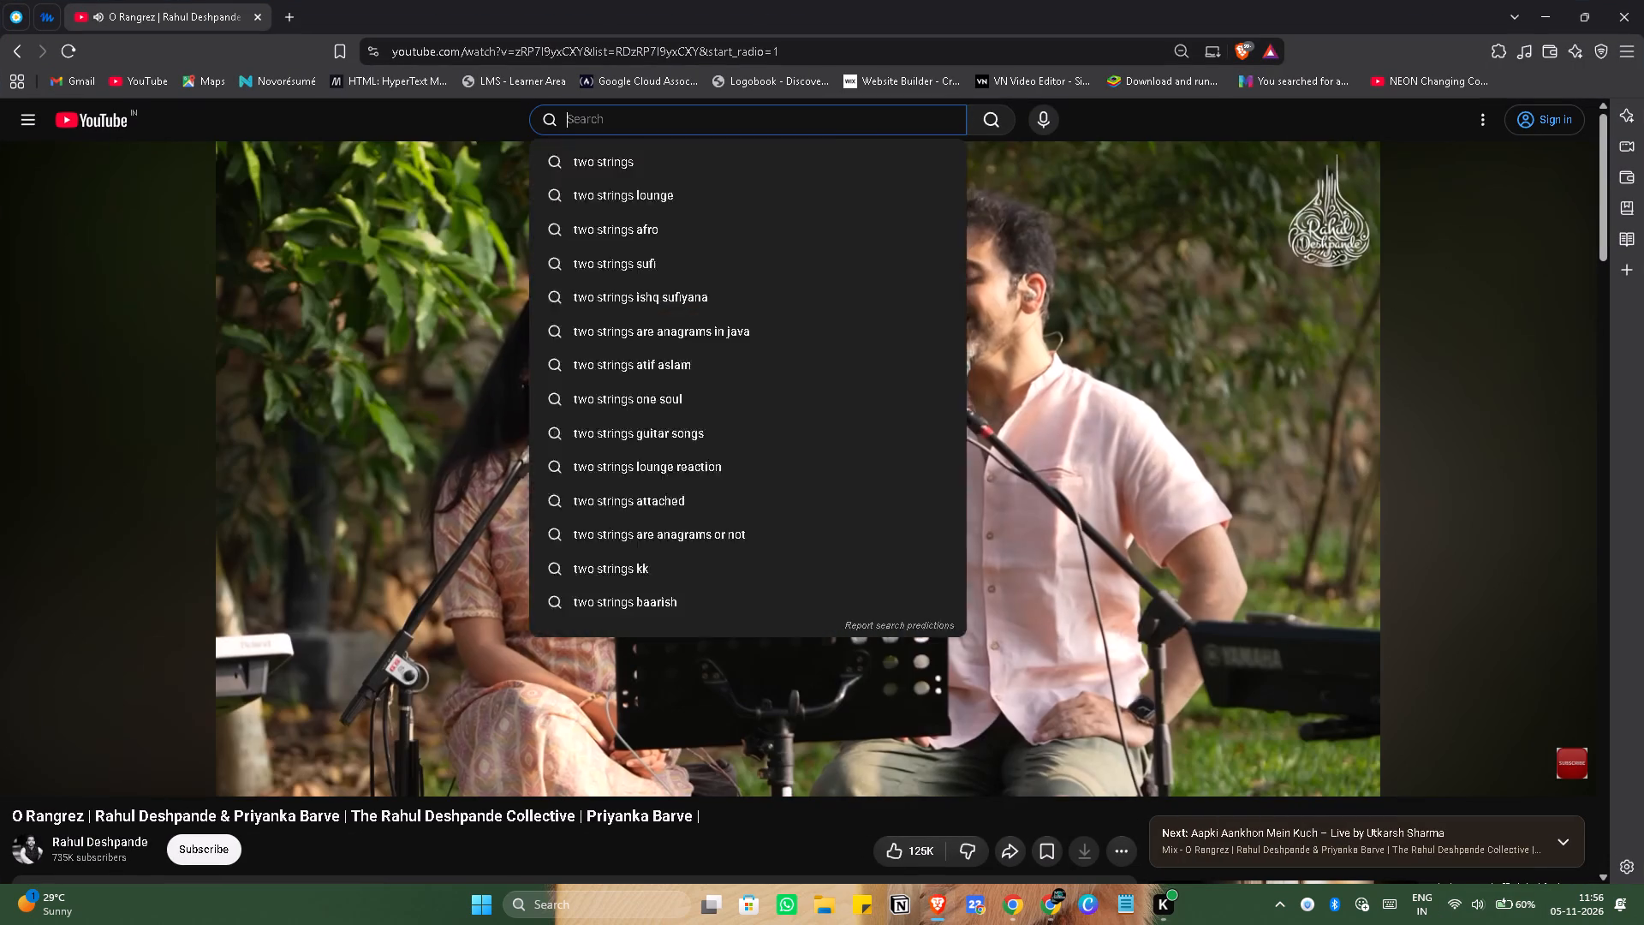
left_click(916, 121)
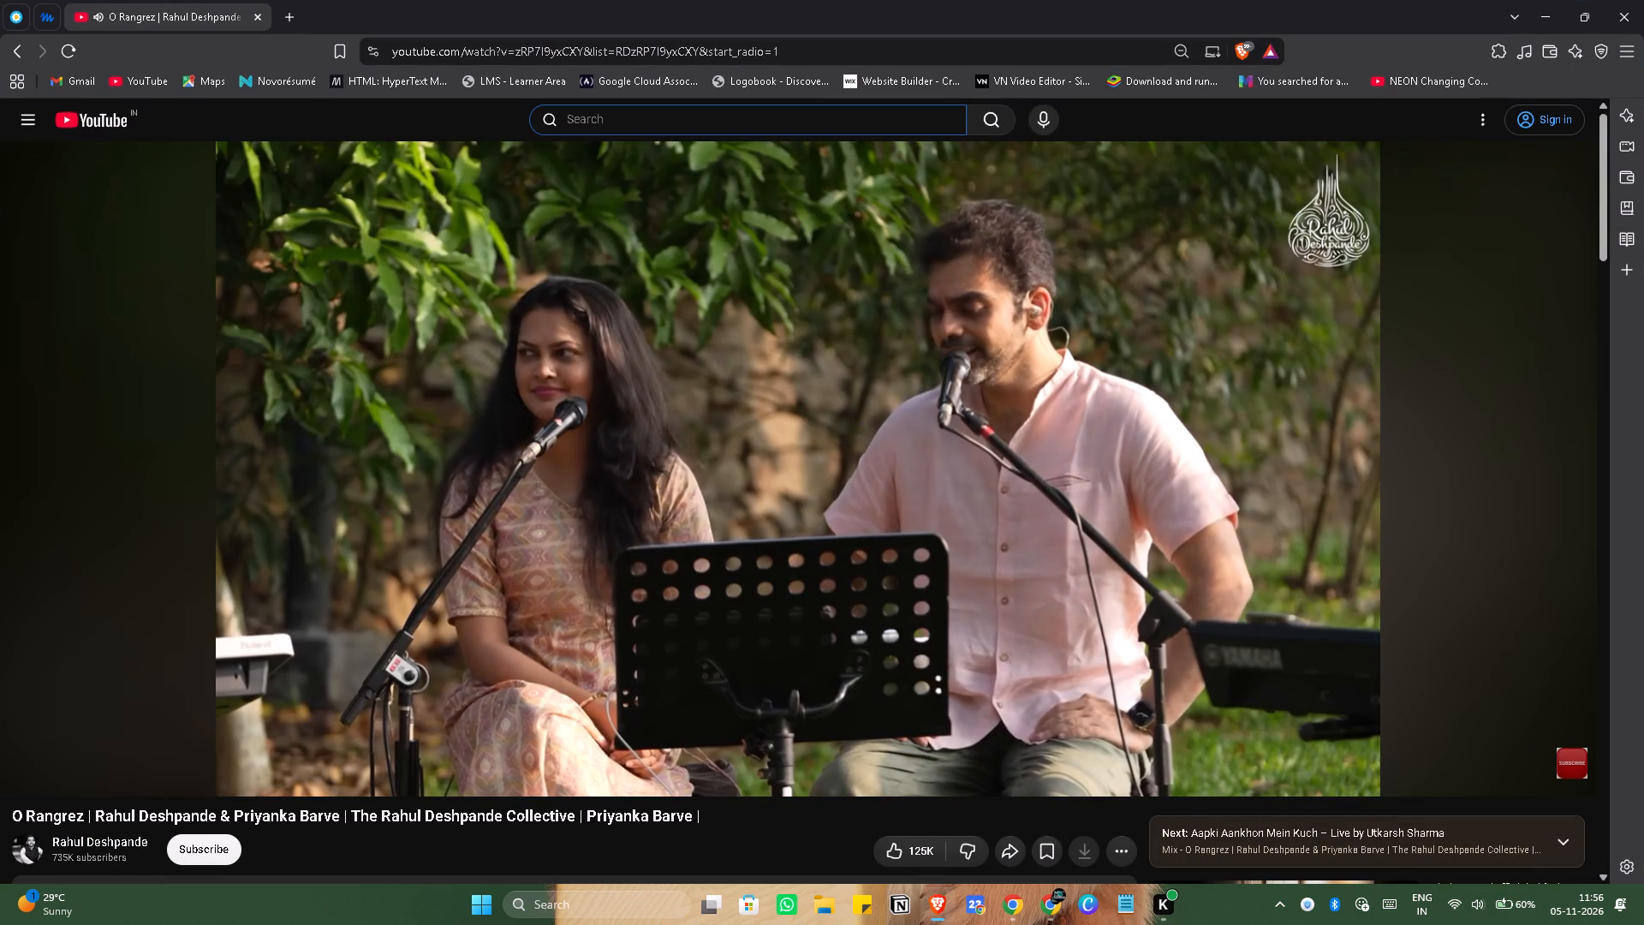
type("o re")
key("BackSpace")
type("angrez")
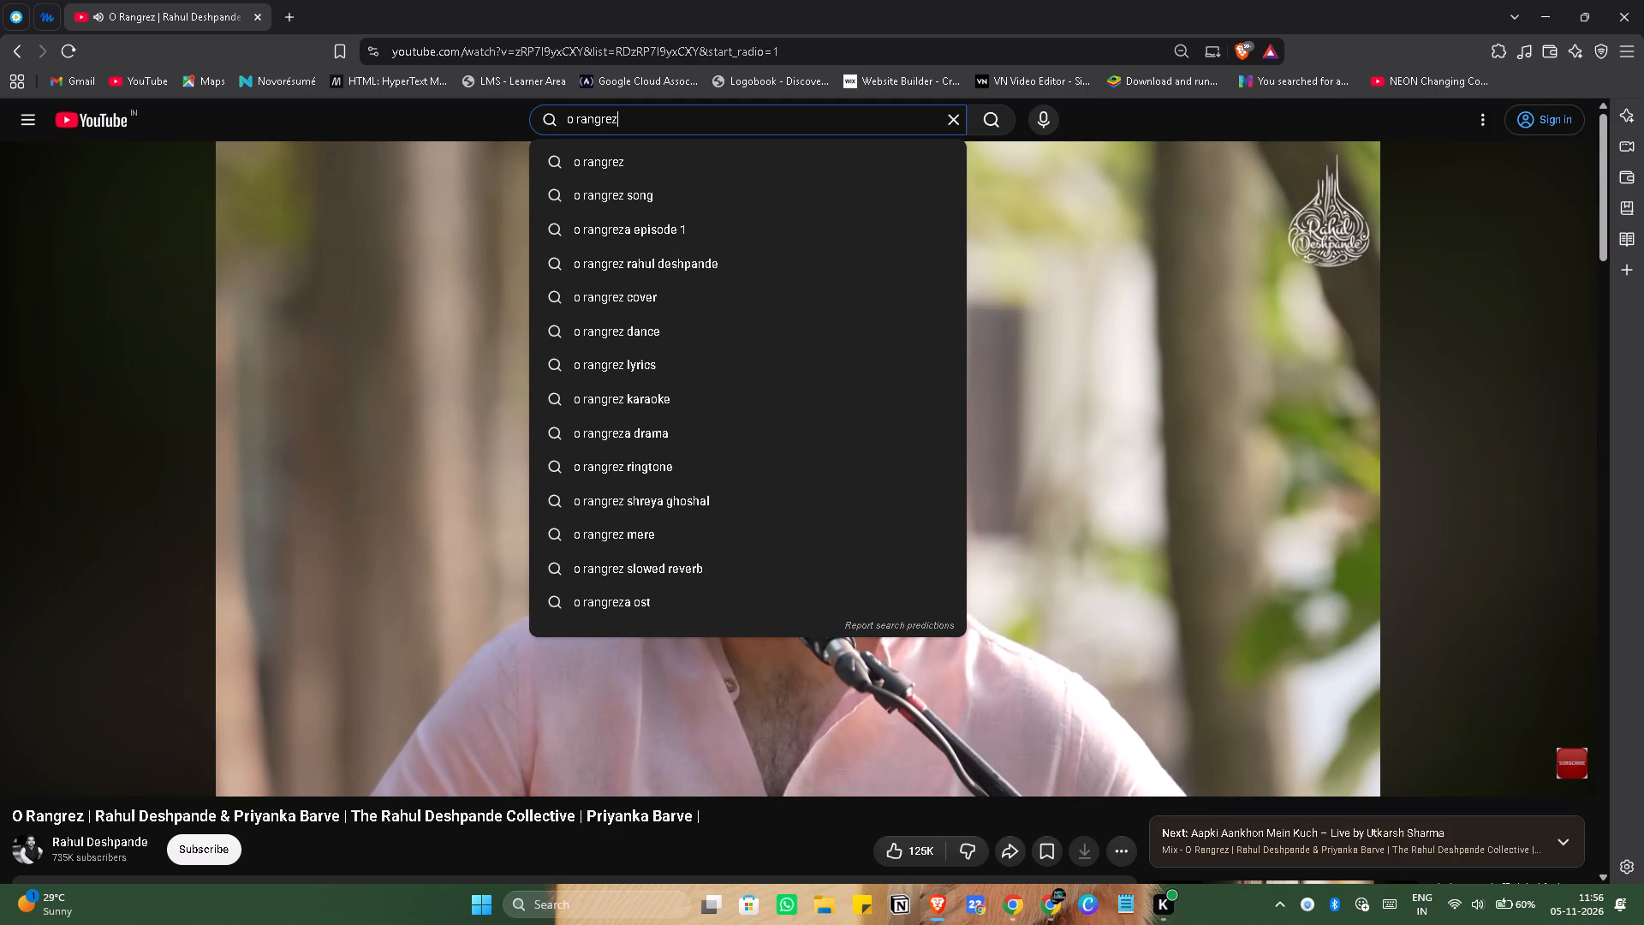
left_click(855, 189)
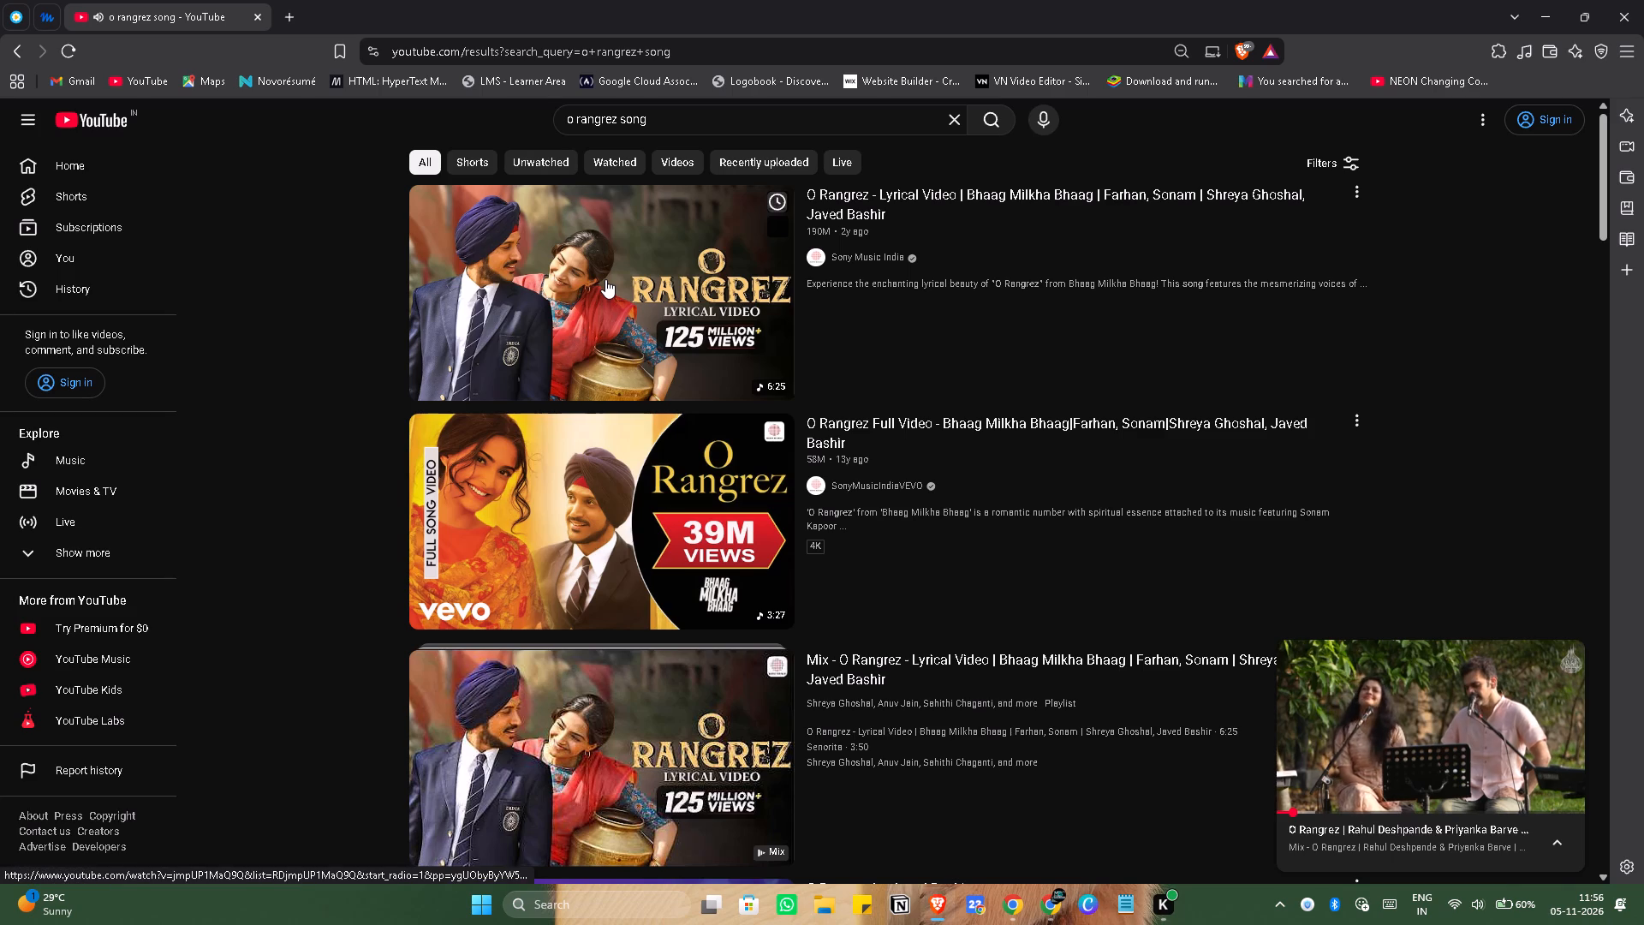
left_click(610, 499)
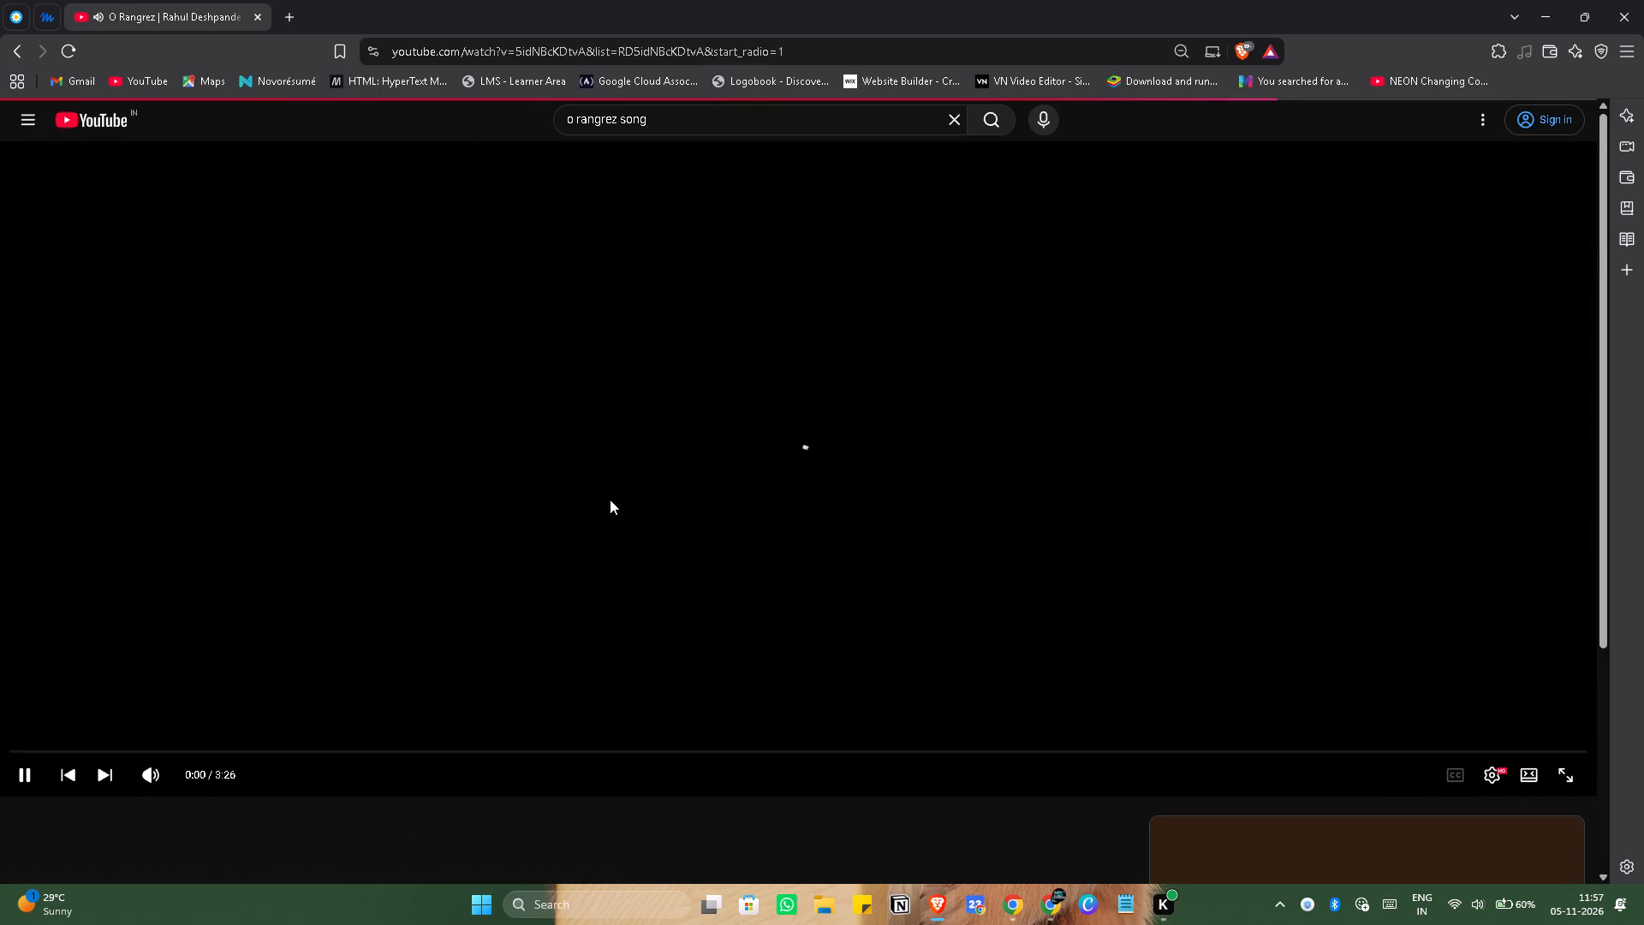
left_click(1544, 16)
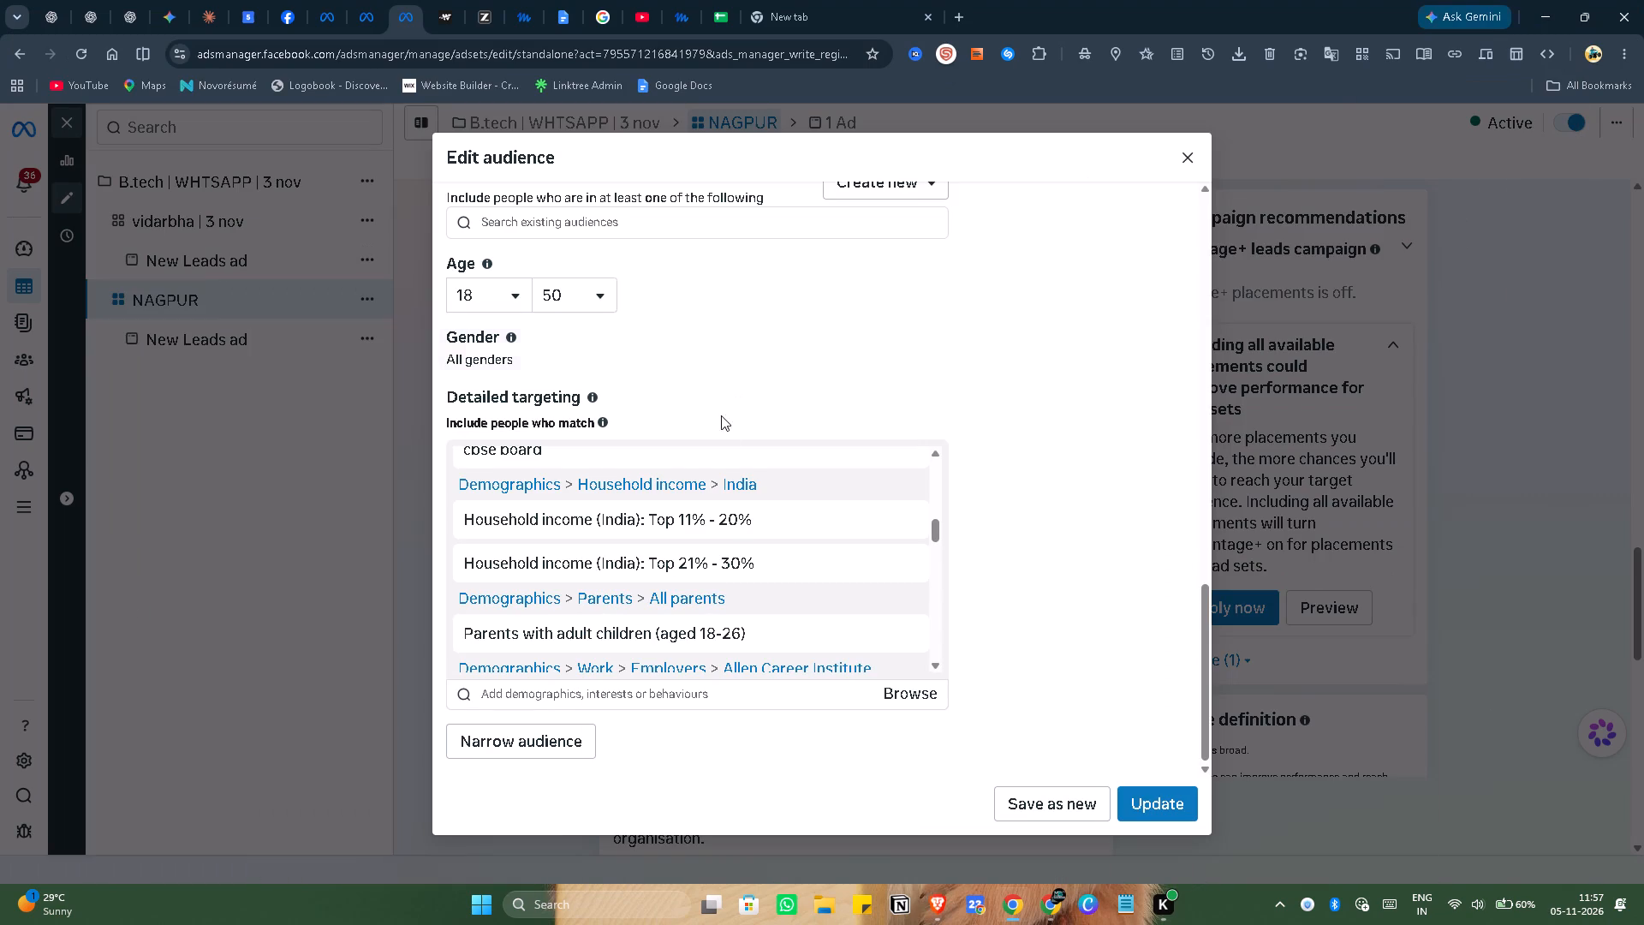
Review the audience's detailed targeting entries from the CBSE schools and household income through to the Web development interest.
scroll(759, 579, "up", 2)
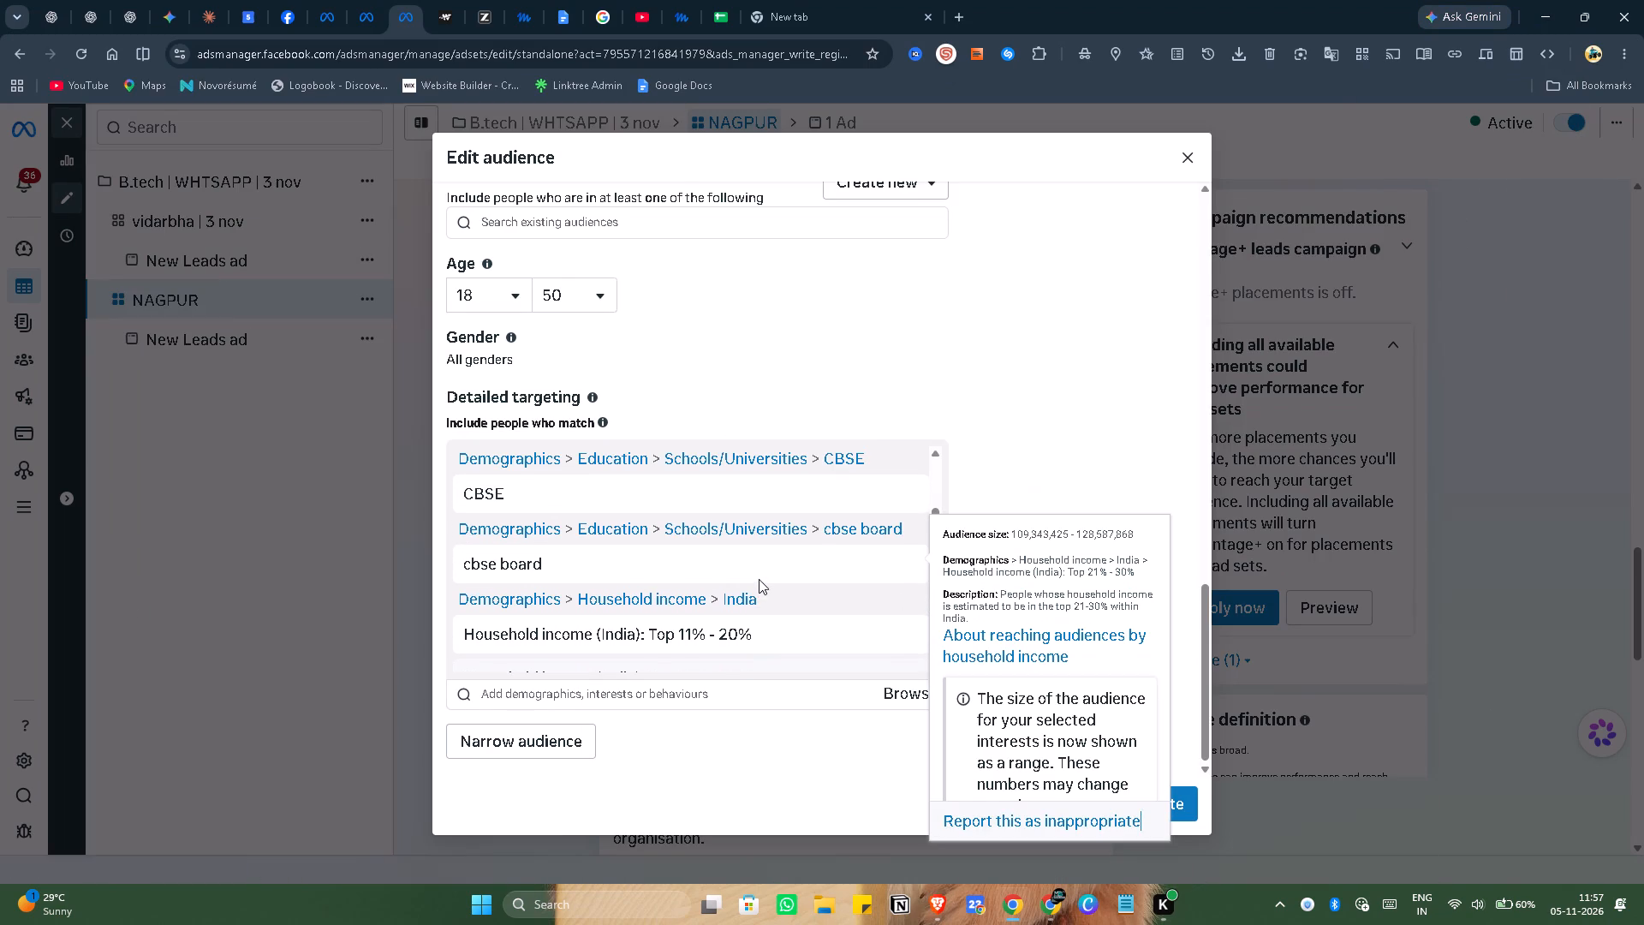
scroll(696, 543, "down", 4)
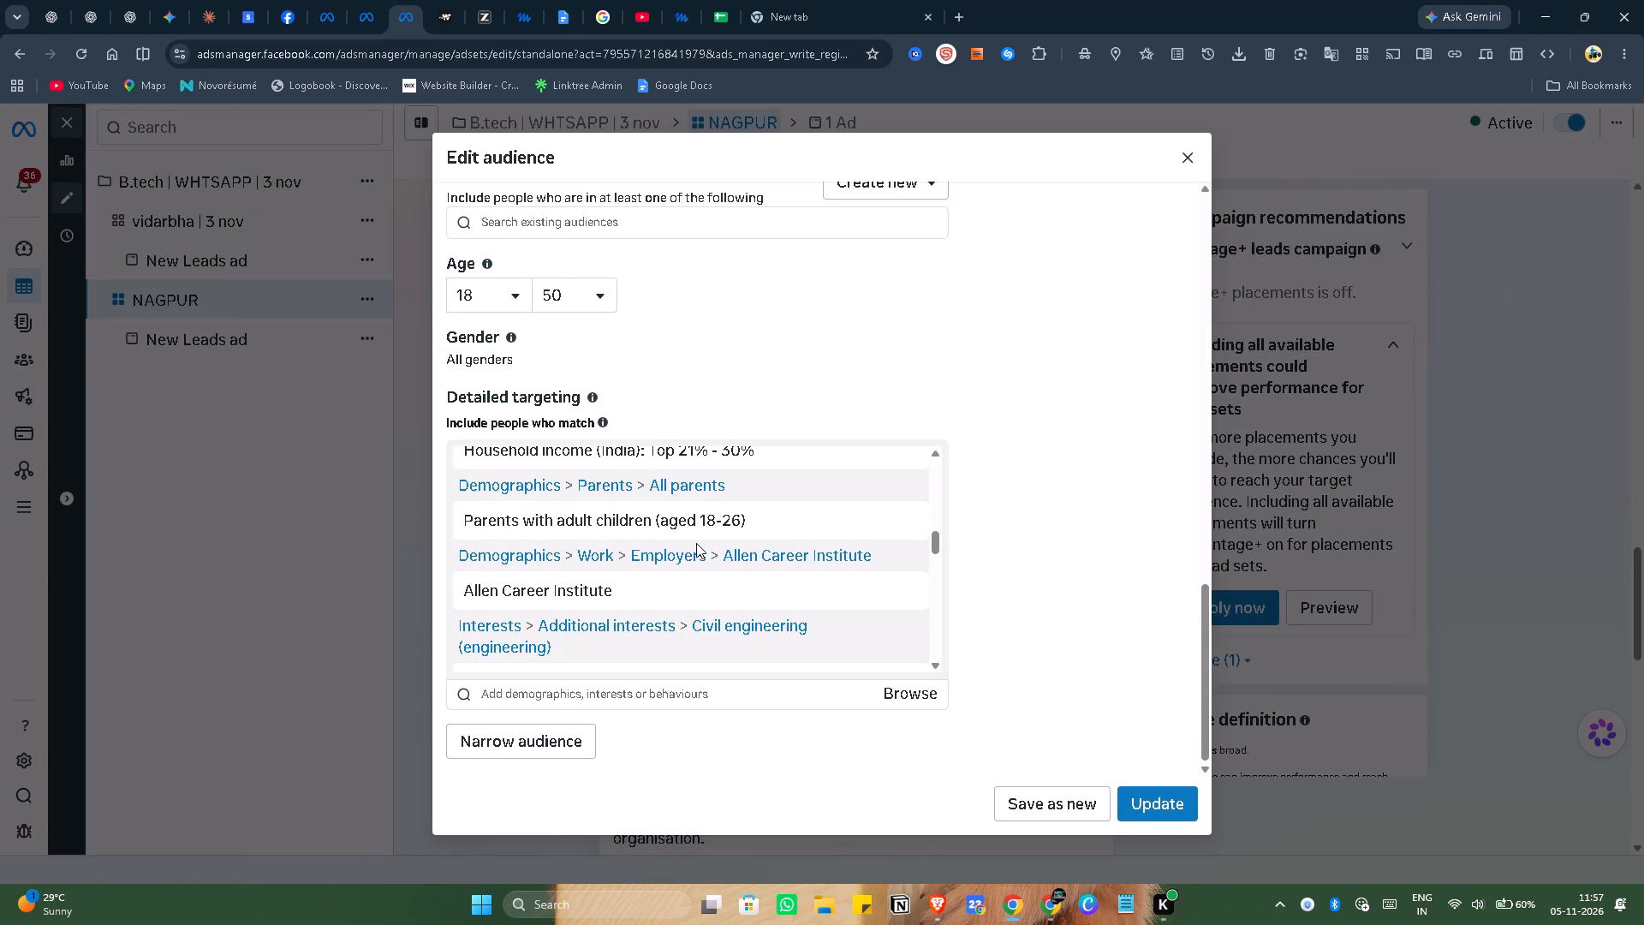
scroll(696, 543, "down", 2)
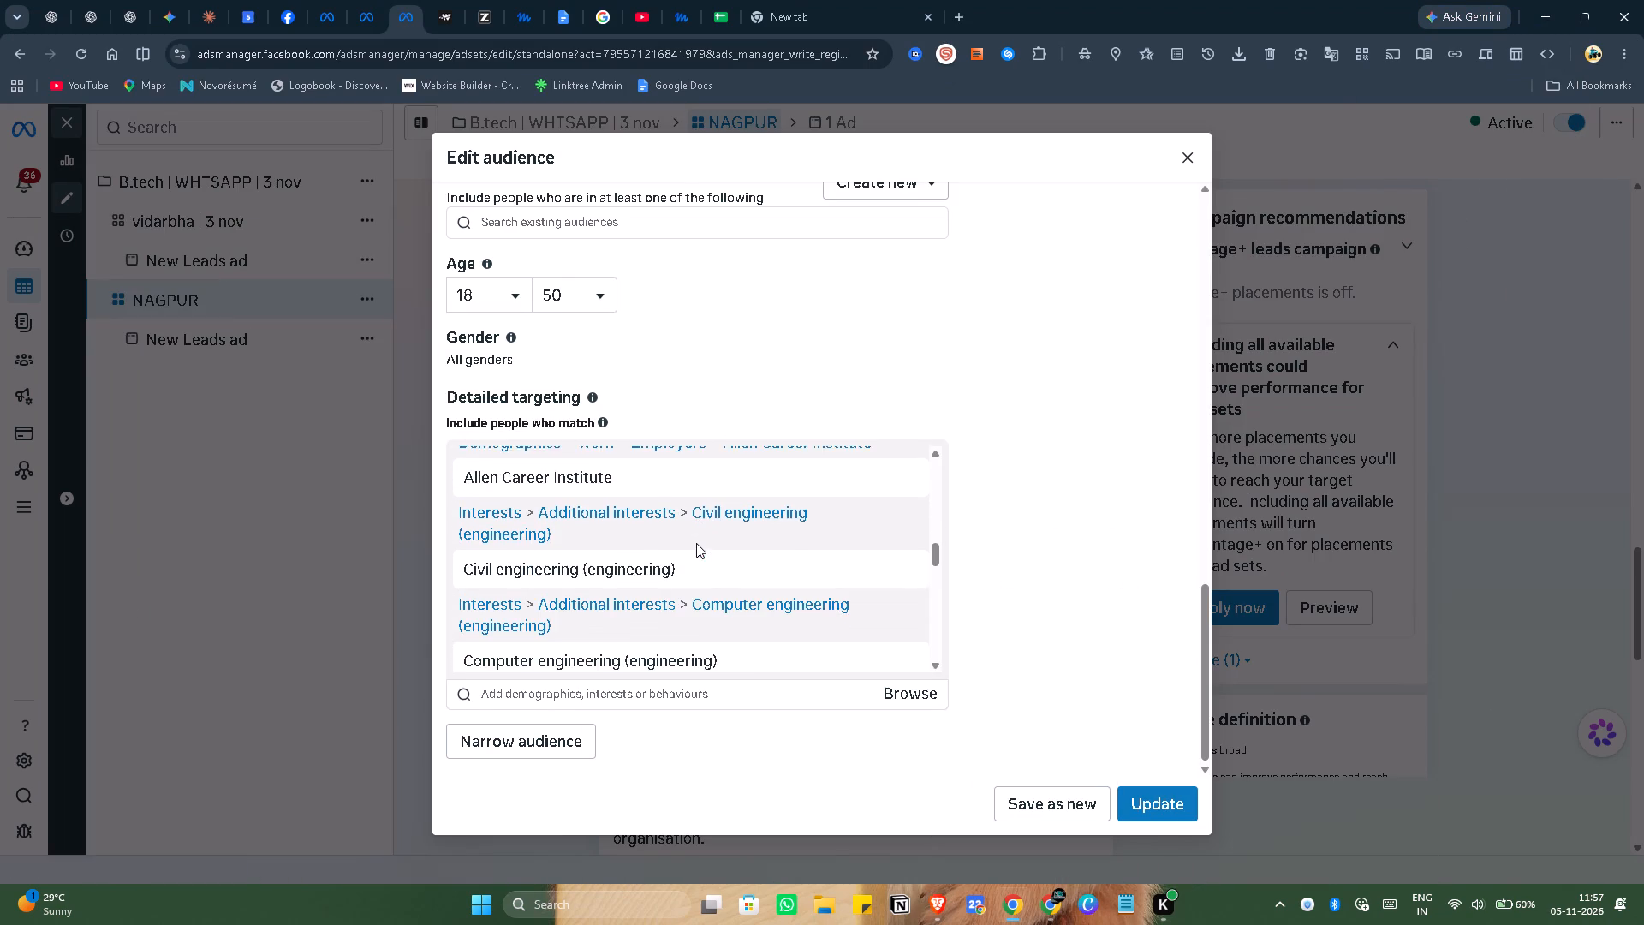
scroll(696, 543, "down", 2)
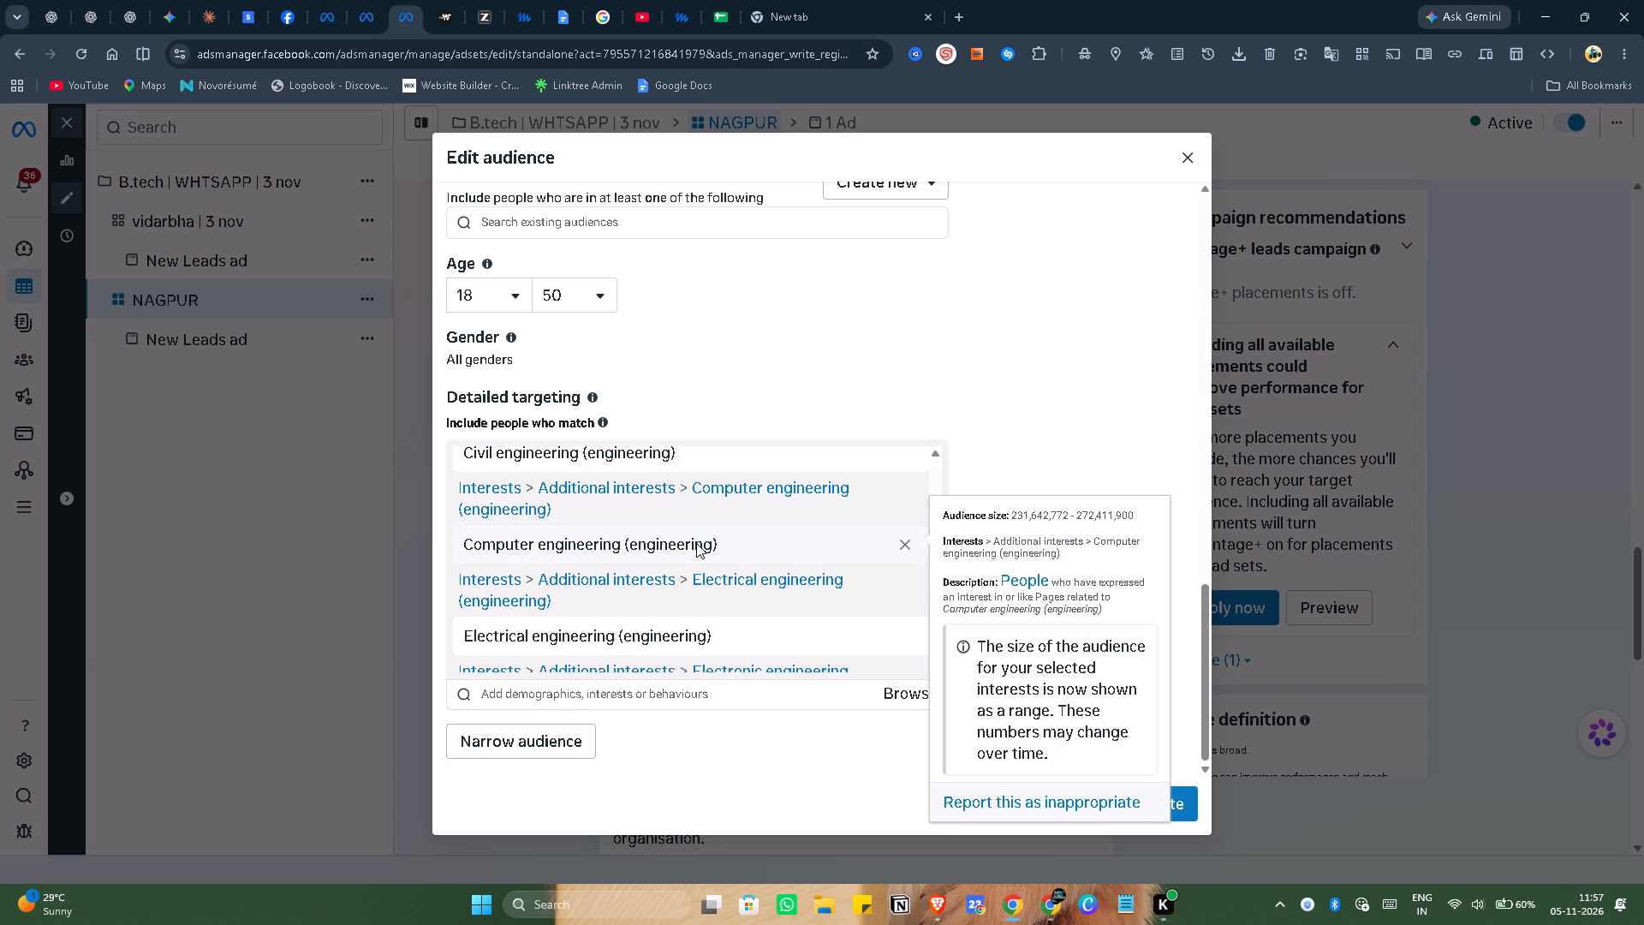
scroll(696, 543, "down", 5)
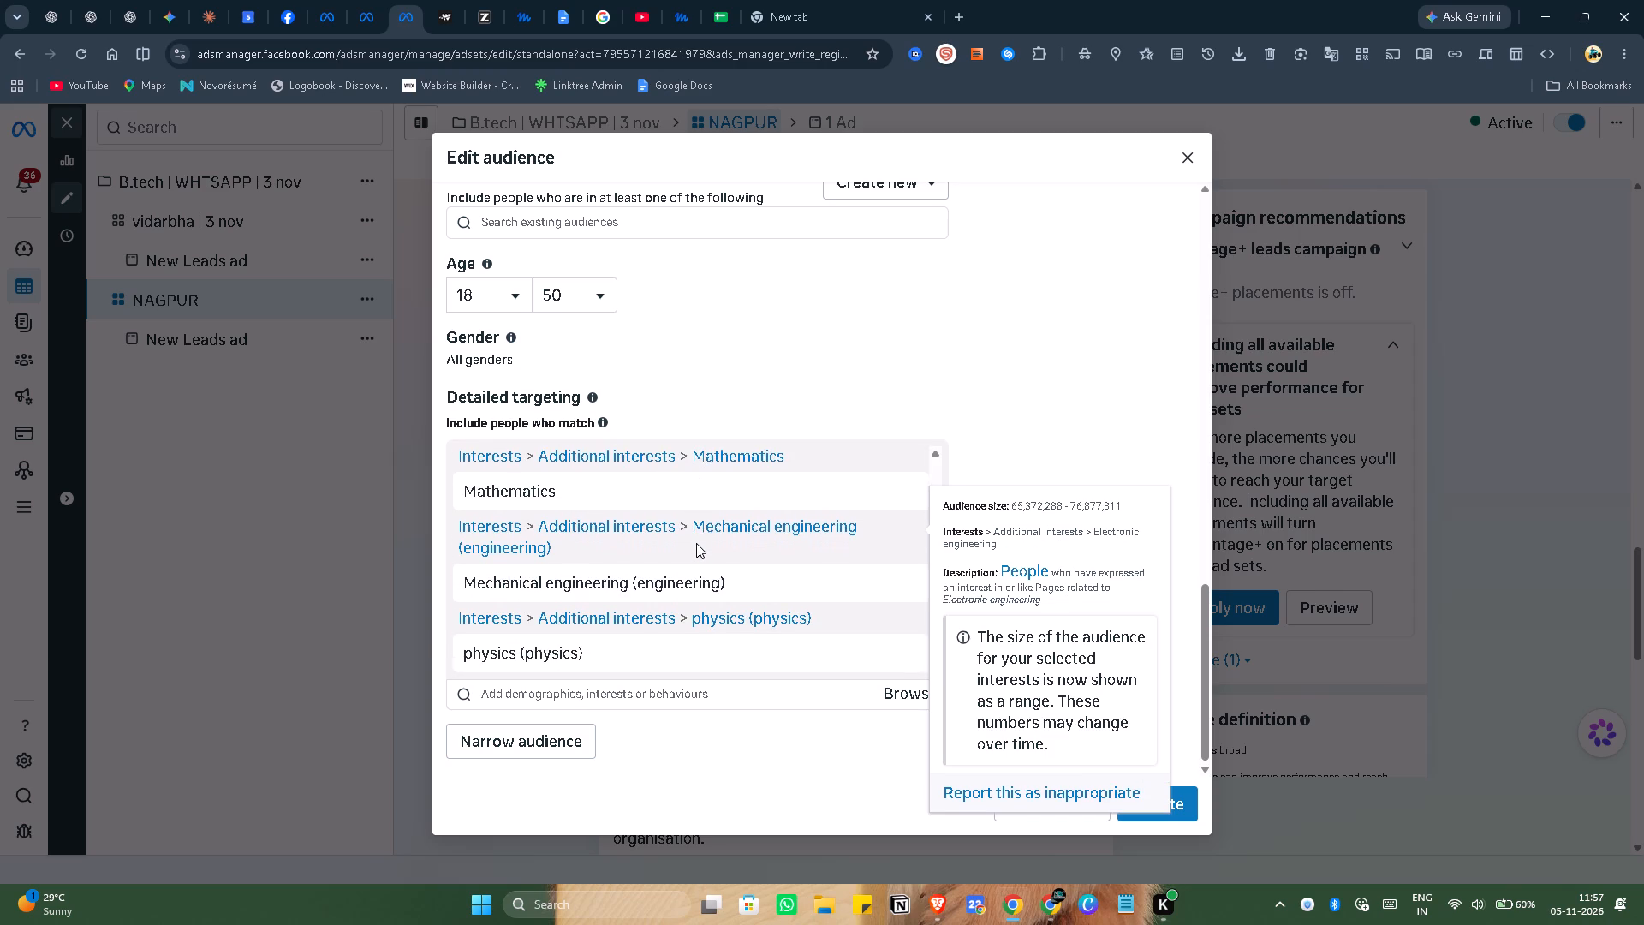
scroll(696, 543, "down", 7)
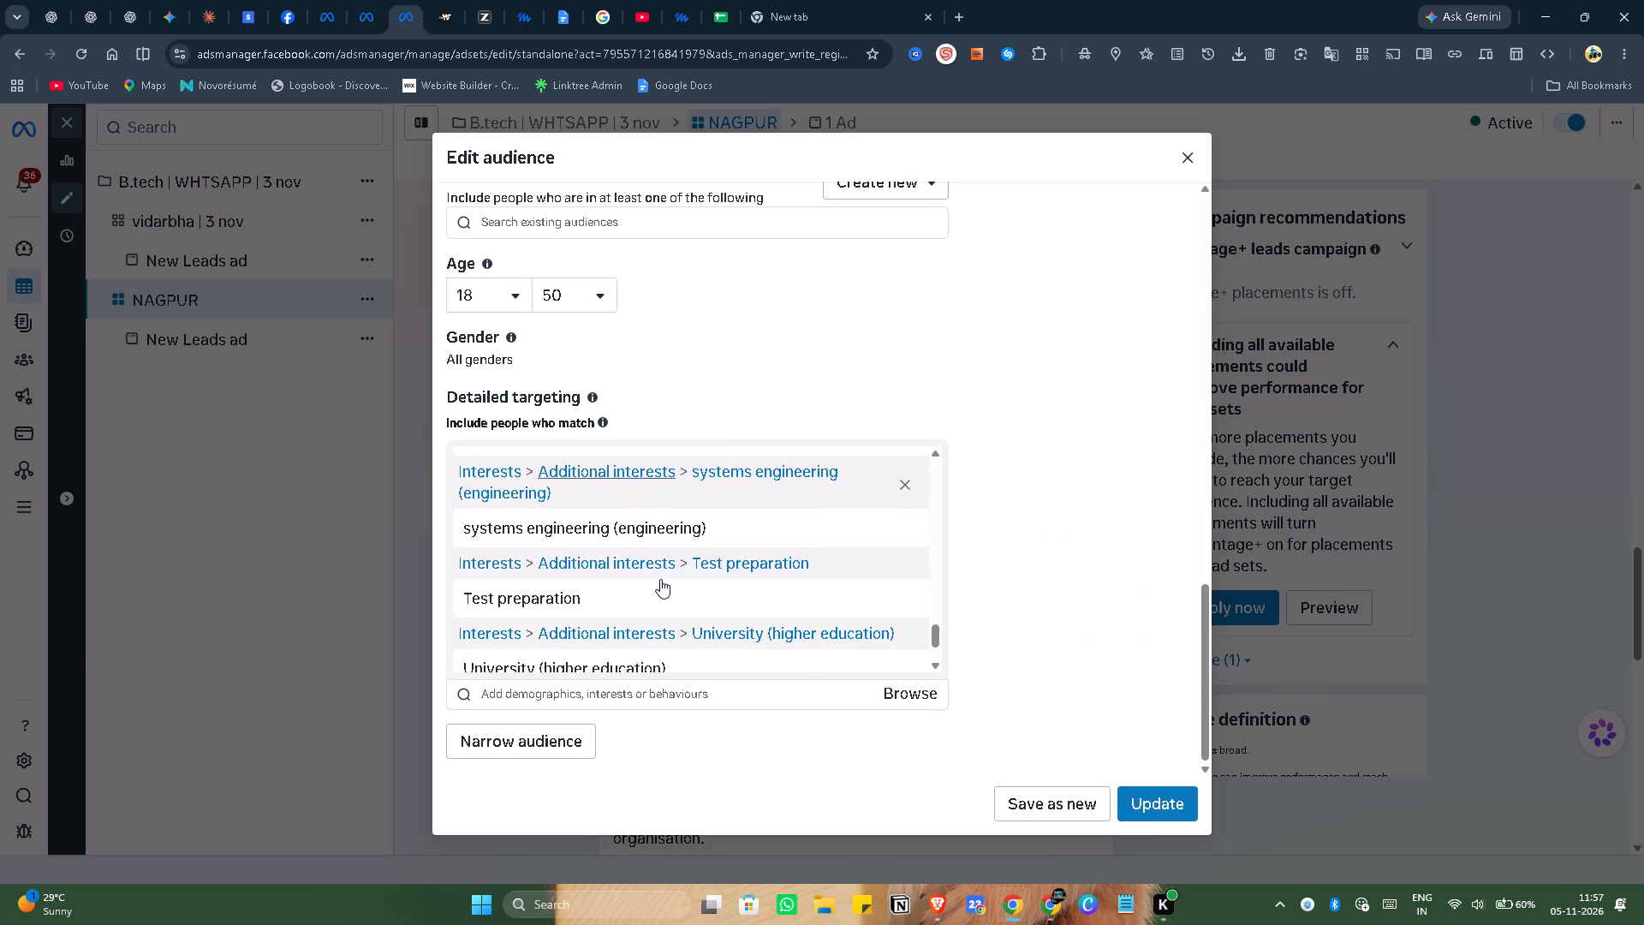
scroll(660, 579, "down", 3)
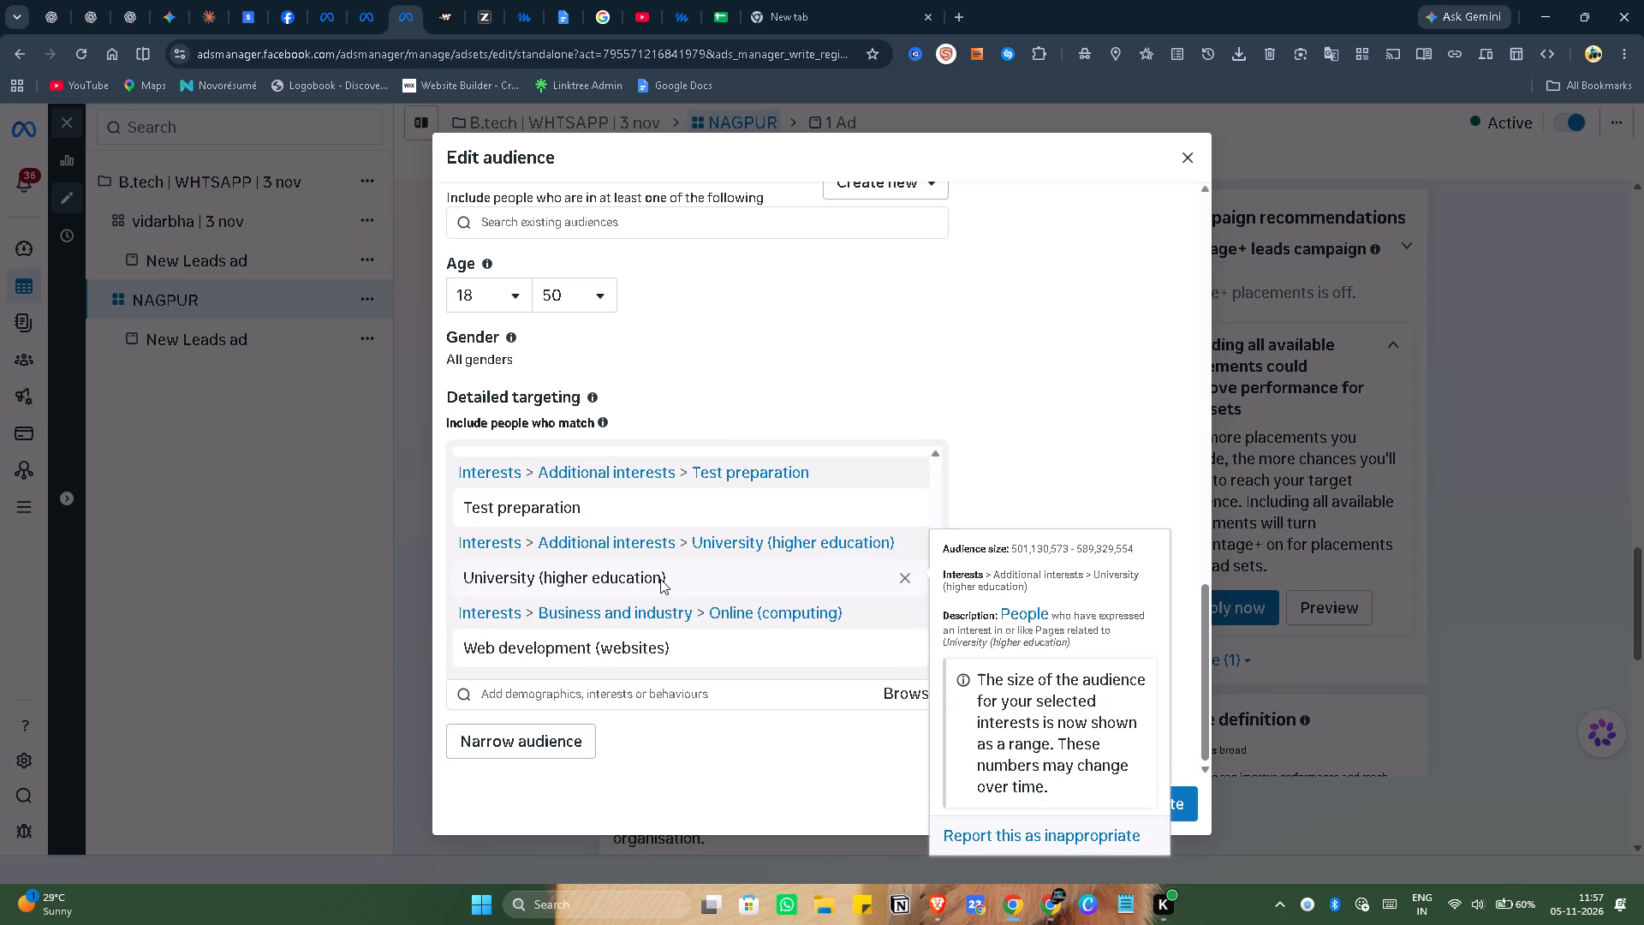
Raise the computer's sound volume to slightly above half.
left_click(1456, 880)
left_click(1462, 893)
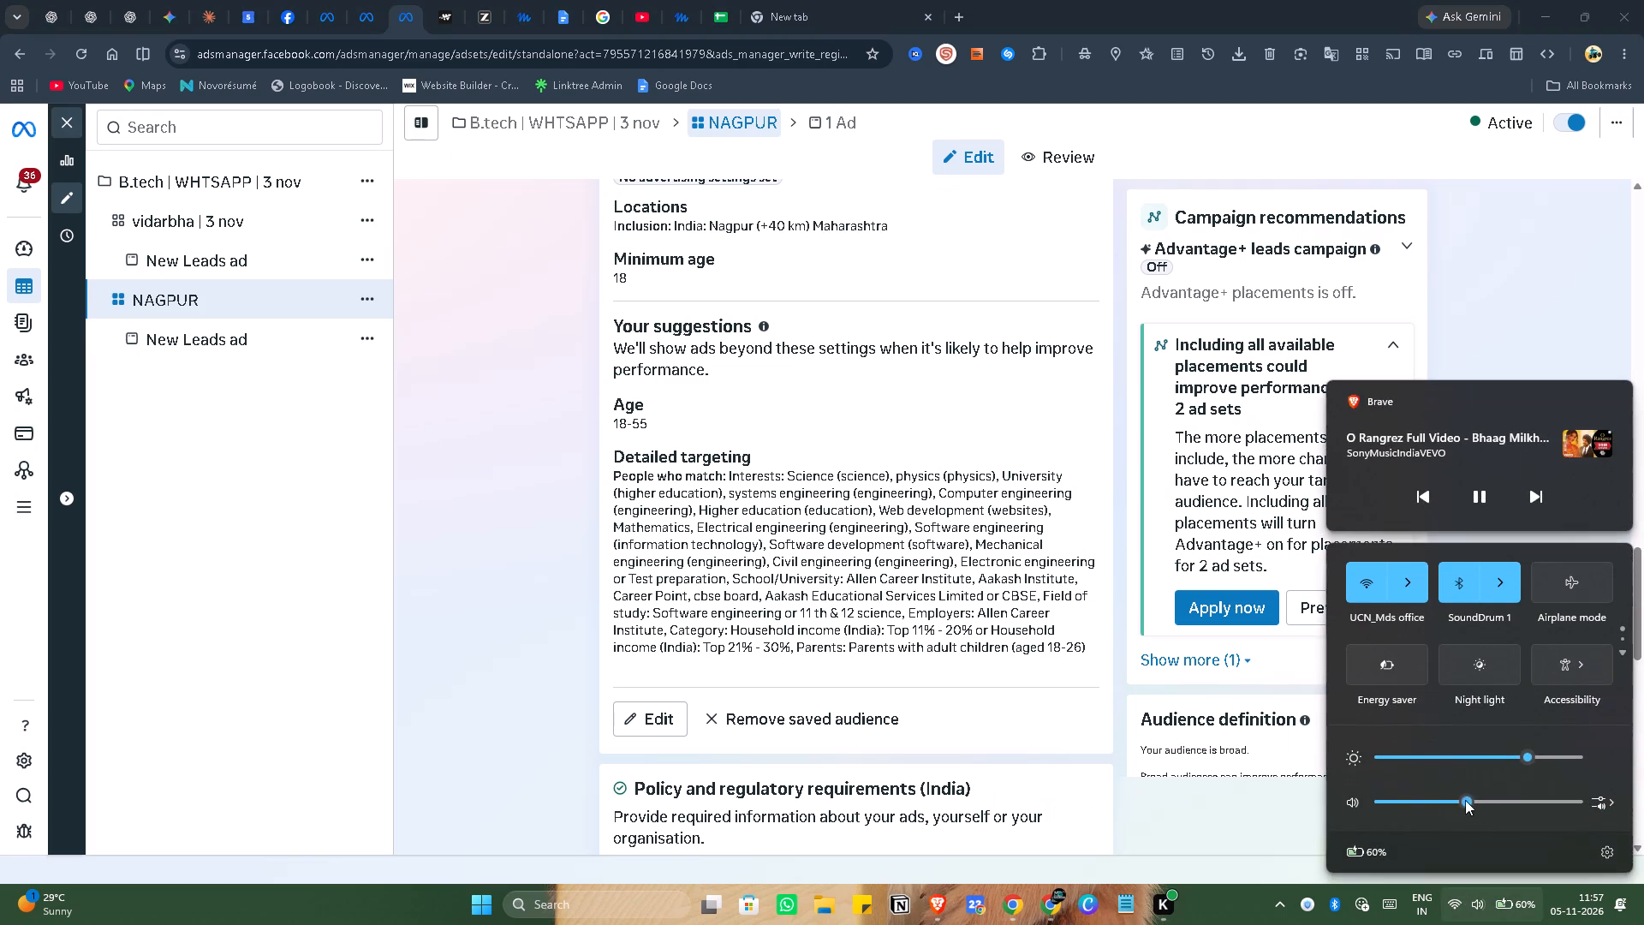
left_click(1486, 809)
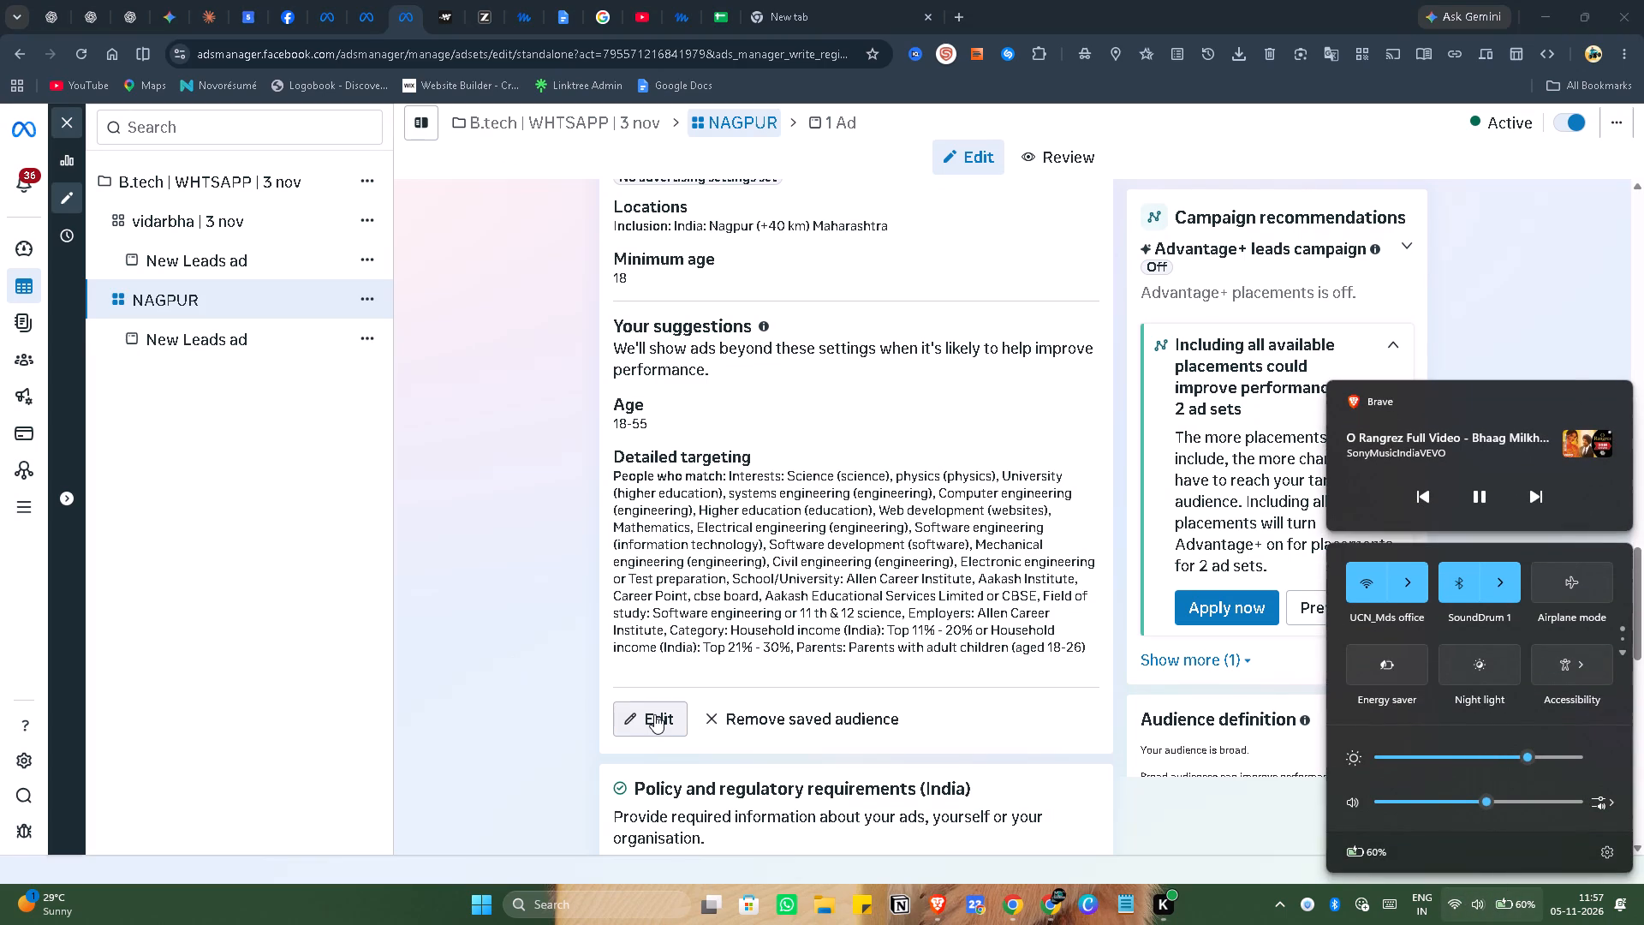
Reopen the NAGPUR ad set's saved audience for editing and set the Nagpur, Maharashtra location radius to 50 km.
left_click(654, 714)
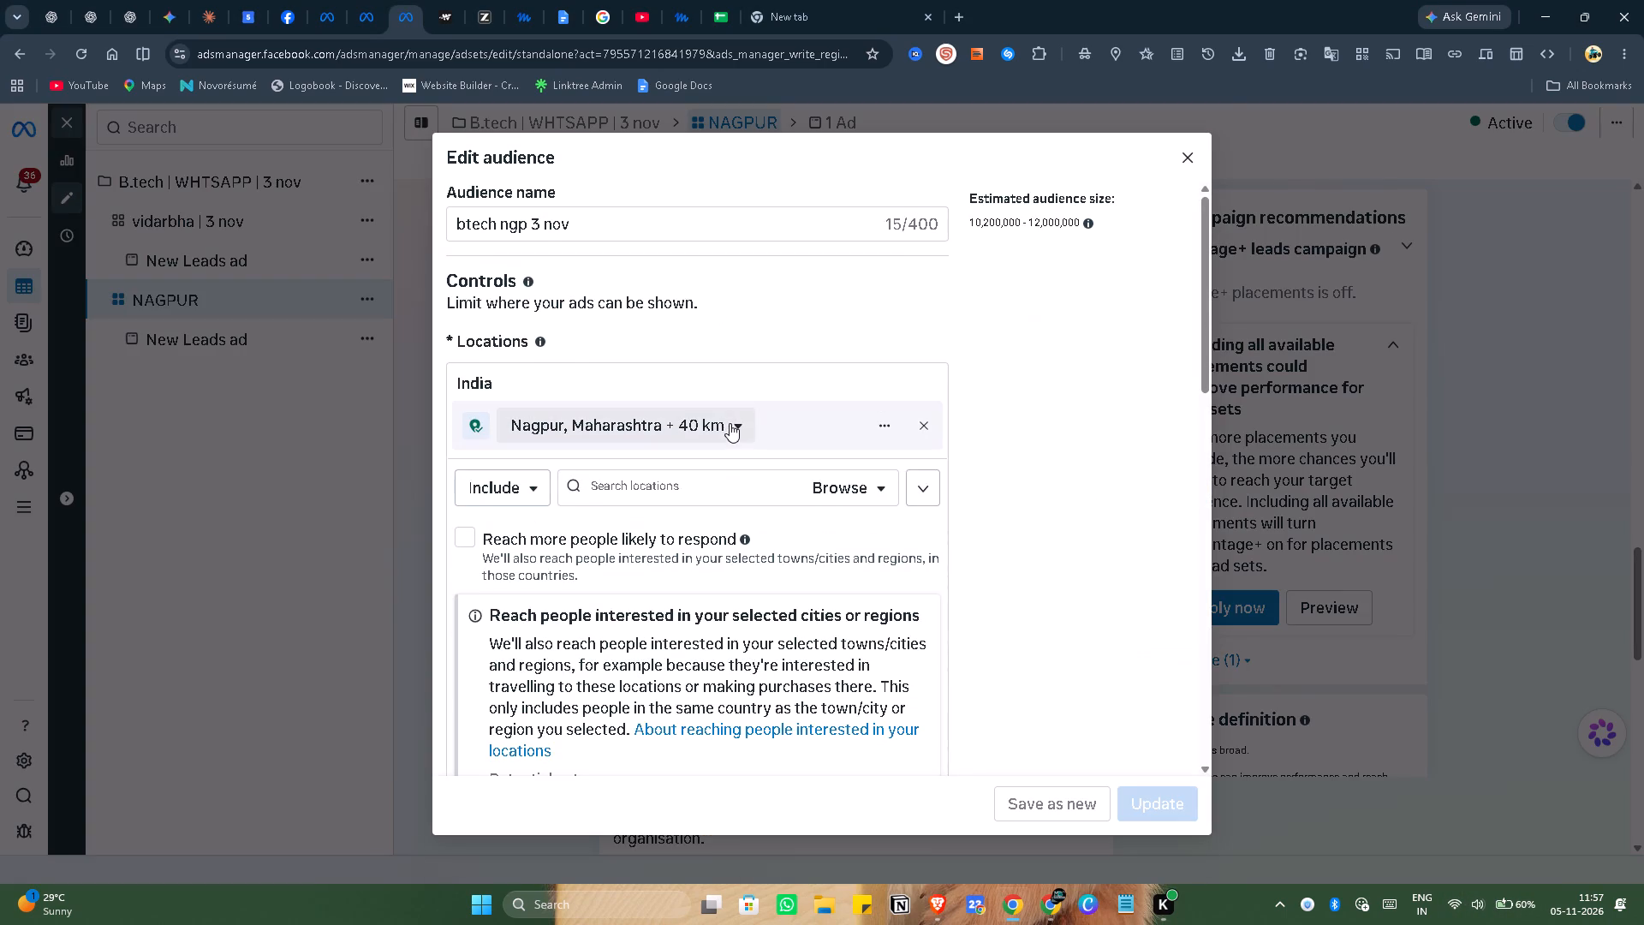
left_click(741, 426)
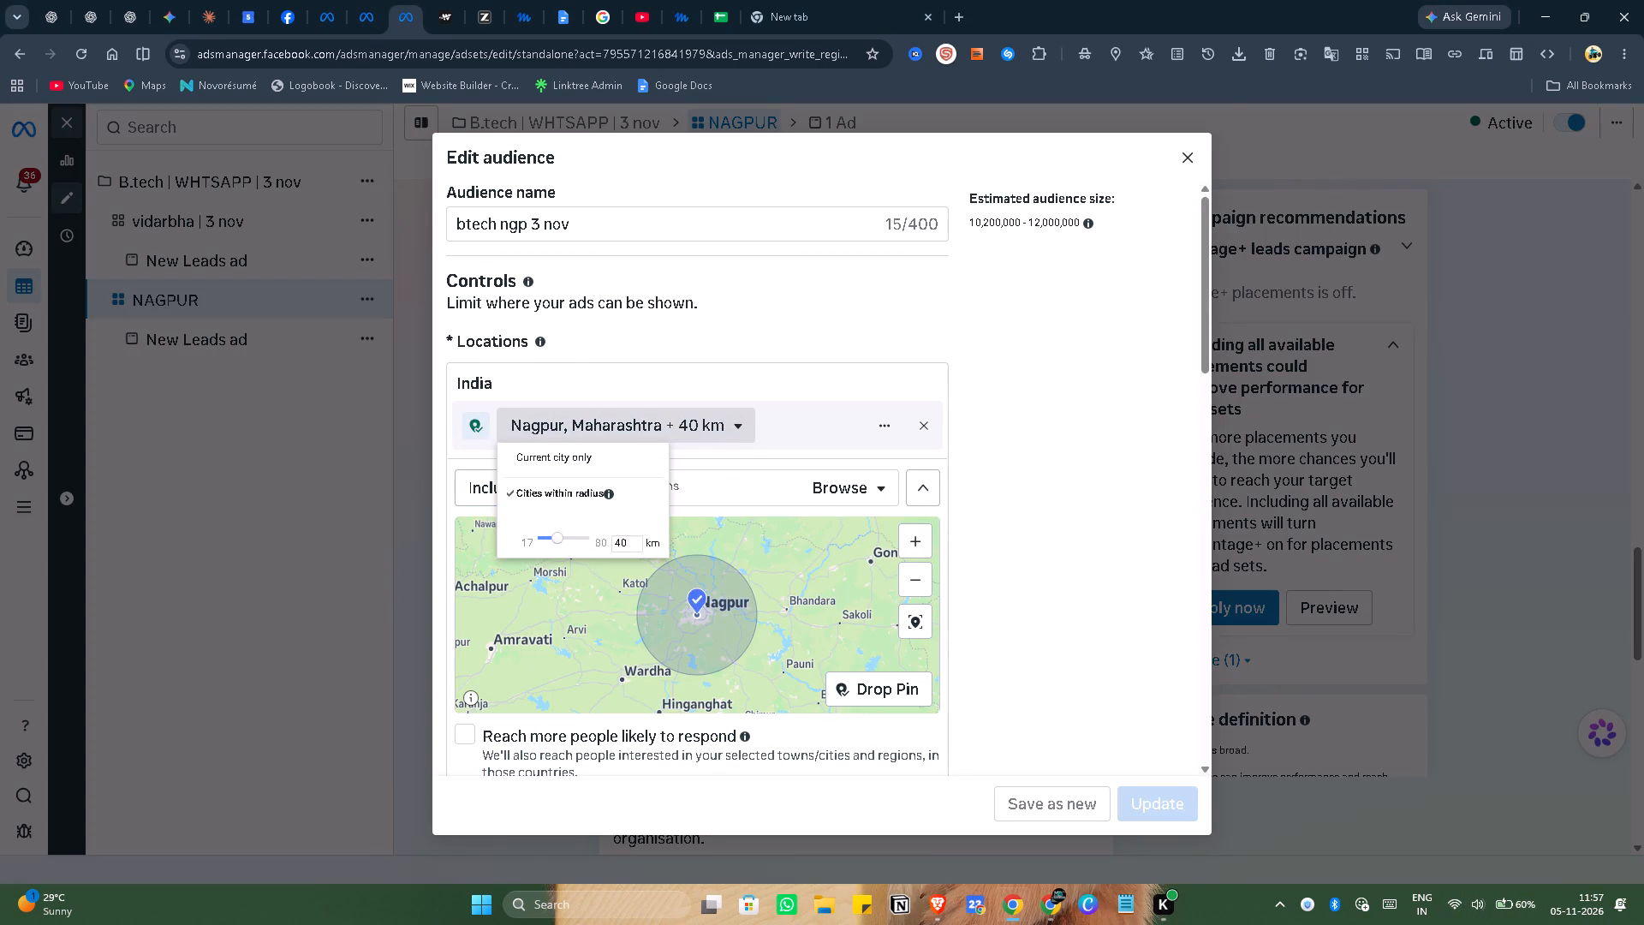
left_click(620, 540)
key("BackSpace")
key("5")
key("Return")
Go to the age range settings under the audience's suggestions.
scroll(1063, 387, "down", 17)
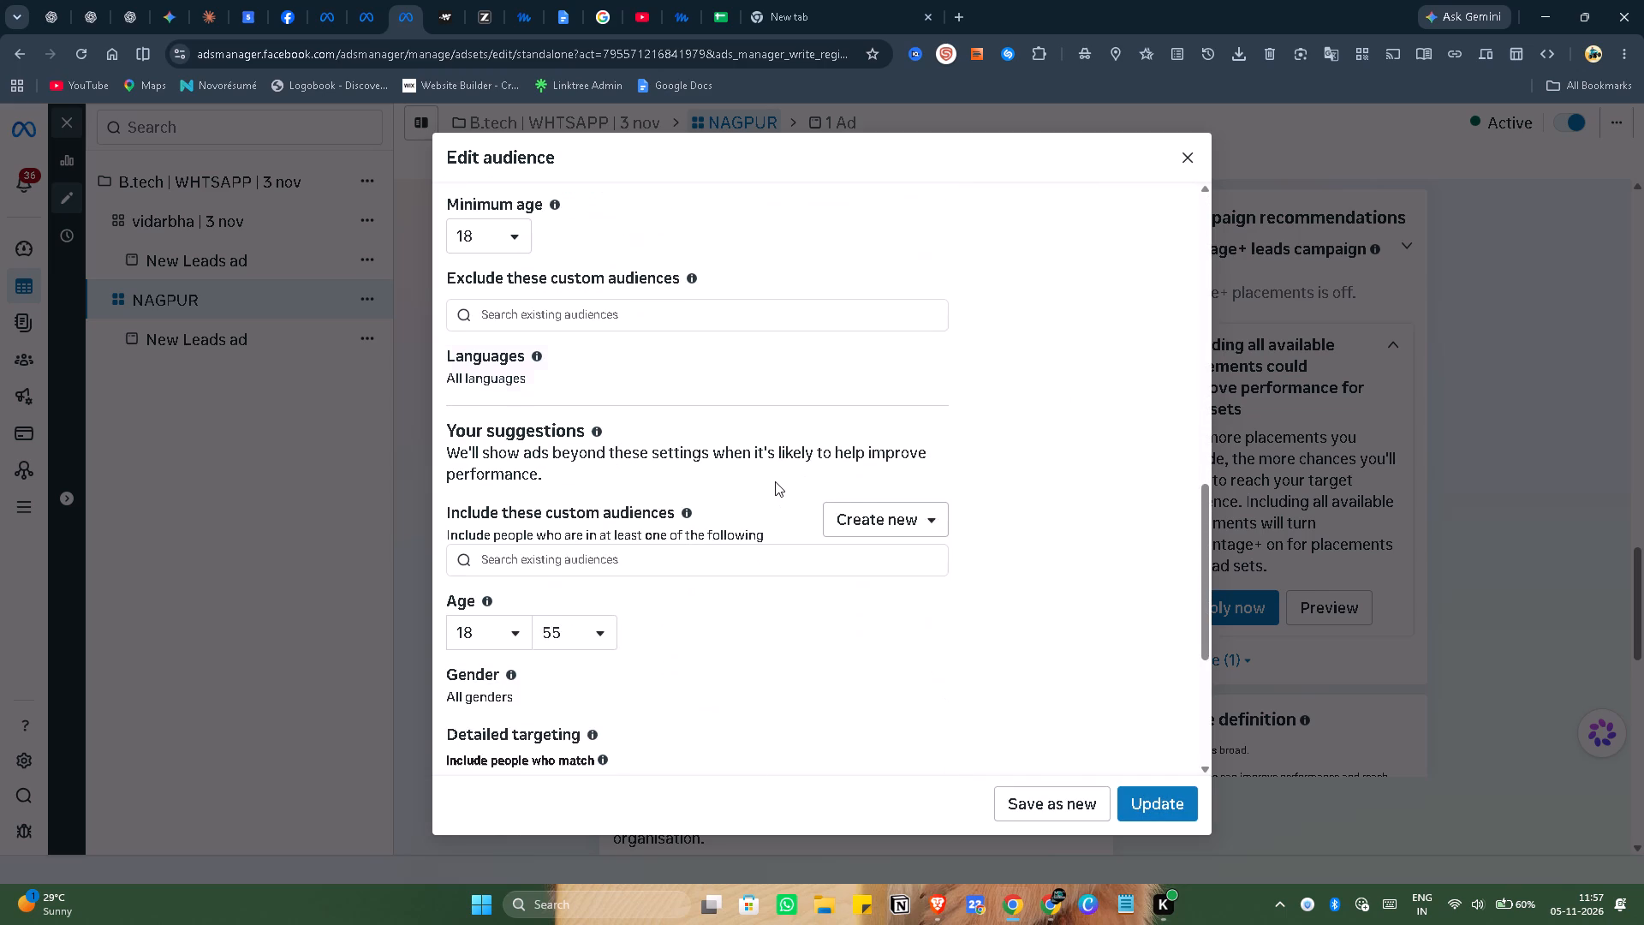
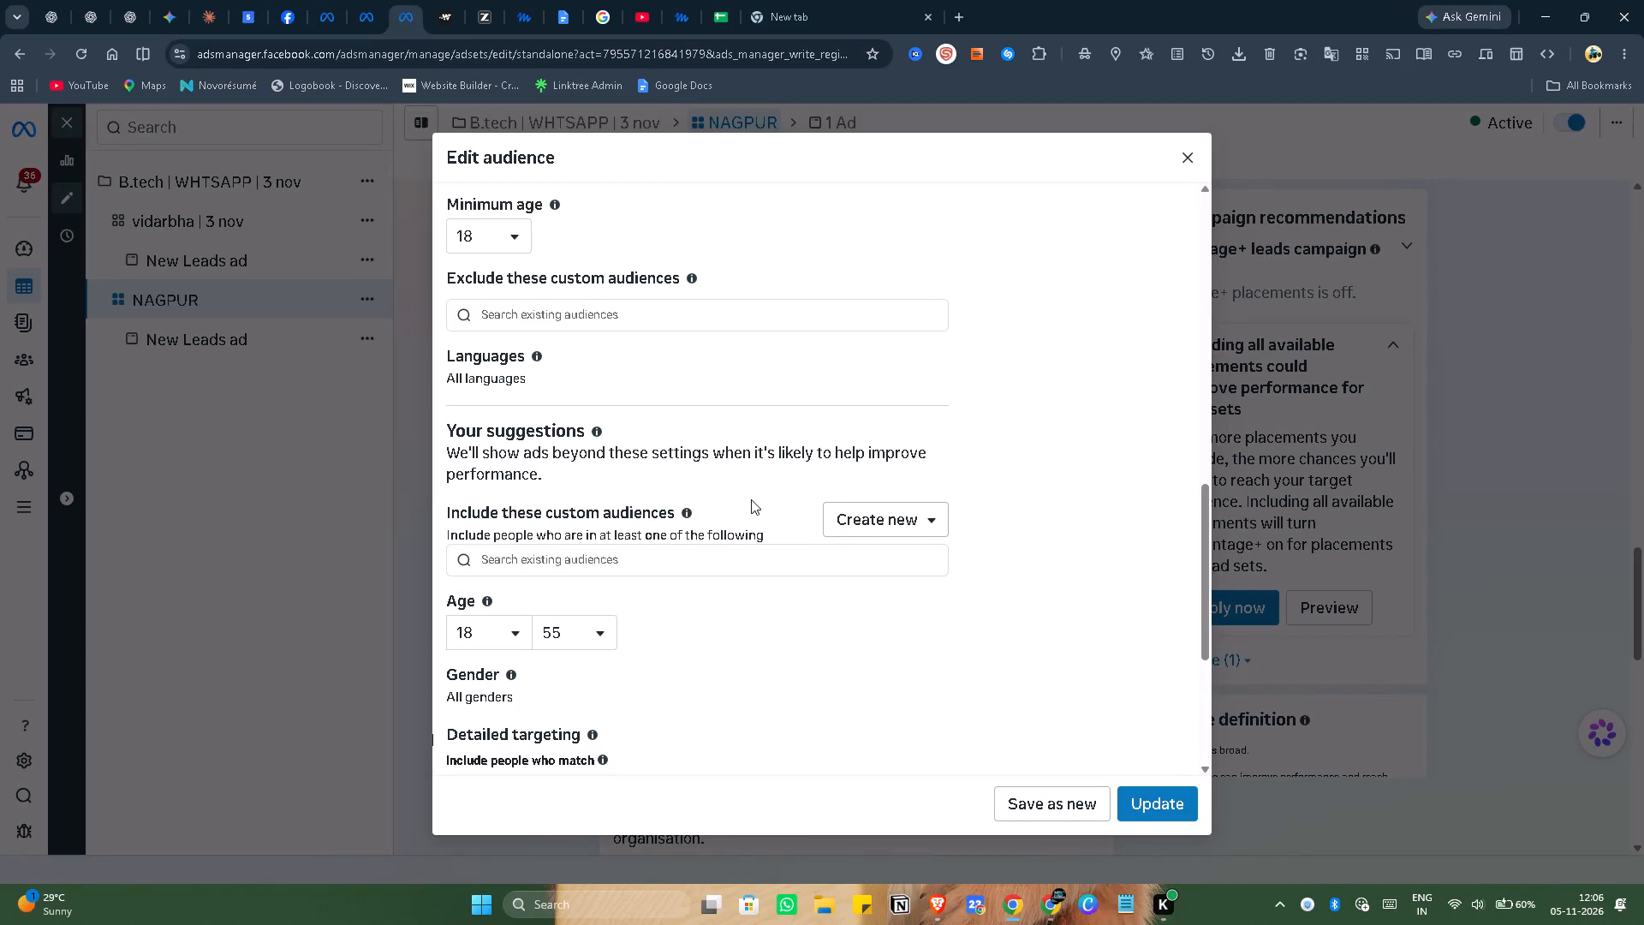
Set the suggested audience's maximum age to 50.
scroll(698, 659, "down", 2)
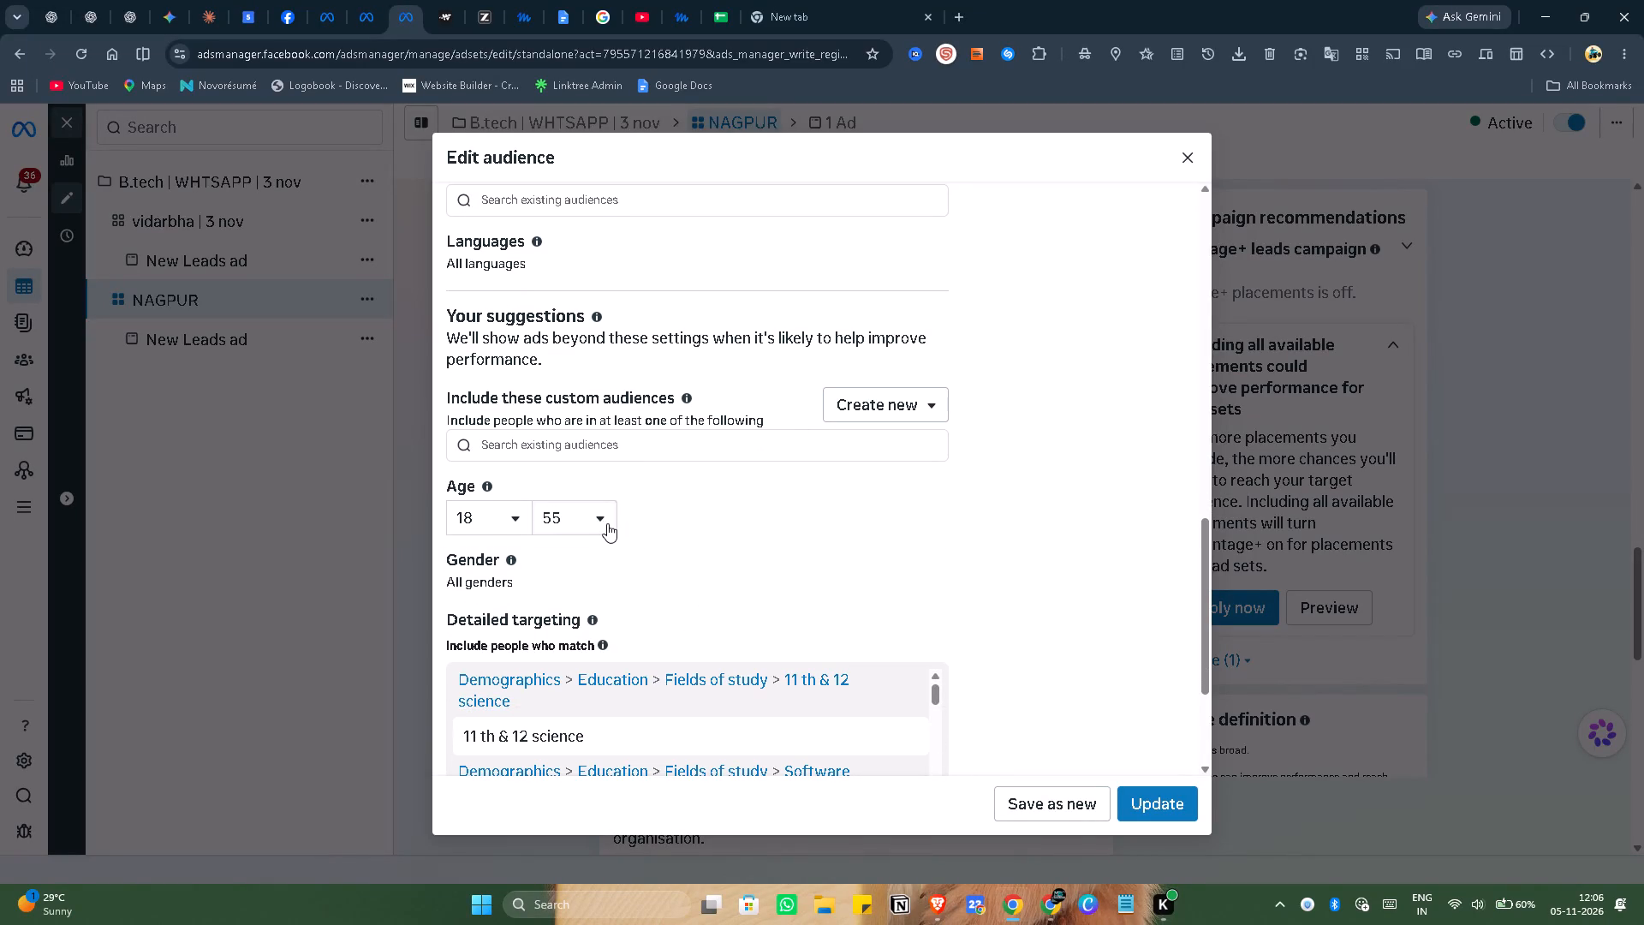
left_click(607, 523)
scroll(630, 605, "up", 4)
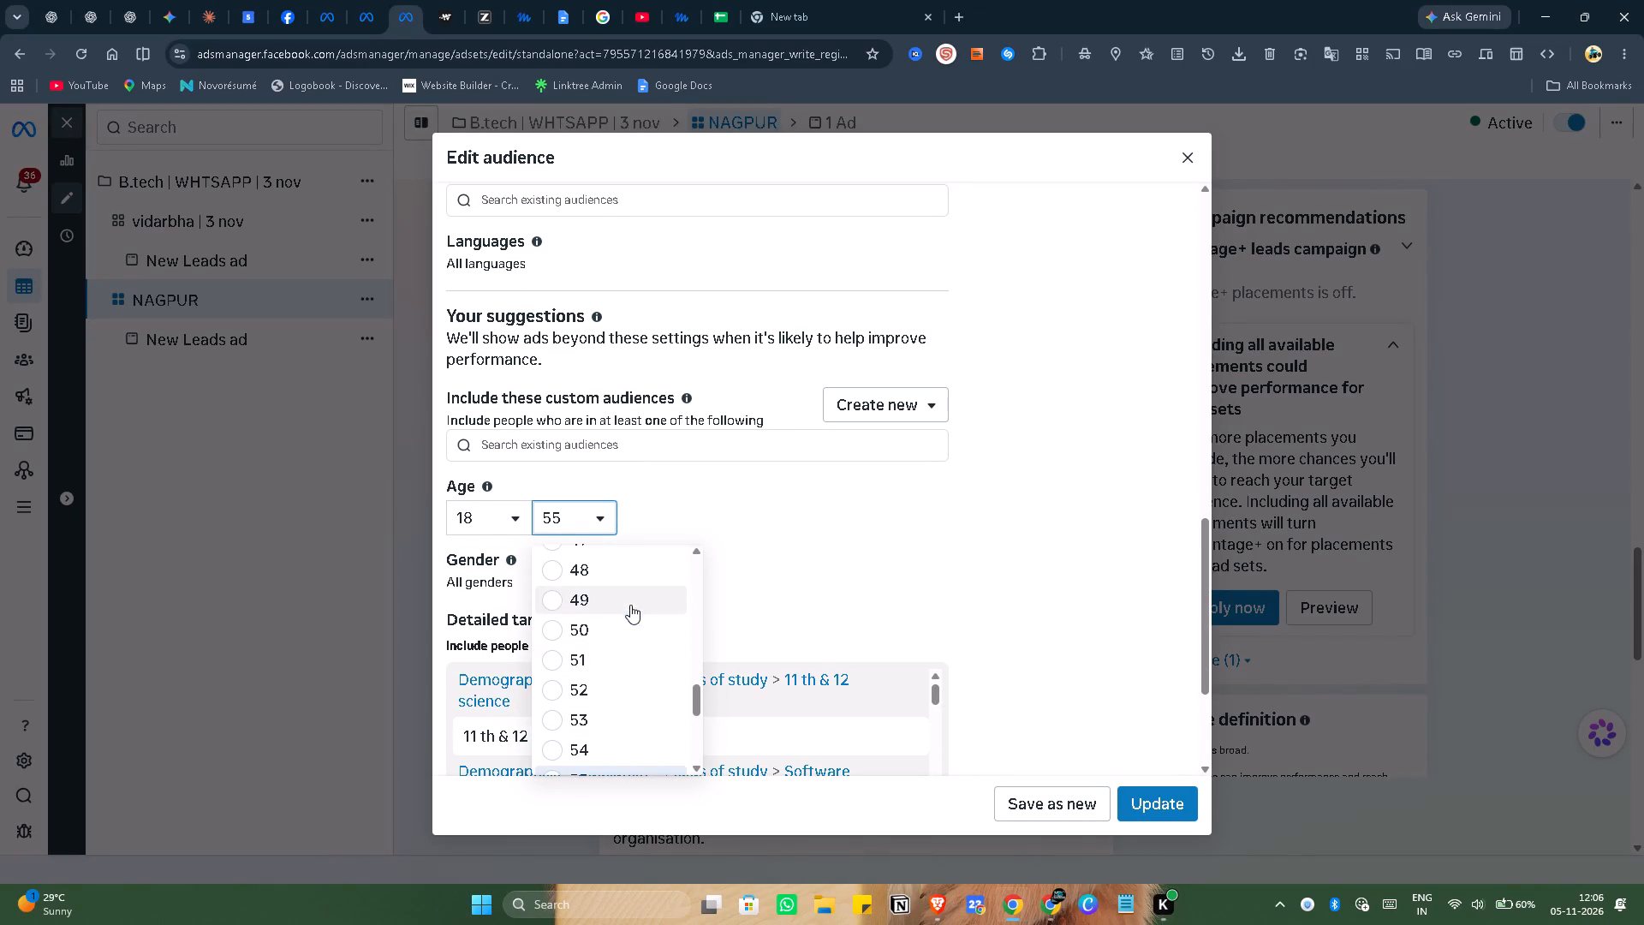
left_click(547, 629)
Review the detailed targeting entries from the 11 th & 12 science field of study through to the Higher education (education) interest.
scroll(745, 462, "down", 5)
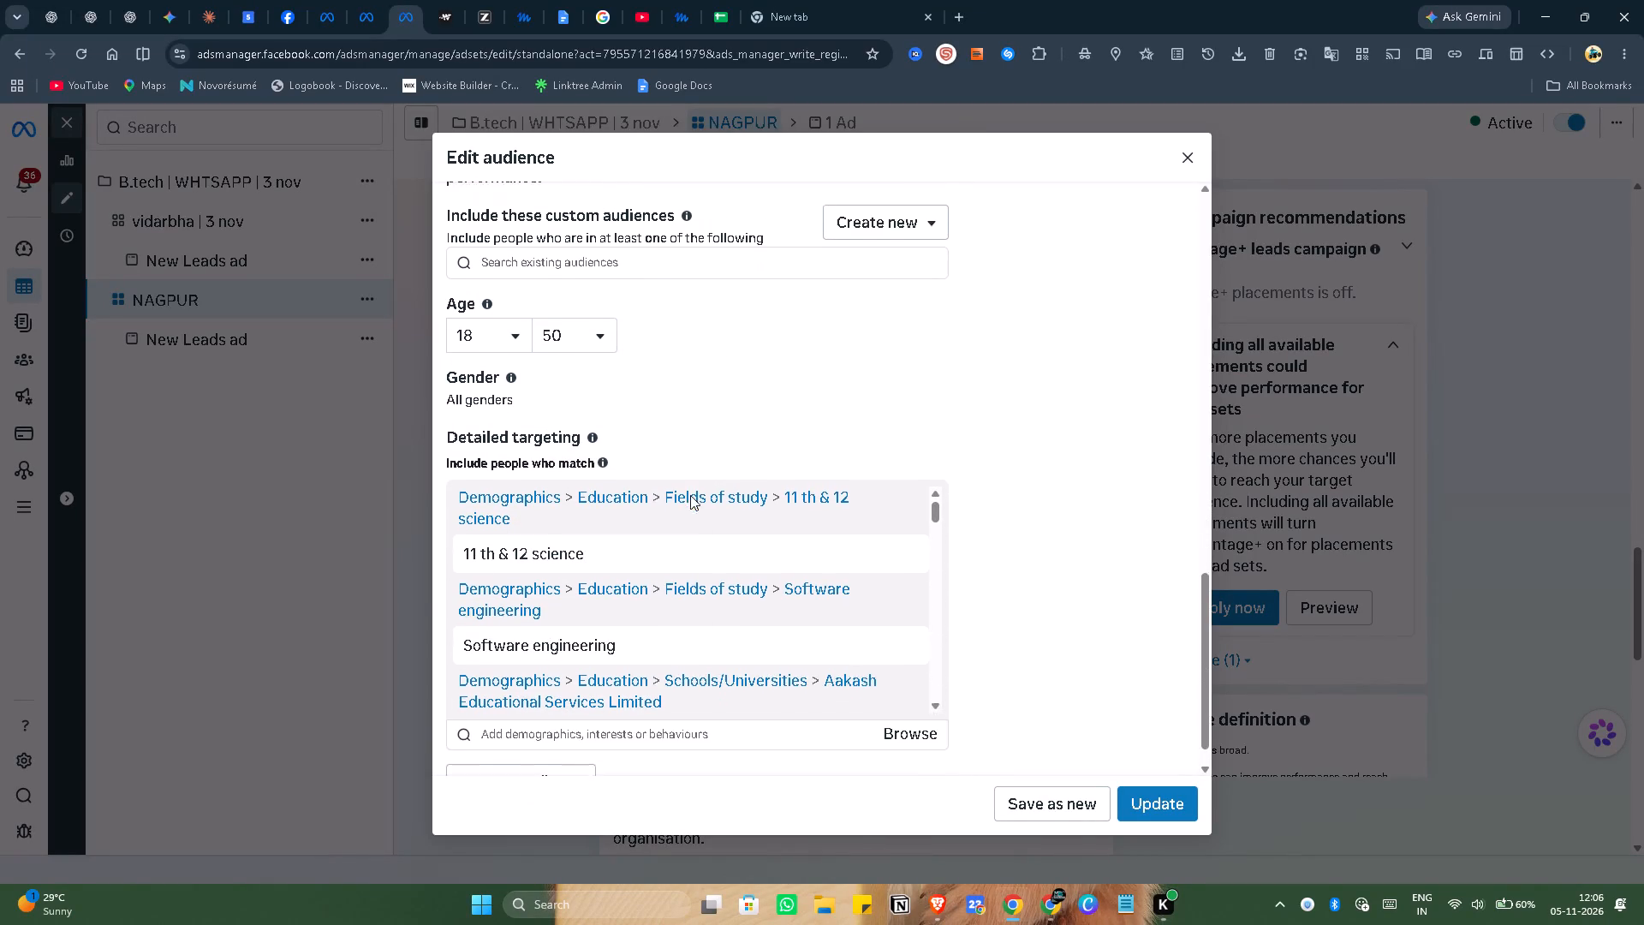
scroll(649, 564, "down", 20)
scroll(649, 564, "down", 1)
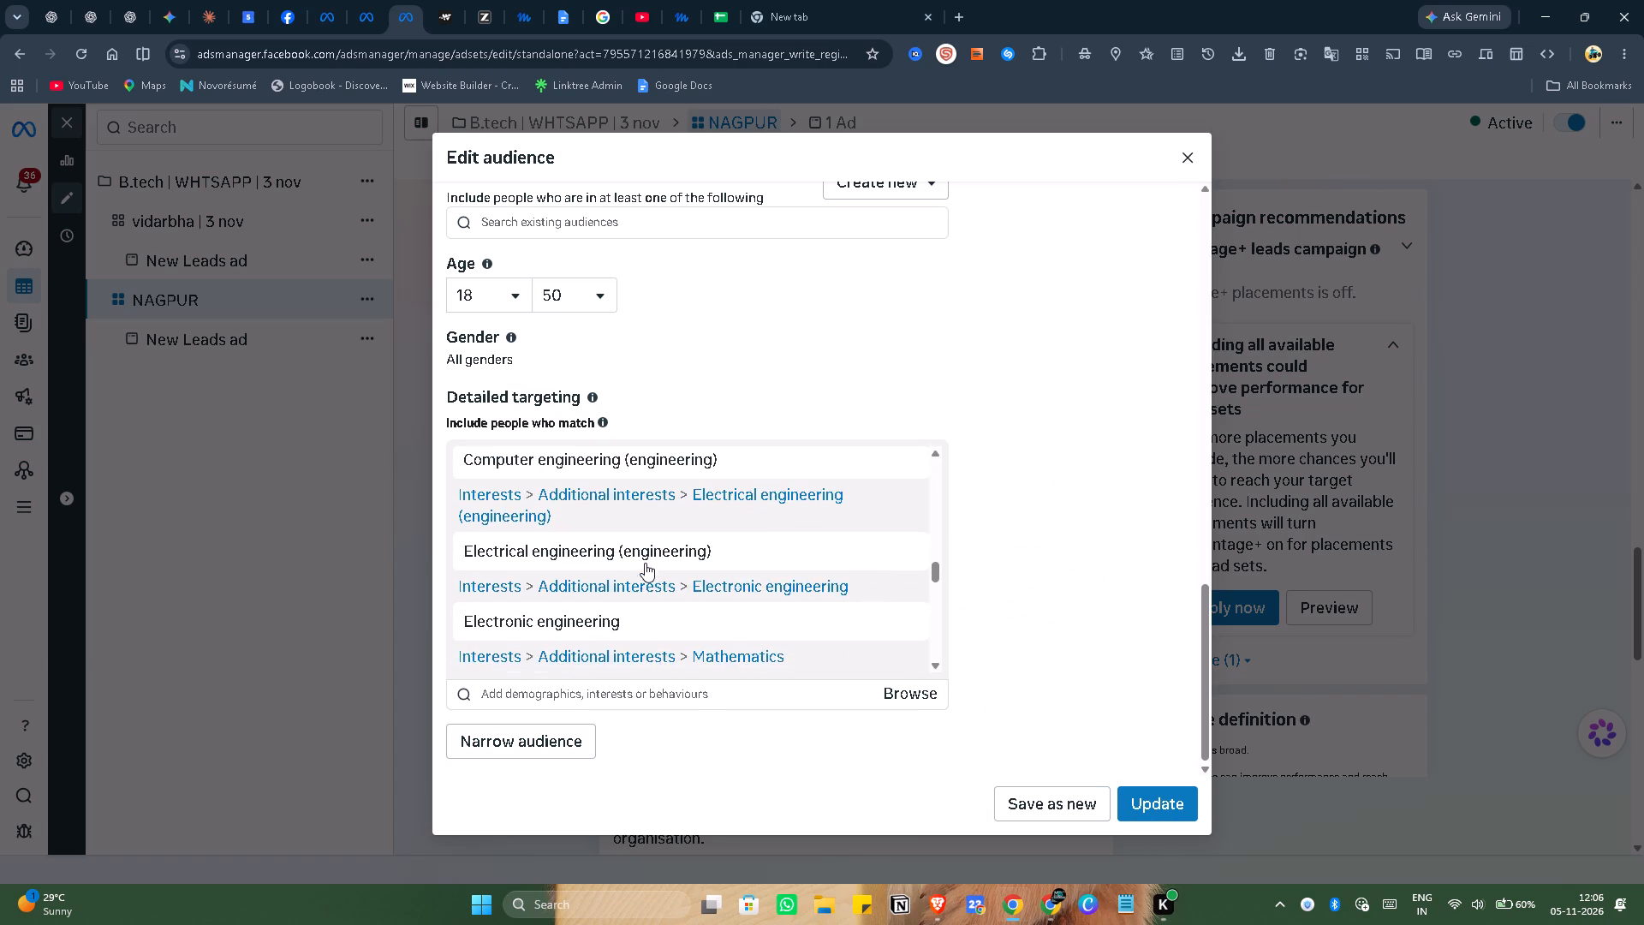
scroll(645, 563, "down", 3)
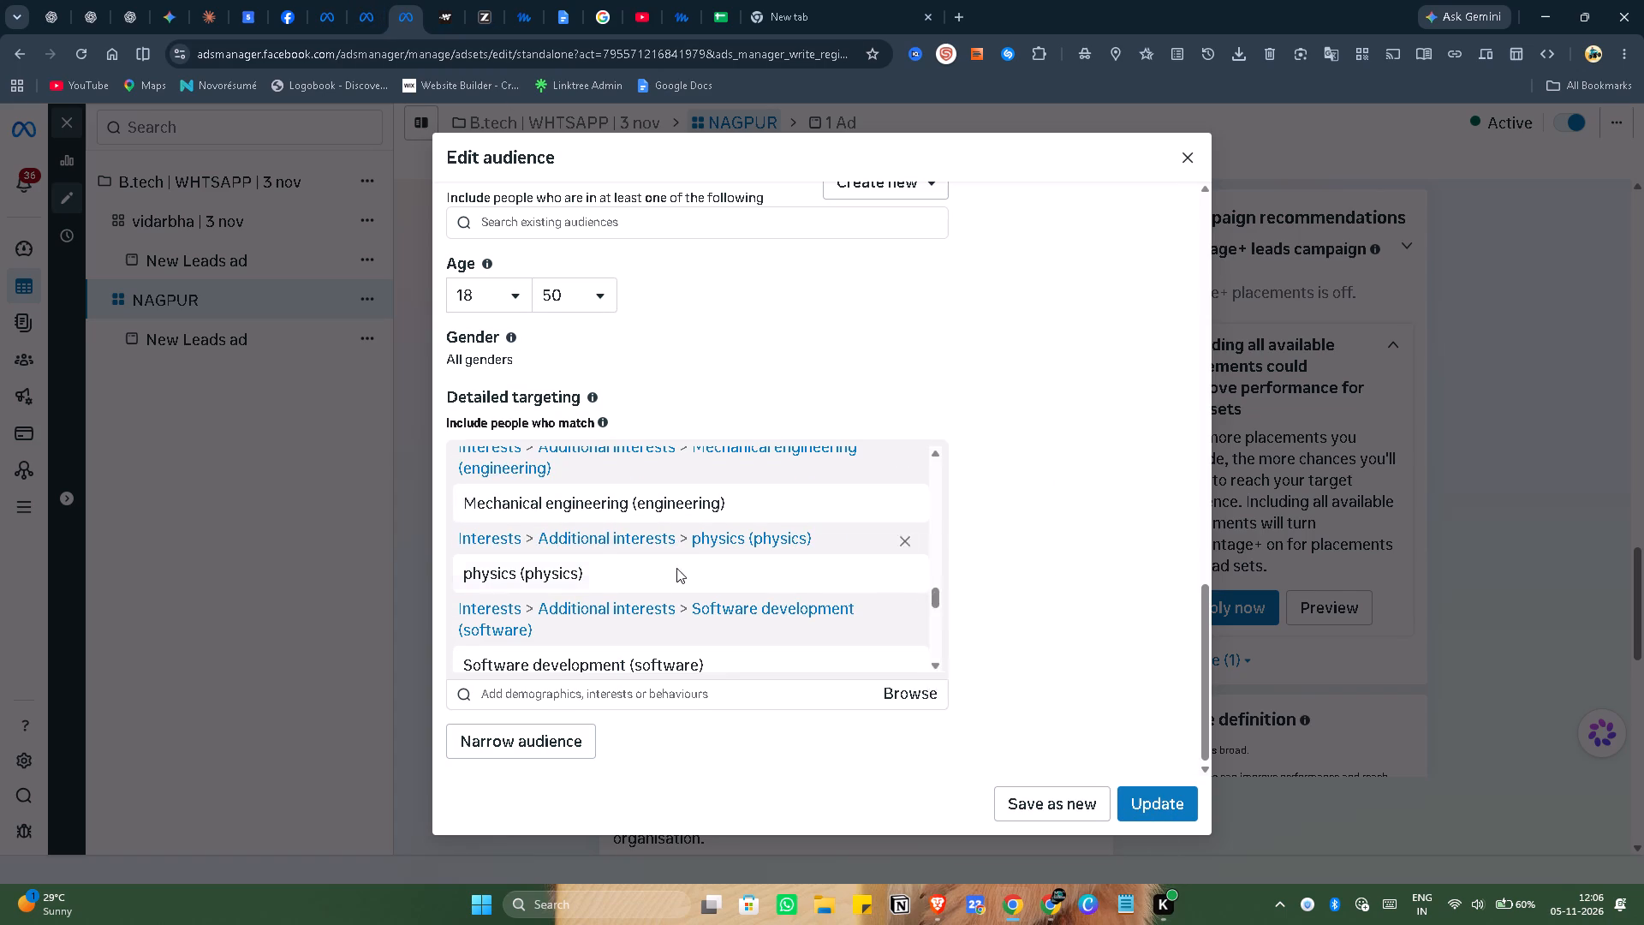
scroll(662, 583, "down", 4)
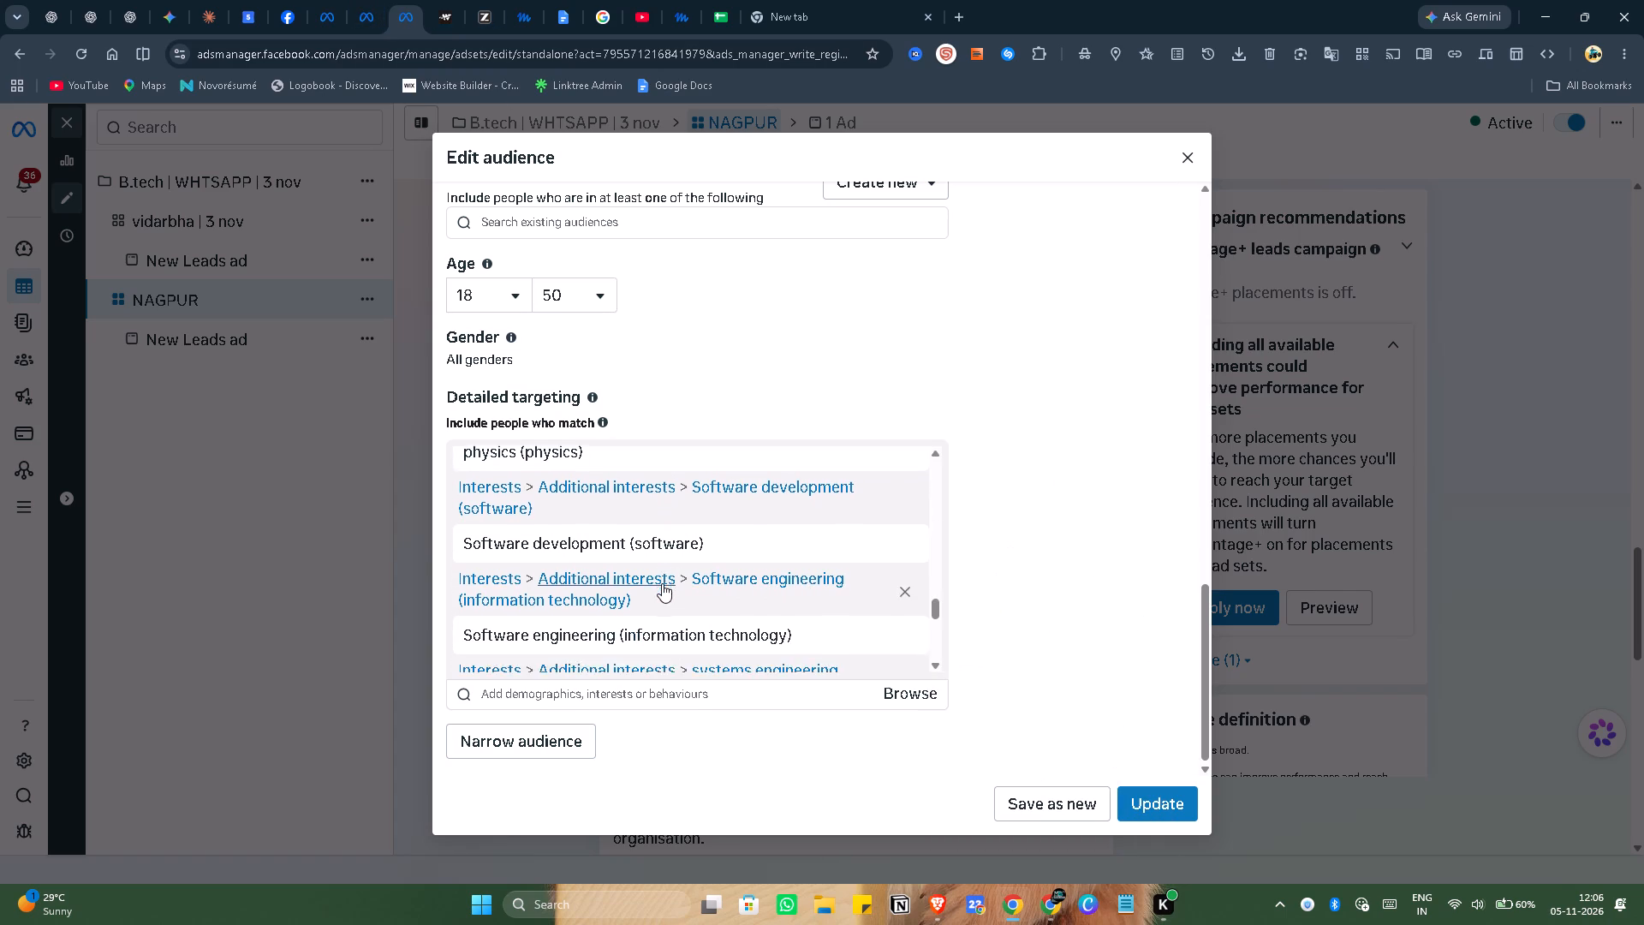
scroll(662, 583, "down", 3)
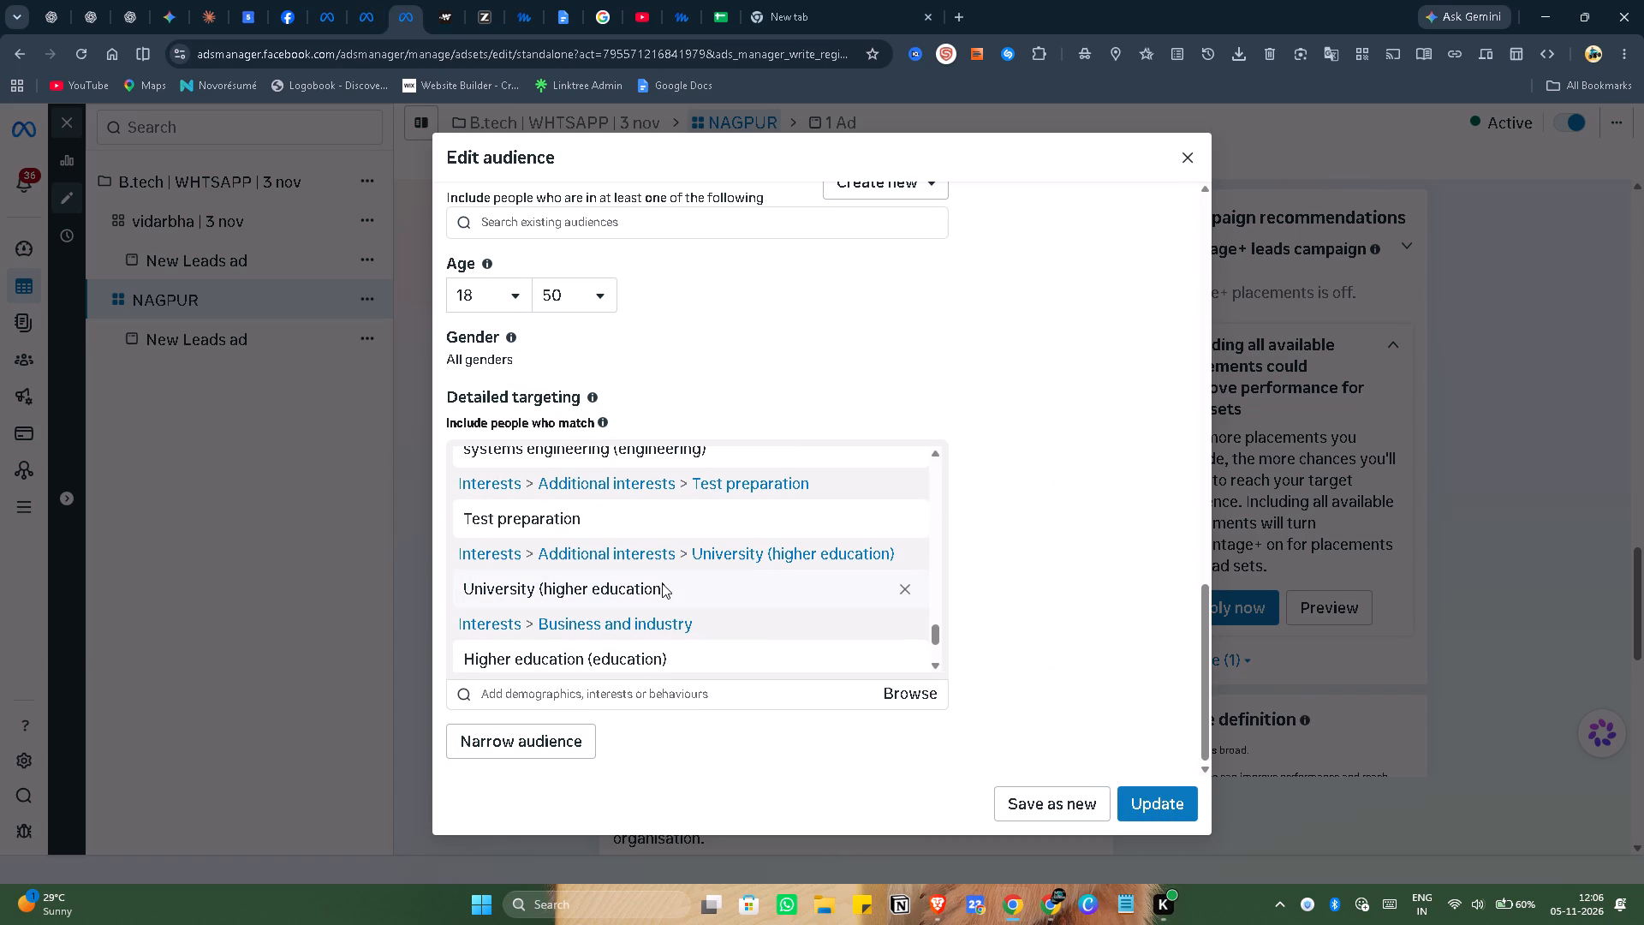
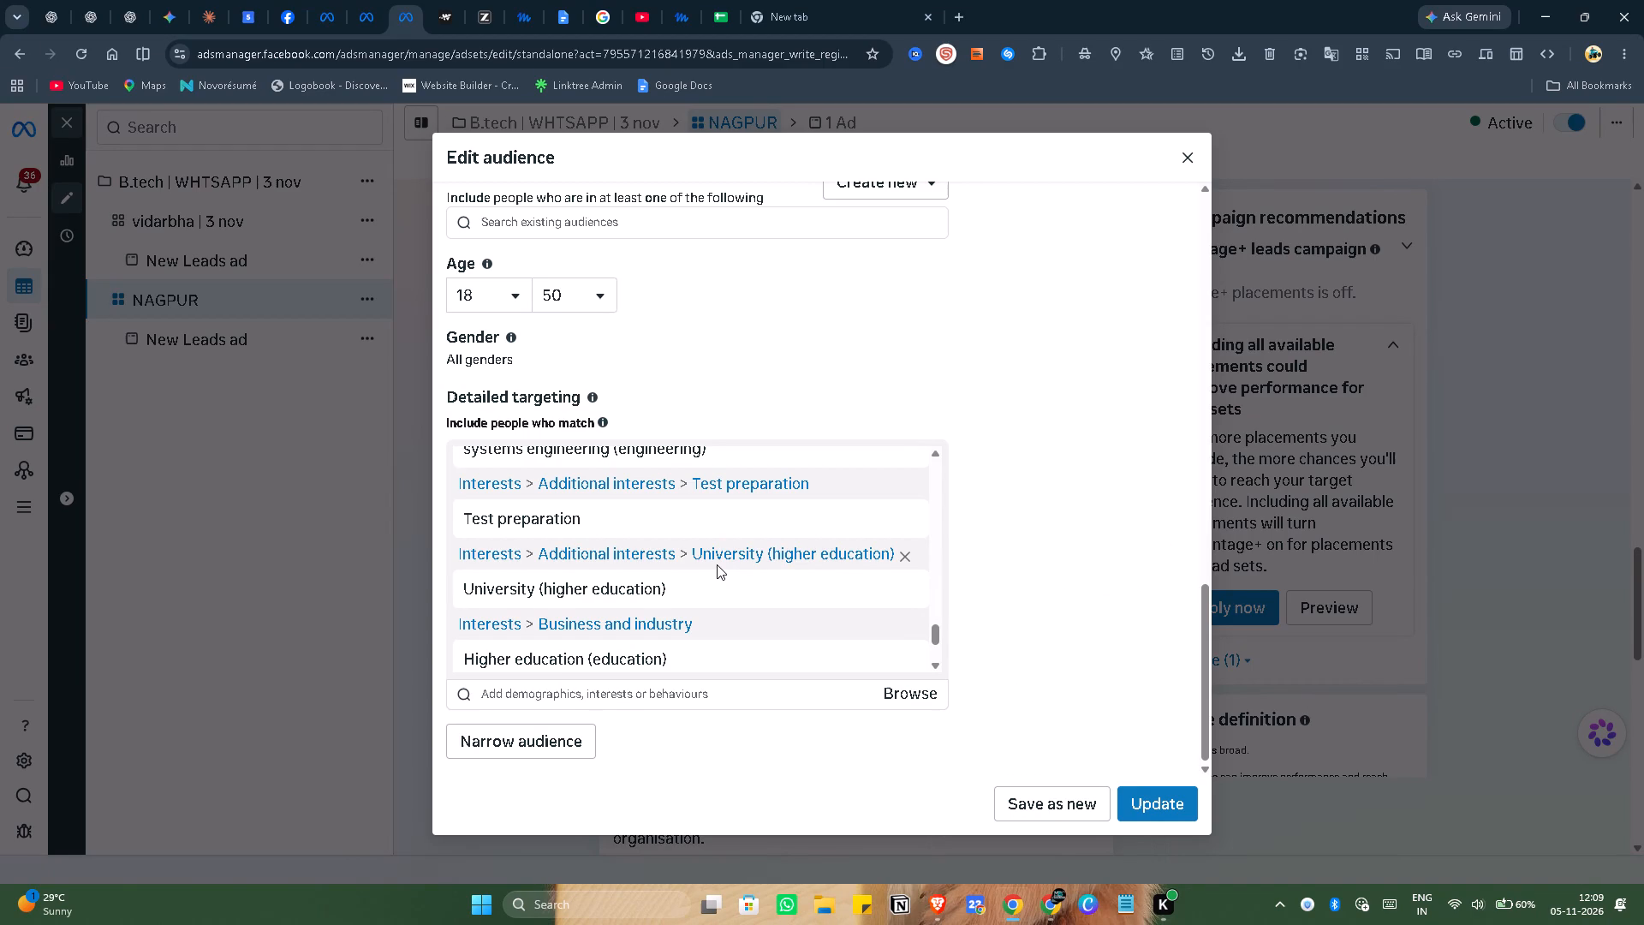
Remove the Web development (websites) interest from the audience's detailed targeting.
scroll(718, 565, "down", 3)
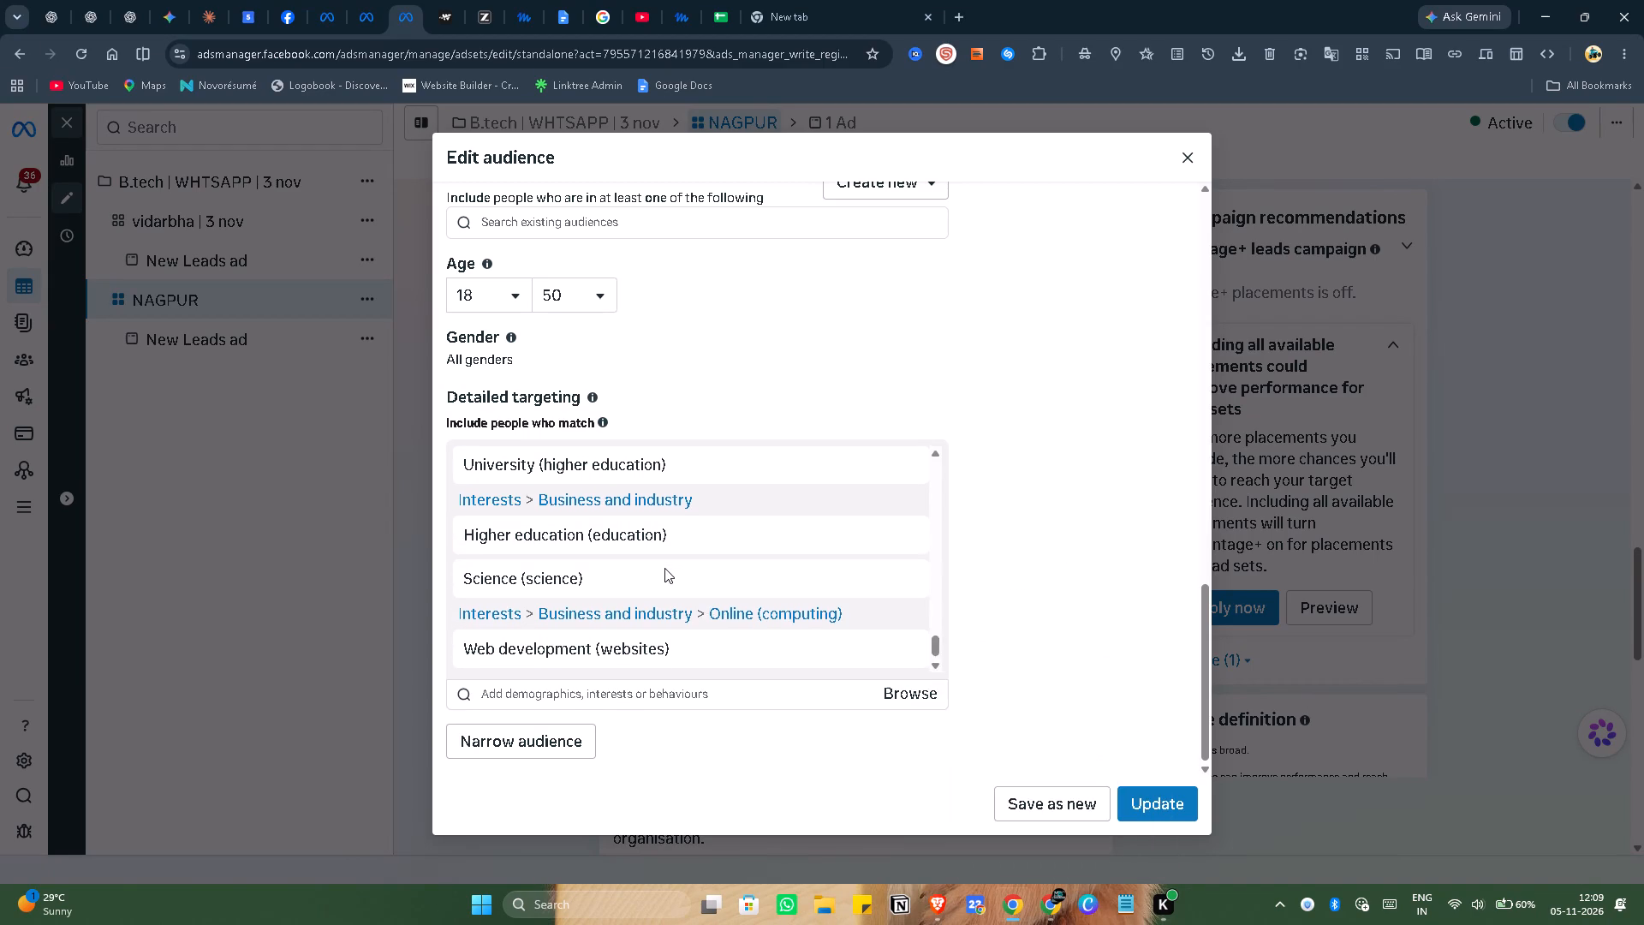
scroll(755, 586, "down", 1)
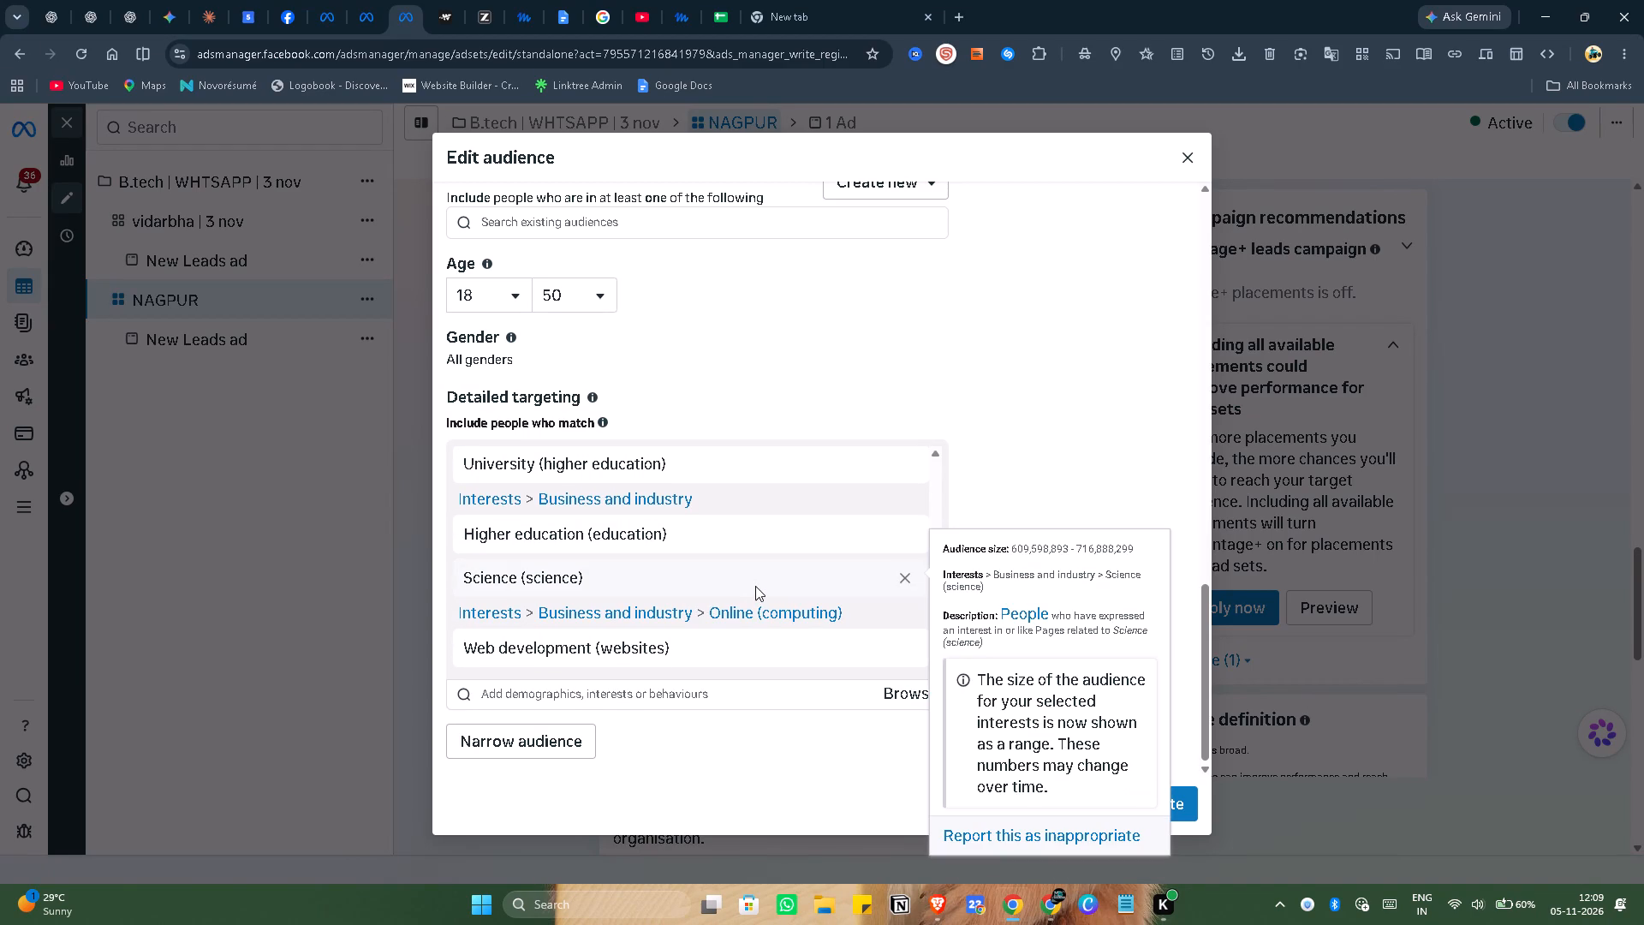
scroll(678, 618, "down", 3)
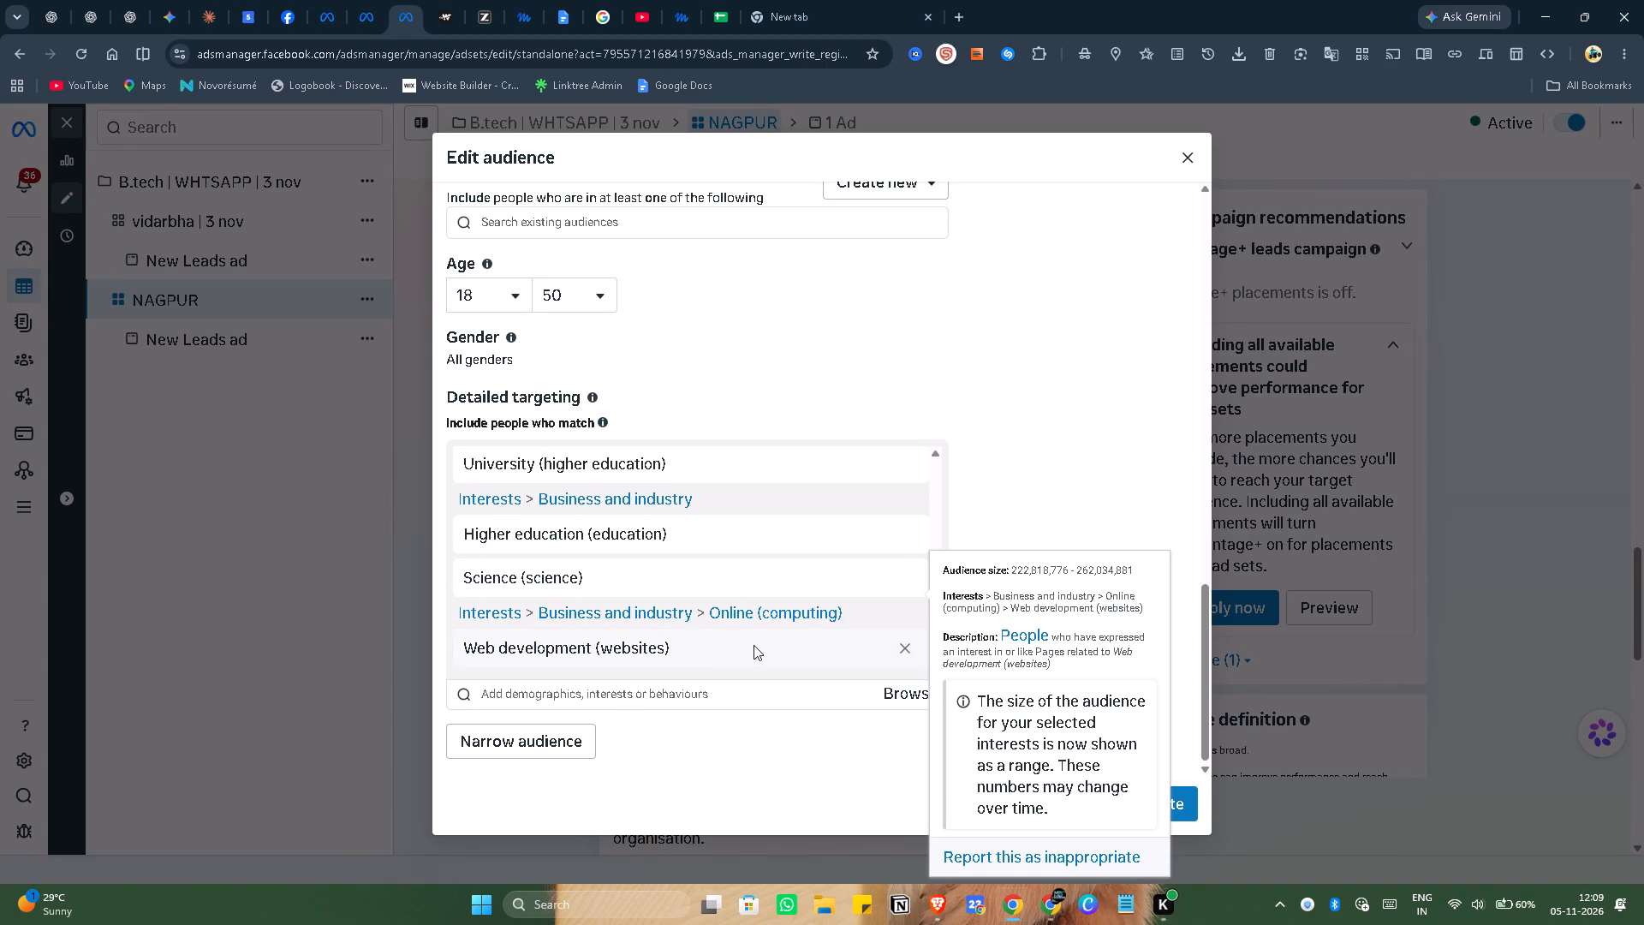
left_click(901, 653)
Search the detailed targeting options for vnit, look through the suggestions, and clear the search.
scroll(662, 619, "down", 8)
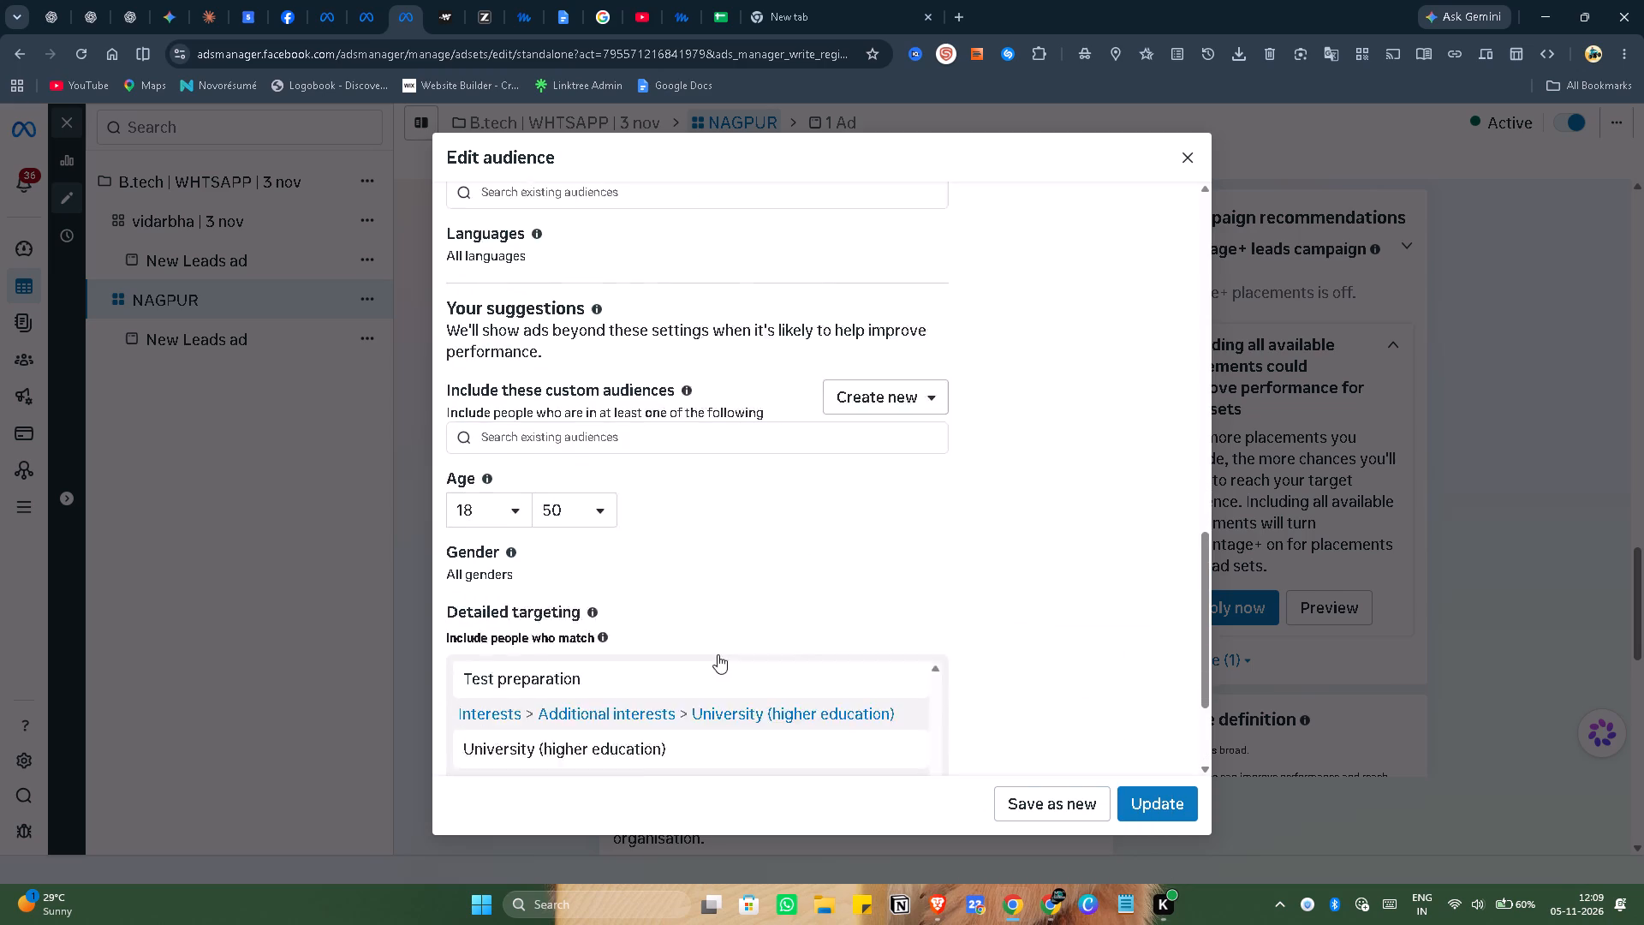
scroll(718, 654, "down", 10)
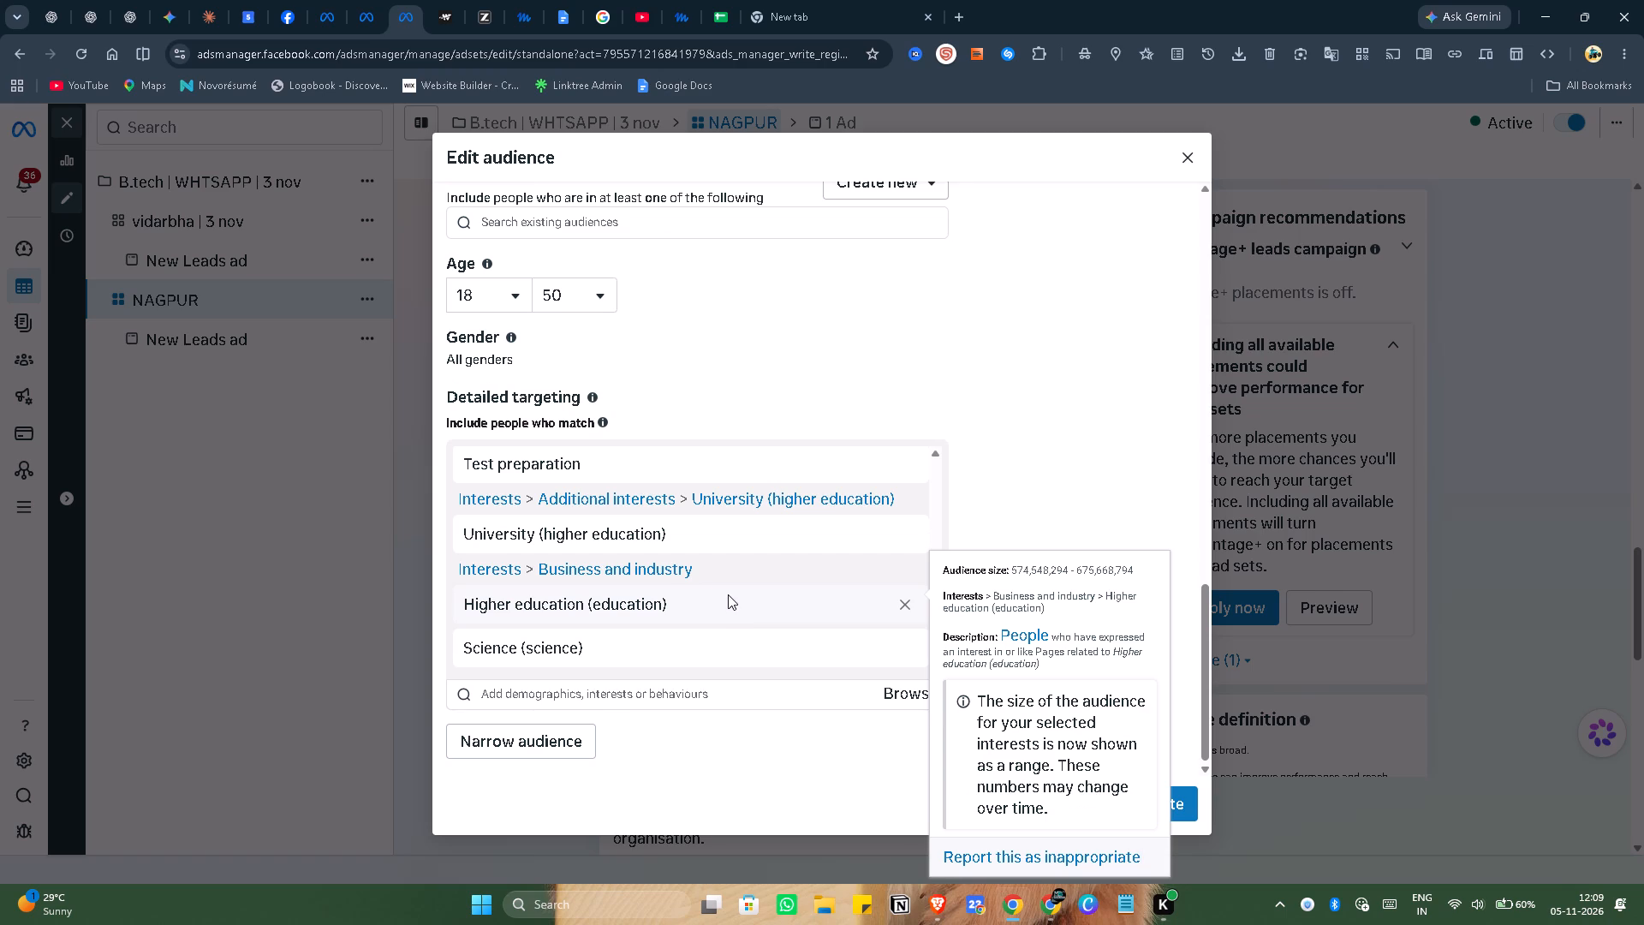
scroll(728, 594, "down", 4)
left_click(678, 695)
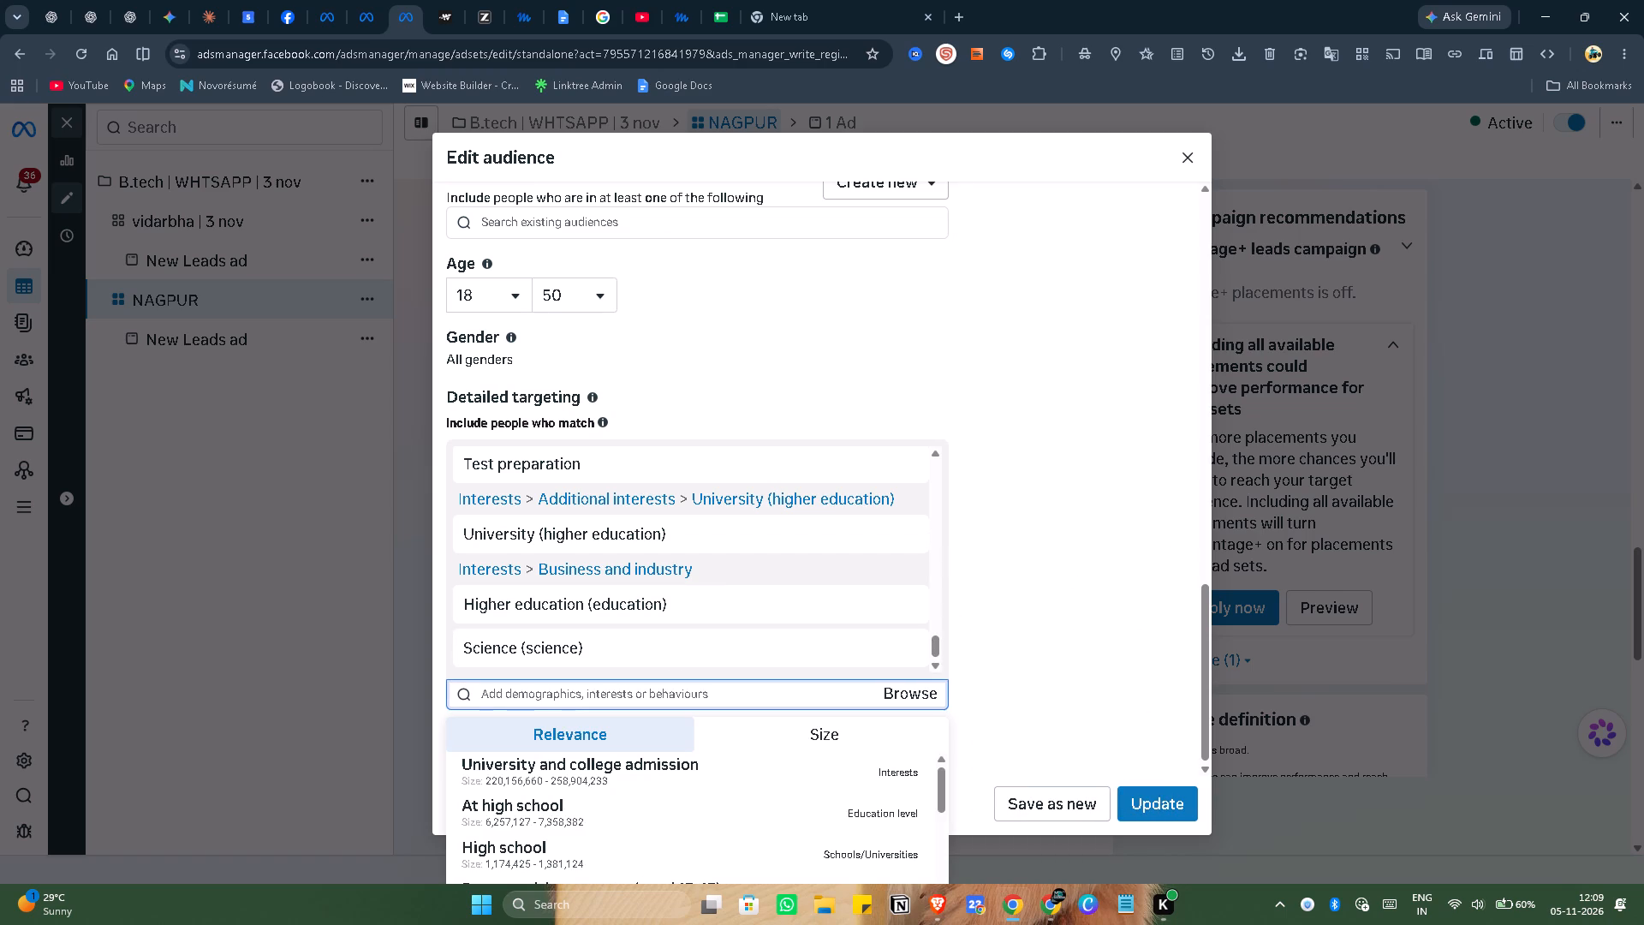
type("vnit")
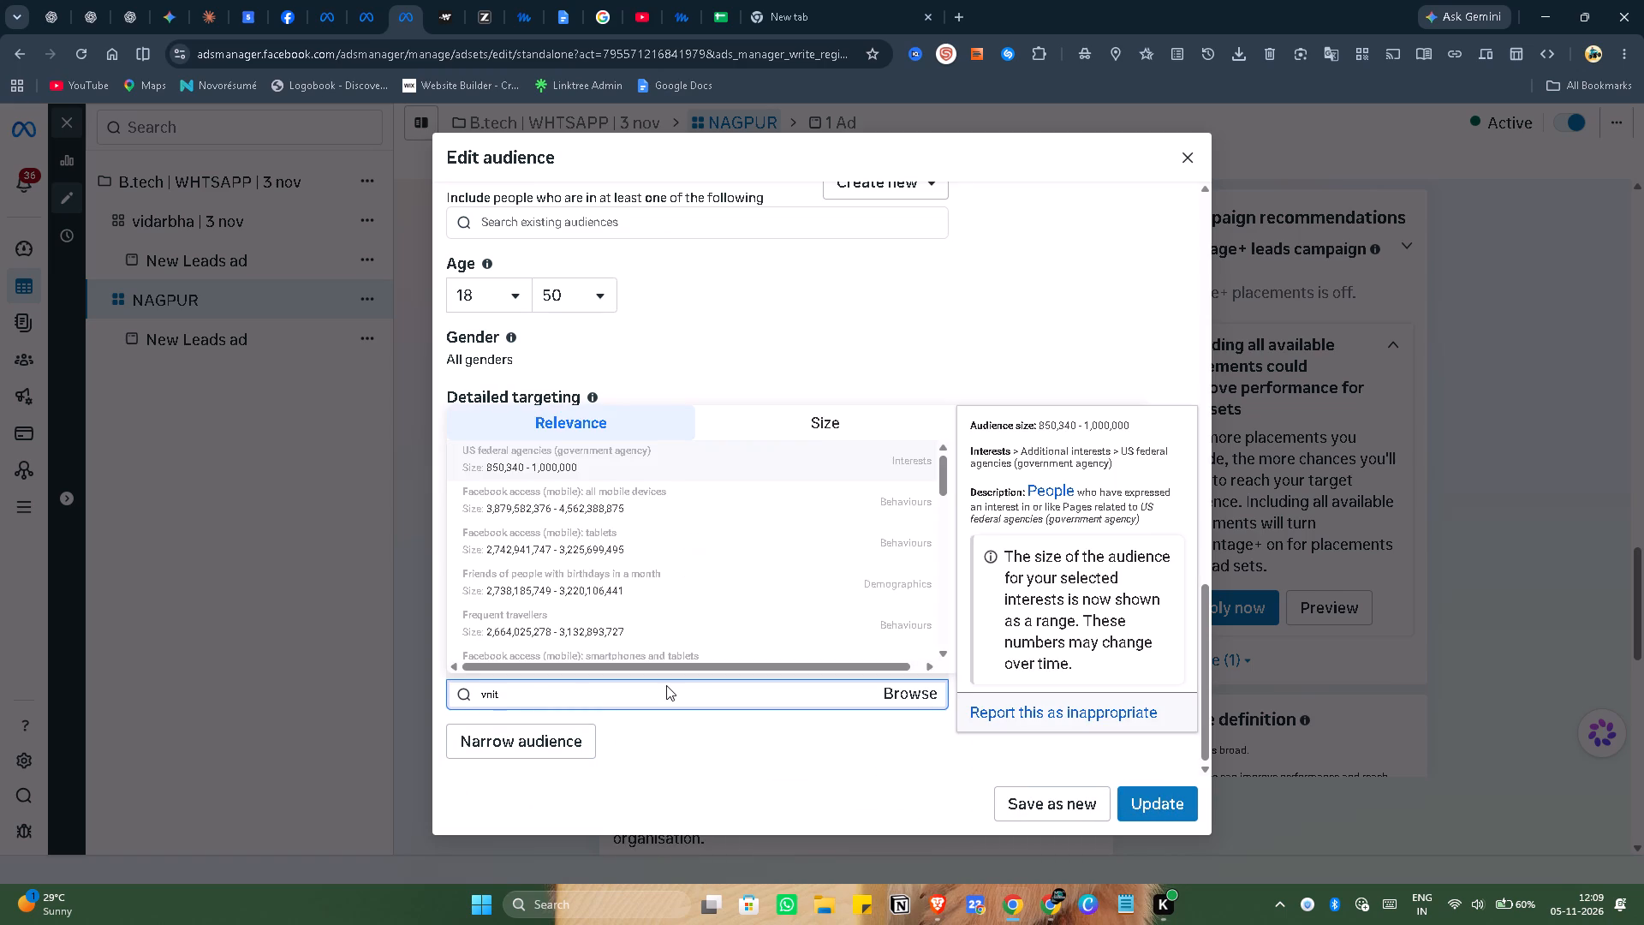
scroll(700, 523, "down", 6)
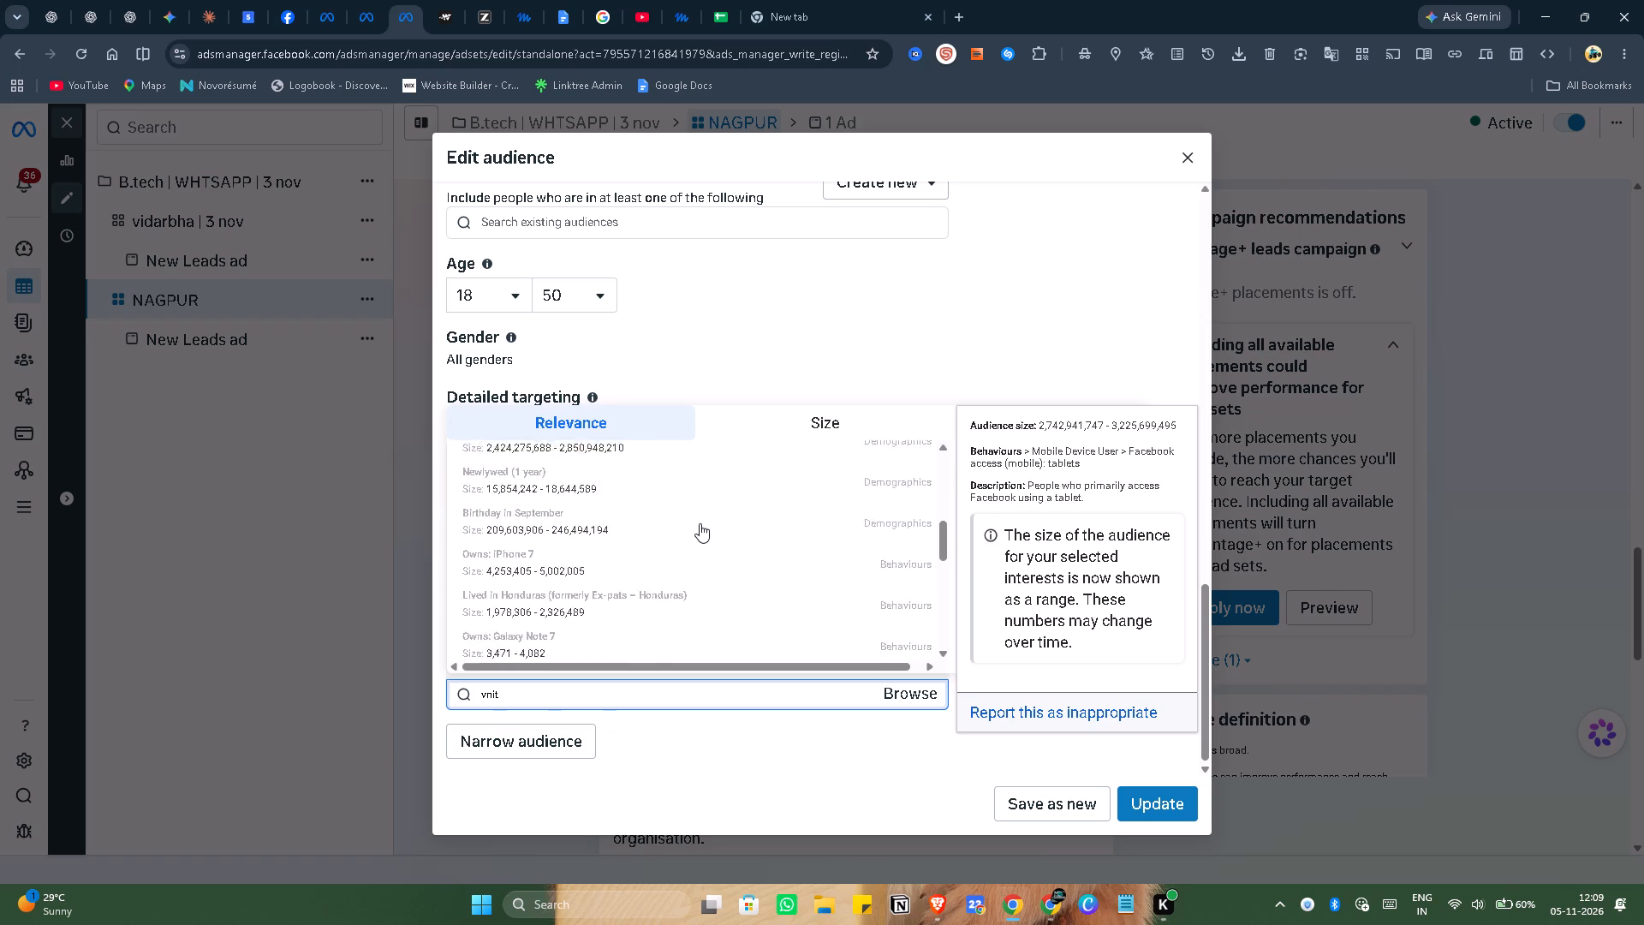
scroll(700, 523, "down", 5)
key("BackSpace")
key("BackSpace")
key("BackSpace")
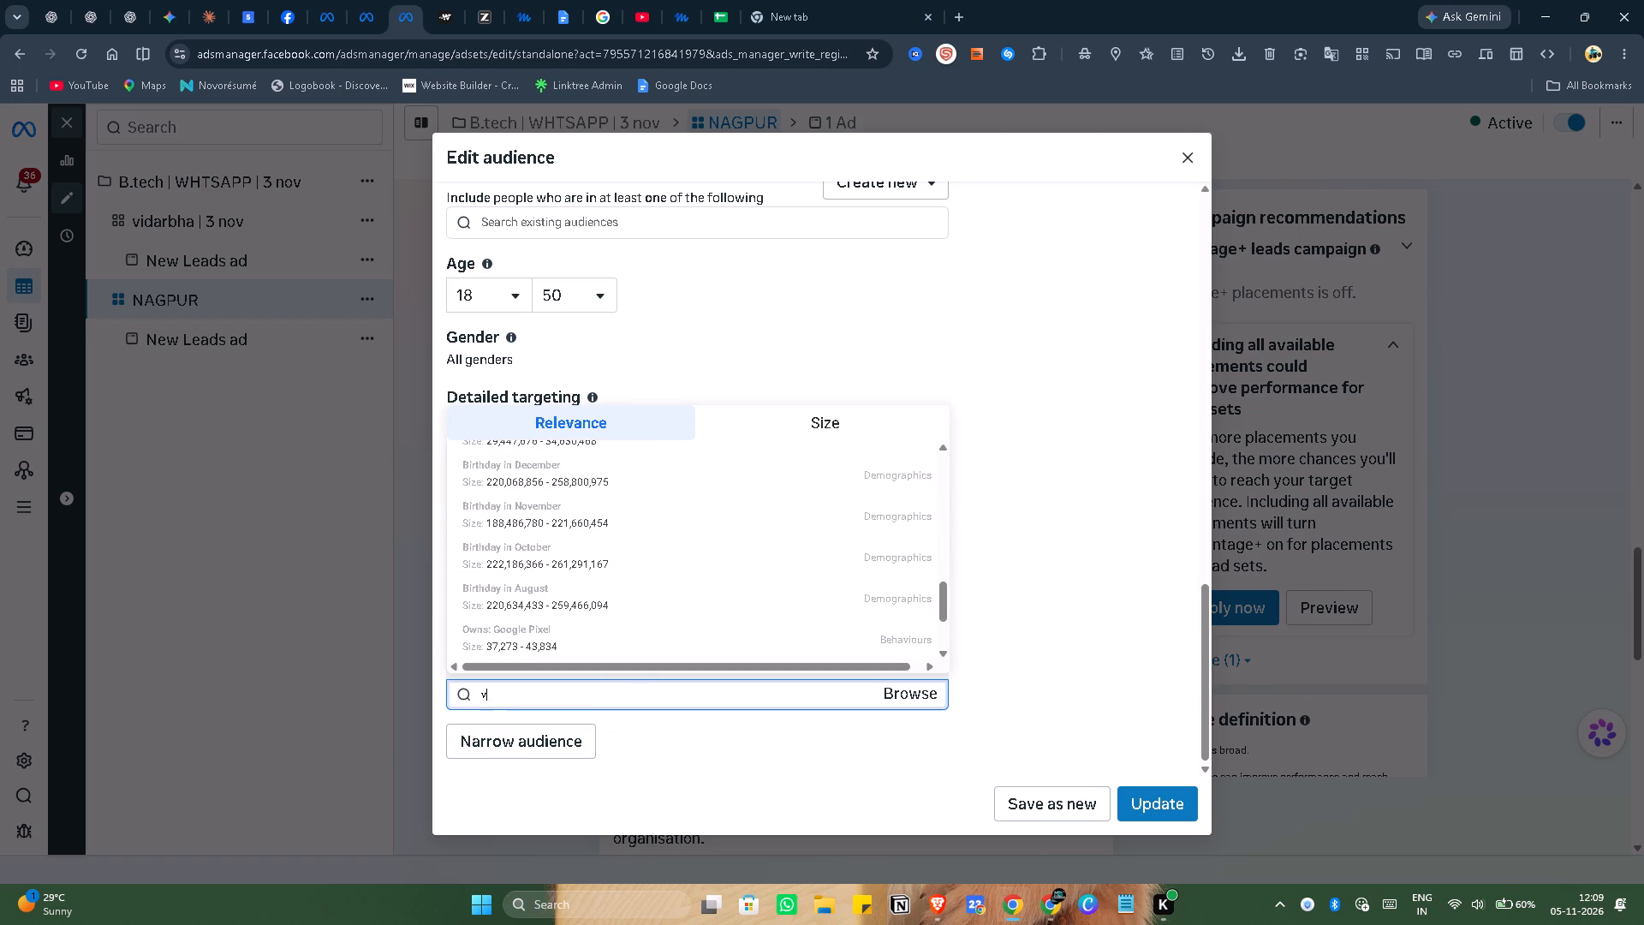
key("BackSpace")
key("BackSpace")
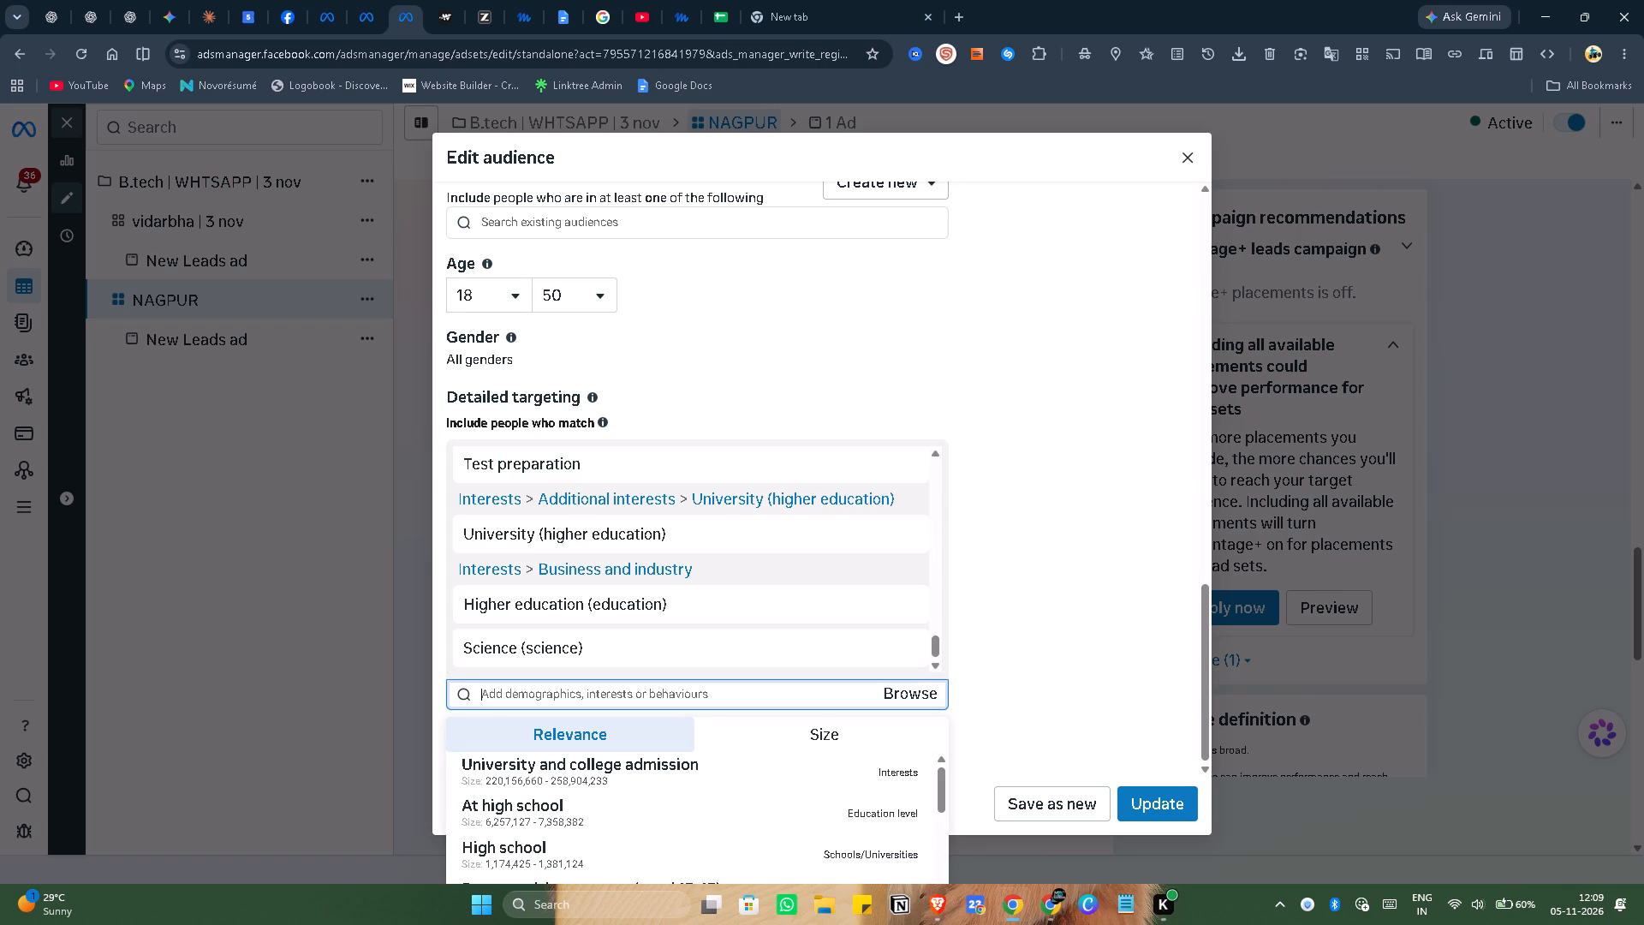
Search the detailed targeting options again with the capitalised spellings Vnit and VNIT, and look through the suggestions.
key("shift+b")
key("shift+BackSpace")
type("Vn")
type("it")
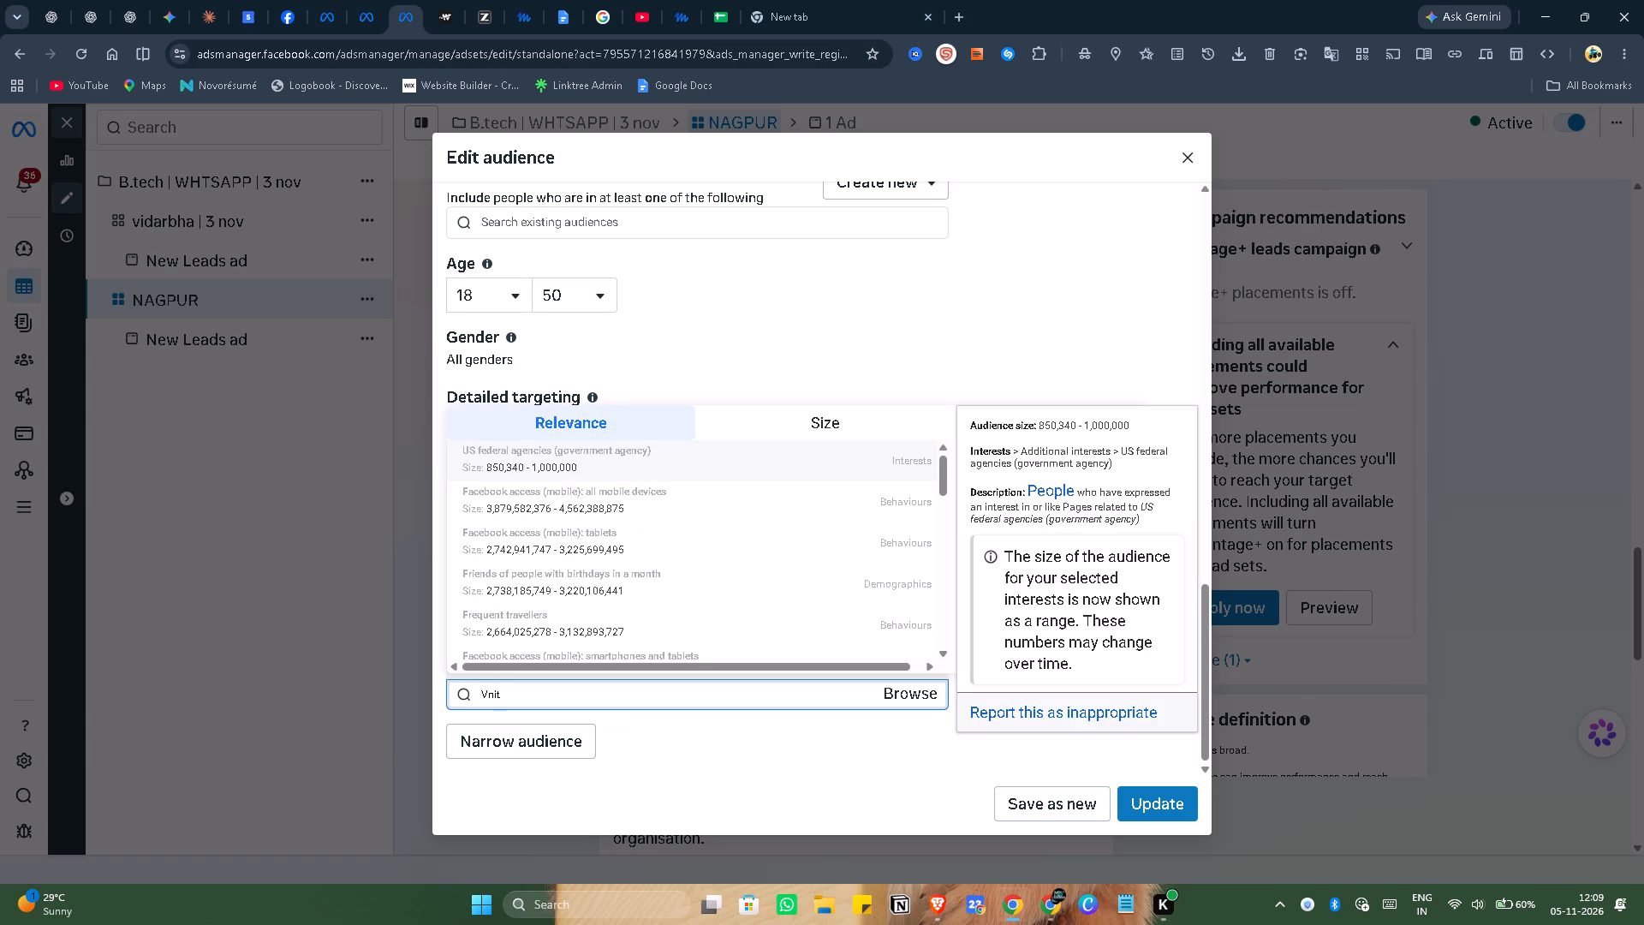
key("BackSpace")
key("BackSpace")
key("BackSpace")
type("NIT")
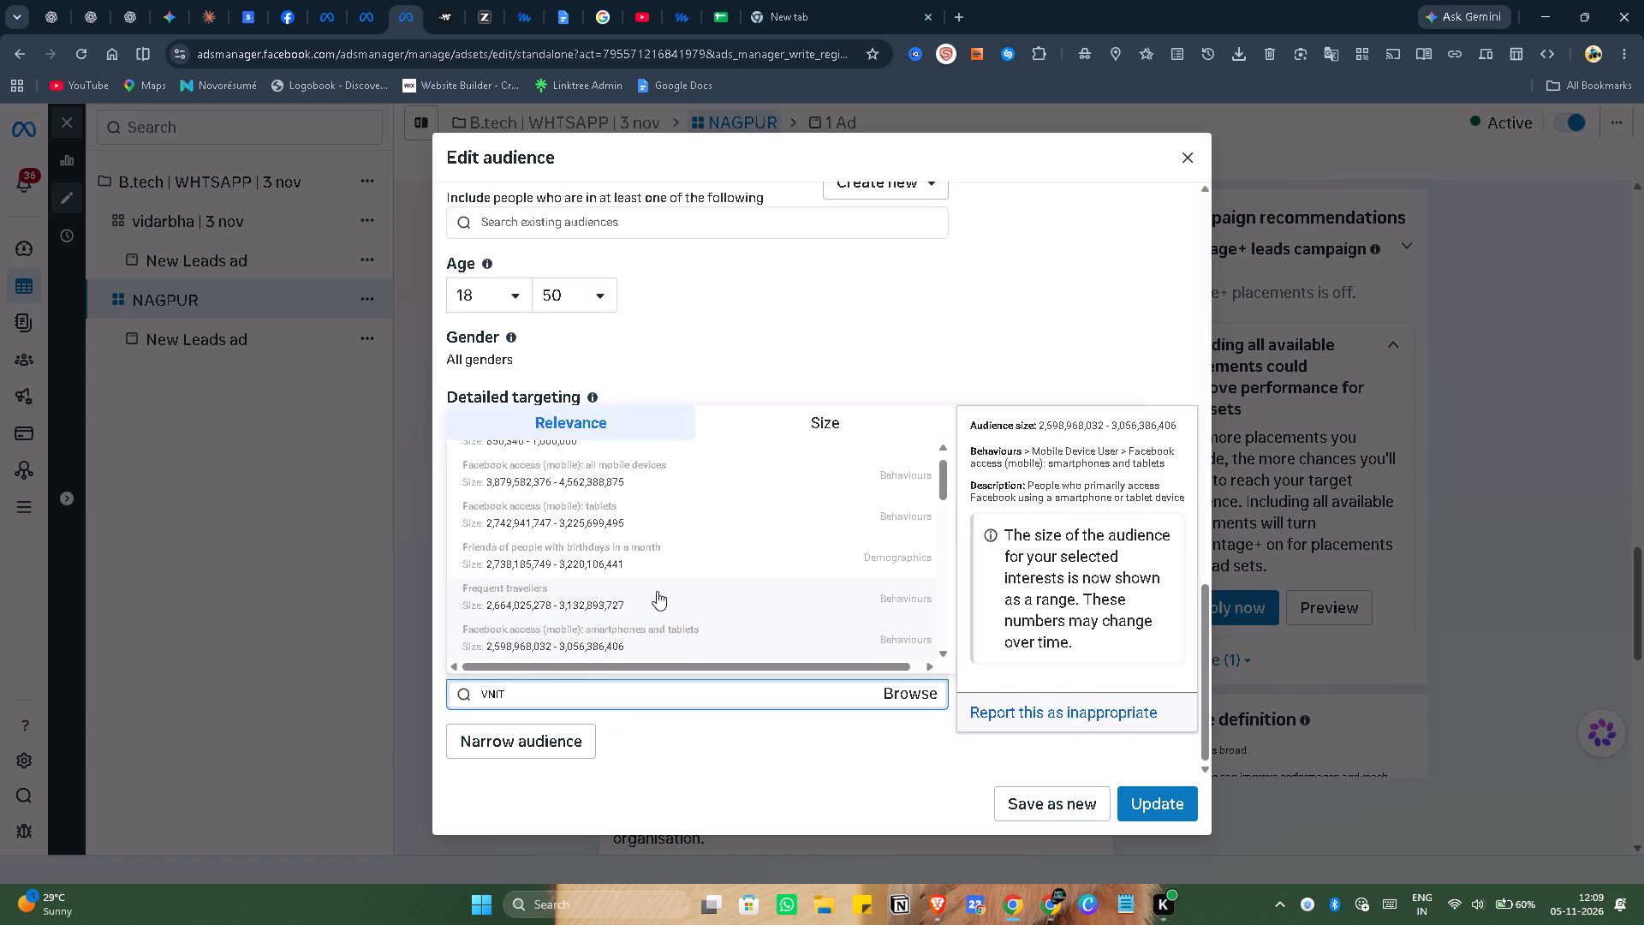
scroll(659, 590, "up", 8)
scroll(663, 599, "down", 4)
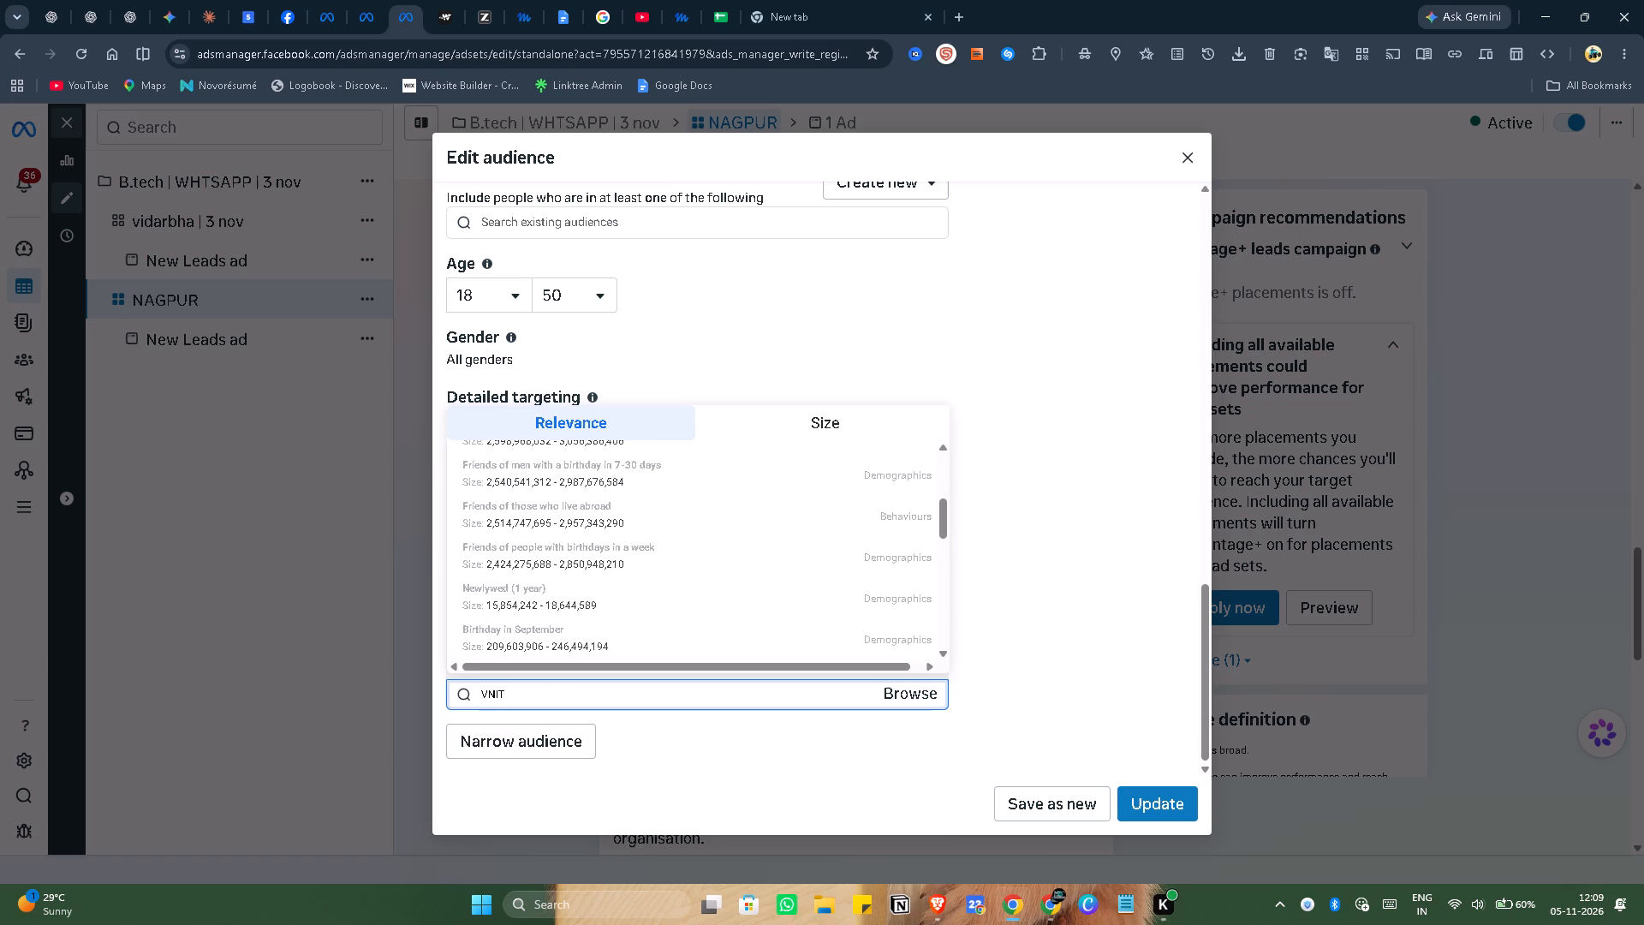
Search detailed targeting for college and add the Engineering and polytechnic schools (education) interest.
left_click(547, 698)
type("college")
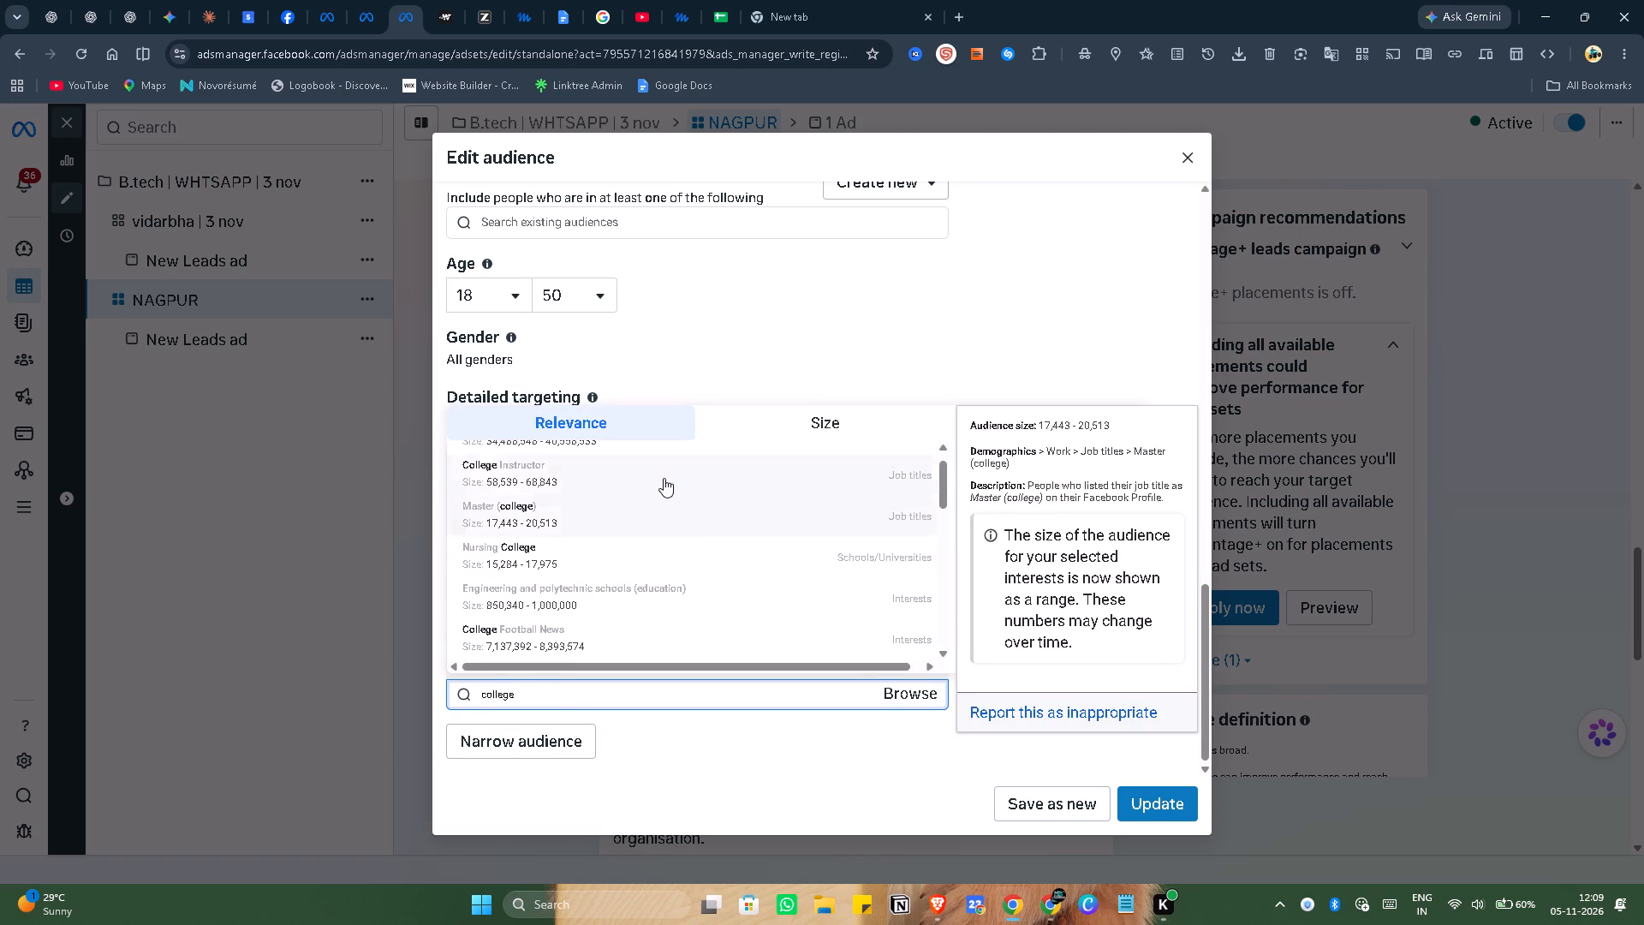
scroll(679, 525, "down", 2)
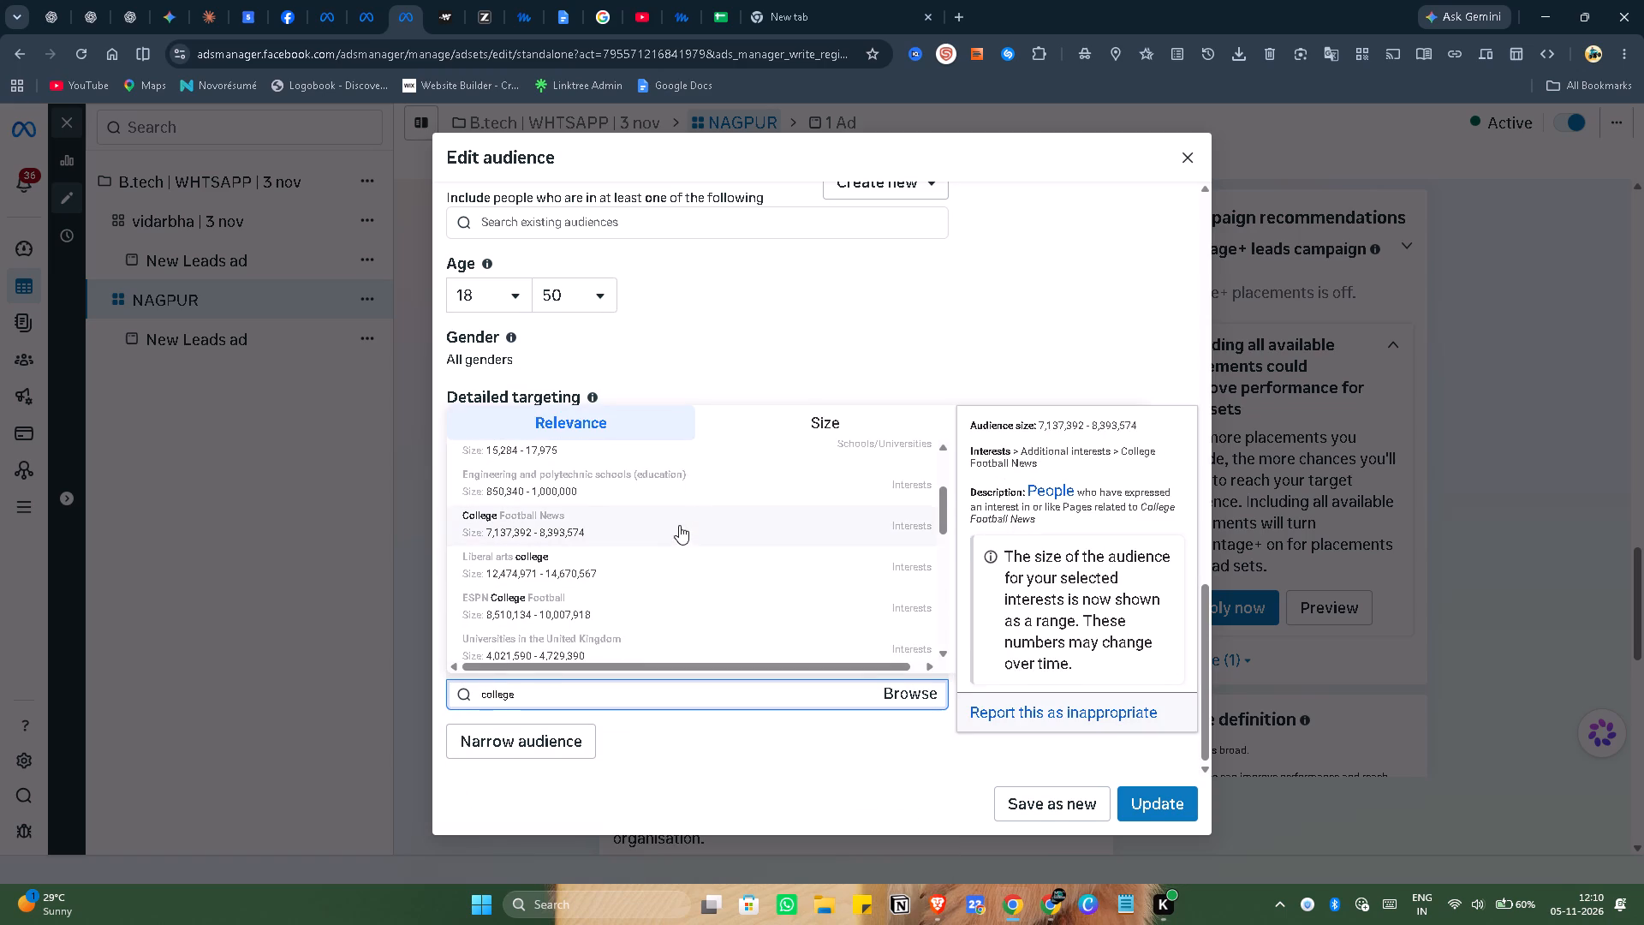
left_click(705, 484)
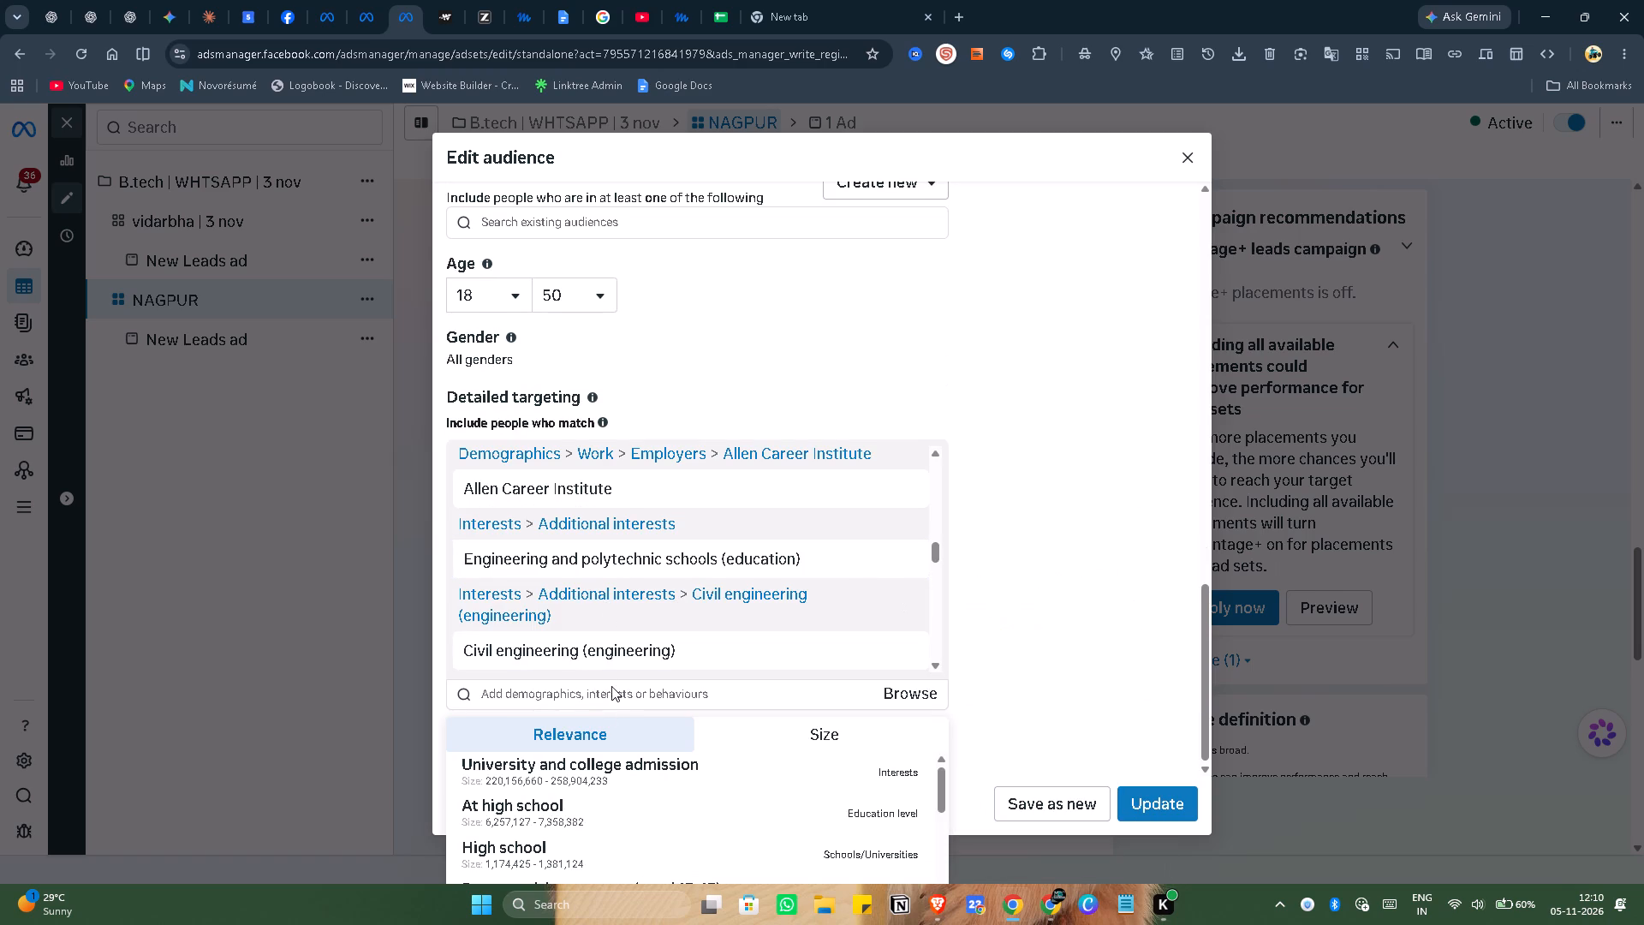
Look through the suggested detailed targeting options, including fields of study, education levels and parent demographics, and leave the audience editor without updating.
scroll(605, 780, "down", 4)
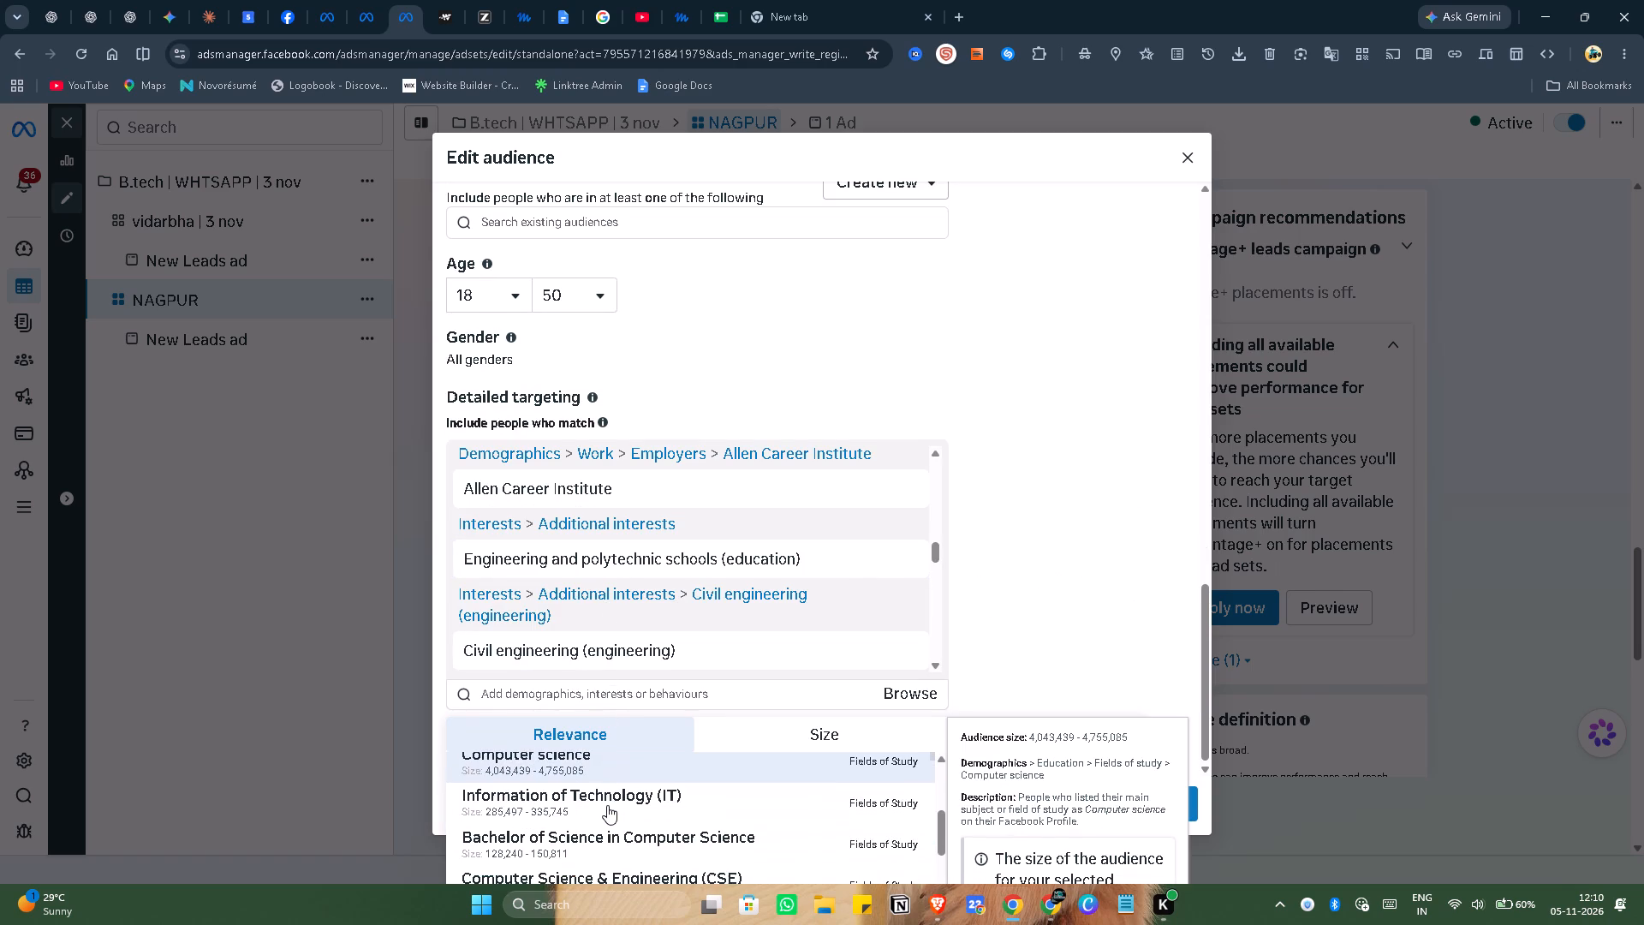
scroll(659, 821, "down", 1)
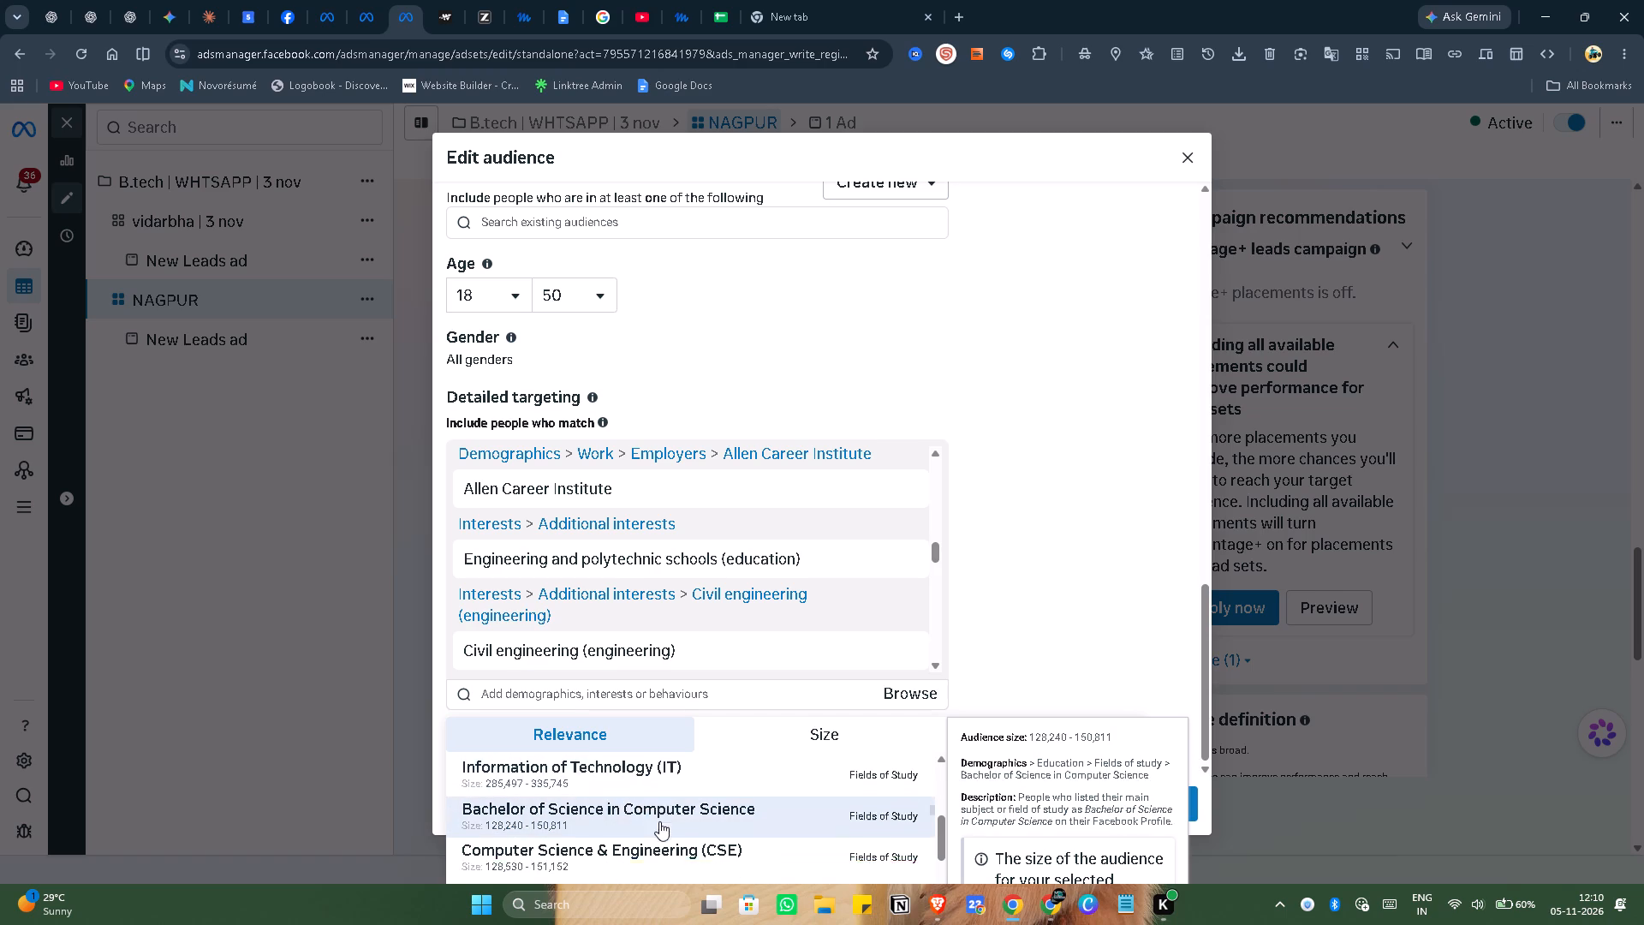
scroll(659, 821, "down", 3)
scroll(657, 822, "up", 1)
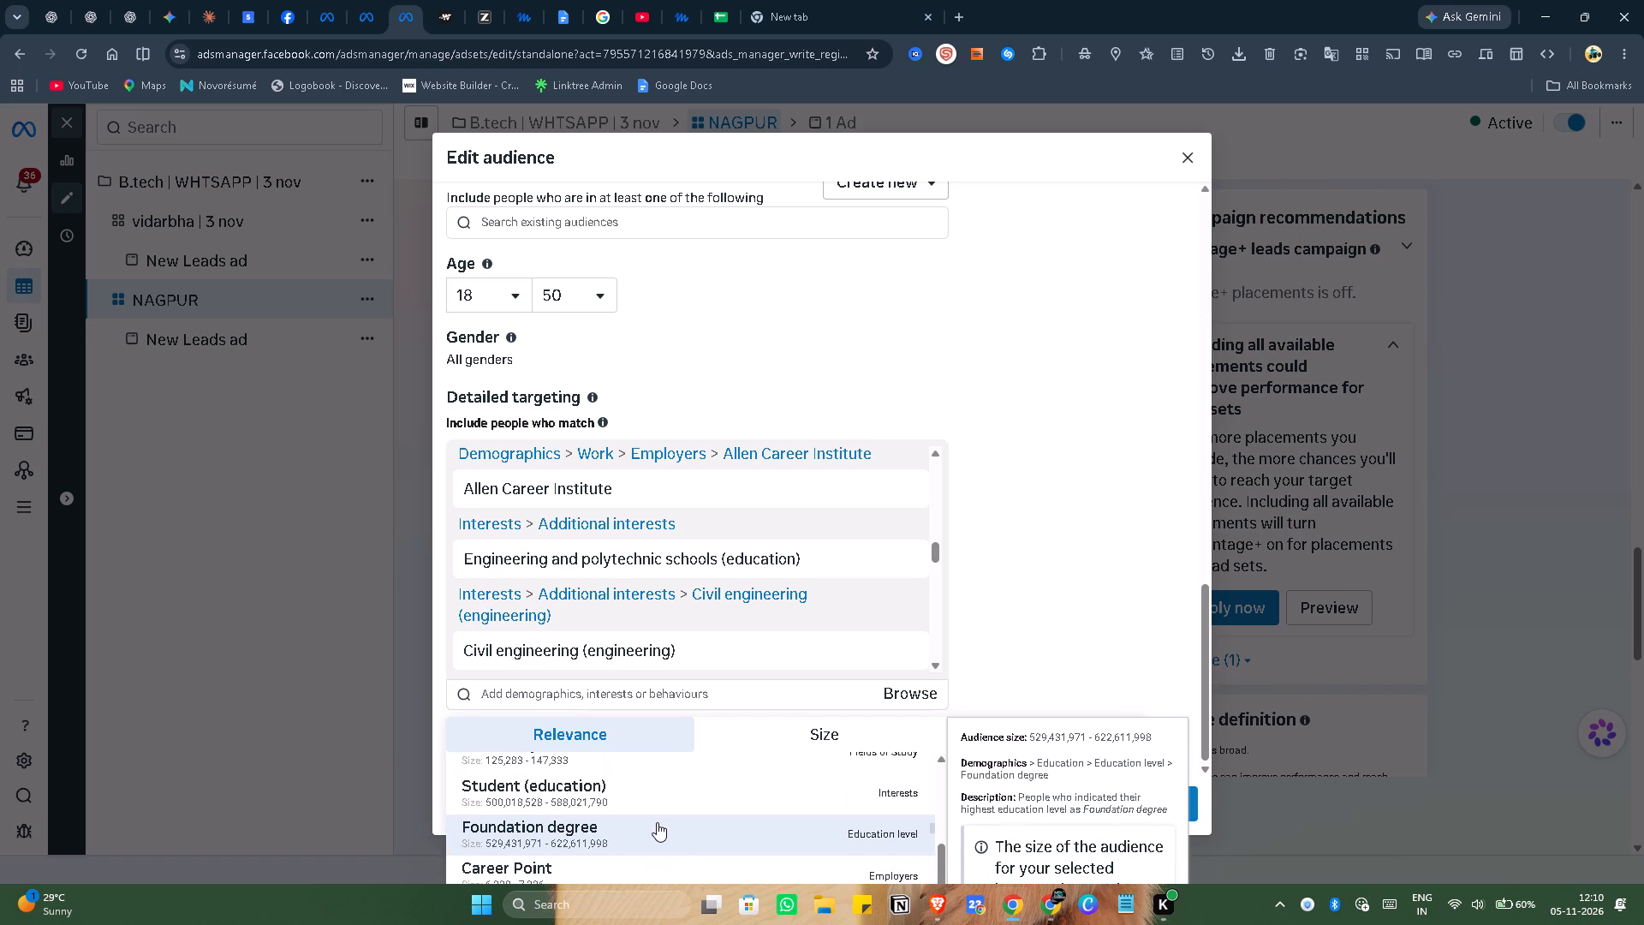
scroll(672, 811, "down", 2)
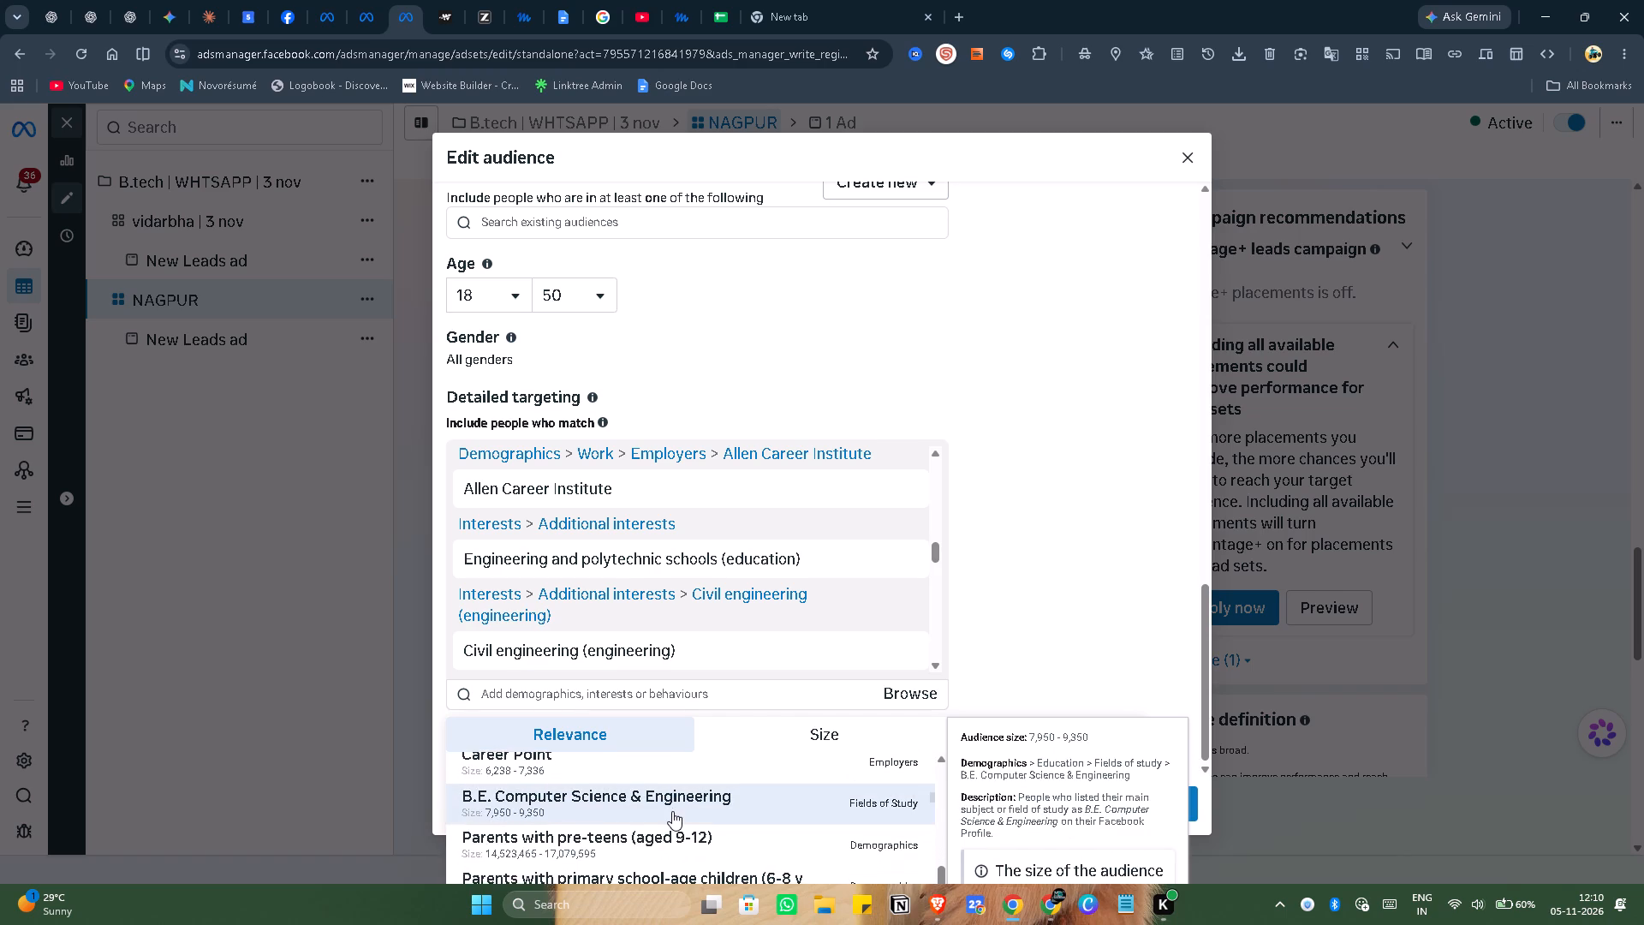
scroll(686, 809, "down", 1)
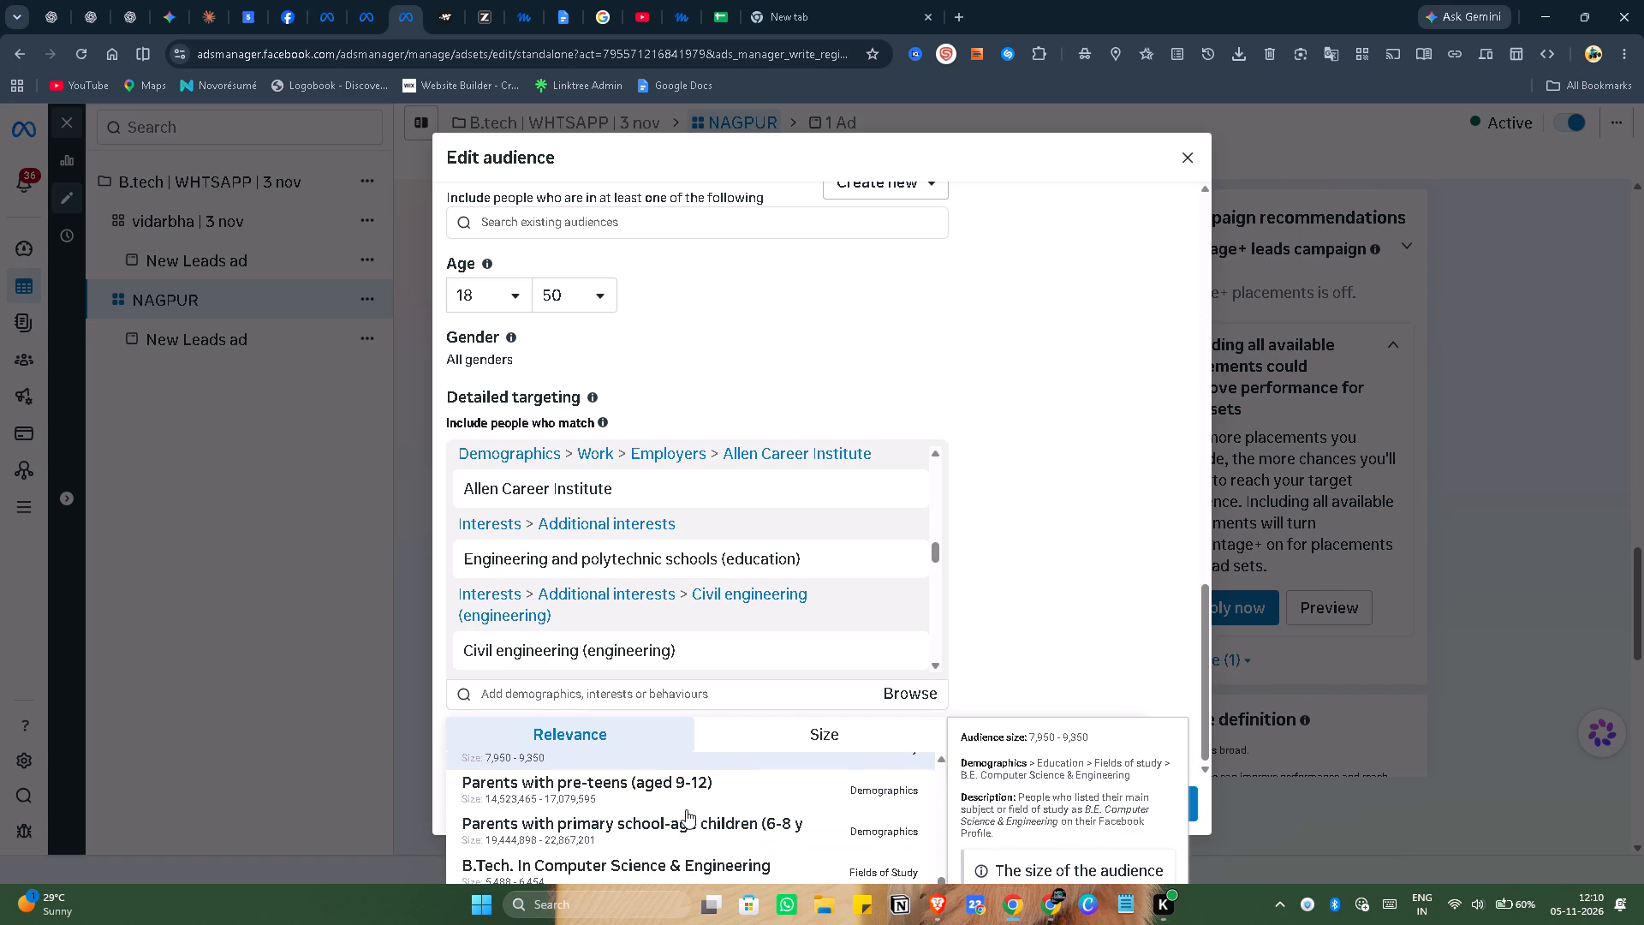
scroll(686, 809, "down", 3)
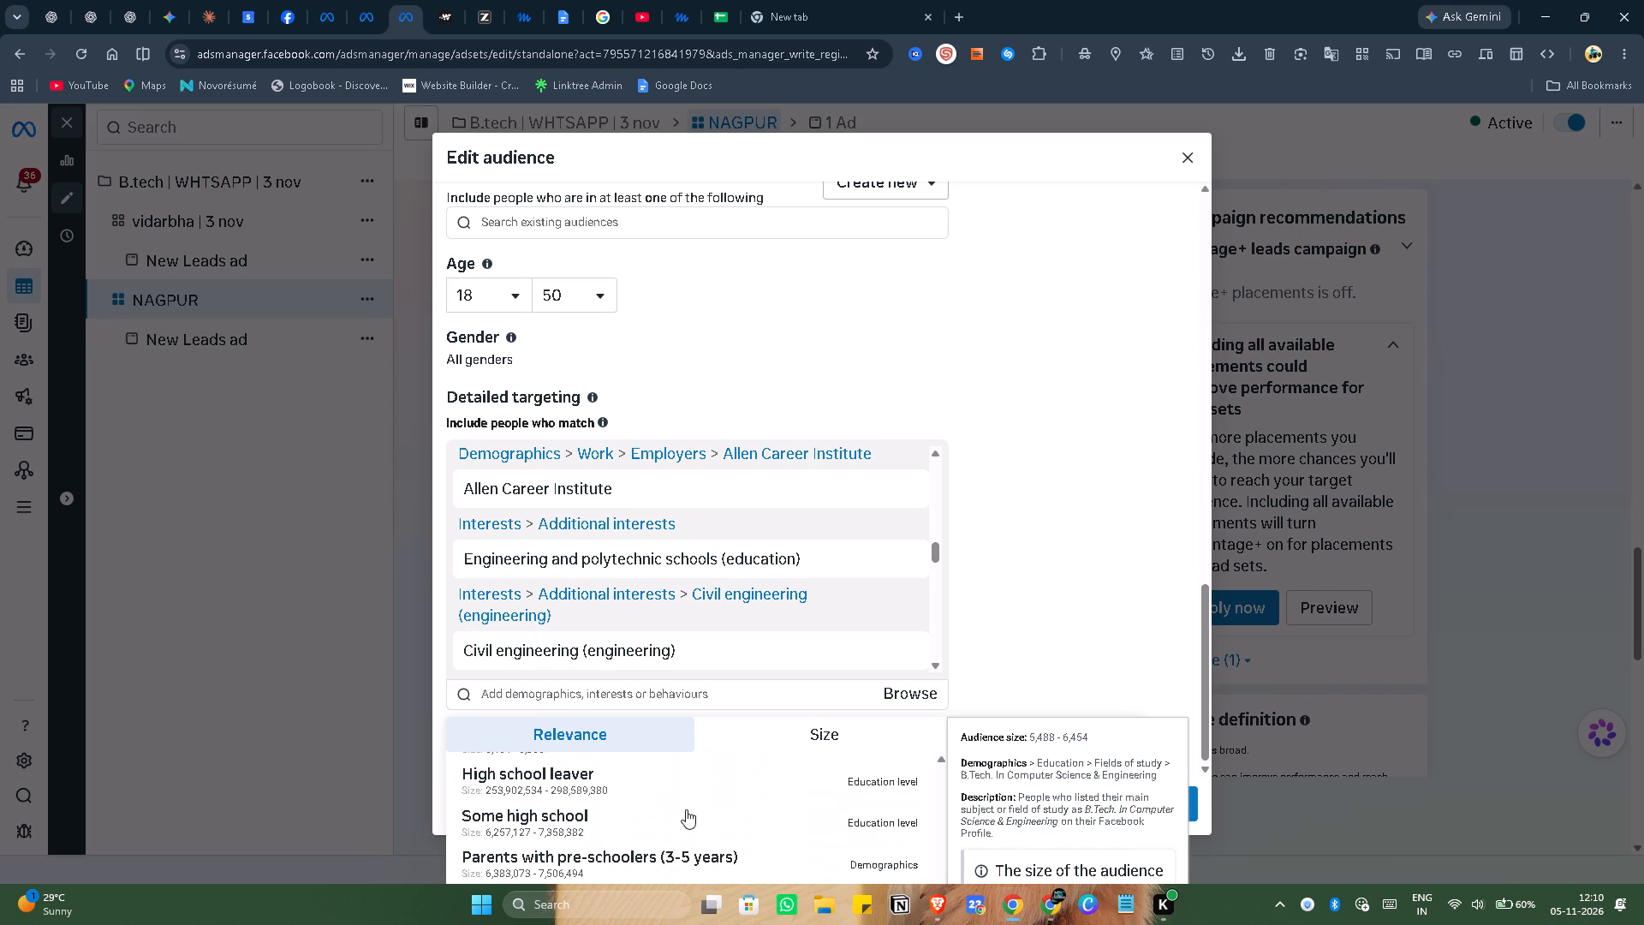
scroll(686, 809, "down", 6)
scroll(570, 850, "down", 7)
left_click(366, 694)
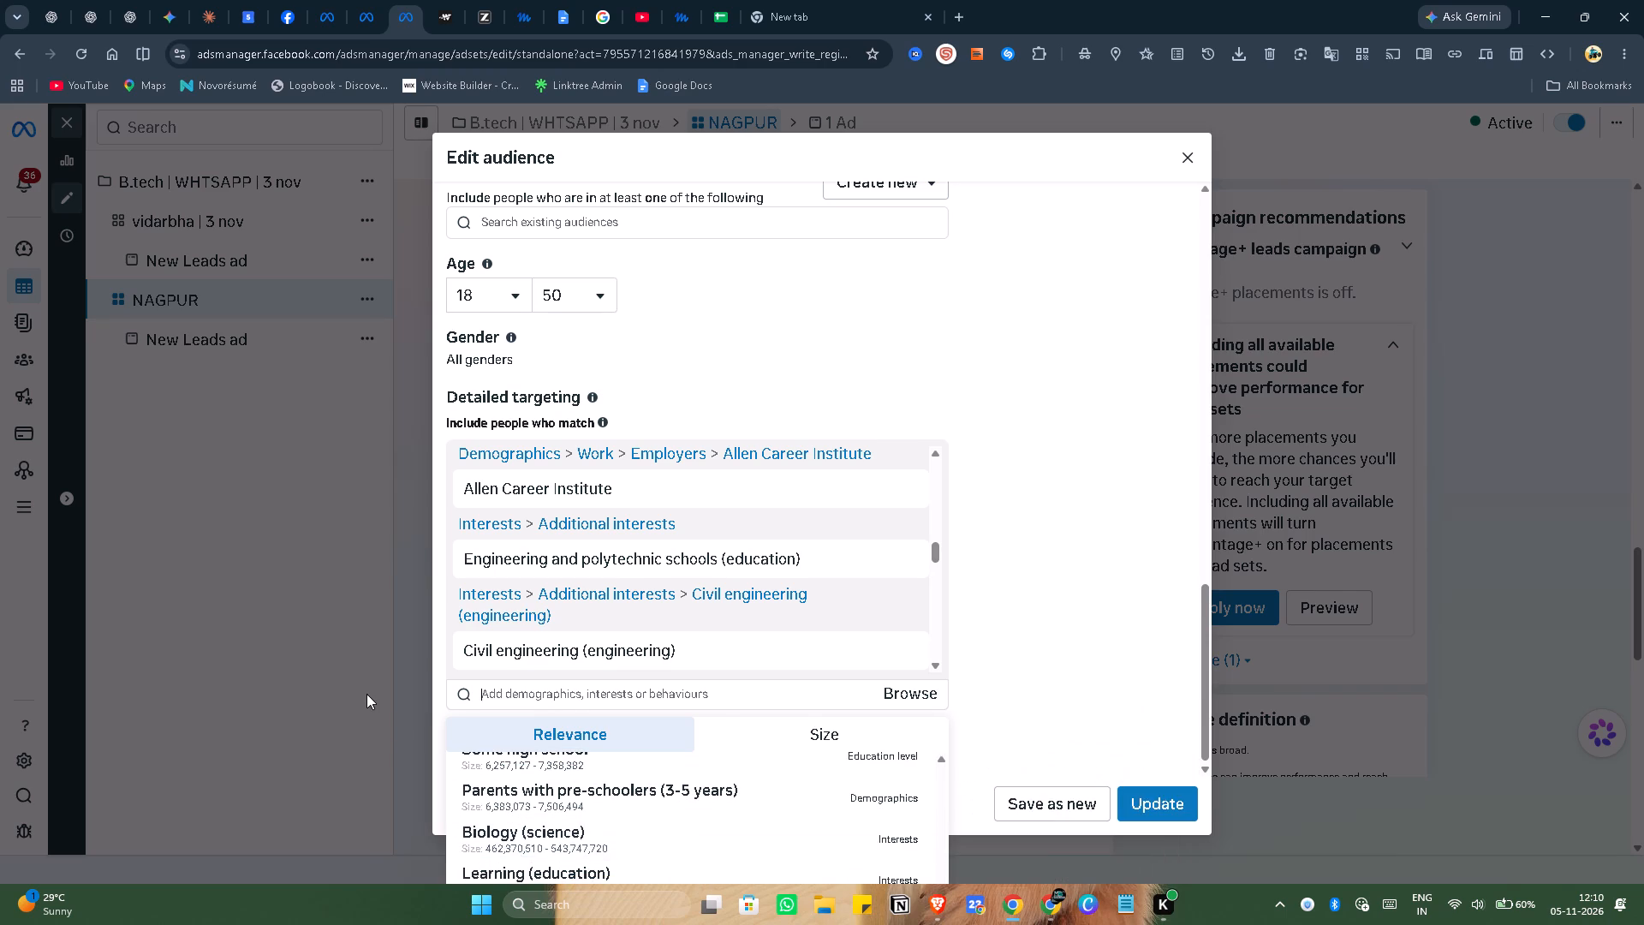
Reopen the btech ngp 3 nov audience for editing and set the Nagpur, Maharashtra location radius to 50 km.
left_click(658, 713)
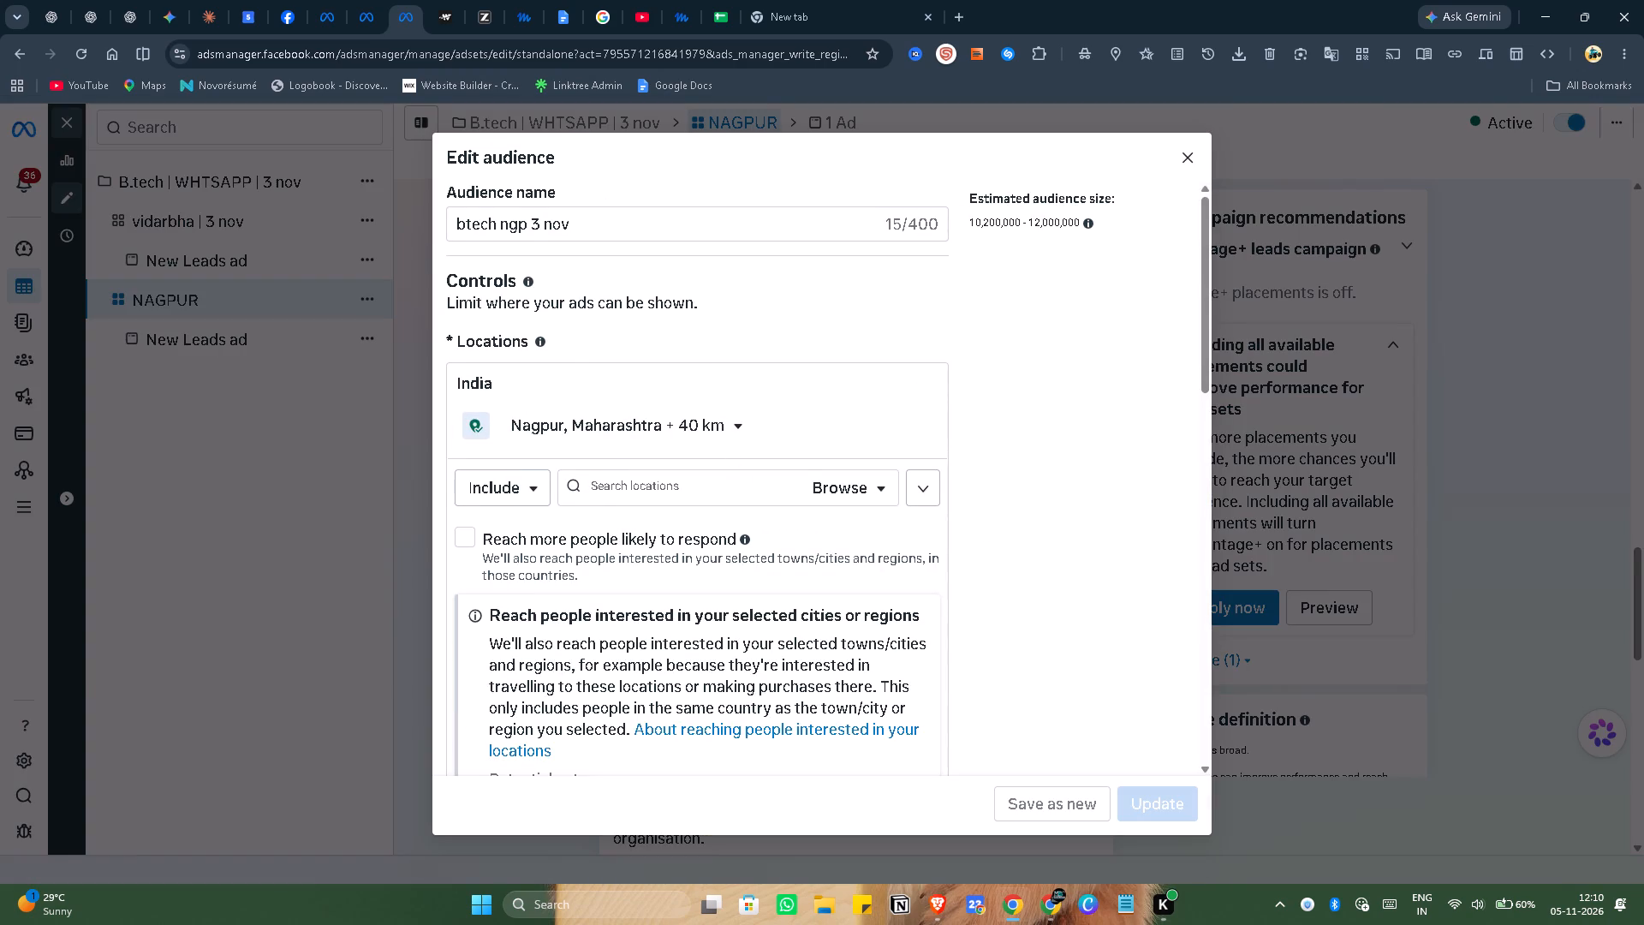
left_click(741, 432)
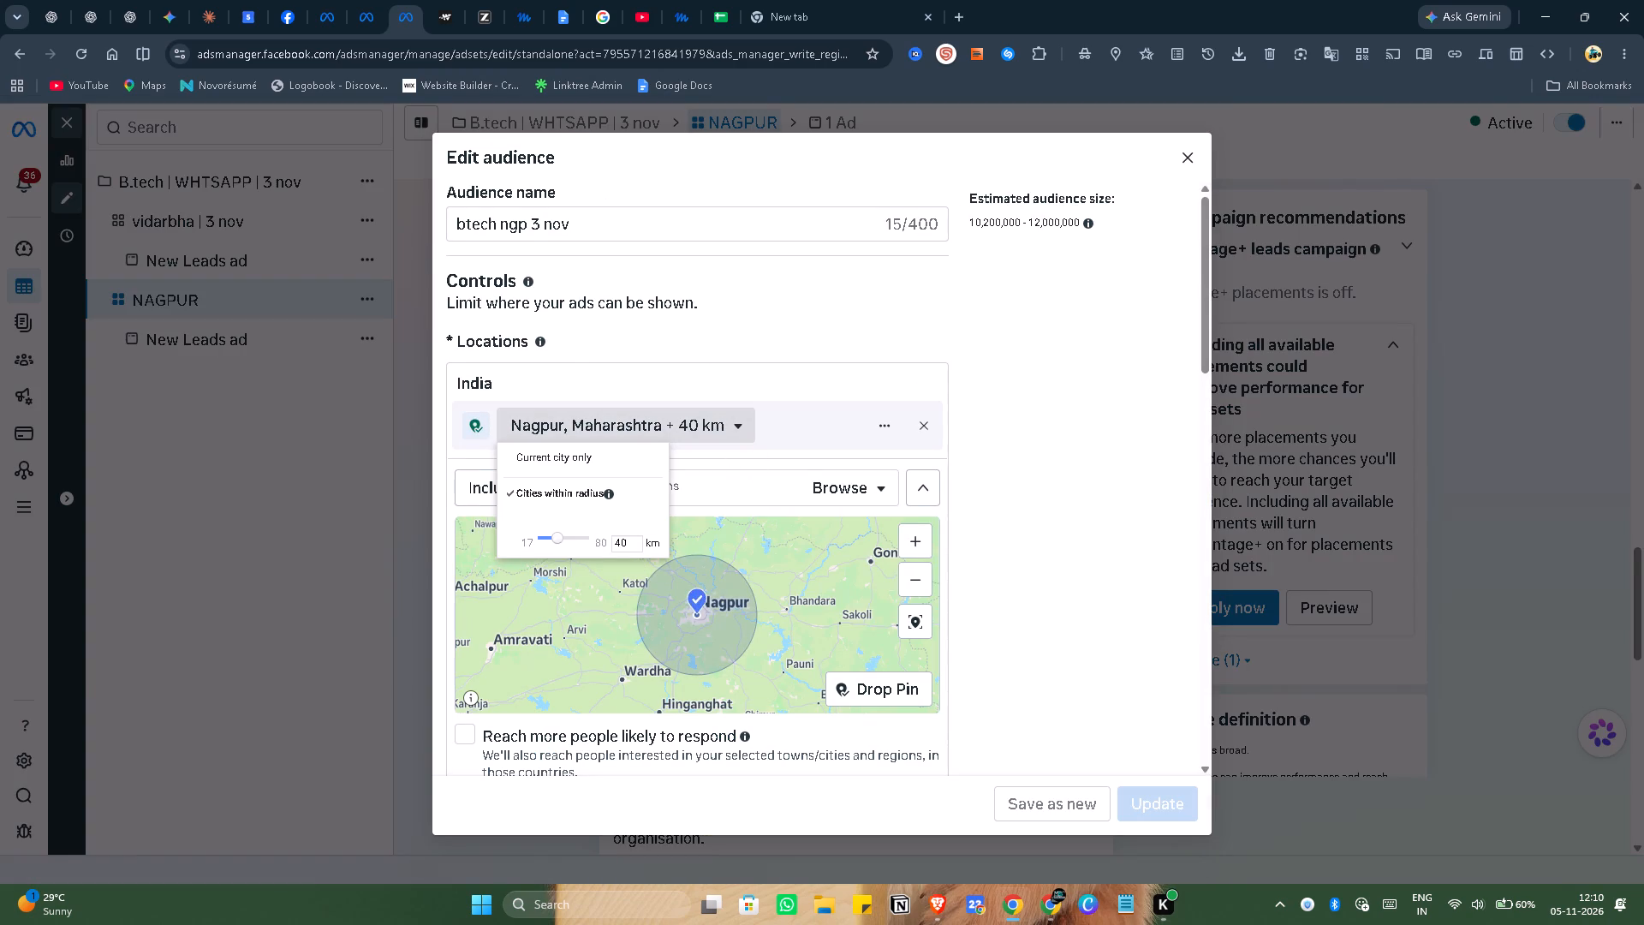
left_click(629, 540)
key("BackSpace")
key("BackSpace")
key("BackSpace")
type("50")
key("Return")
Set the suggested audience's maximum age to 50.
scroll(724, 556, "down", 5)
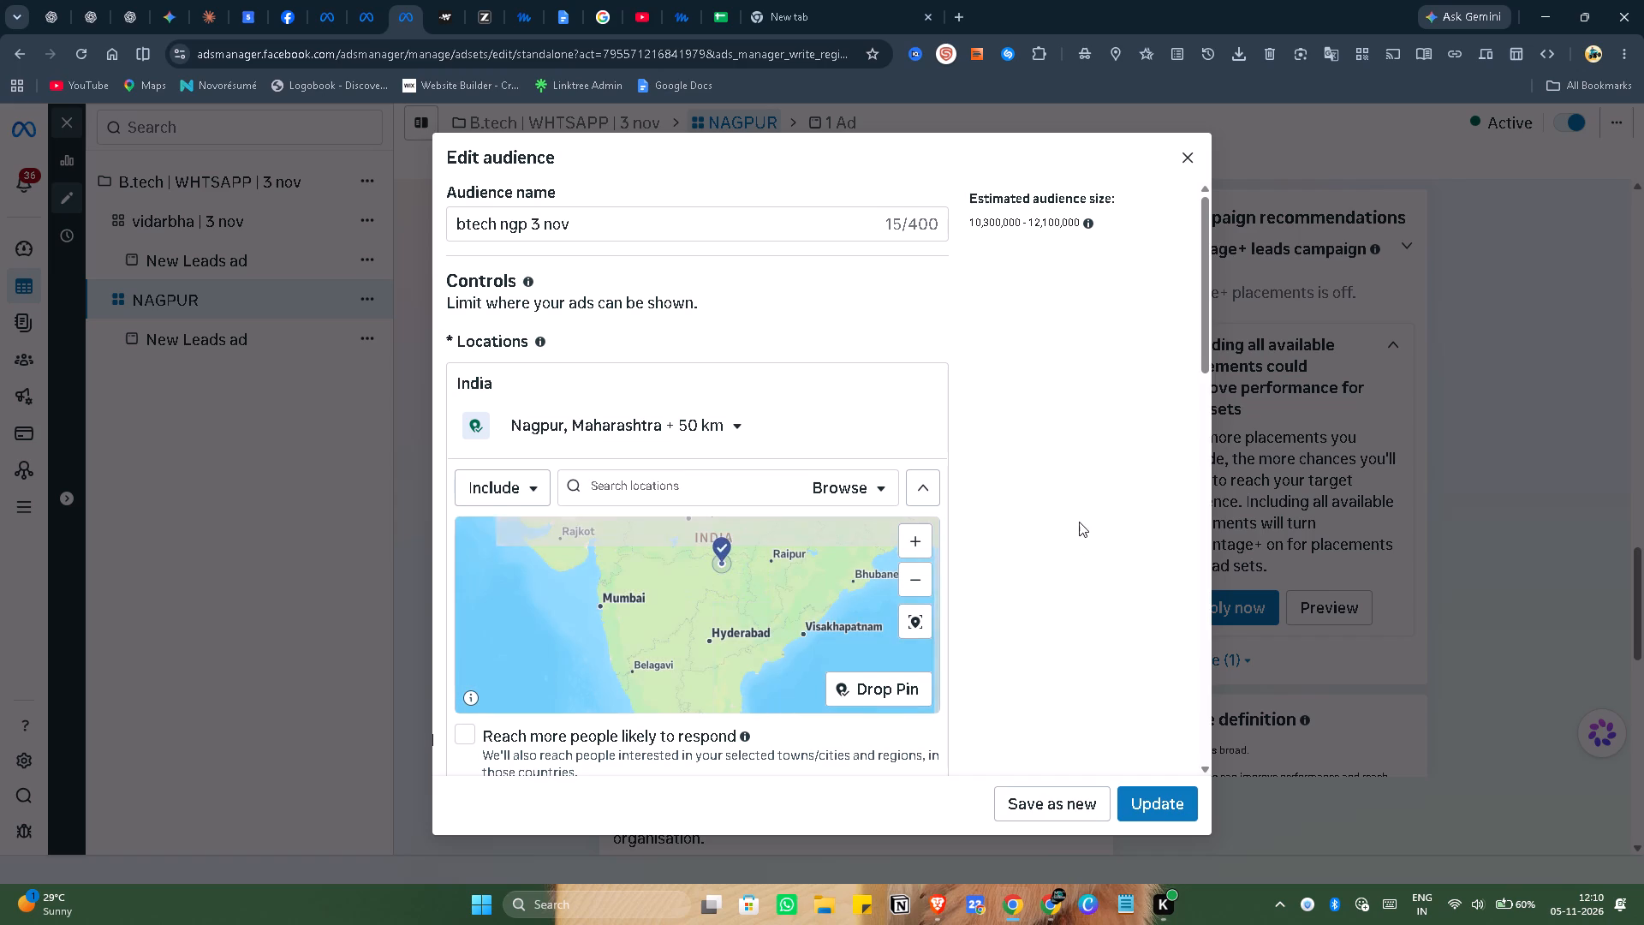
scroll(733, 558, "up", 5)
scroll(585, 620, "down", 4)
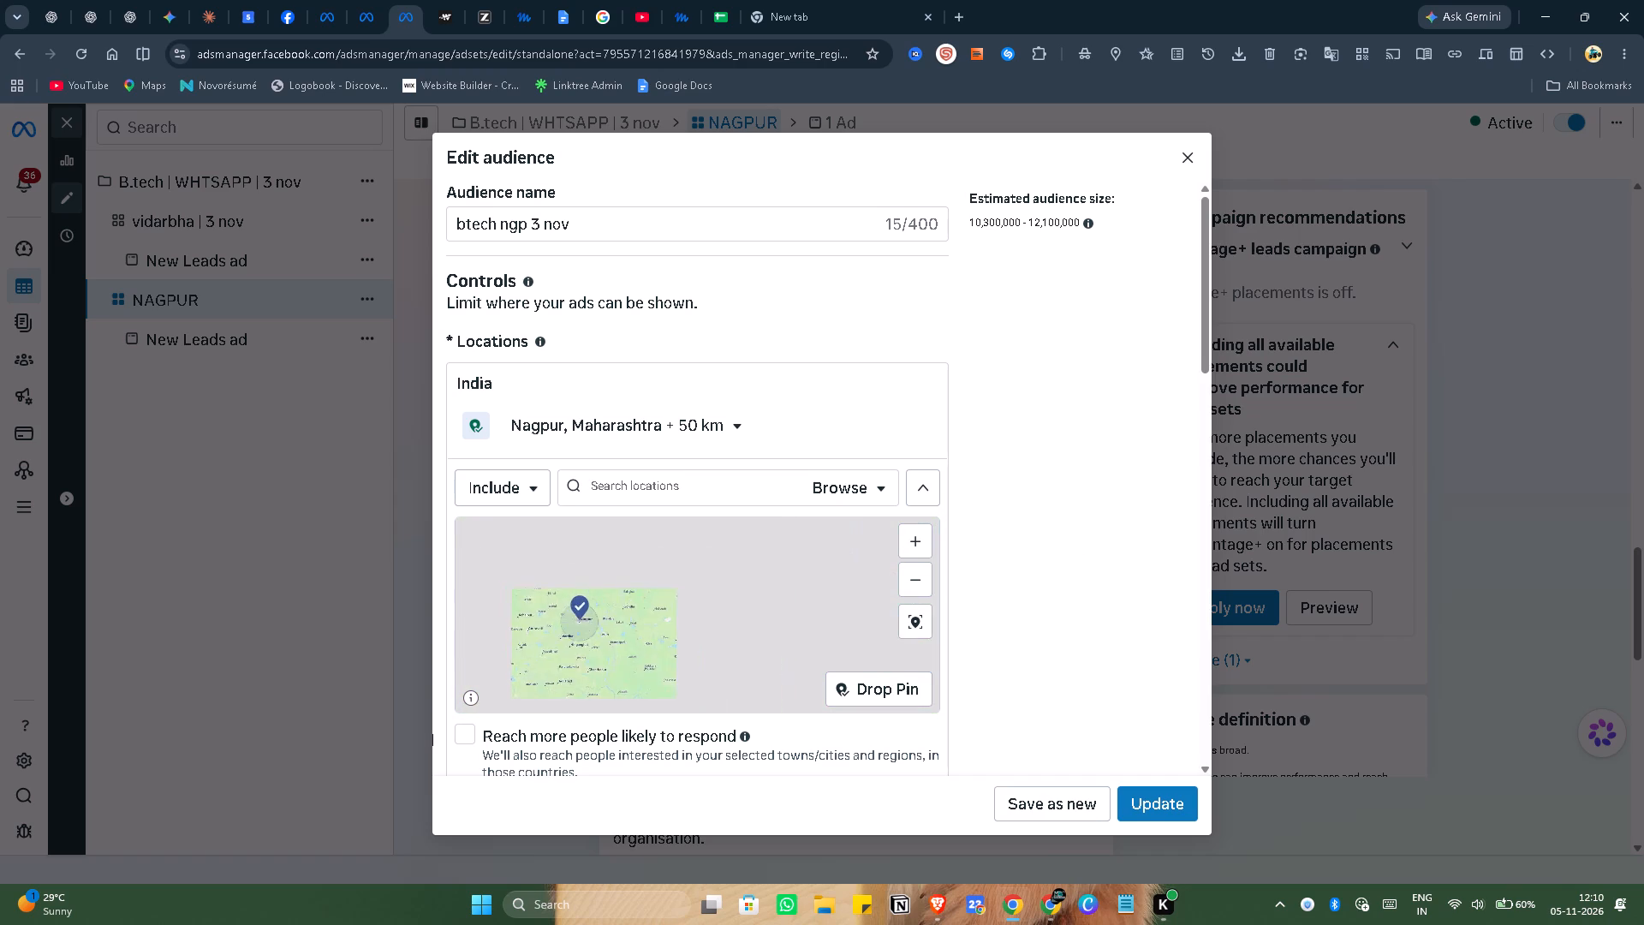
scroll(917, 458, "down", 9)
scroll(682, 539, "down", 4)
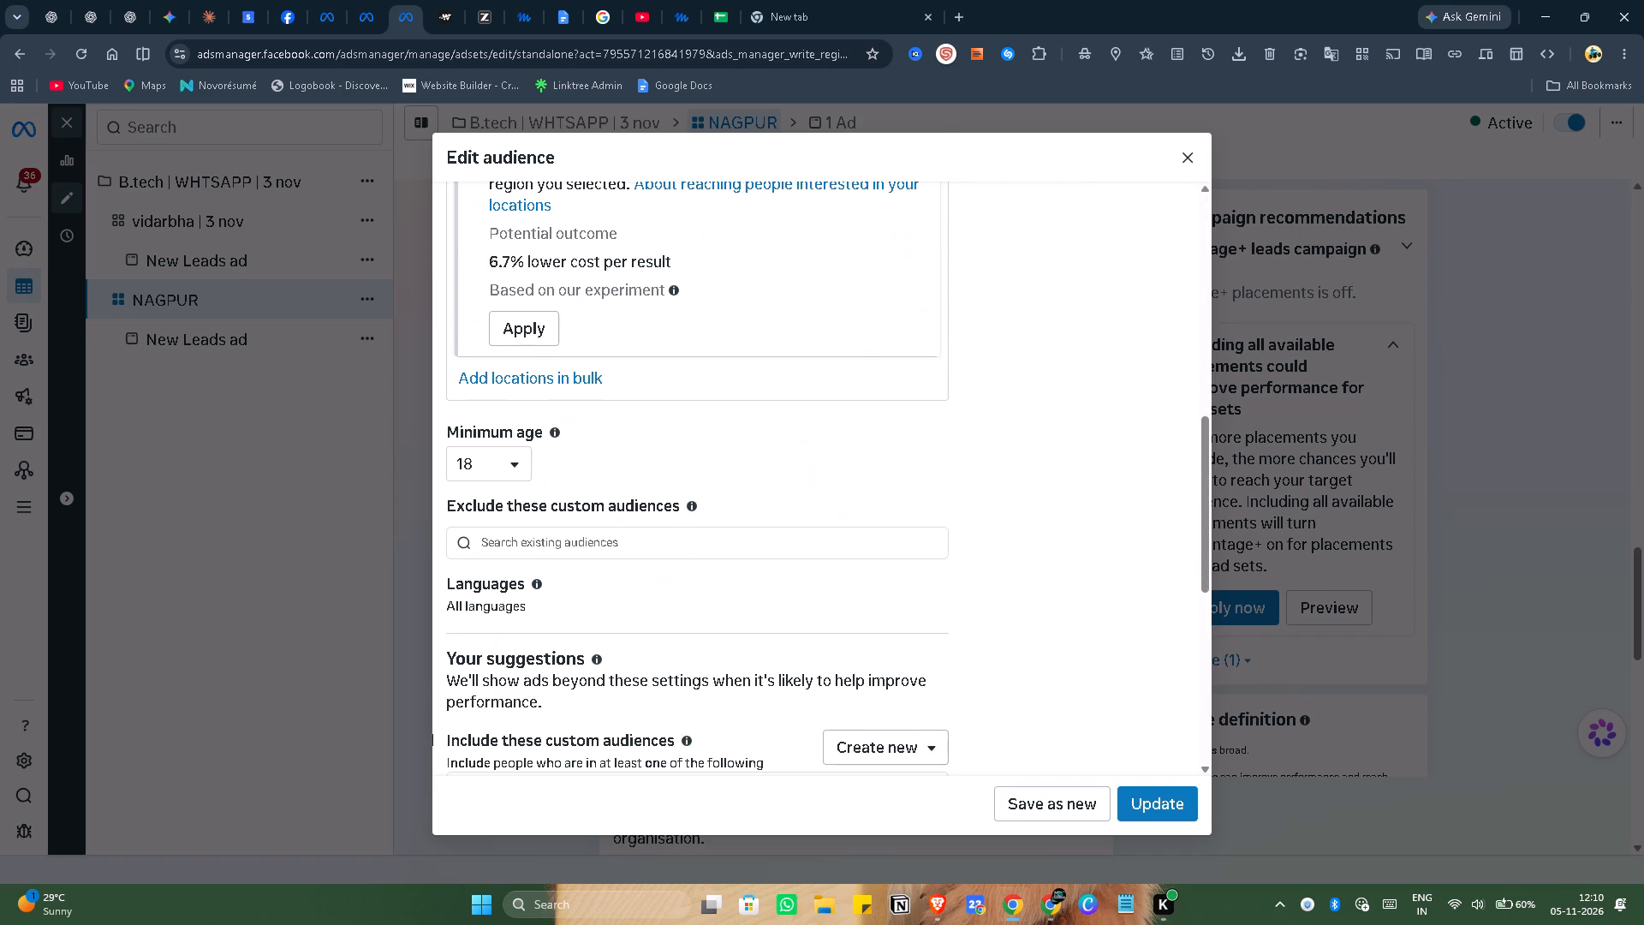
scroll(682, 539, "down", 6)
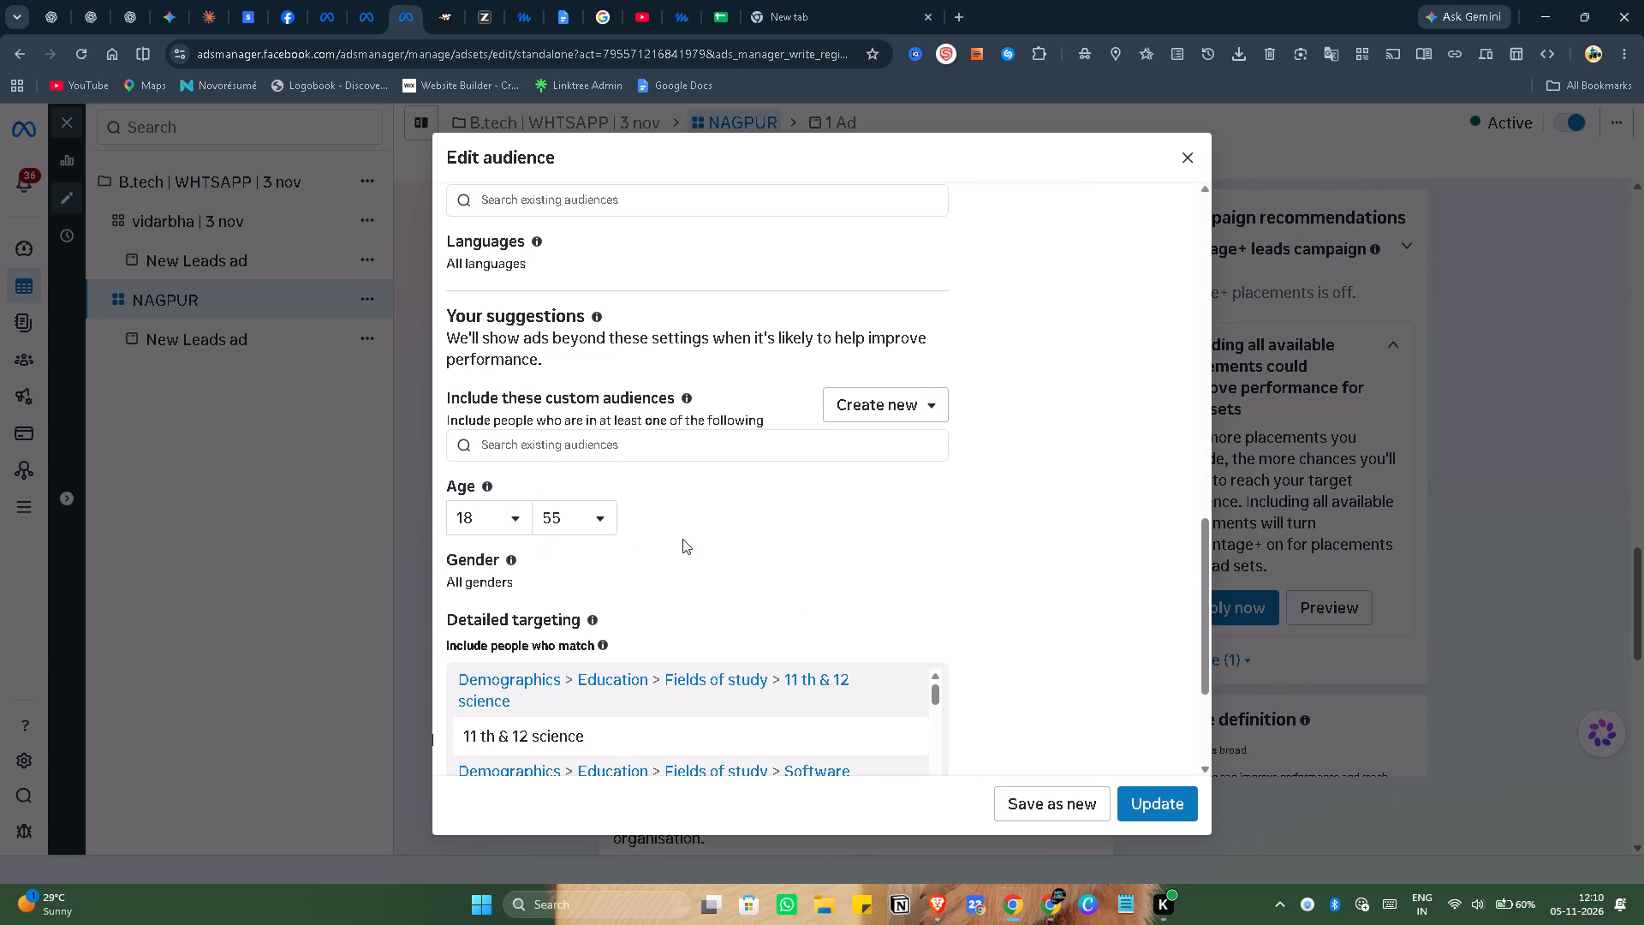
scroll(682, 539, "down", 4)
left_click(588, 303)
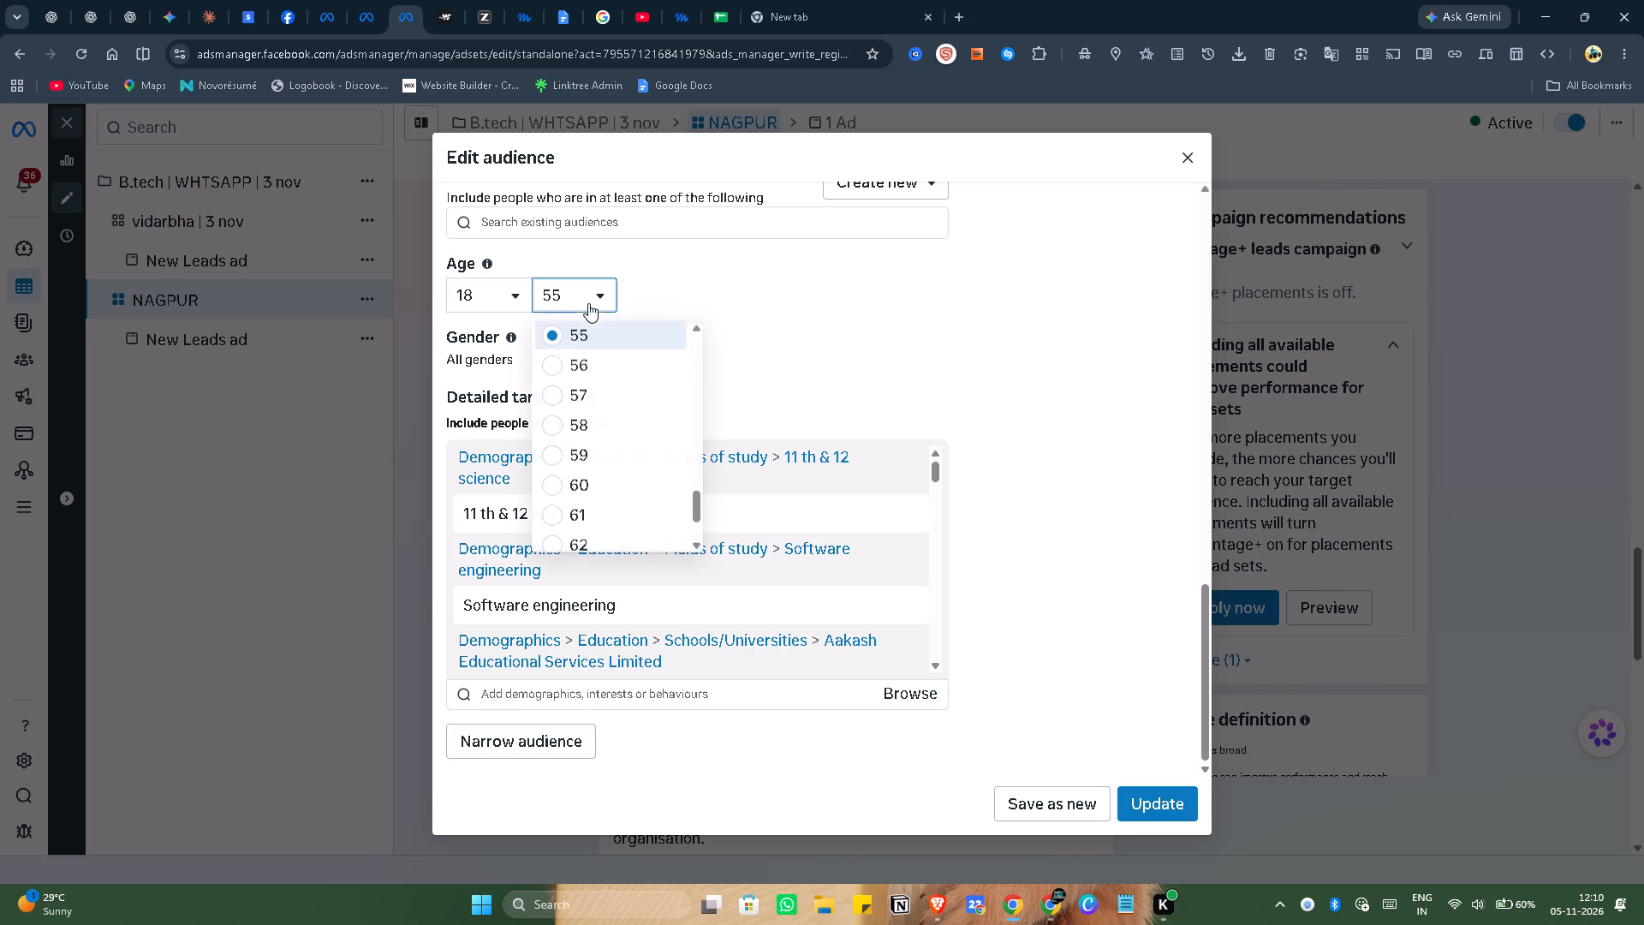
scroll(575, 413, "up", 4)
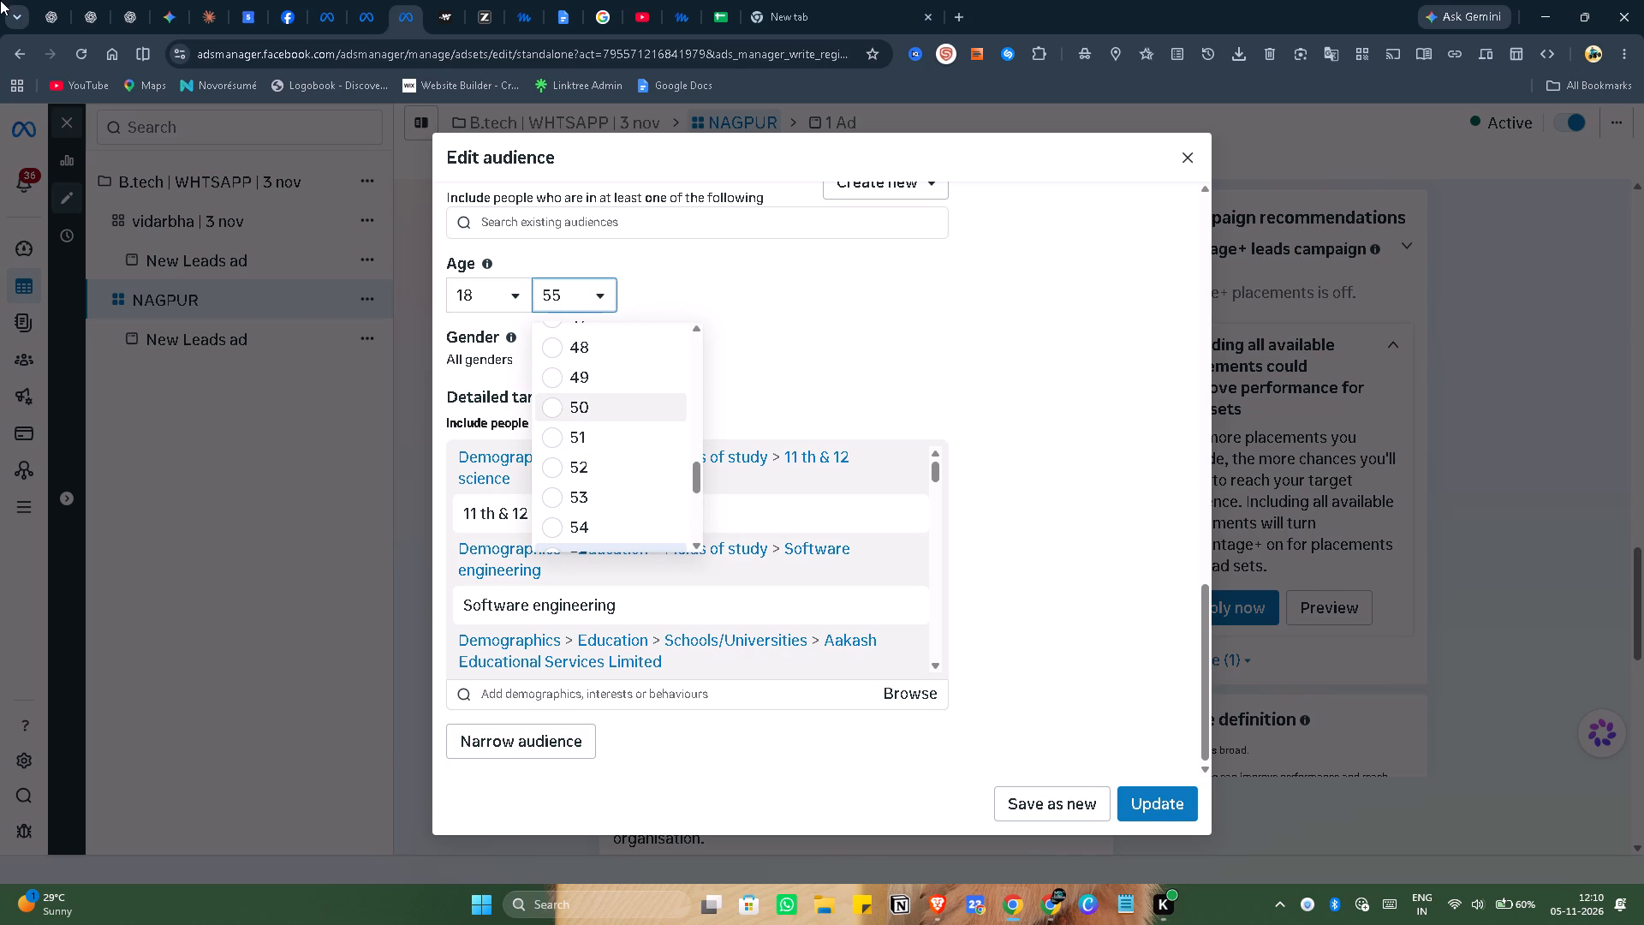
left_click(576, 410)
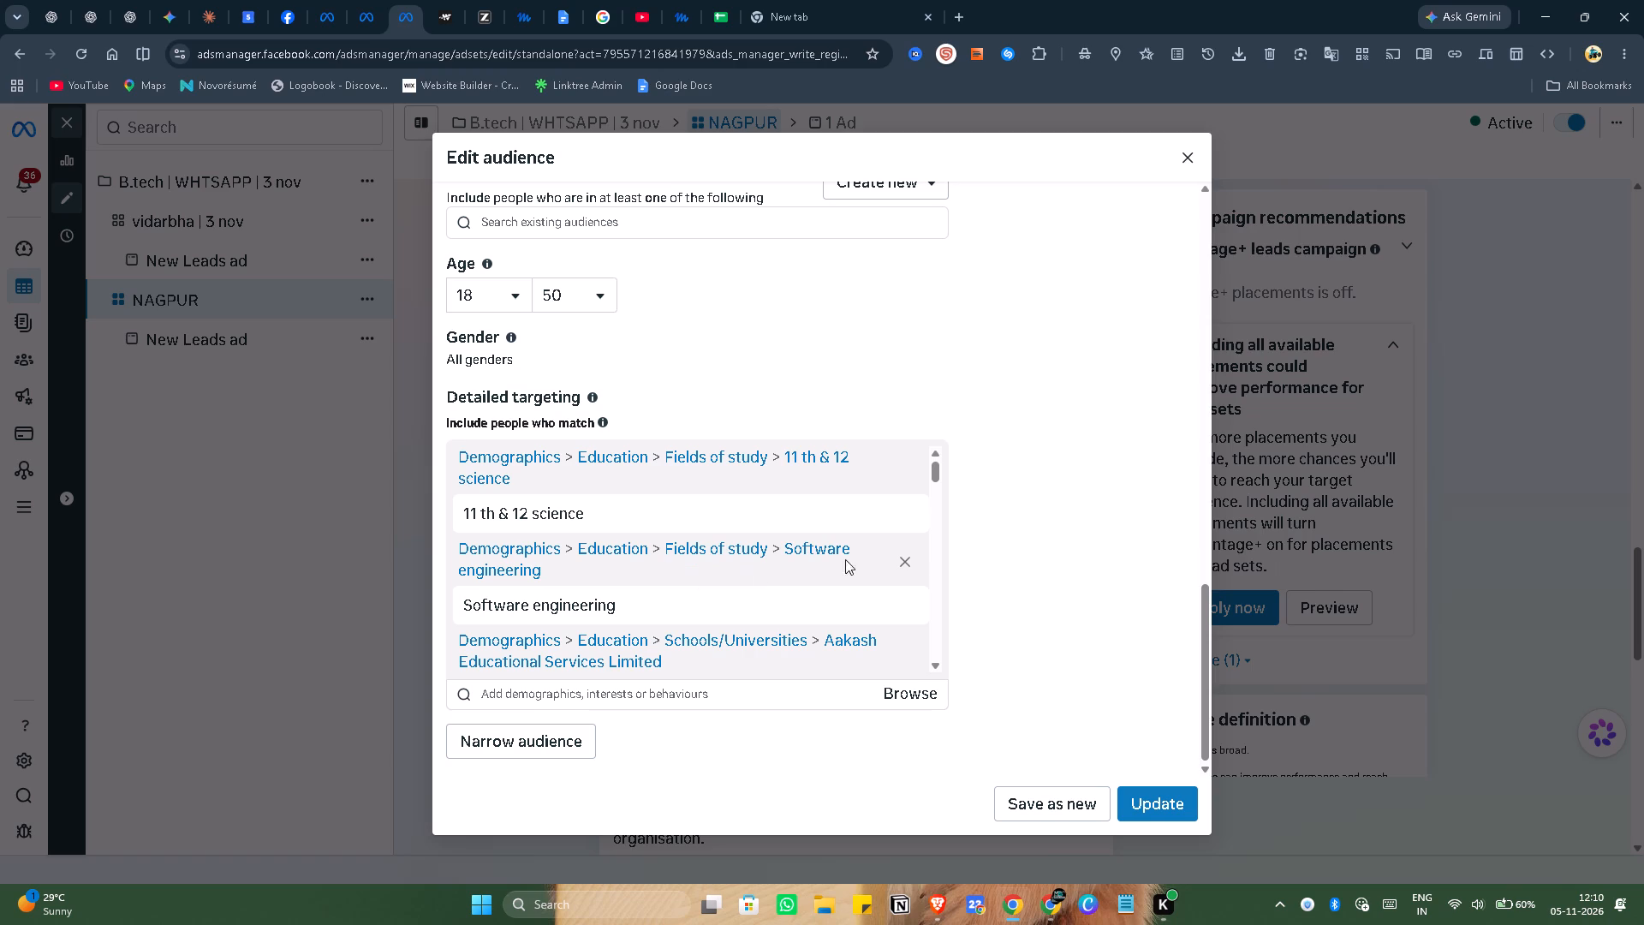
Remove the Software engineering field of study from the detailed targeting.
left_click(906, 562)
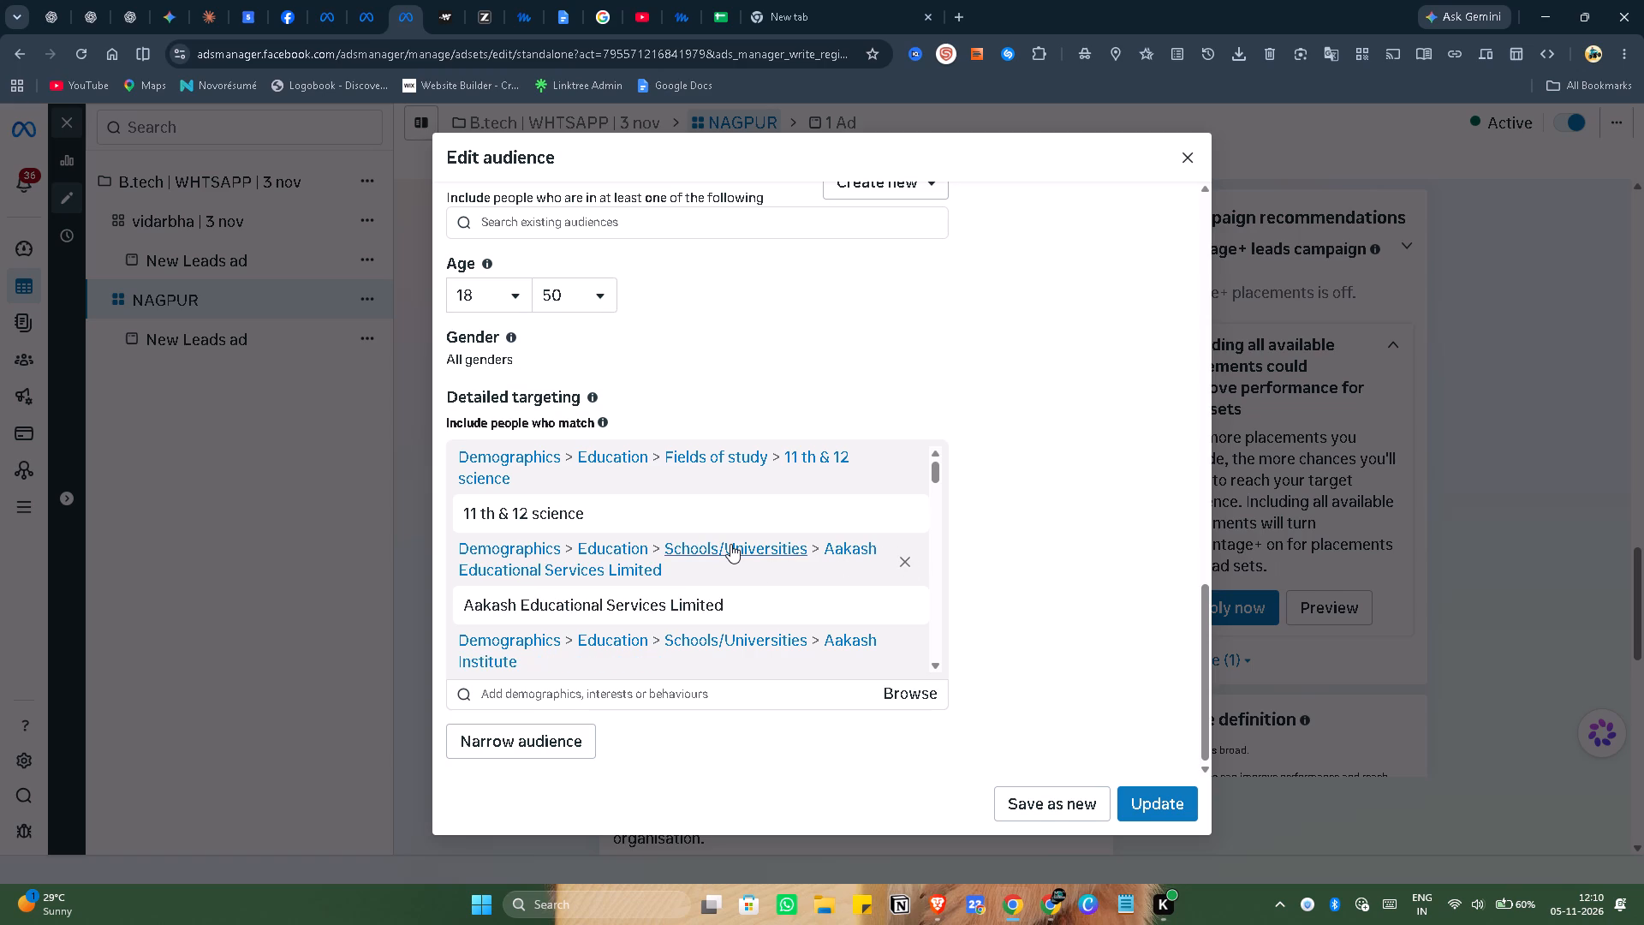
Review the detailed targeting entries from the schools and universities through household income, parents, employers and the engineering-related additional interests.
scroll(730, 544, "down", 3)
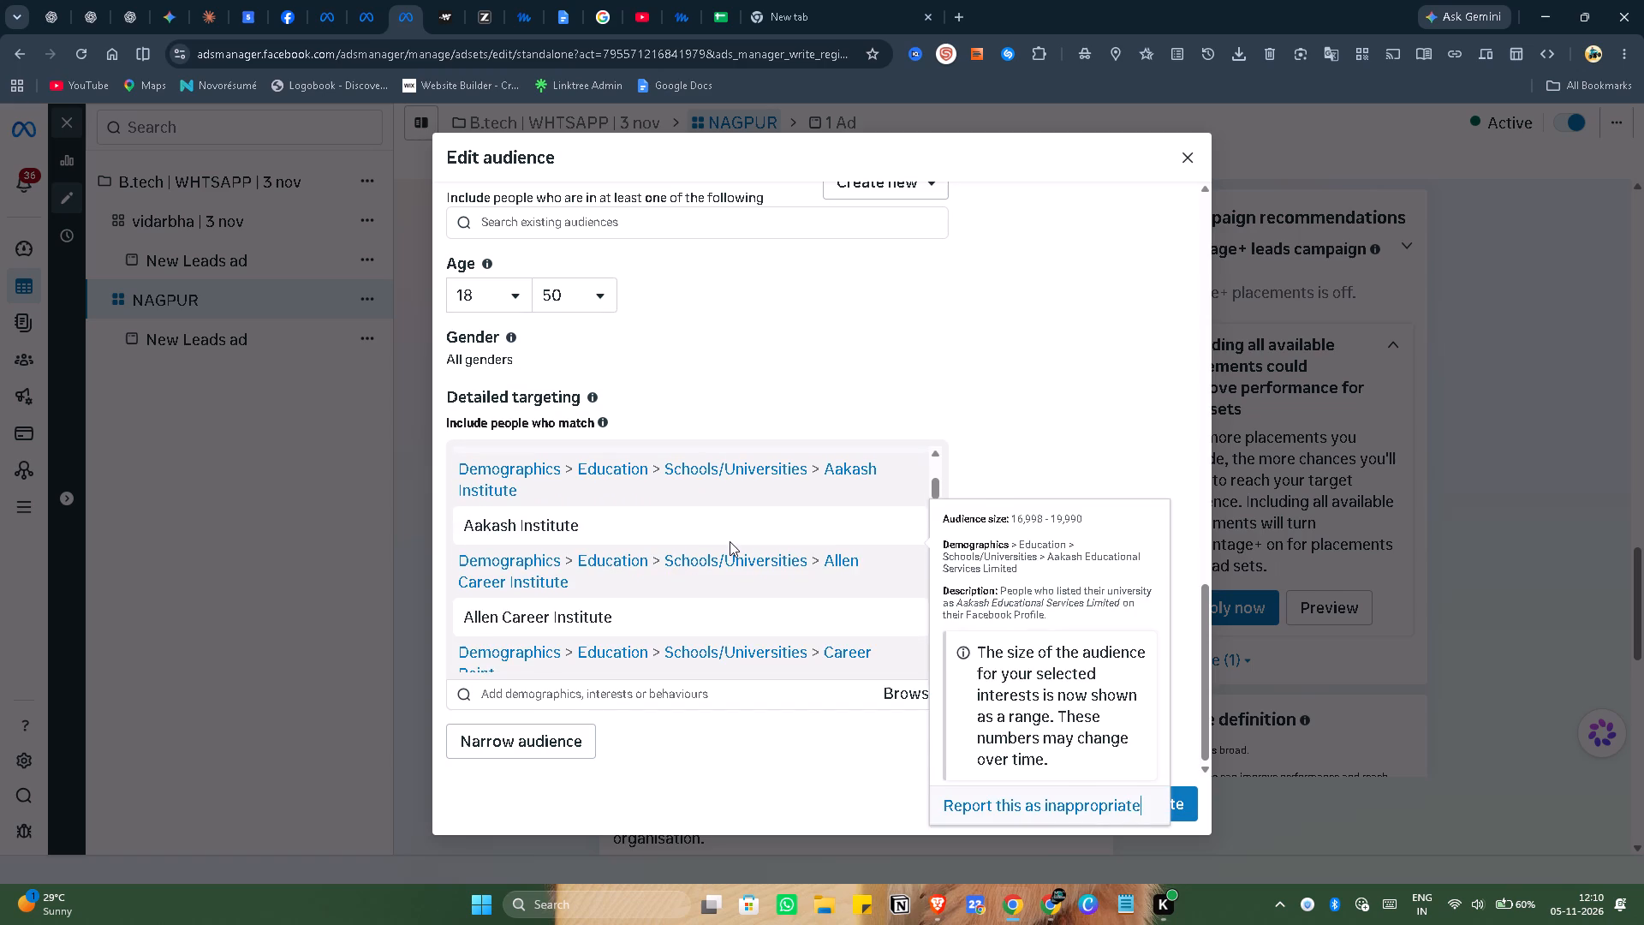
scroll(730, 541, "up", 2)
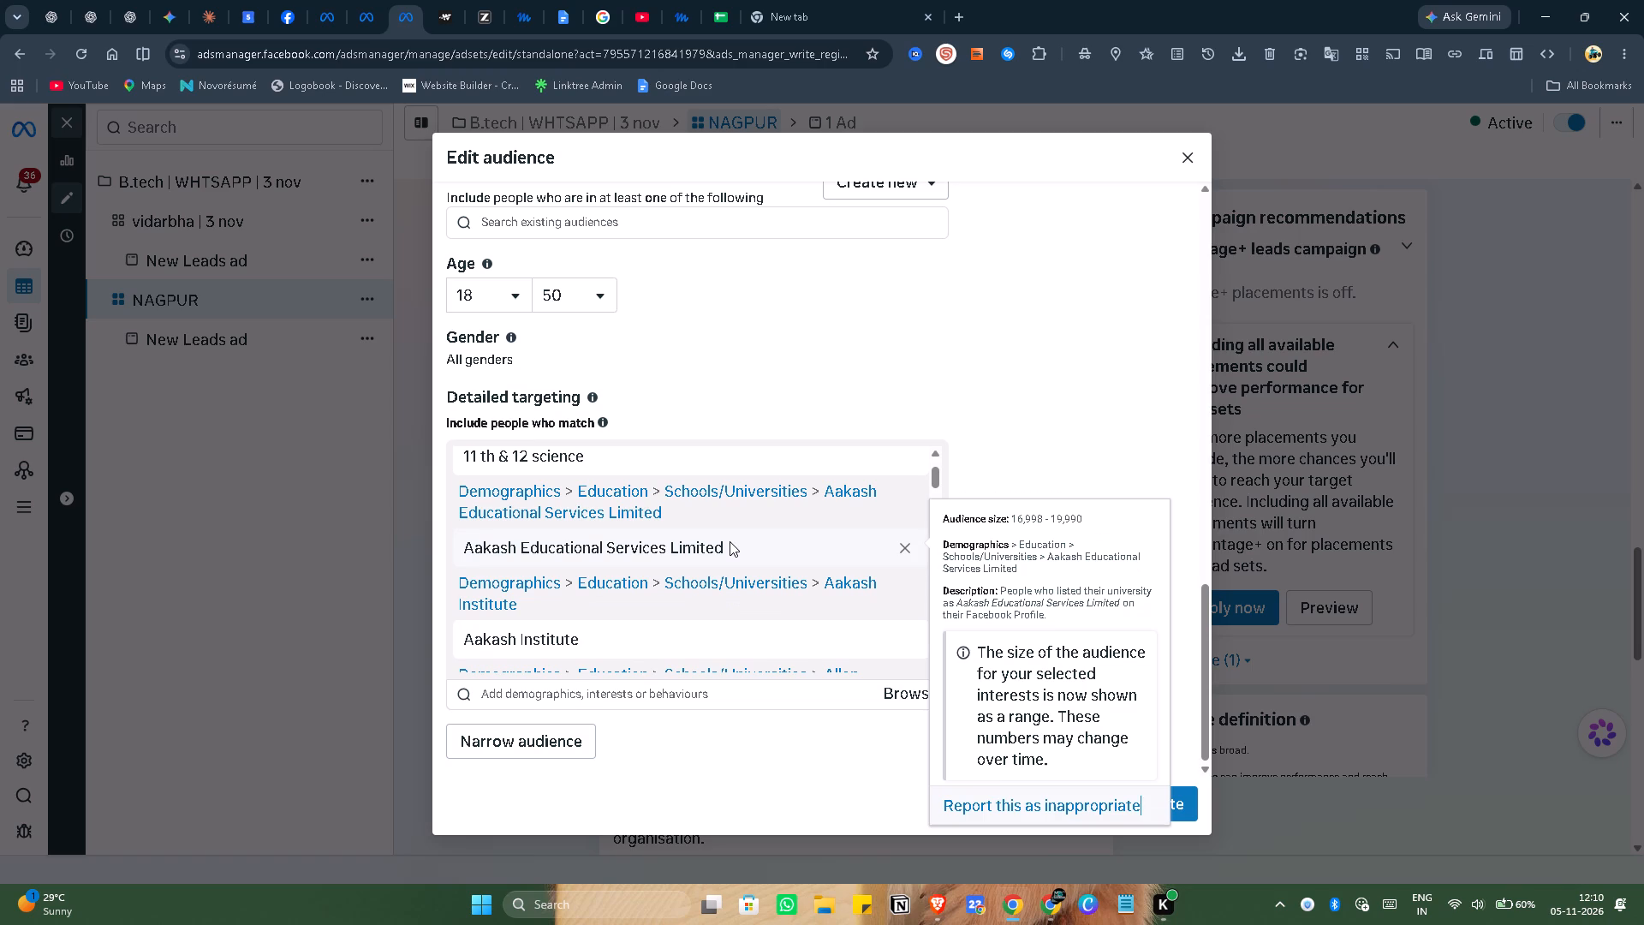
scroll(730, 541, "down", 3)
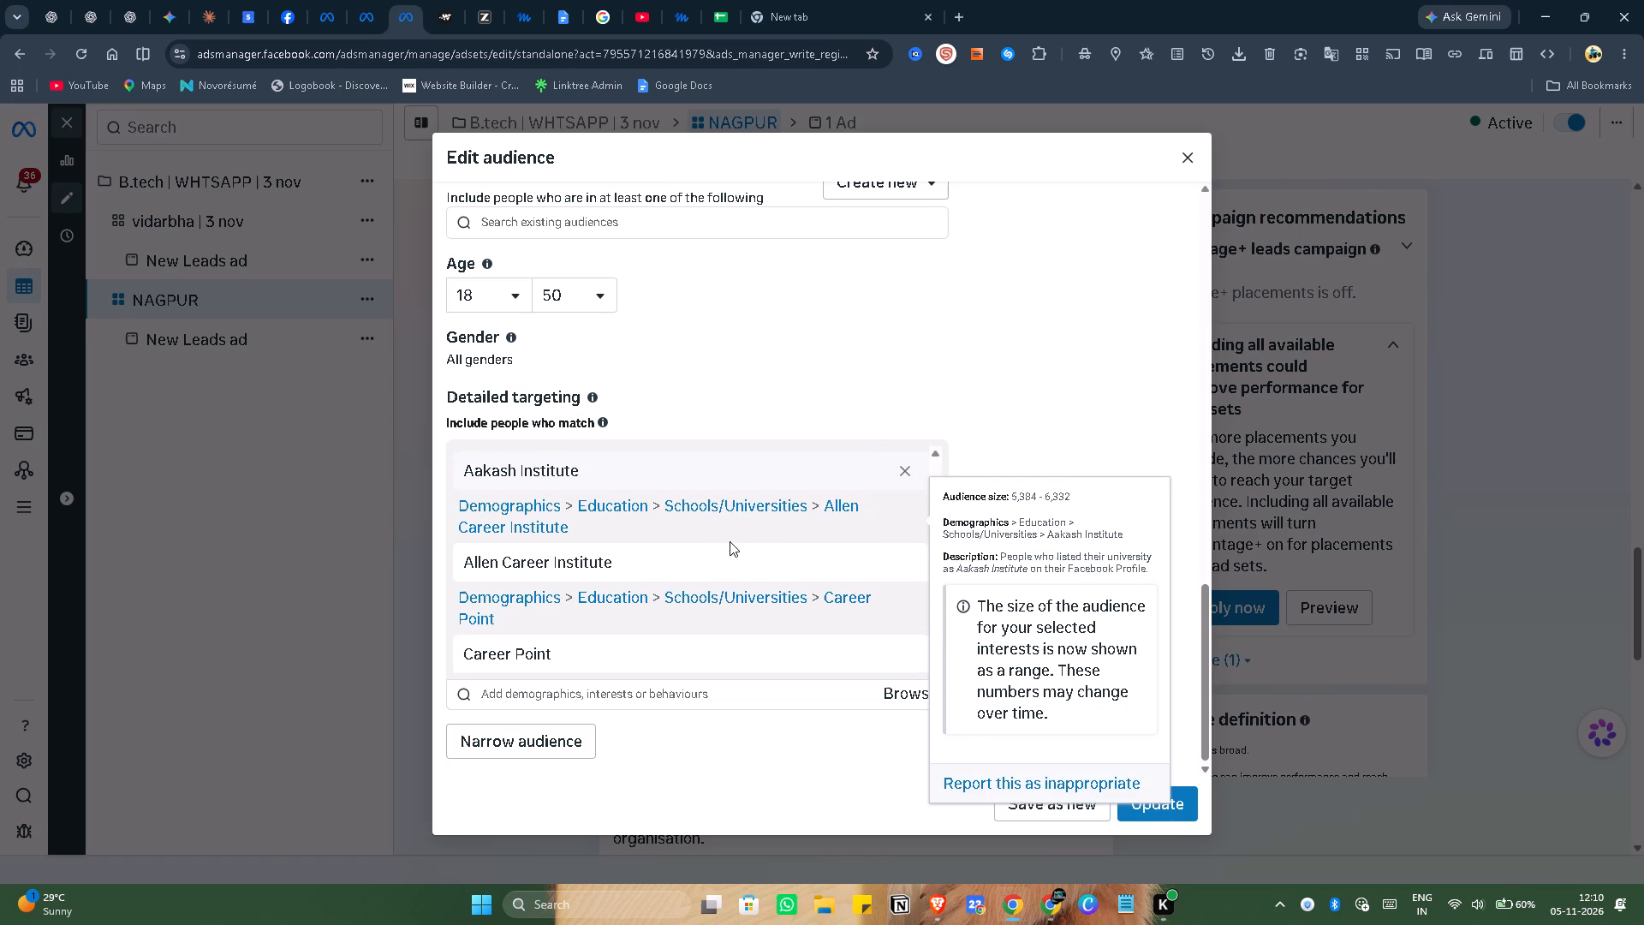
scroll(730, 541, "down", 2)
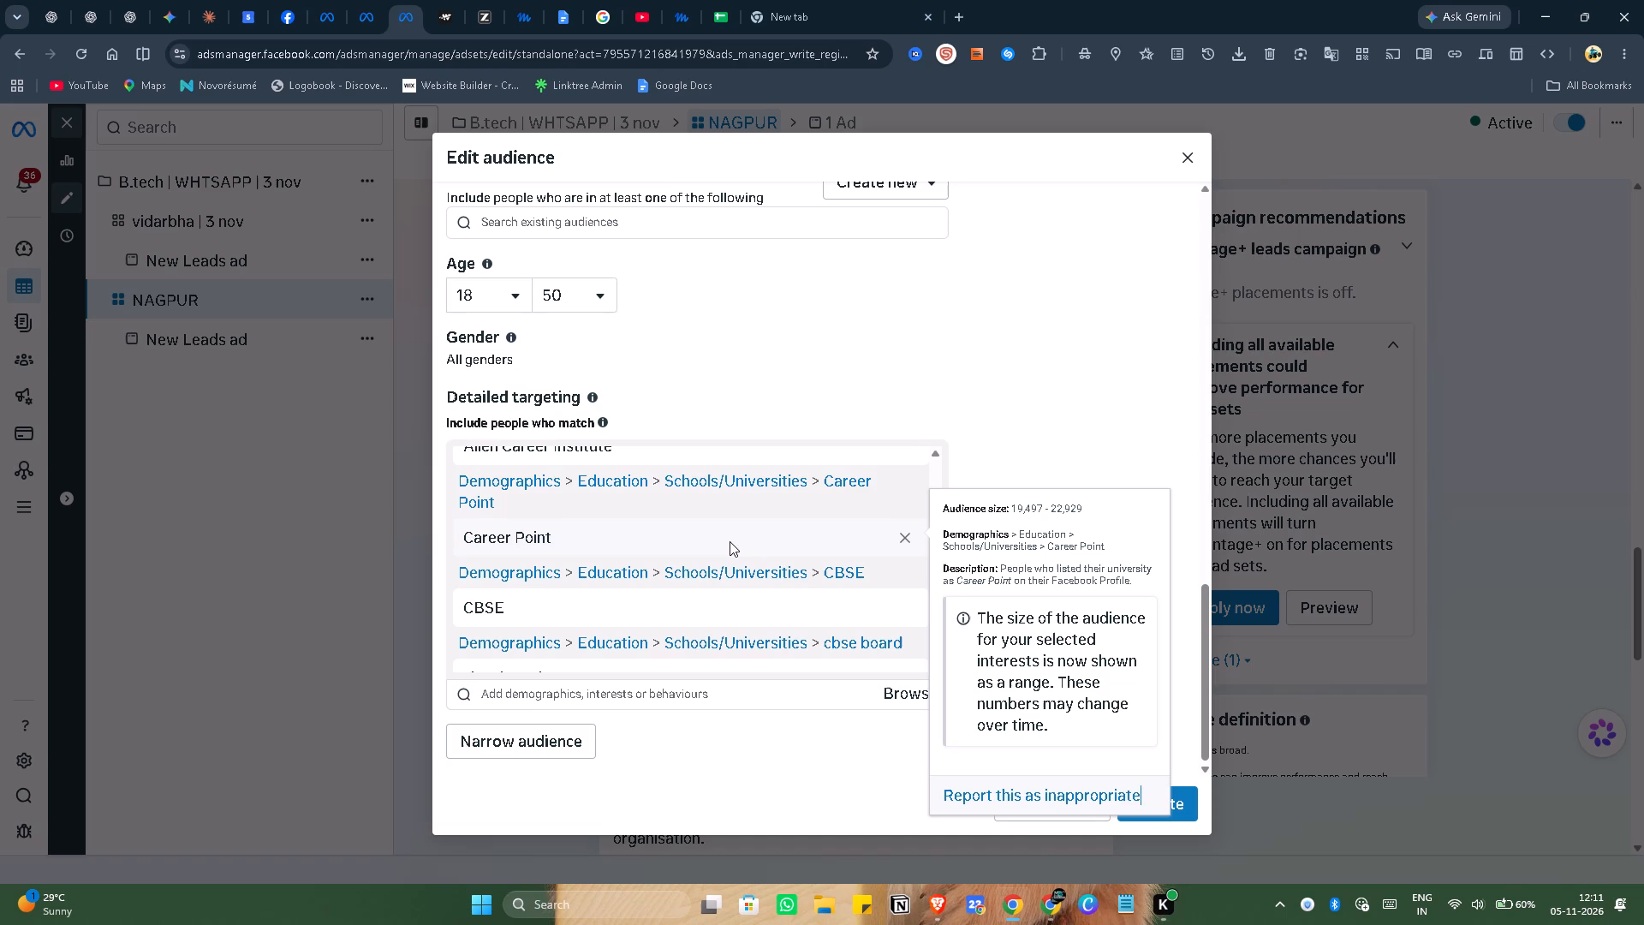
scroll(696, 510, "down", 1)
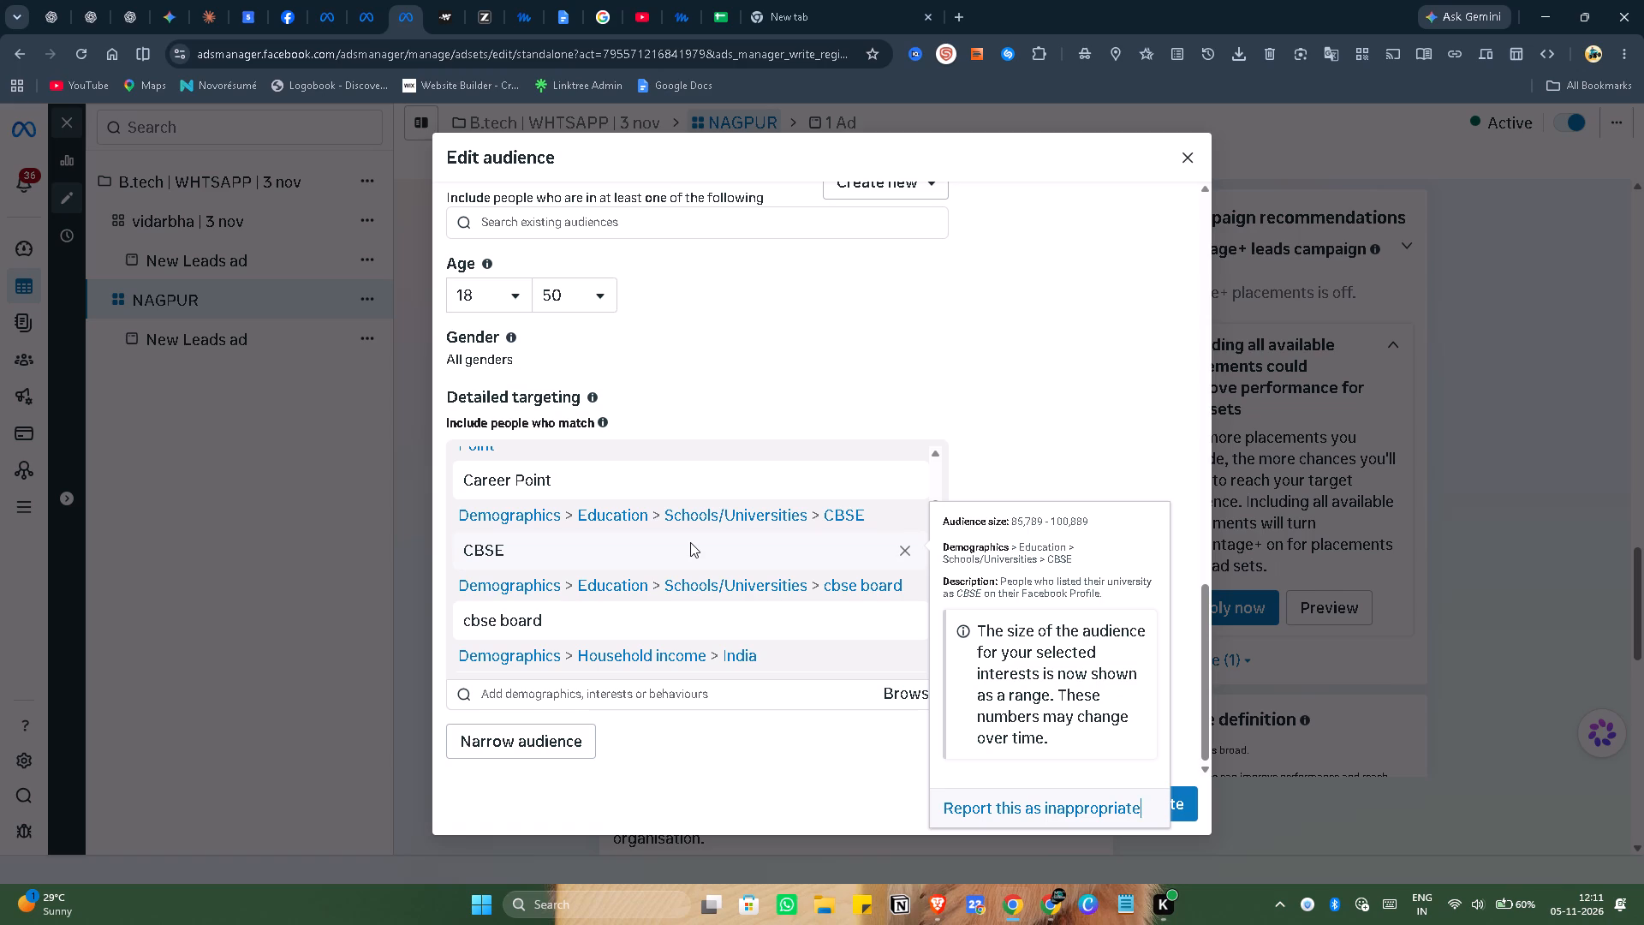
scroll(690, 542, "down", 2)
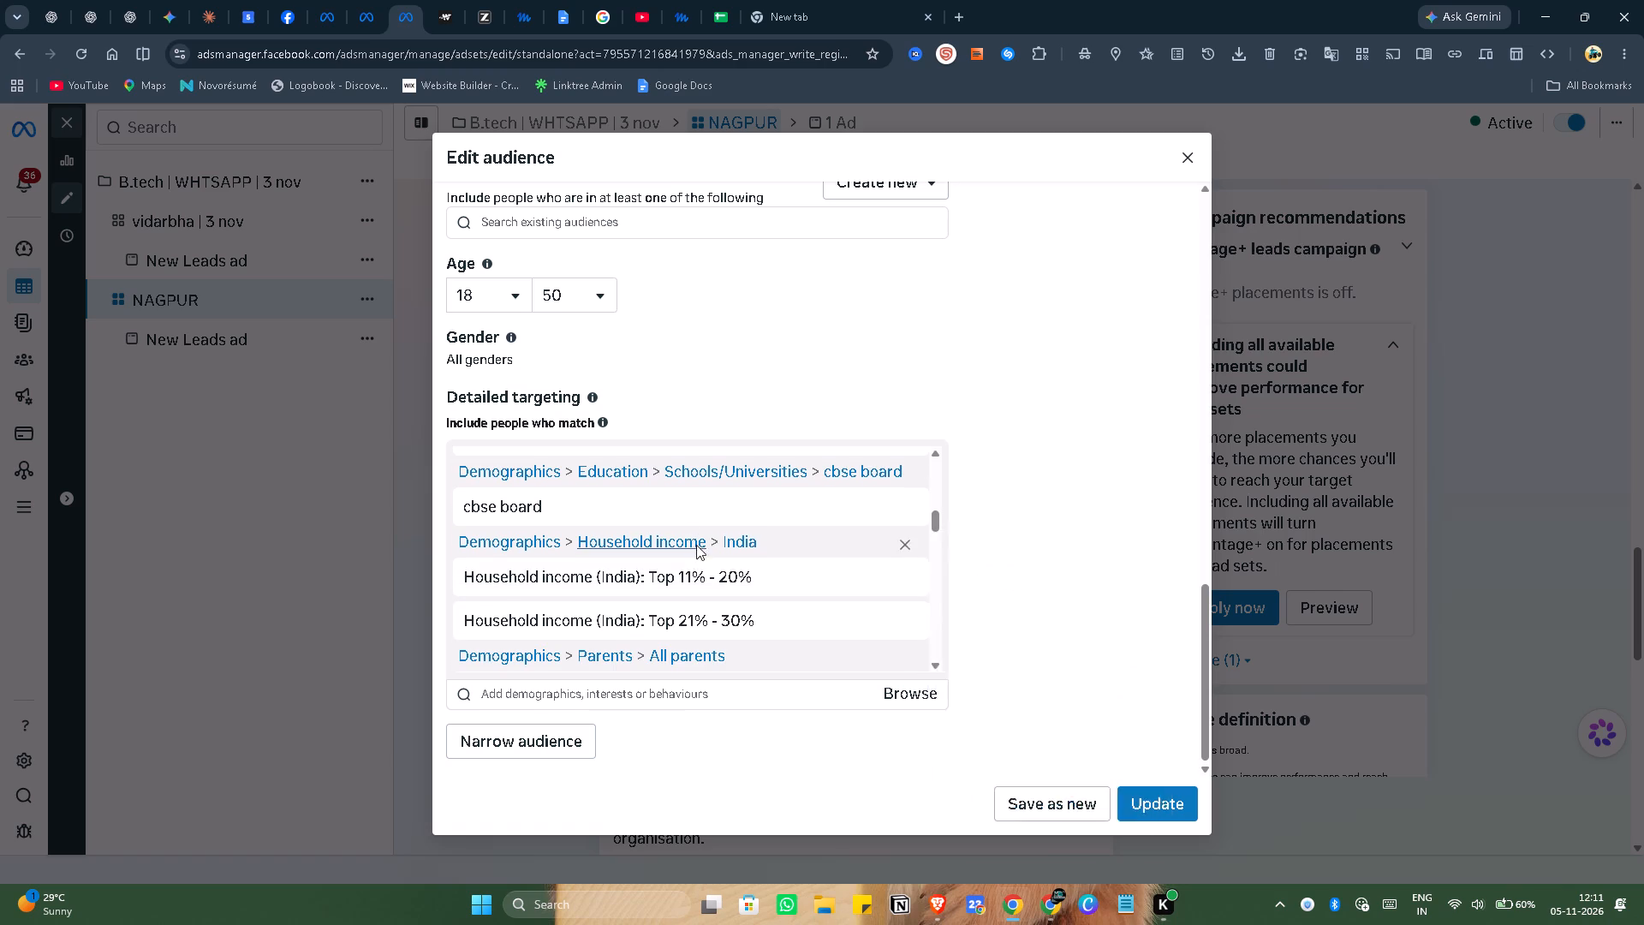
scroll(742, 586, "down", 2)
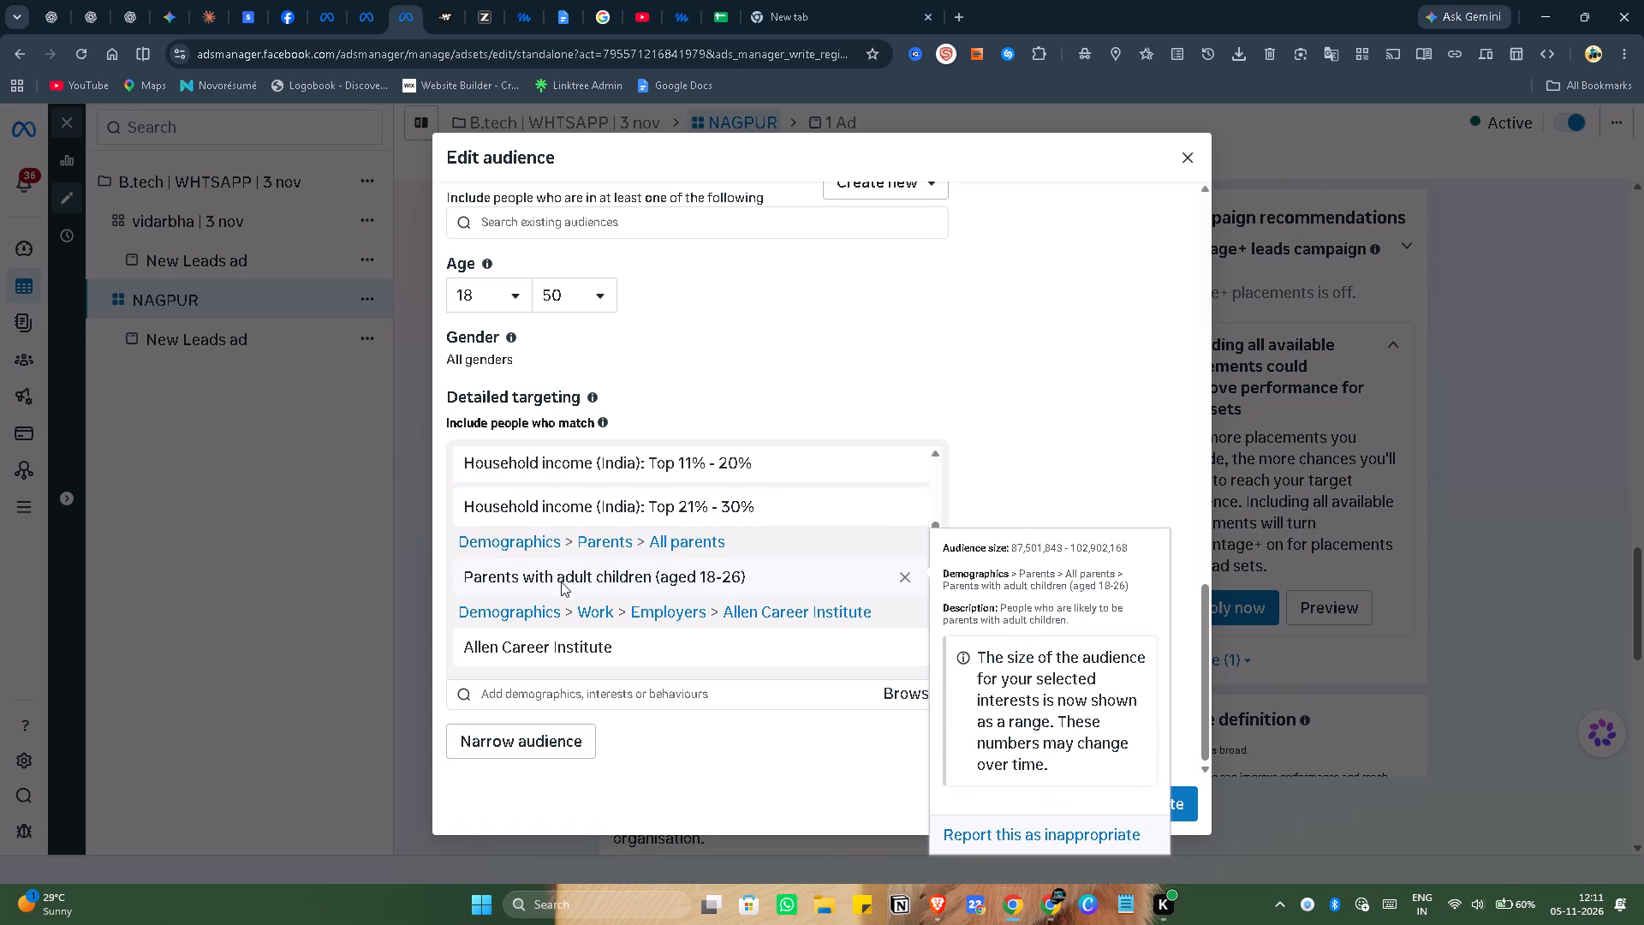
scroll(579, 576, "down", 2)
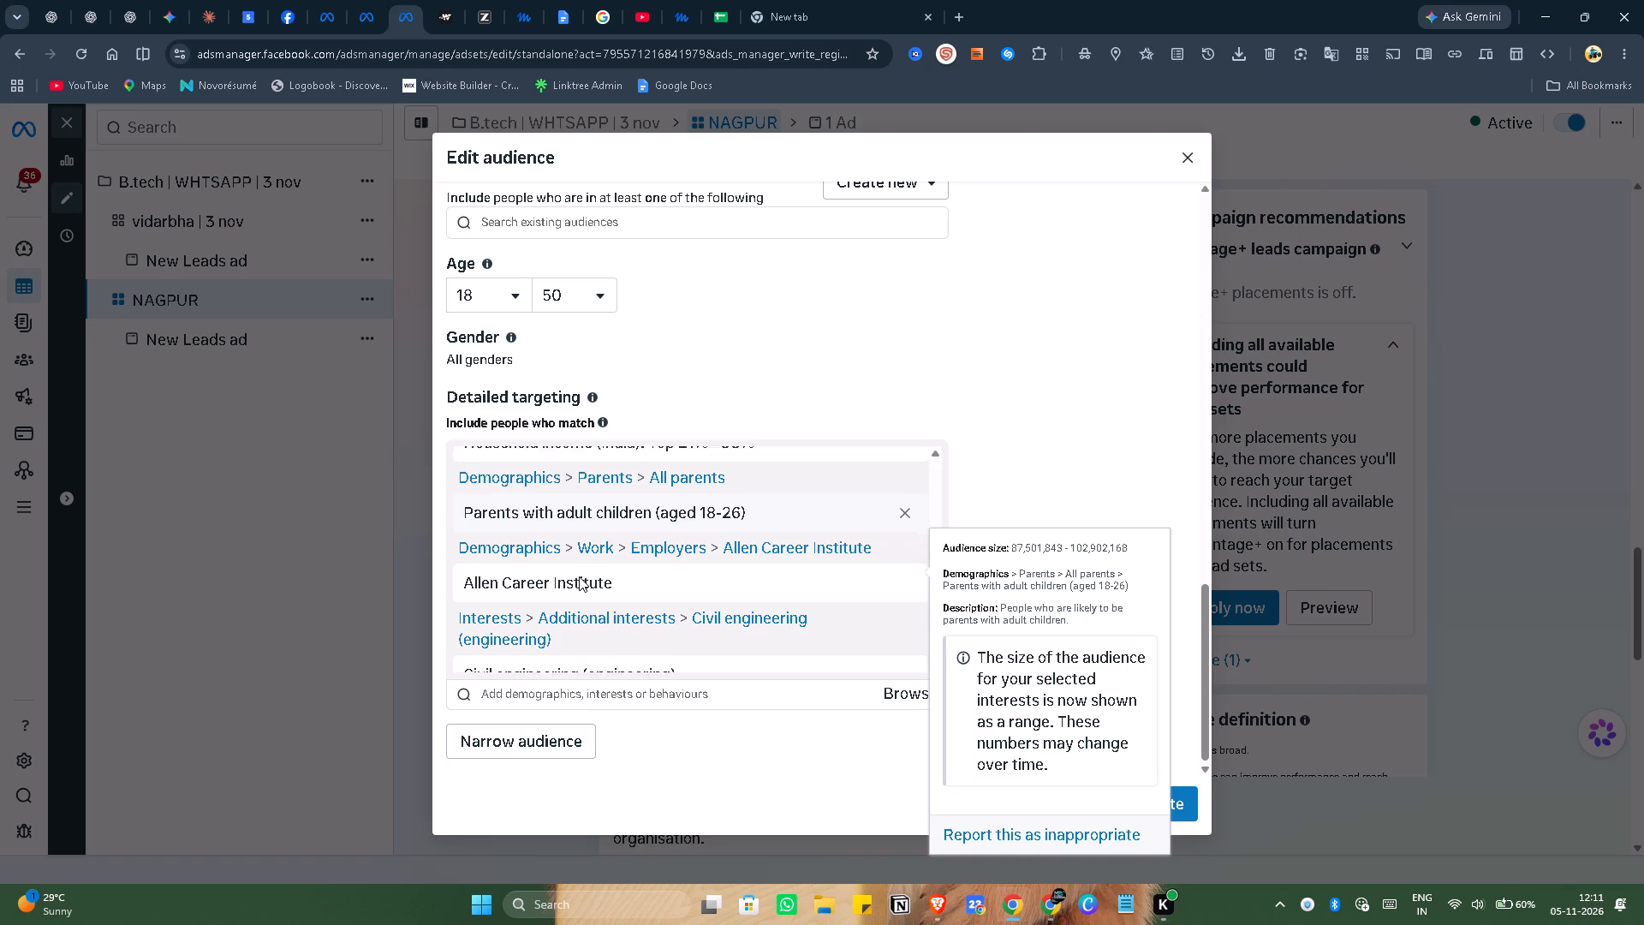
scroll(579, 576, "down", 5)
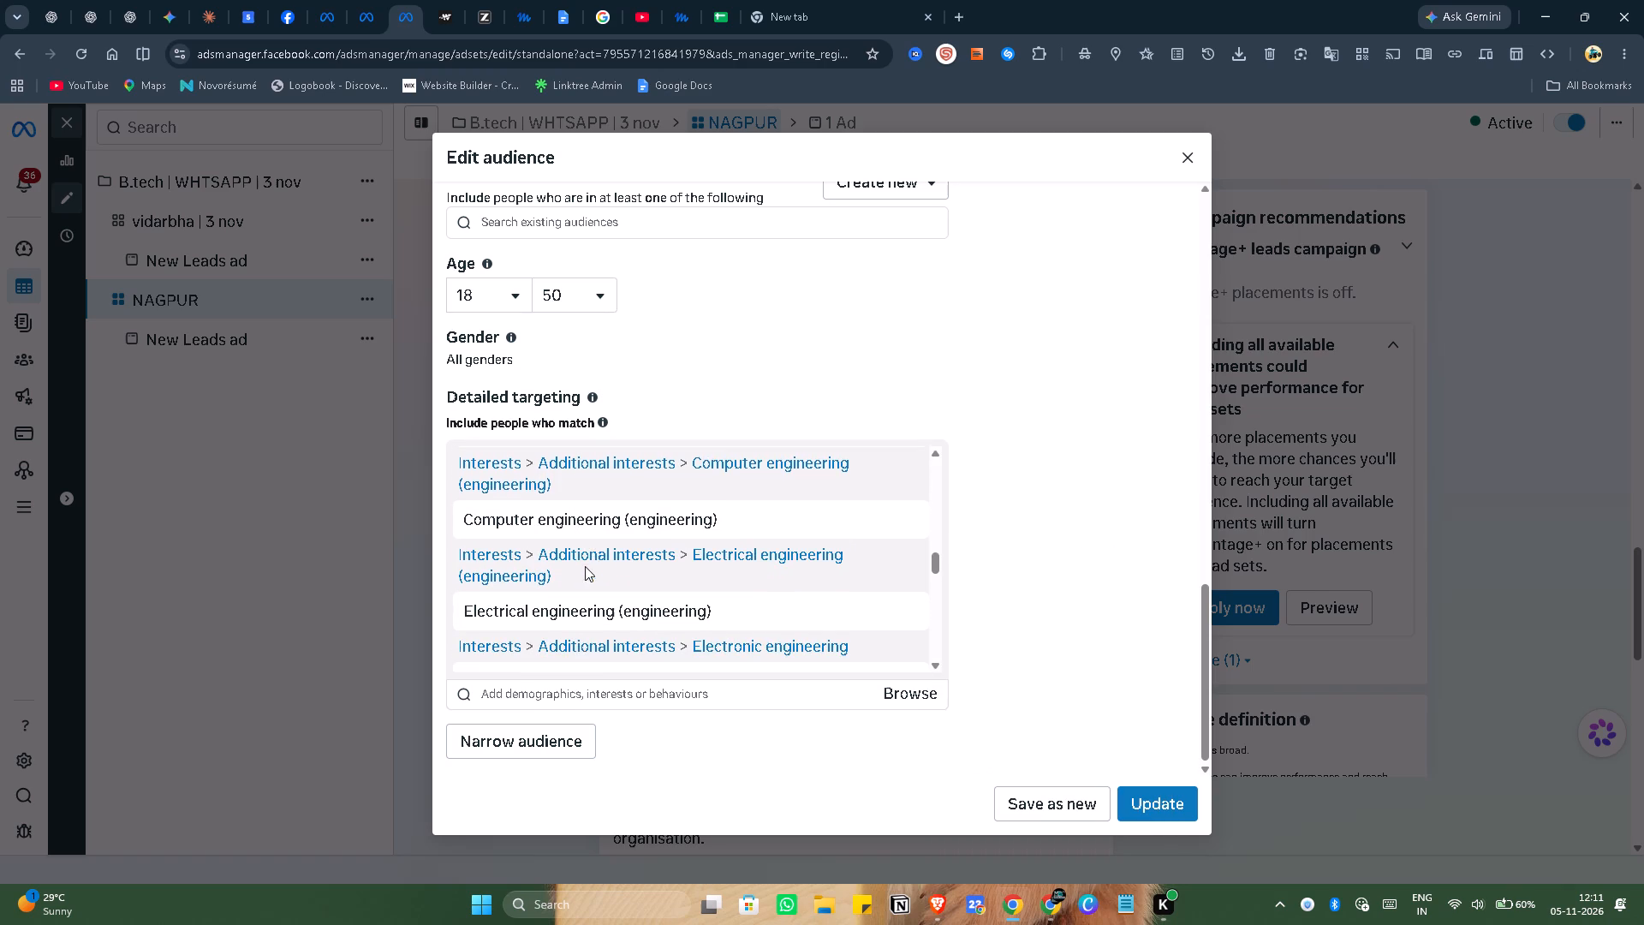
scroll(584, 555, "down", 2)
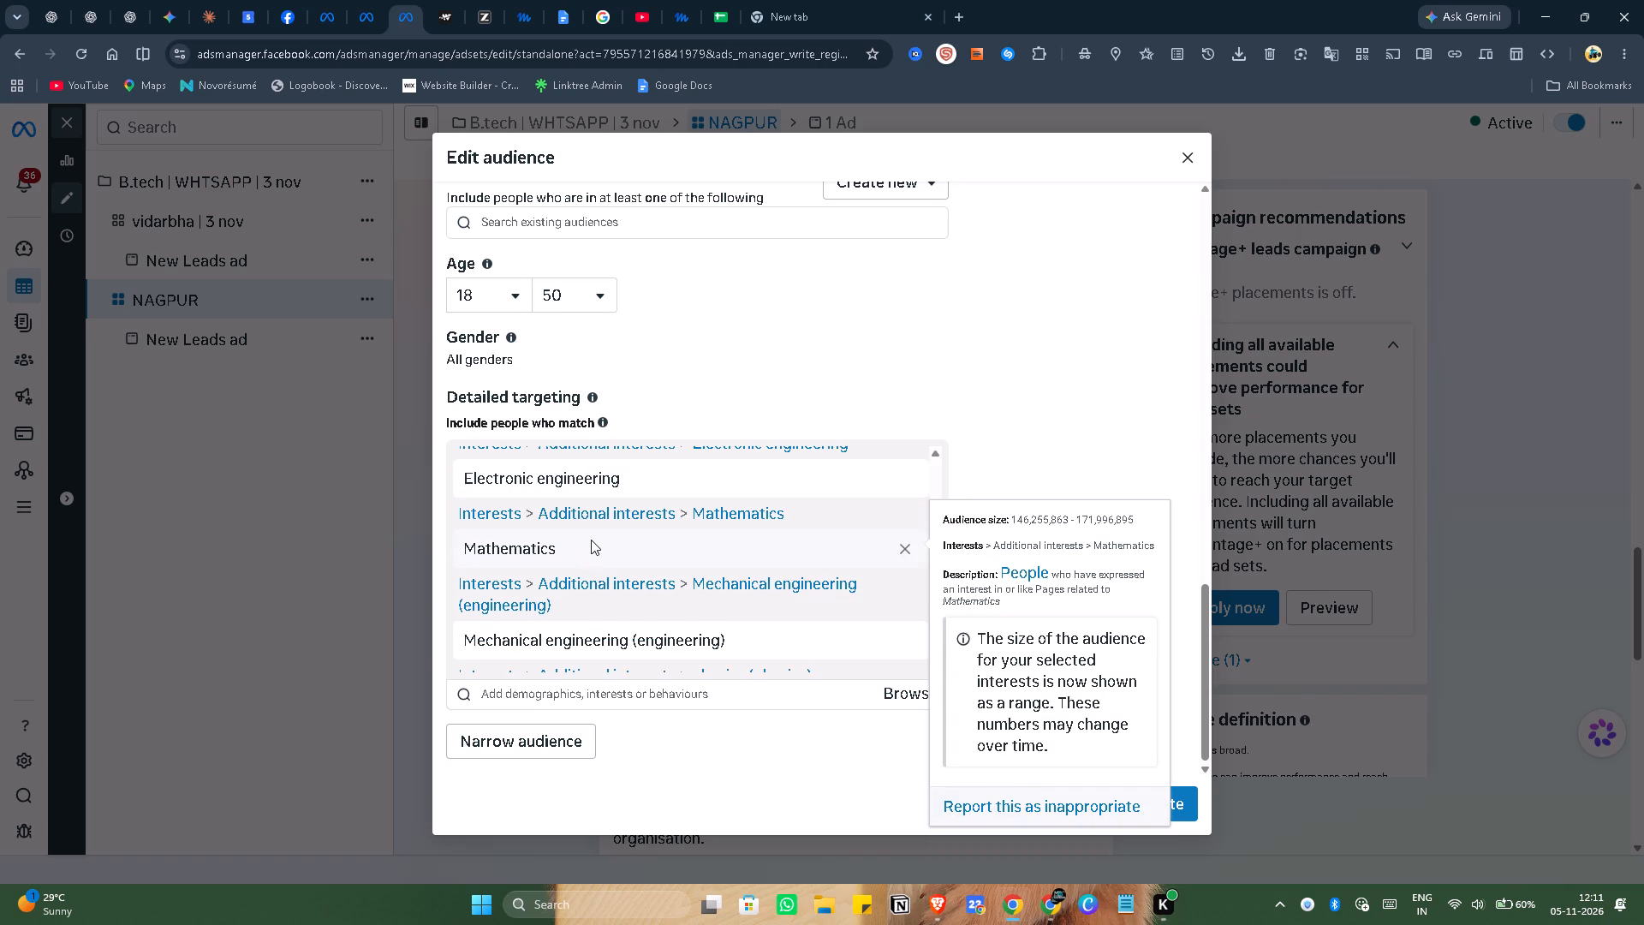
scroll(591, 540, "down", 3)
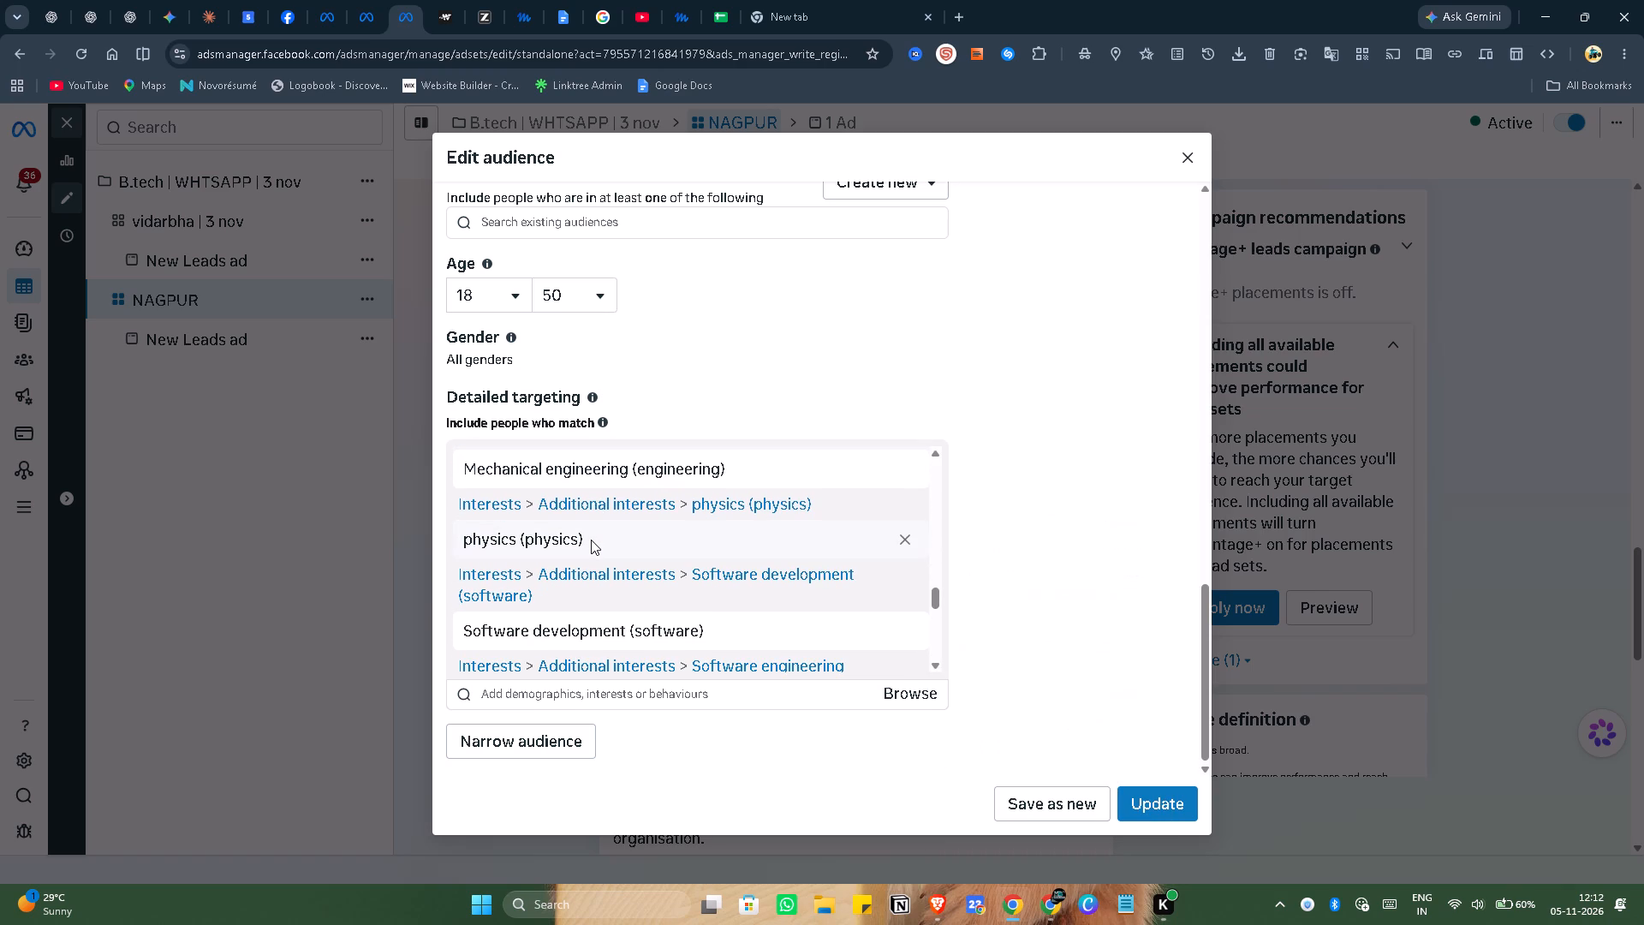
scroll(591, 540, "down", 3)
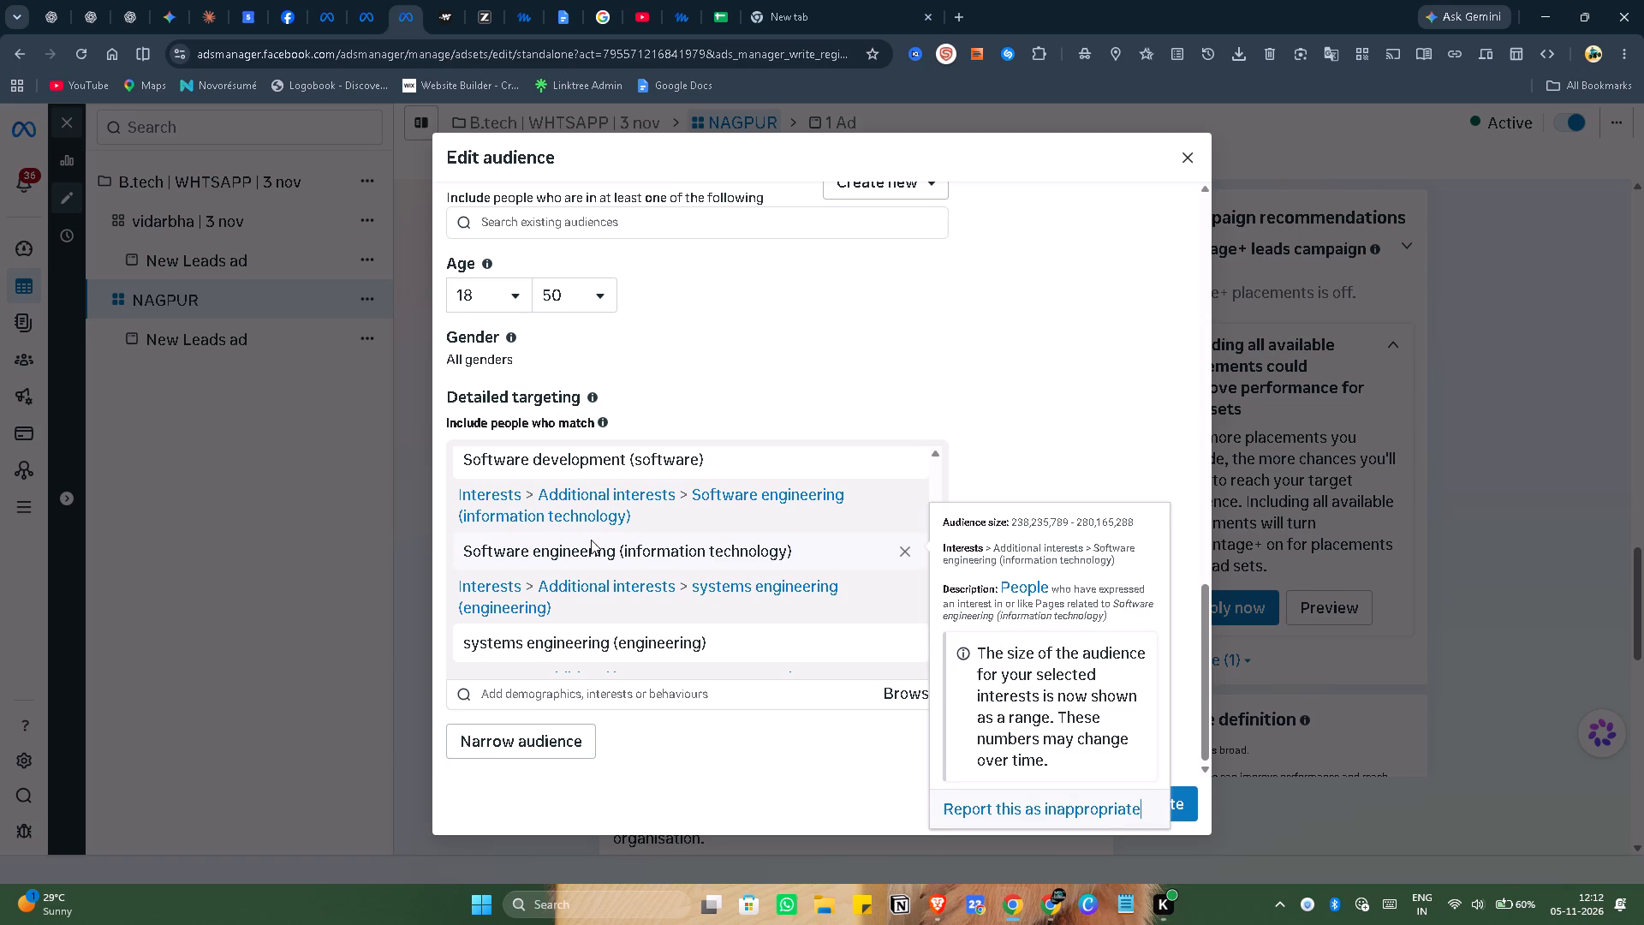
Remove the systems engineering (engineering) interest from the detailed targeting.
scroll(591, 540, "down", 1)
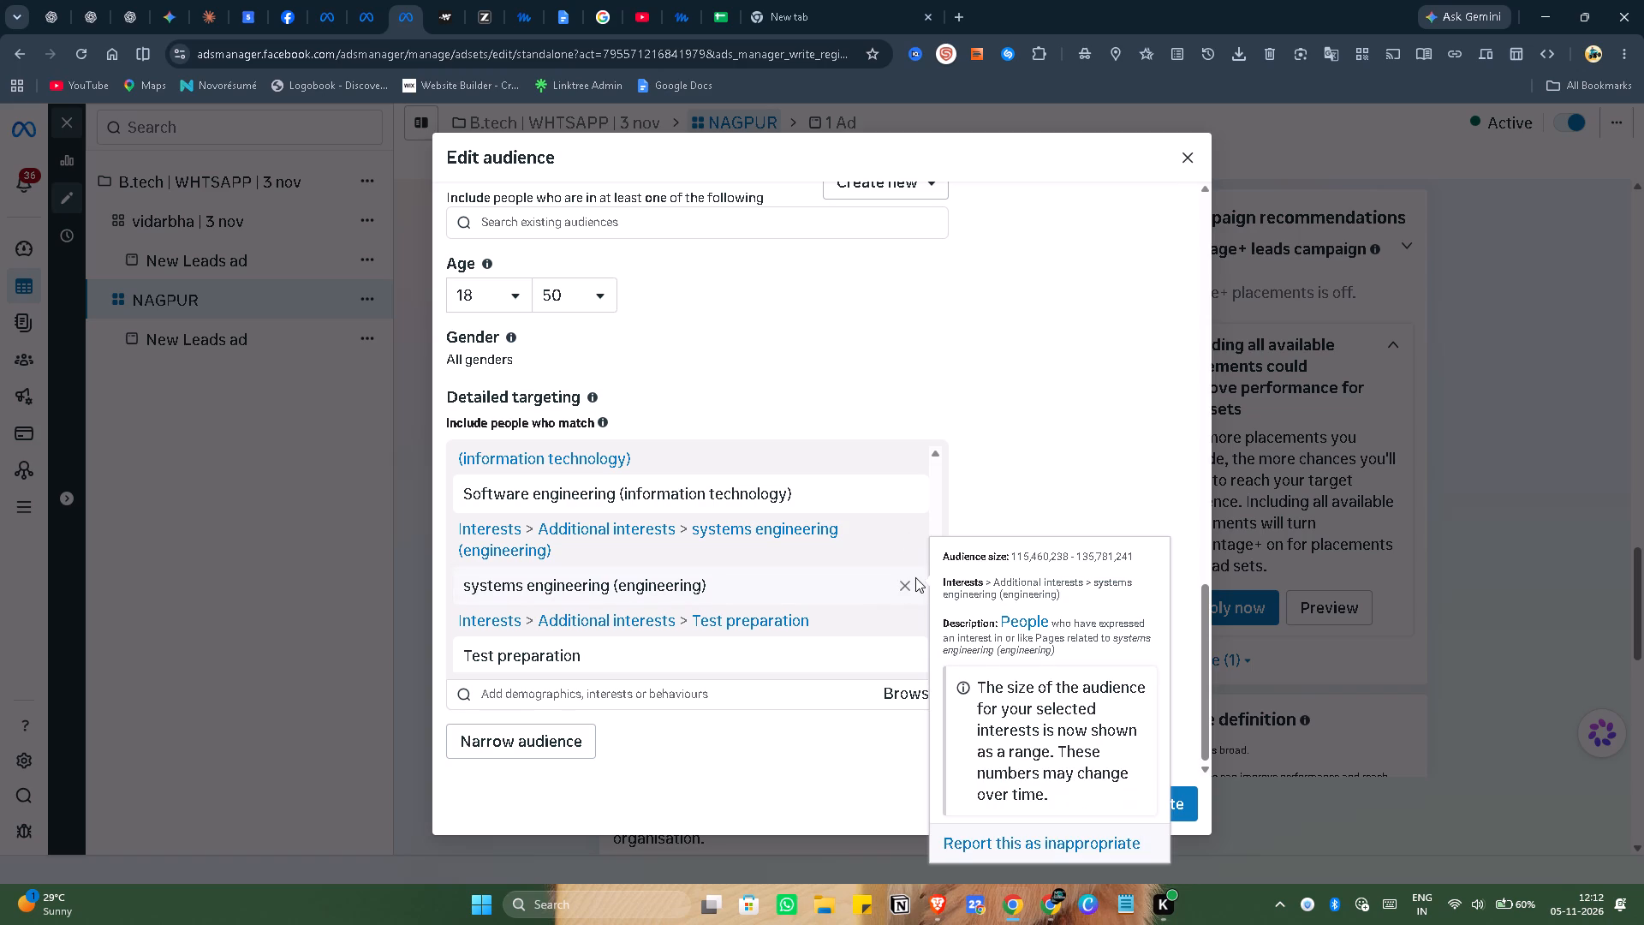
left_click(906, 545)
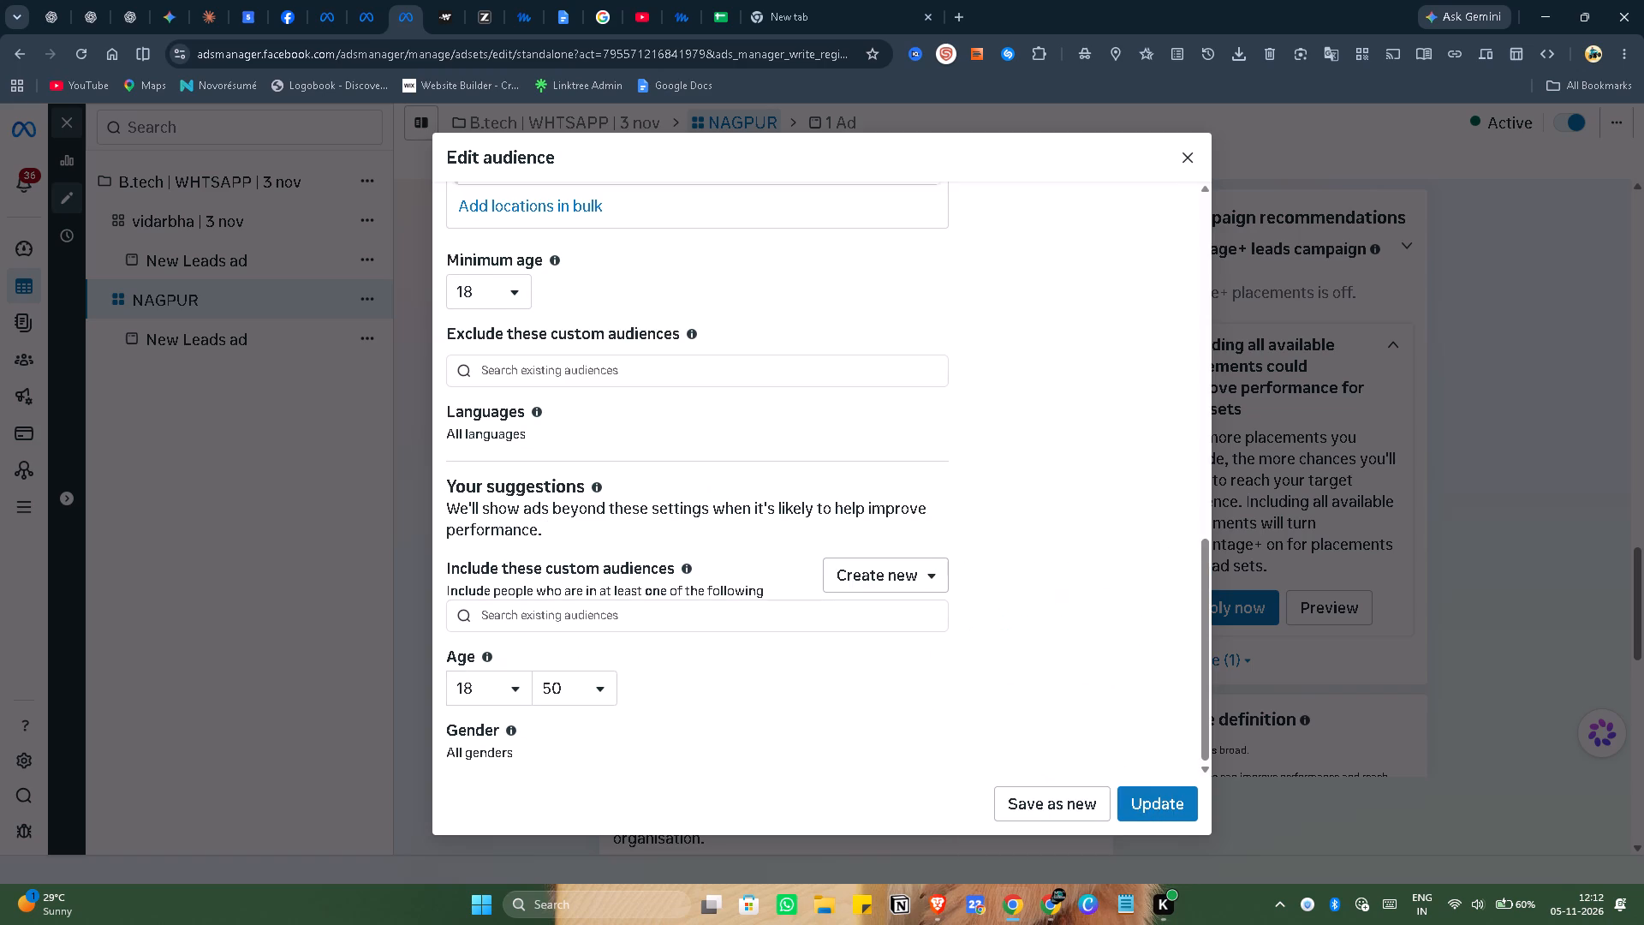
Remove the Test preparation interest from the detailed targeting.
scroll(652, 635, "down", 7)
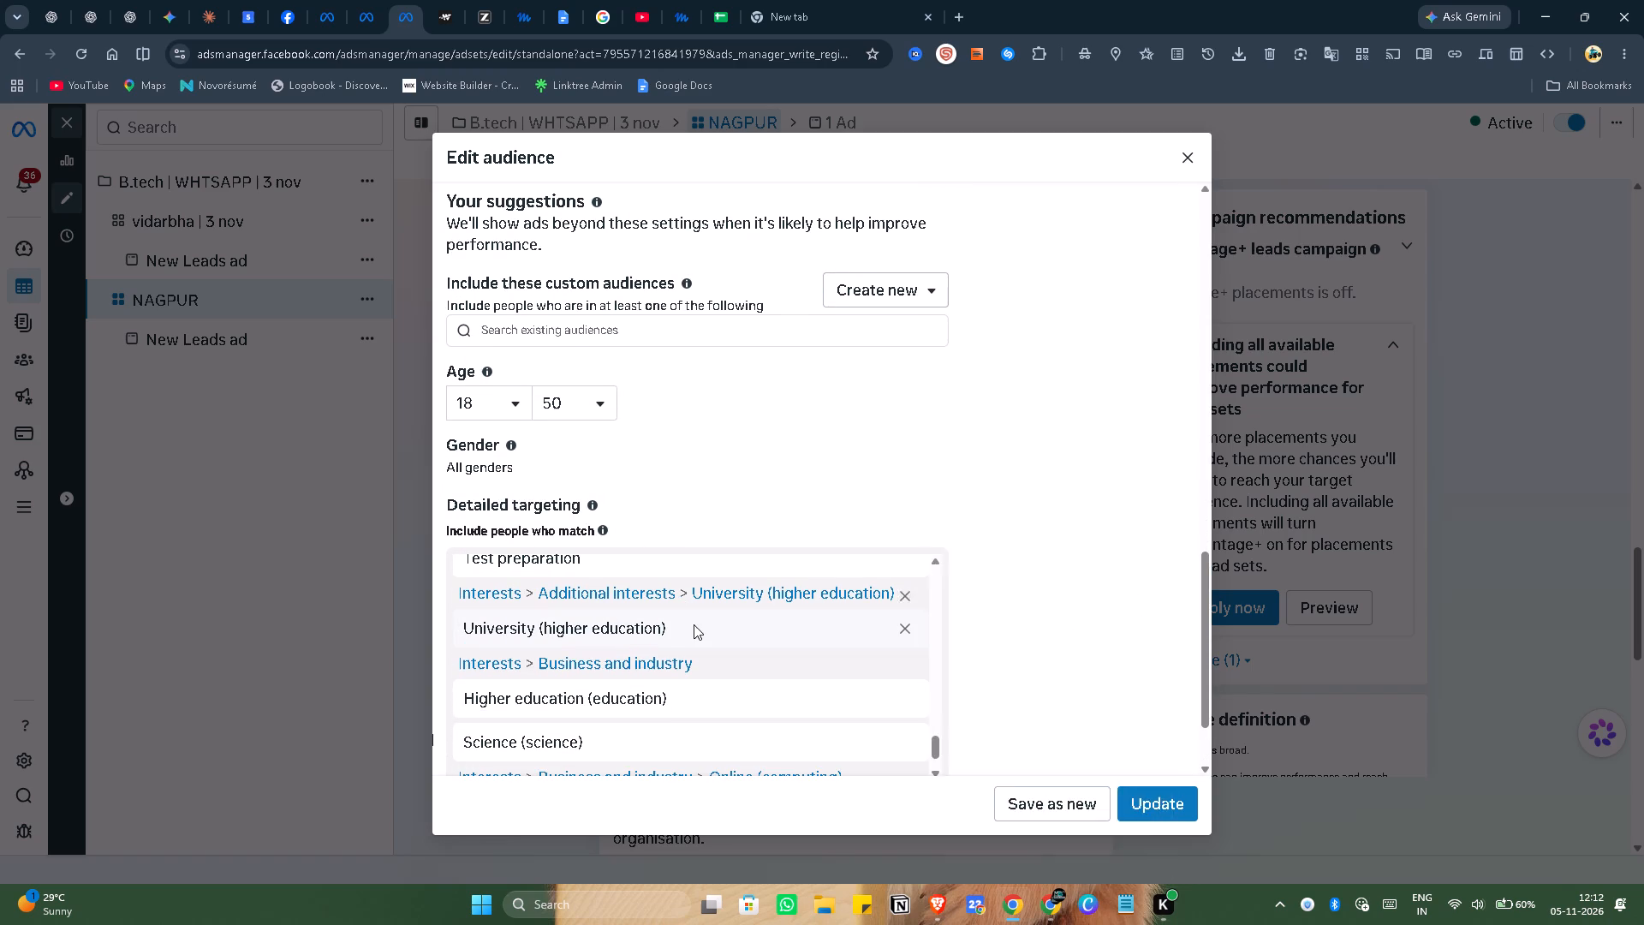
scroll(693, 653, "up", 1)
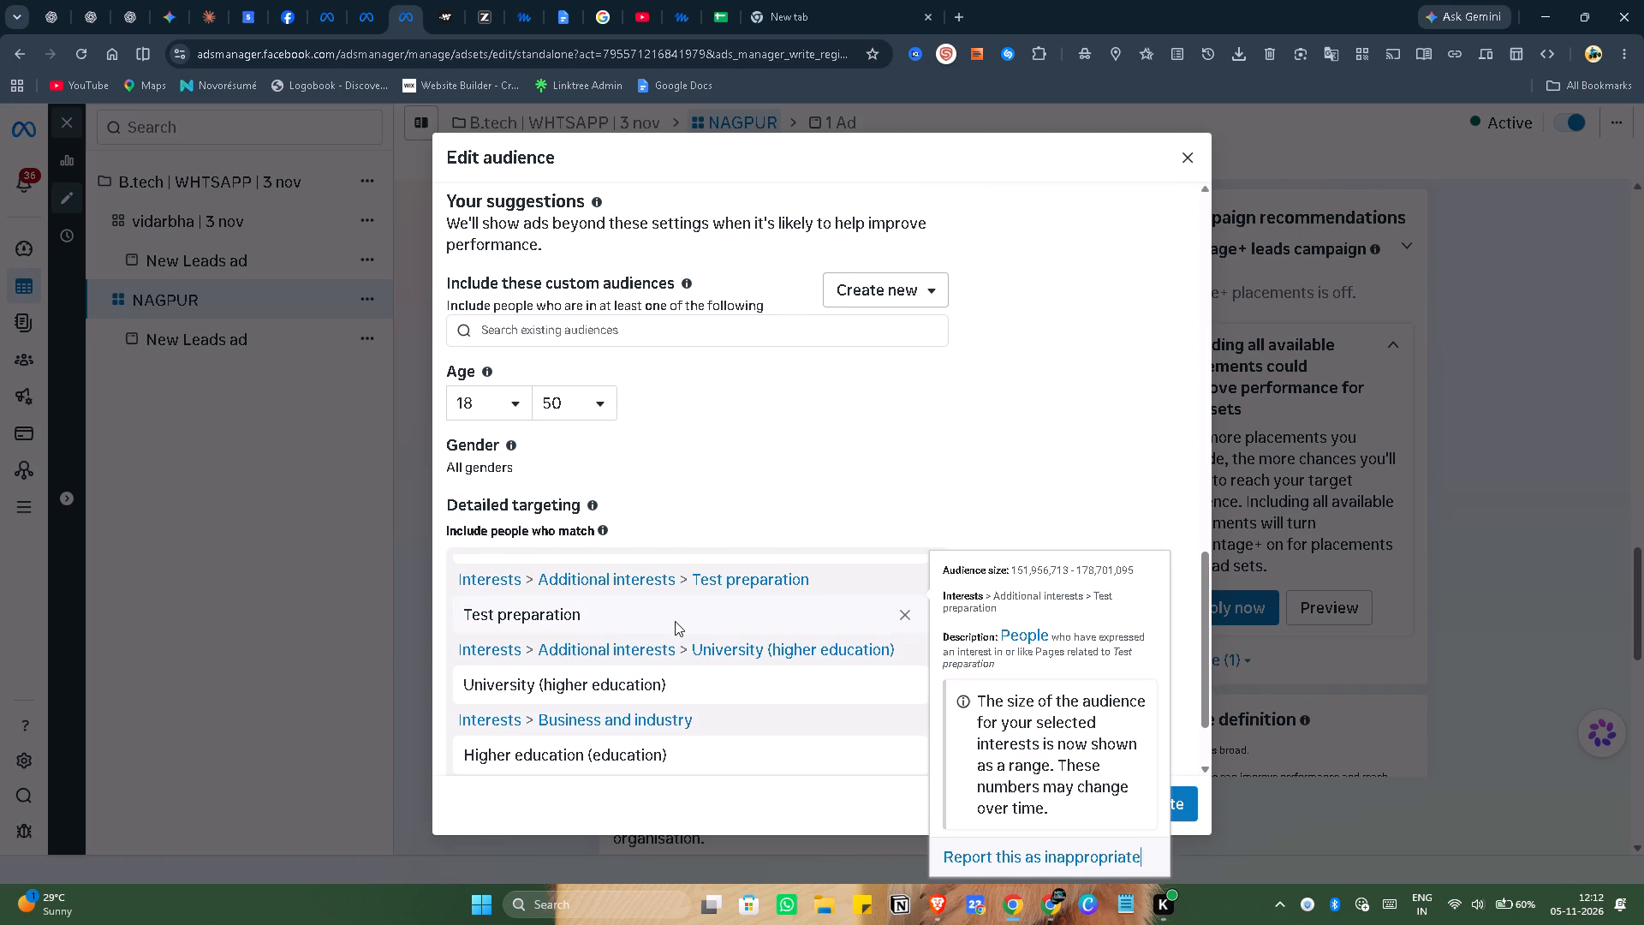
scroll(676, 618, "up", 1)
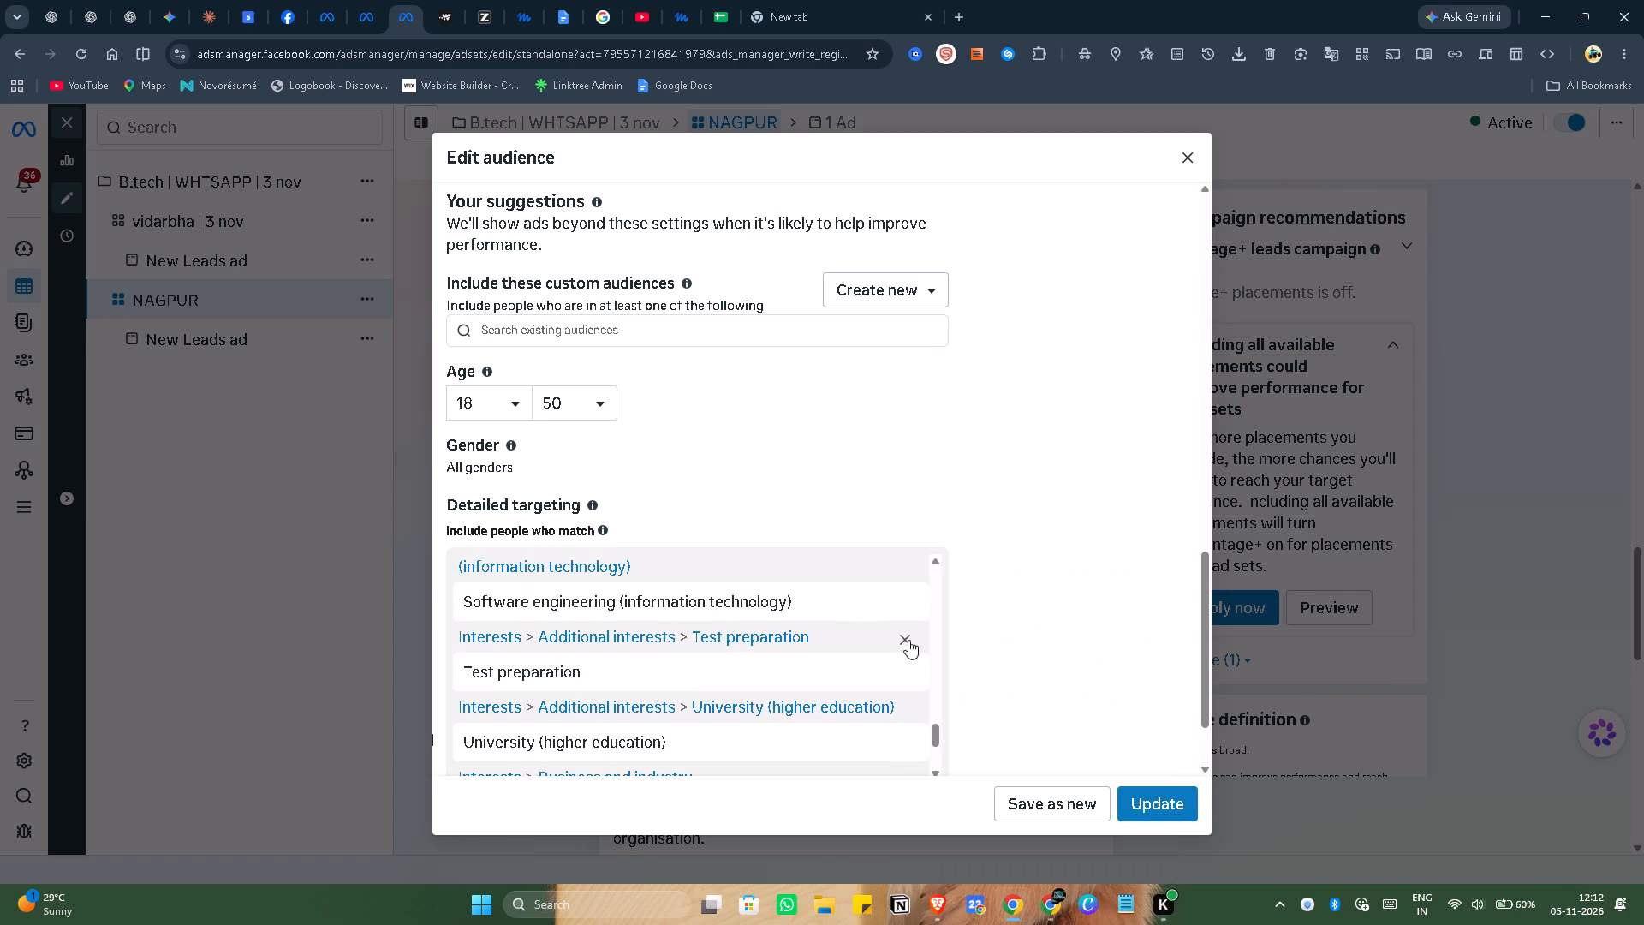
left_click(908, 640)
Check the remaining interests at the end of the detailed targeting list, from University (higher education) to Web development (websites).
scroll(680, 639, "down", 4)
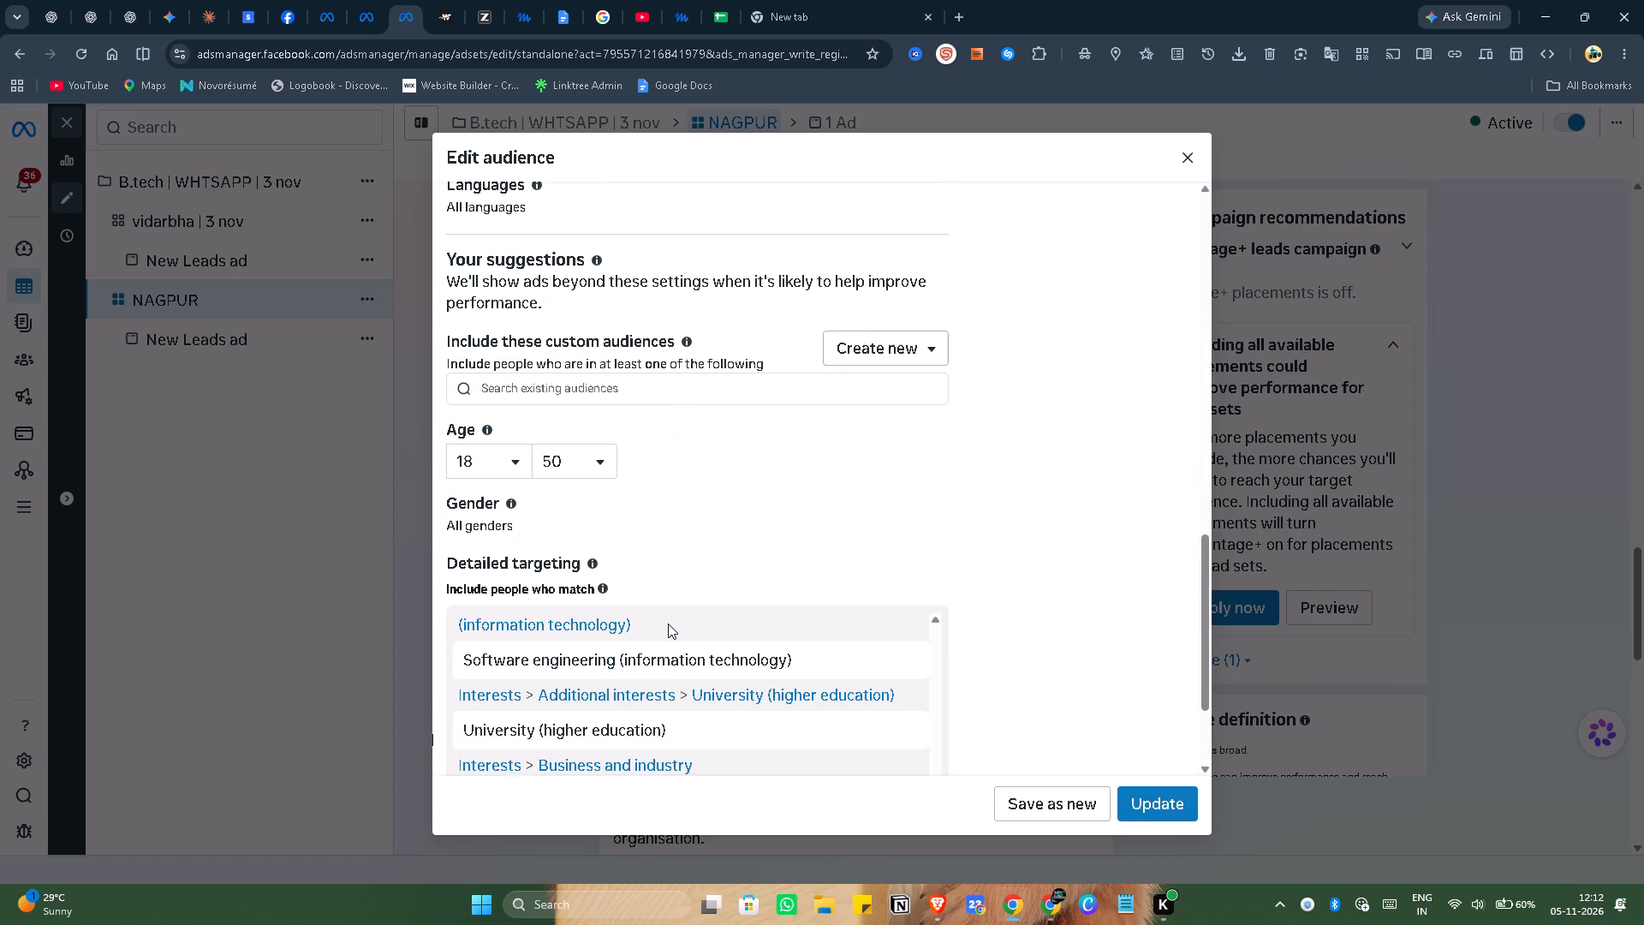
scroll(668, 623, "down", 6)
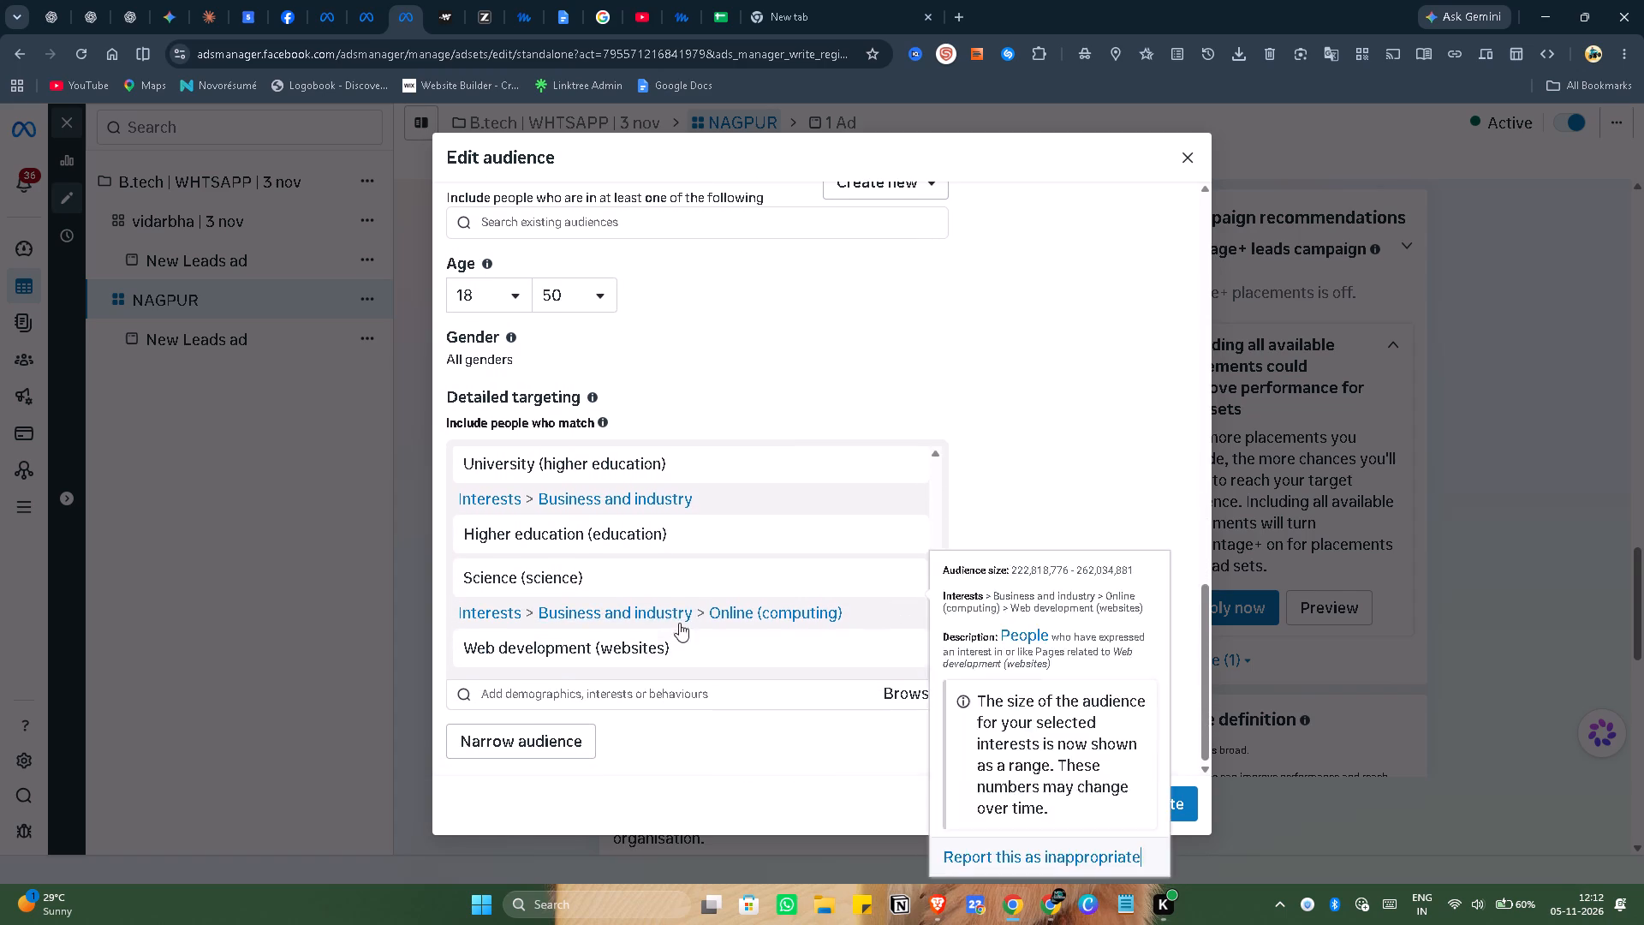
Remove the Web development (websites) interest under Online (computing) from the detailed targeting.
left_click(908, 612)
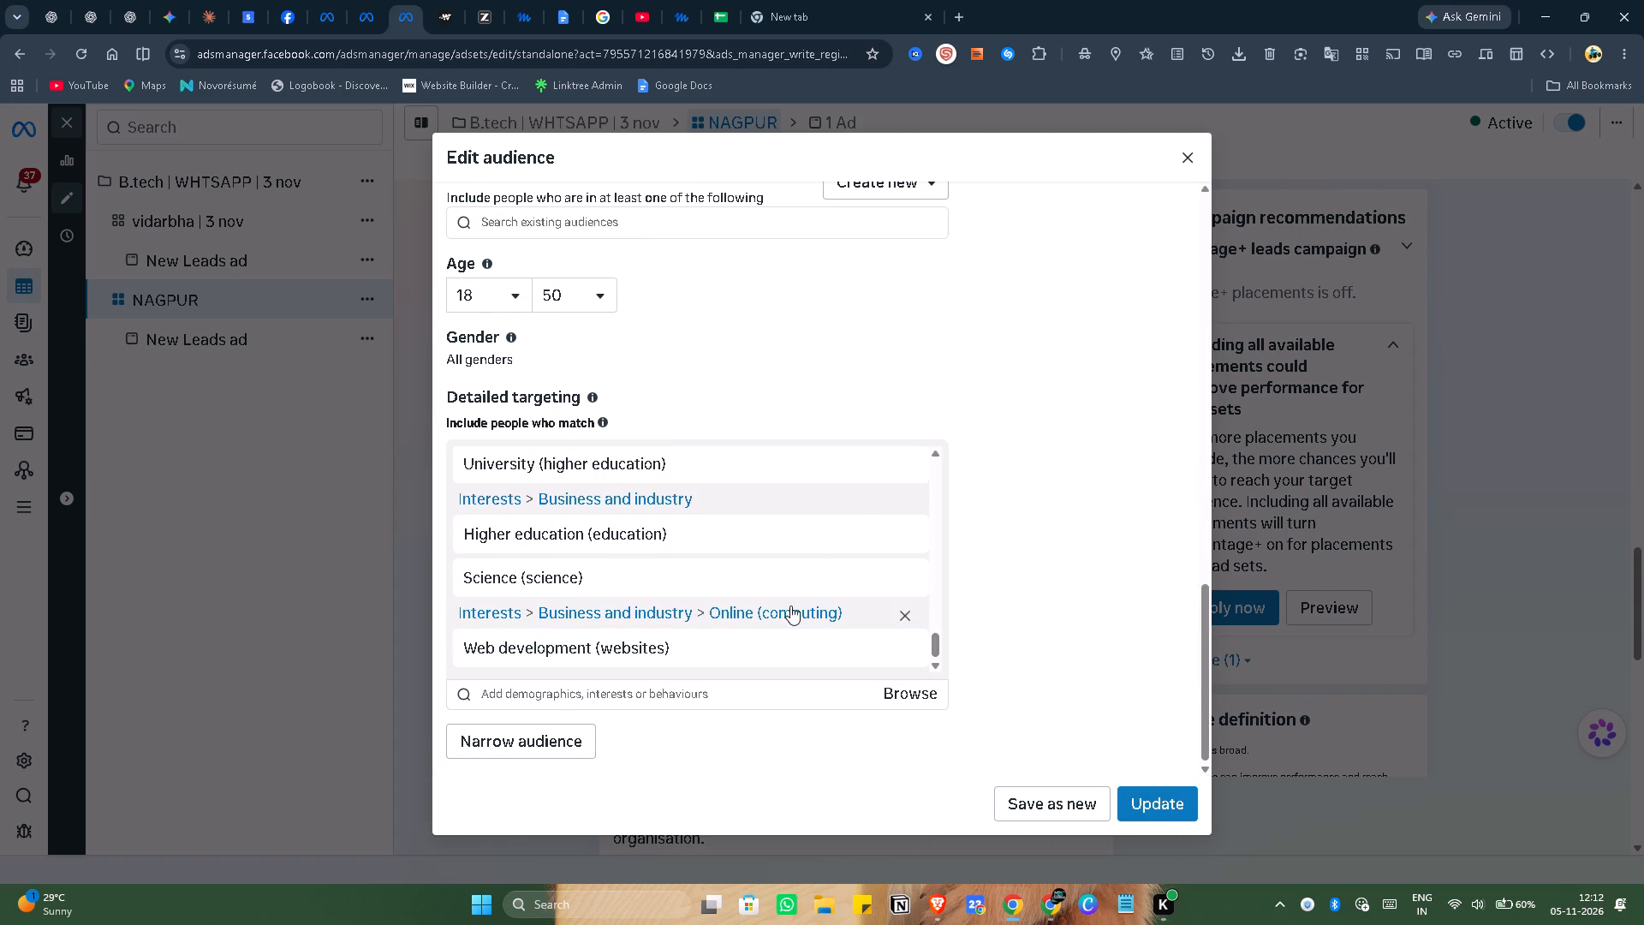
Review the remaining detailed targeting entries from the end of the list back to the 11 th & 12 science field of study.
scroll(692, 656, "down", 7)
scroll(690, 582, "down", 2)
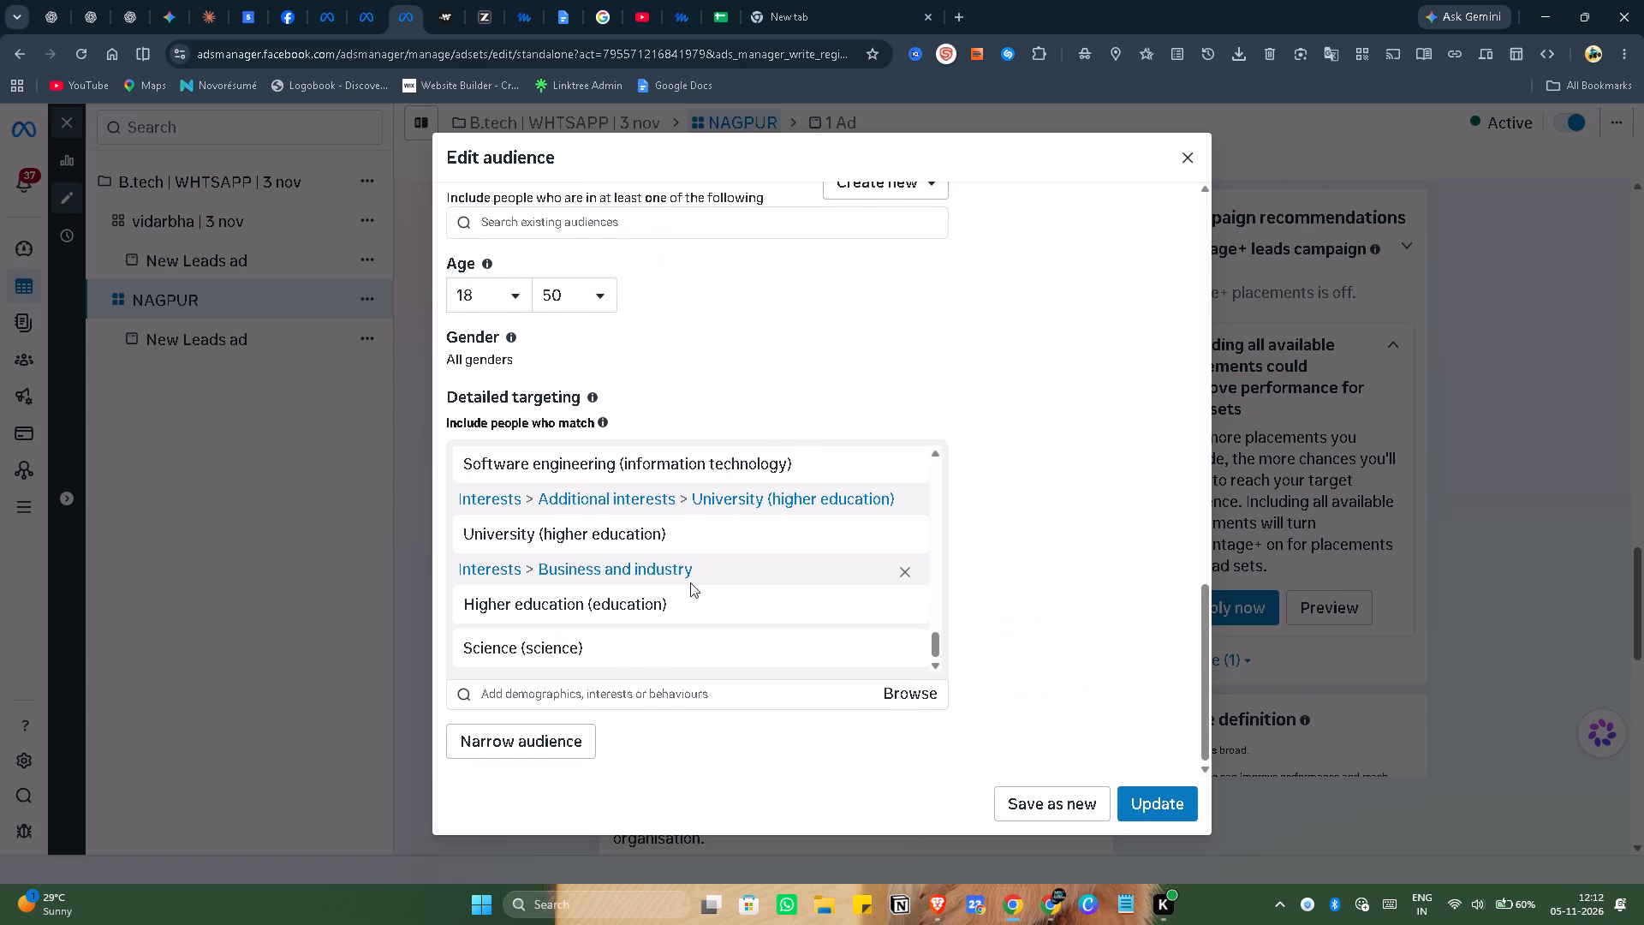
scroll(690, 582, "up", 14)
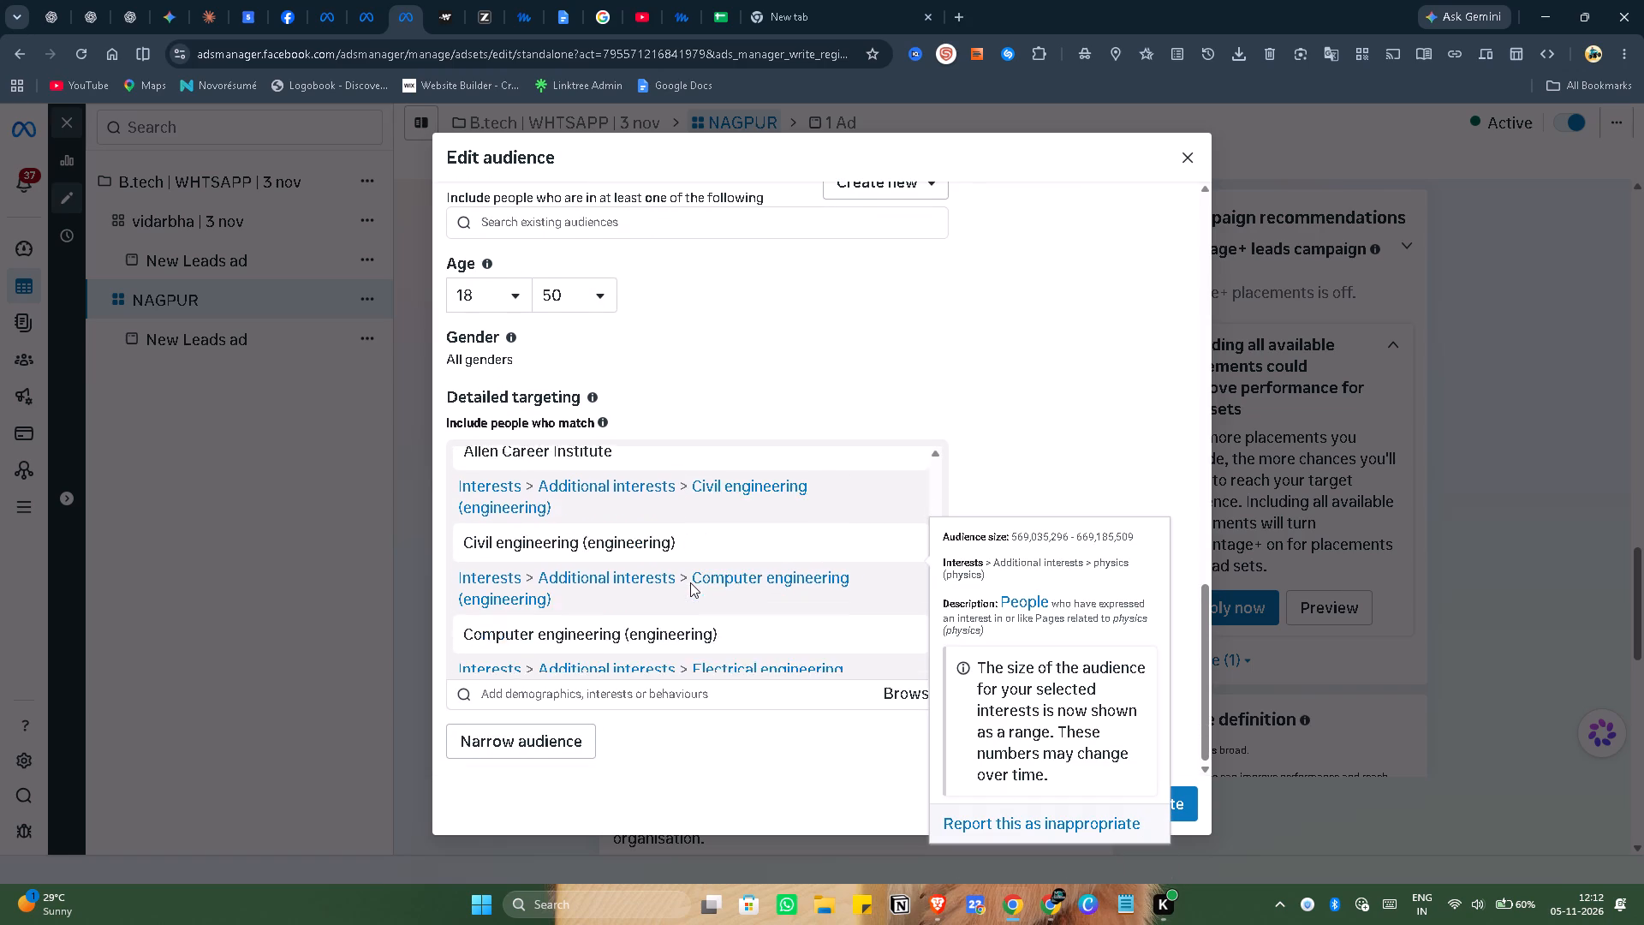
scroll(690, 582, "up", 16)
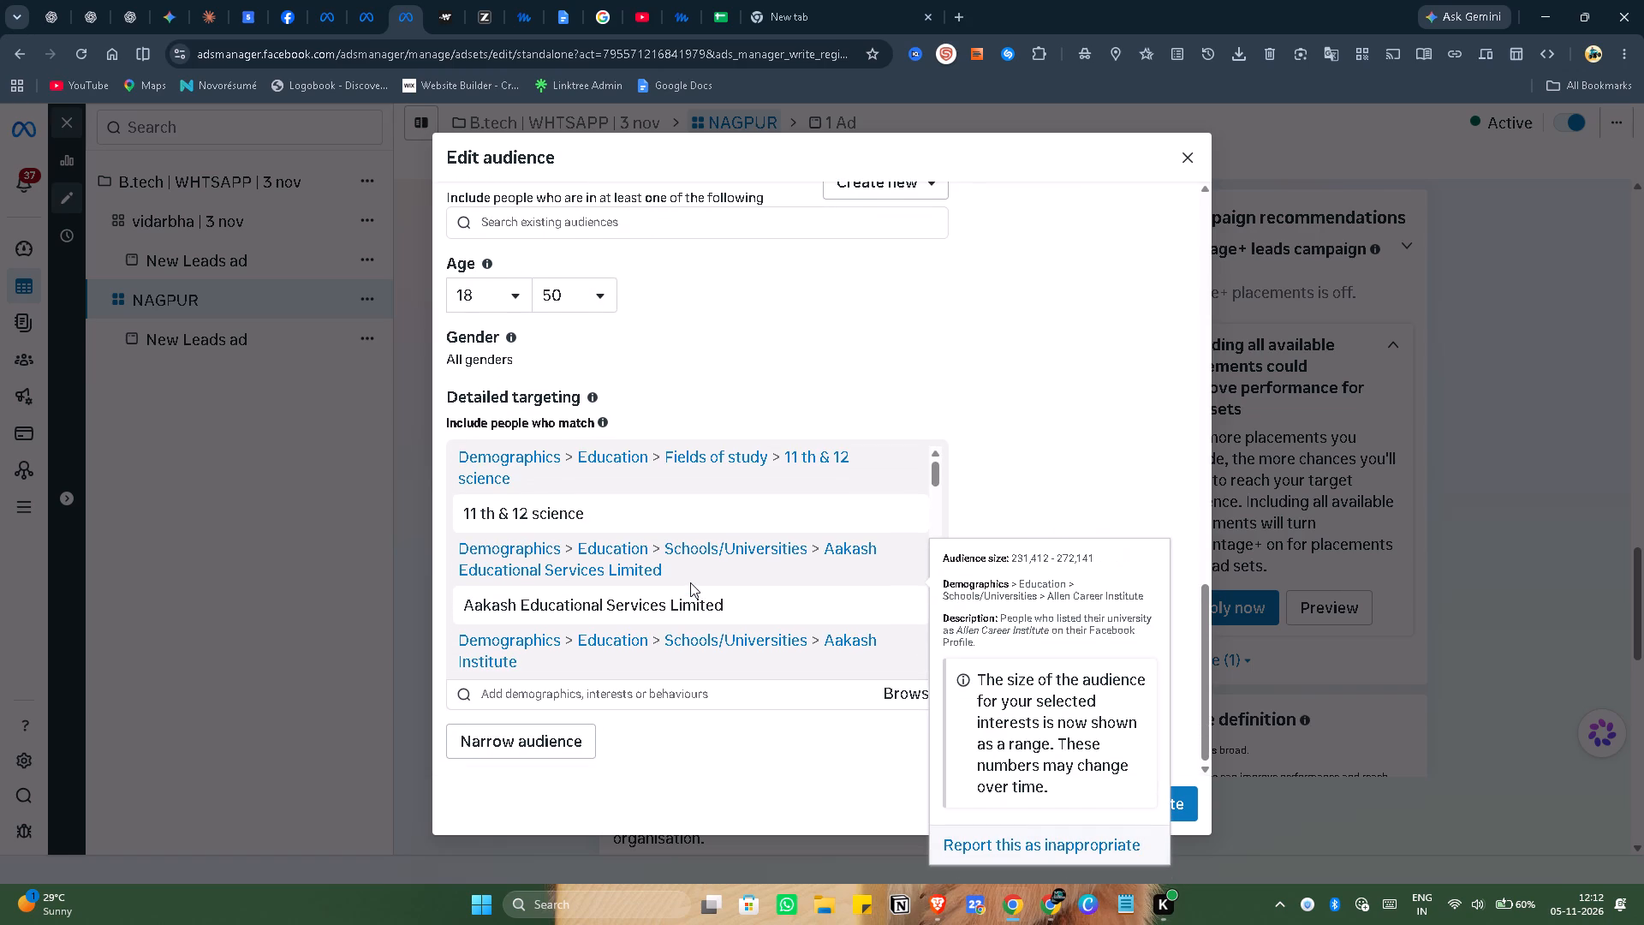
scroll(690, 582, "up", 4)
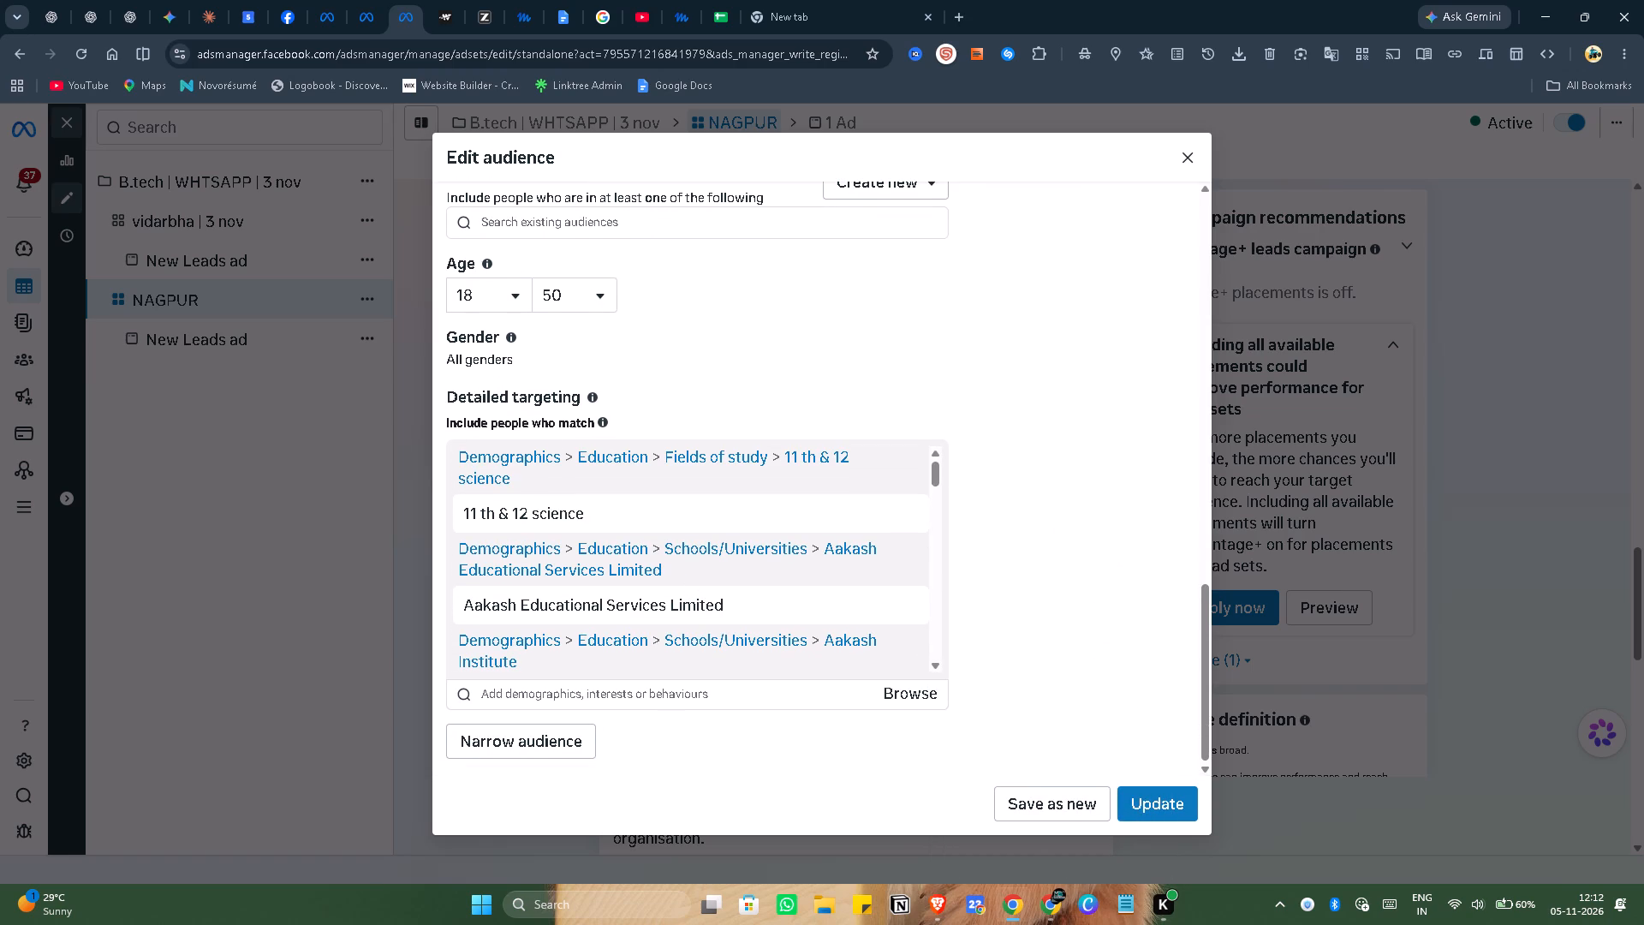
Search the detailed targeting options for "busi".
left_click(656, 695)
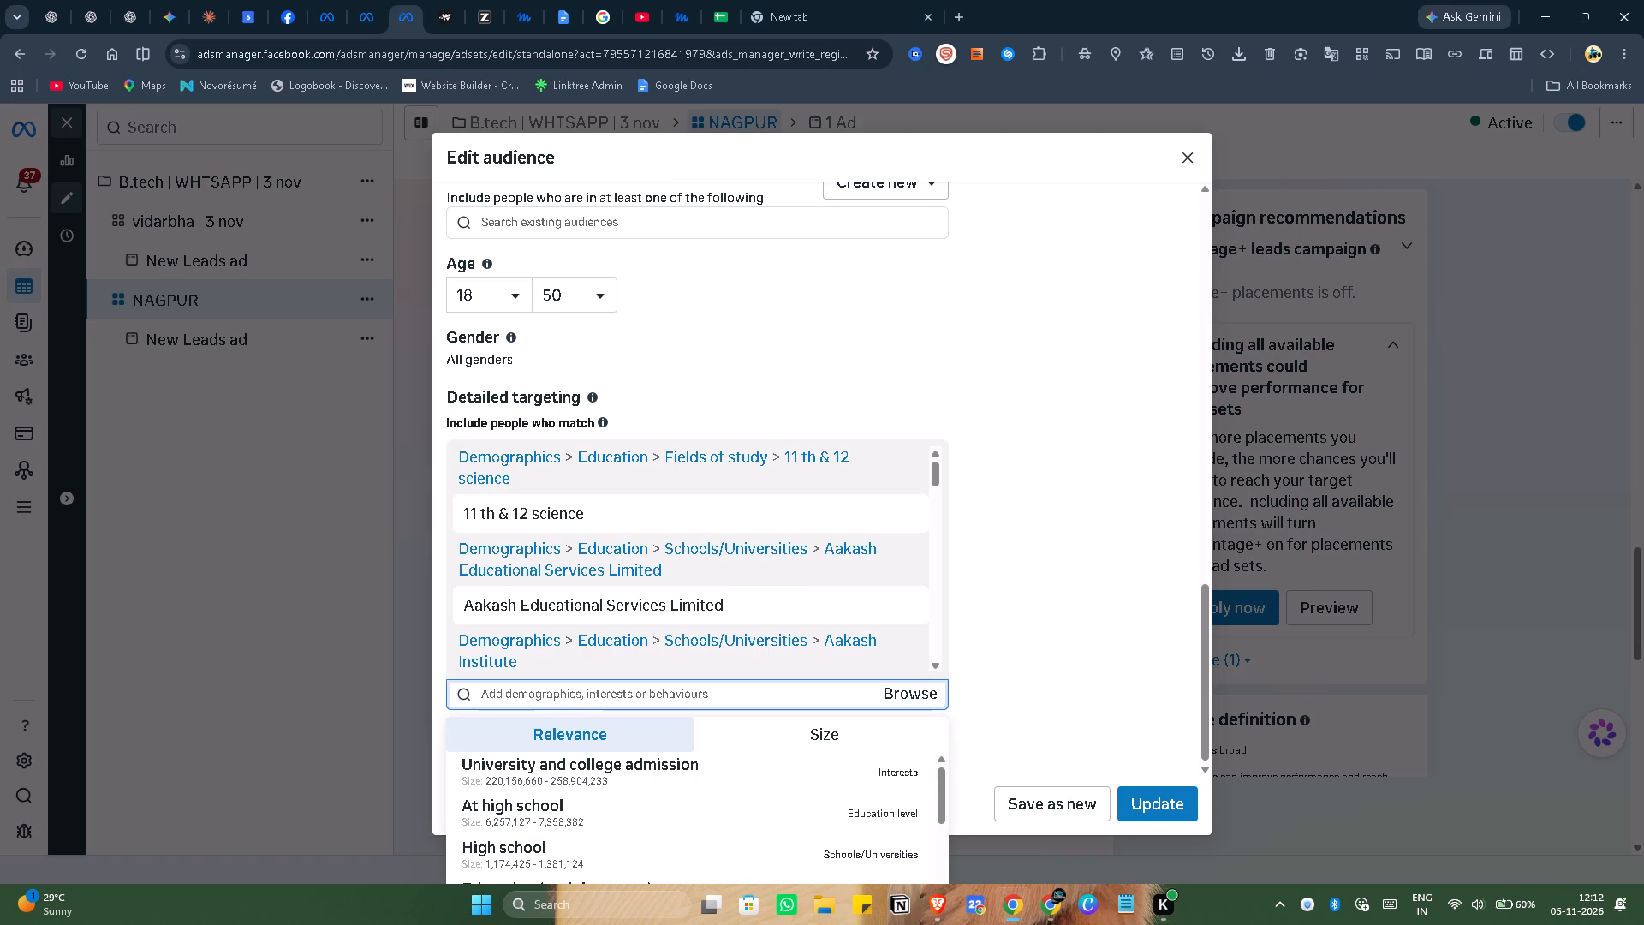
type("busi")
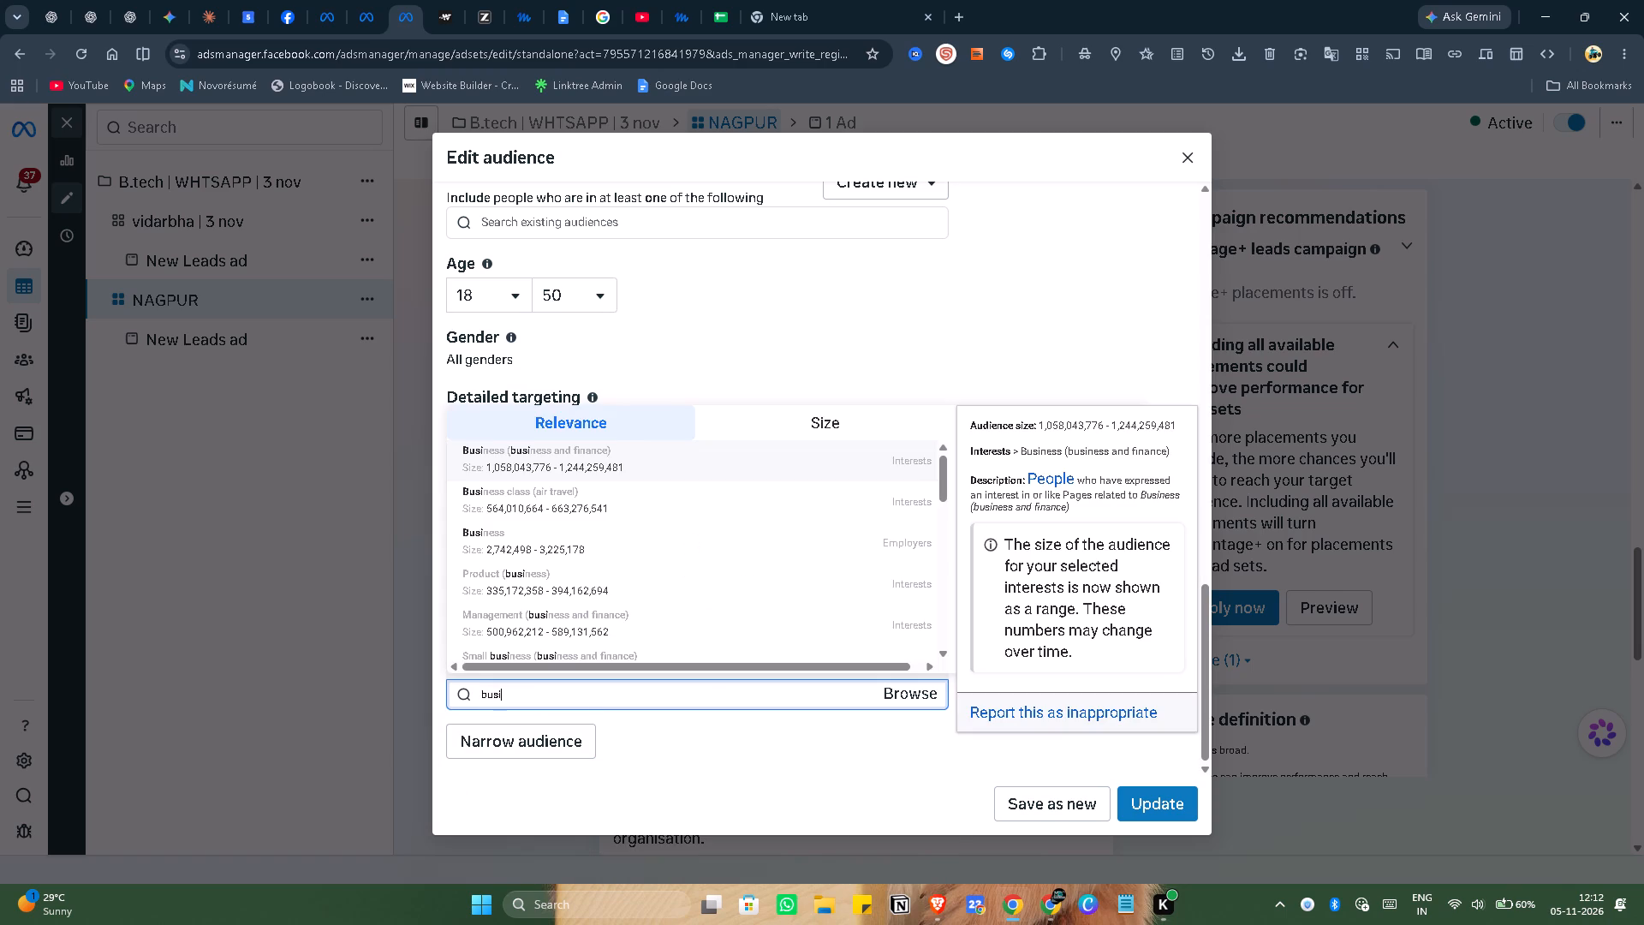
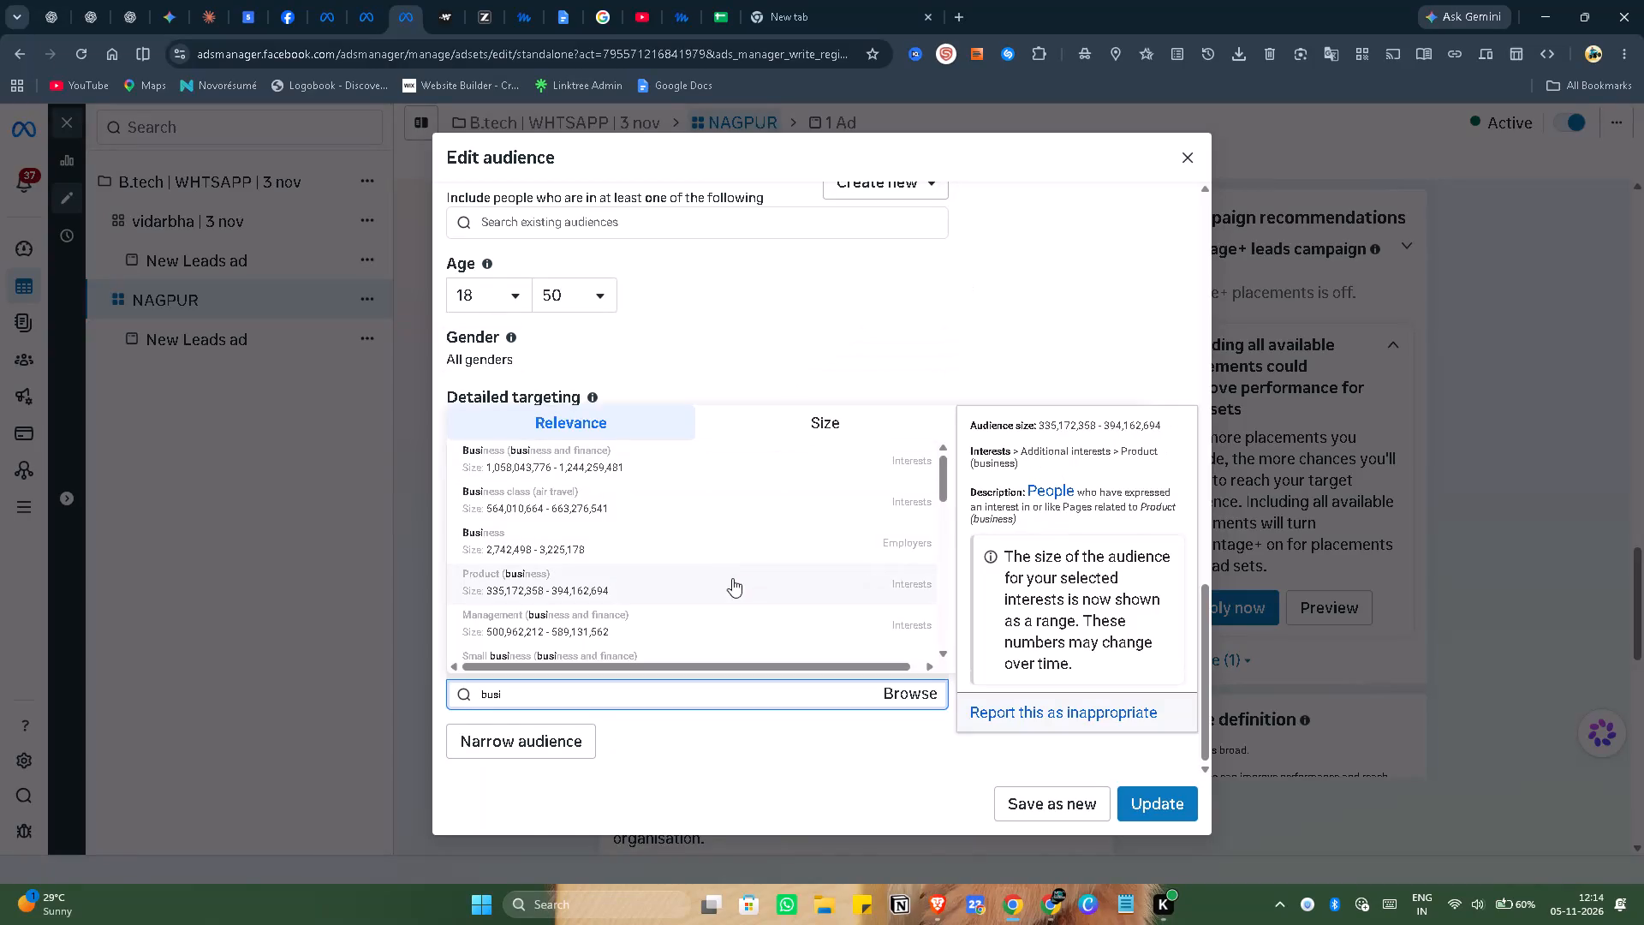
Look through the detailed targeting suggestions for "busi", covering the business-related interests, employers, fields of study, job titles and behaviours.
scroll(710, 571, "up", 4)
scroll(707, 582, "down", 6)
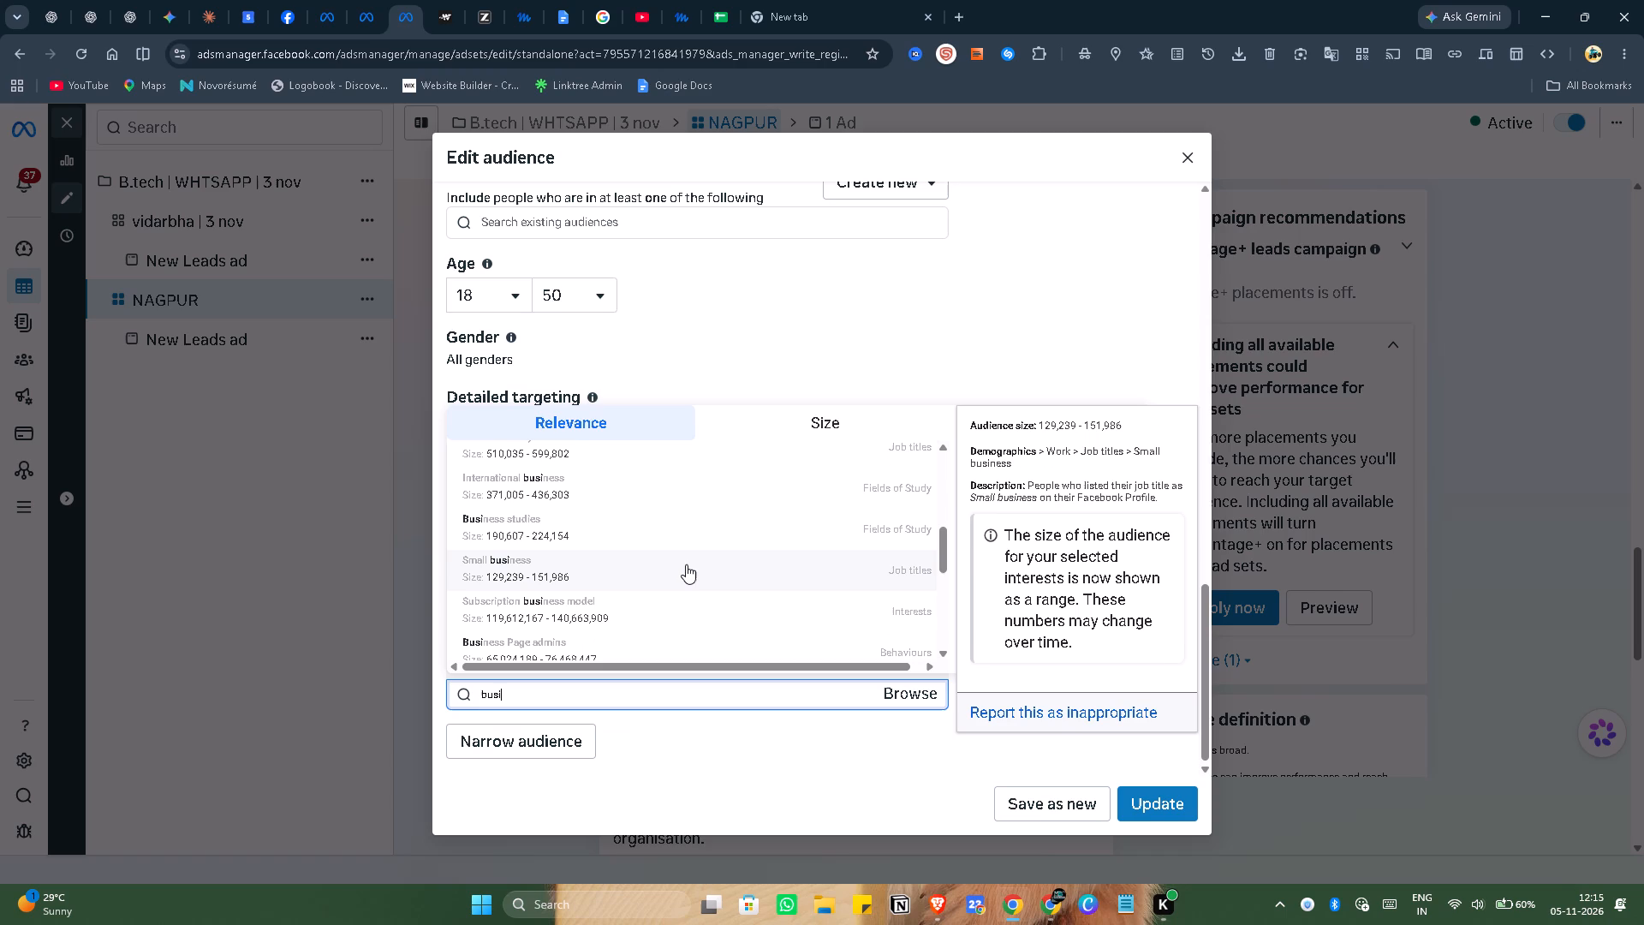
scroll(677, 549, "down", 2)
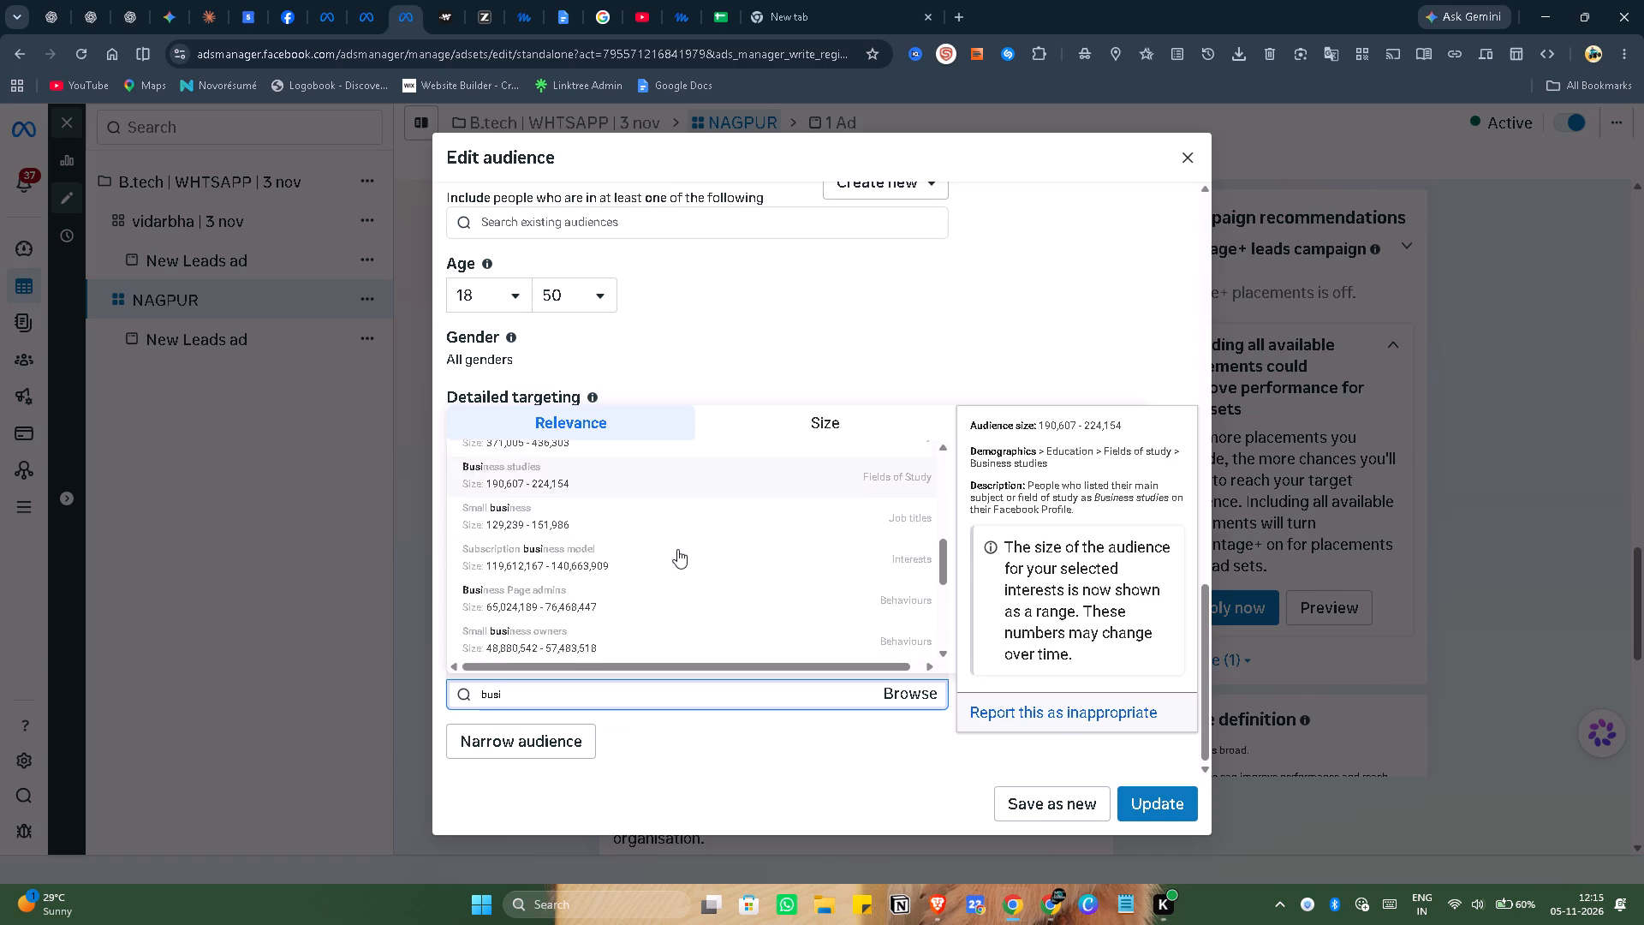
scroll(642, 598, "up", 1)
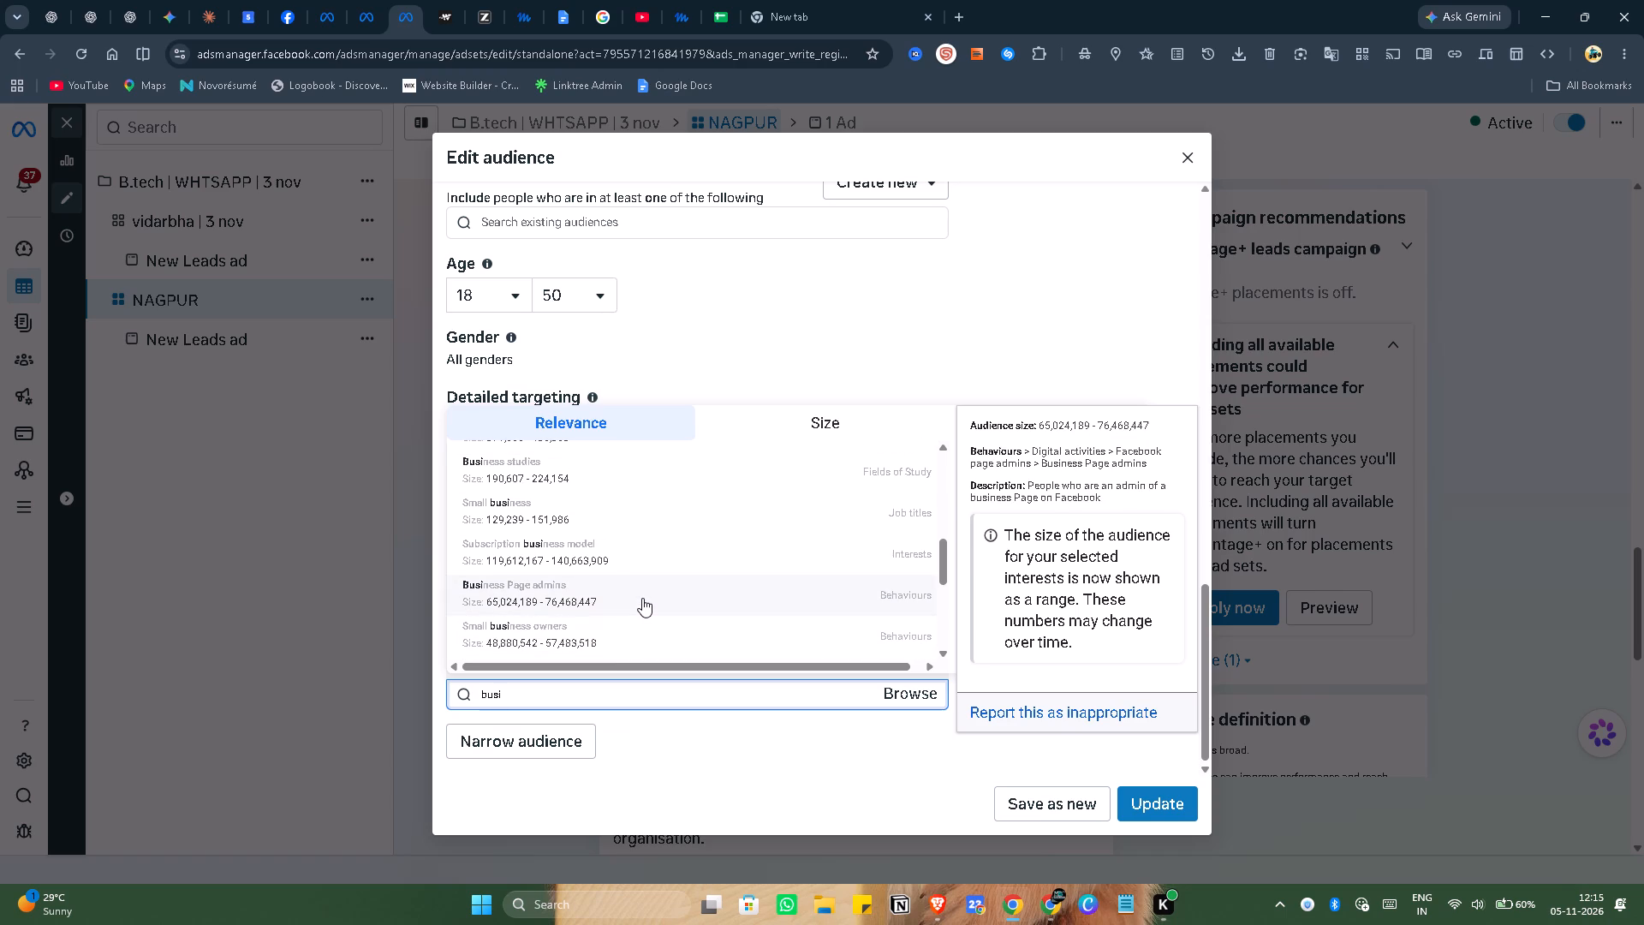
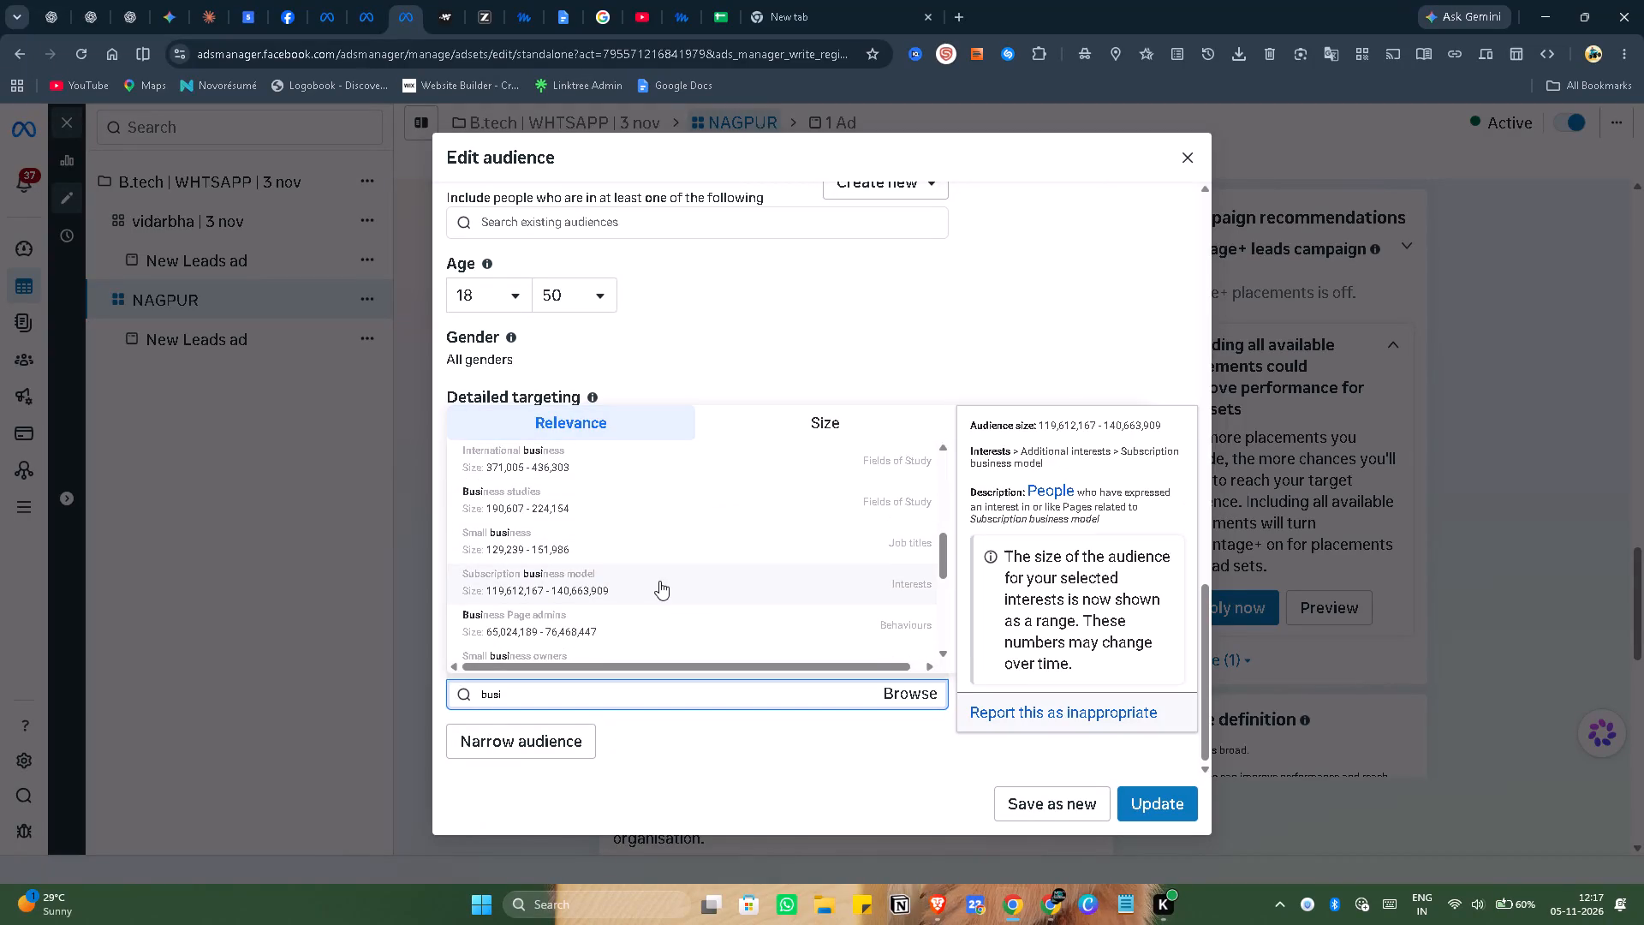
Examine the remaining "busi" detailed targeting suggestions and their descriptions, down to the business-to-business employee segments.
scroll(659, 581, "down", 2)
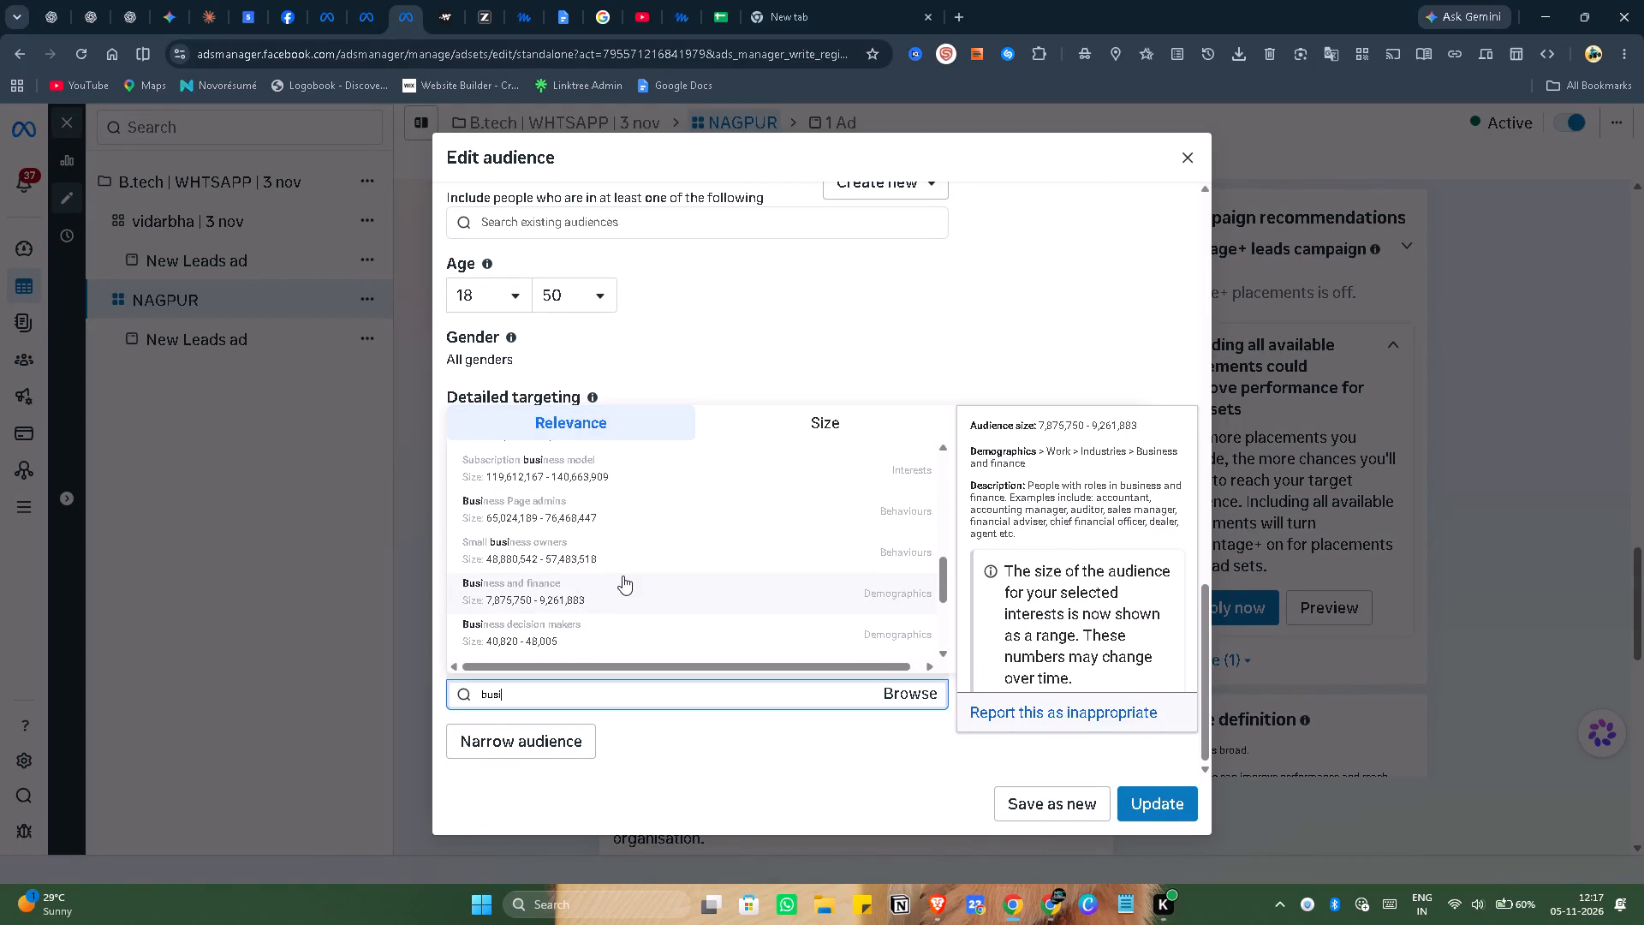
scroll(622, 576, "down", 3)
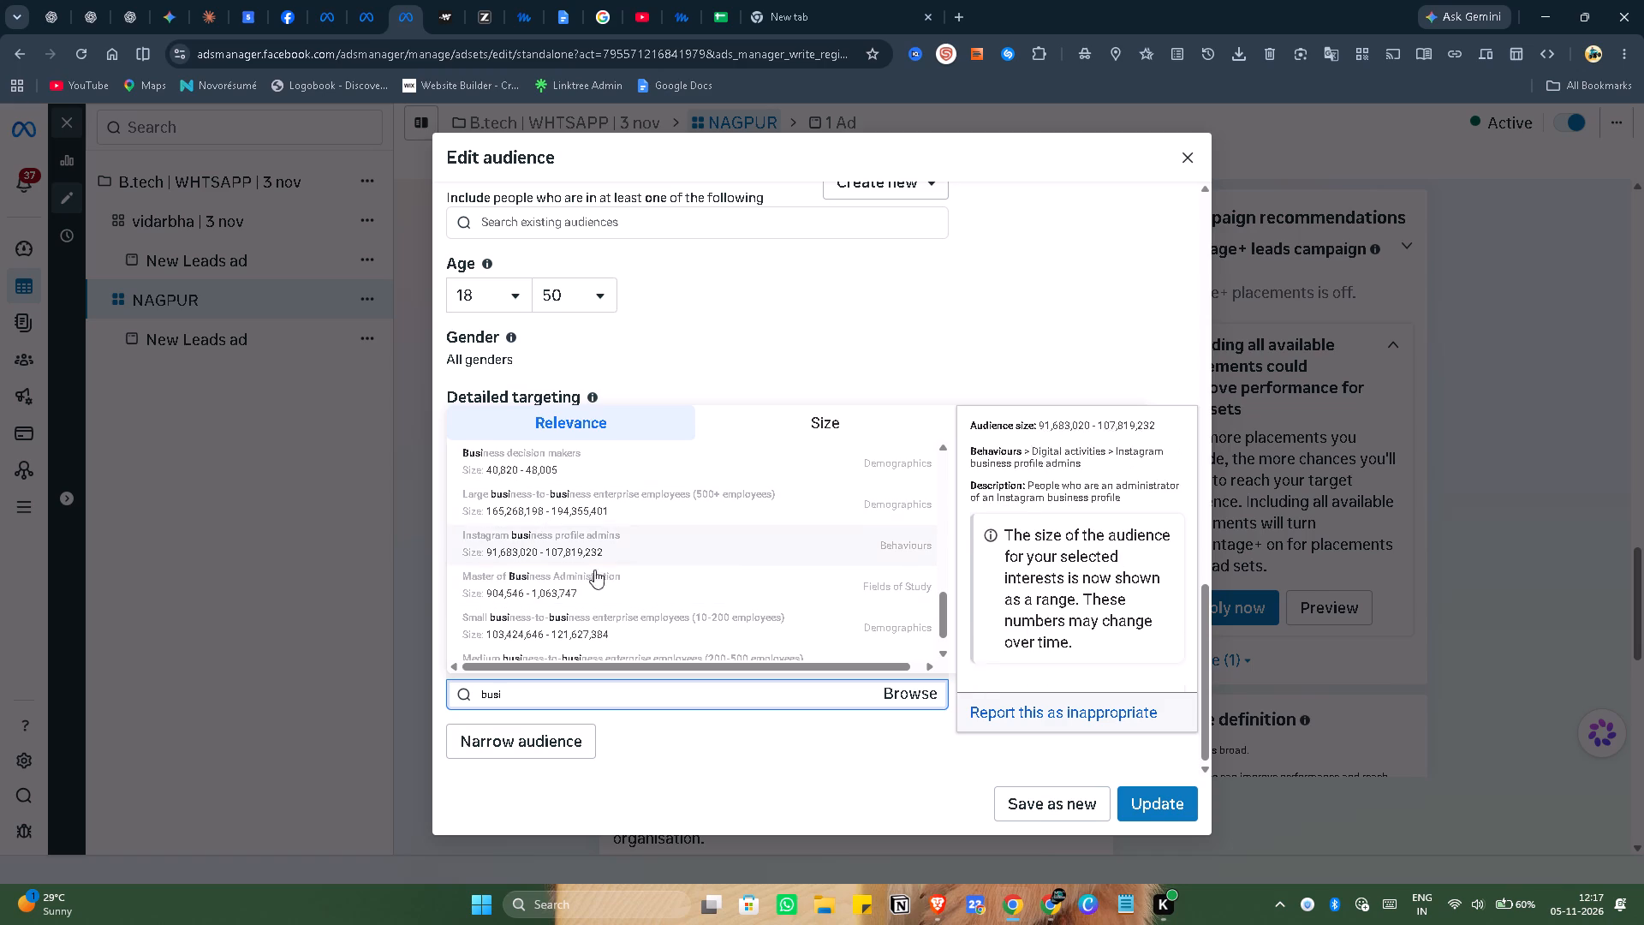
scroll(628, 594, "down", 3)
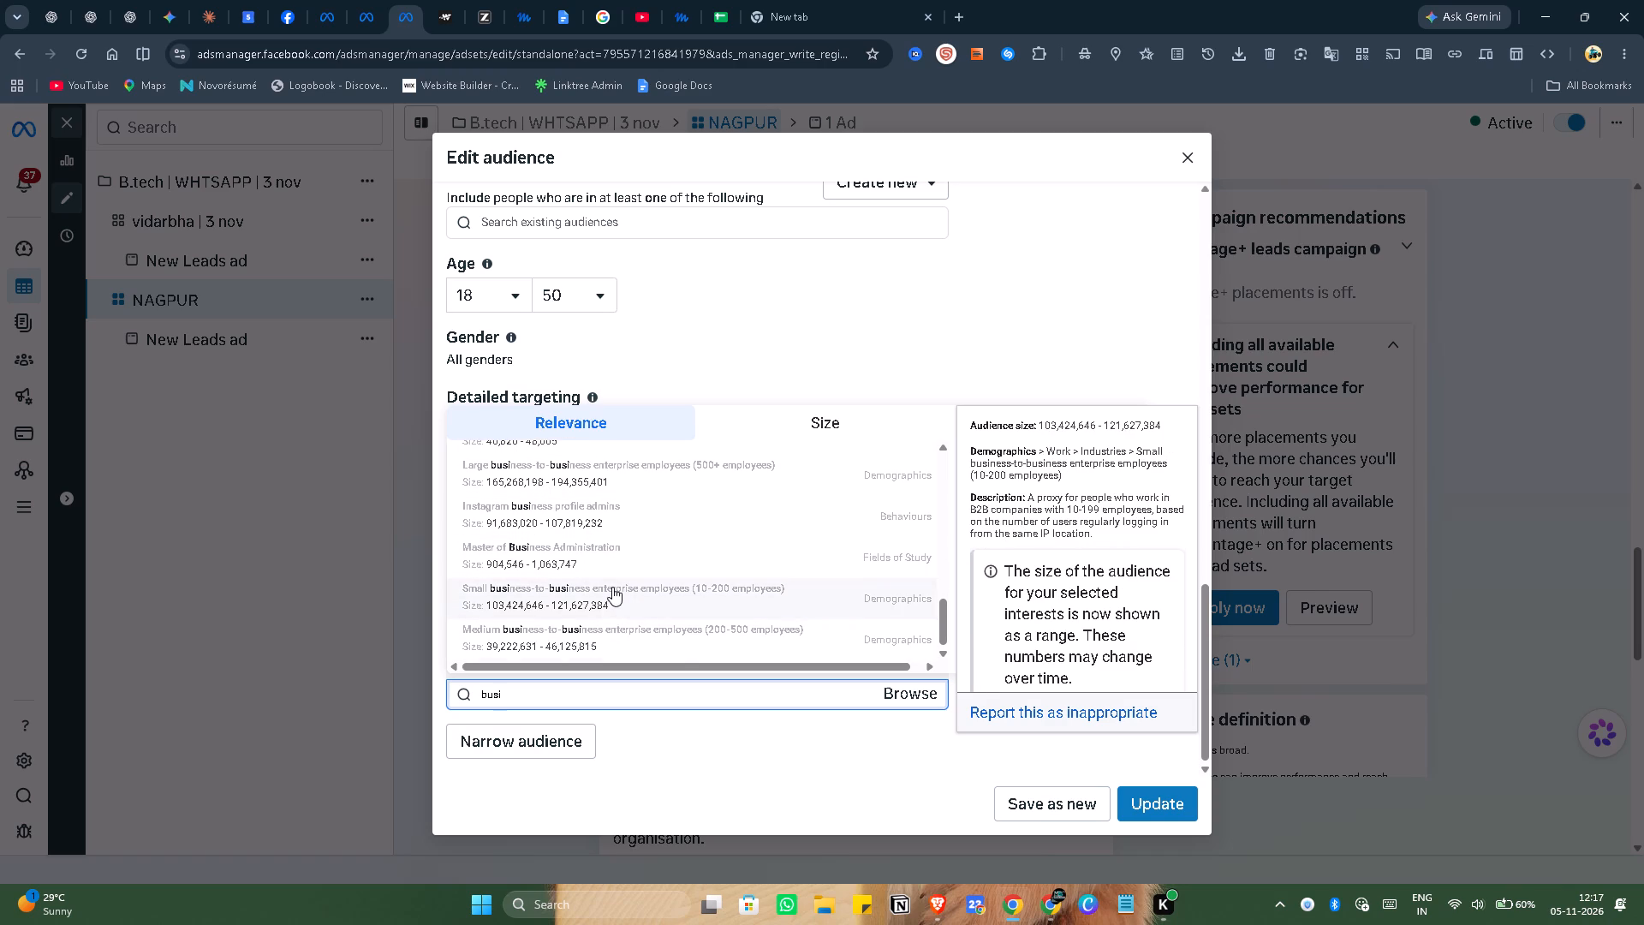
scroll(612, 587, "up", 12)
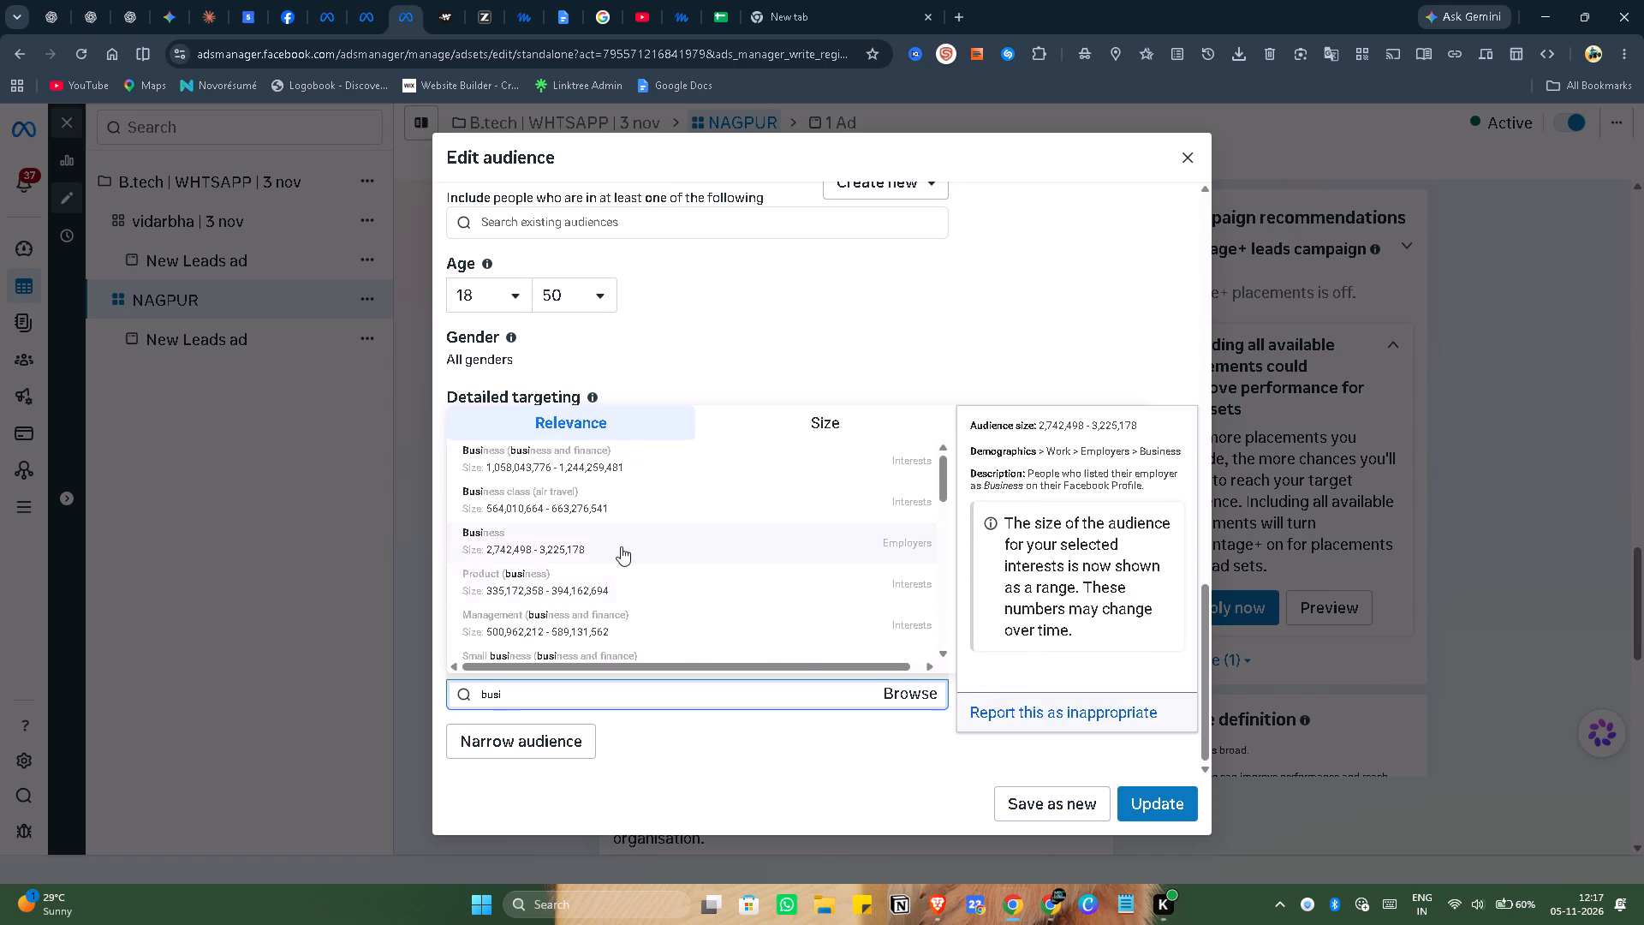
scroll(636, 572, "up", 2)
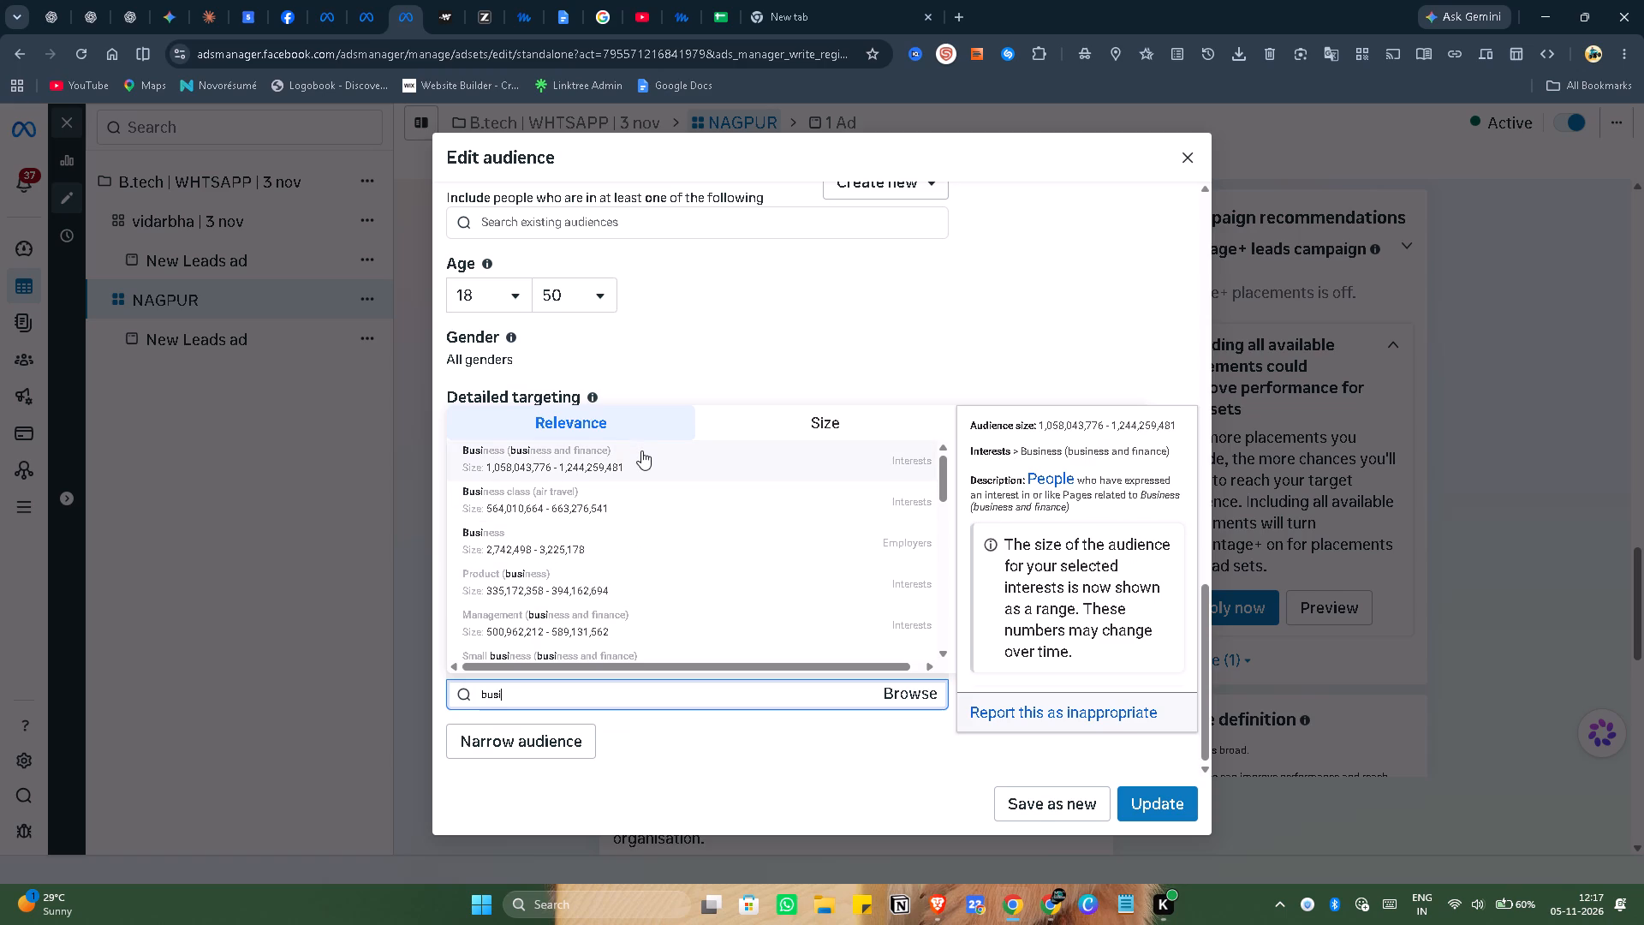
scroll(664, 543, "down", 4)
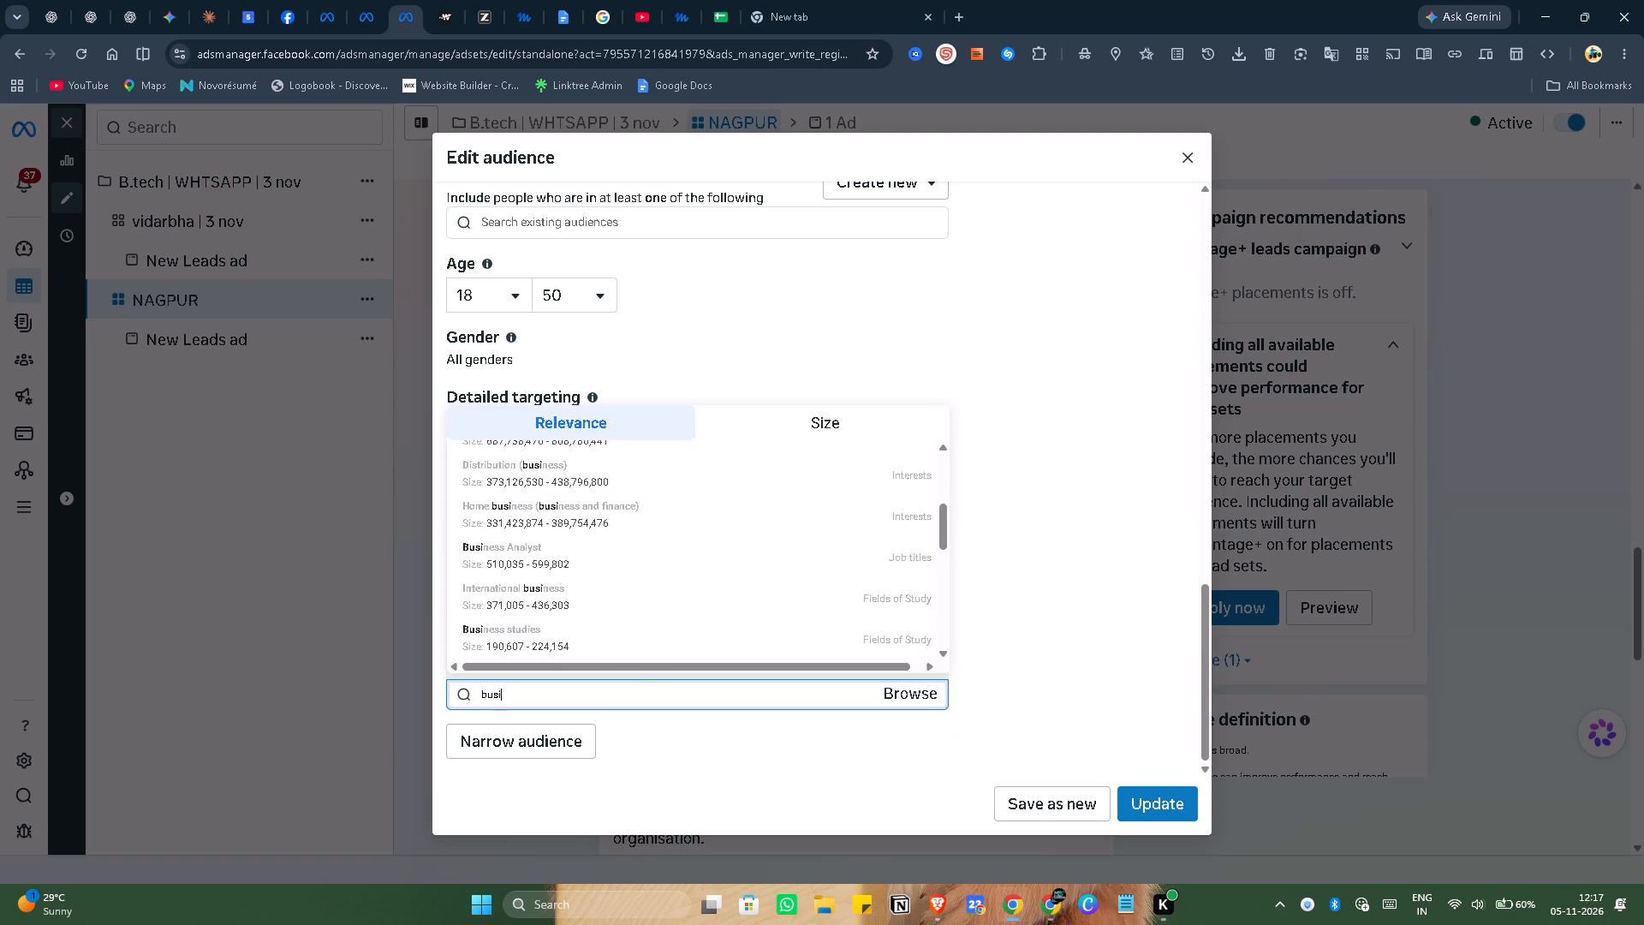
Replace the targeting search with "it" and add the IT decision makers demographic to the NAGPUR audience.
key("BackSpace")
key("BackSpace")
key("BackSpace")
key("BackSpace")
key("BackSpace")
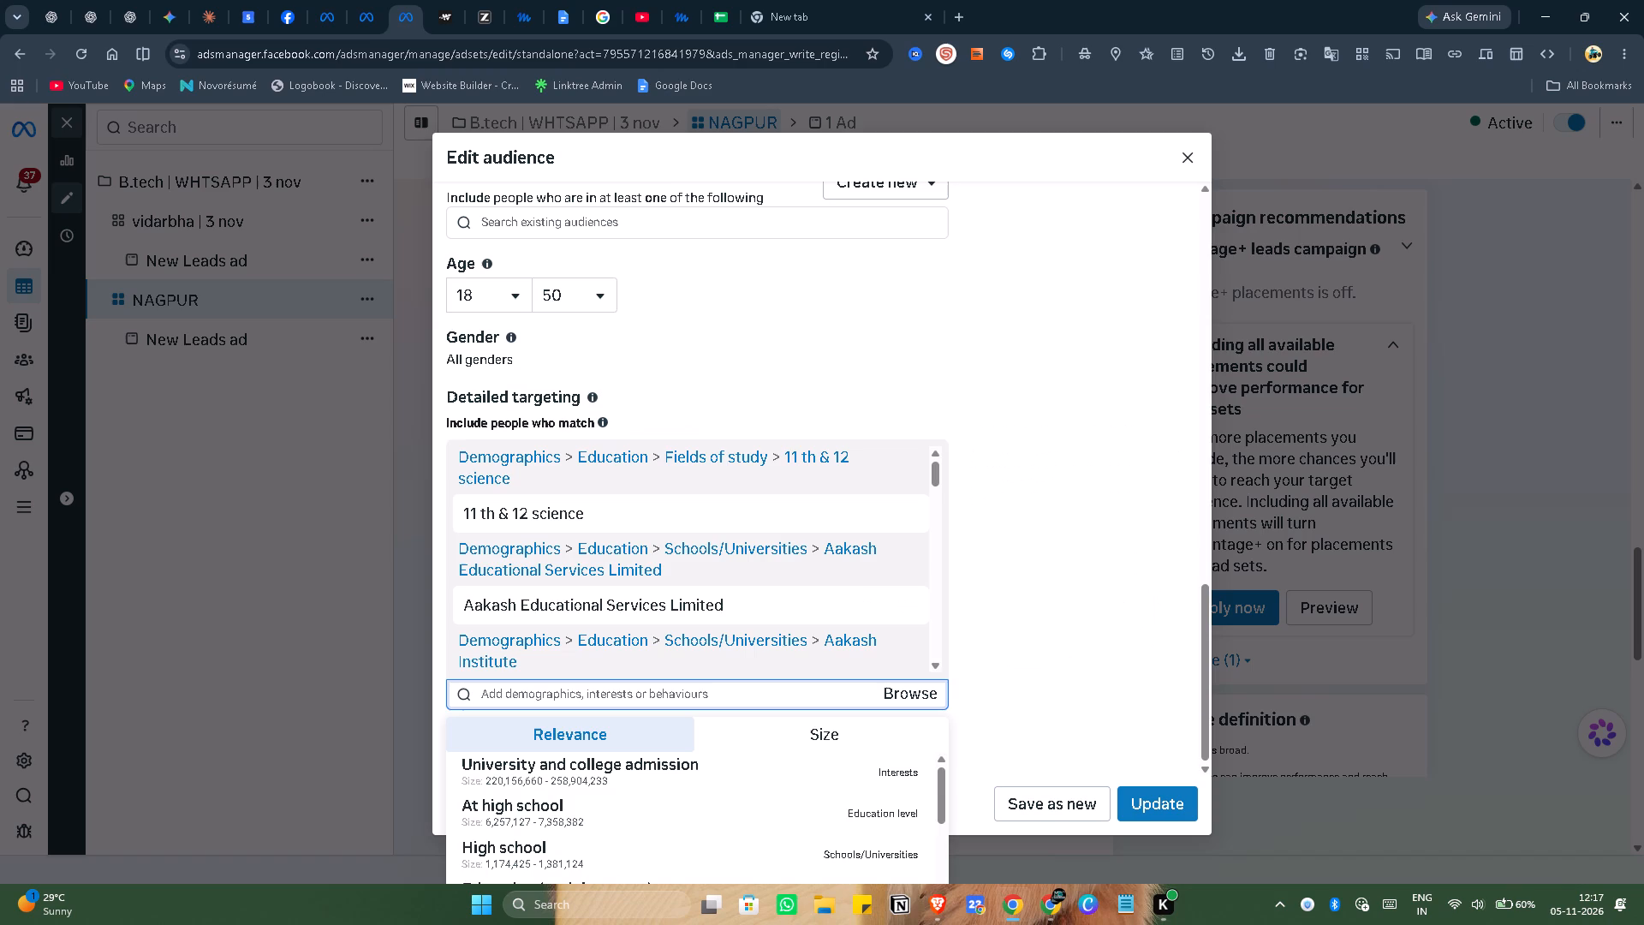
type("it")
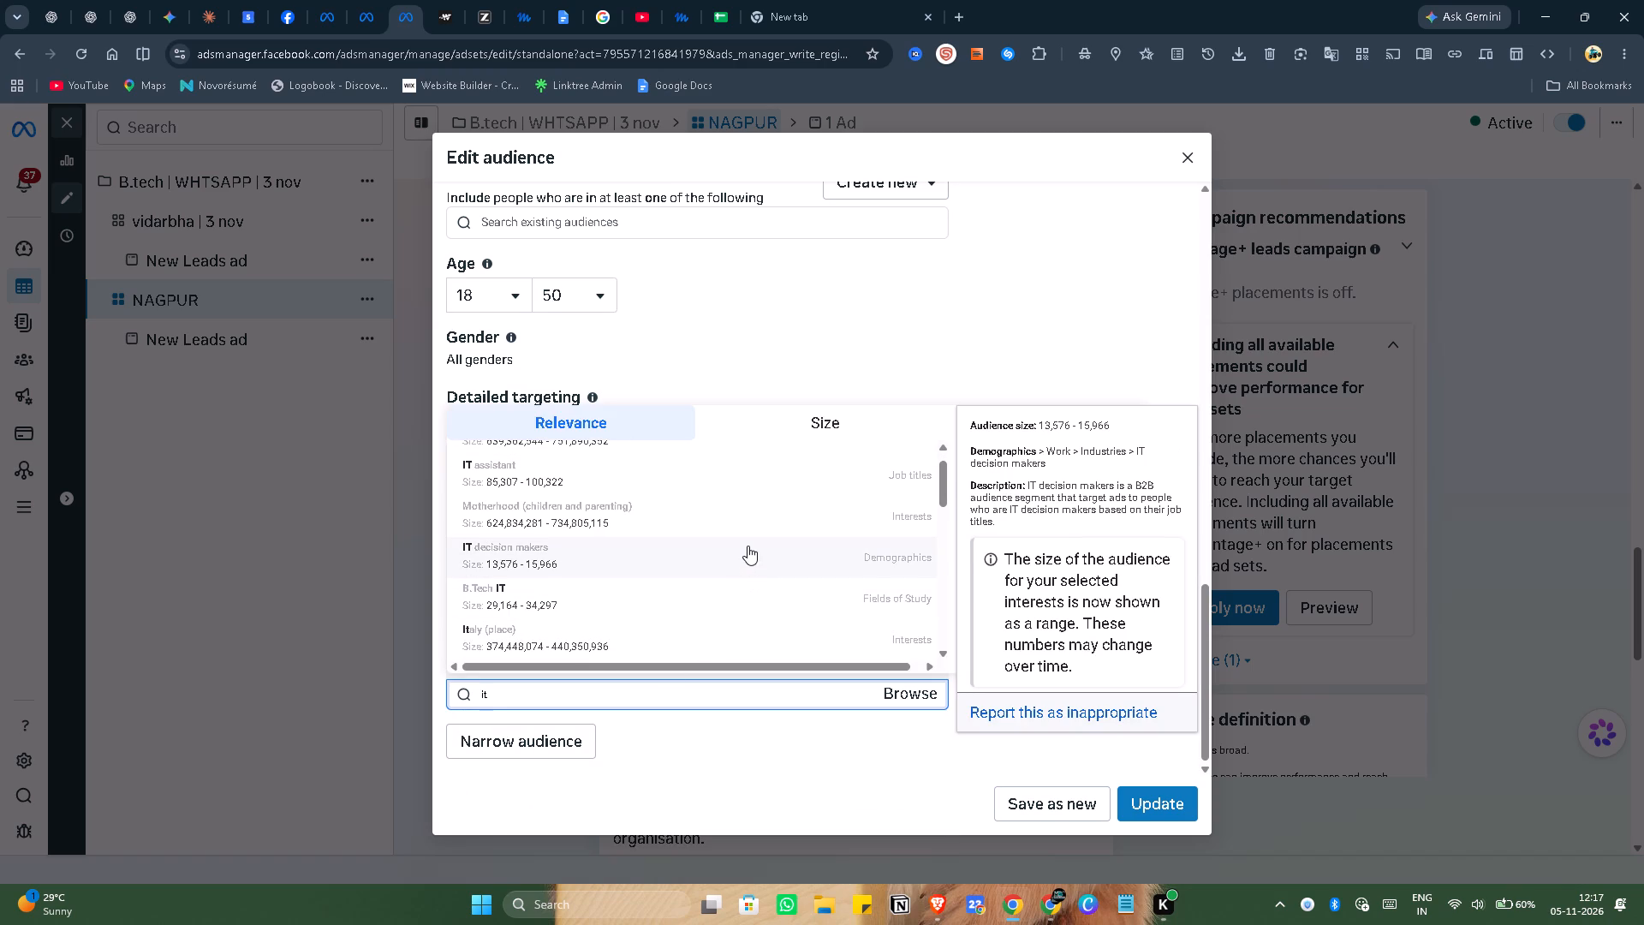
left_click(748, 546)
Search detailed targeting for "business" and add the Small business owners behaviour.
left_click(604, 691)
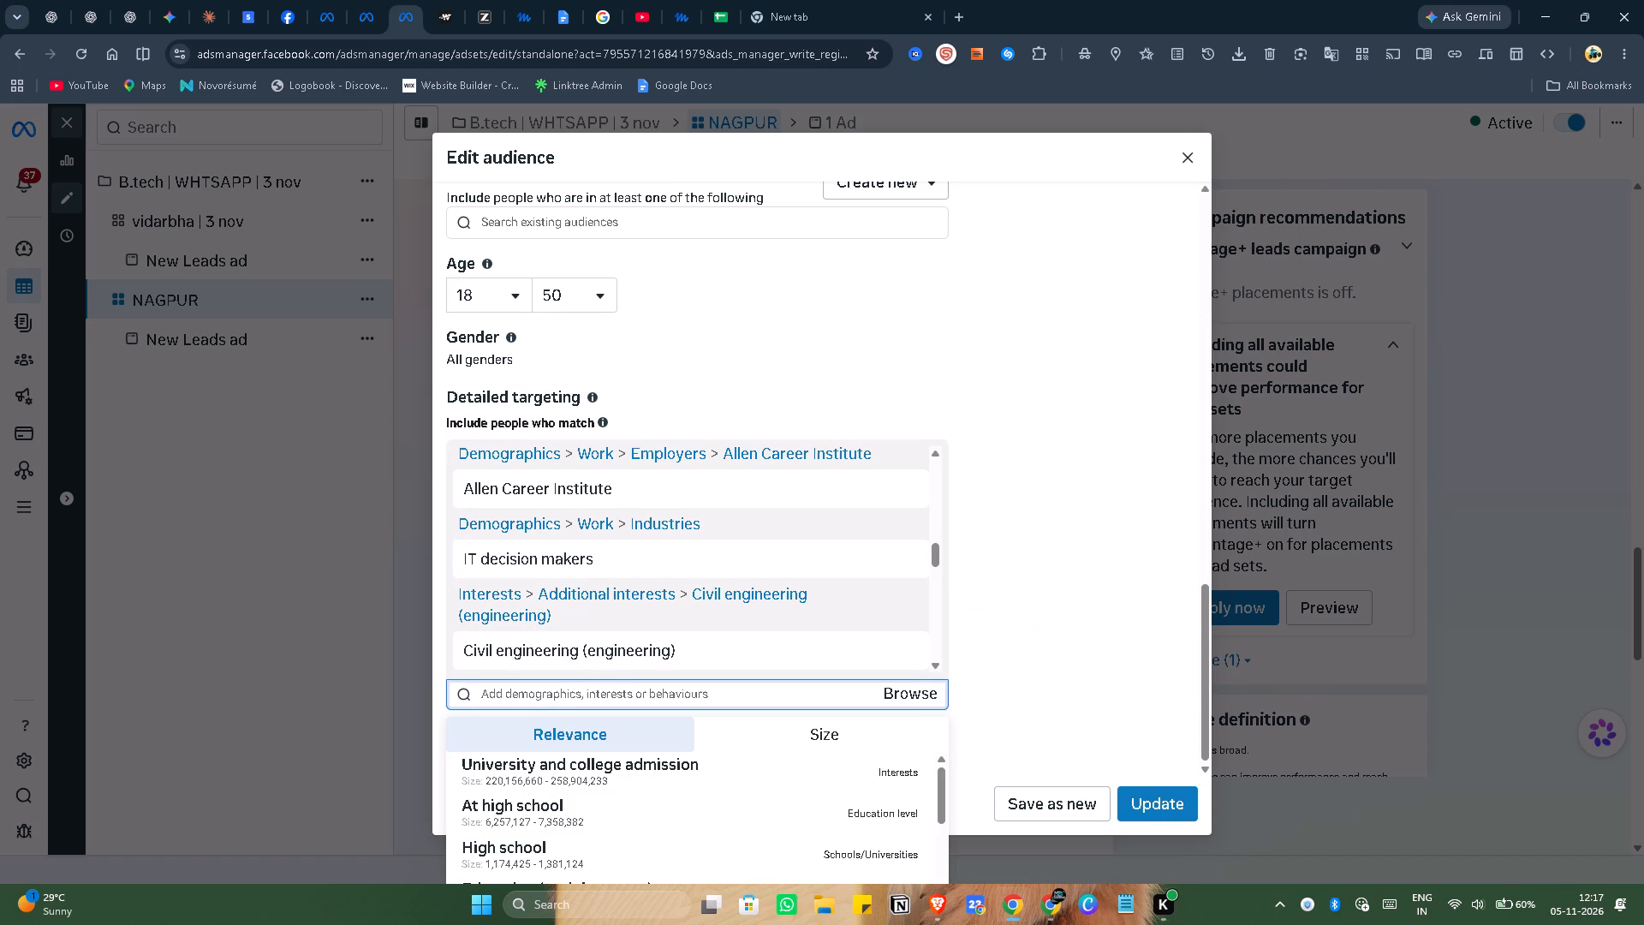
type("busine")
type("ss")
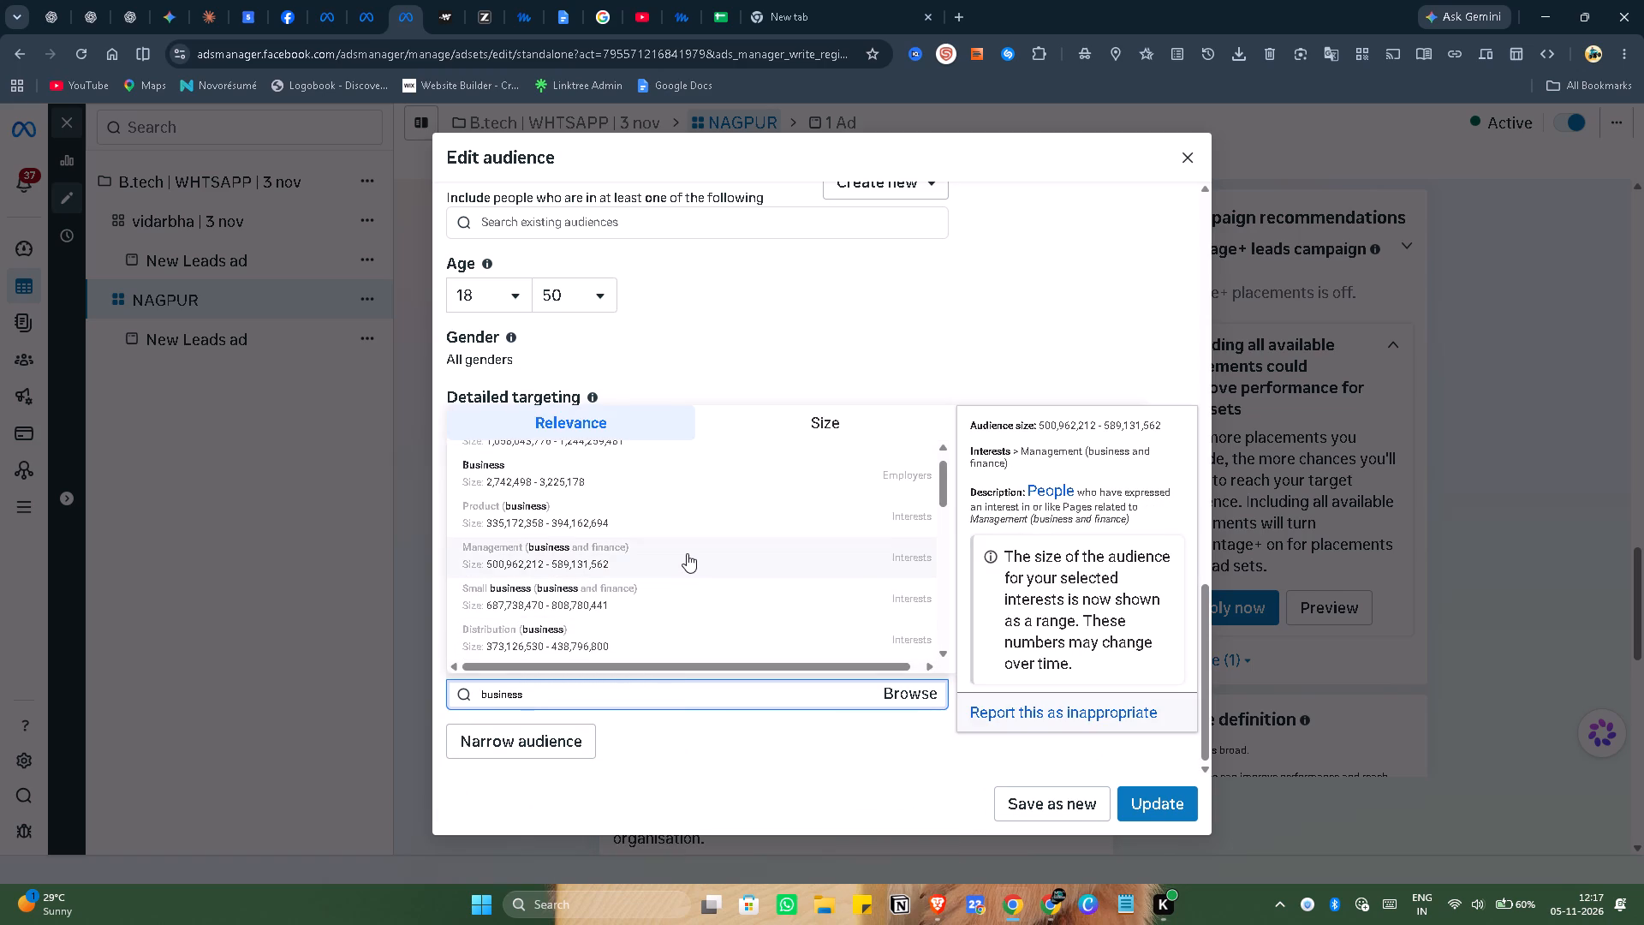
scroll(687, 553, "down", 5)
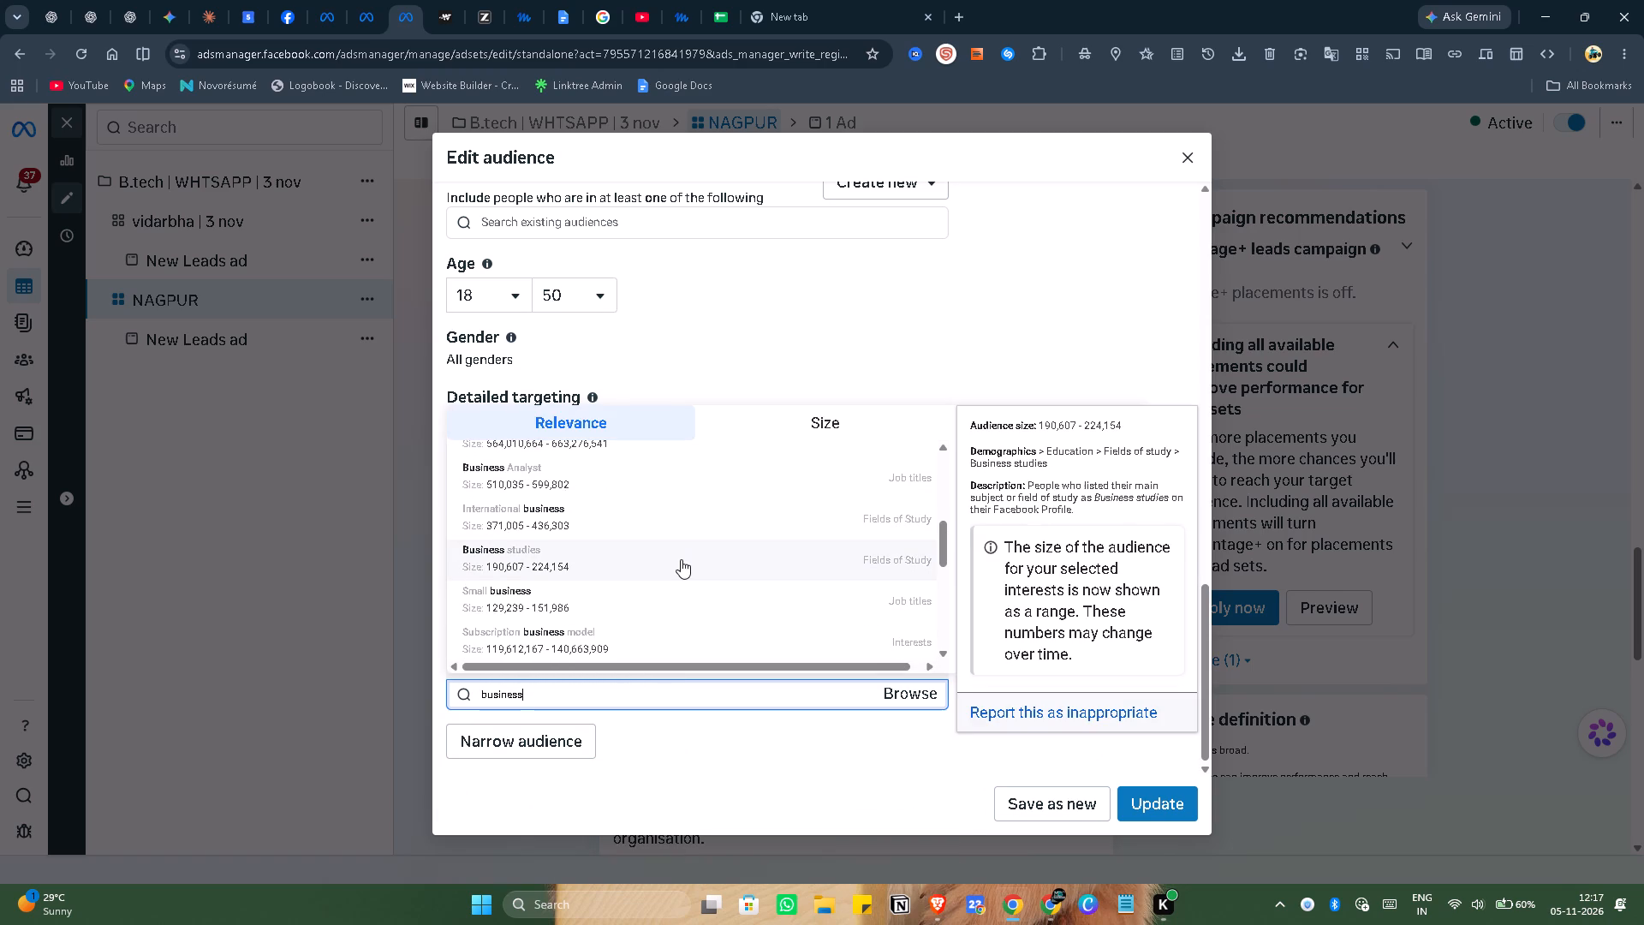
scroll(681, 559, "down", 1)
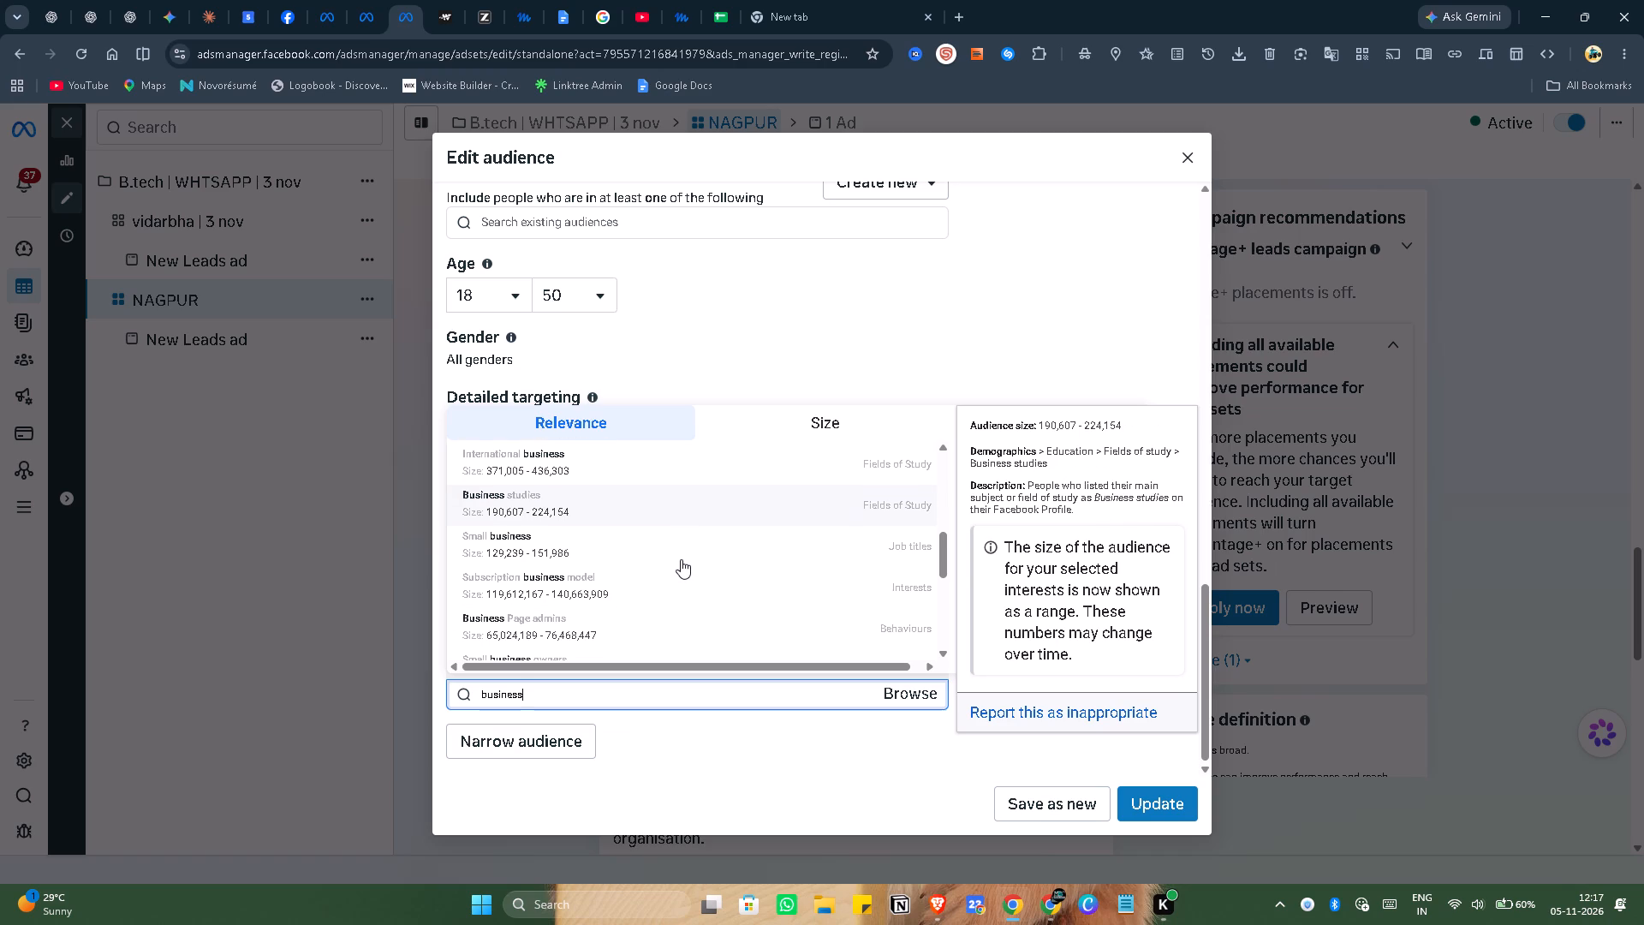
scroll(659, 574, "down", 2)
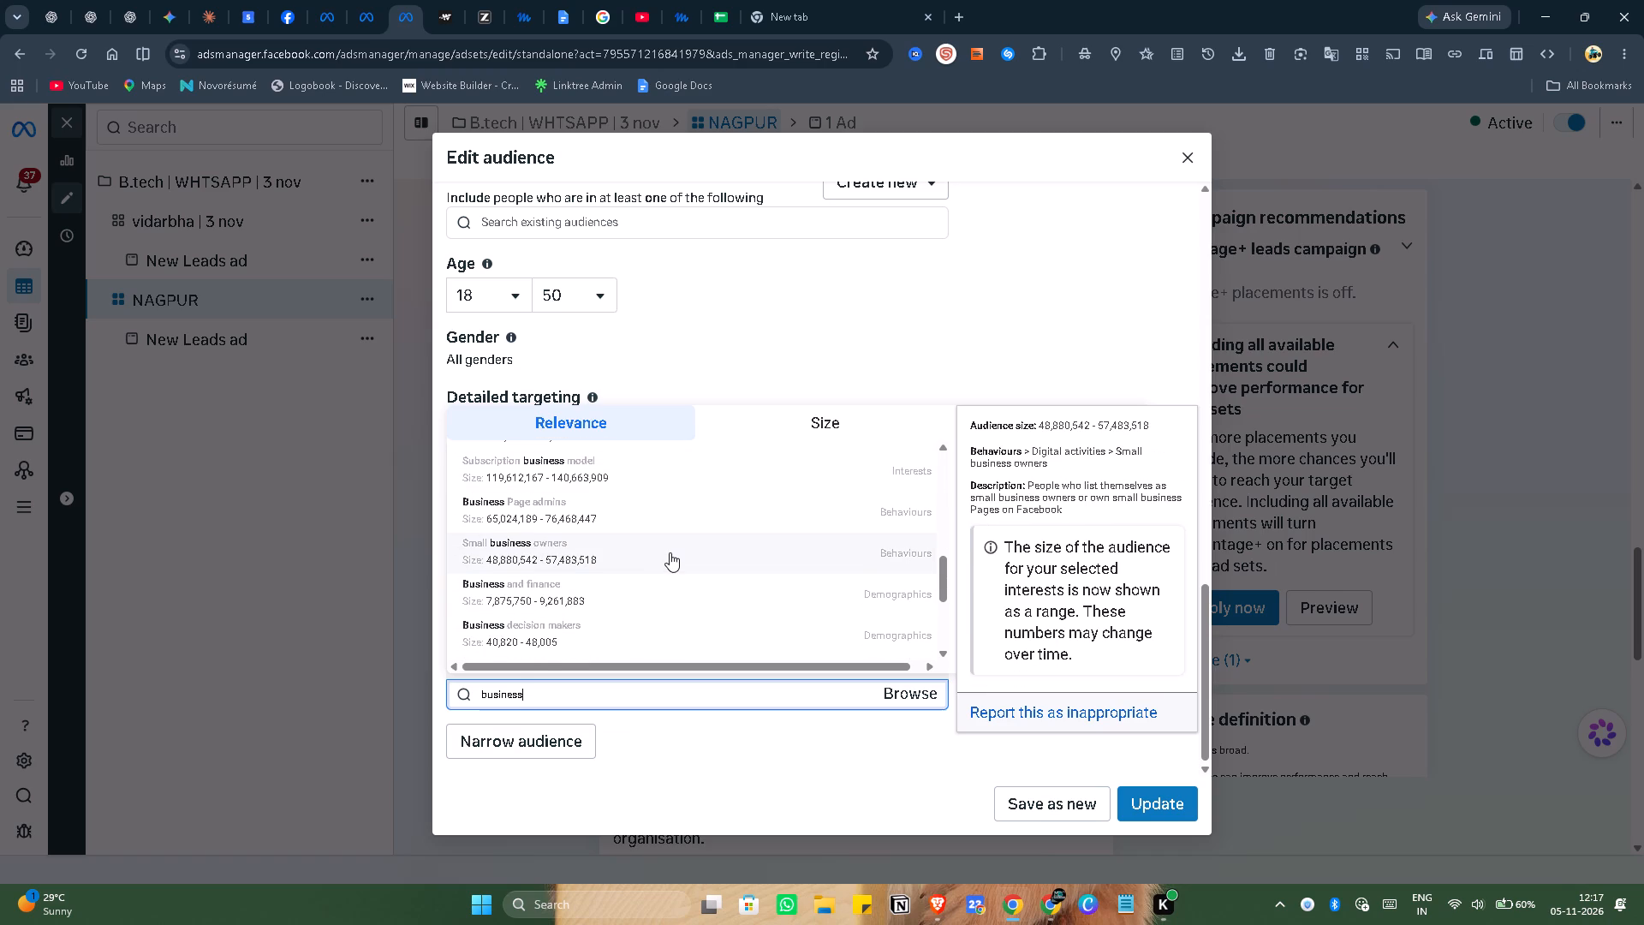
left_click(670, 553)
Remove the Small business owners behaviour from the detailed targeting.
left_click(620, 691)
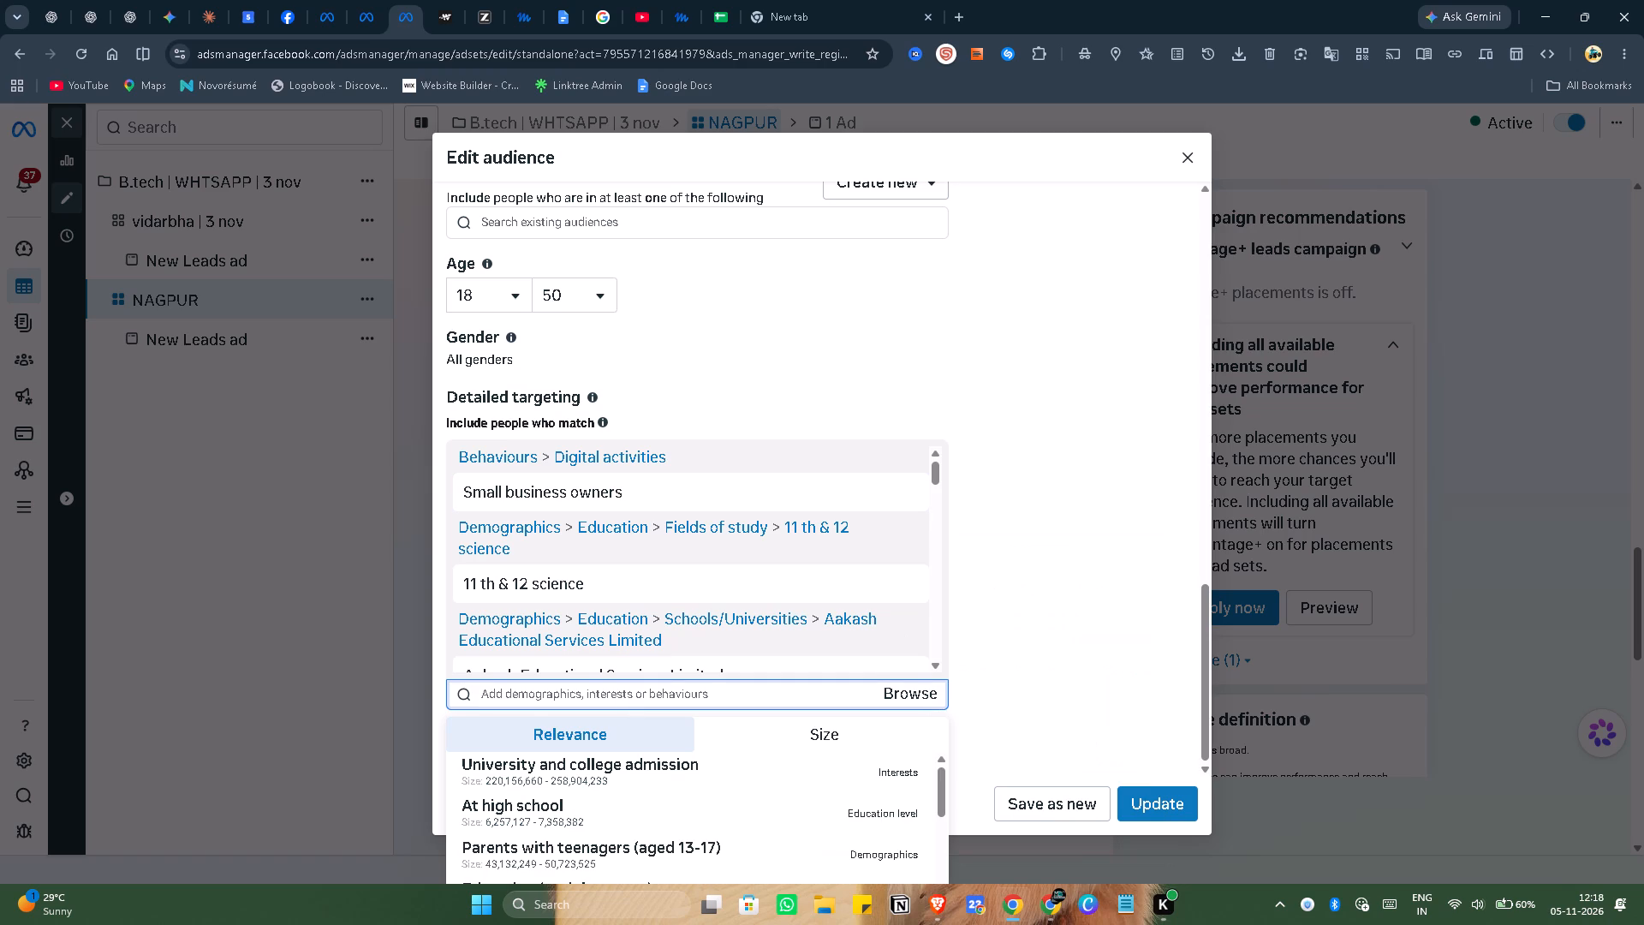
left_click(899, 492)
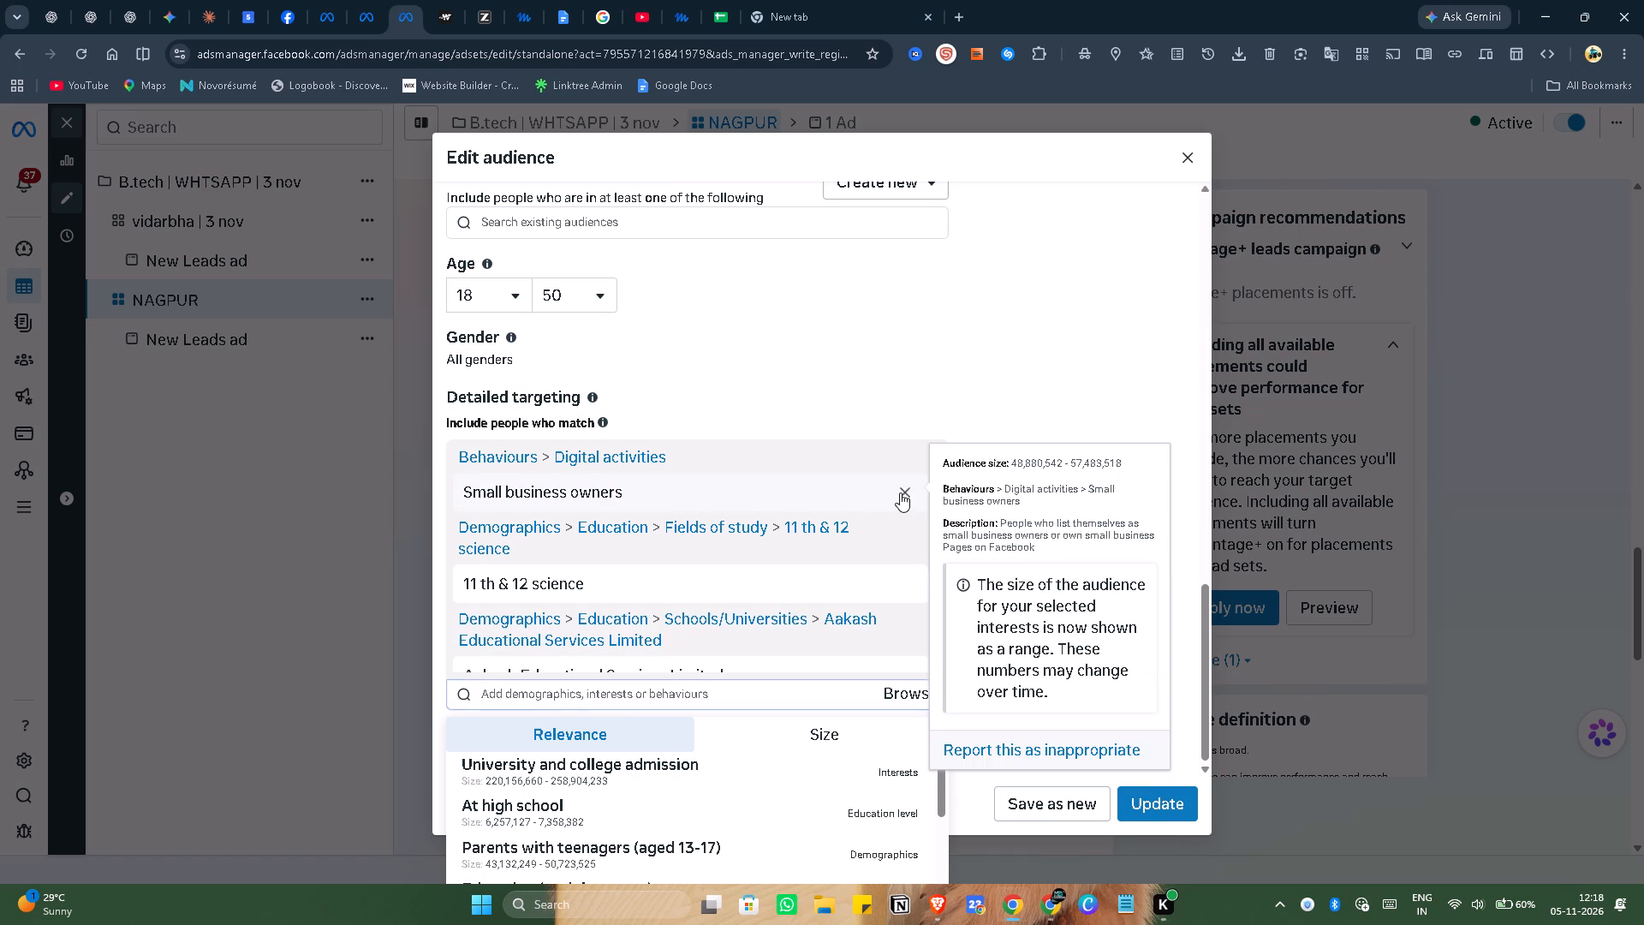
Search detailed targeting for "owner" and add the Business Owner employer option.
left_click(544, 694)
type("owner")
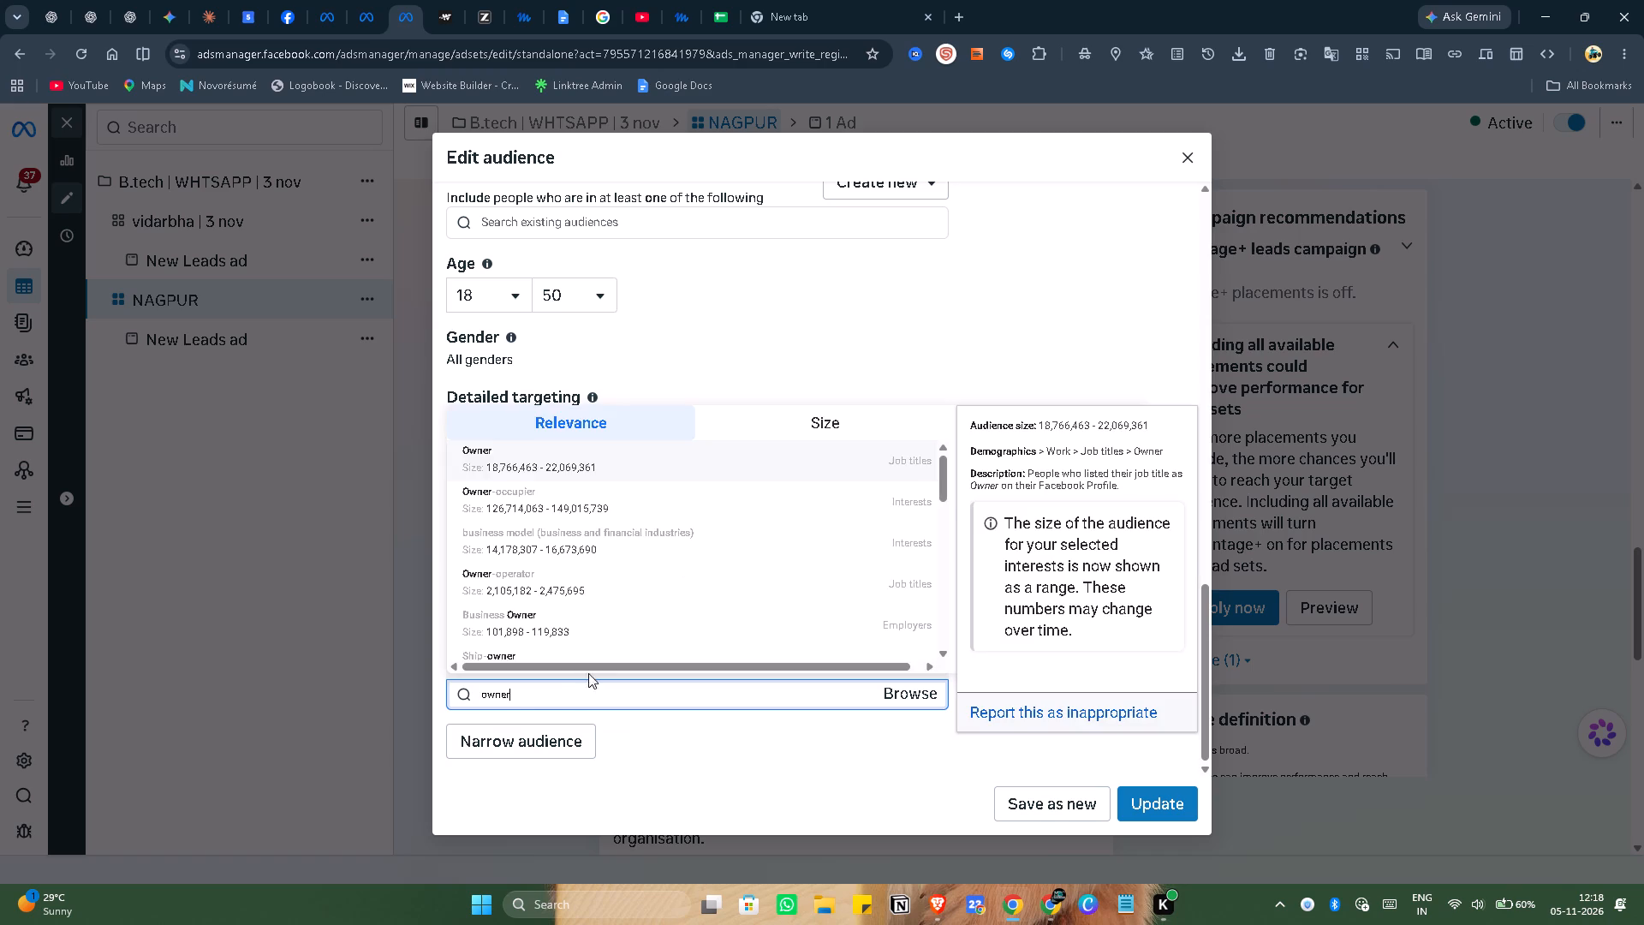
scroll(663, 564, "down", 2)
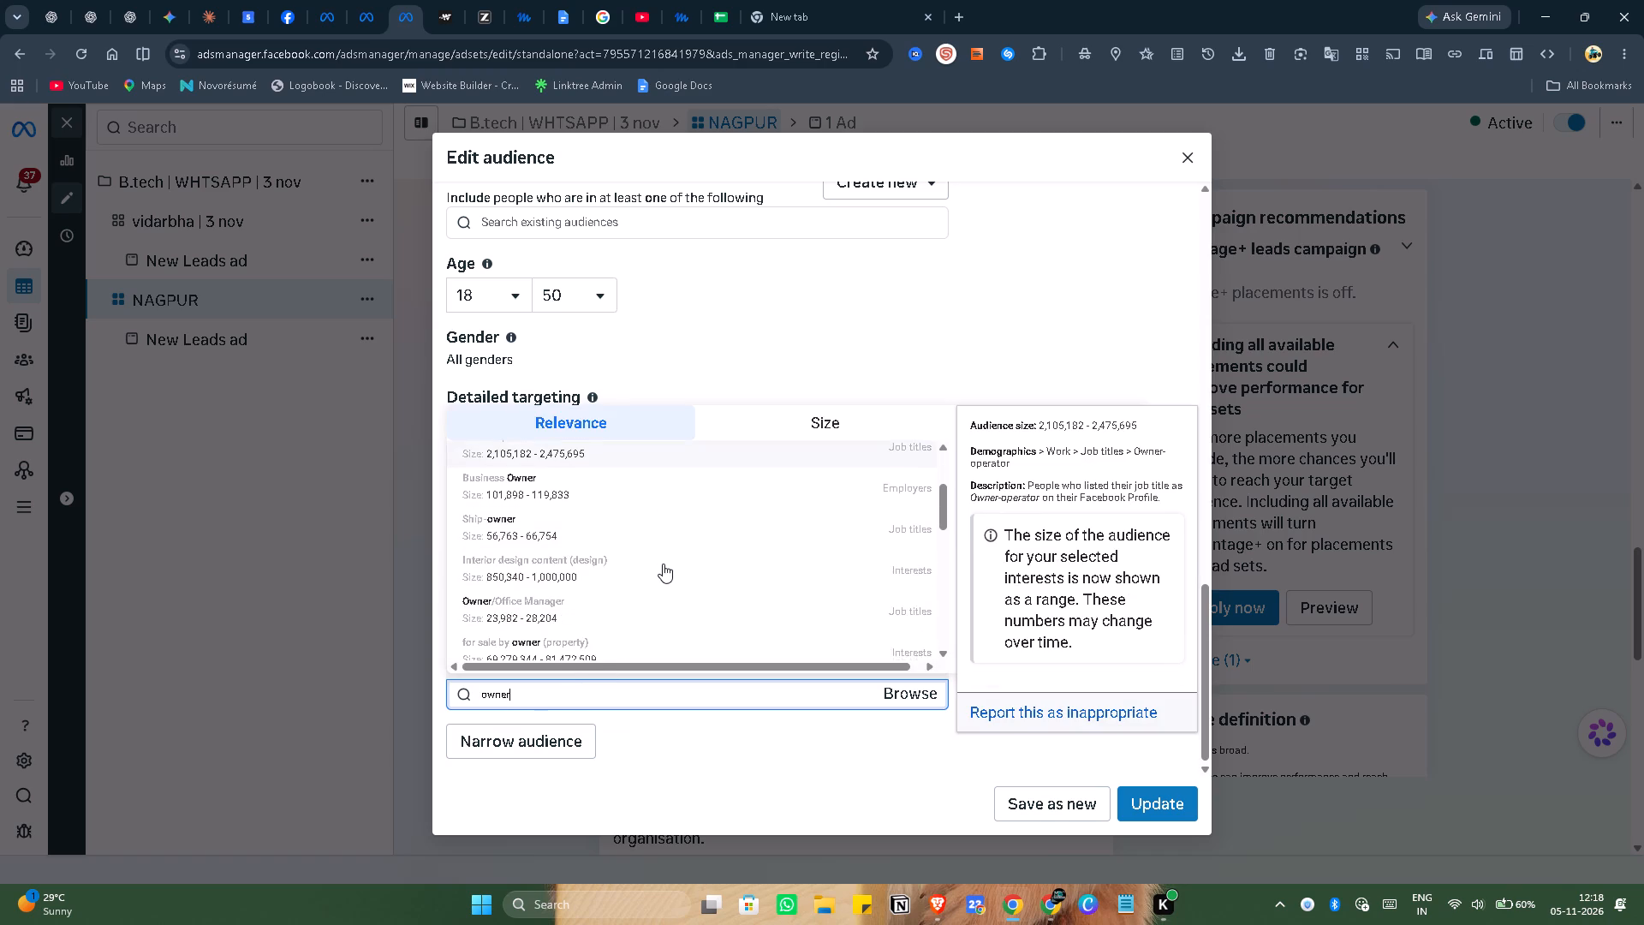
left_click(665, 481)
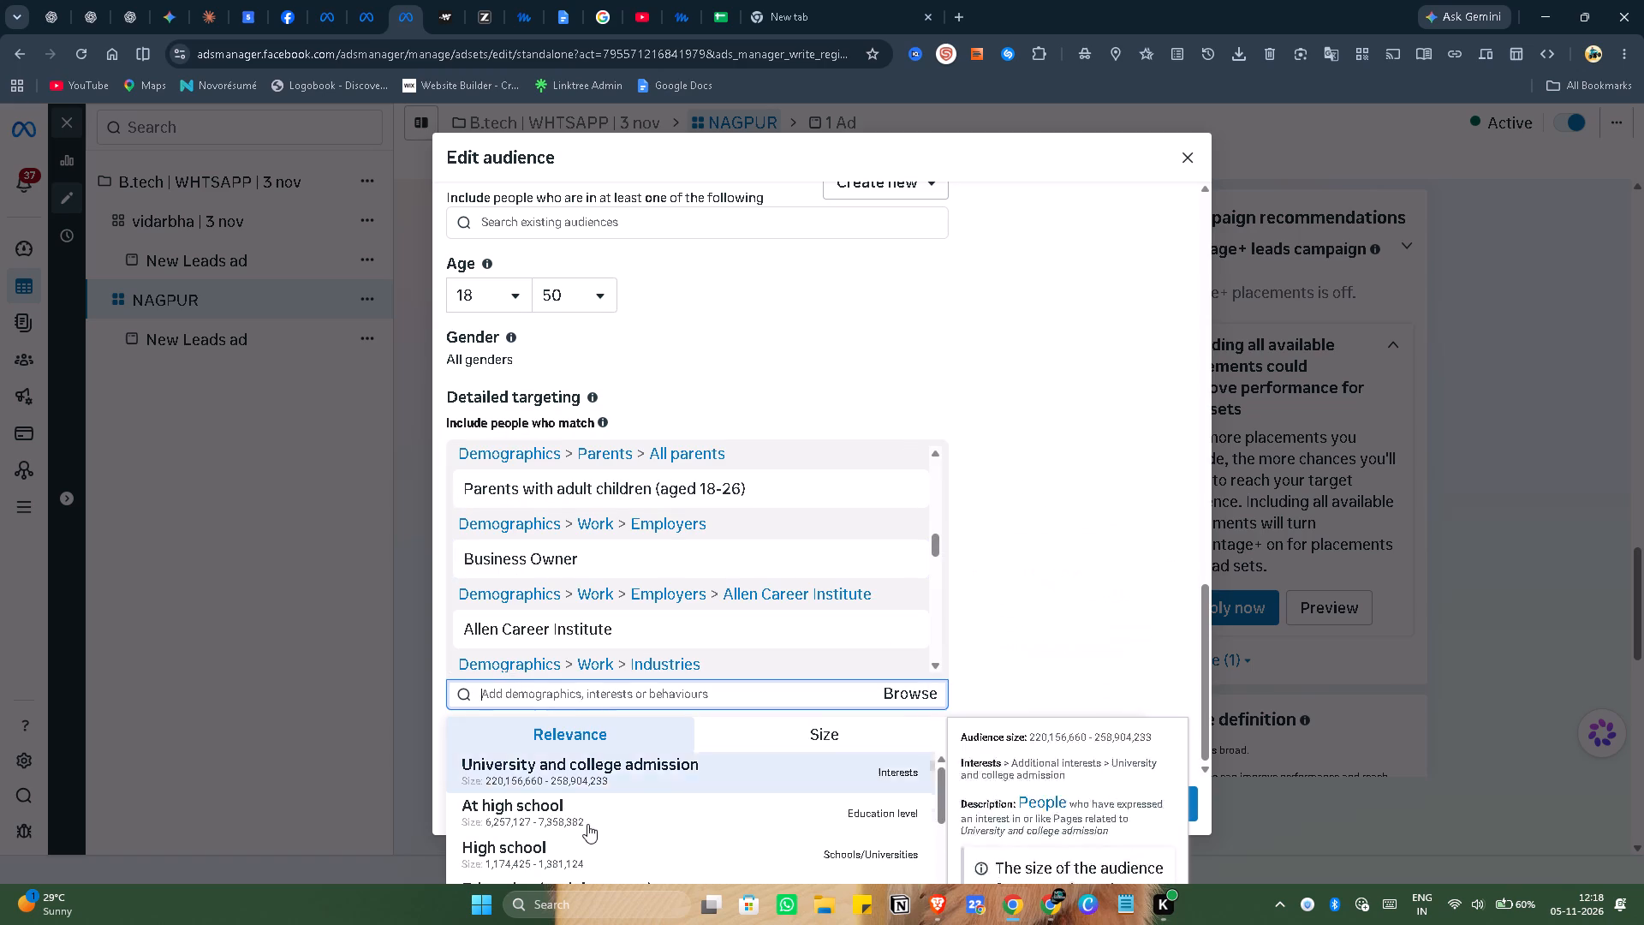
Look through the default detailed targeting suggestions for further relevant parent, education and interest options.
scroll(587, 825, "down", 6)
scroll(566, 828, "up", 1)
scroll(566, 828, "down", 2)
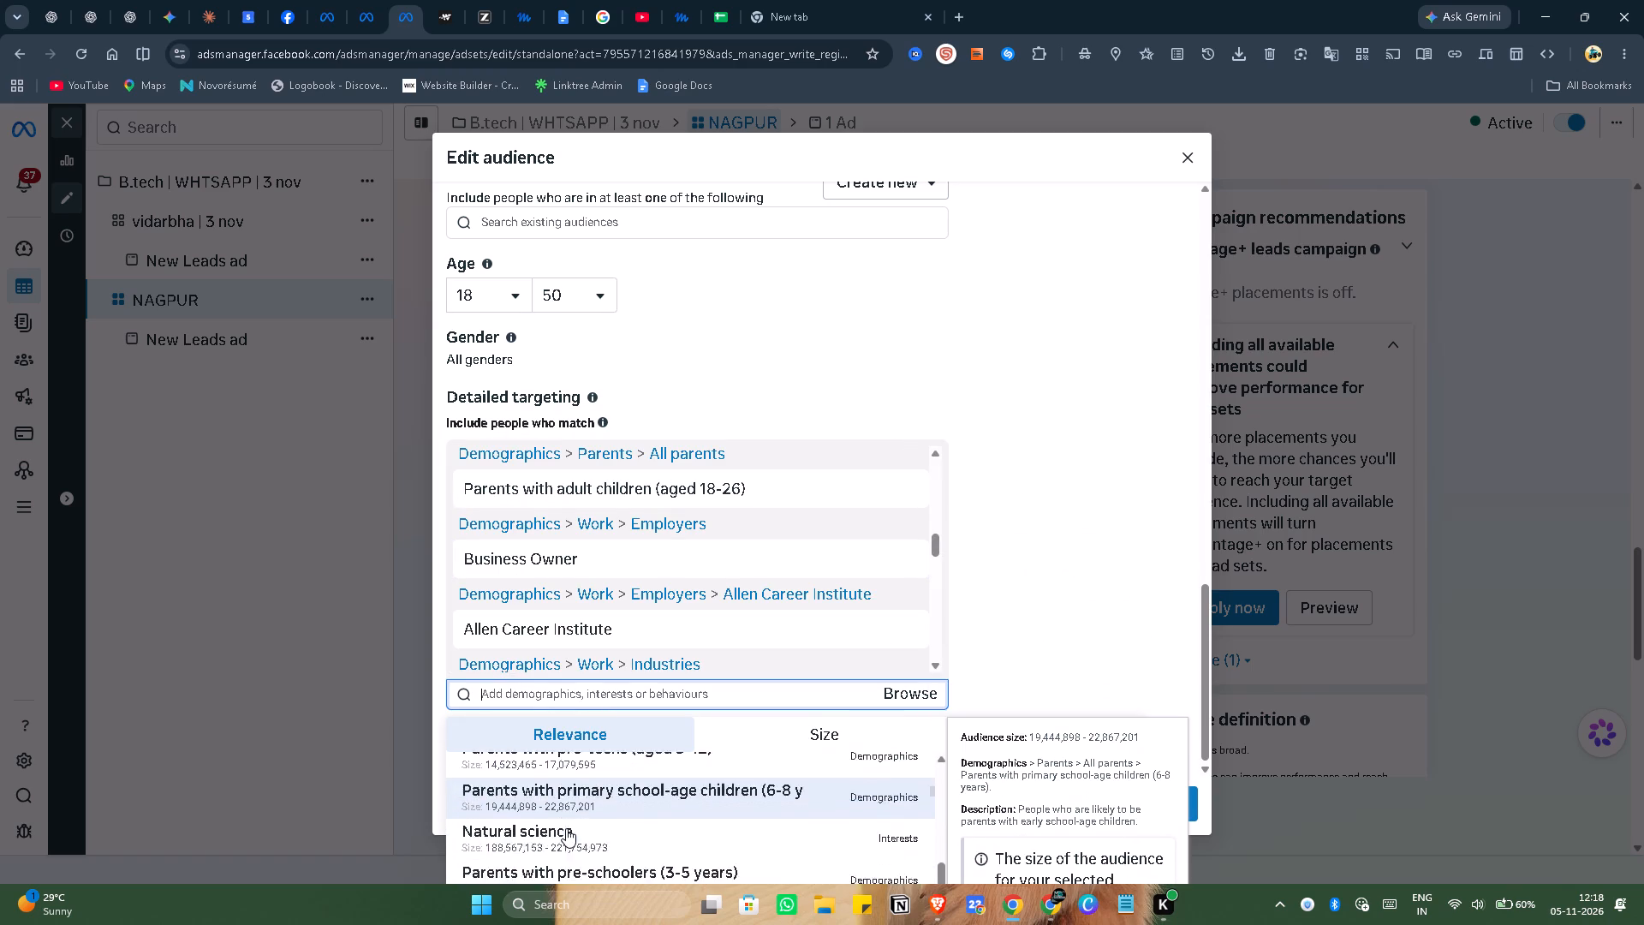
scroll(566, 828, "down", 3)
scroll(566, 828, "up", 4)
scroll(566, 828, "down", 5)
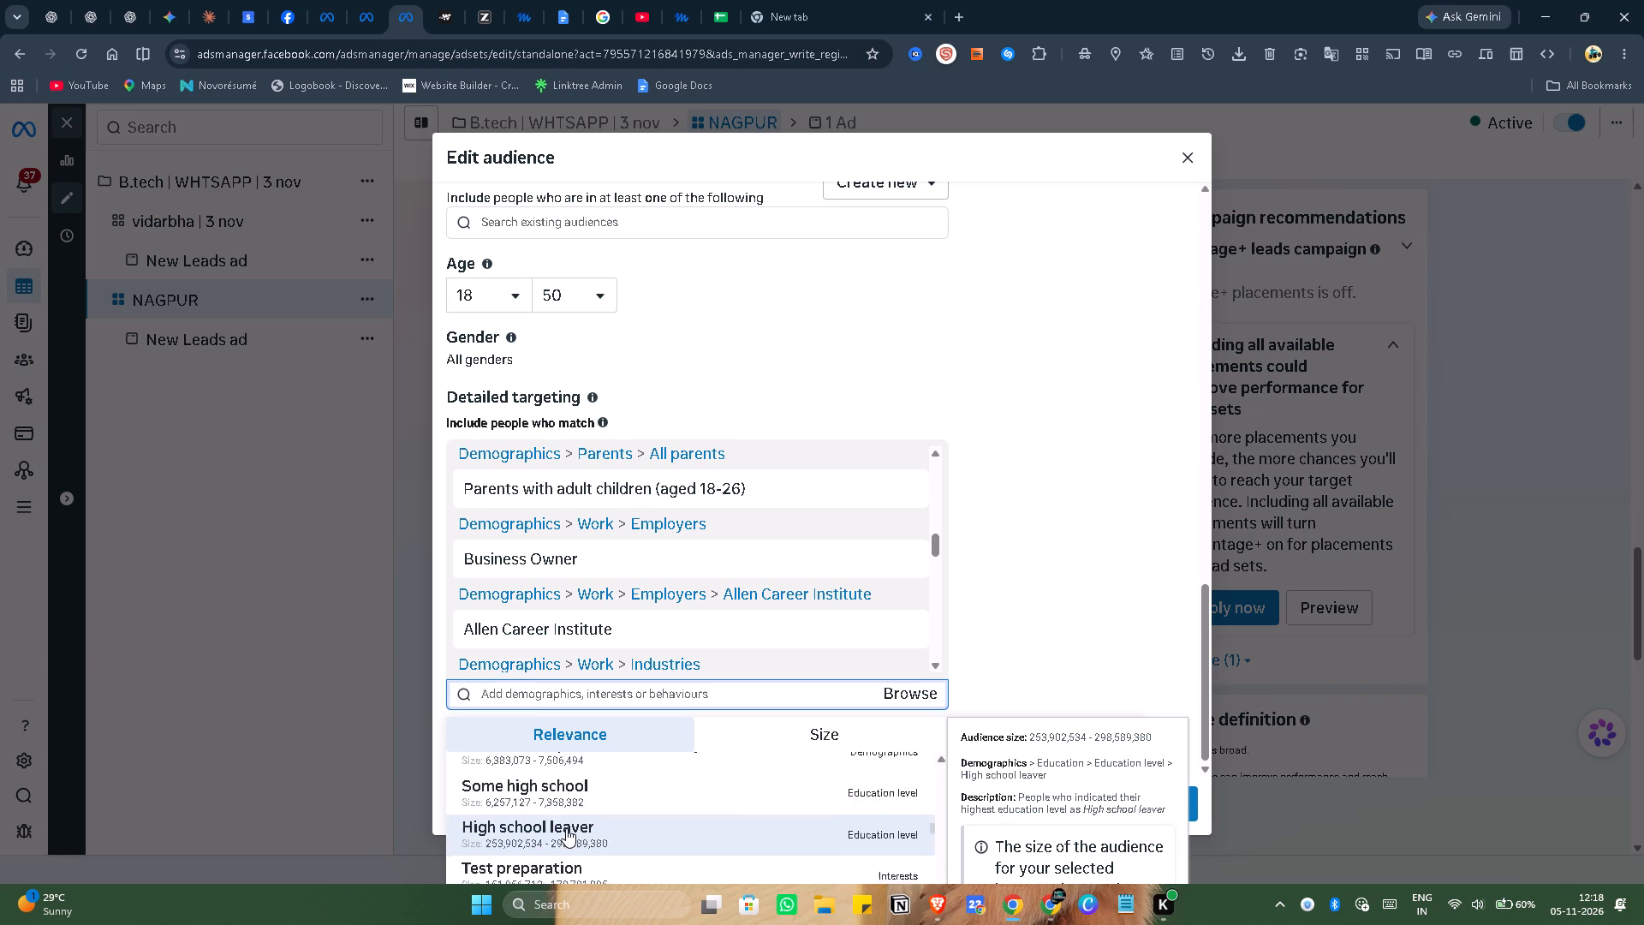
scroll(566, 828, "down", 6)
Search detailed targeting for "ceo" and add the Owner and CEO job title.
left_click(651, 695)
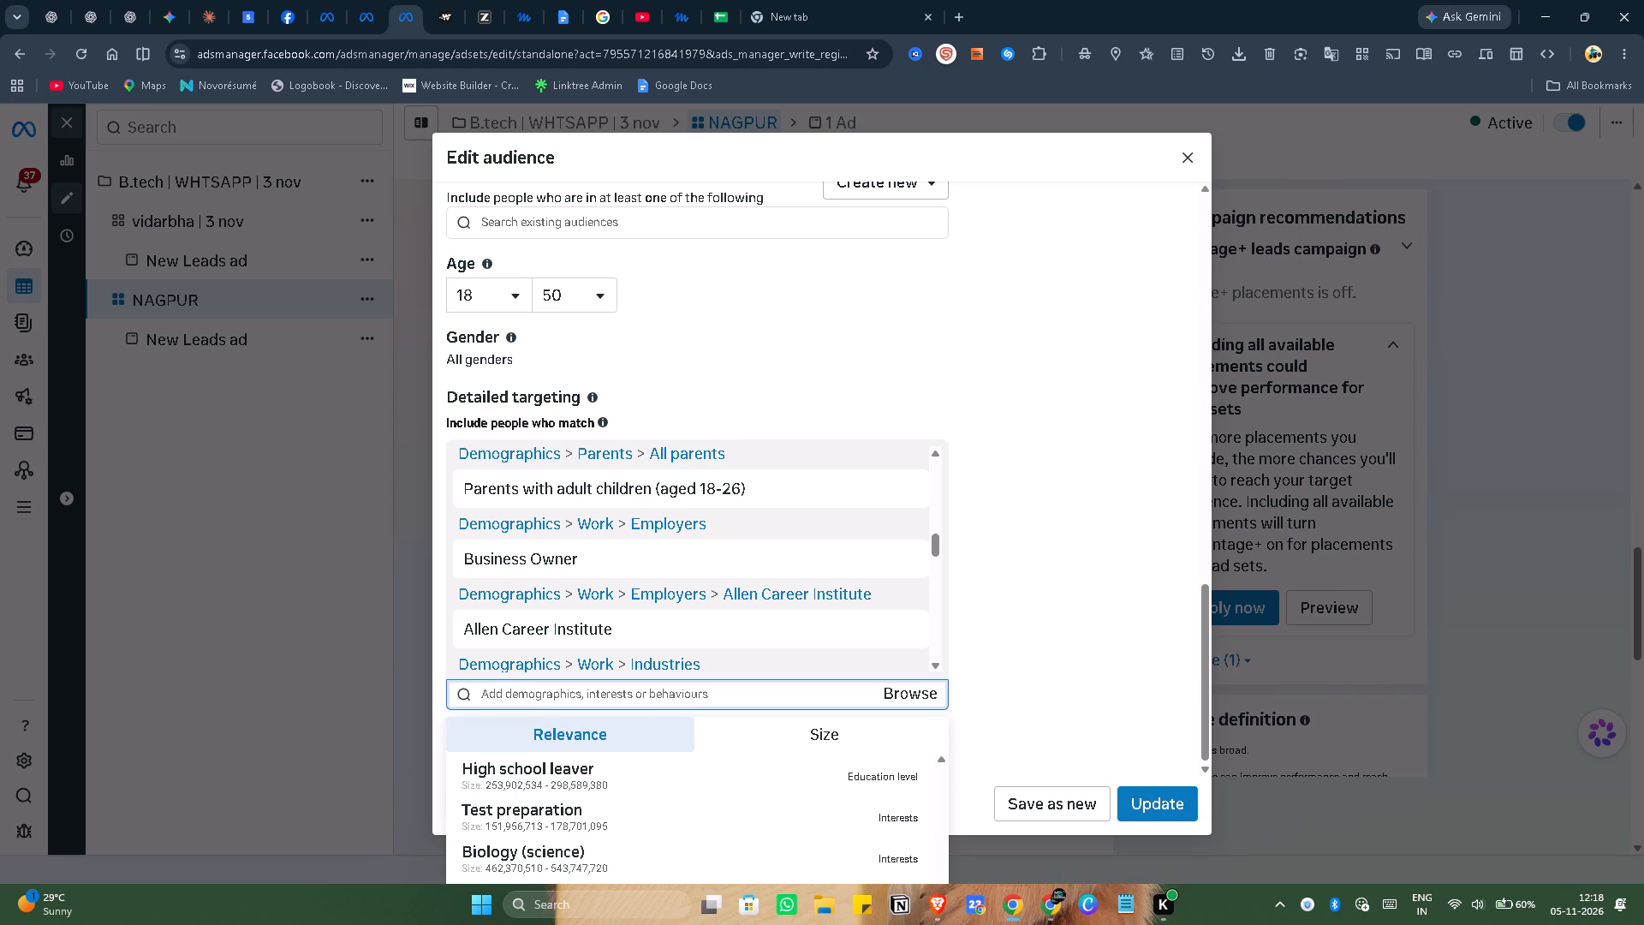
key("x")
key("BackSpace")
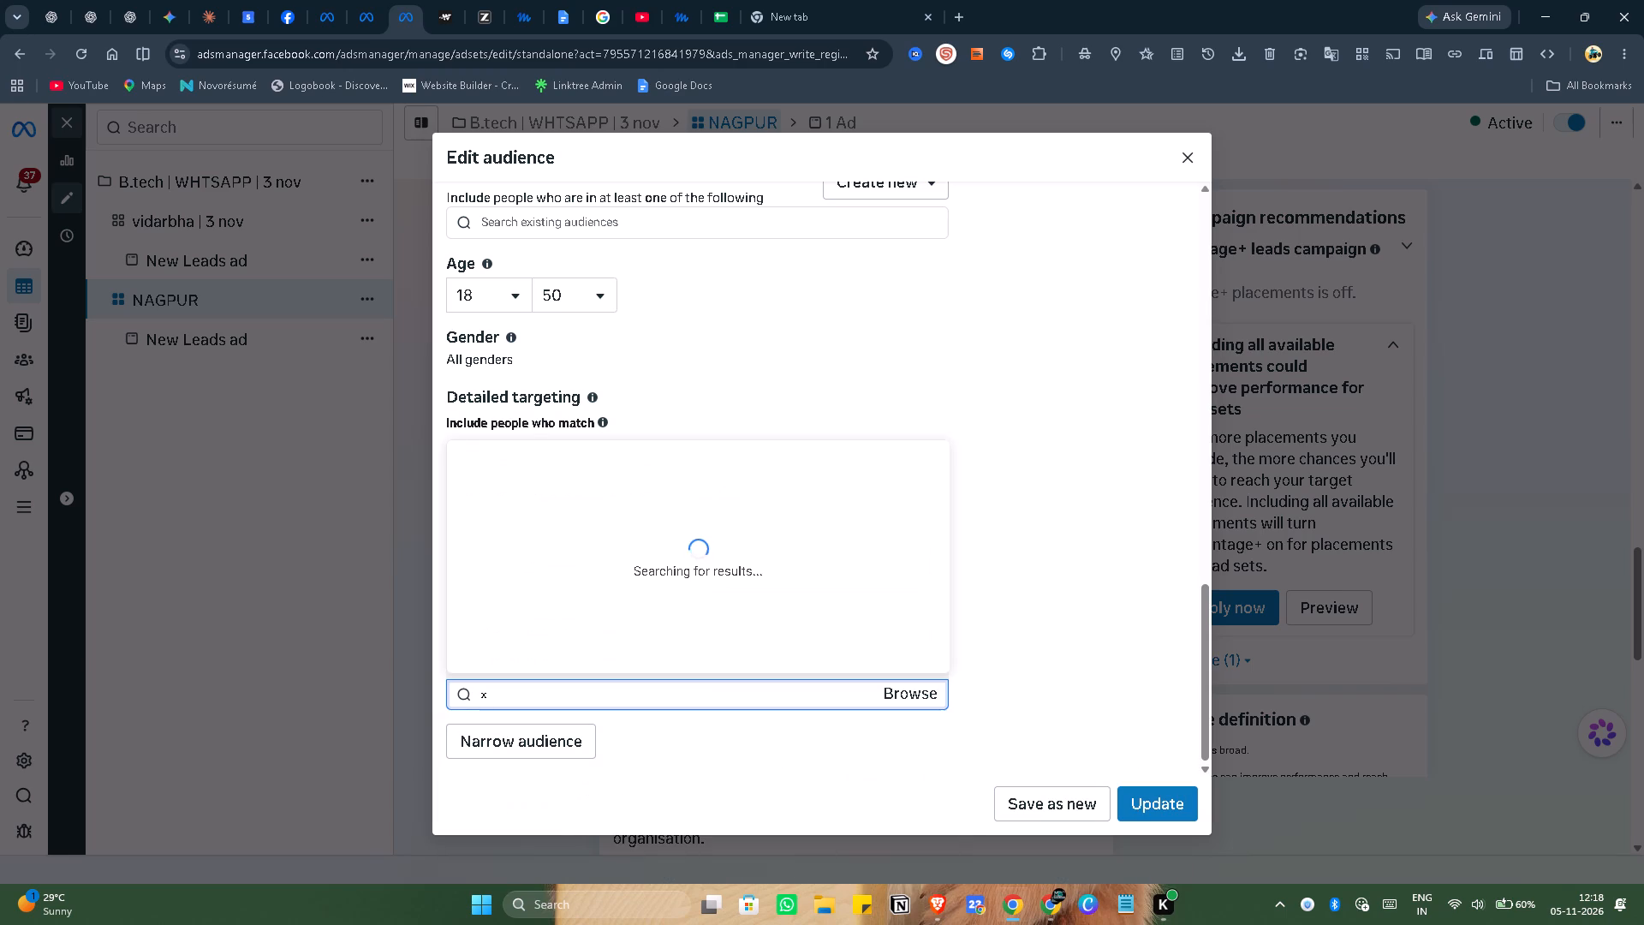
type("ceo")
scroll(670, 551, "down", 2)
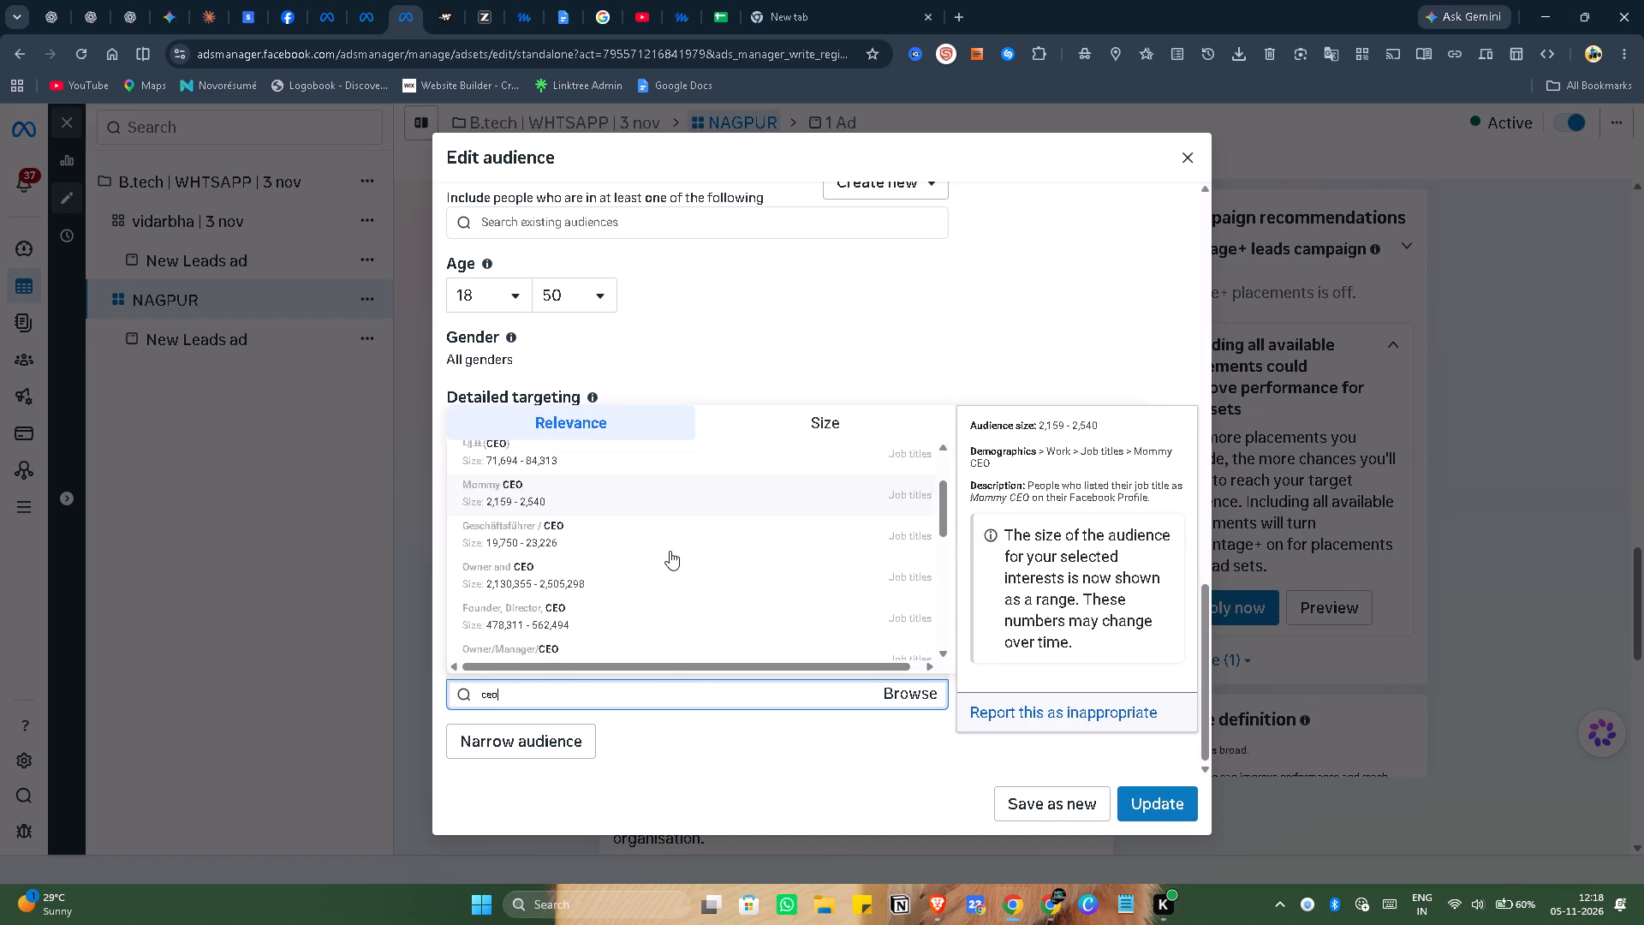
left_click(640, 522)
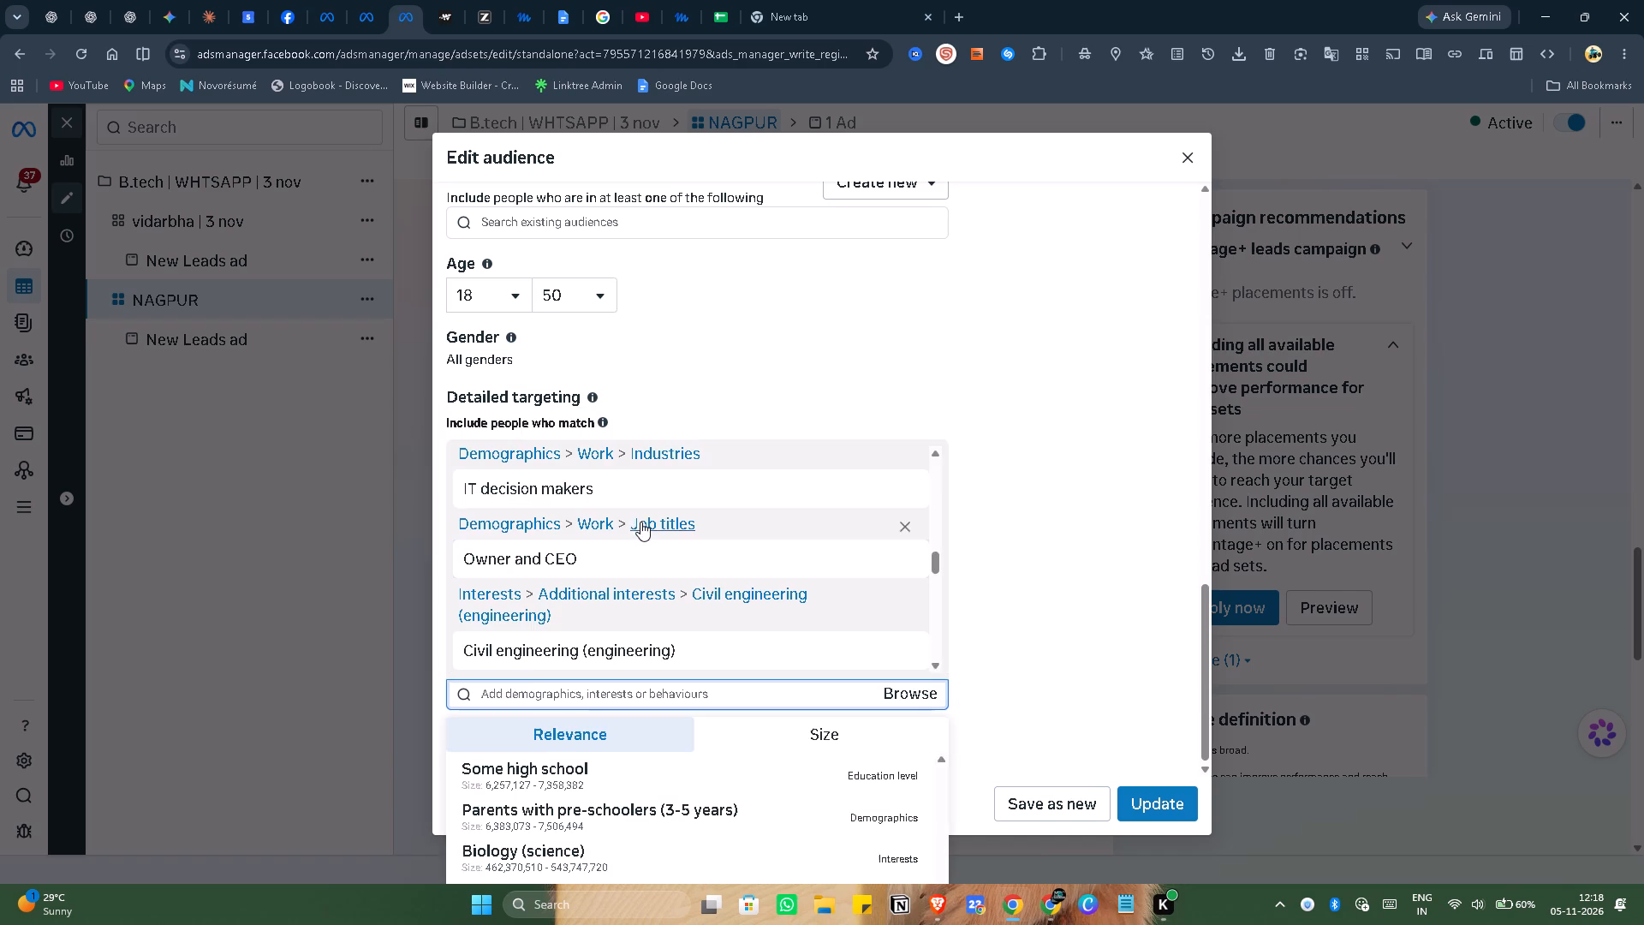
Add the suggested job titles Owner and Founder, Owner/Managing Director, Founder/Manager and Chairman & Managing Director to the detailed targeting.
left_click(582, 693)
scroll(606, 577, "down", 4)
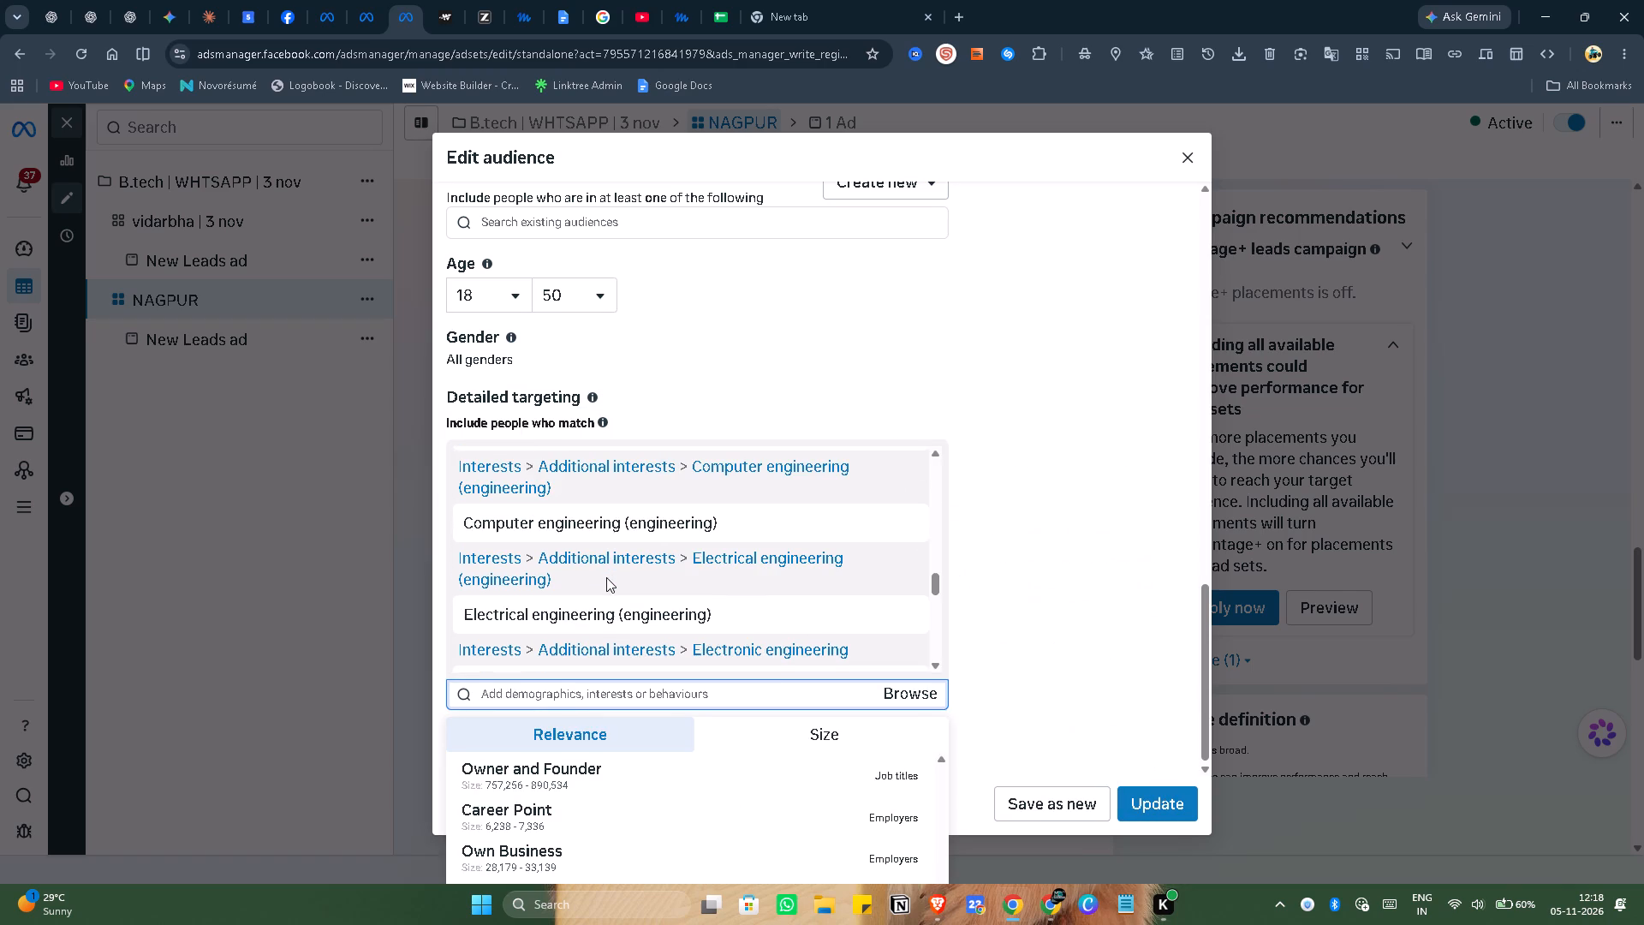
left_click(604, 793)
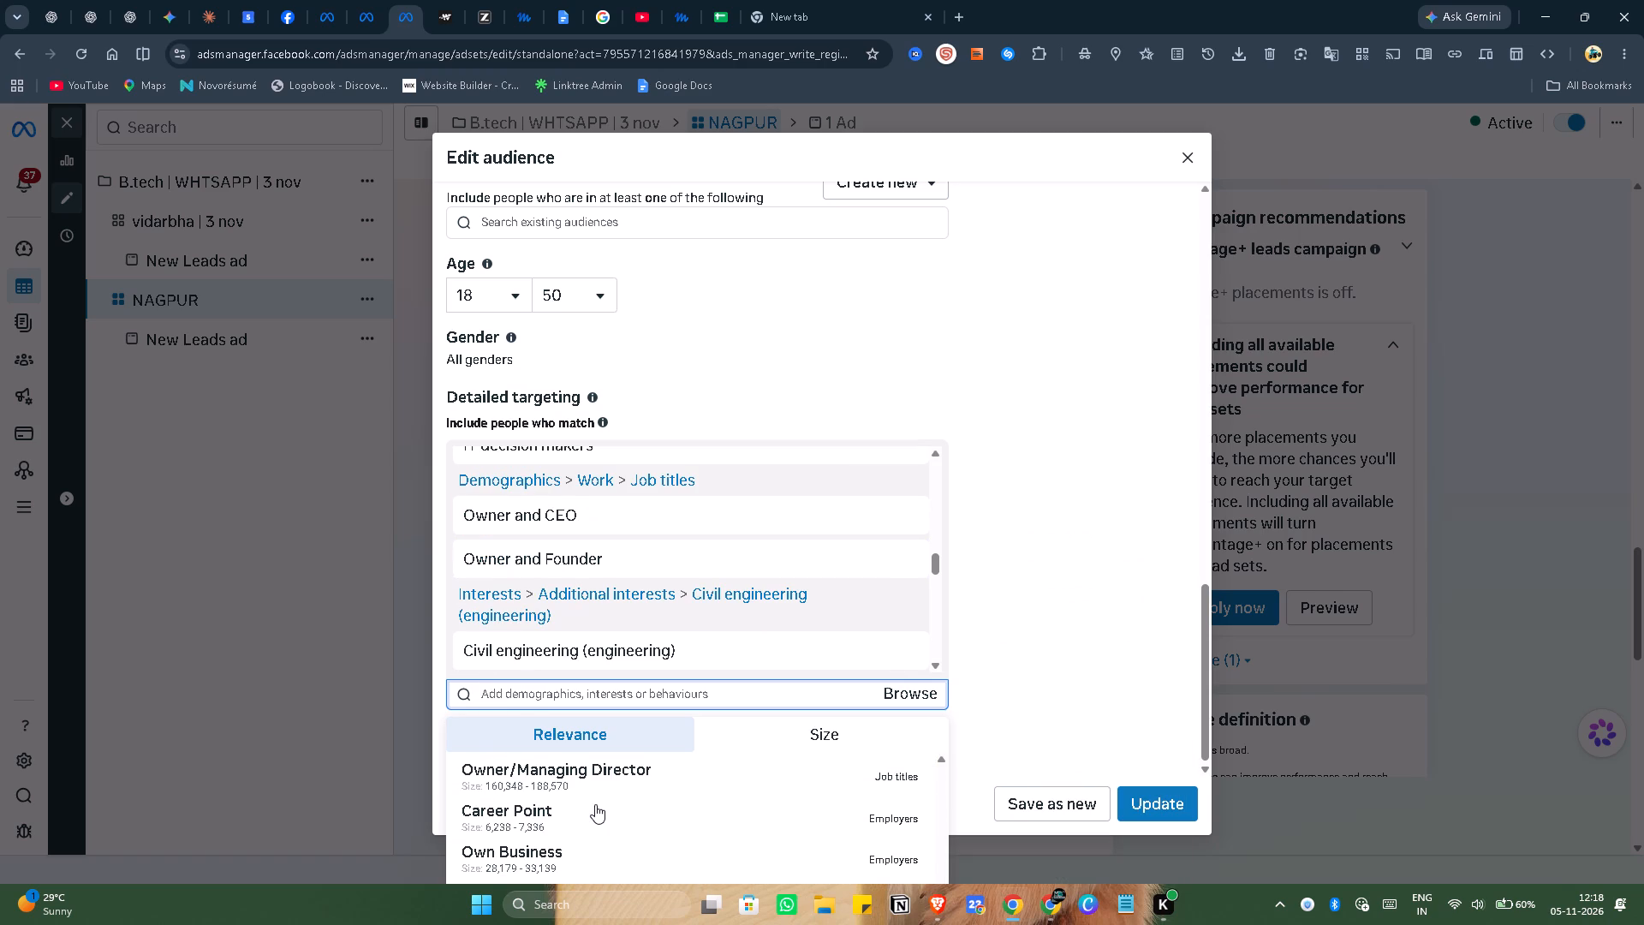
left_click(619, 777)
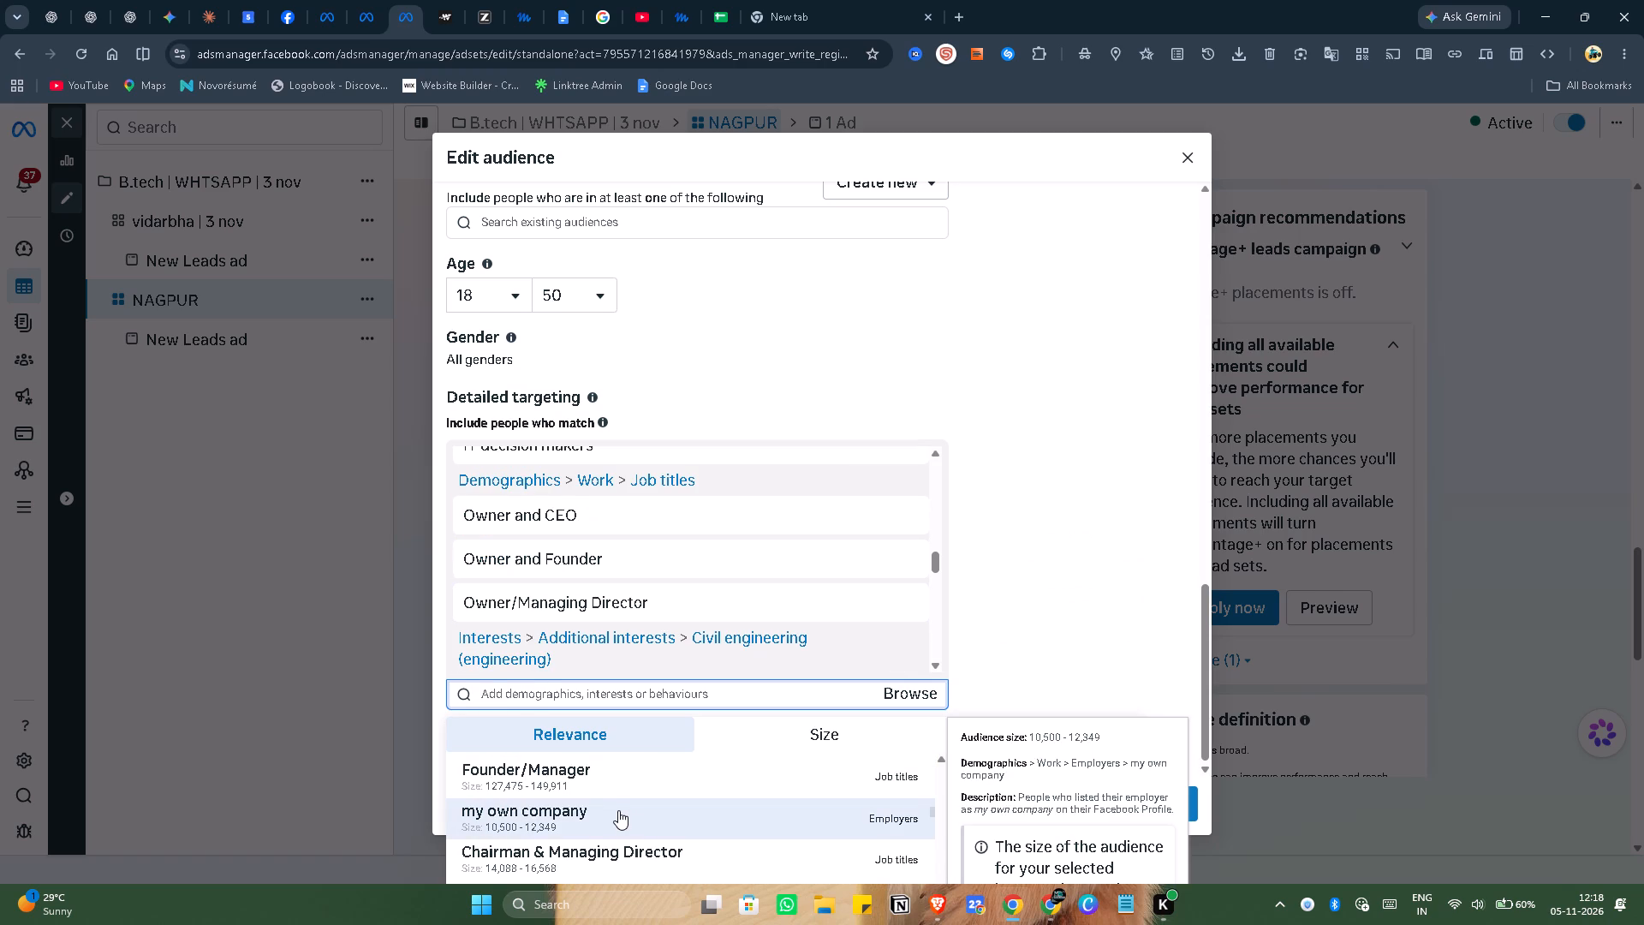
left_click(593, 791)
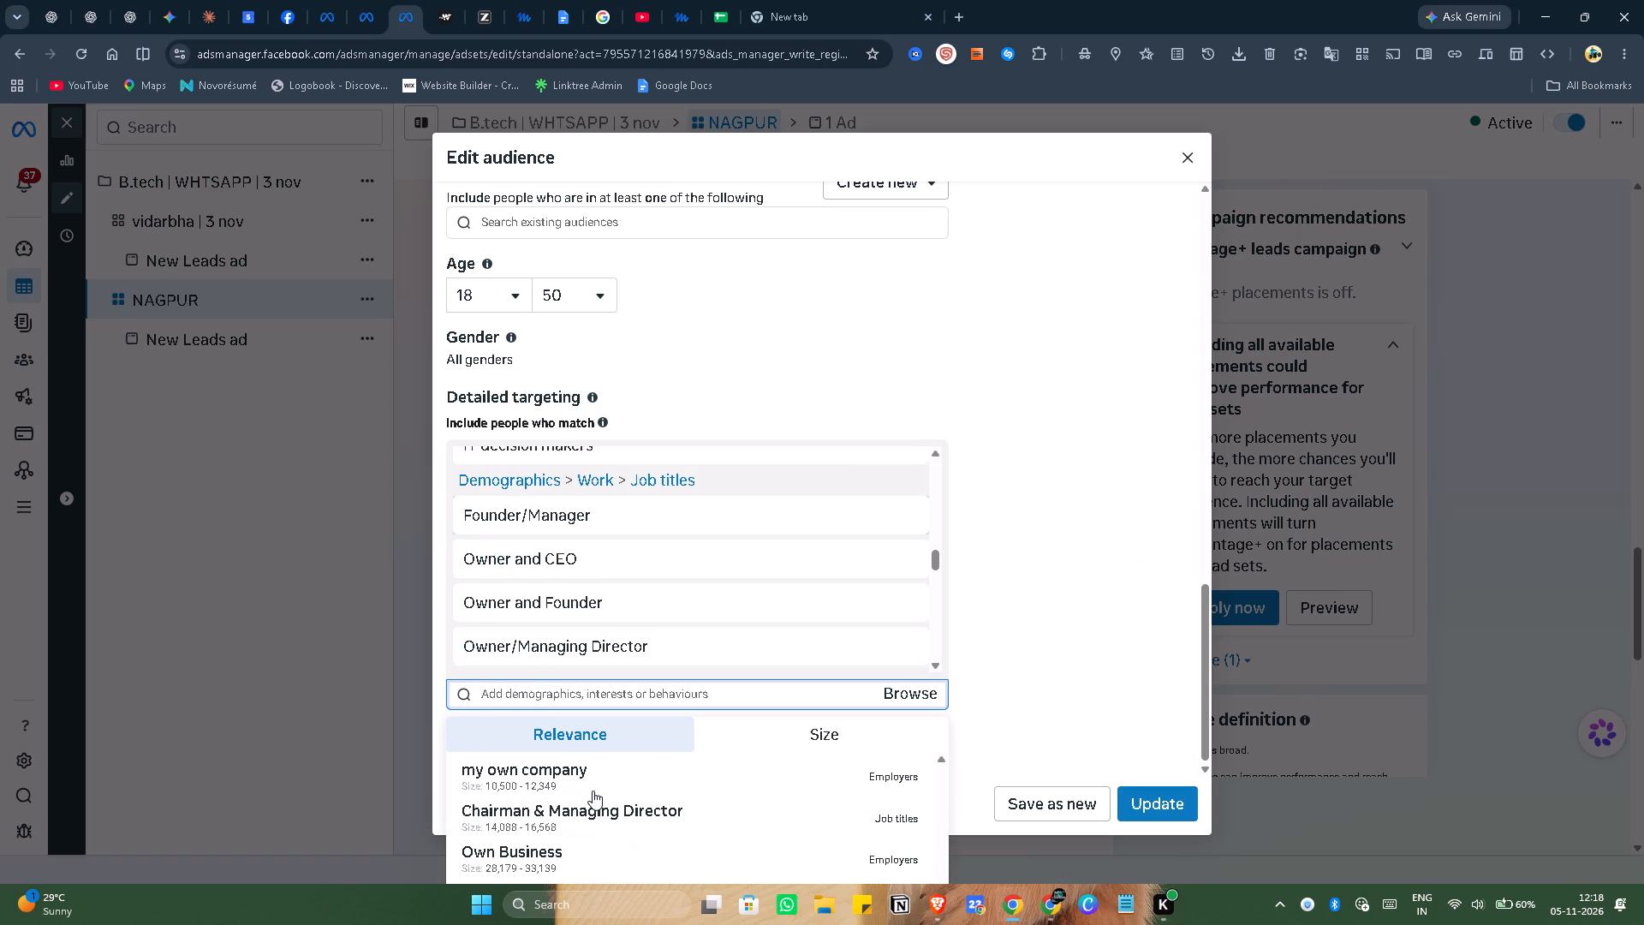
left_click(614, 774)
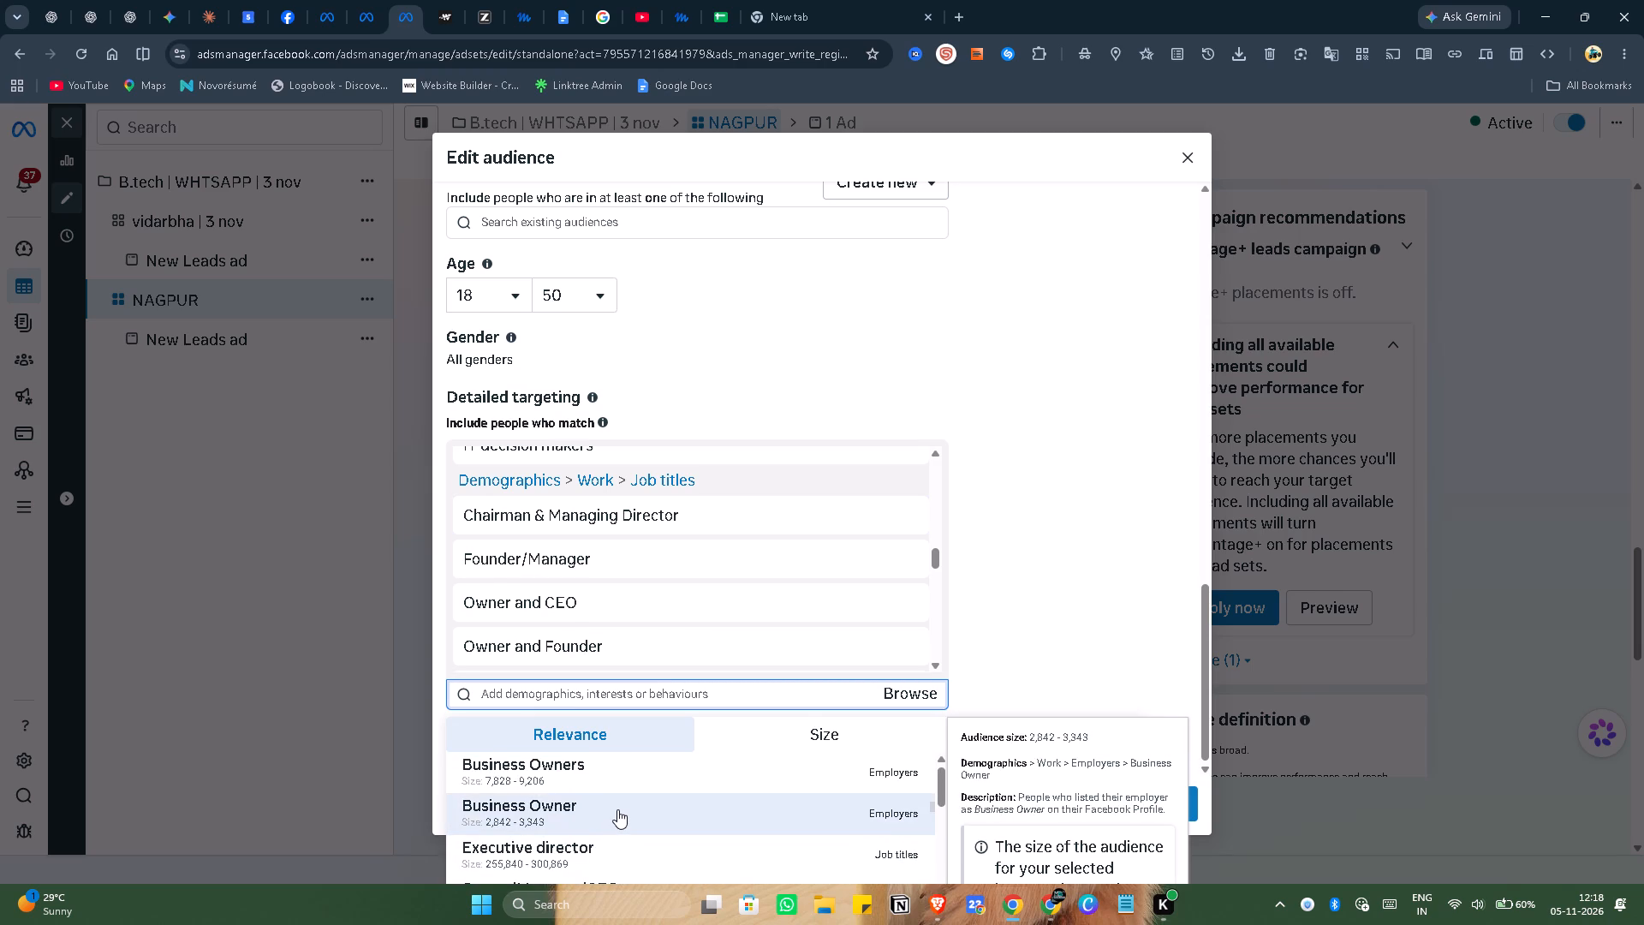
Add the suggested Business Owners employer option to the detailed targeting.
left_click(650, 751)
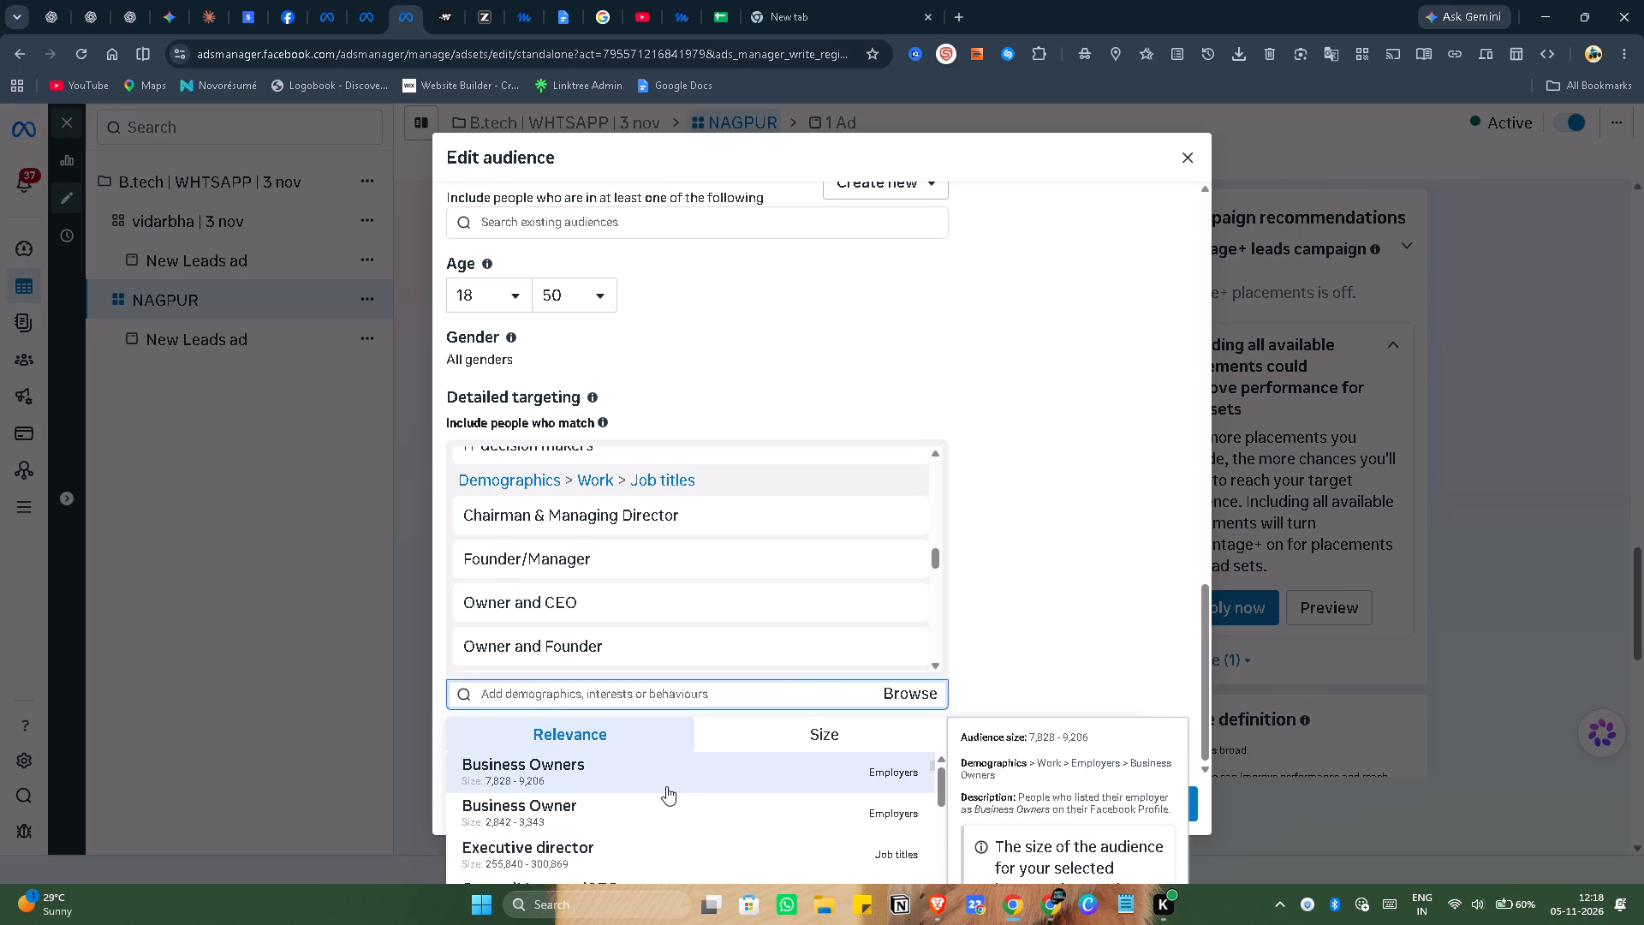
left_click(656, 775)
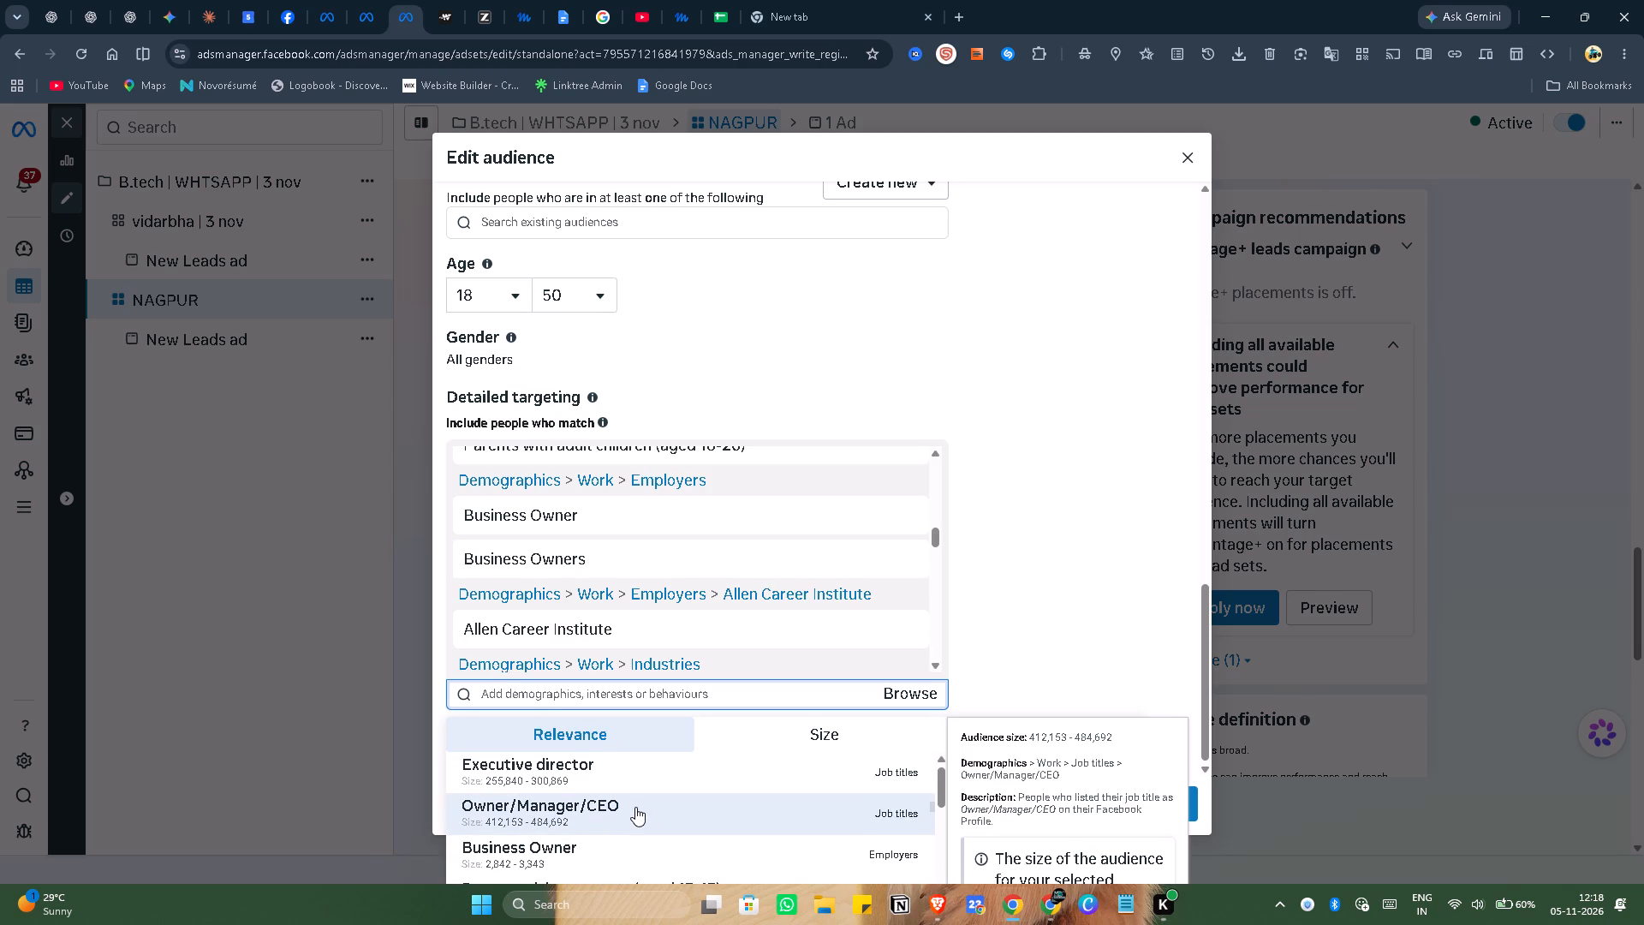
Add the suggested job titles Director (business) and Executive director to the detailed targeting.
scroll(635, 807, "down", 1)
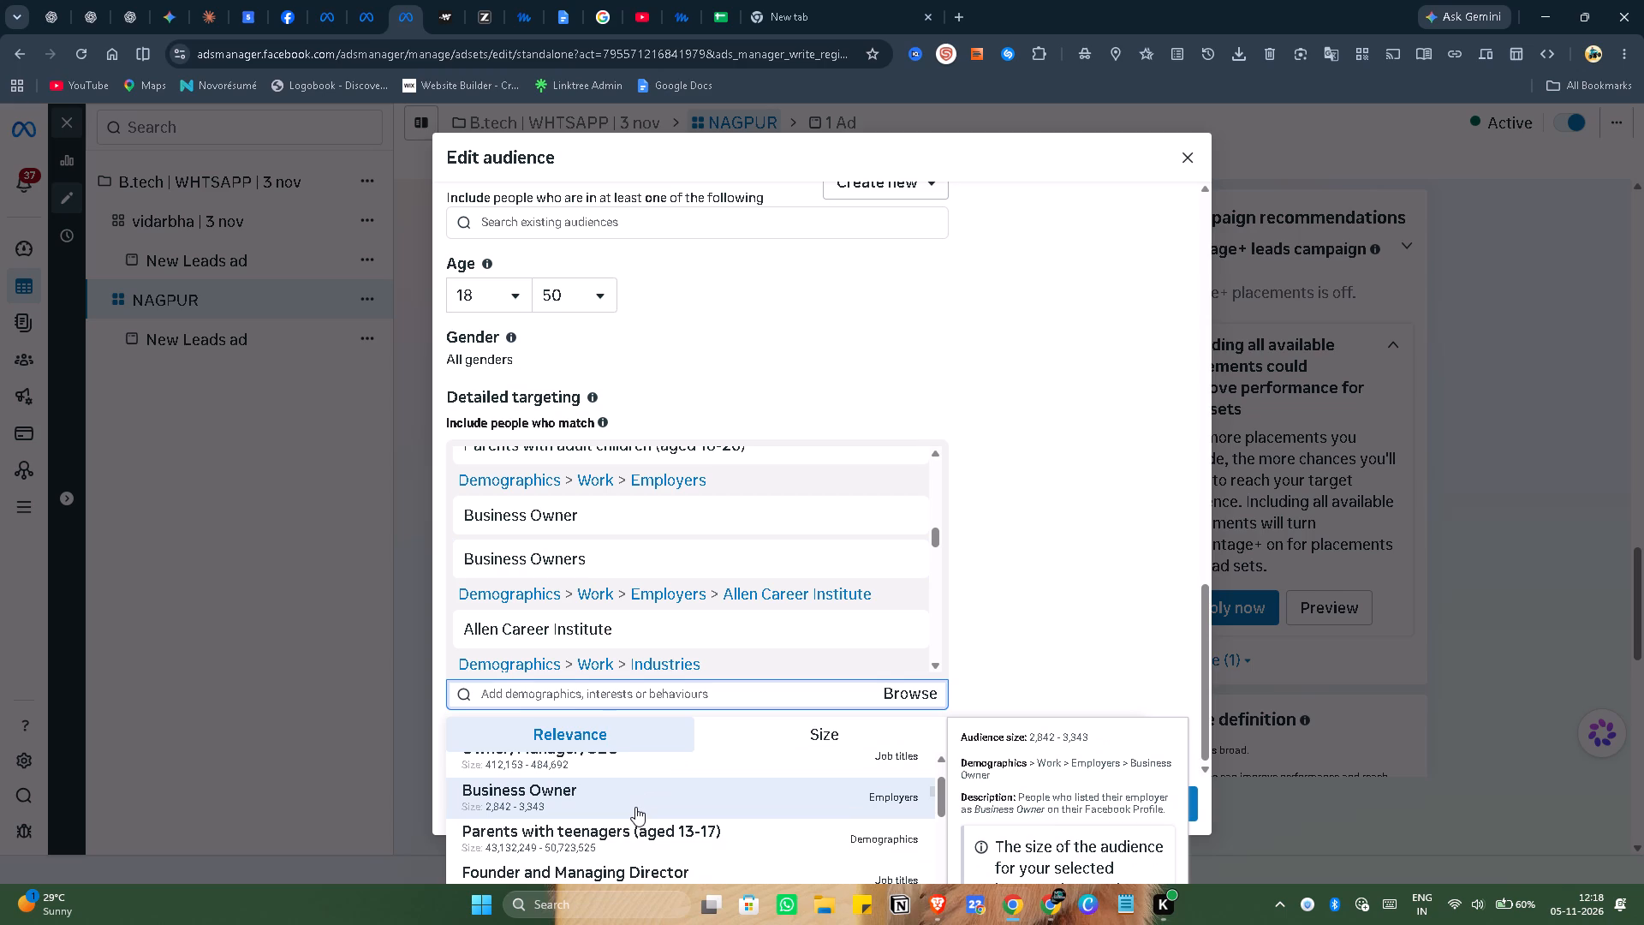
scroll(633, 806, "down", 2)
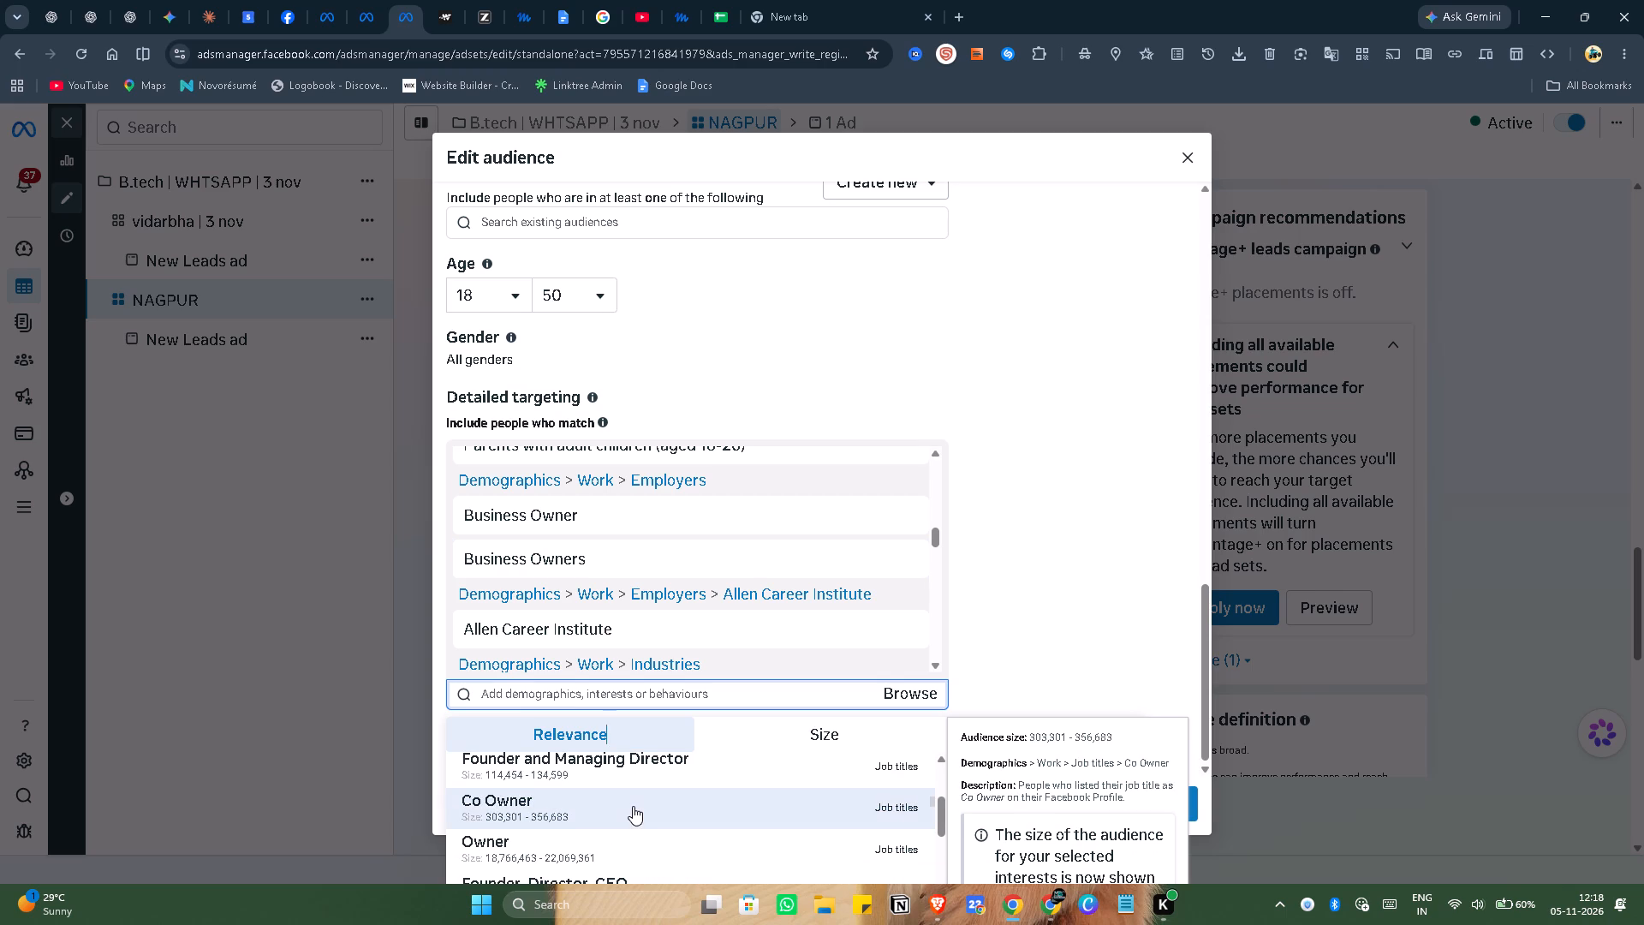
scroll(633, 806, "down", 1)
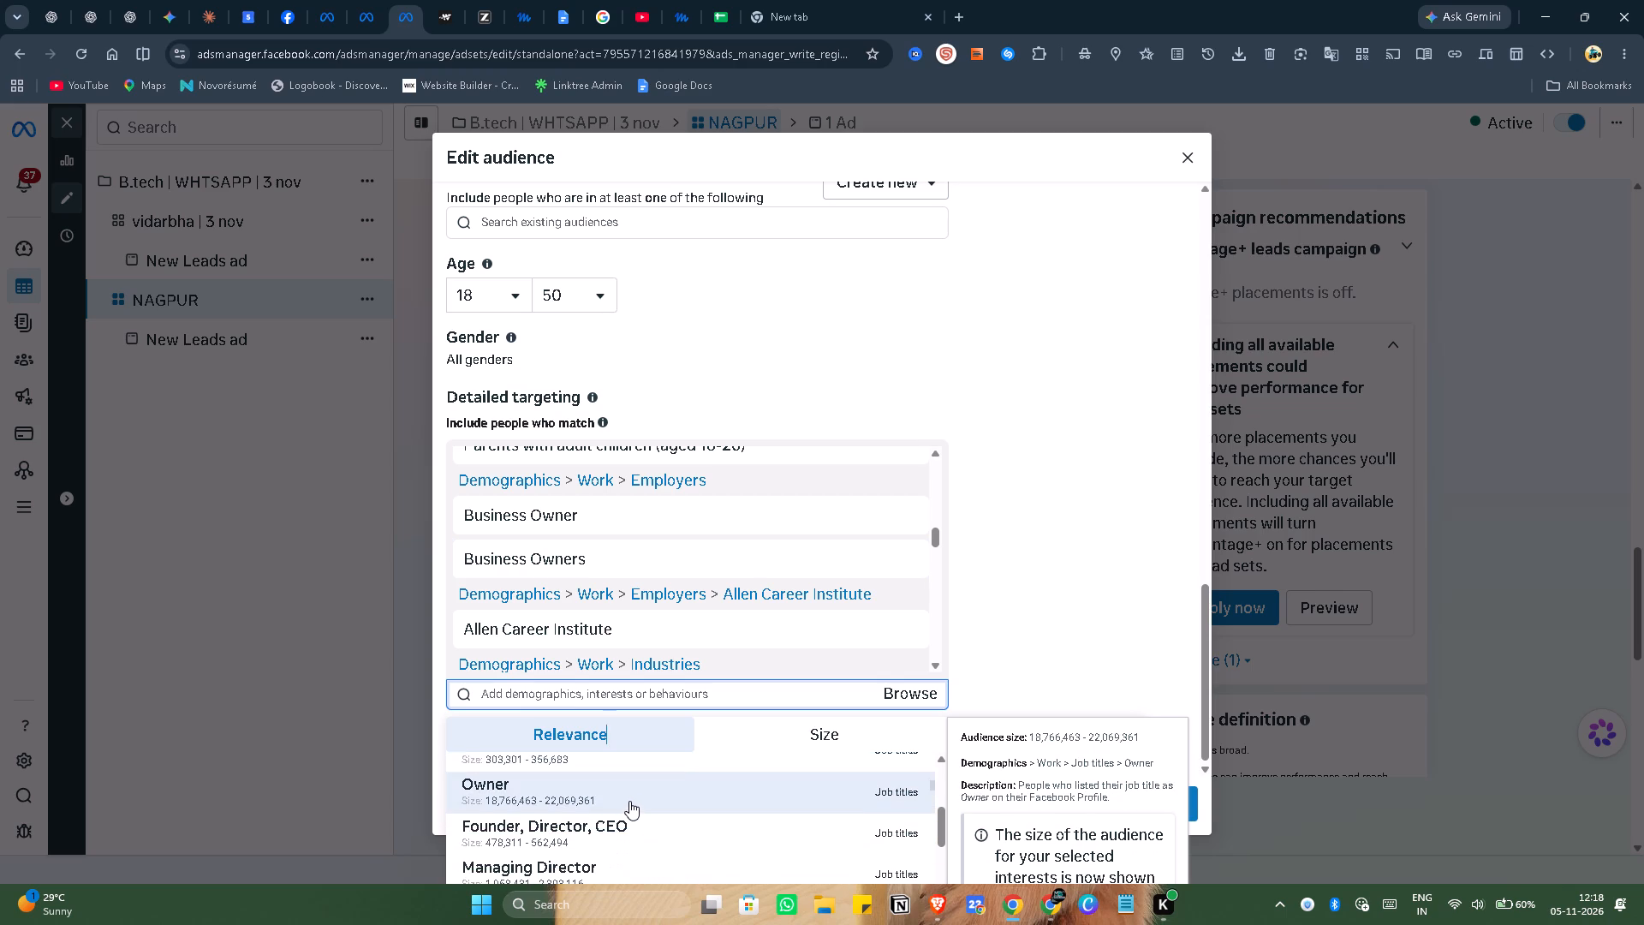
scroll(654, 824, "down", 1)
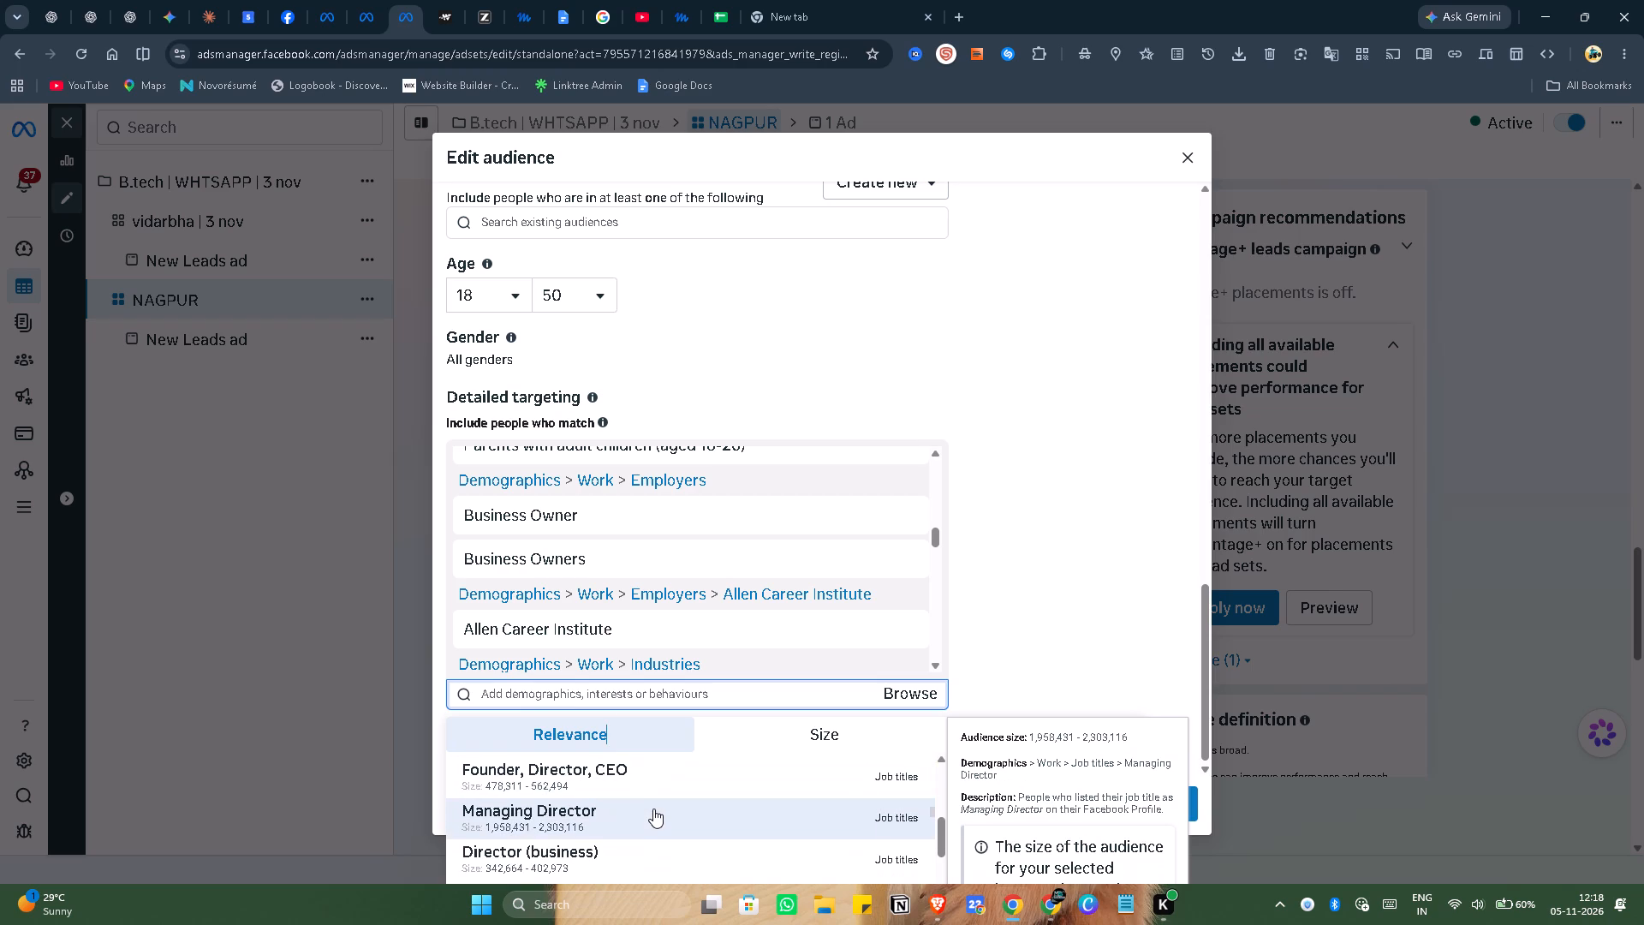
left_click(652, 851)
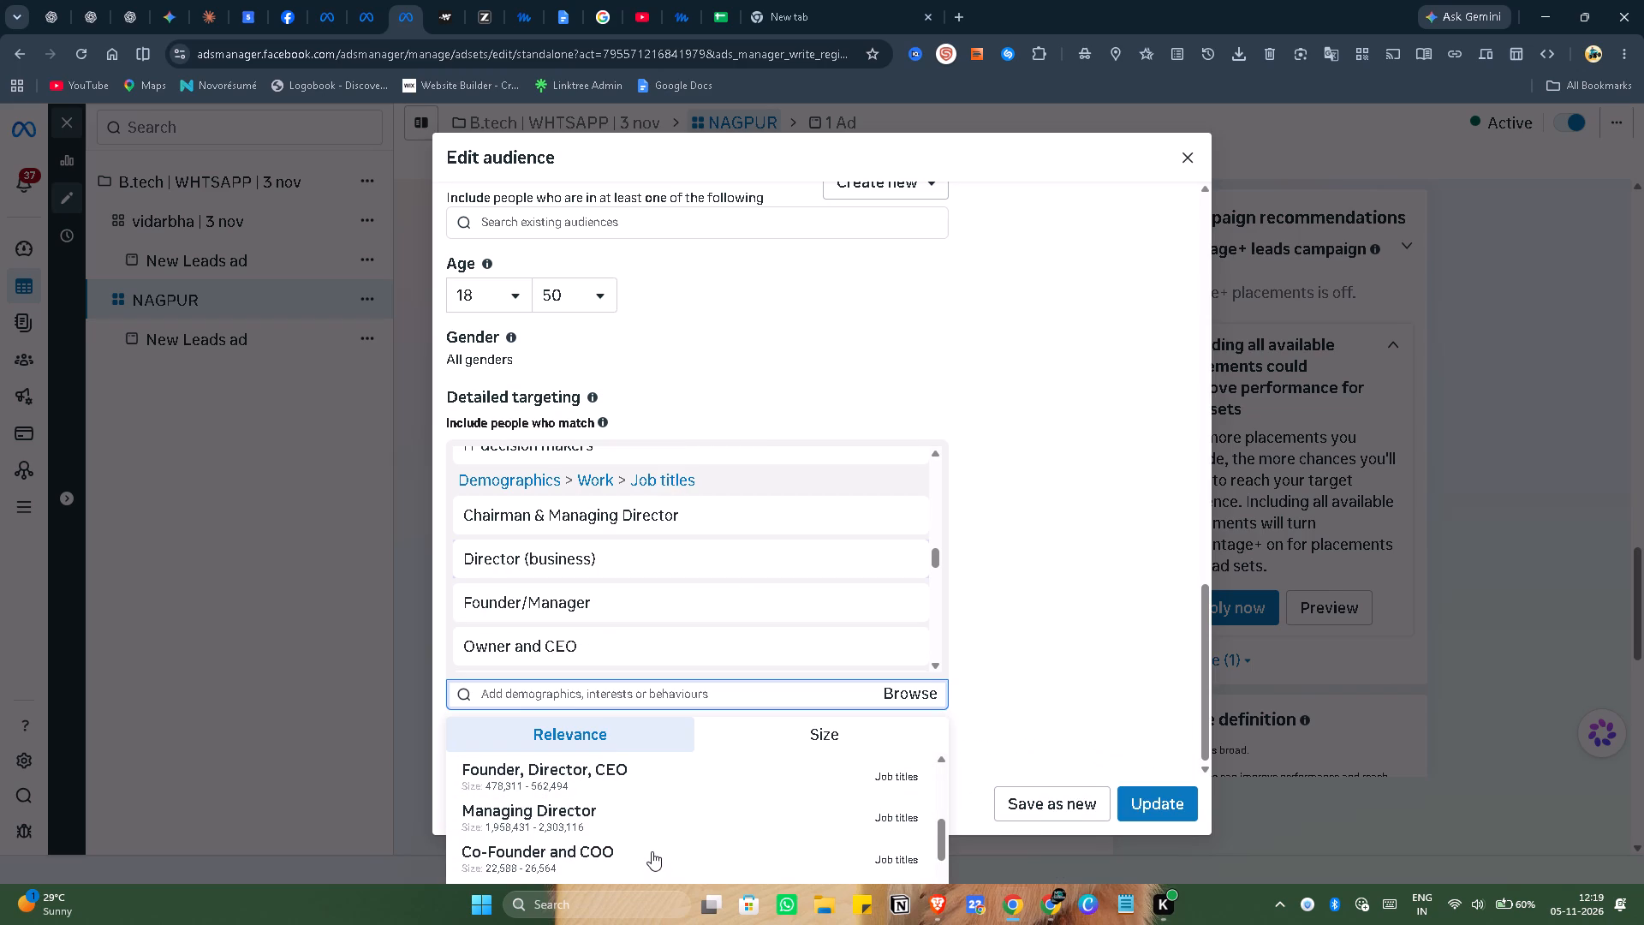
scroll(647, 830, "down", 2)
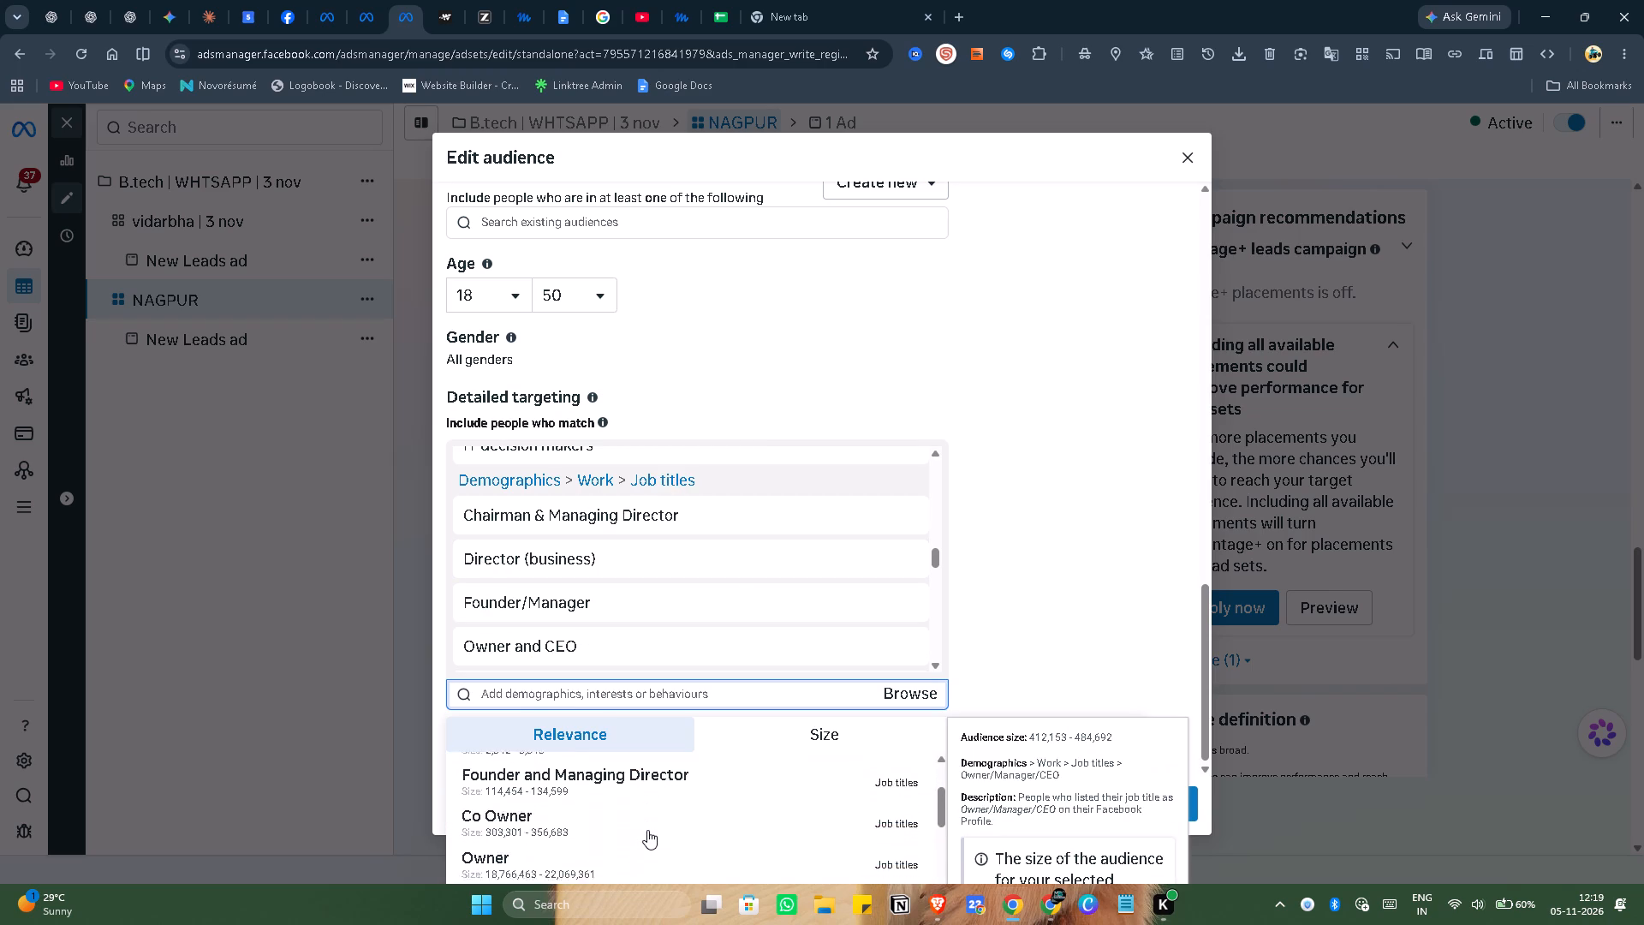
scroll(647, 830, "down", 3)
scroll(647, 830, "up", 3)
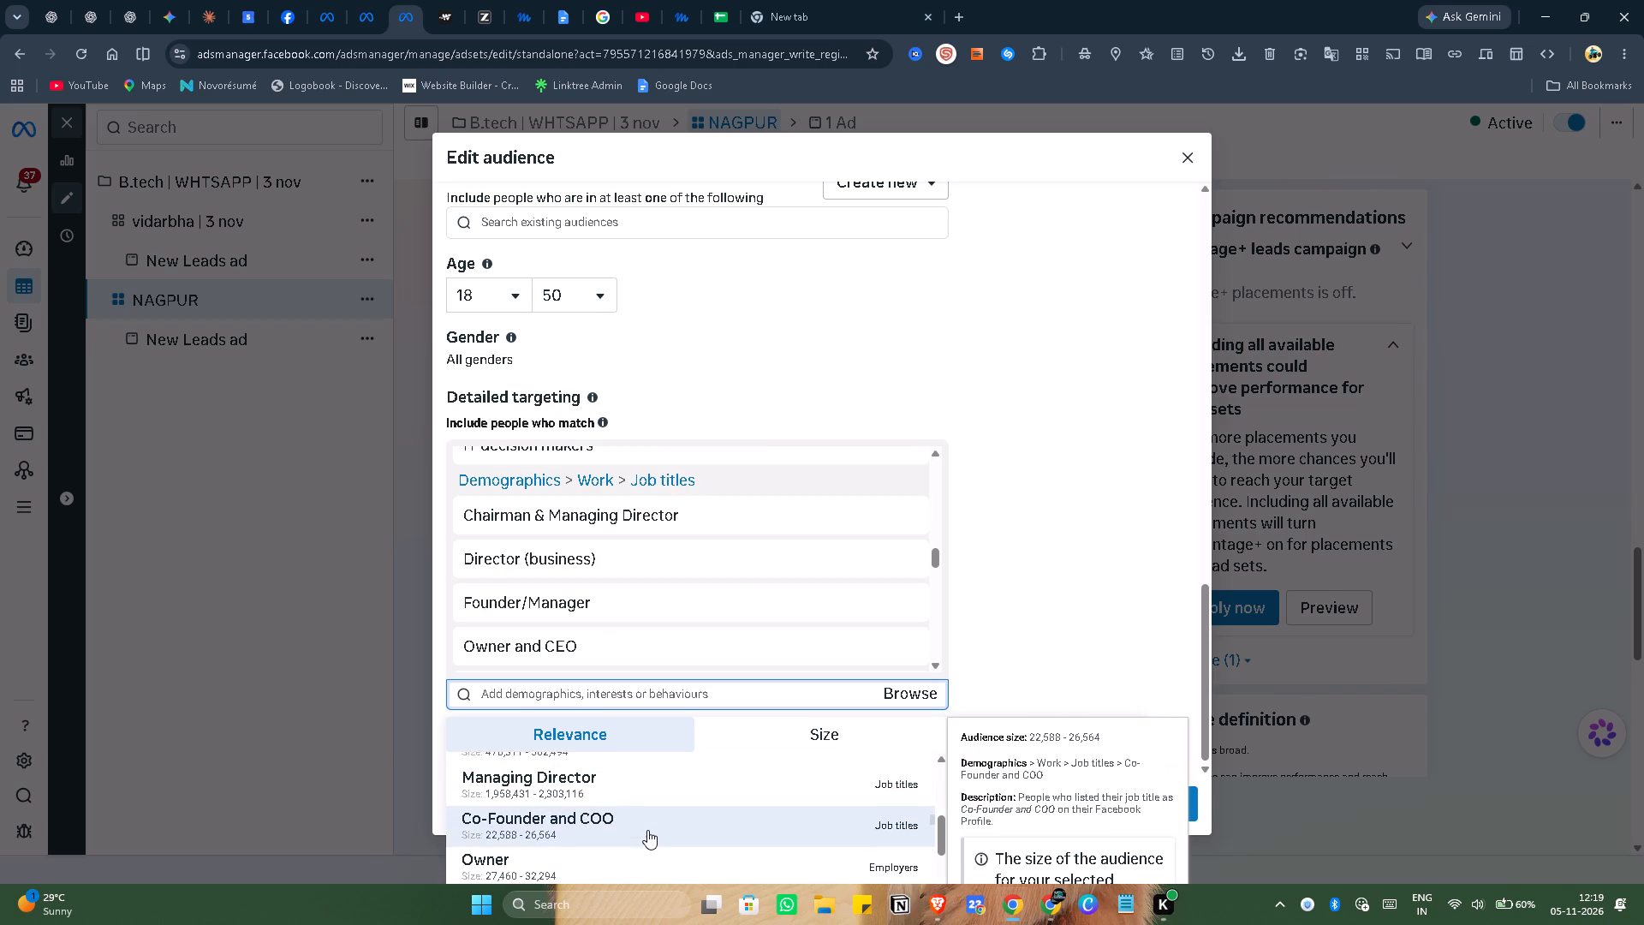
scroll(647, 830, "up", 4)
left_click(649, 771)
Add the suggested job titles Director general and Executive Vice President (EVP) to the detailed targeting.
scroll(633, 838, "down", 4)
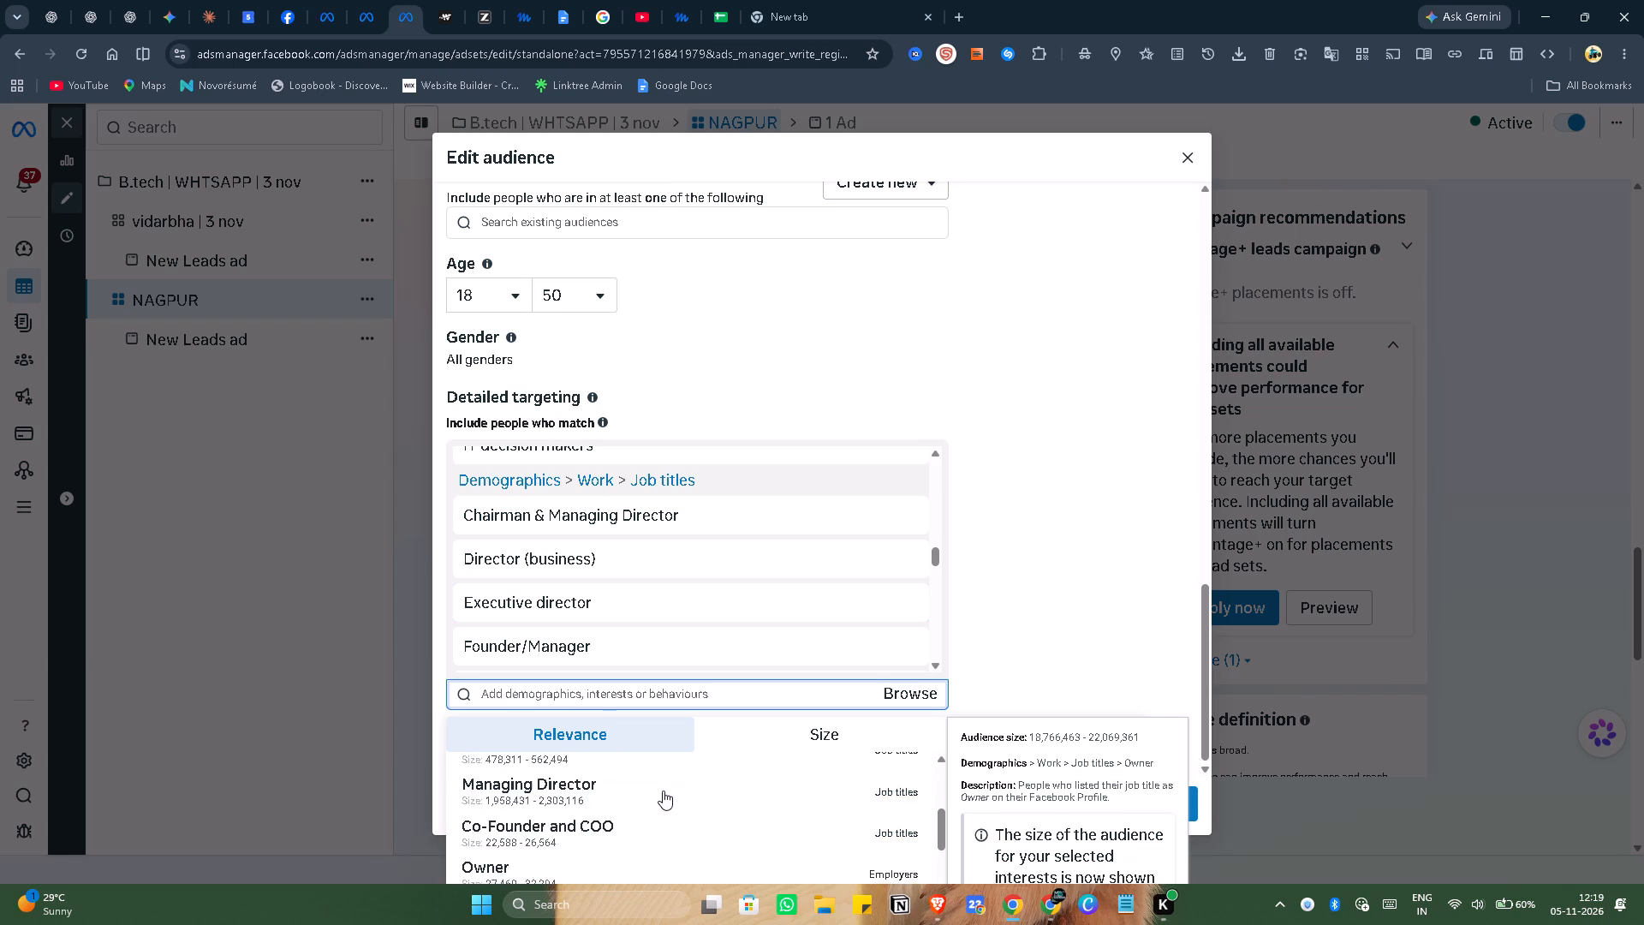
scroll(663, 791, "down", 2)
scroll(668, 791, "up", 2)
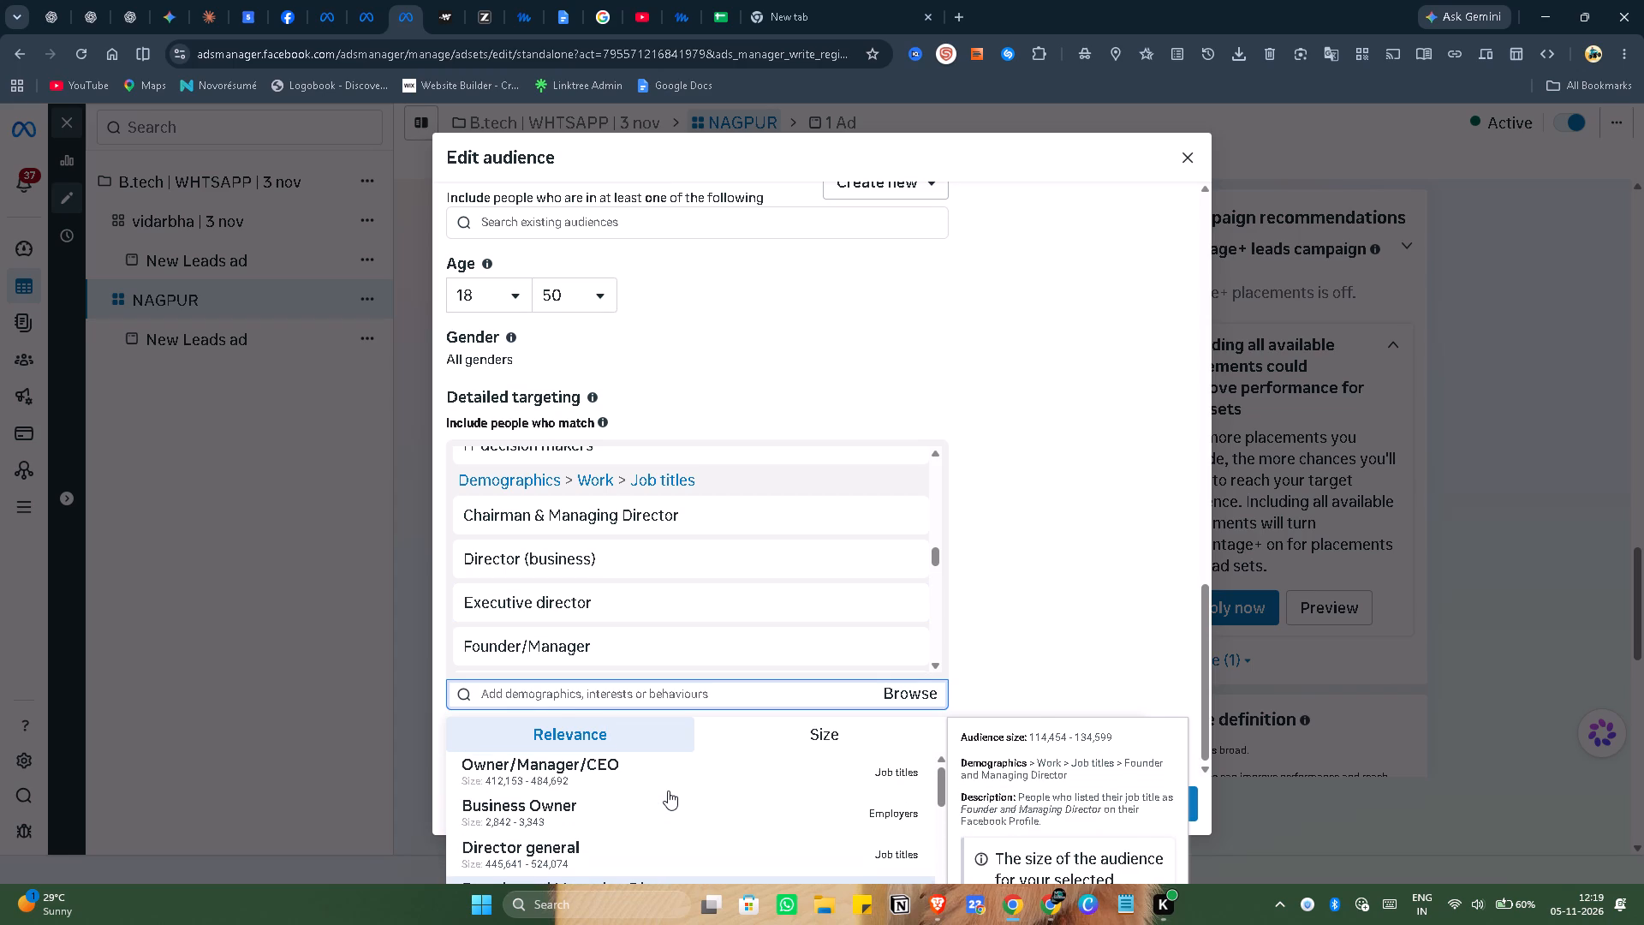
left_click(654, 838)
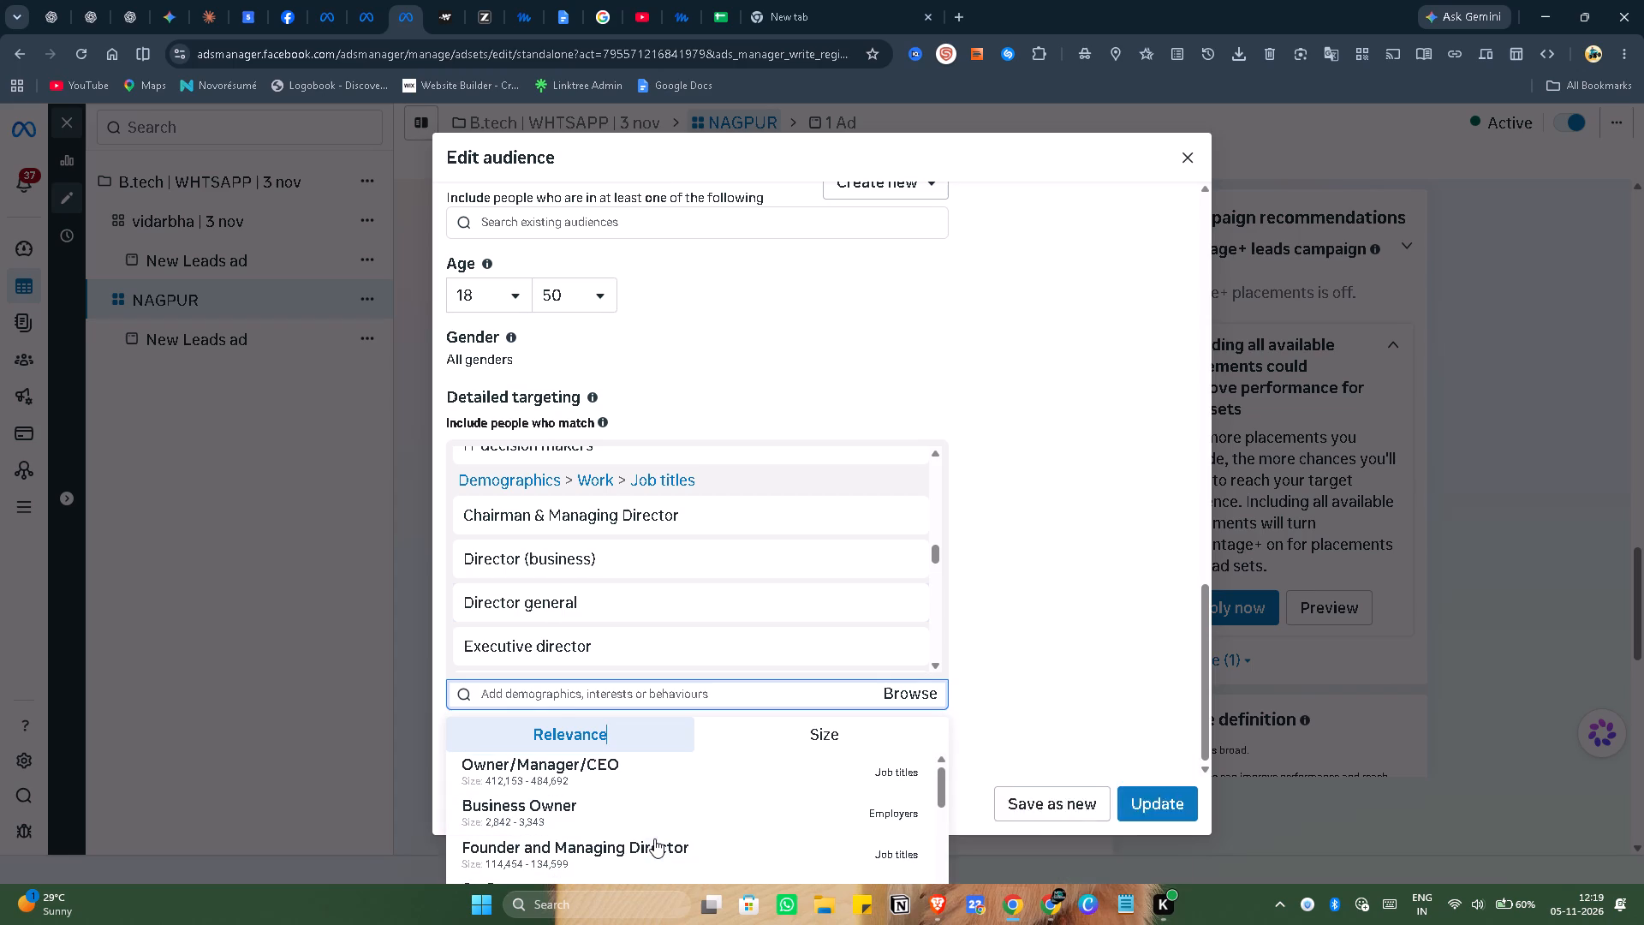
scroll(652, 809, "down", 12)
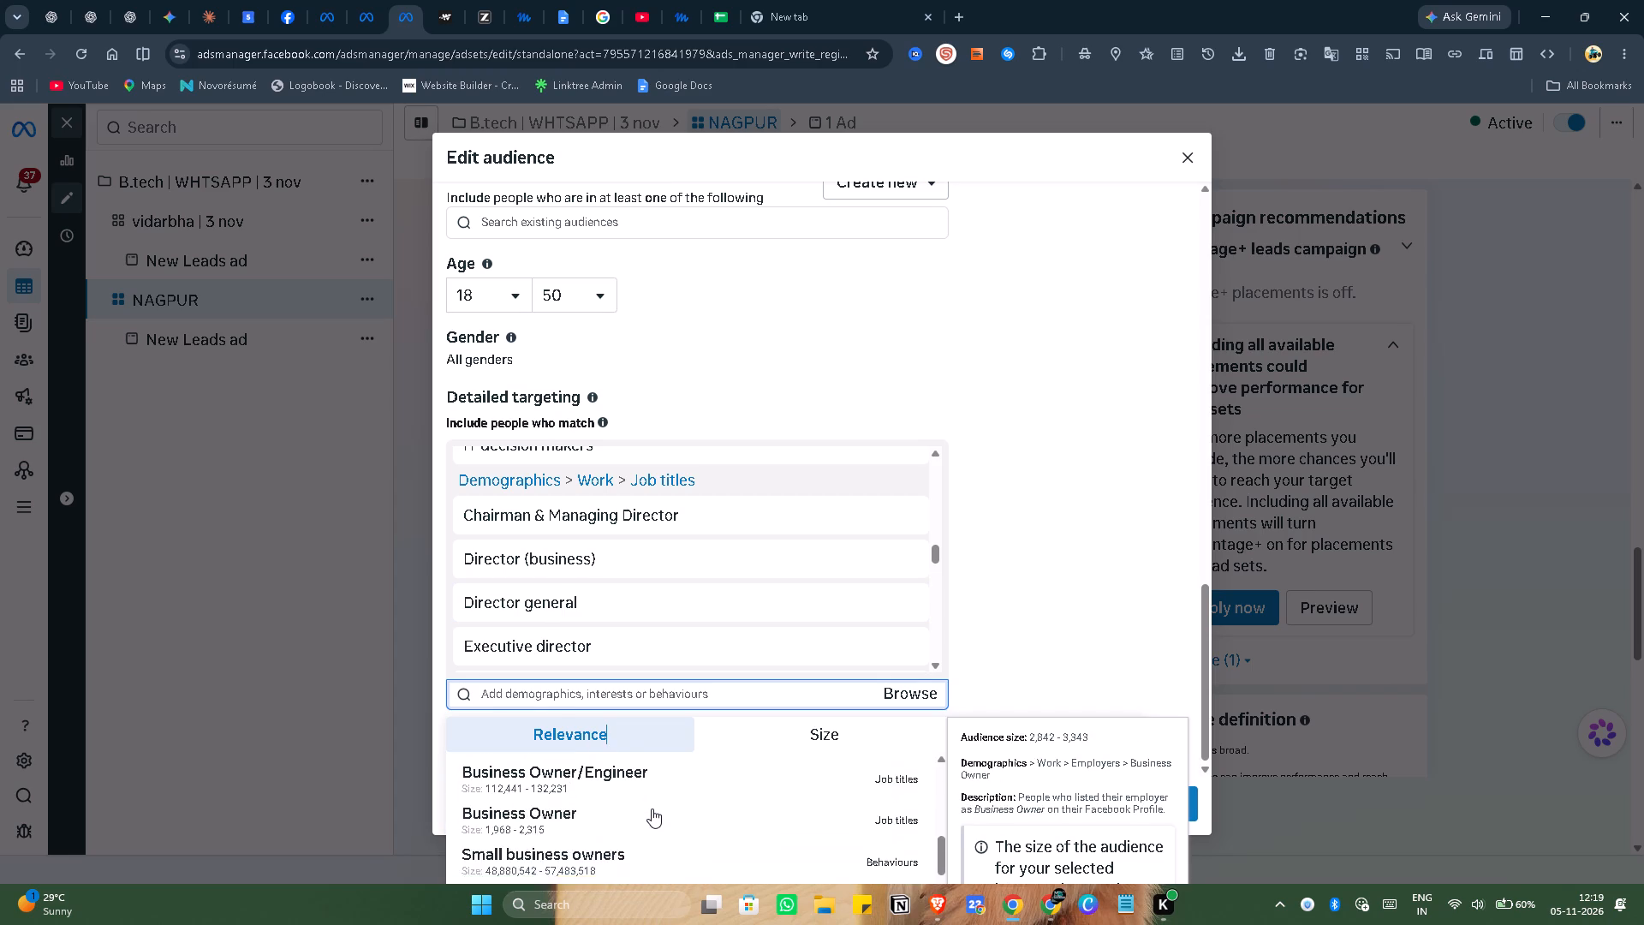
scroll(652, 809, "down", 8)
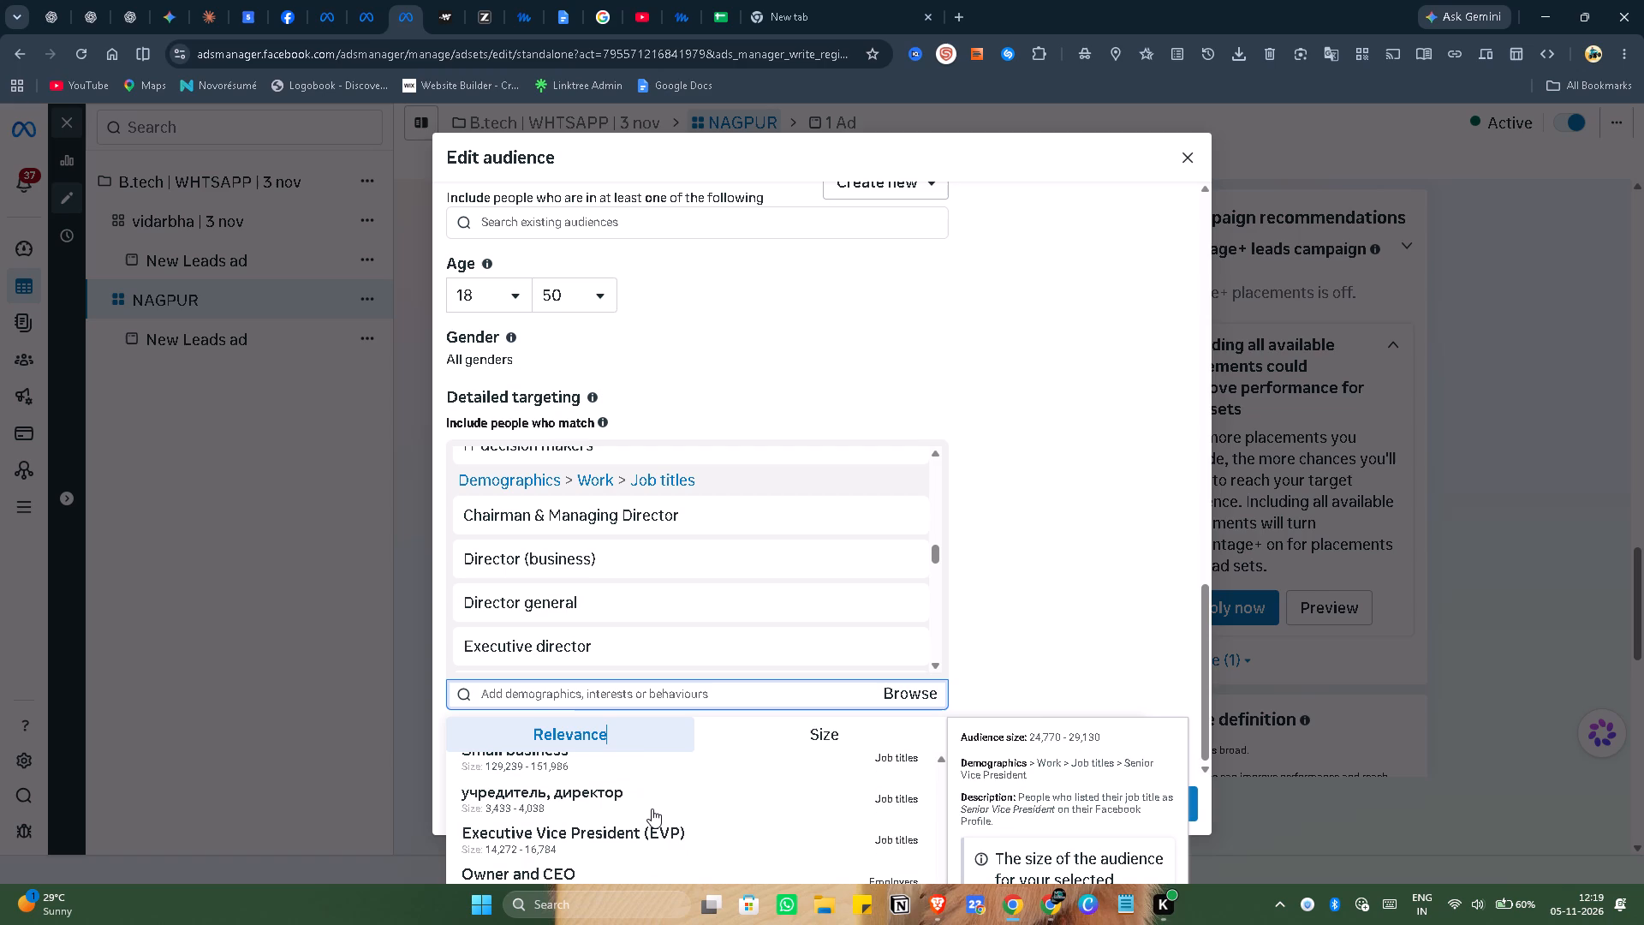
scroll(652, 809, "down", 1)
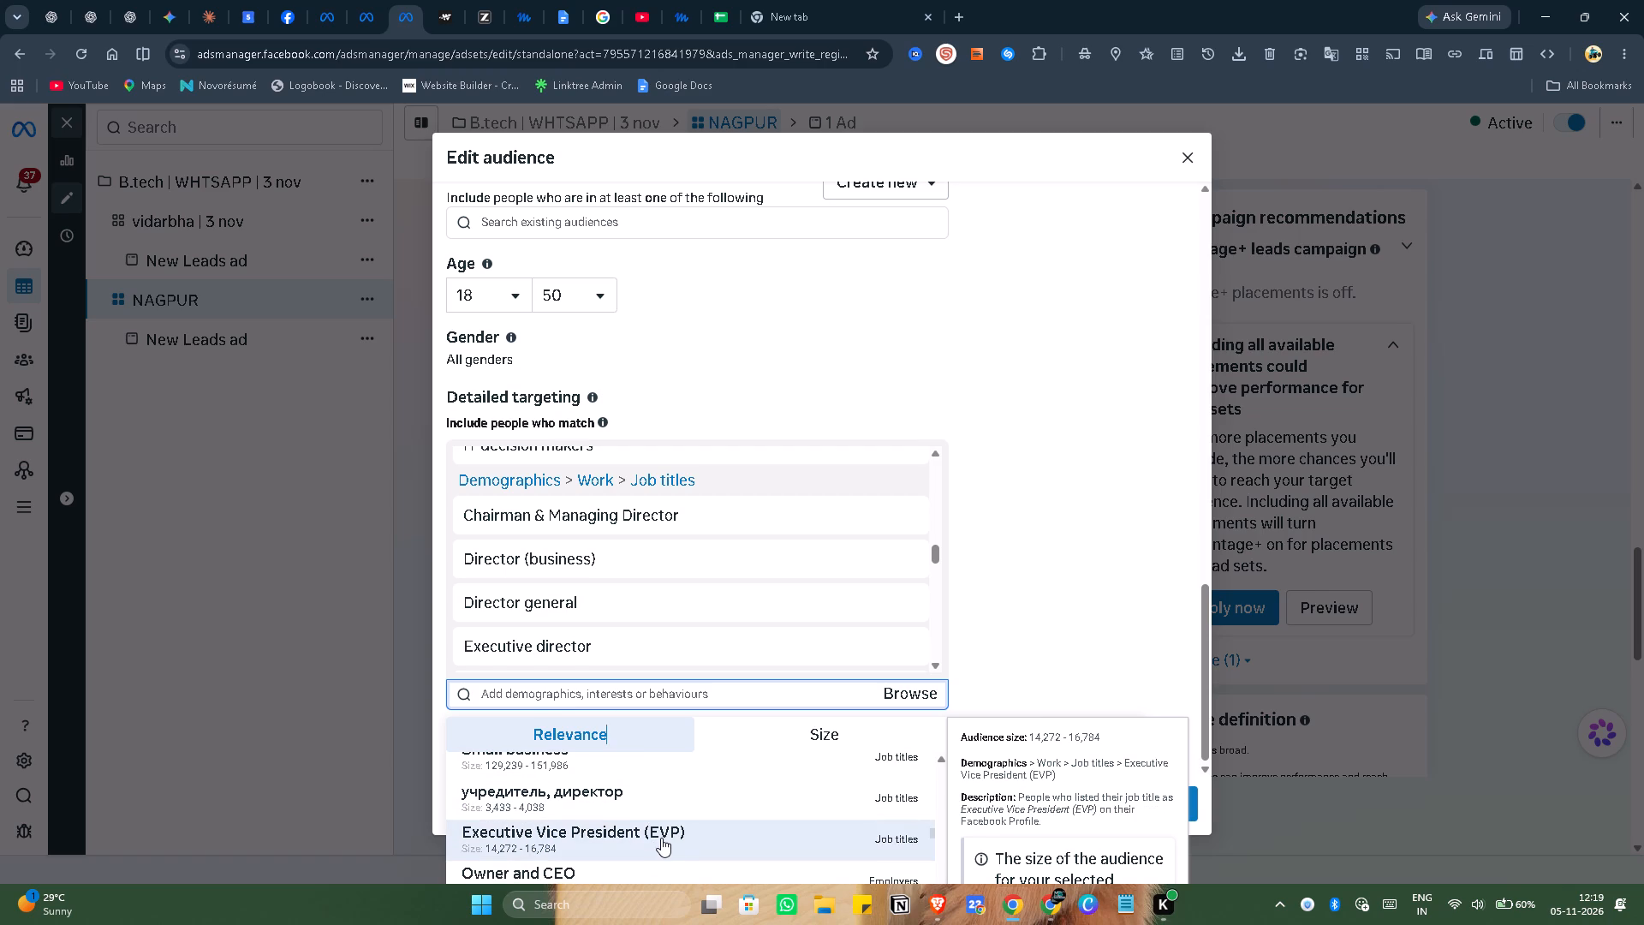
left_click(661, 838)
Search detailed targeting for "doctor" and add the Doctor of Medicine job title.
left_click(630, 692)
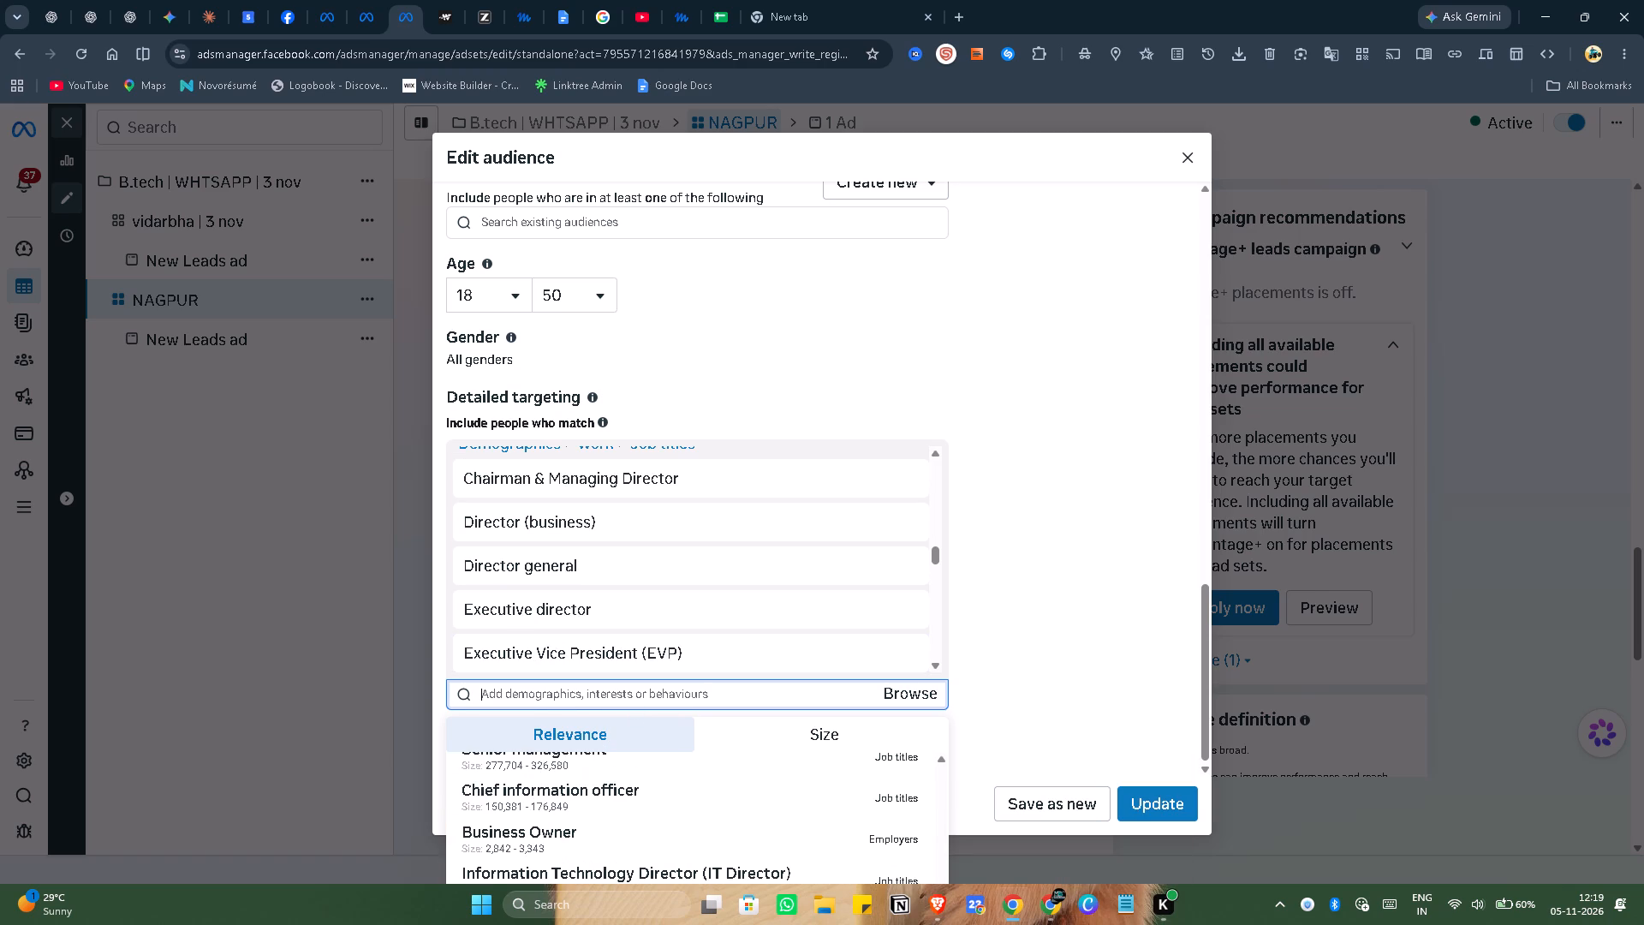
key("d")
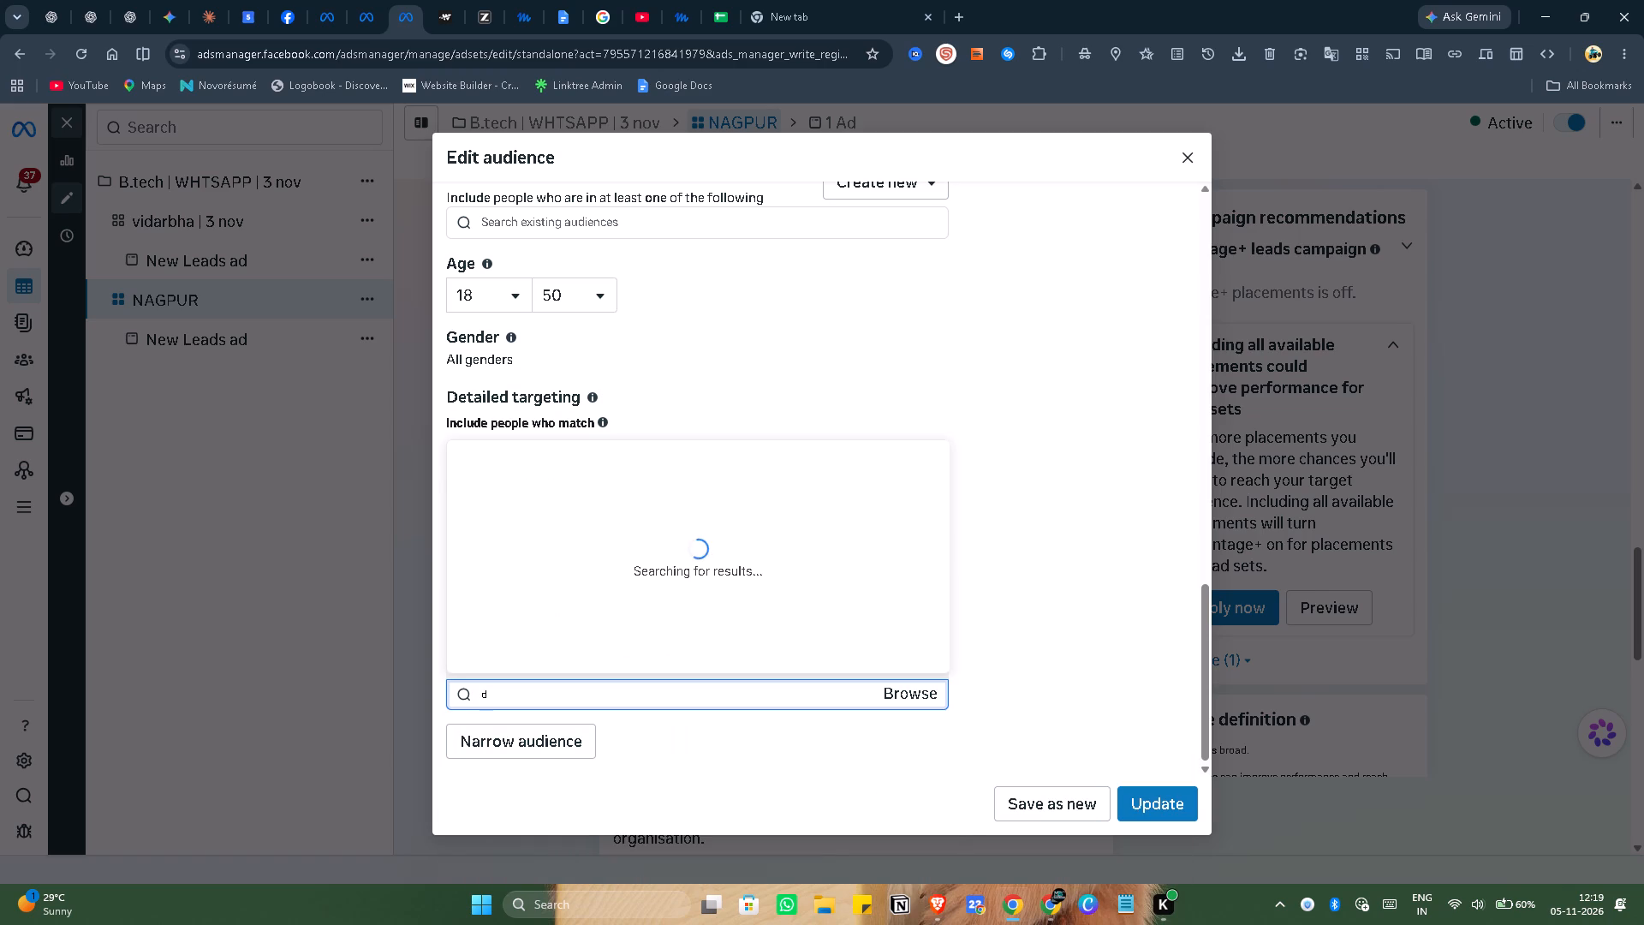
key("r")
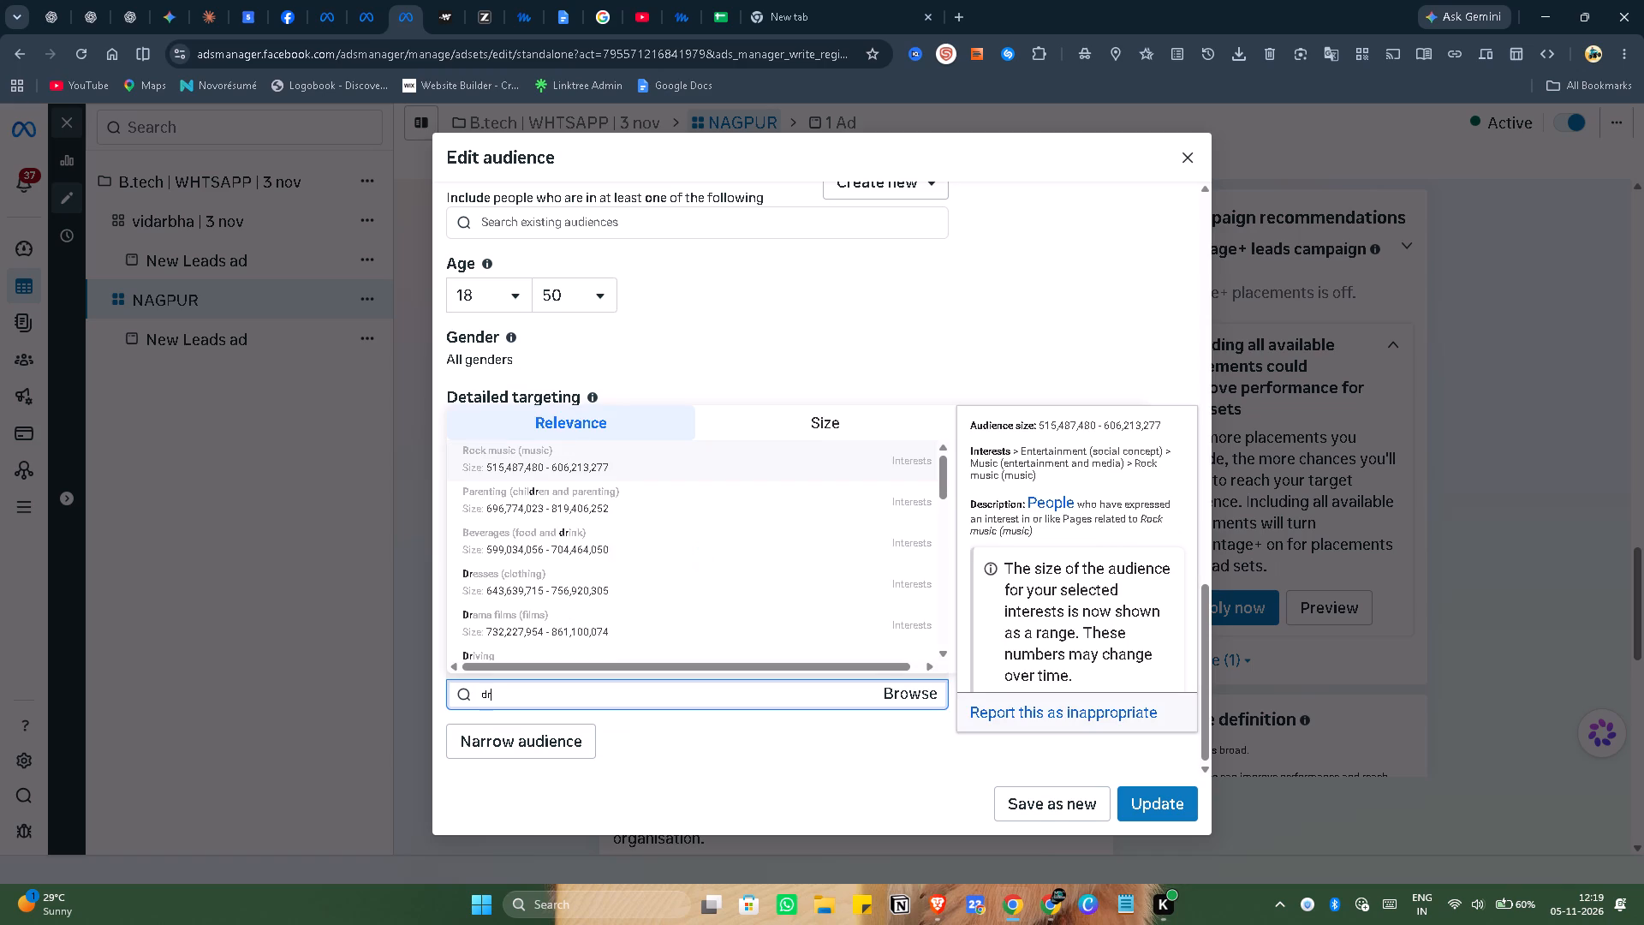
key("BackSpace")
key("BackSpace")
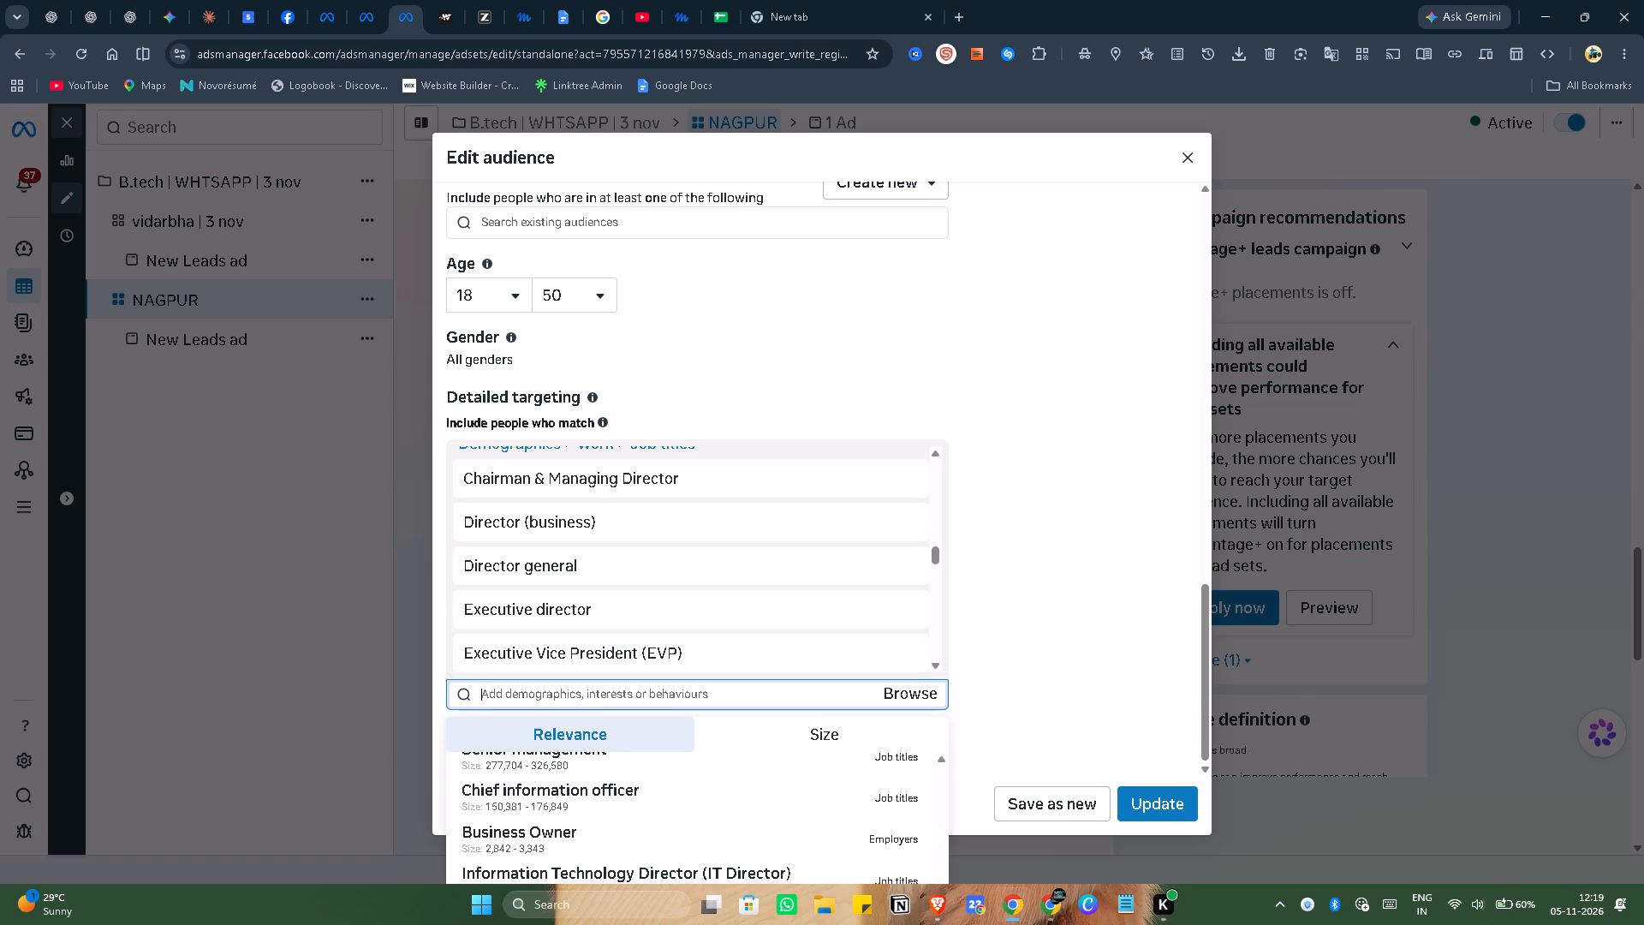
type("docti")
key("BackSpace")
type("or")
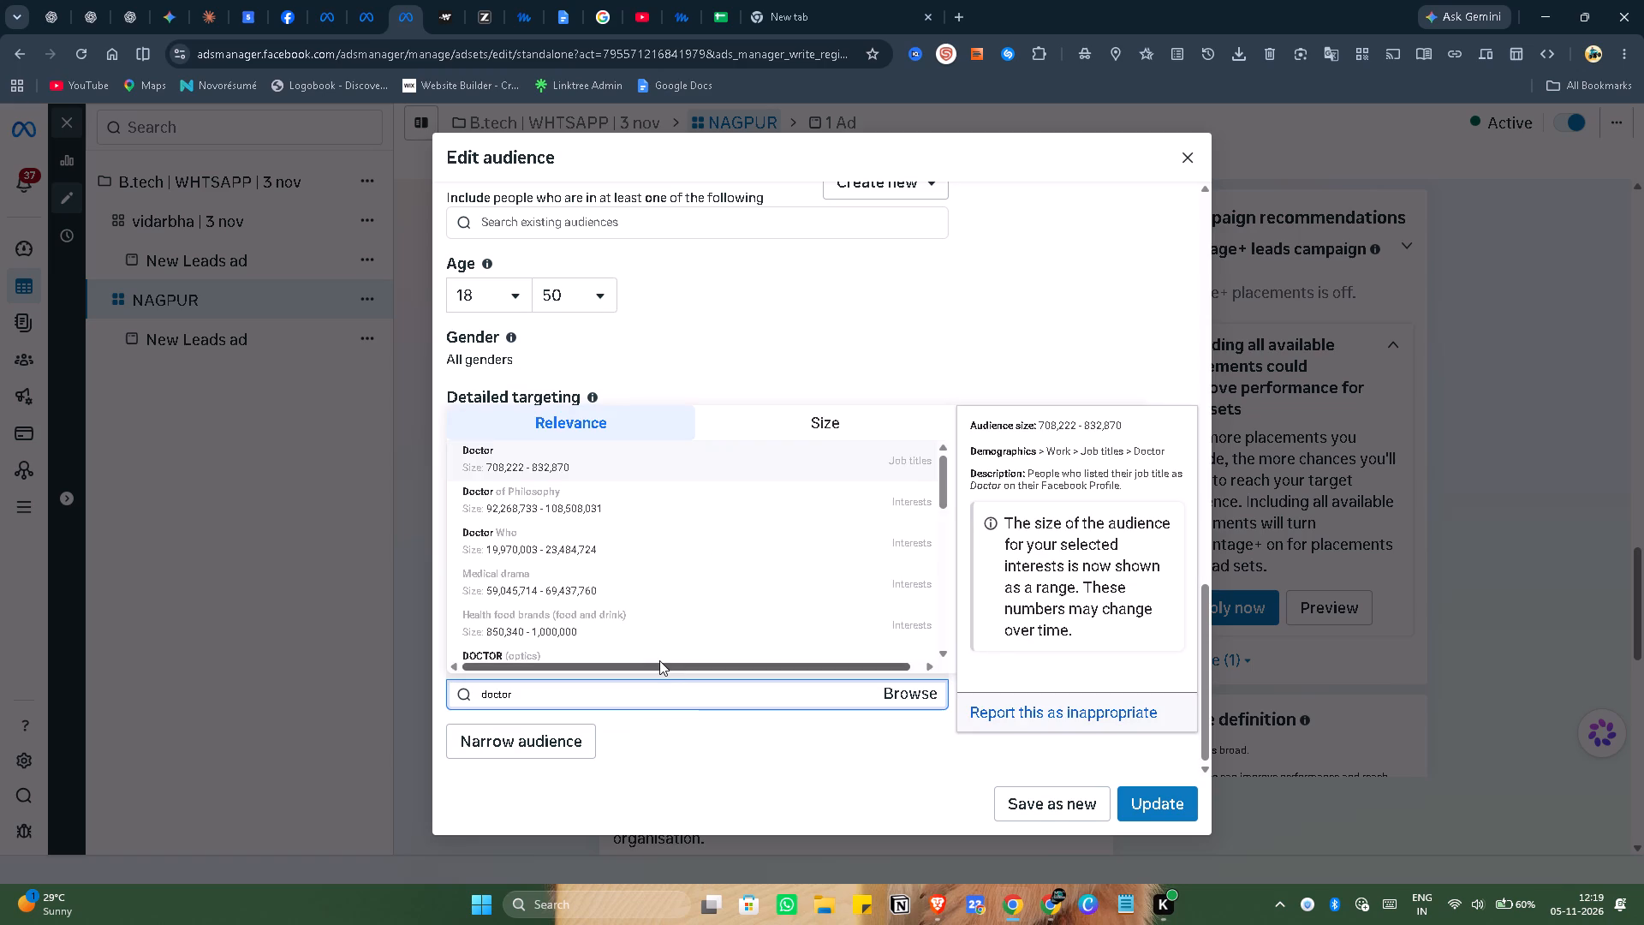
scroll(653, 612, "down", 3)
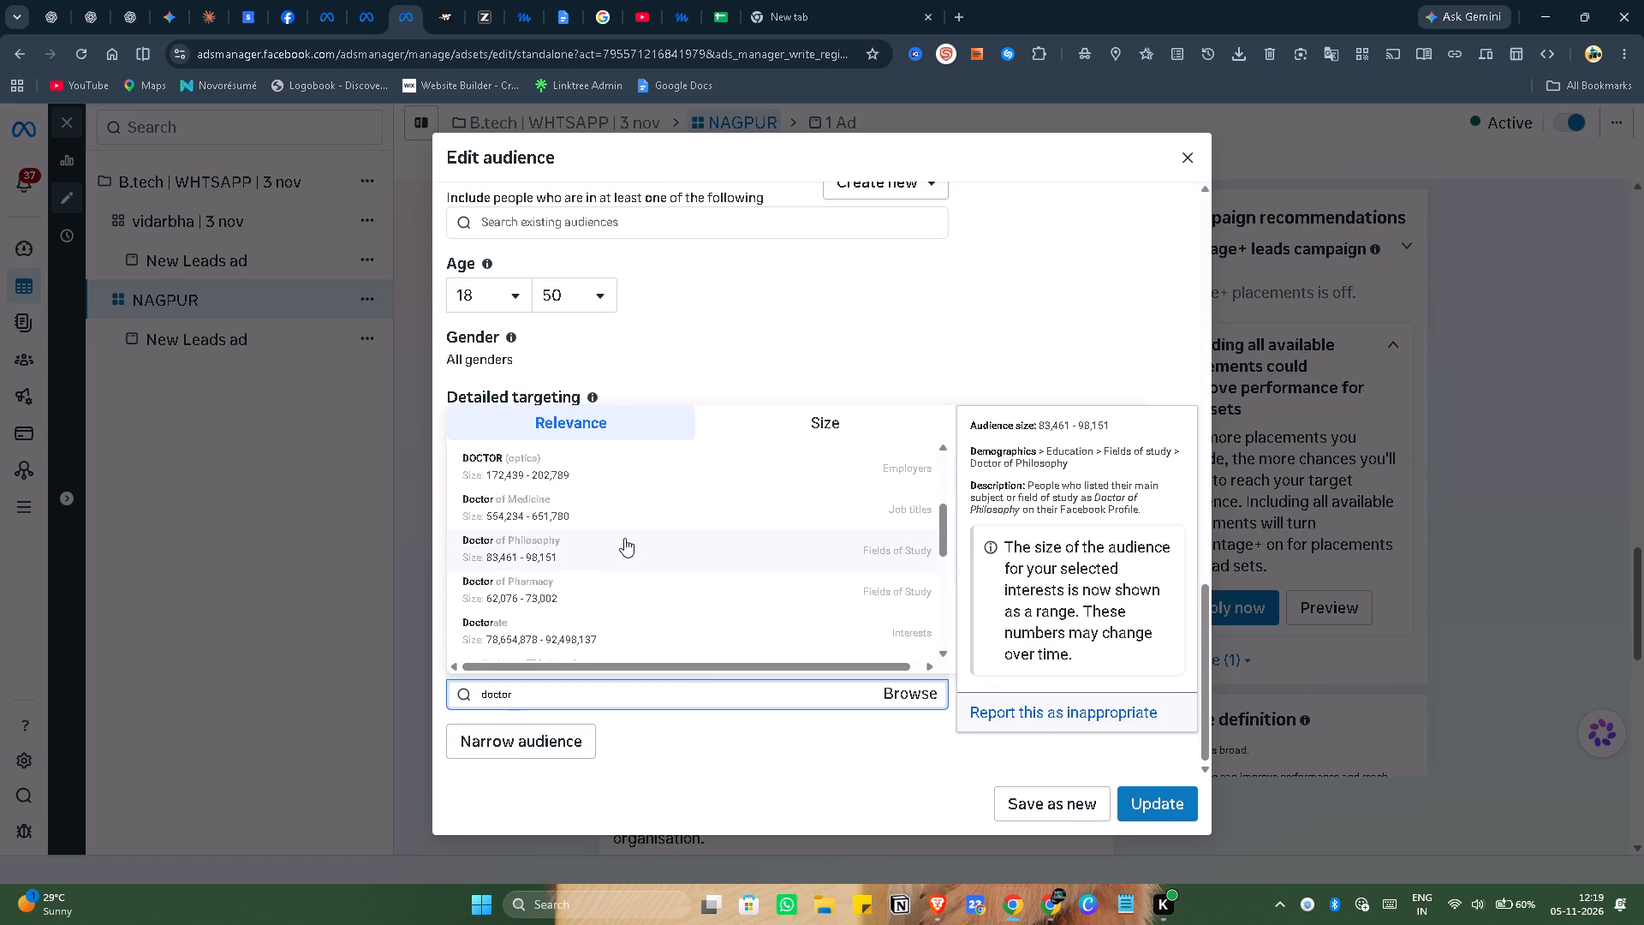
left_click(609, 498)
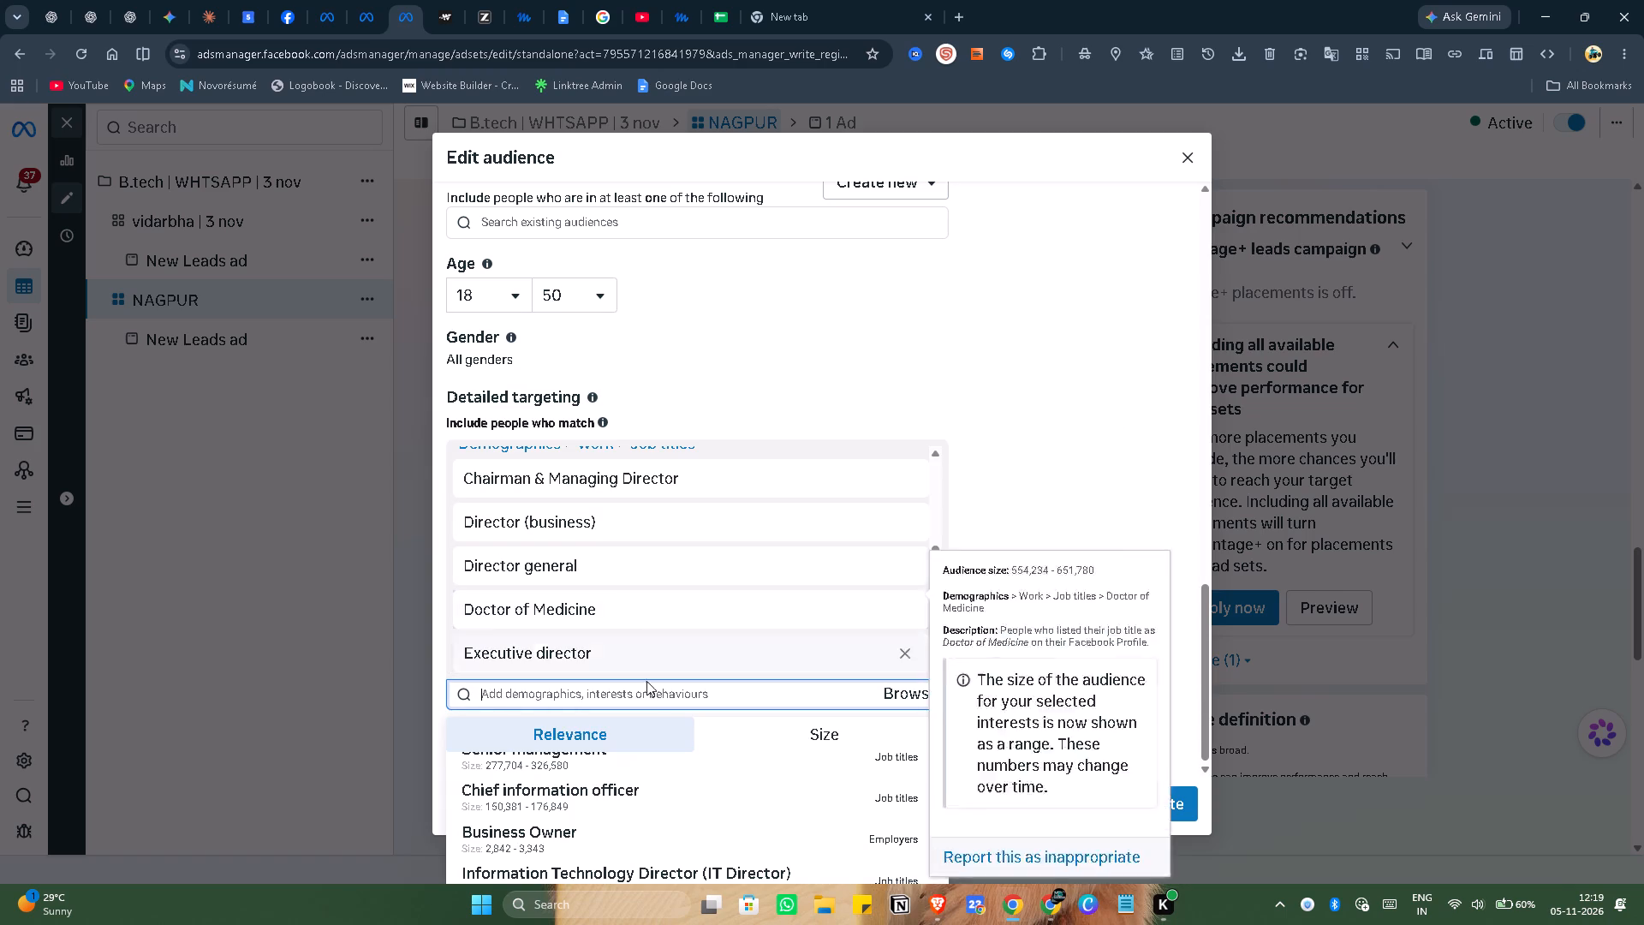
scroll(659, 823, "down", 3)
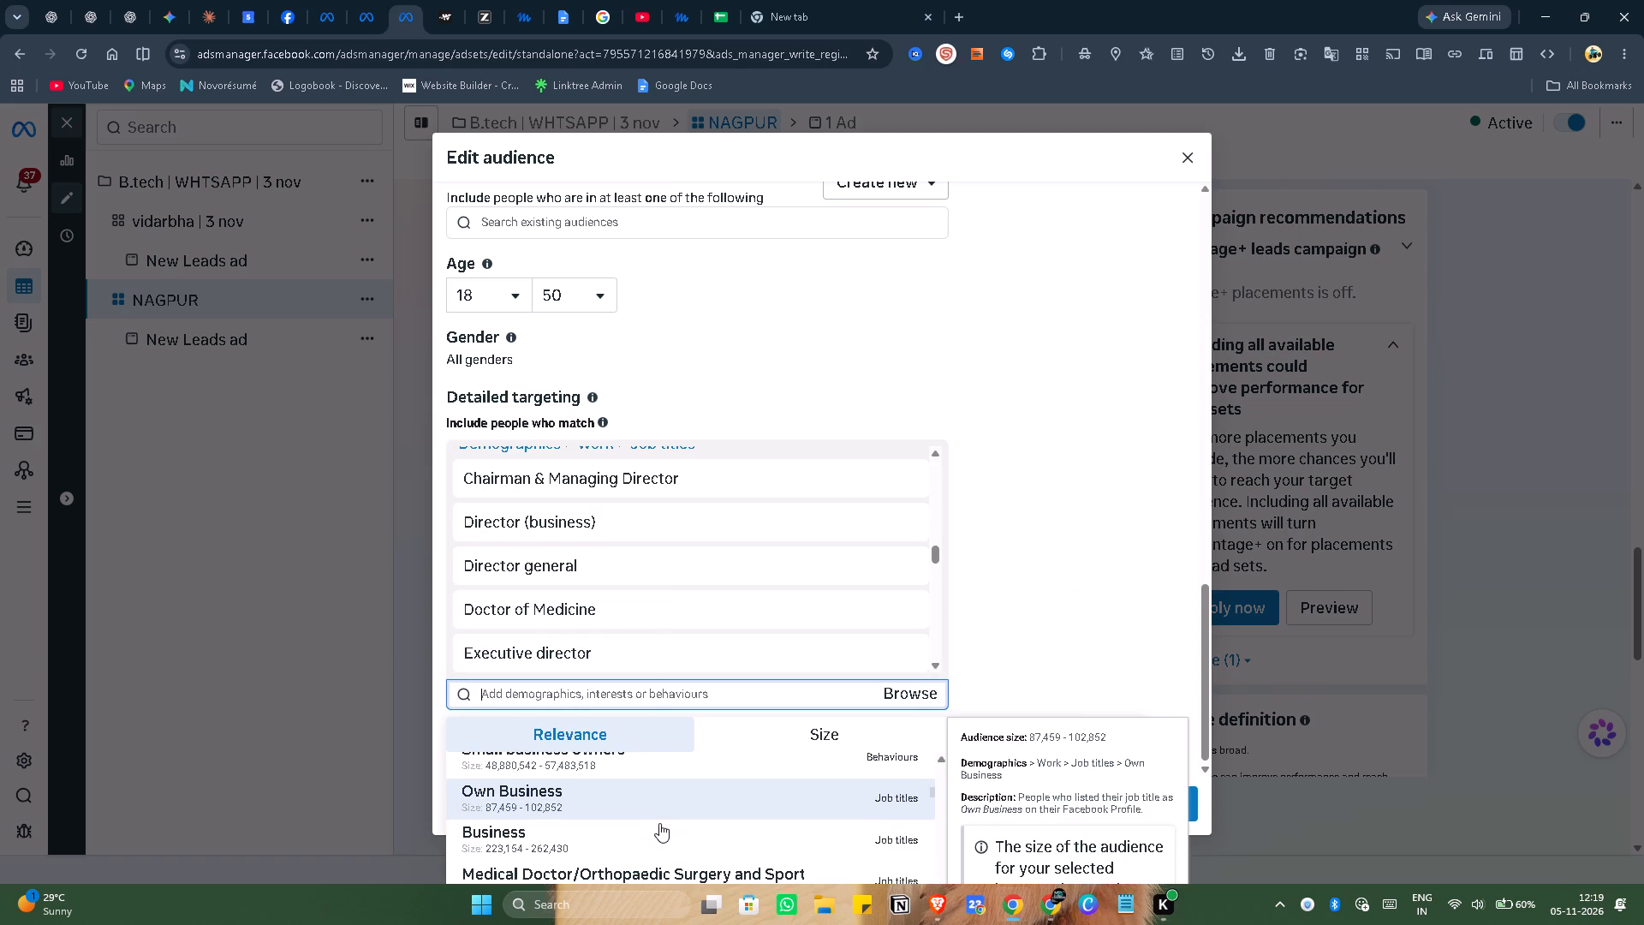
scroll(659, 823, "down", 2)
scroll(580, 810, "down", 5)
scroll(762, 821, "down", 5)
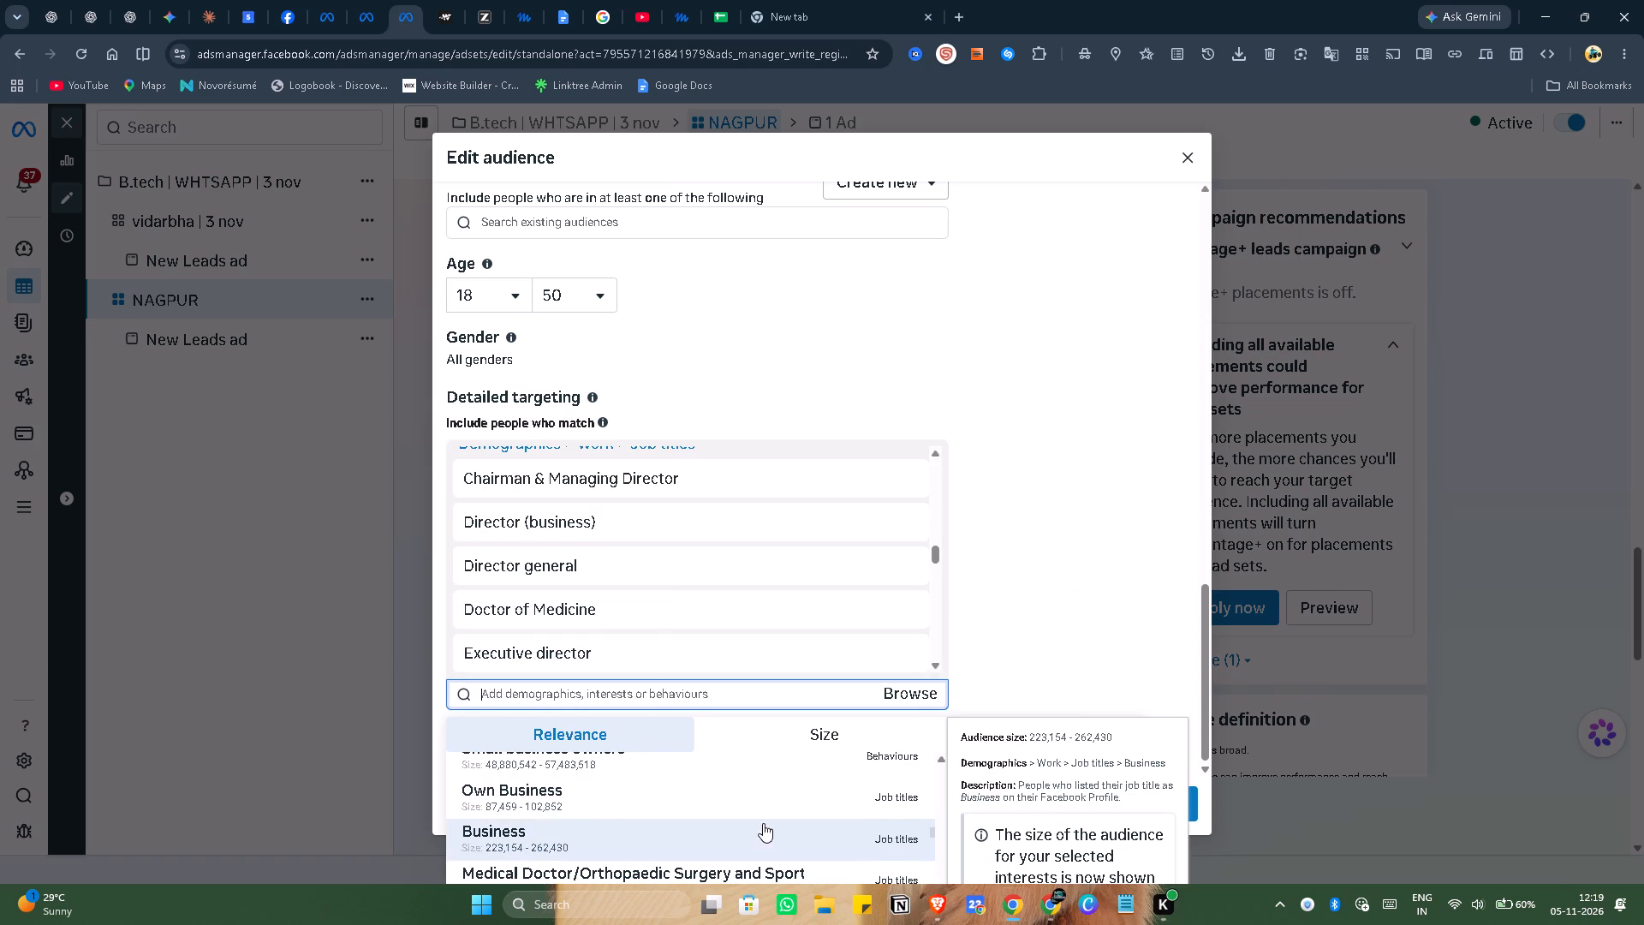
Search detailed targeting for "doctor" again and look through the results for further relevant doctor options.
left_click(670, 690)
type("doctor")
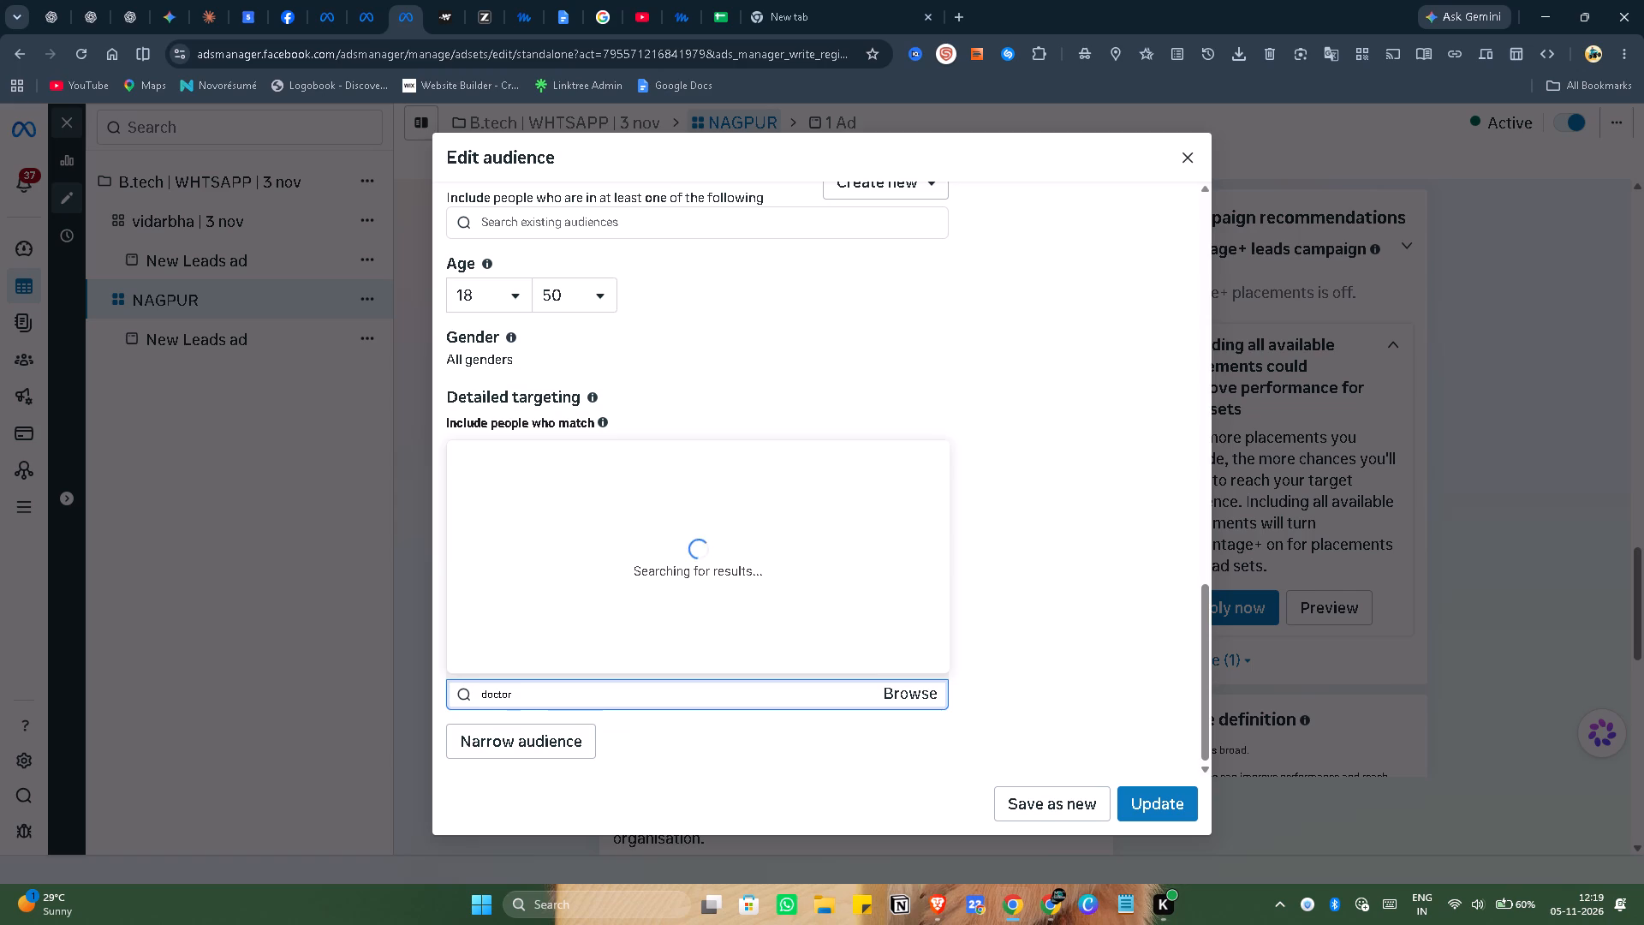
scroll(604, 541, "down", 1)
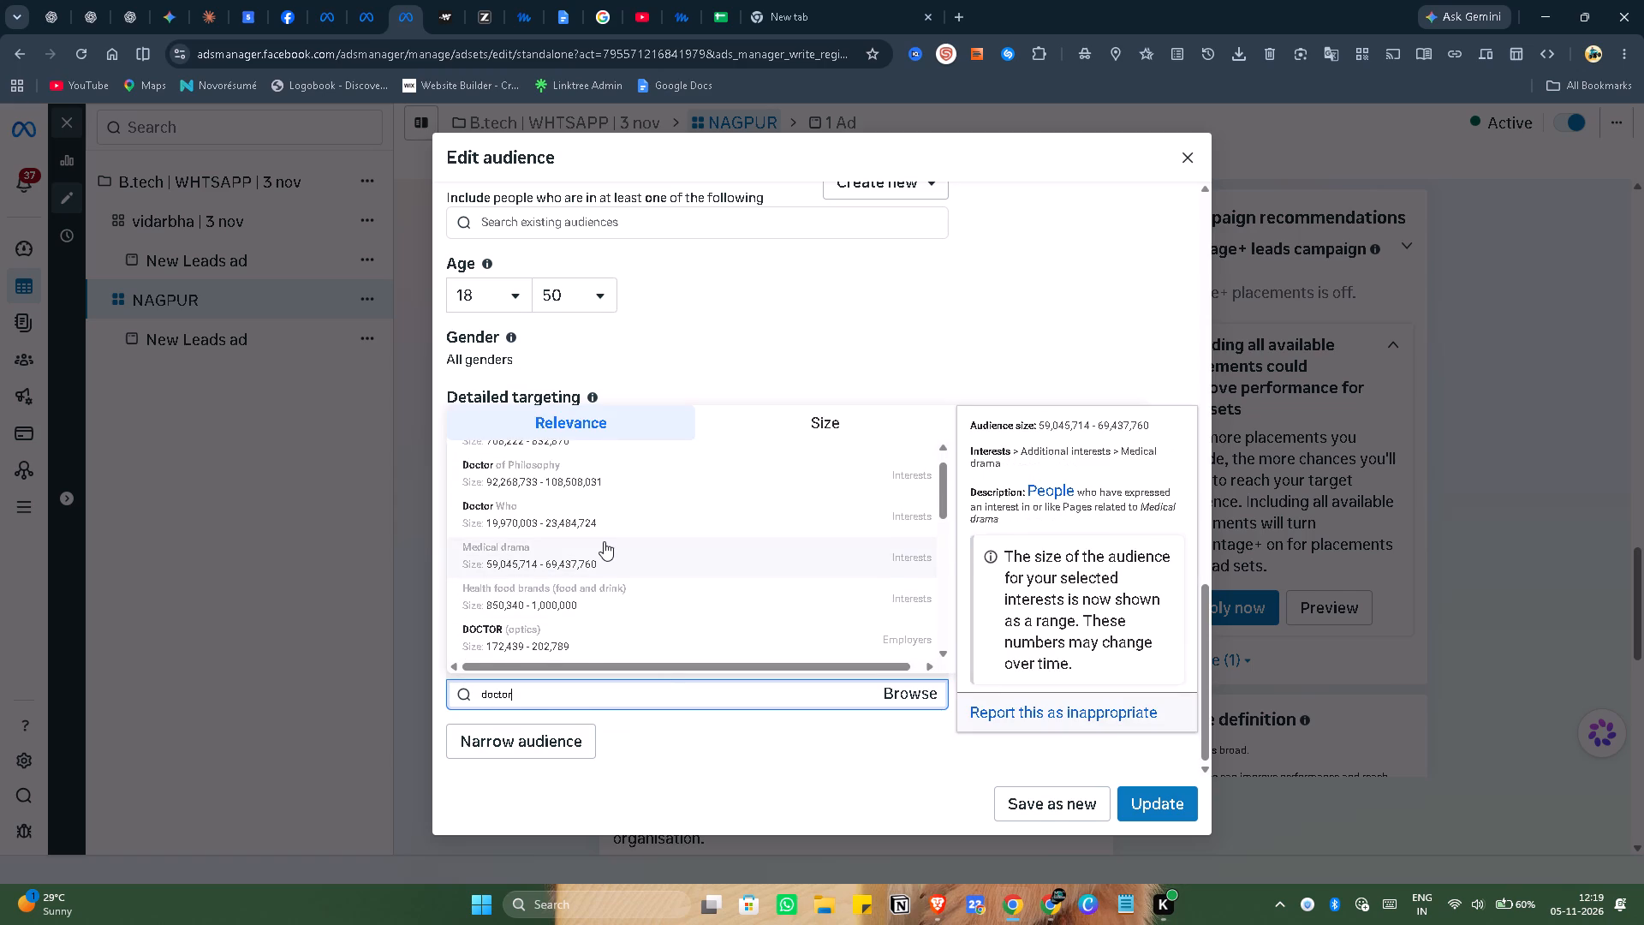
scroll(604, 541, "down", 2)
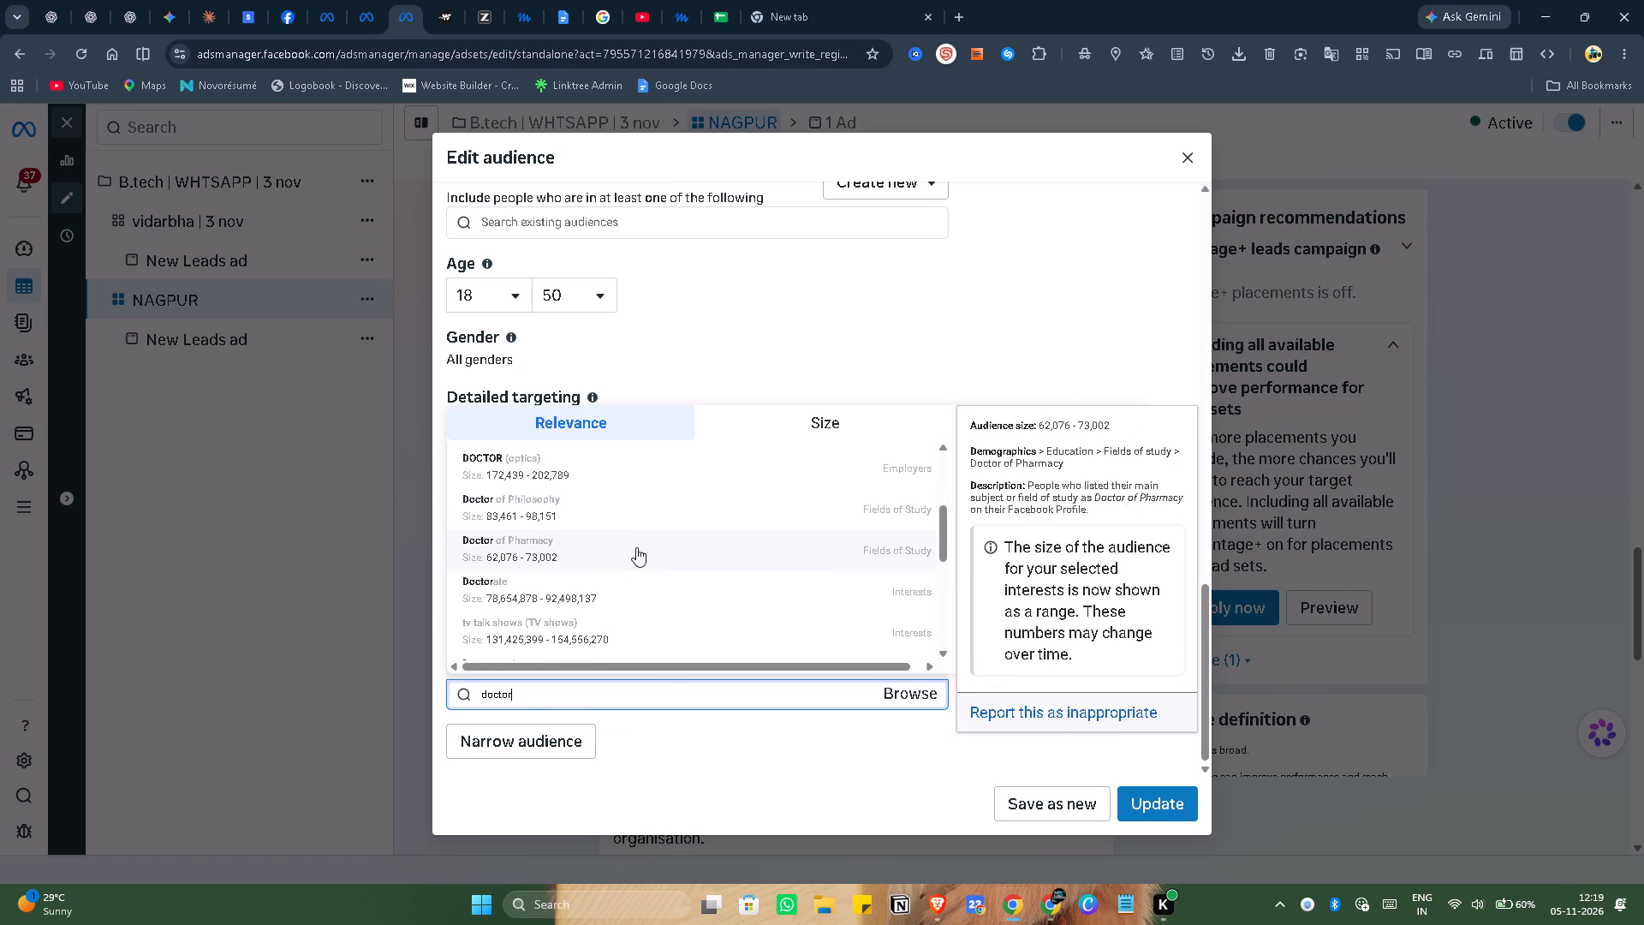
scroll(640, 602, "down", 4)
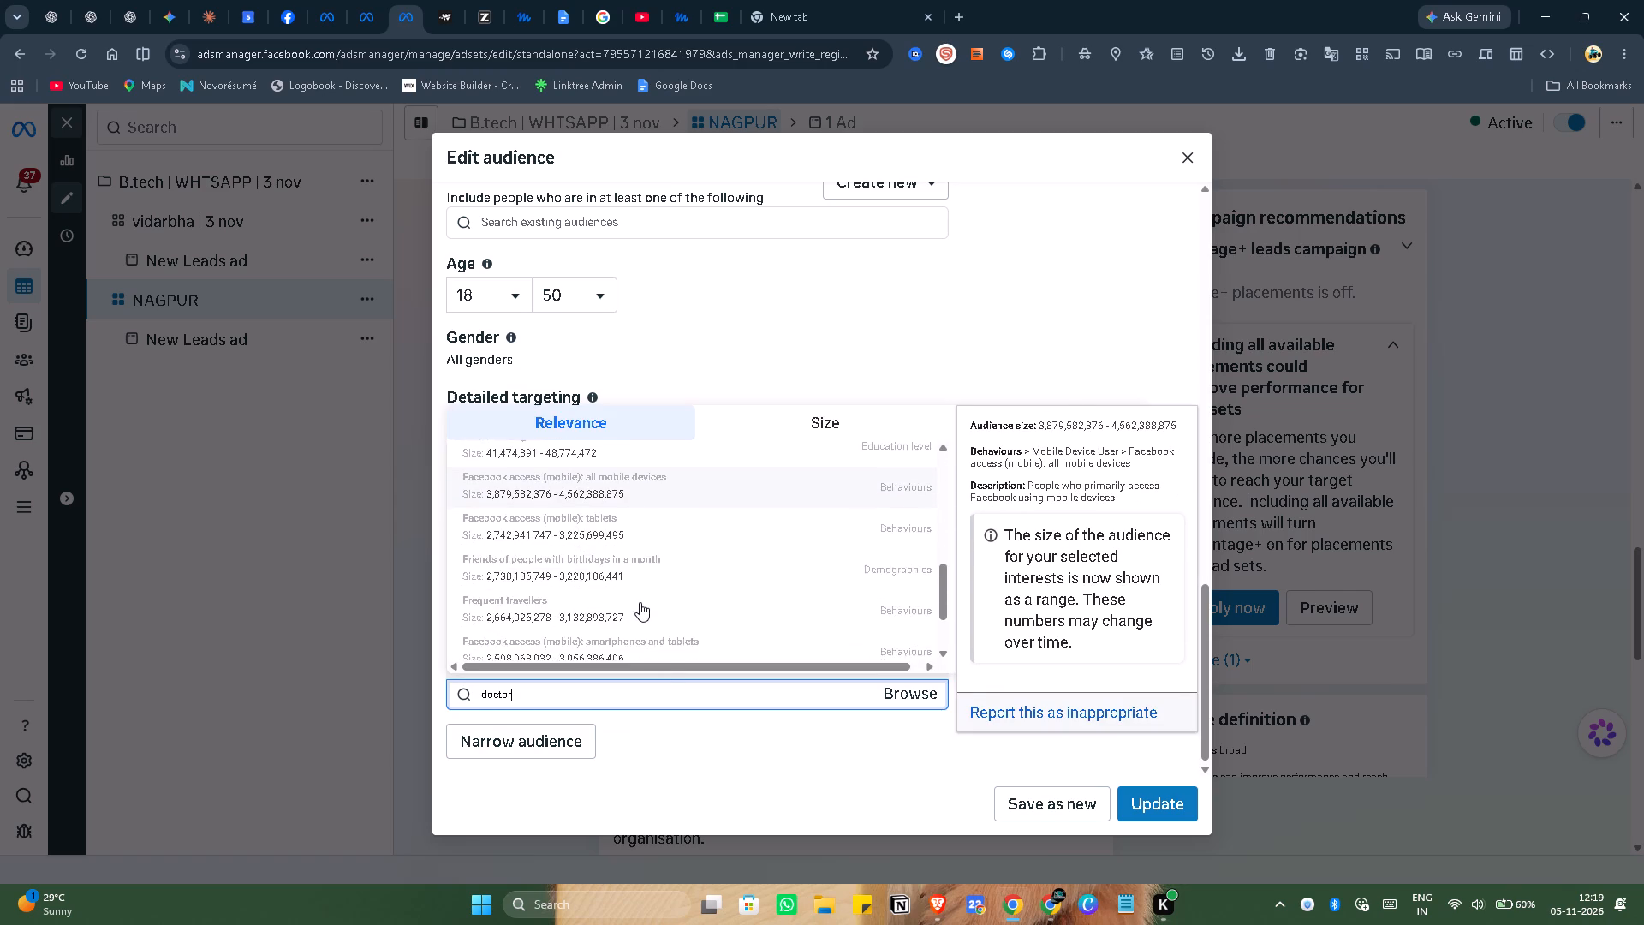
scroll(640, 602, "down", 7)
scroll(638, 601, "up", 5)
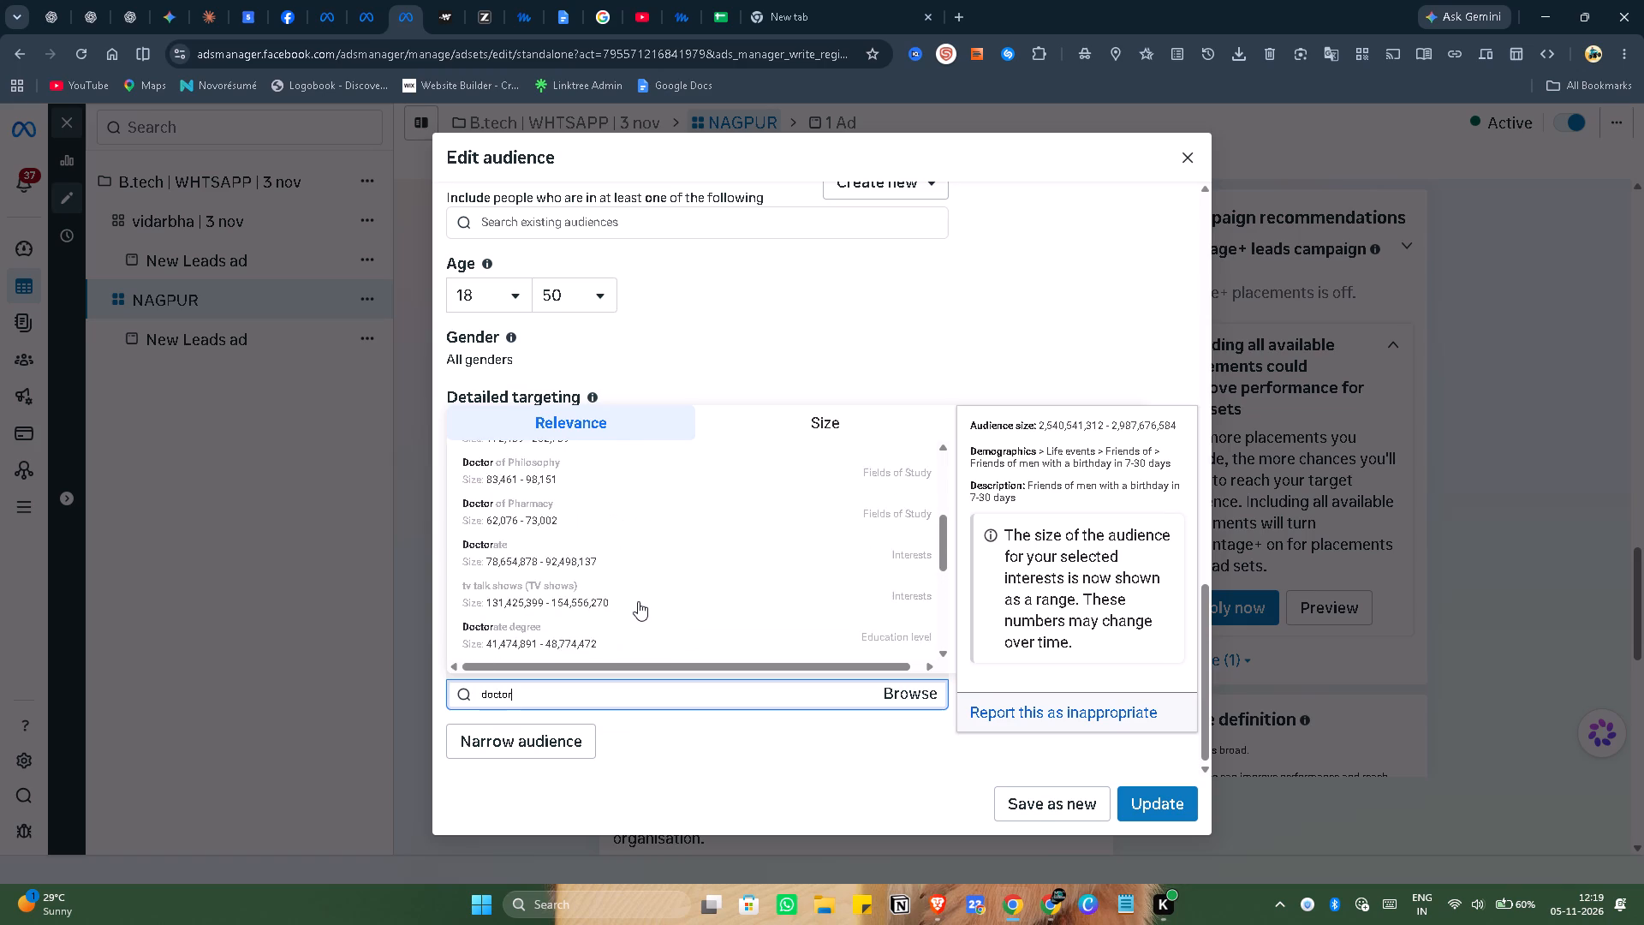
scroll(638, 601, "up", 12)
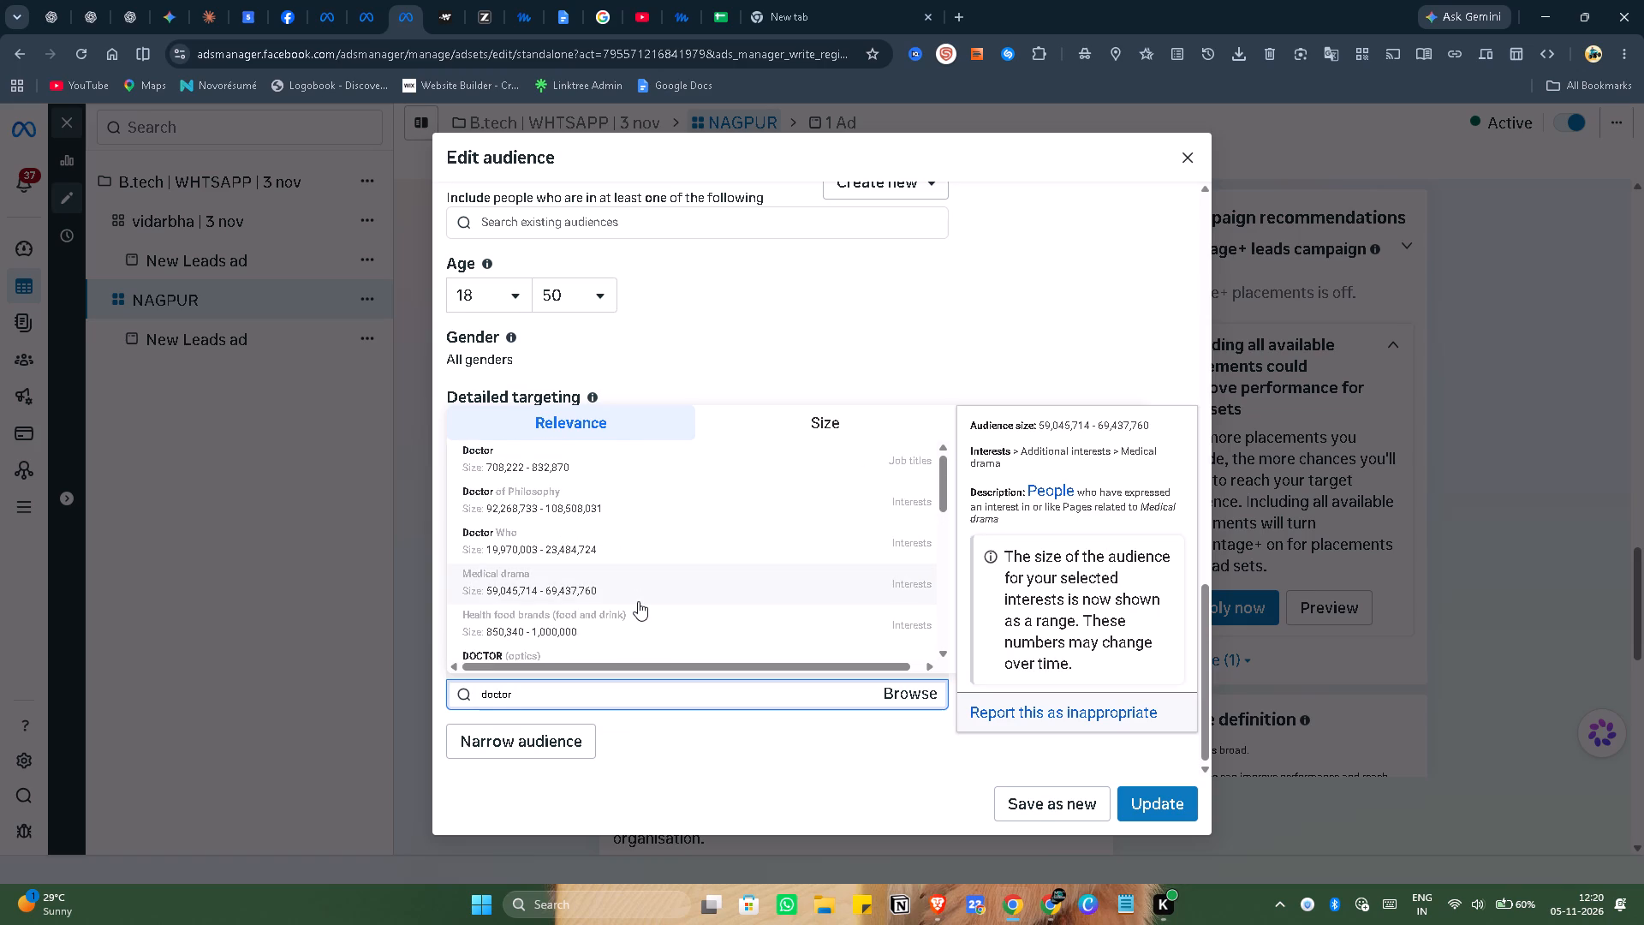
scroll(638, 601, "down", 6)
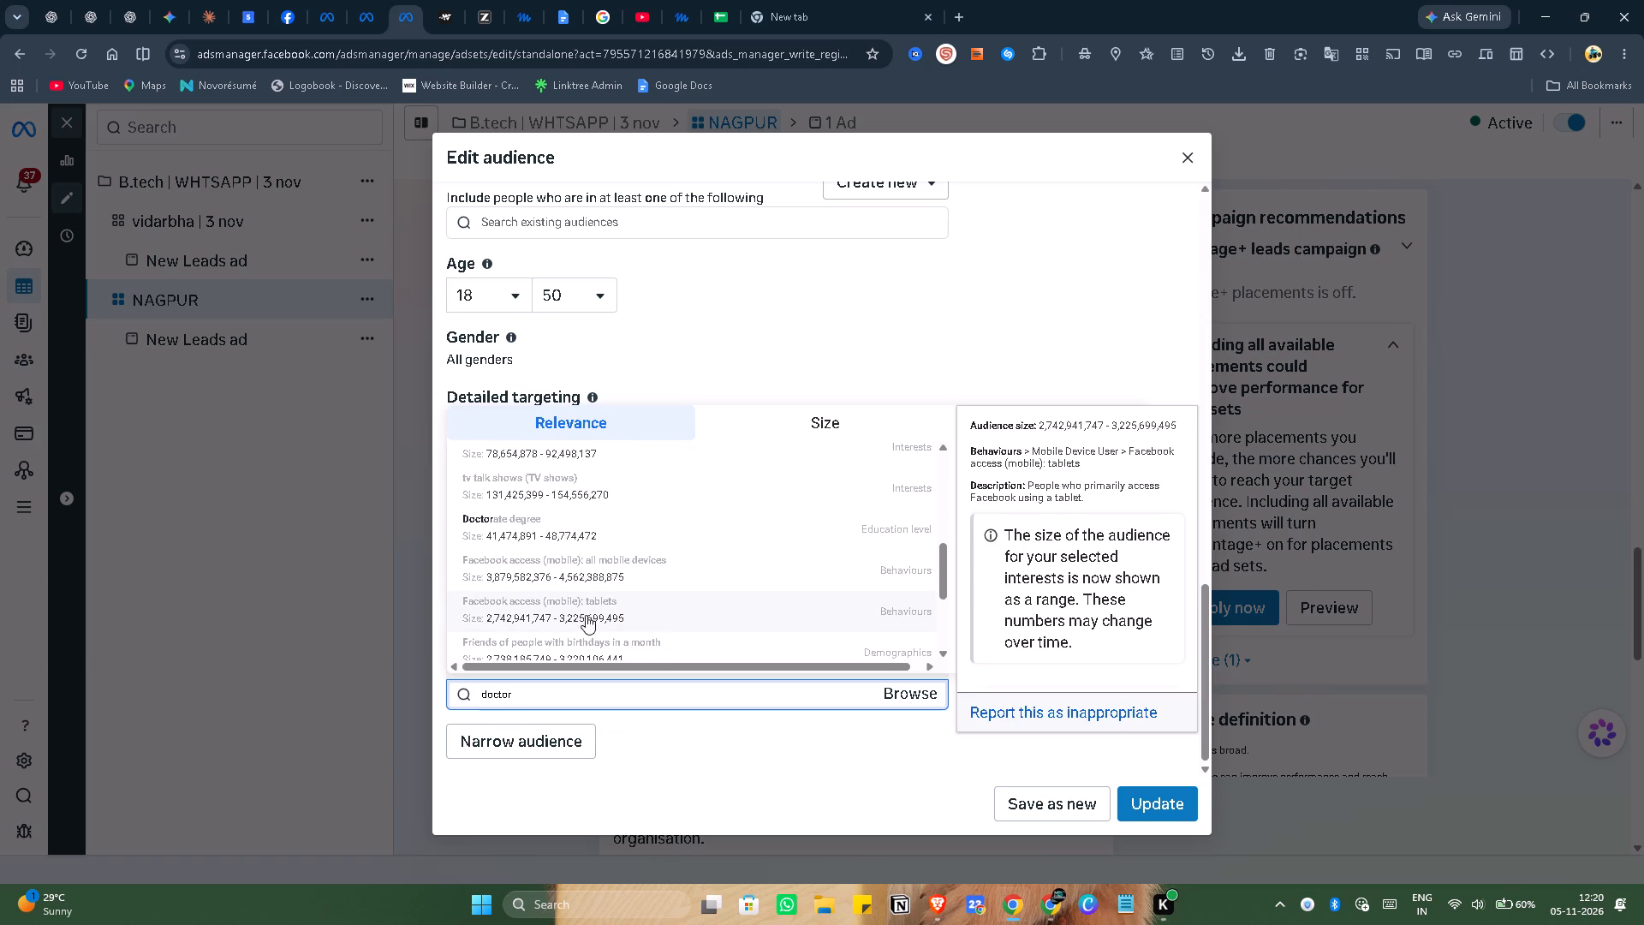
scroll(608, 520, "up", 9)
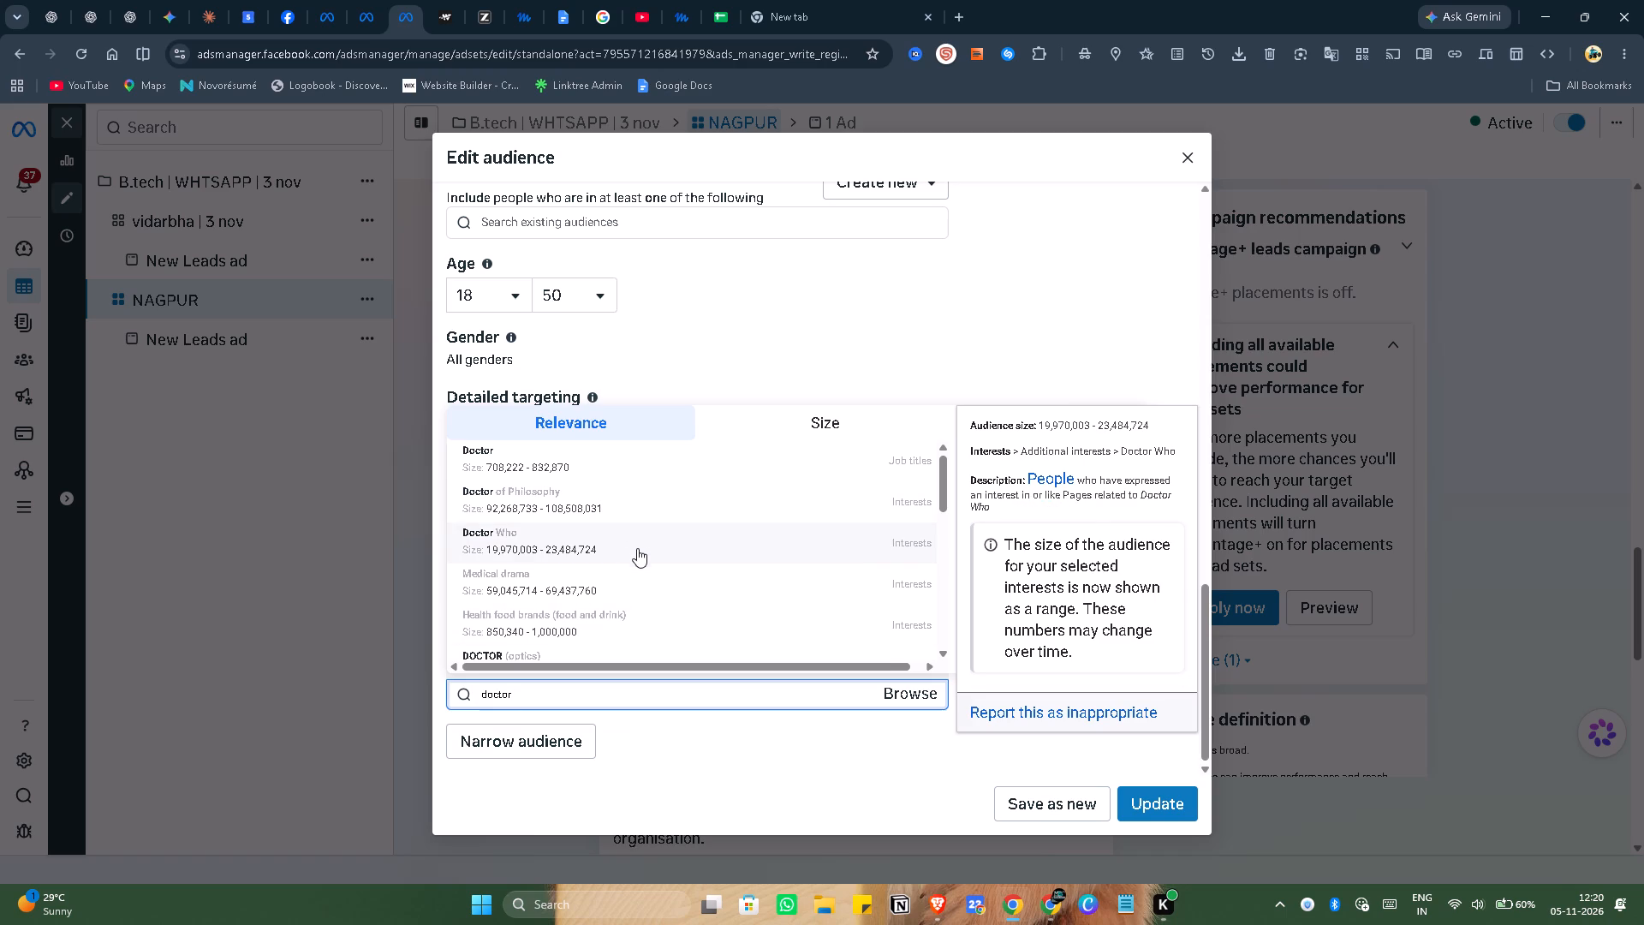
scroll(633, 584, "down", 7)
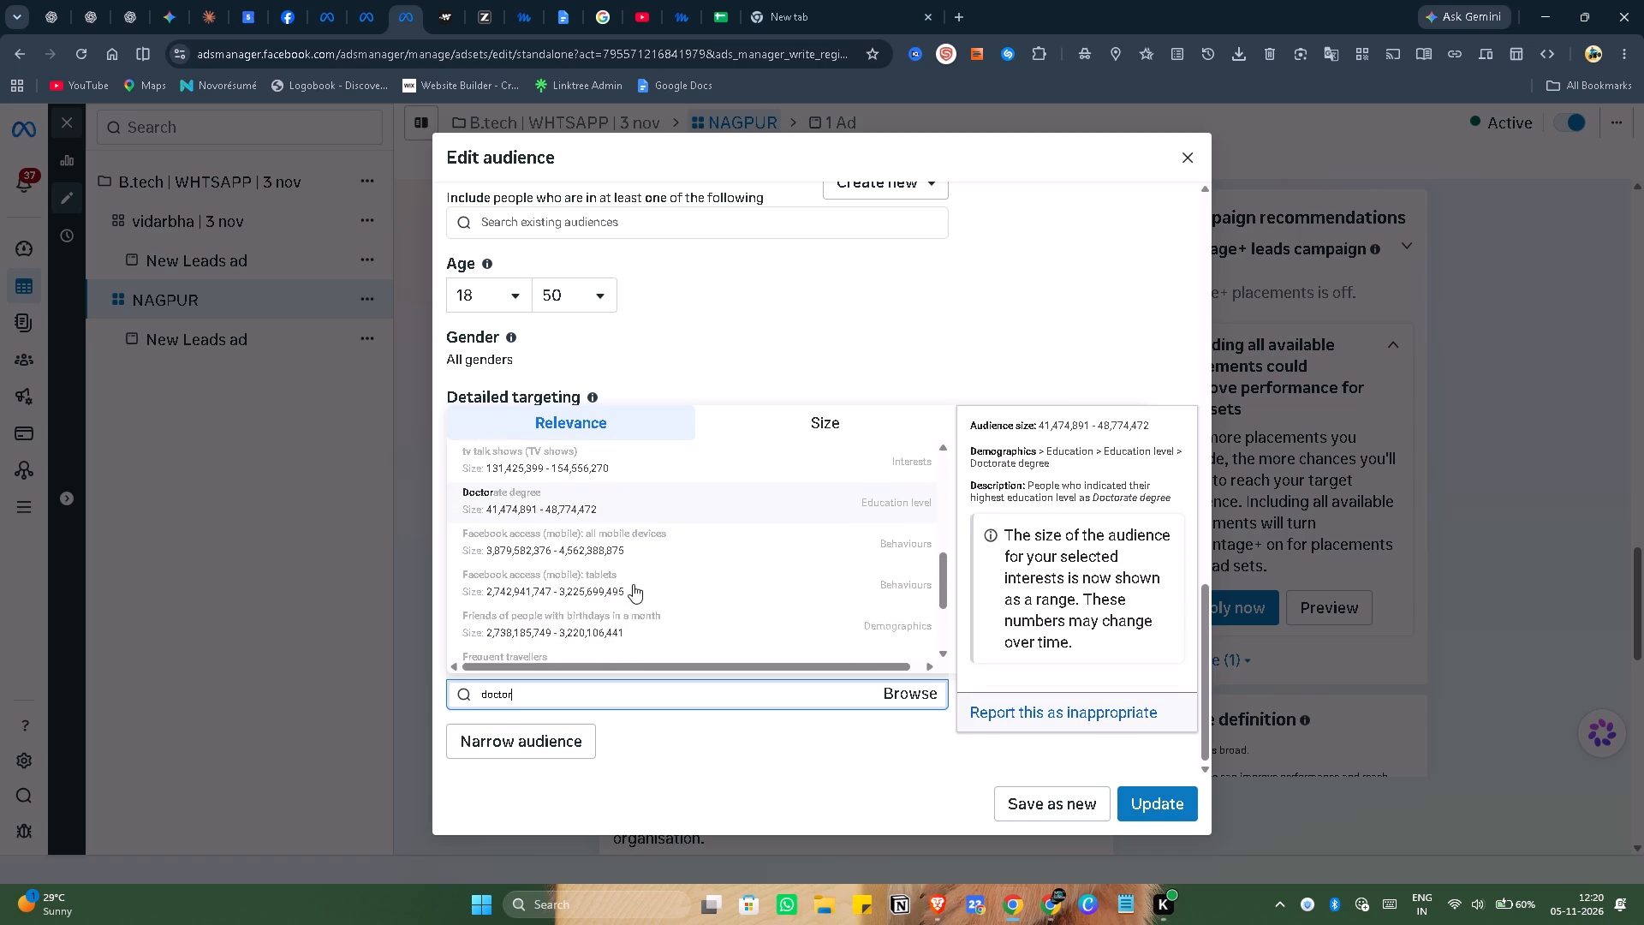
scroll(633, 584, "down", 6)
scroll(633, 584, "up", 5)
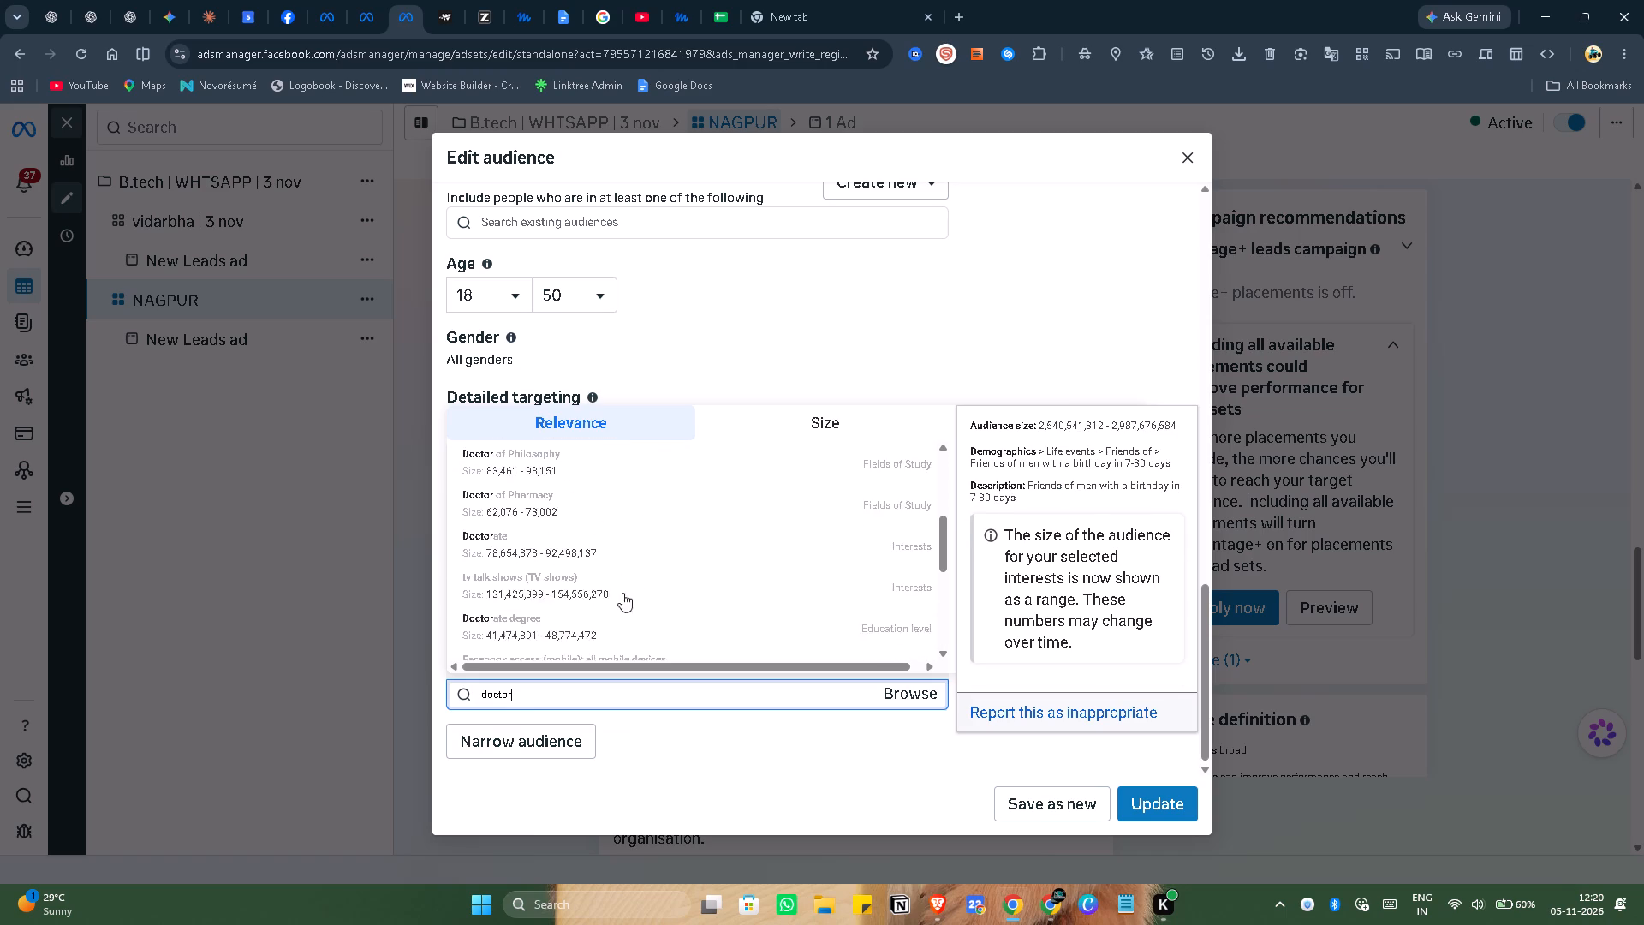
scroll(554, 639, "up", 12)
Search detailed targeting for "Doc" and look through the results for further doctor-related options.
left_click(561, 693)
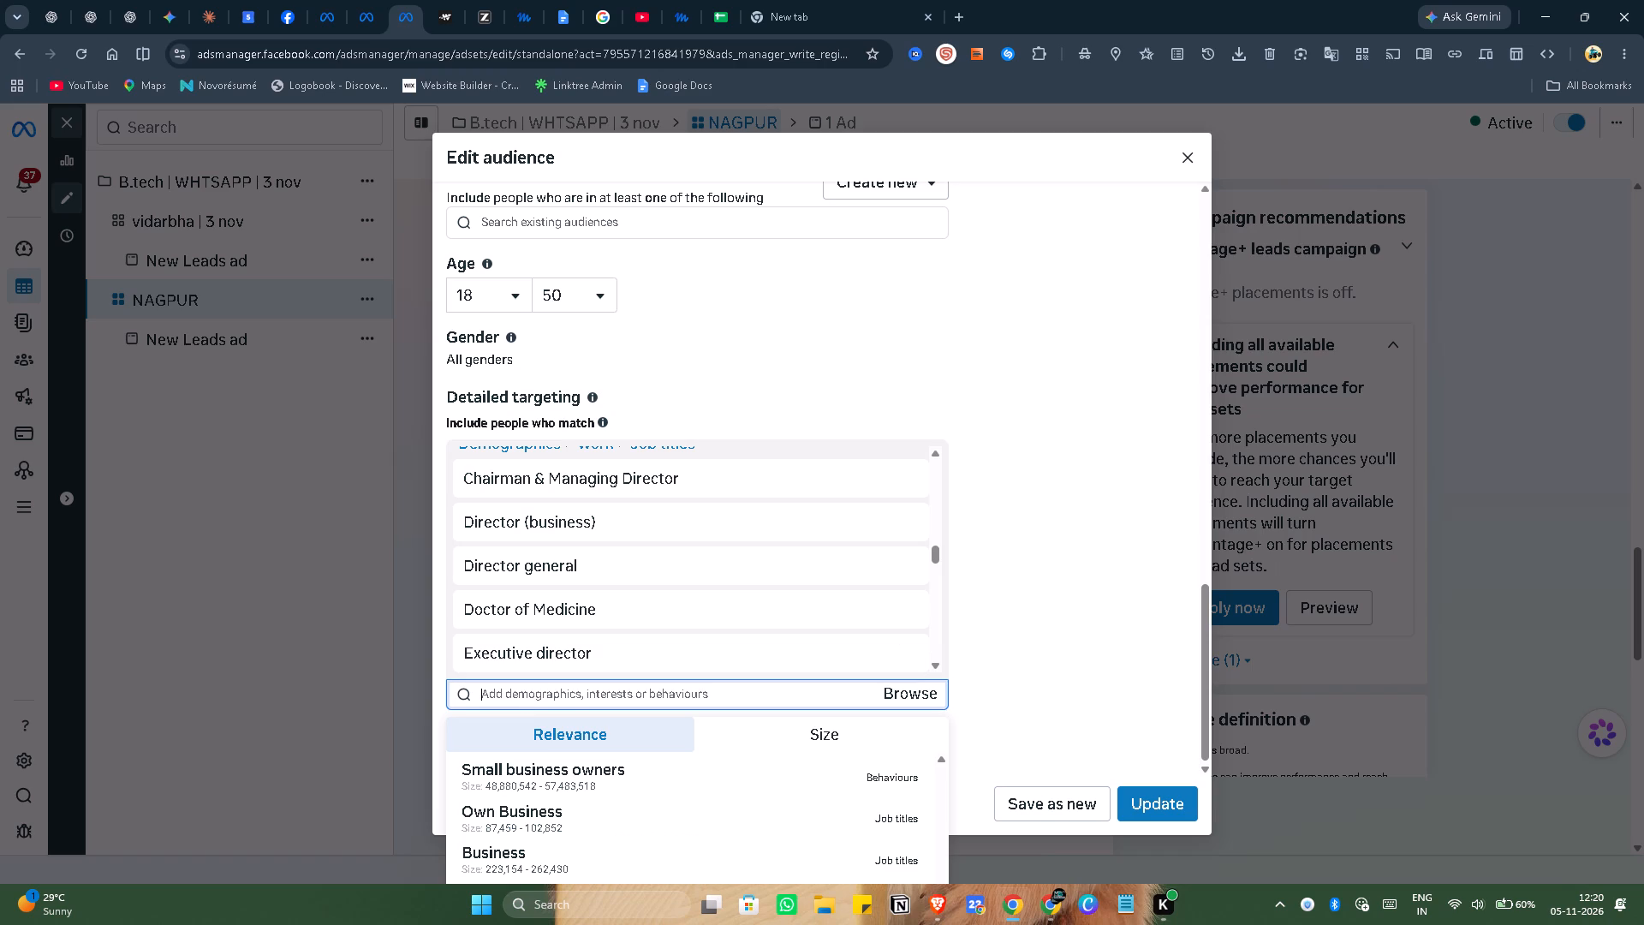
type("Doc")
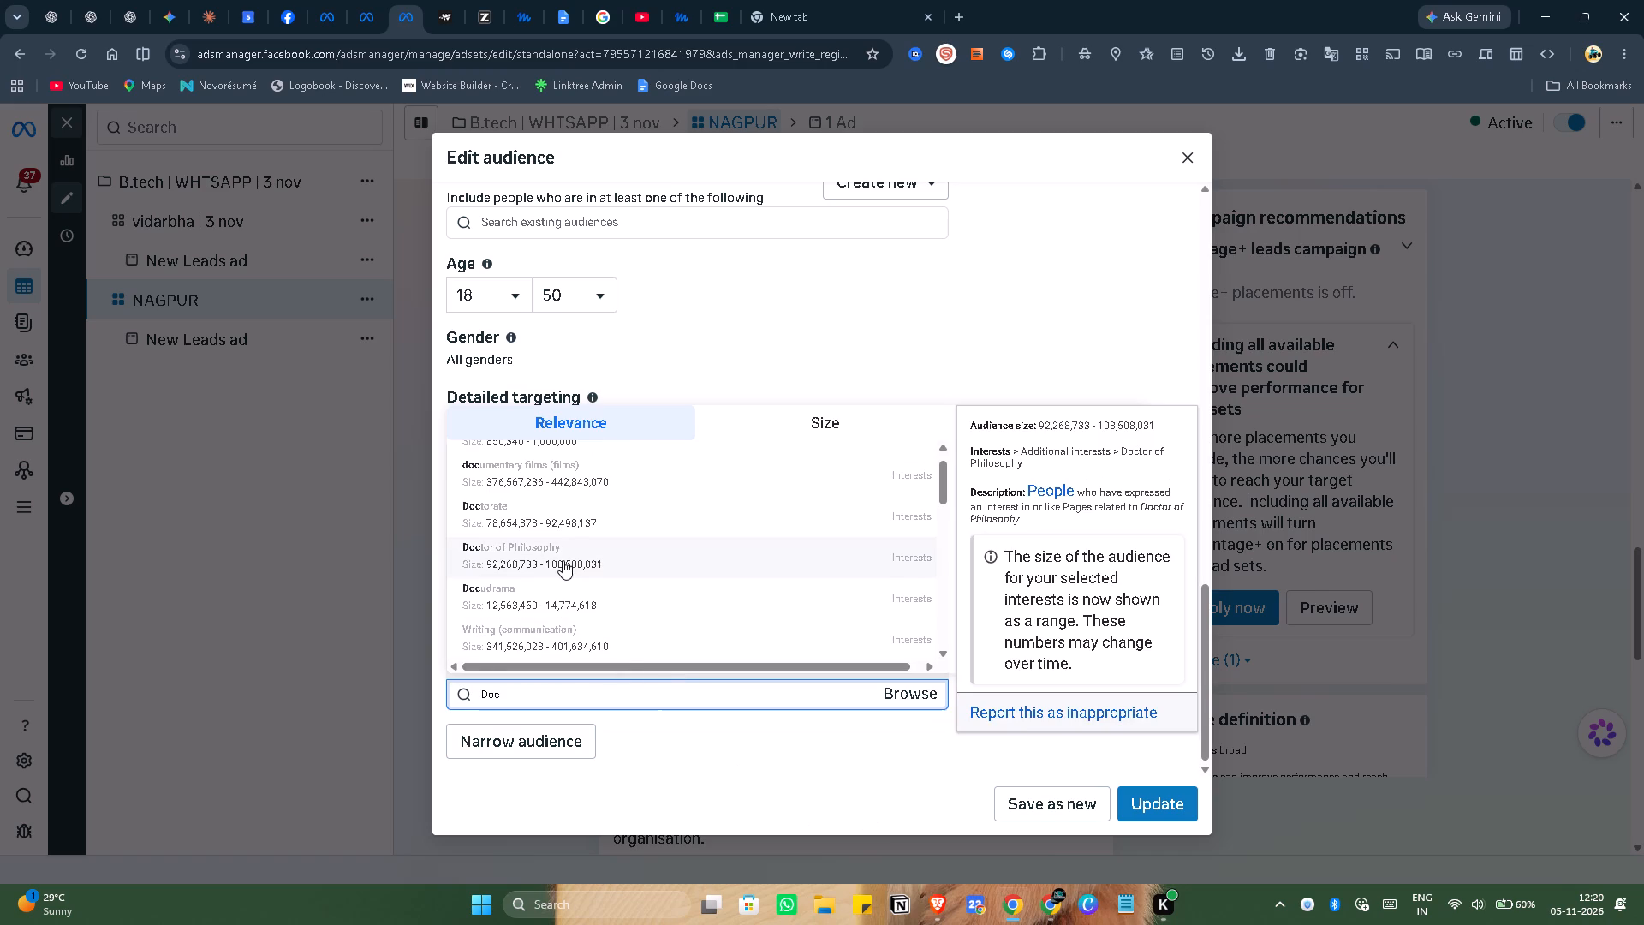
scroll(563, 560, "down", 3)
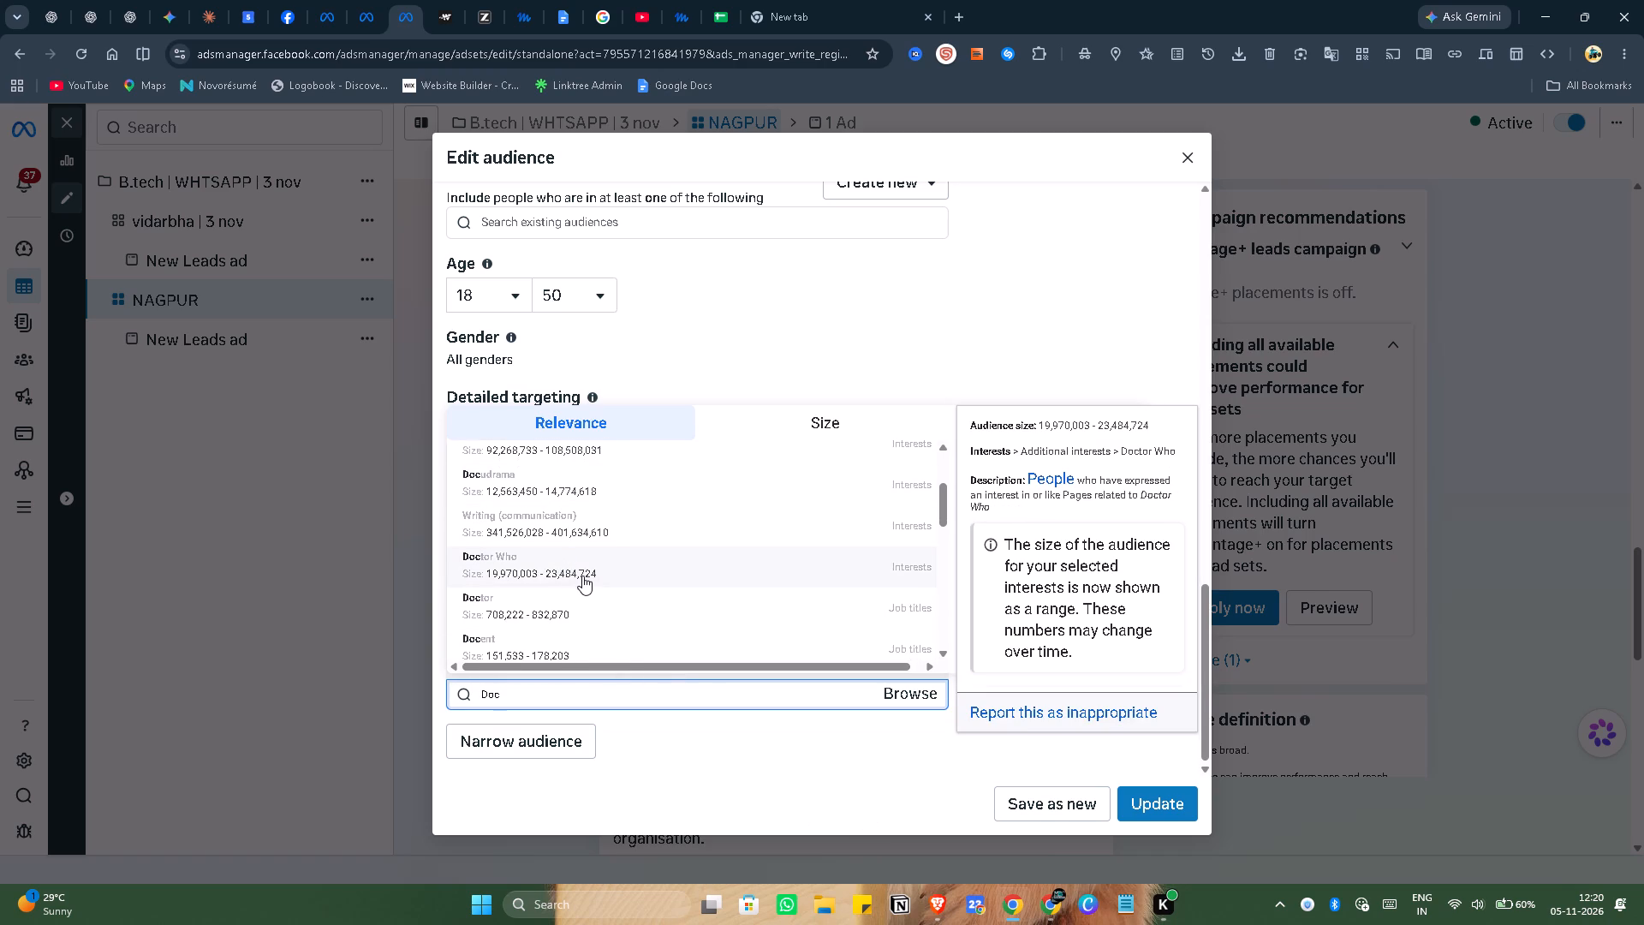
scroll(582, 576, "down", 2)
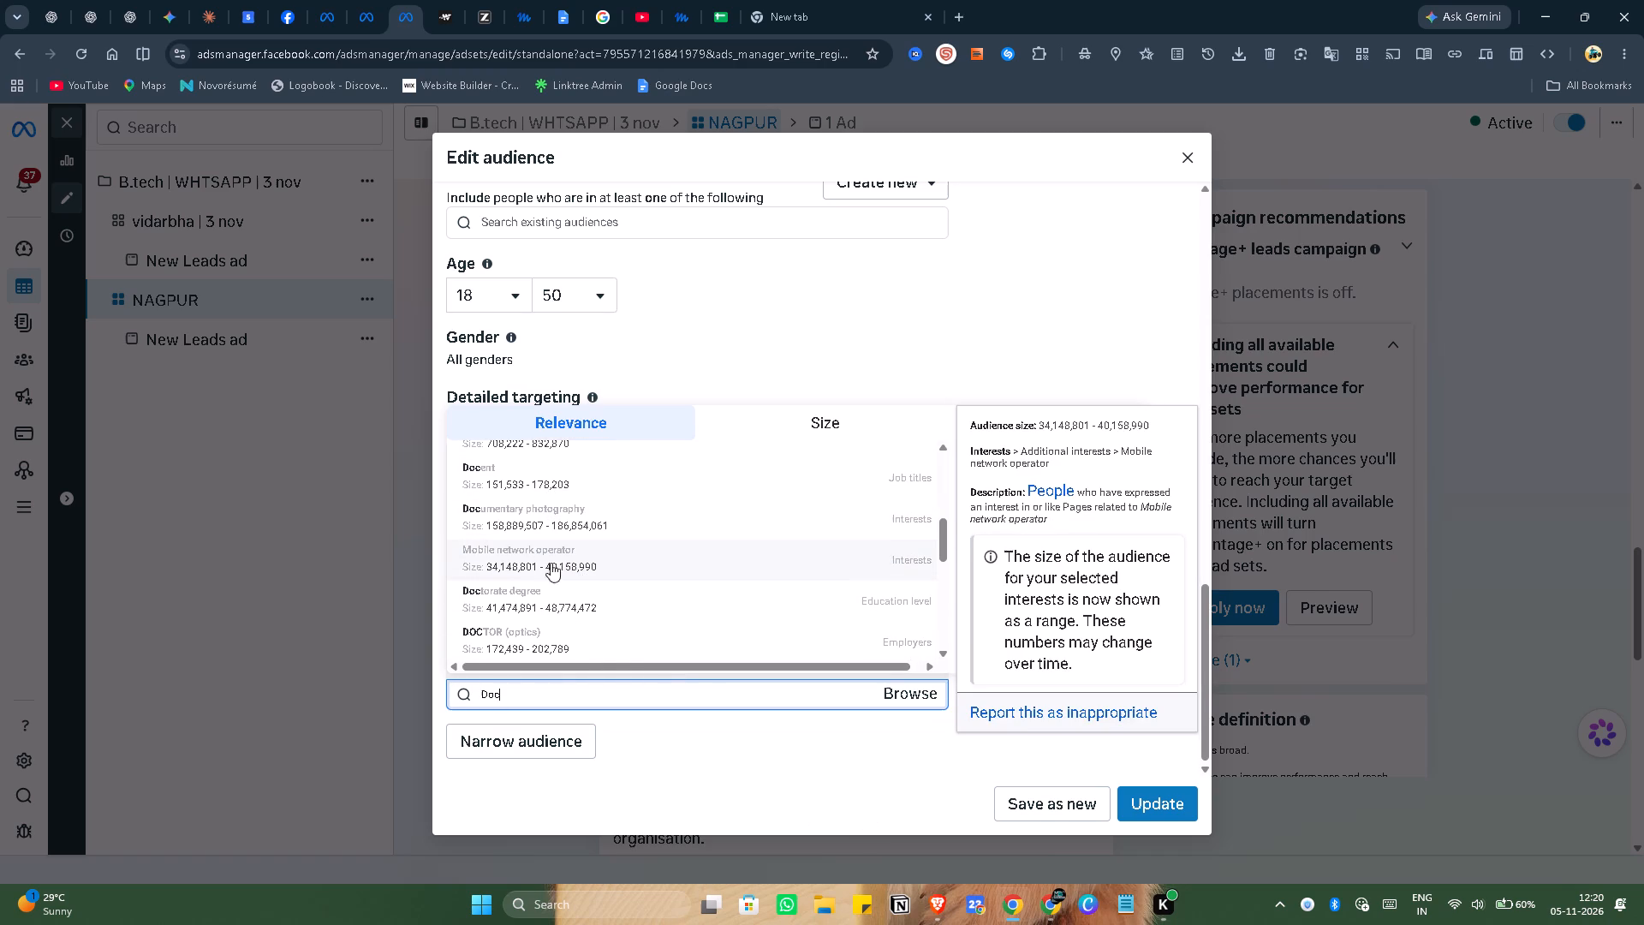
scroll(547, 602, "down", 3)
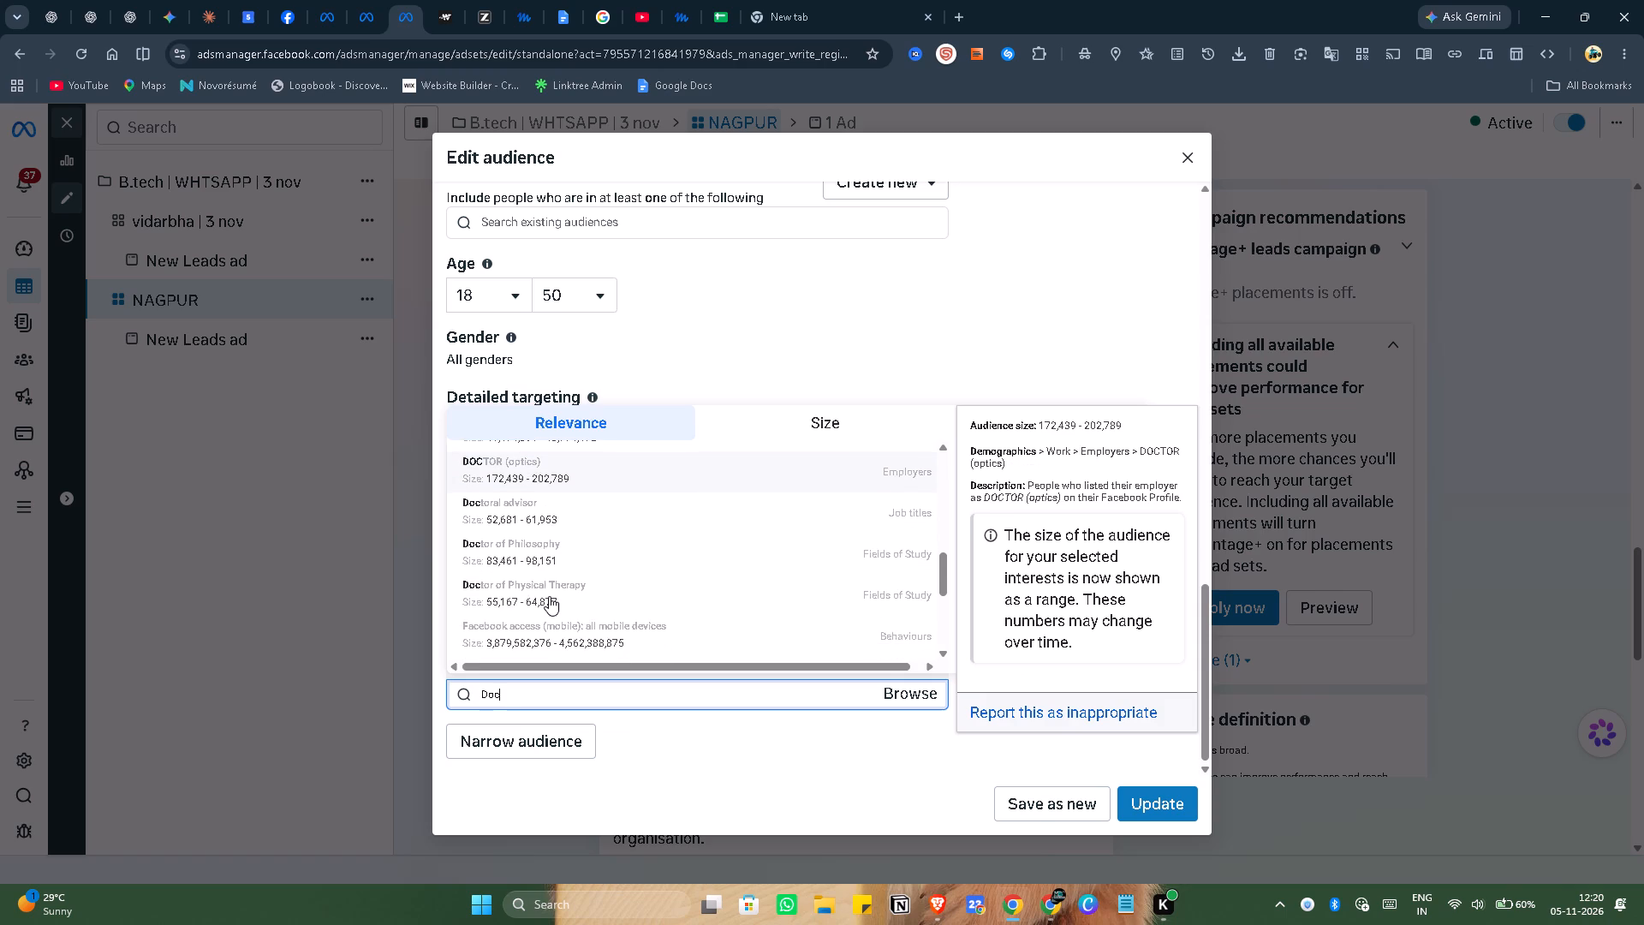
scroll(625, 561, "down", 2)
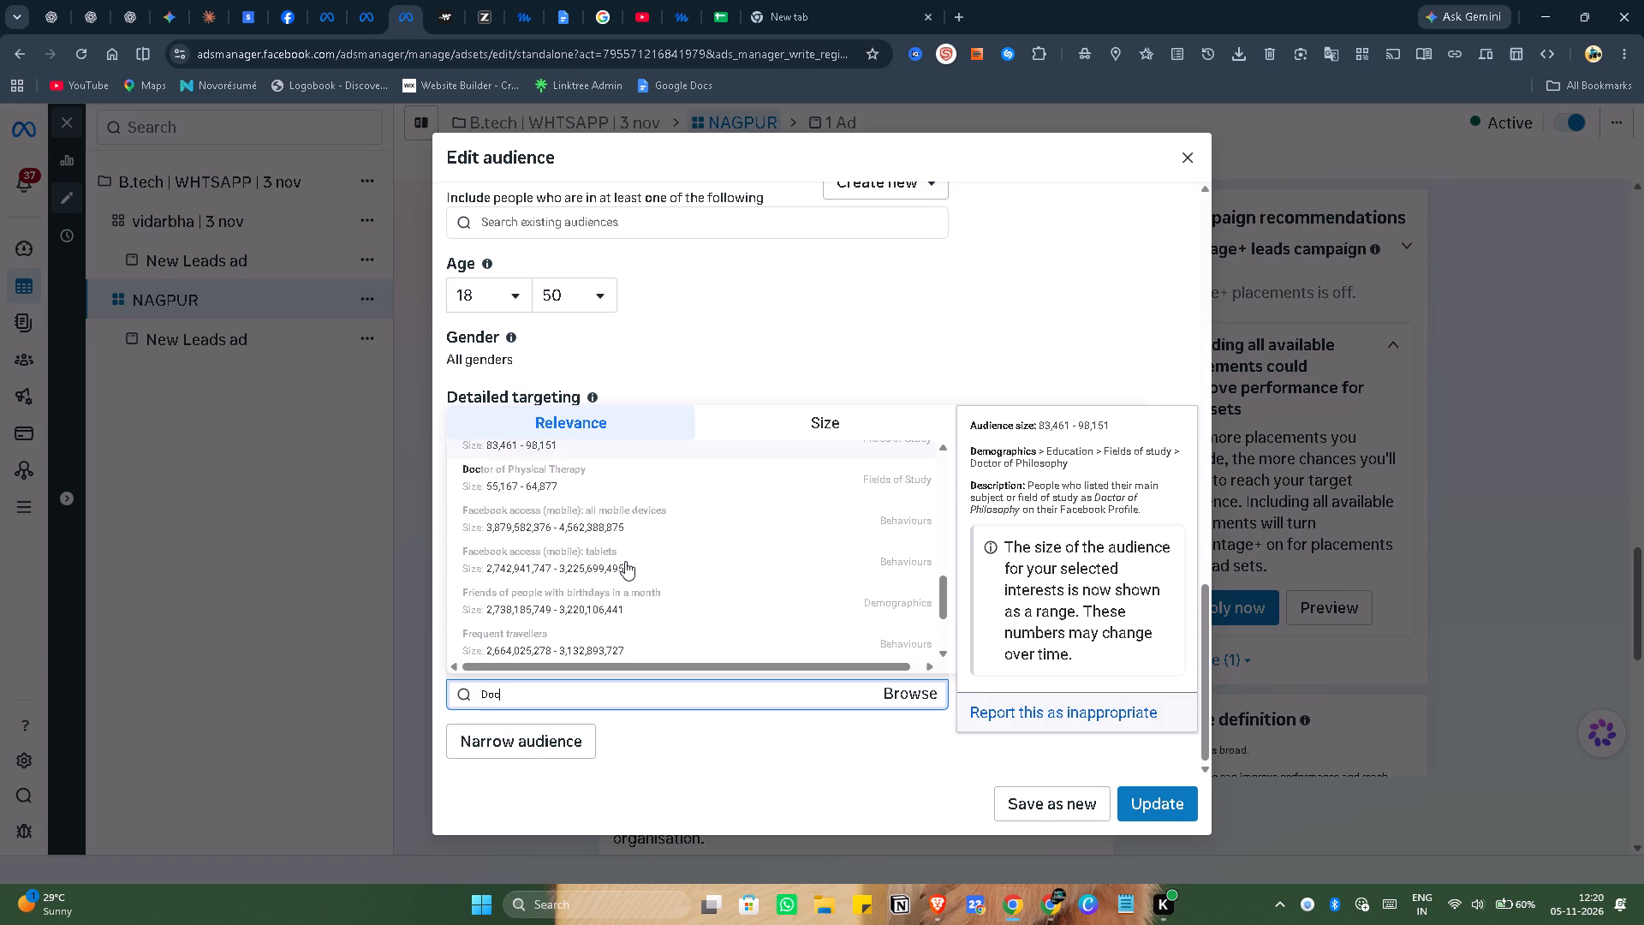
scroll(625, 561, "down", 7)
scroll(557, 600, "up", 2)
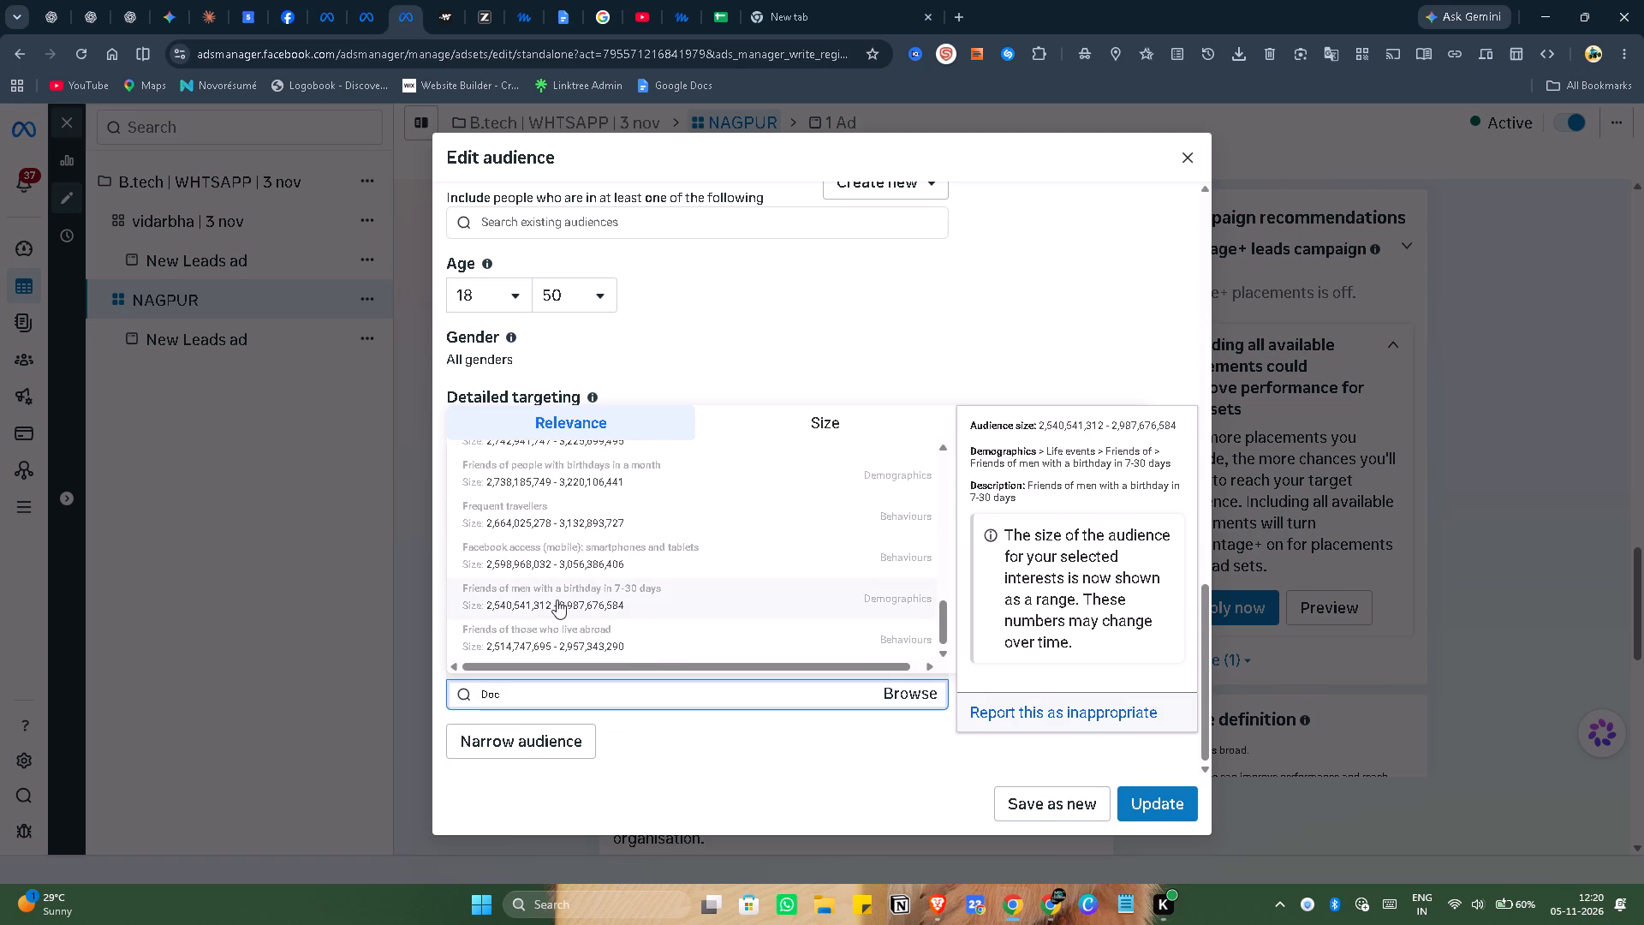
scroll(557, 600, "up", 15)
scroll(522, 555, "up", 6)
scroll(573, 528, "down", 11)
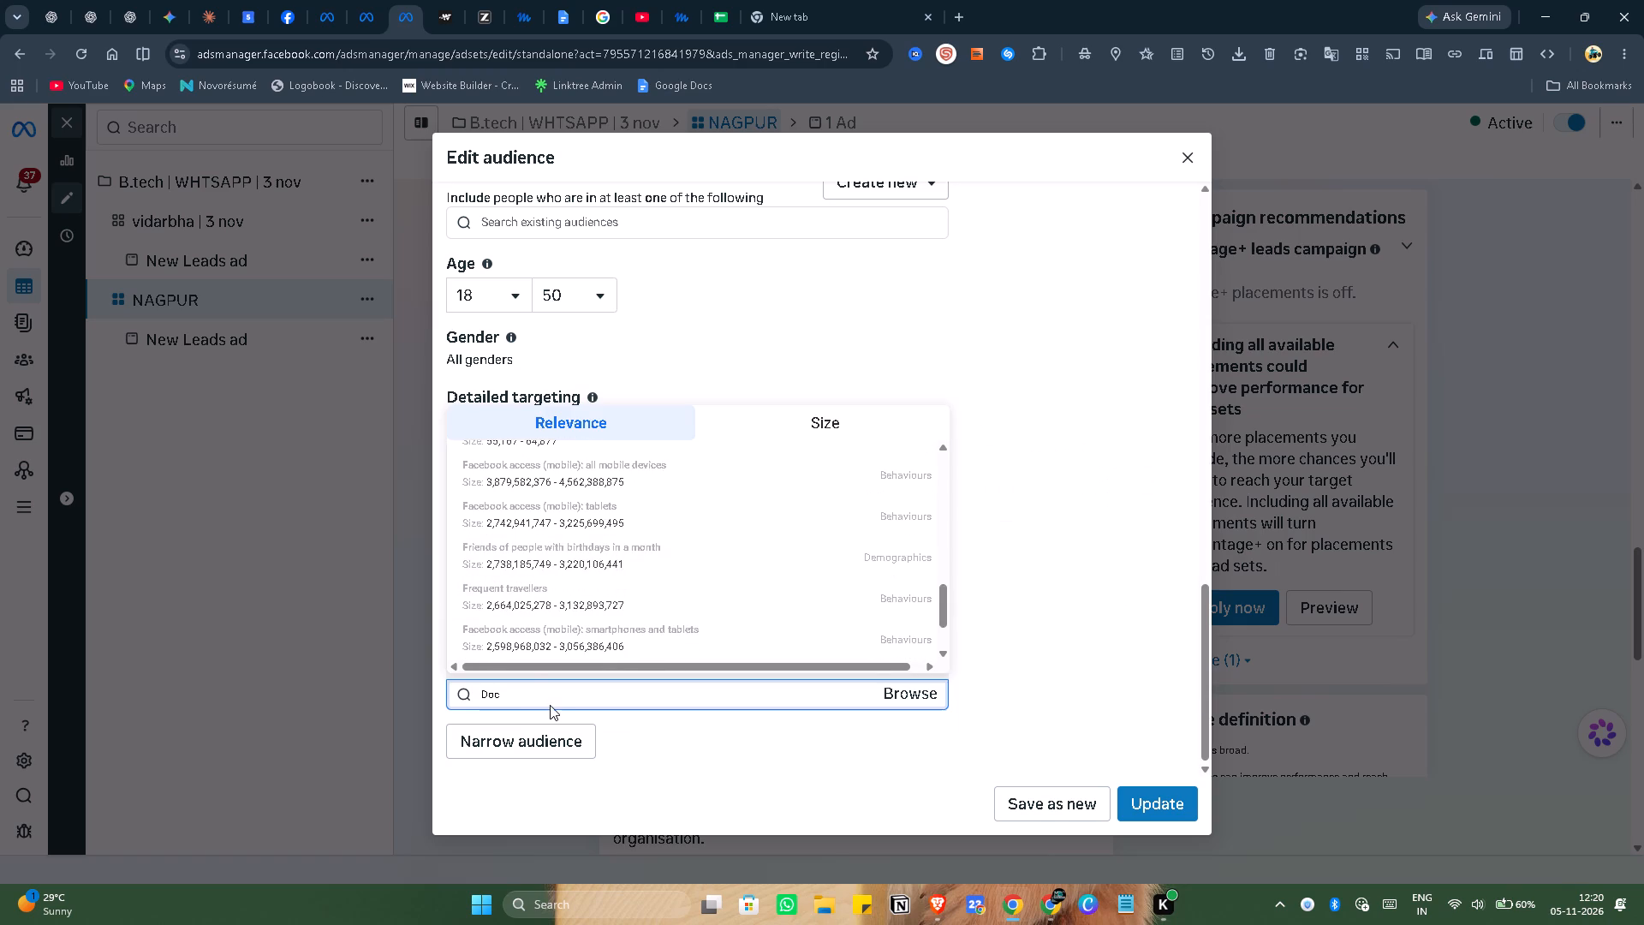
Return to the detailed targeting suggestions and look through the suggested job titles for further options to include.
left_click(546, 698)
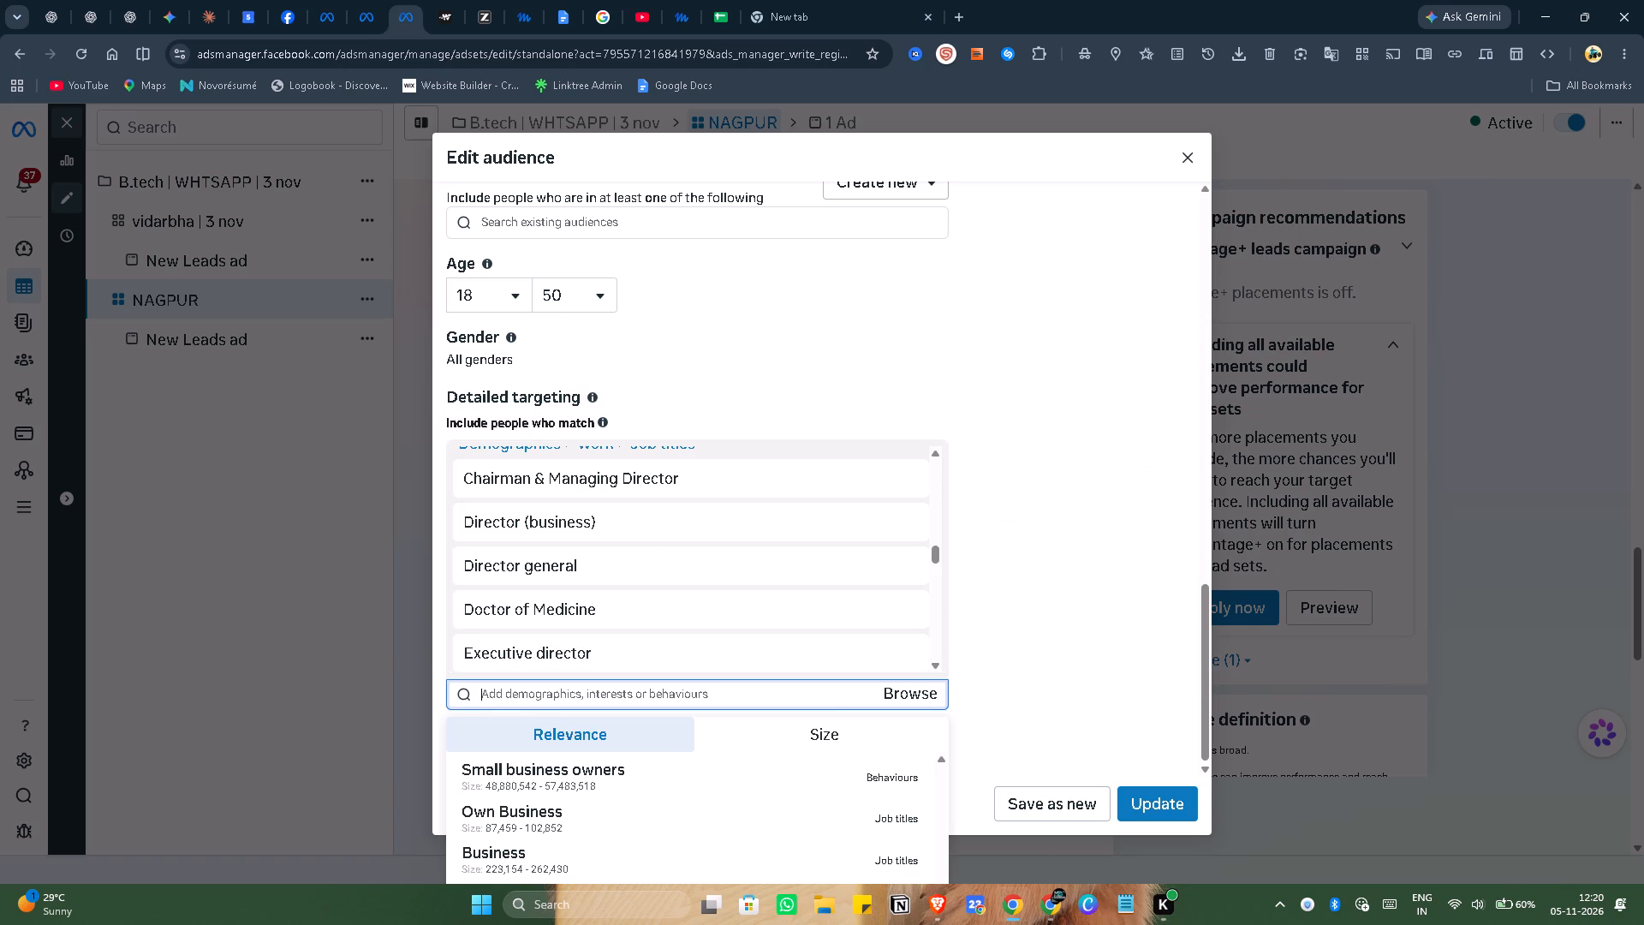
scroll(575, 821, "down", 11)
scroll(569, 797, "up", 5)
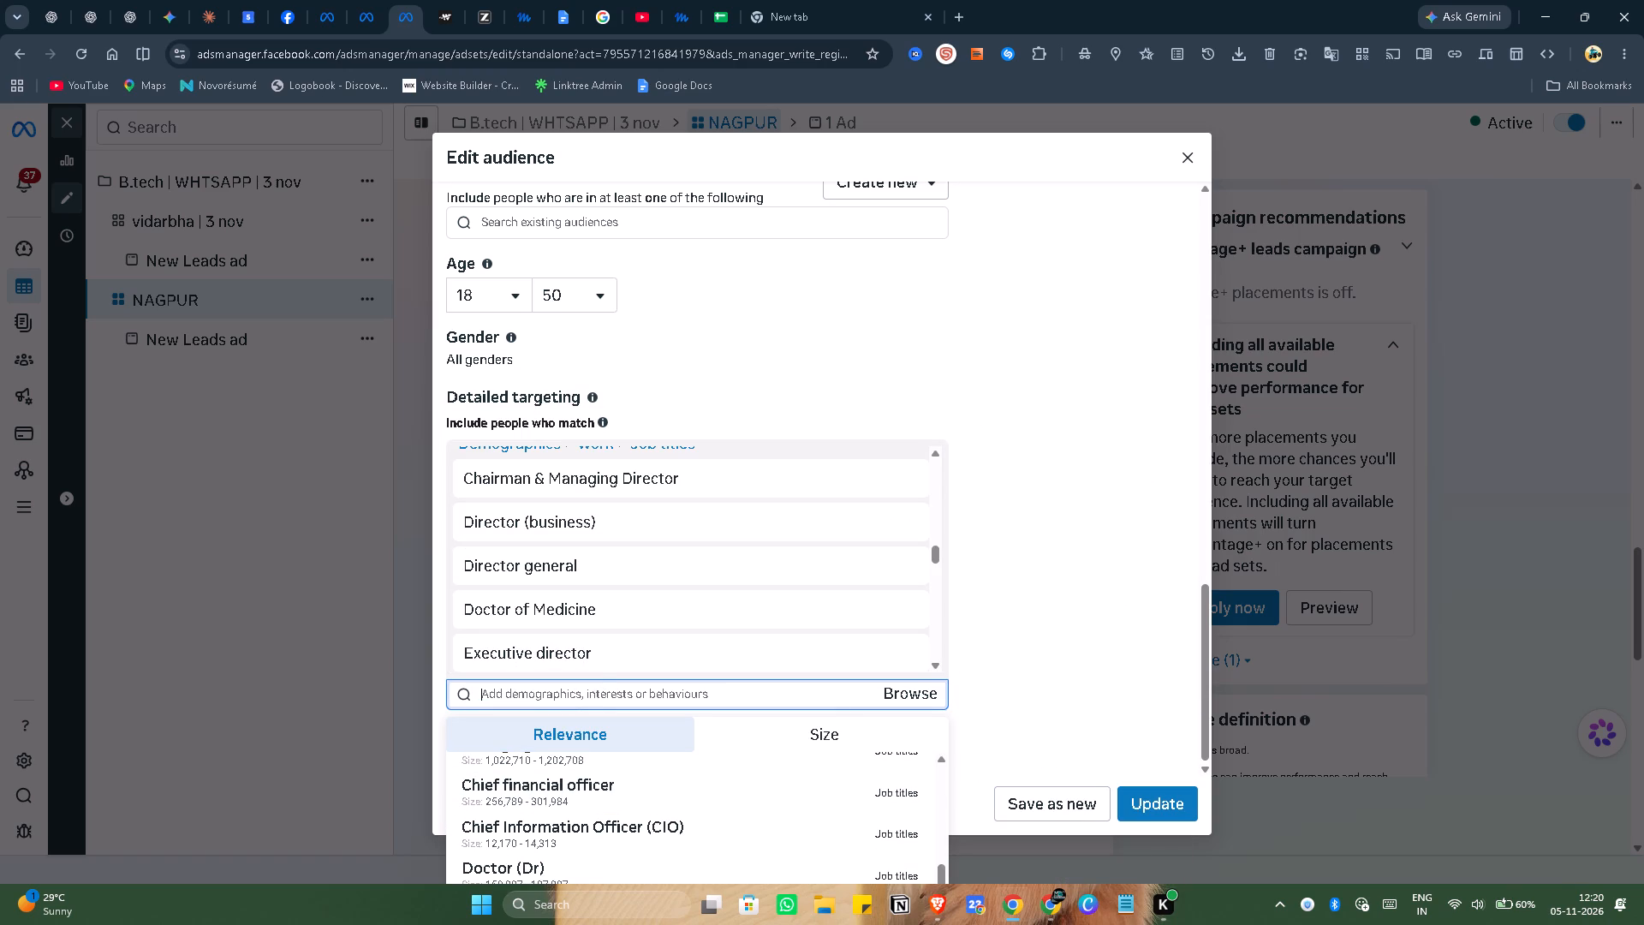
left_click(599, 695)
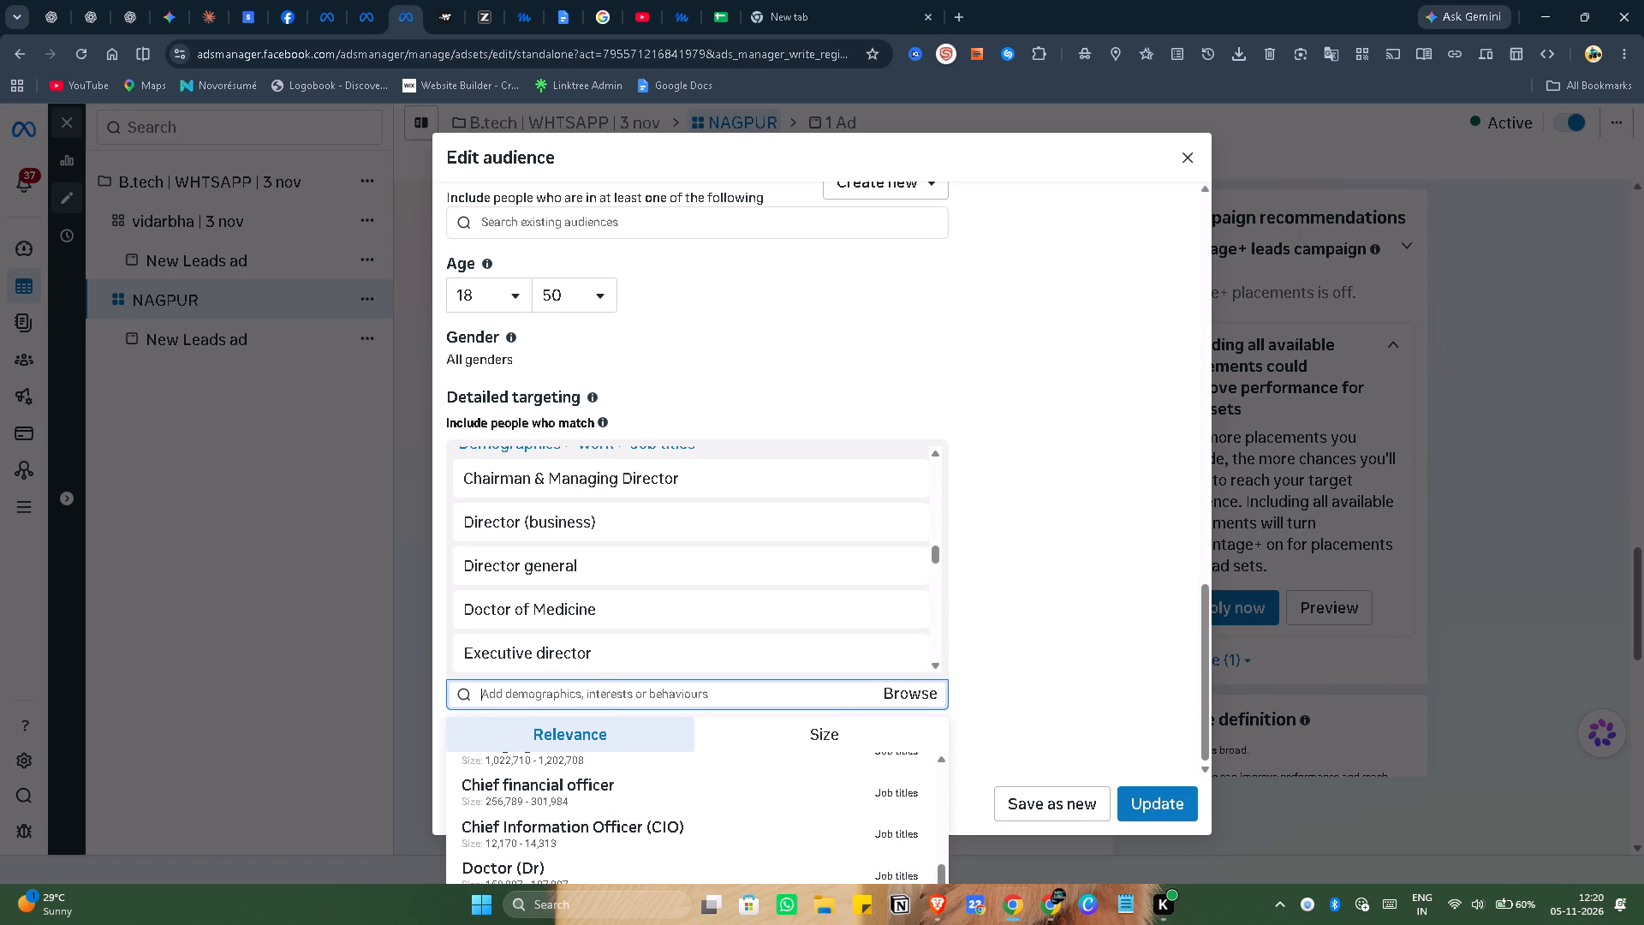
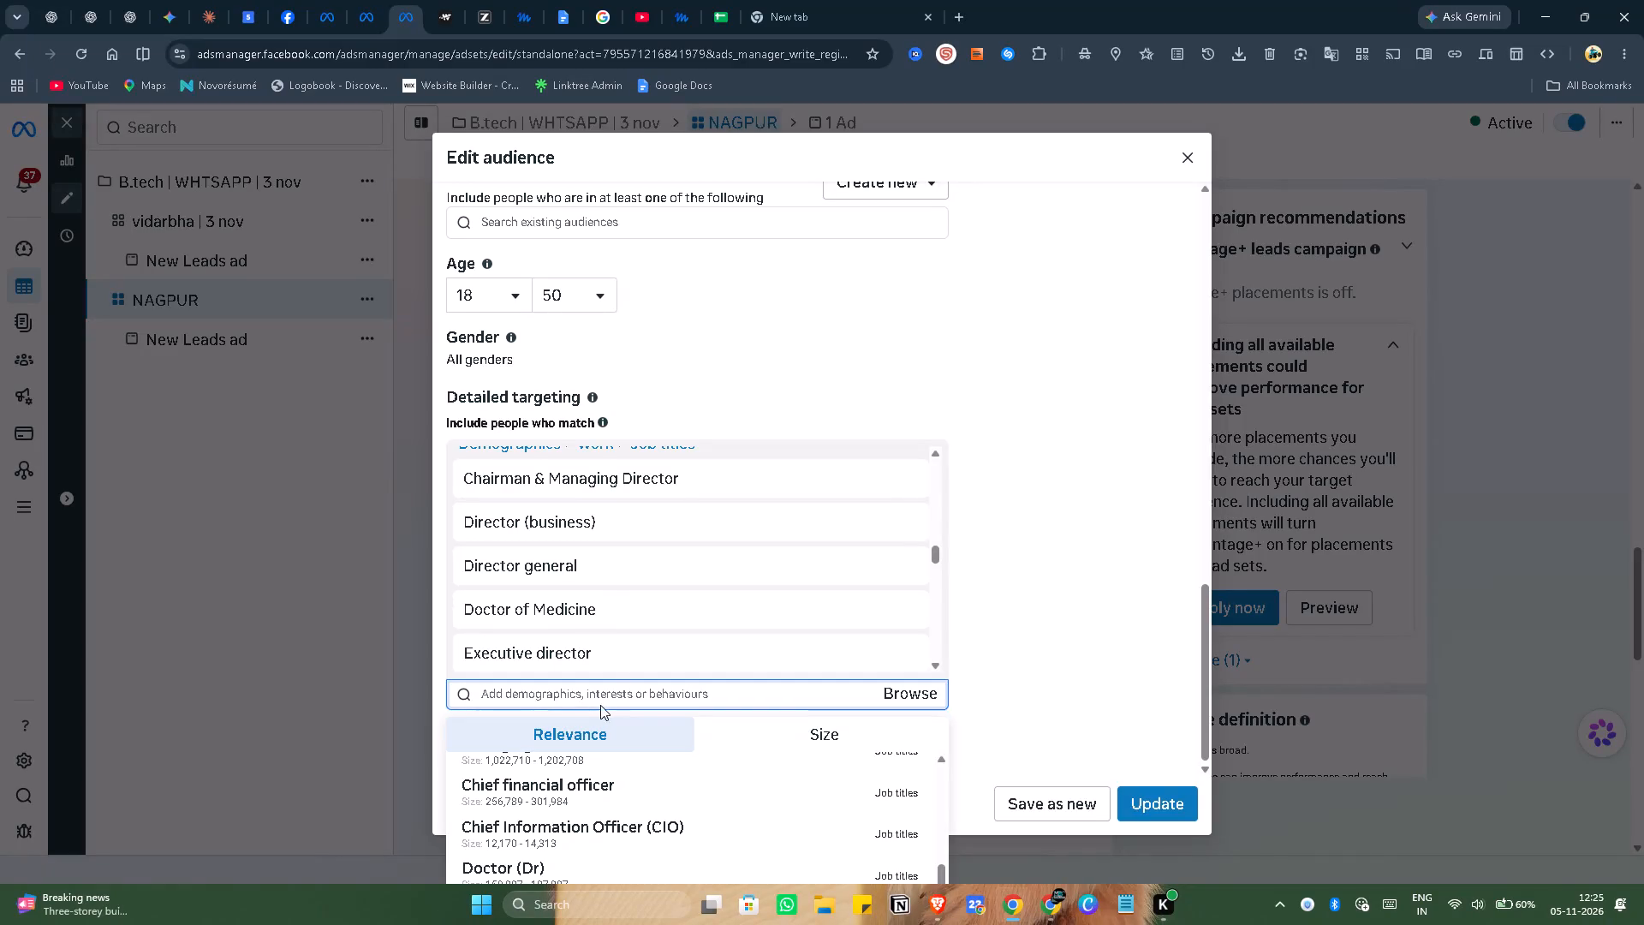
Review the detailed targeting entries already included in the NAGPUR audience, from the job titles through to the interests.
scroll(625, 639, "down", 4)
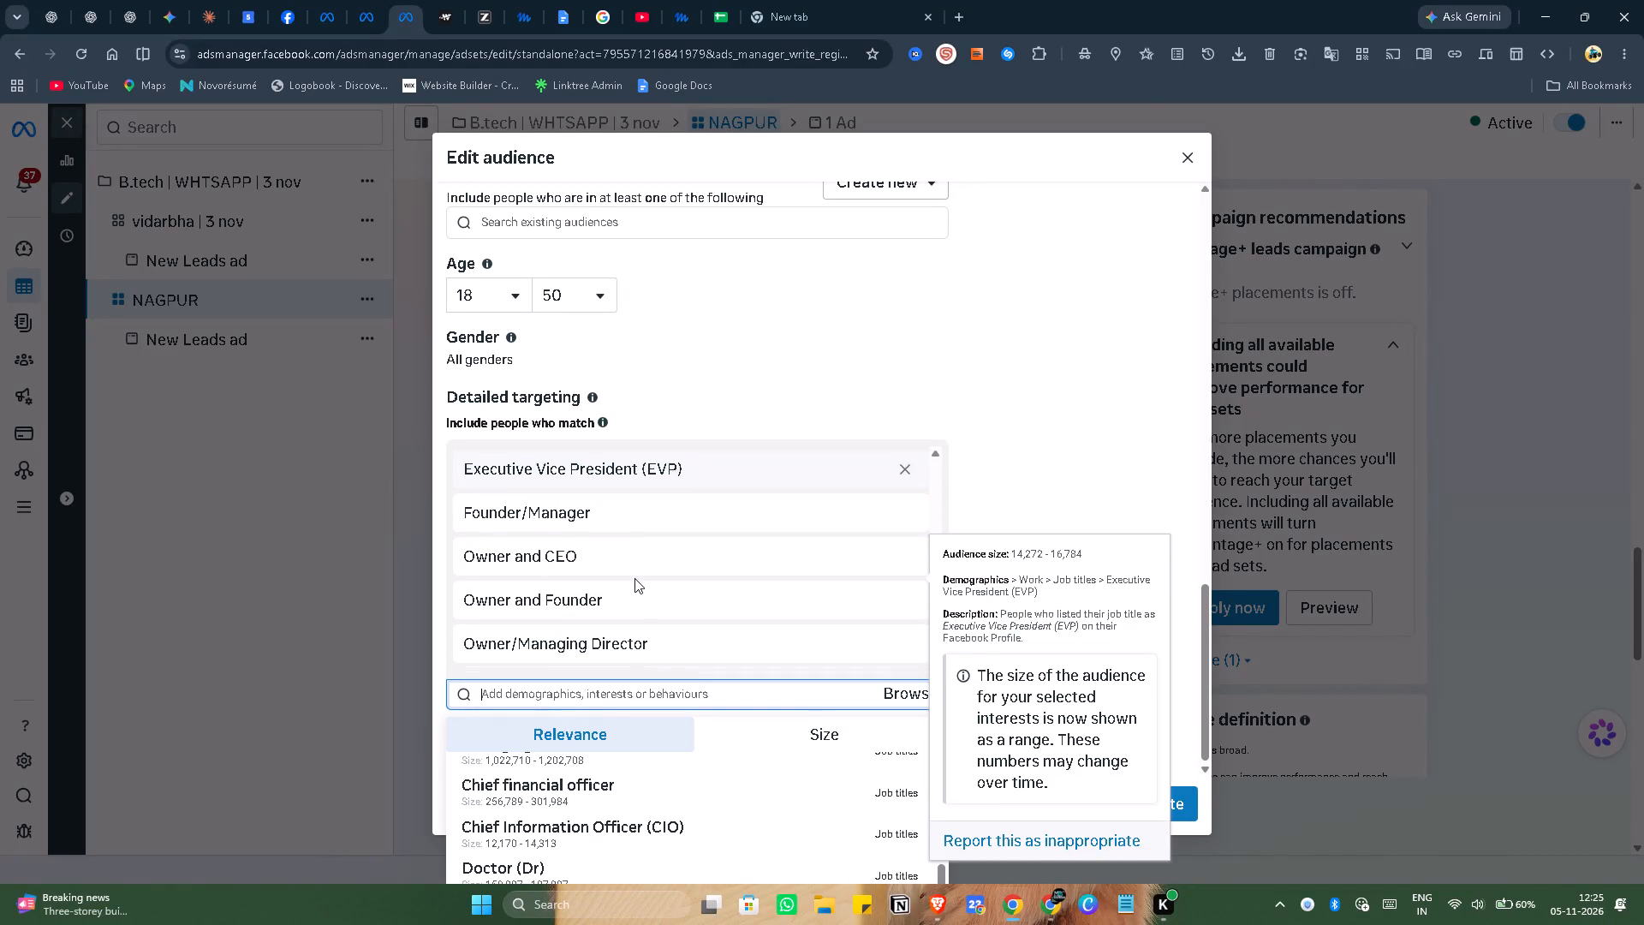
scroll(629, 577, "up", 2)
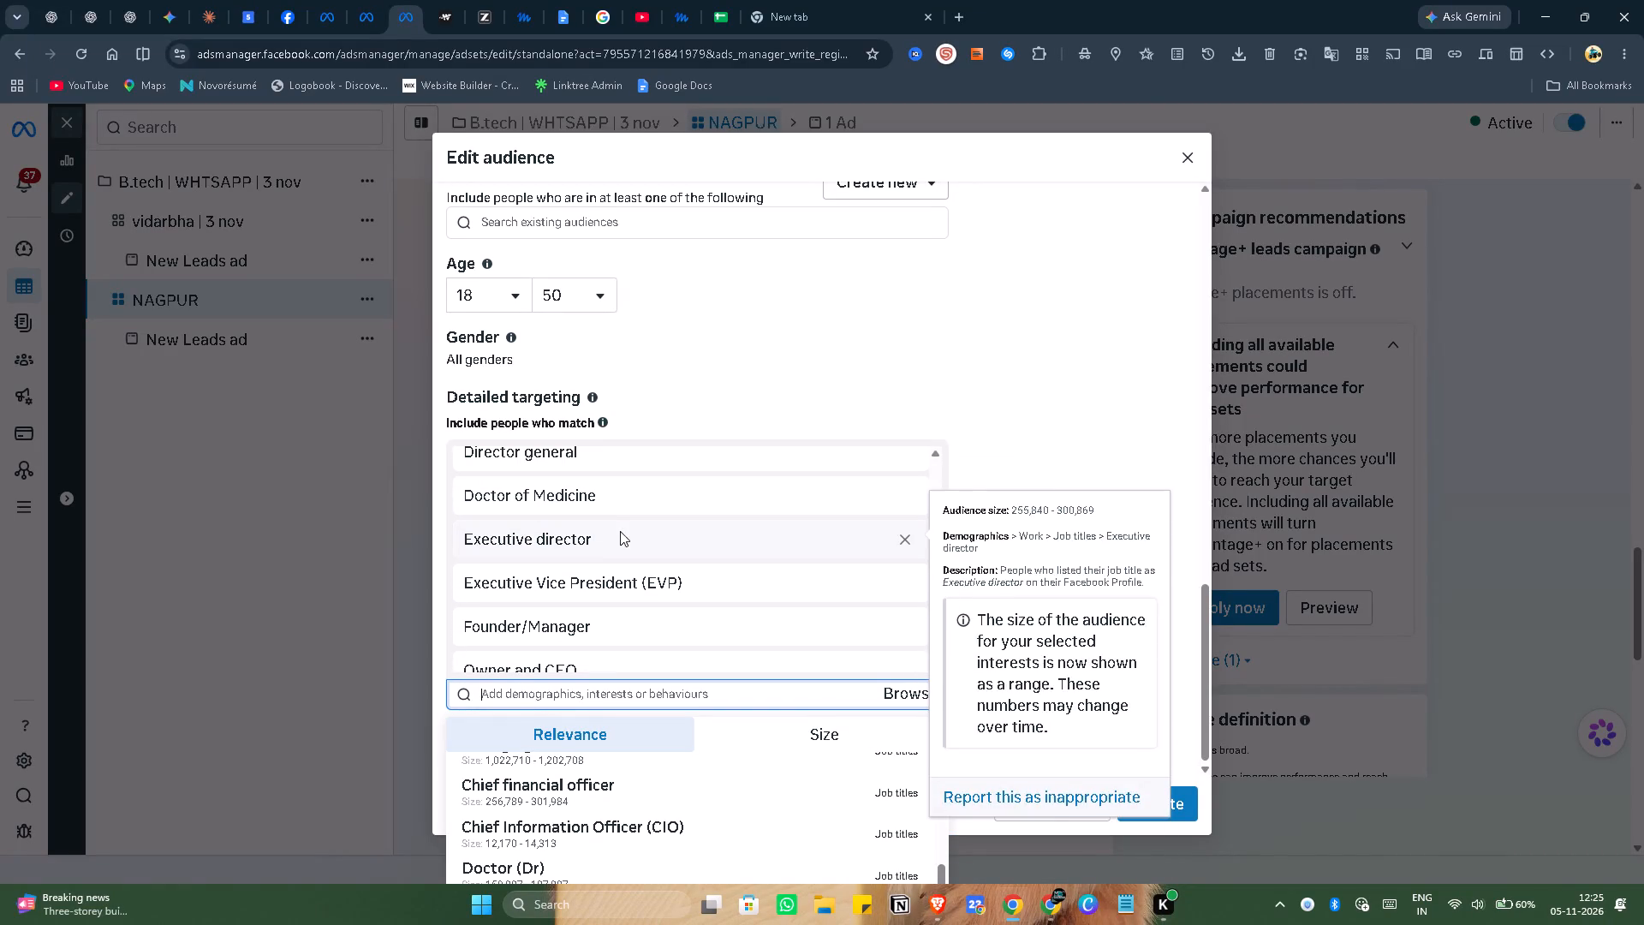
left_click(621, 504)
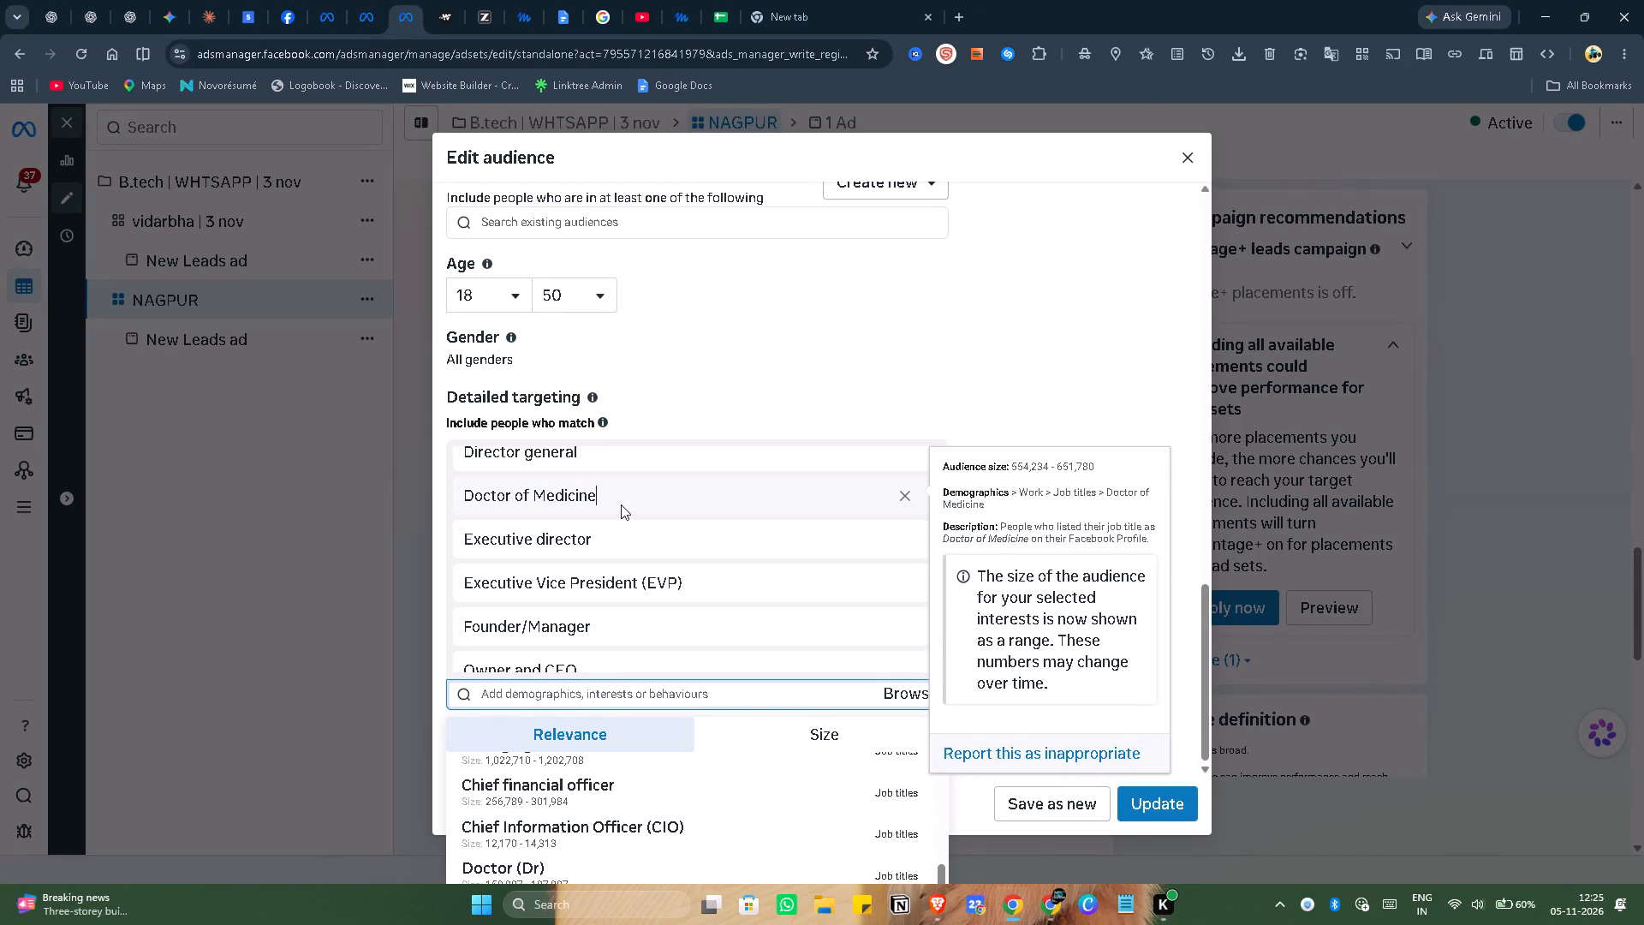
scroll(634, 593, "down", 5)
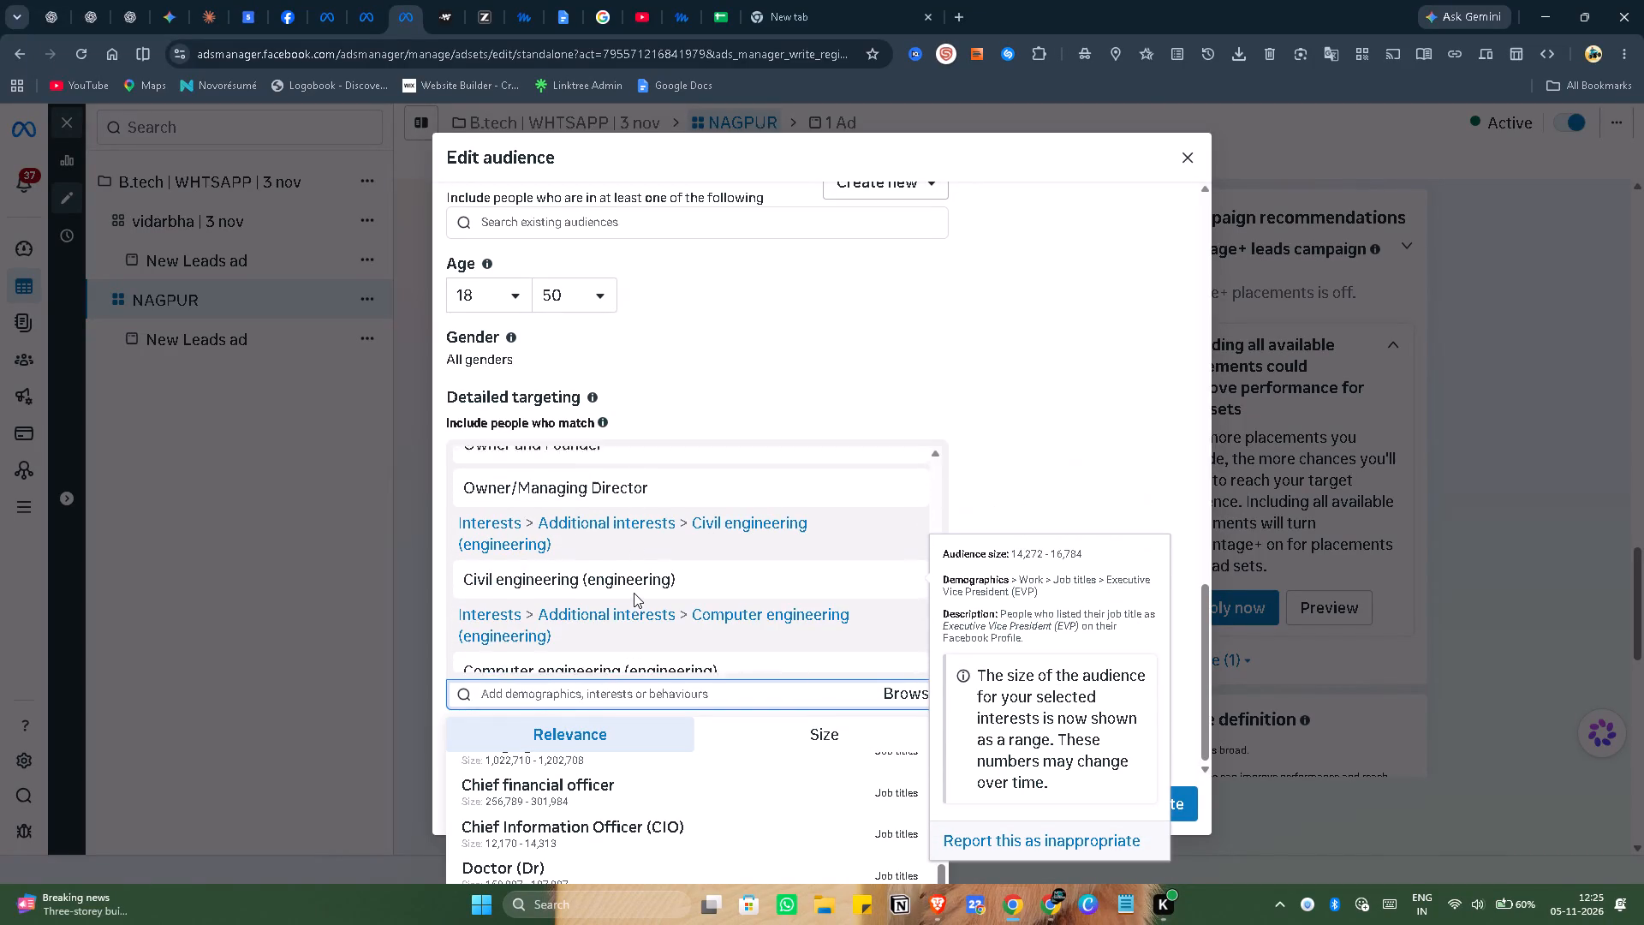
scroll(634, 593, "down", 8)
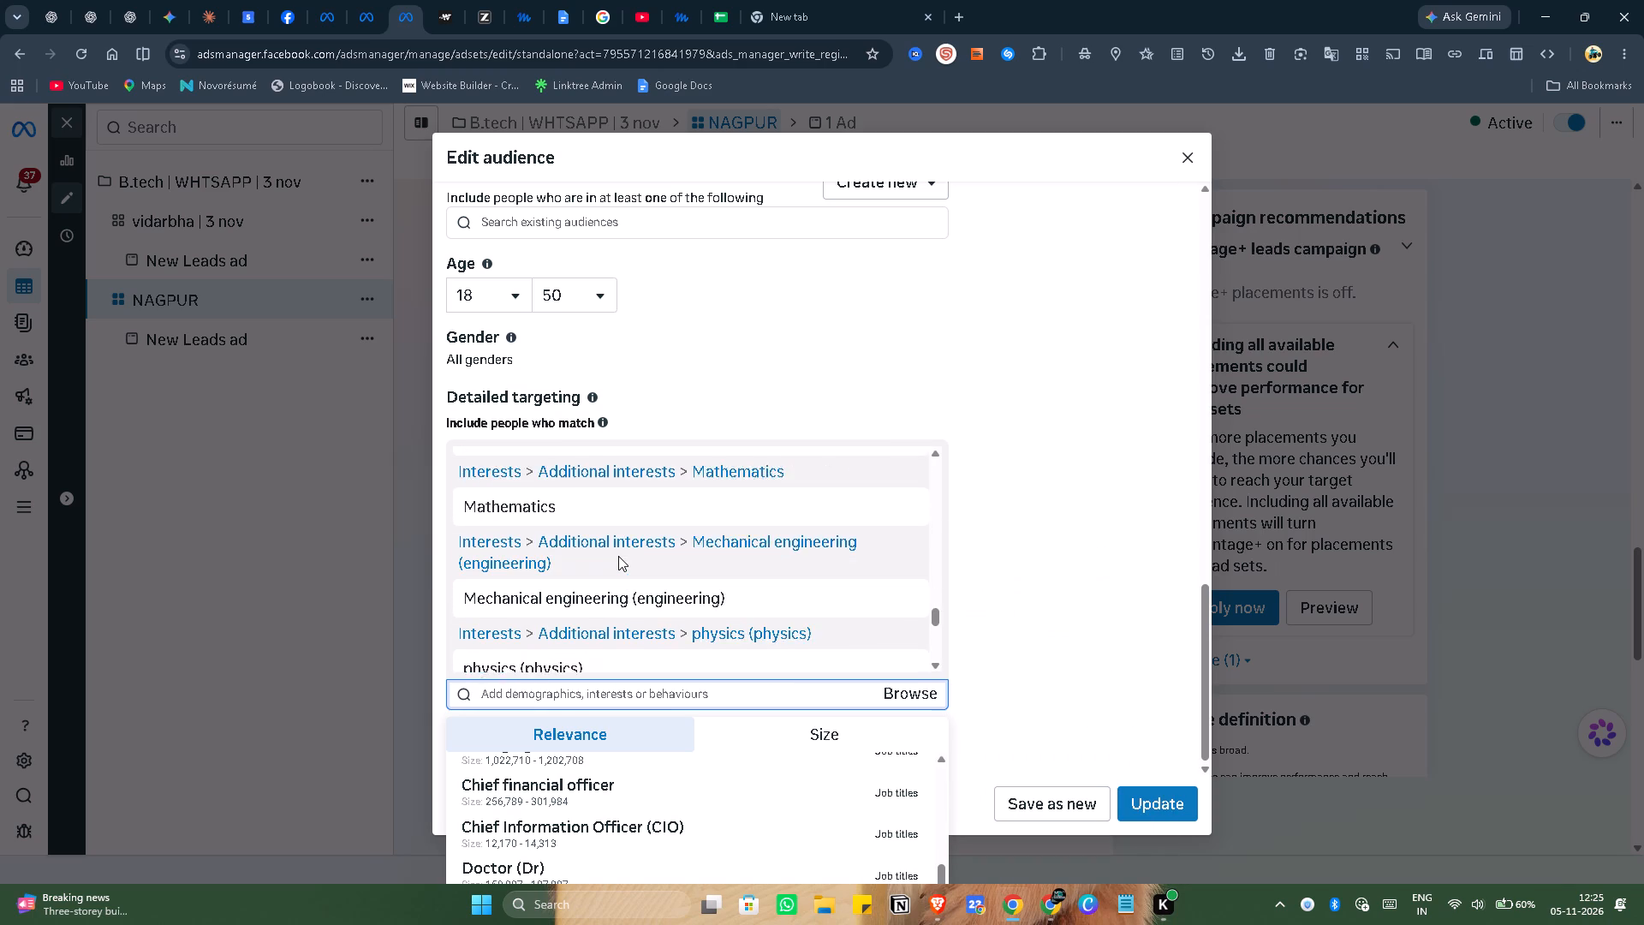
scroll(618, 556, "down", 16)
scroll(719, 640, "down", 5)
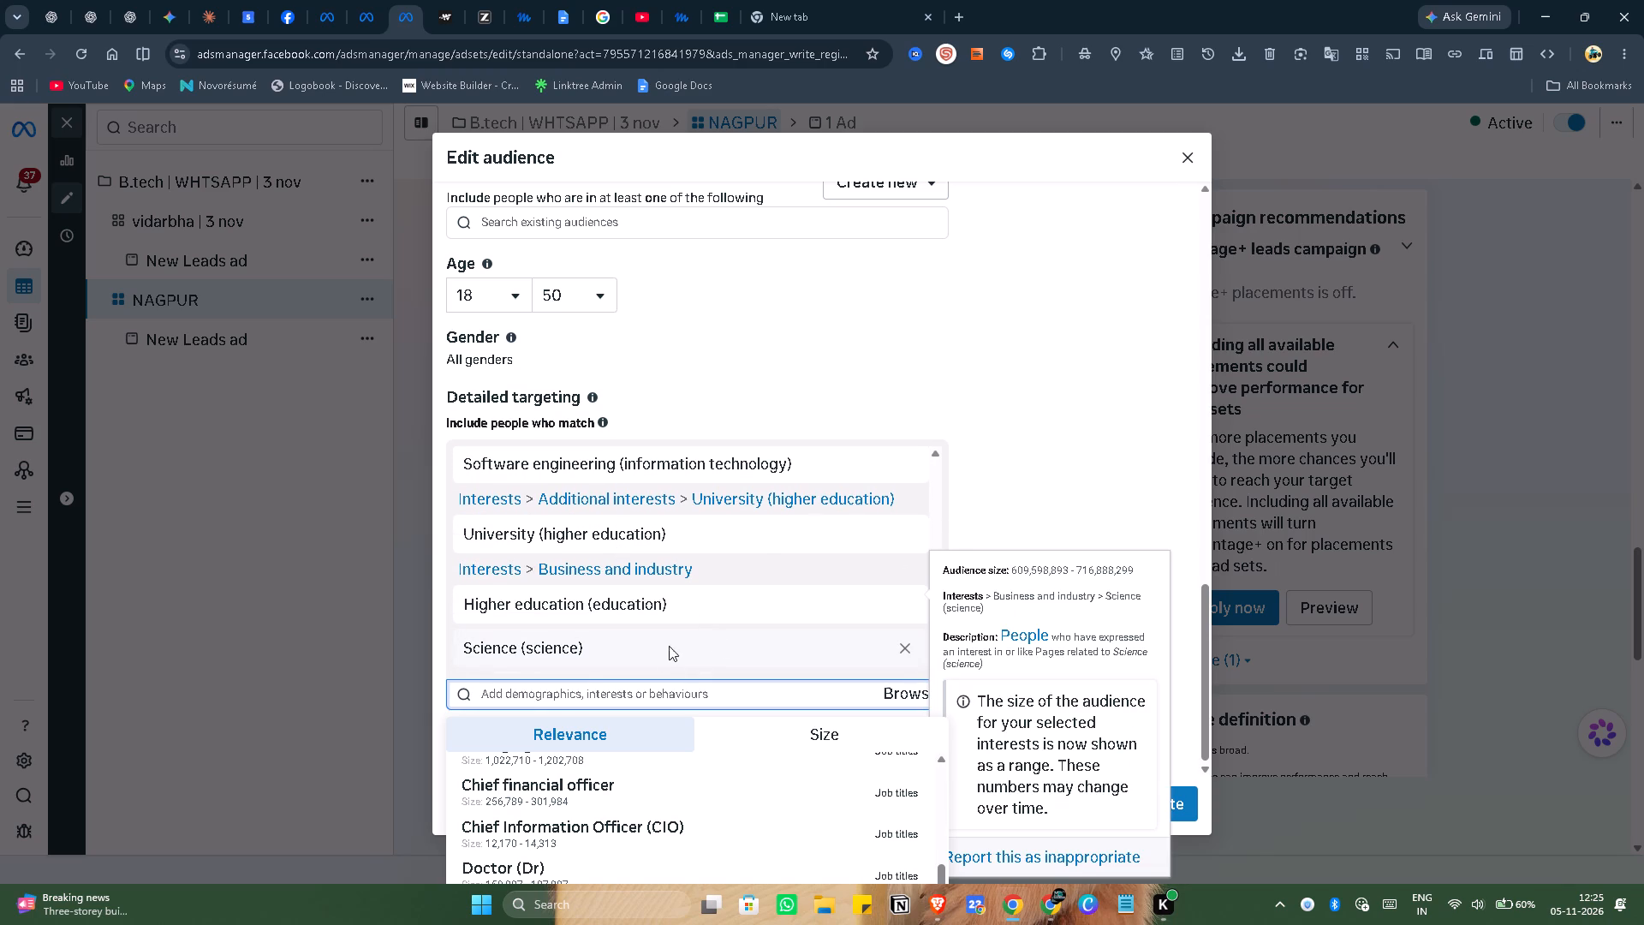
Add the suggested Doctor (Dr) job title to the NAGPUR audience's detailed targeting.
scroll(638, 822, "down", 1)
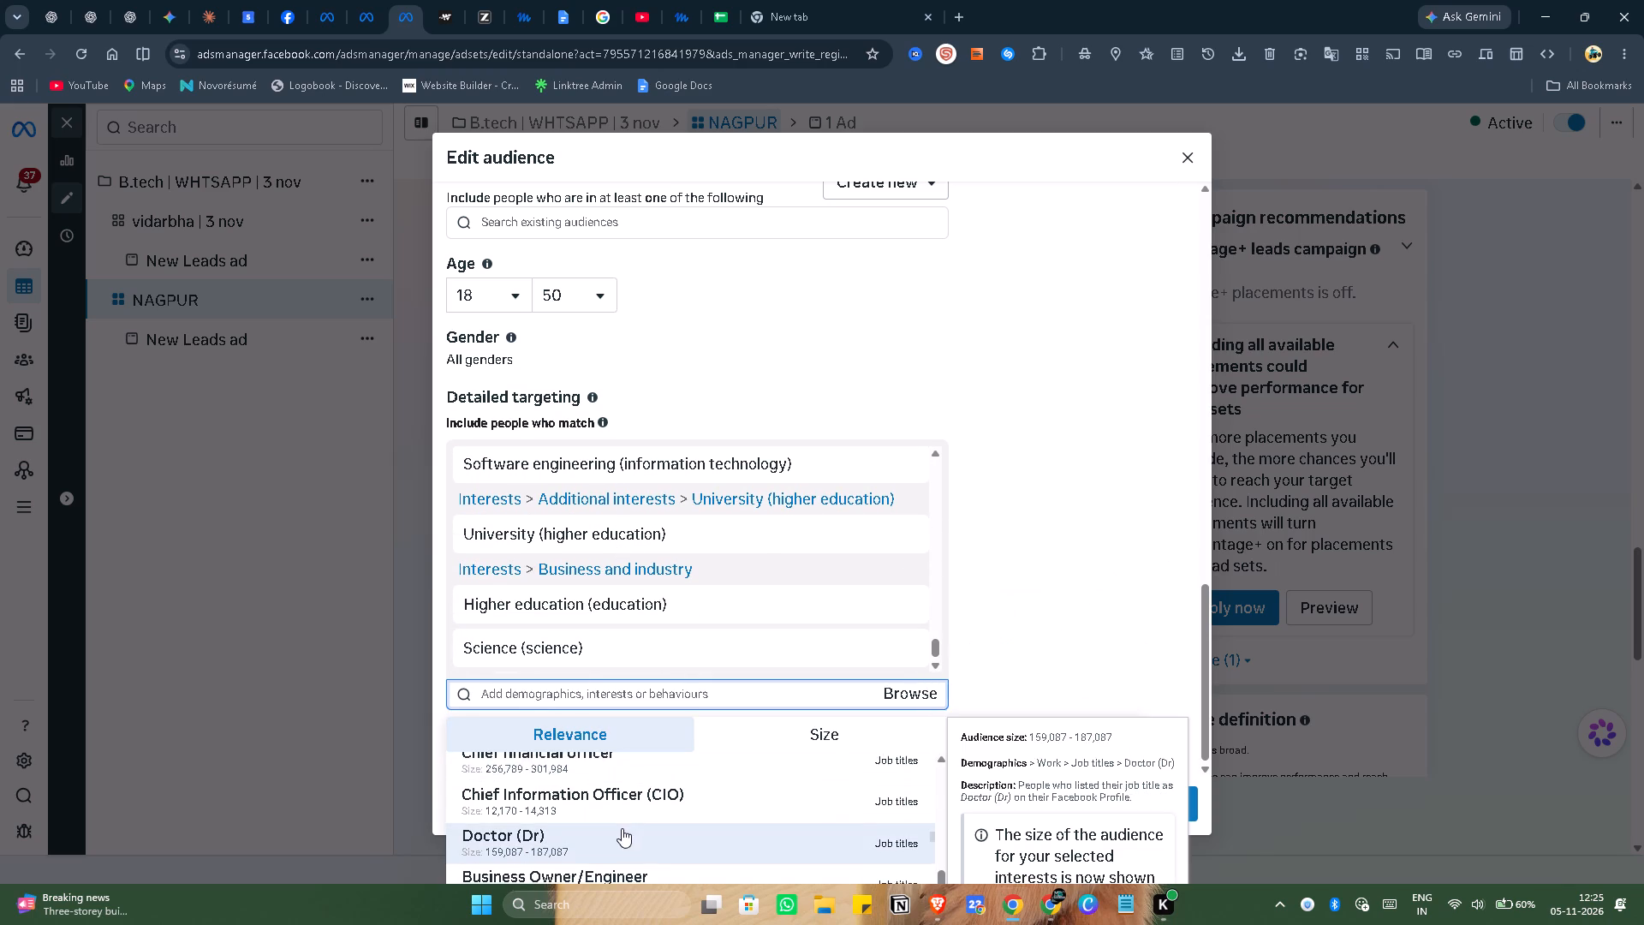
scroll(622, 828, "down", 1)
left_click(602, 777)
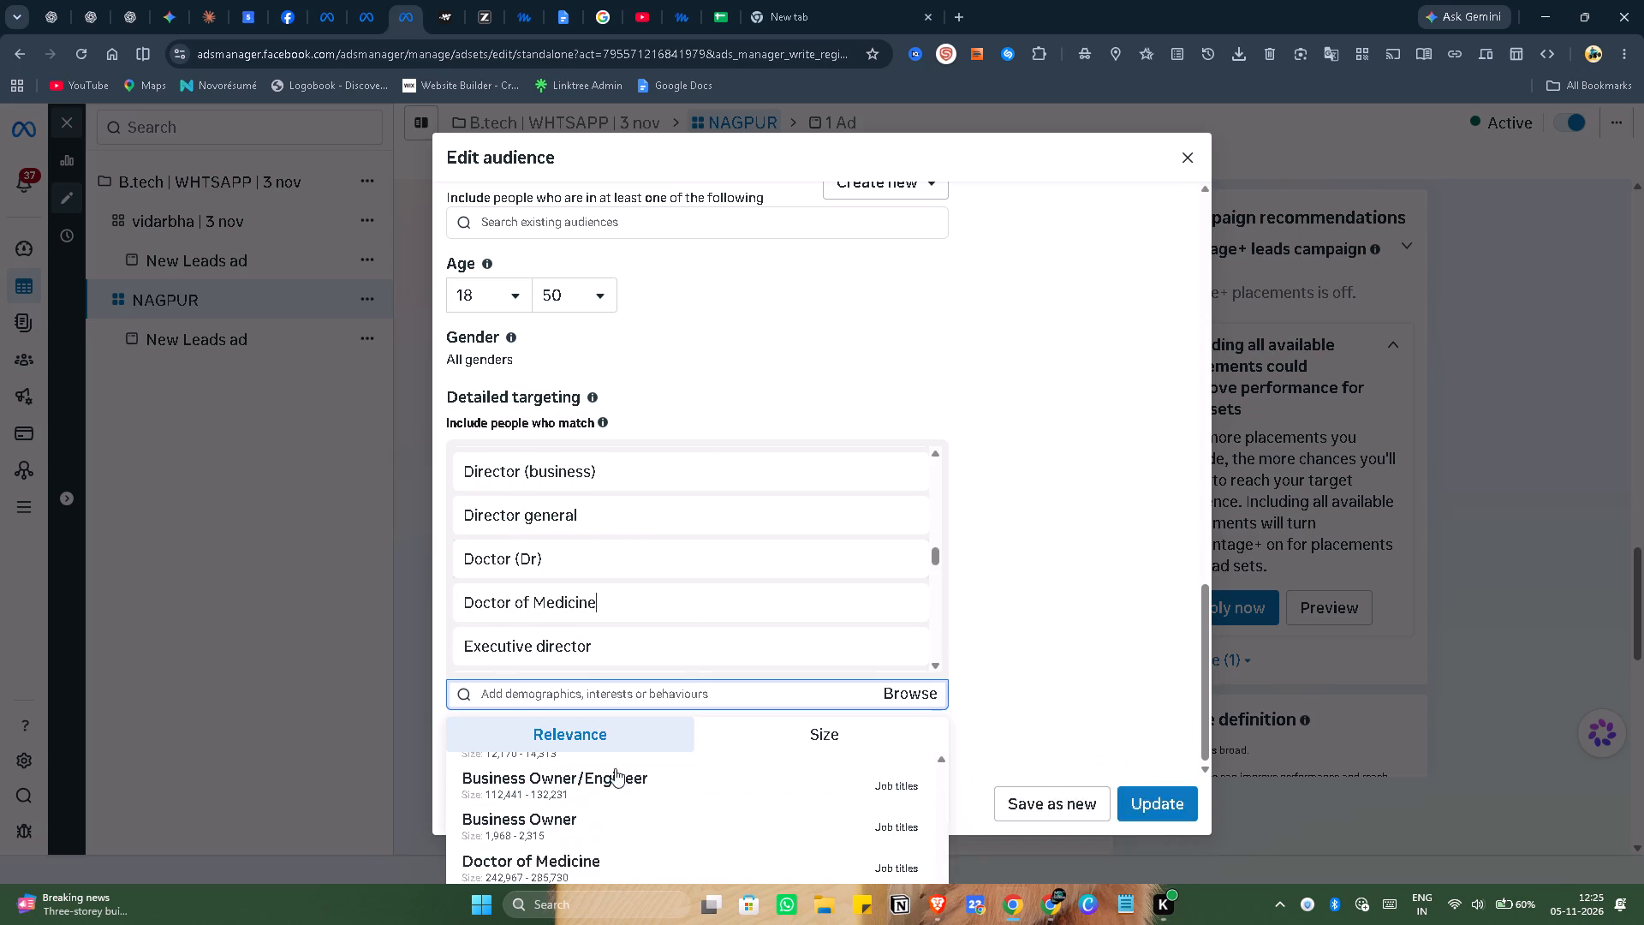
Find the Cardiology job title among the further suggestions and add it to the detailed targeting.
scroll(637, 762, "down", 15)
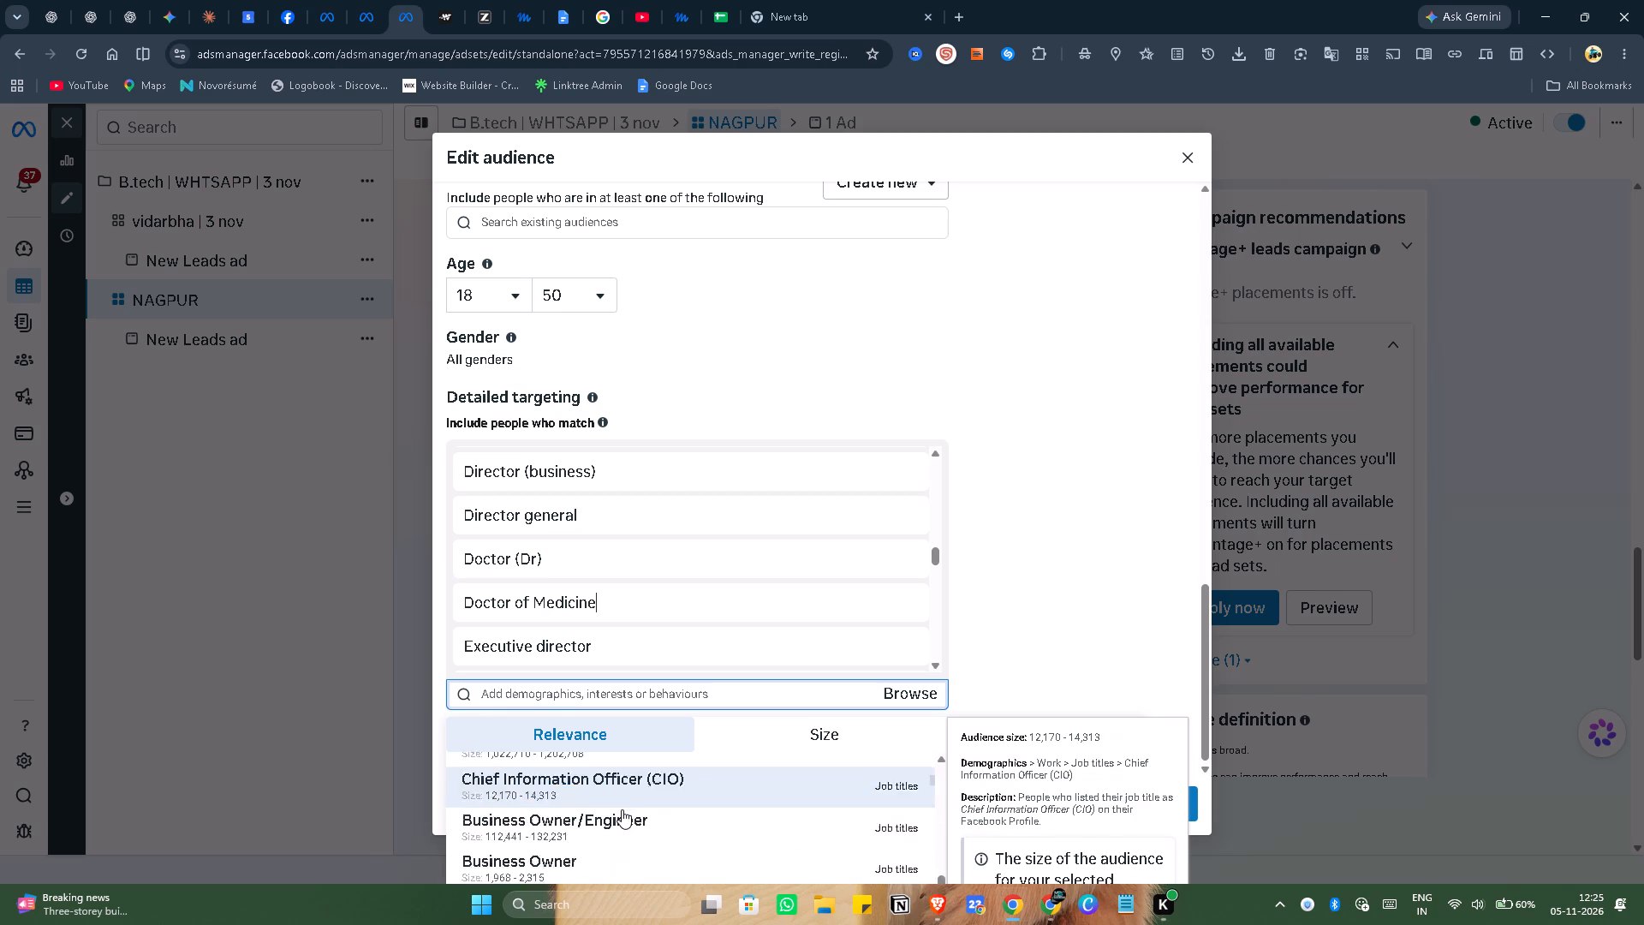
scroll(622, 809, "down", 6)
left_click(705, 694)
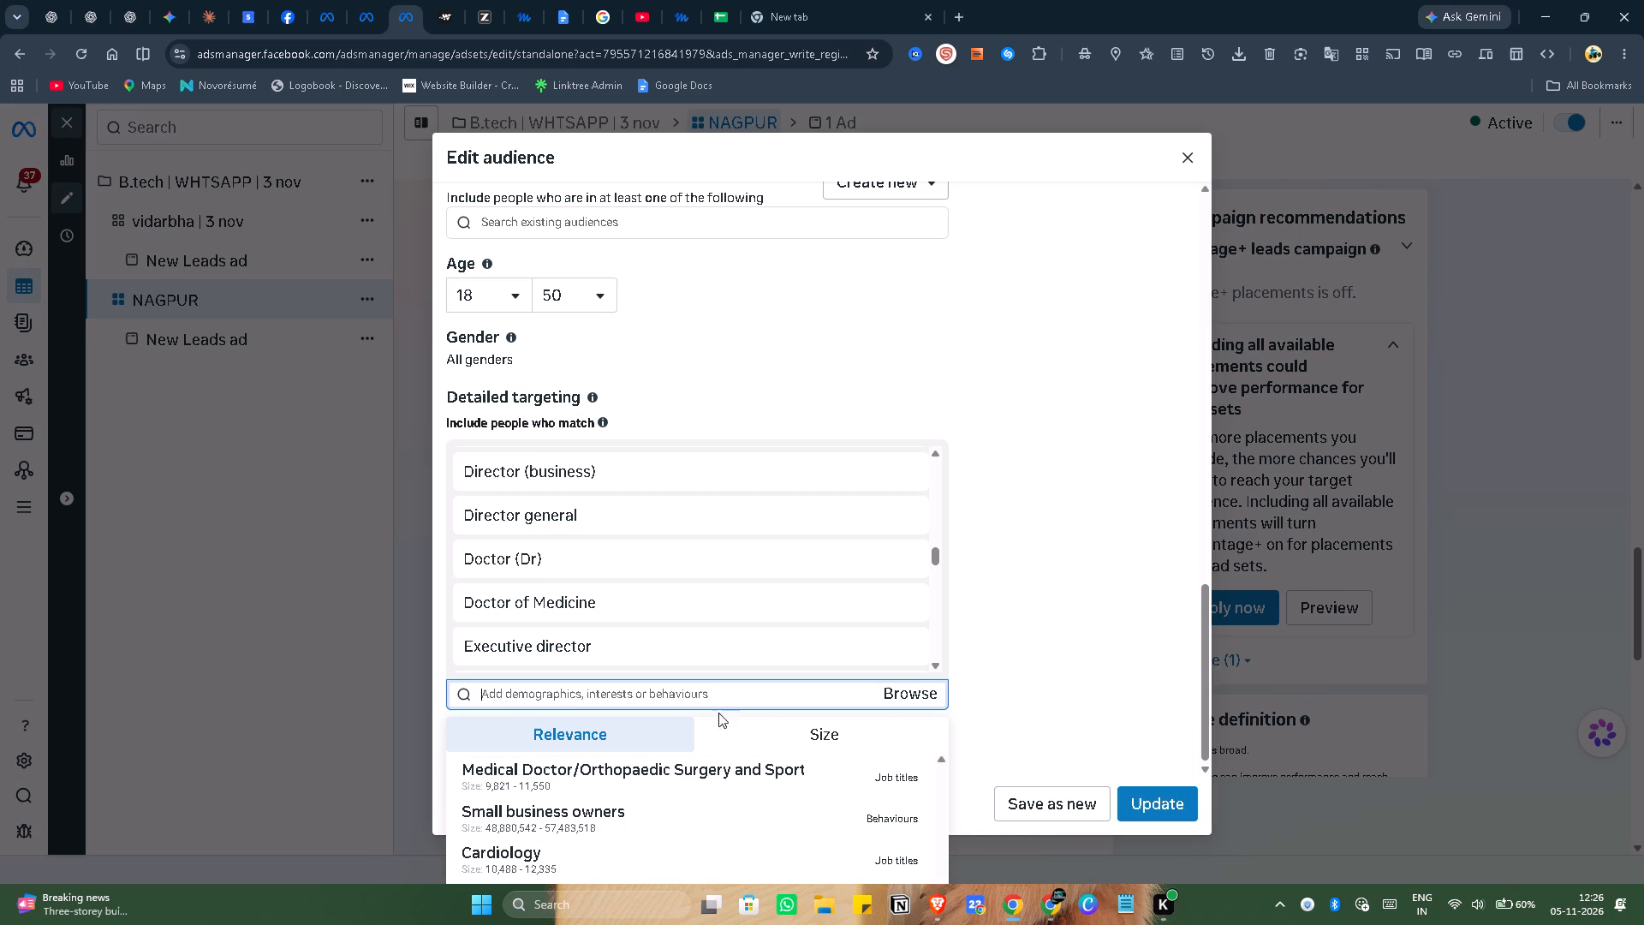
scroll(608, 816, "down", 4)
left_click(571, 832)
Look through the remaining suggestions, the browsable targeting categories and the included entries for anything still missing.
scroll(614, 803, "down", 4)
scroll(717, 856, "down", 4)
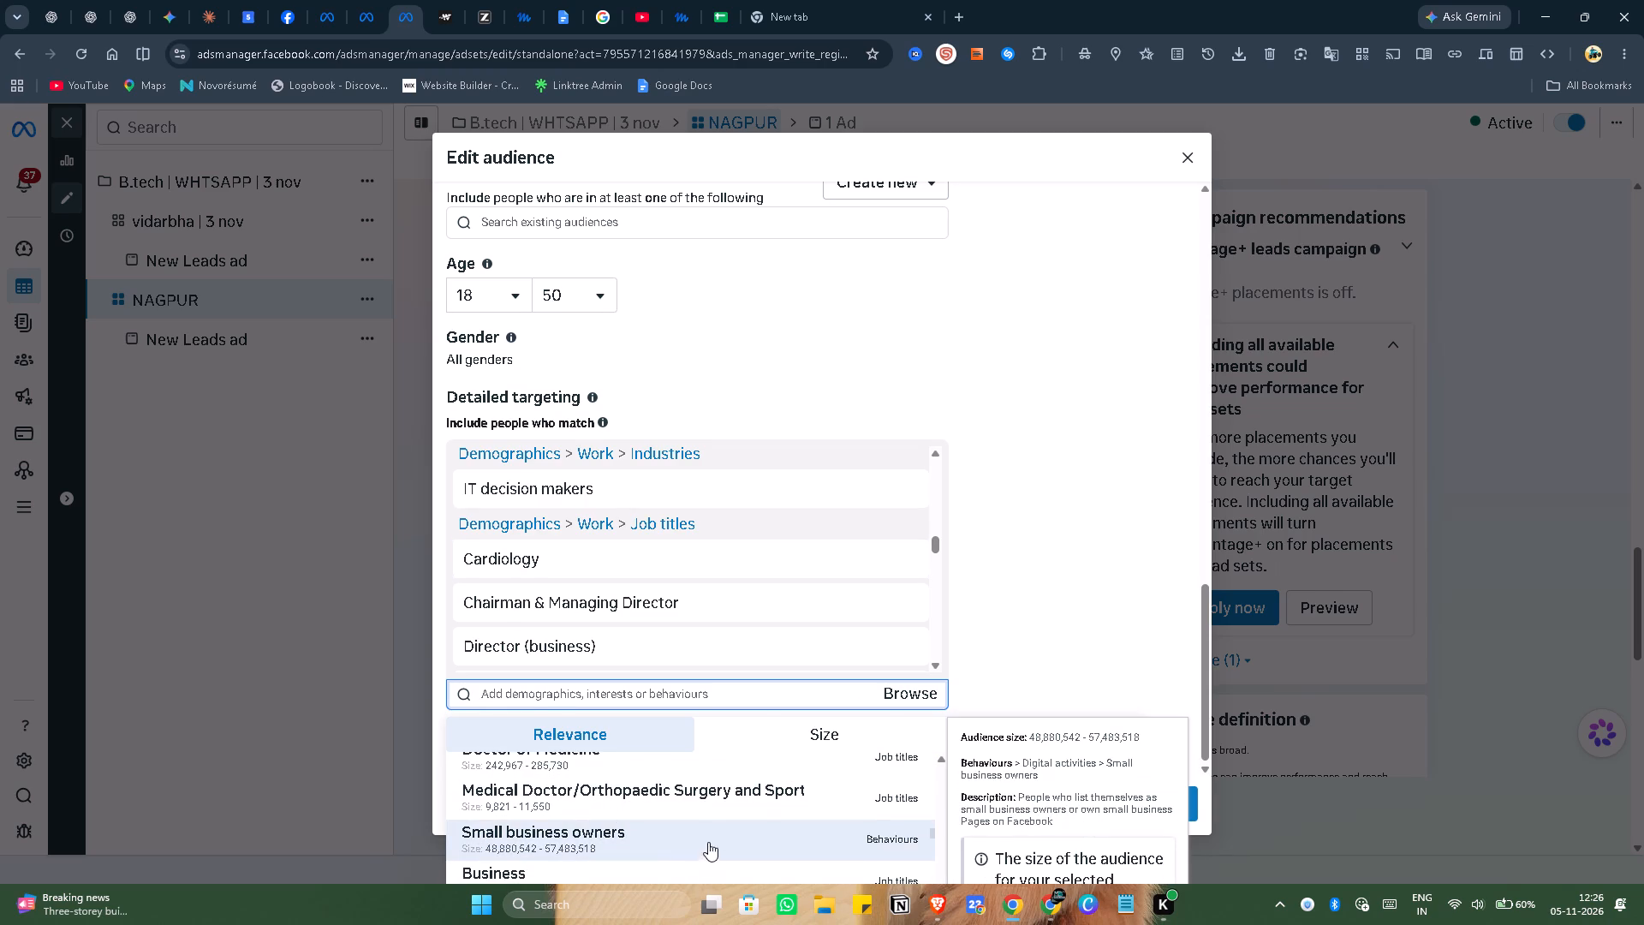
scroll(1061, 585, "down", 5)
left_click(902, 694)
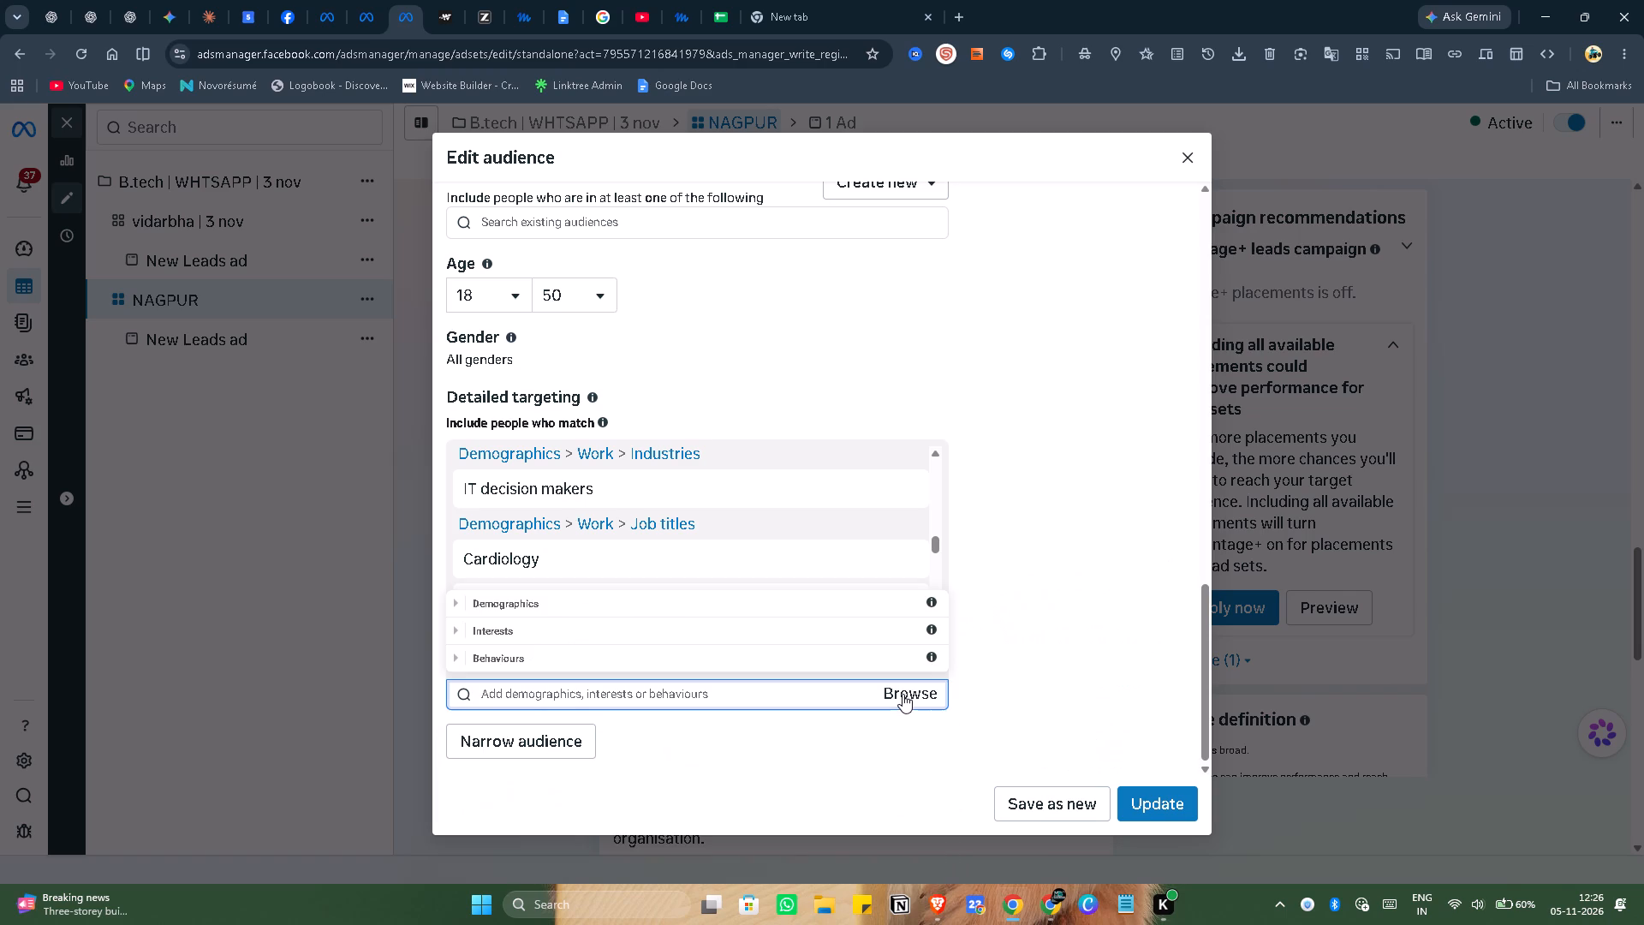
scroll(672, 600, "down", 7)
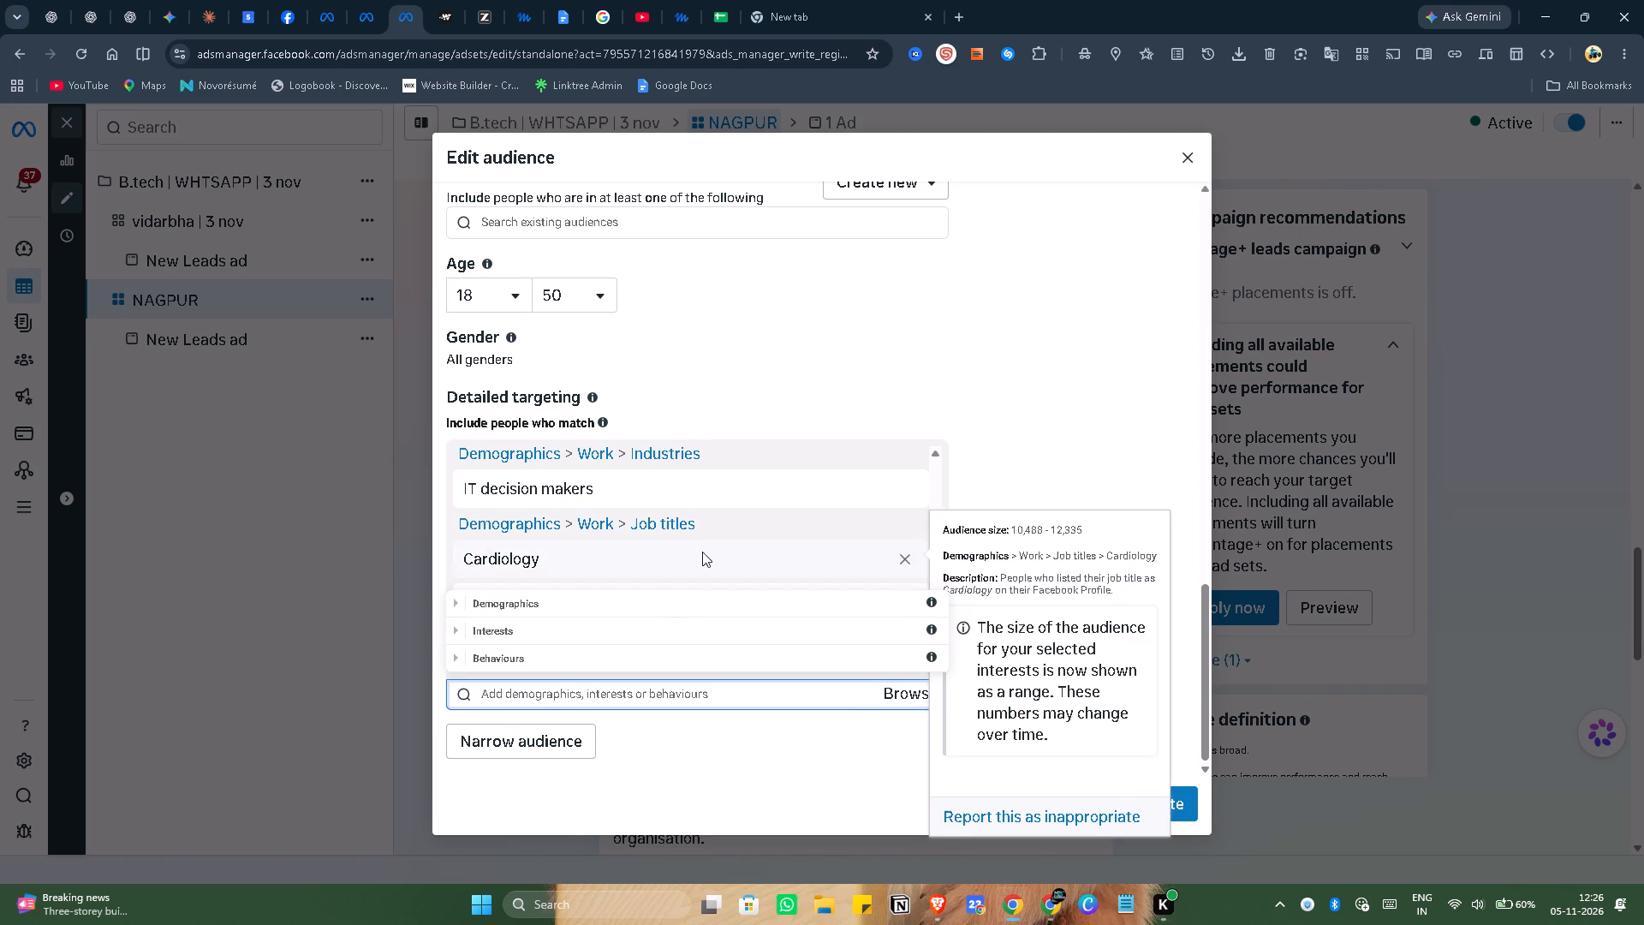
scroll(695, 556, "up", 6)
scroll(664, 544, "up", 20)
scroll(664, 544, "up", 5)
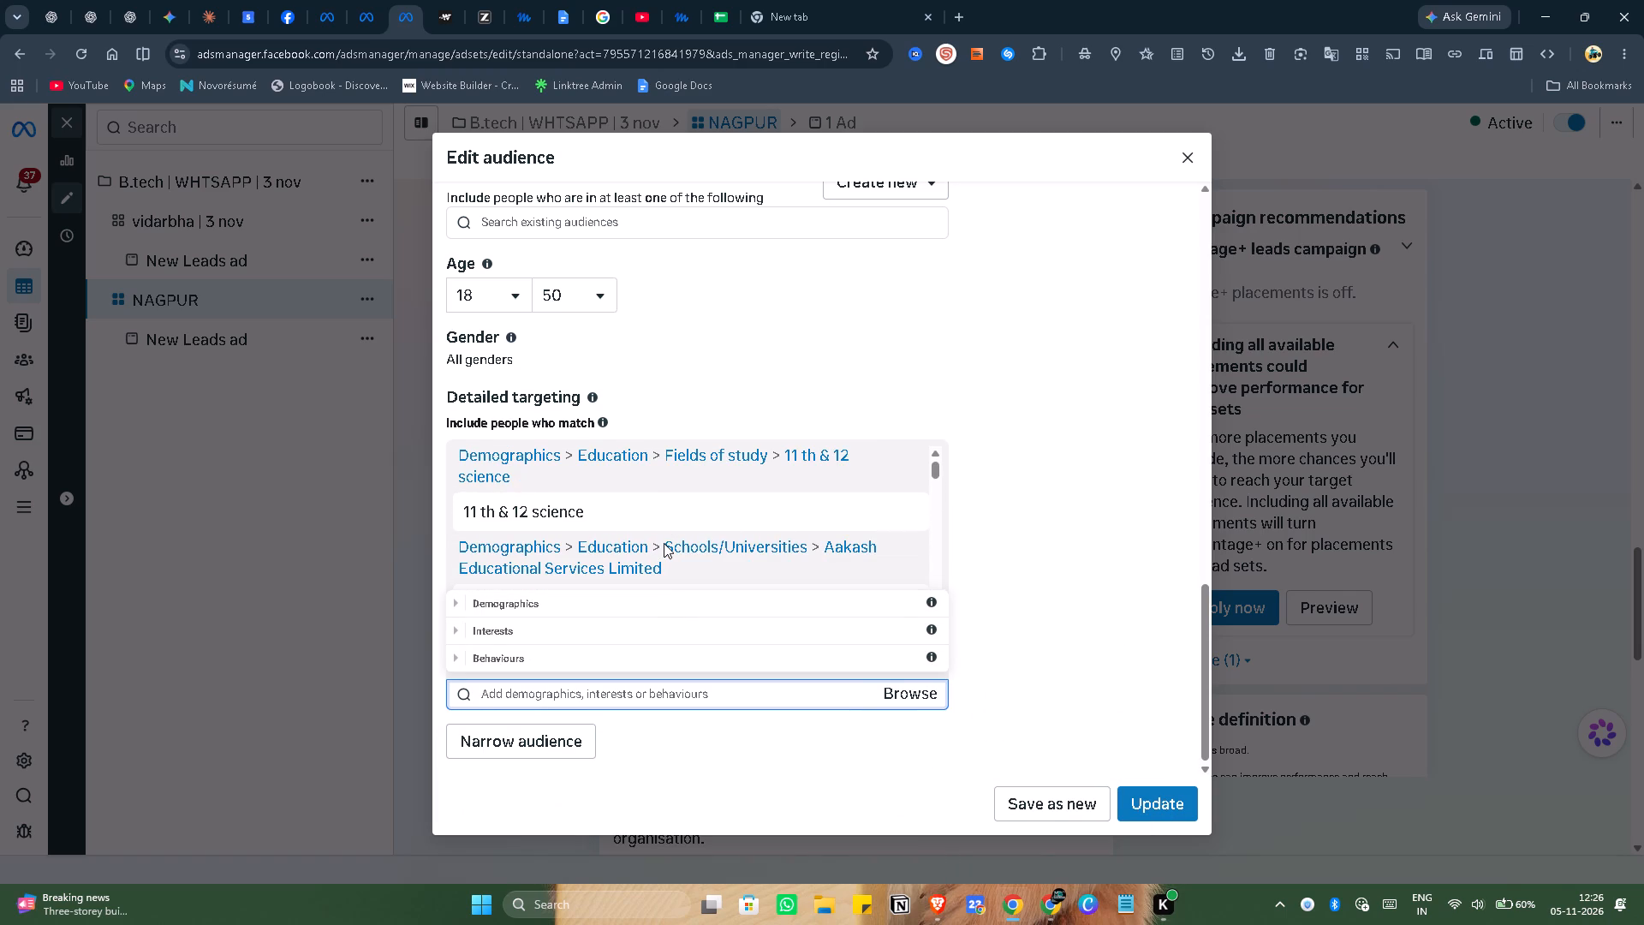
scroll(664, 543, "up", 1)
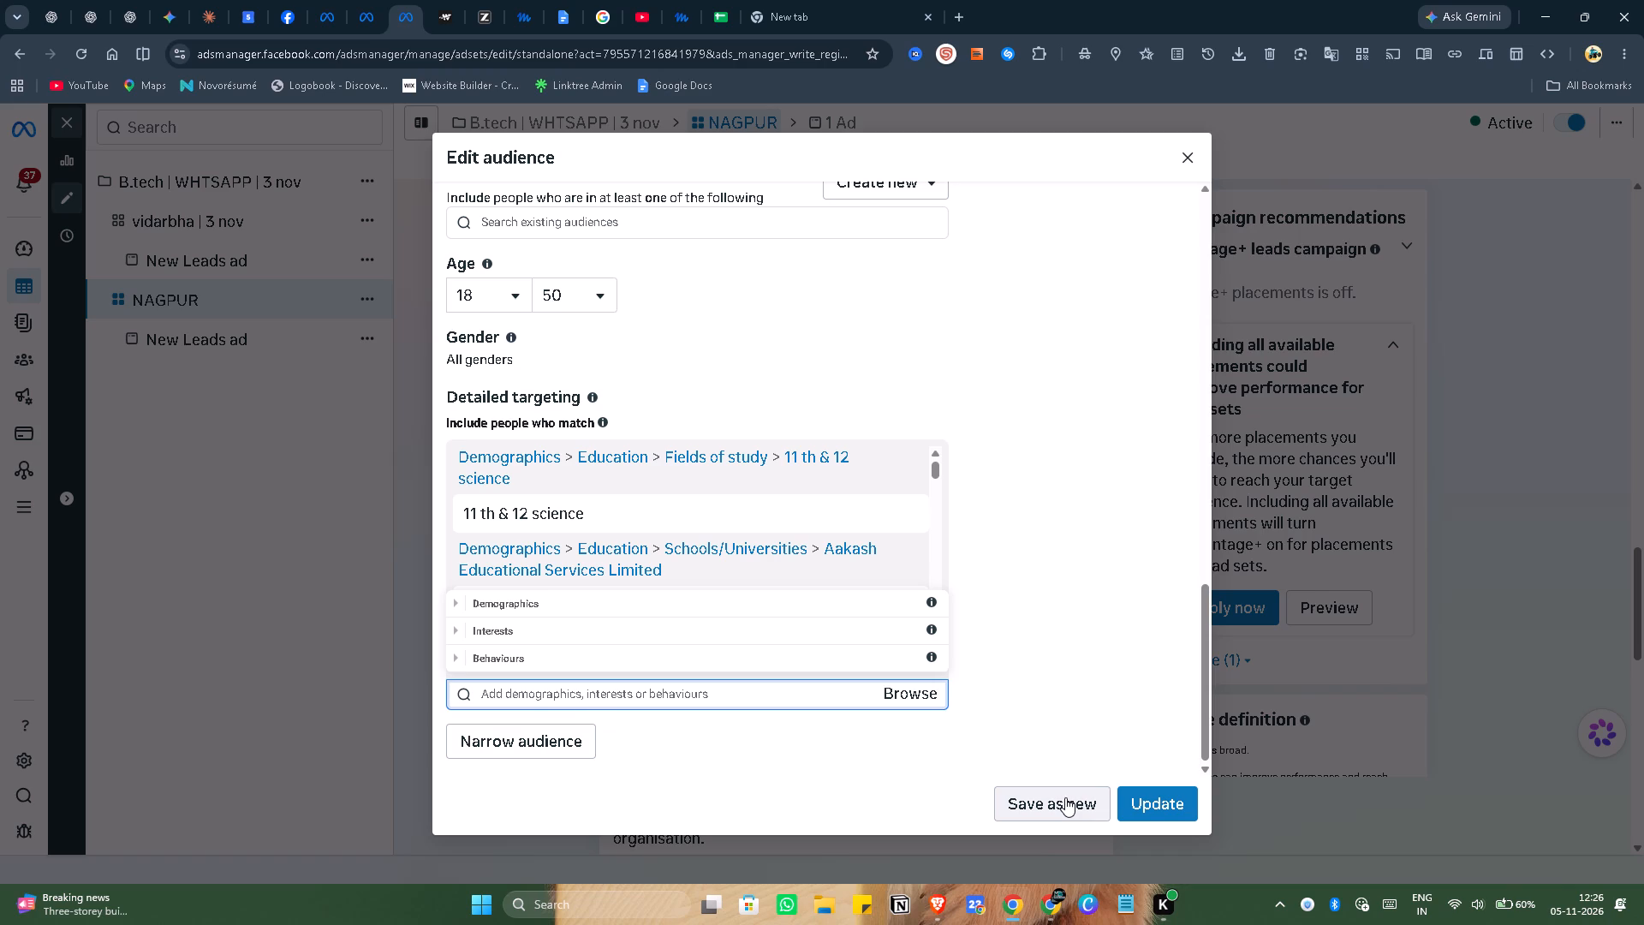
Check the edited audience's age, location and name settings before saving.
scroll(810, 465, "up", 9)
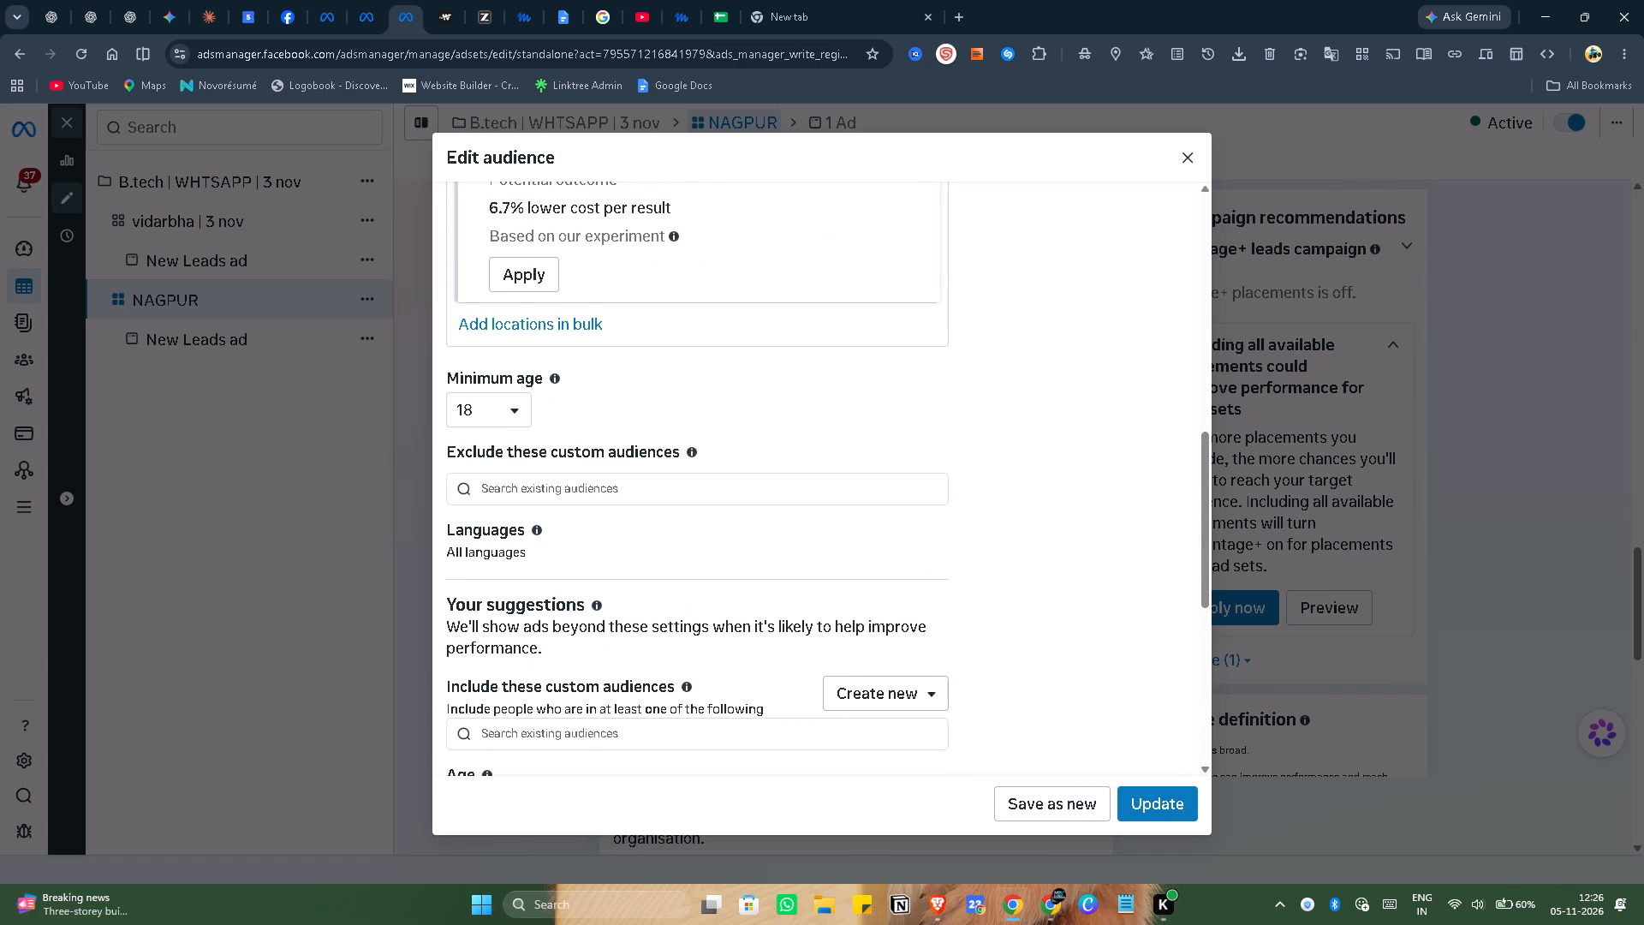
scroll(815, 469, "down", 4)
scroll(829, 551, "up", 12)
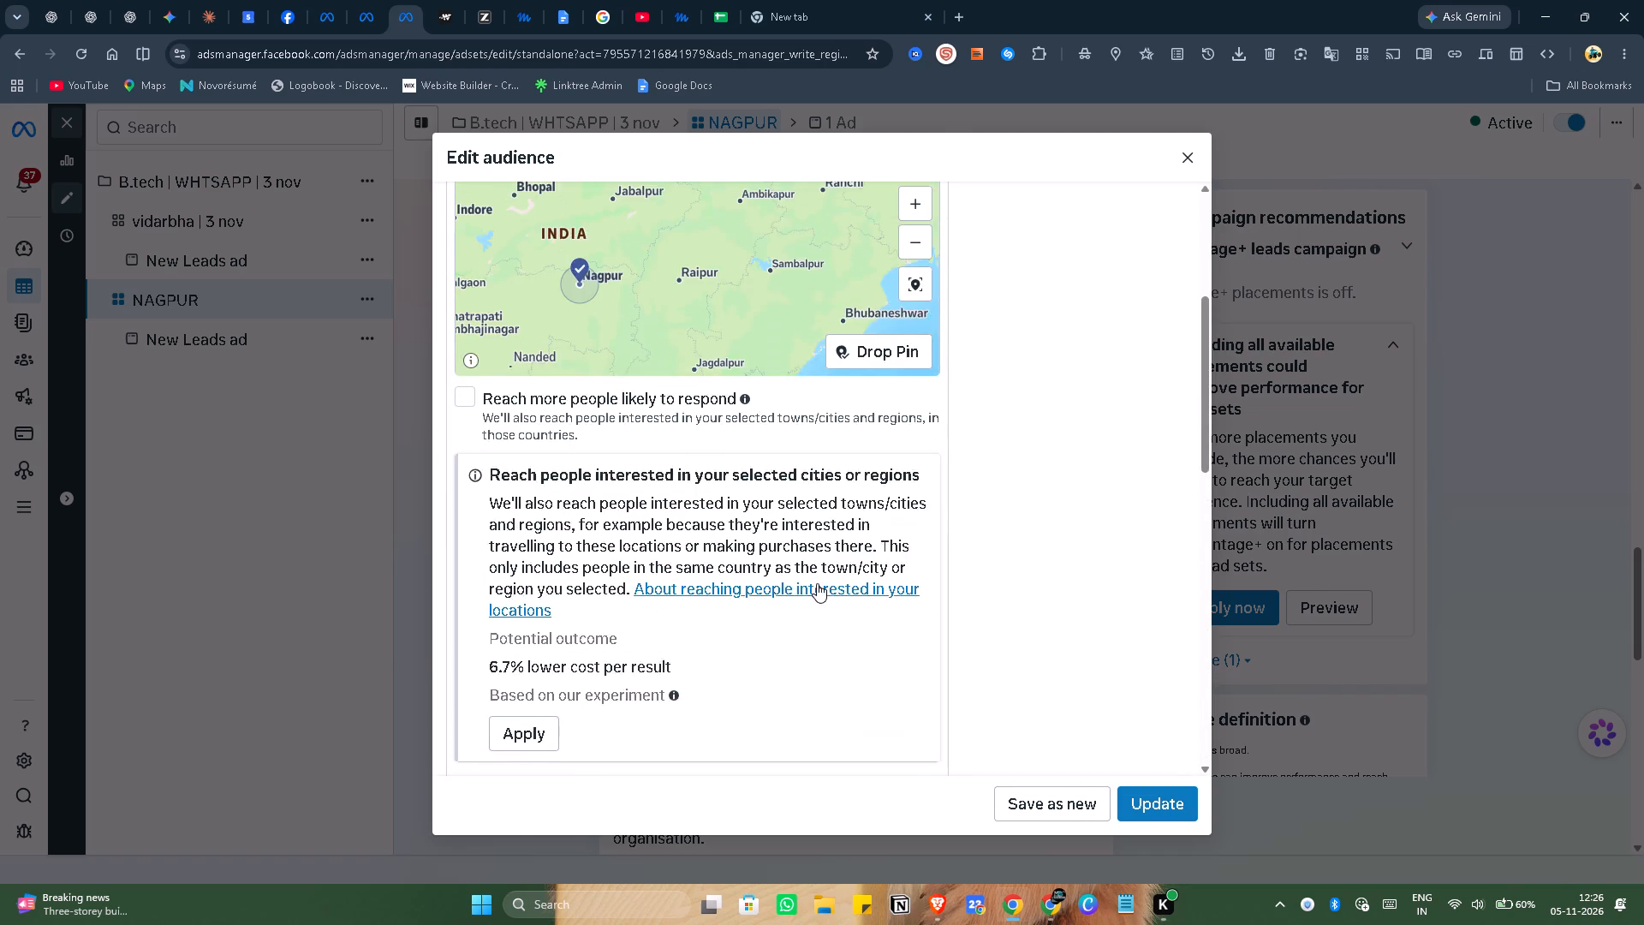
scroll(817, 583, "up", 6)
scroll(885, 594, "up", 4)
scroll(750, 657, "down", 3)
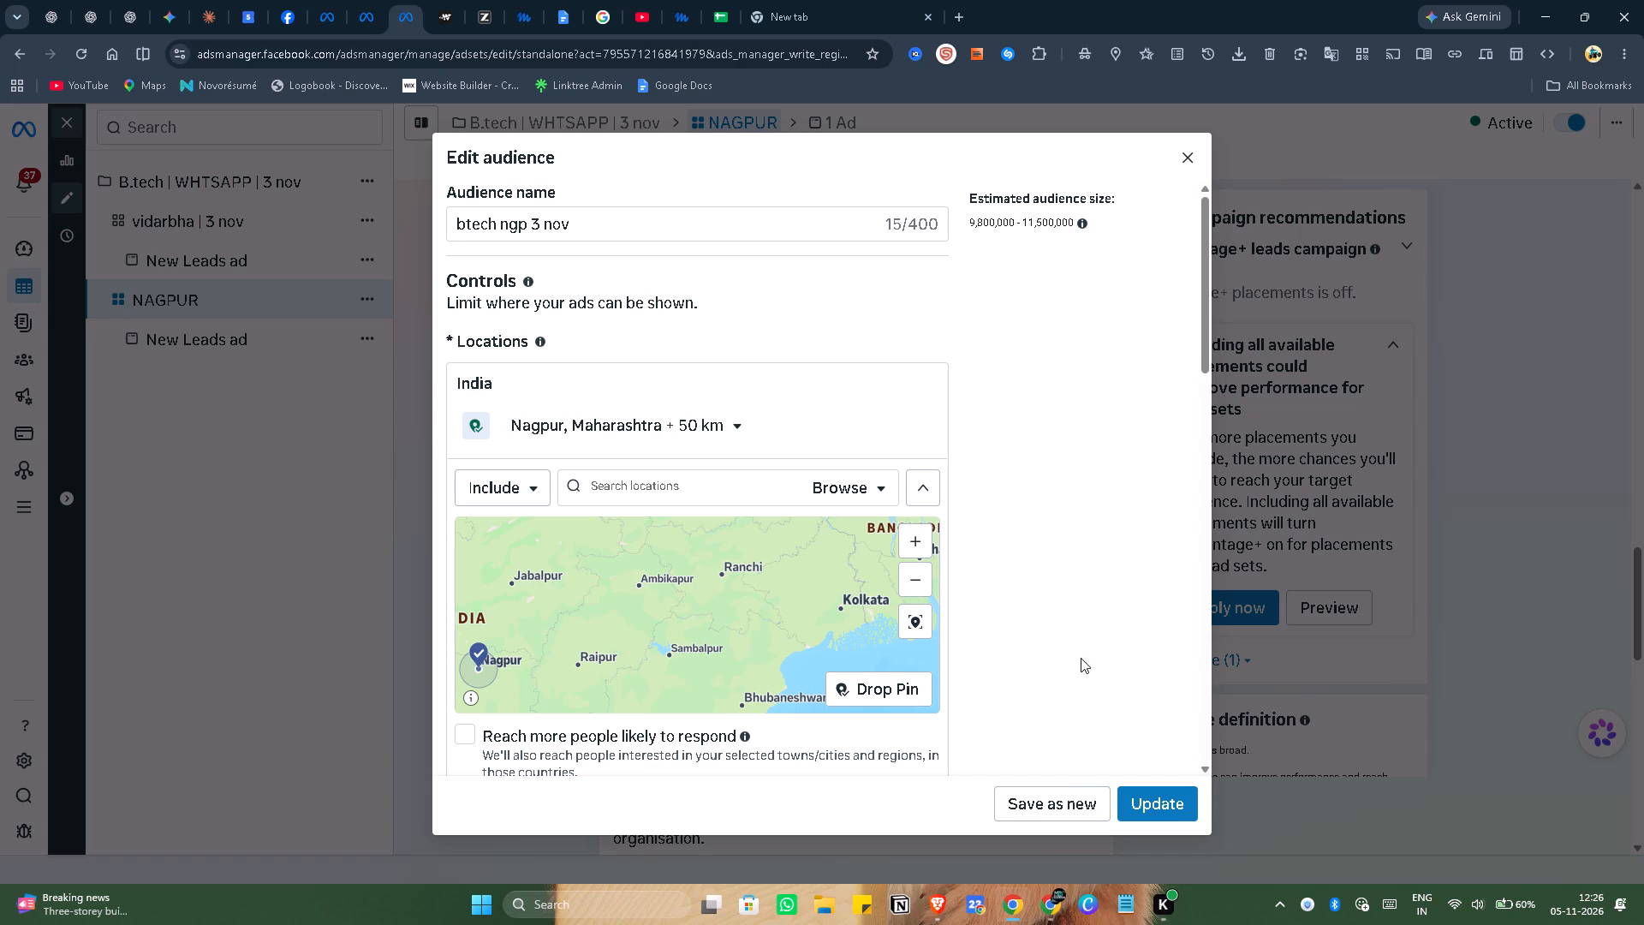
Save the edited NAGPUR audience as a new saved audience, keeping the proposed name.
left_click(1060, 791)
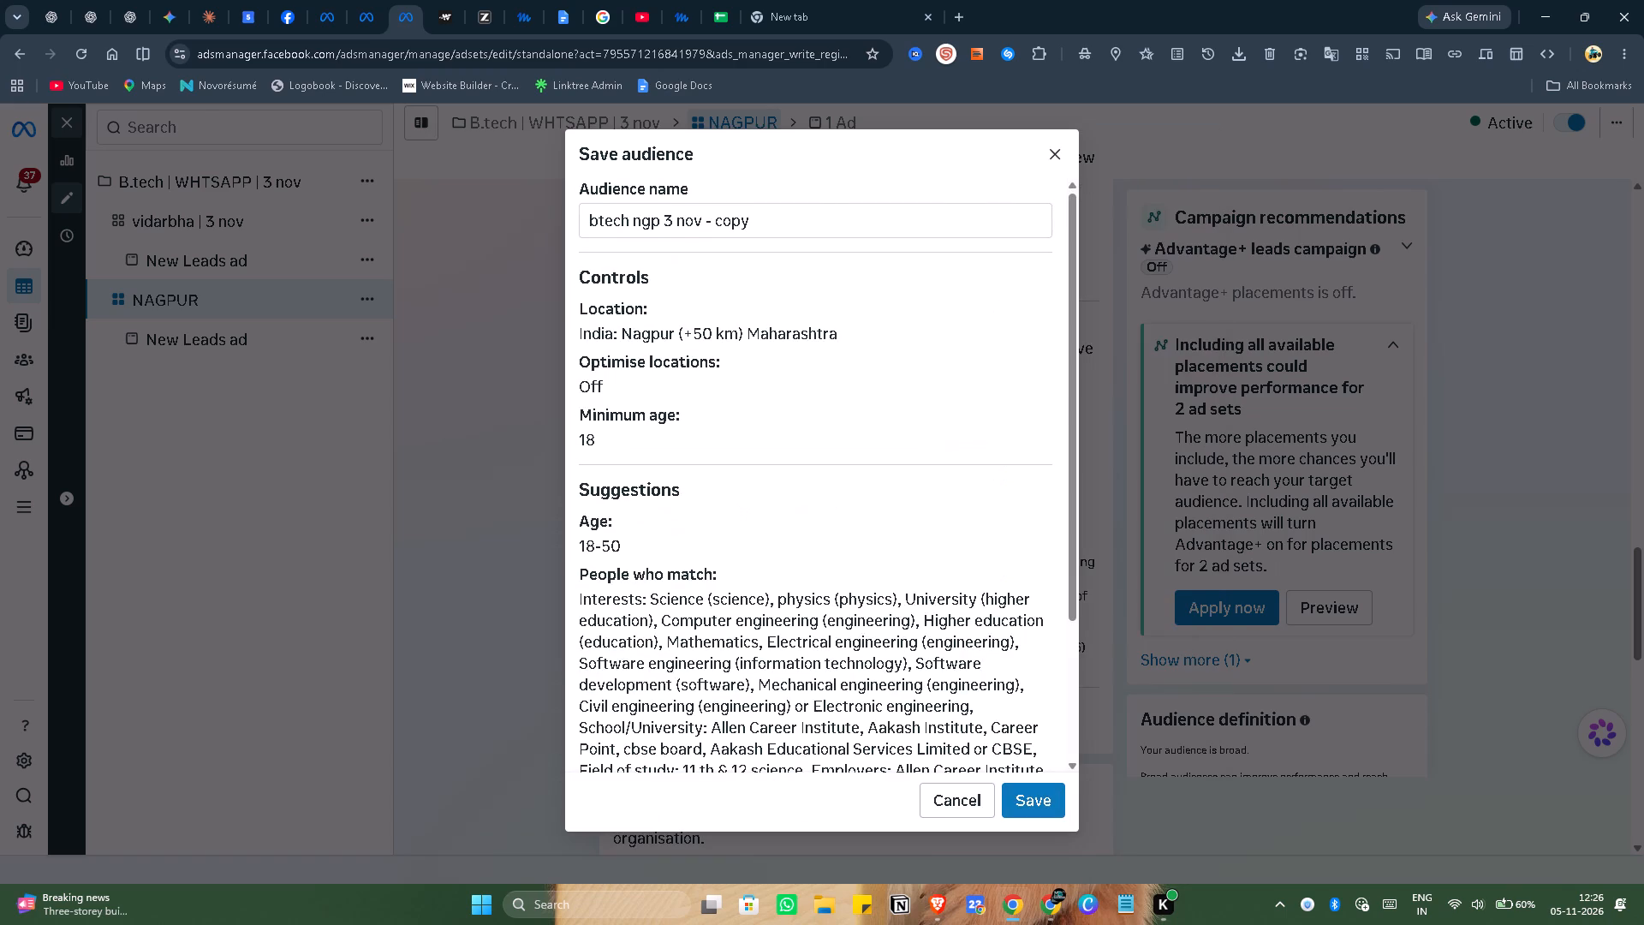
left_click(1043, 802)
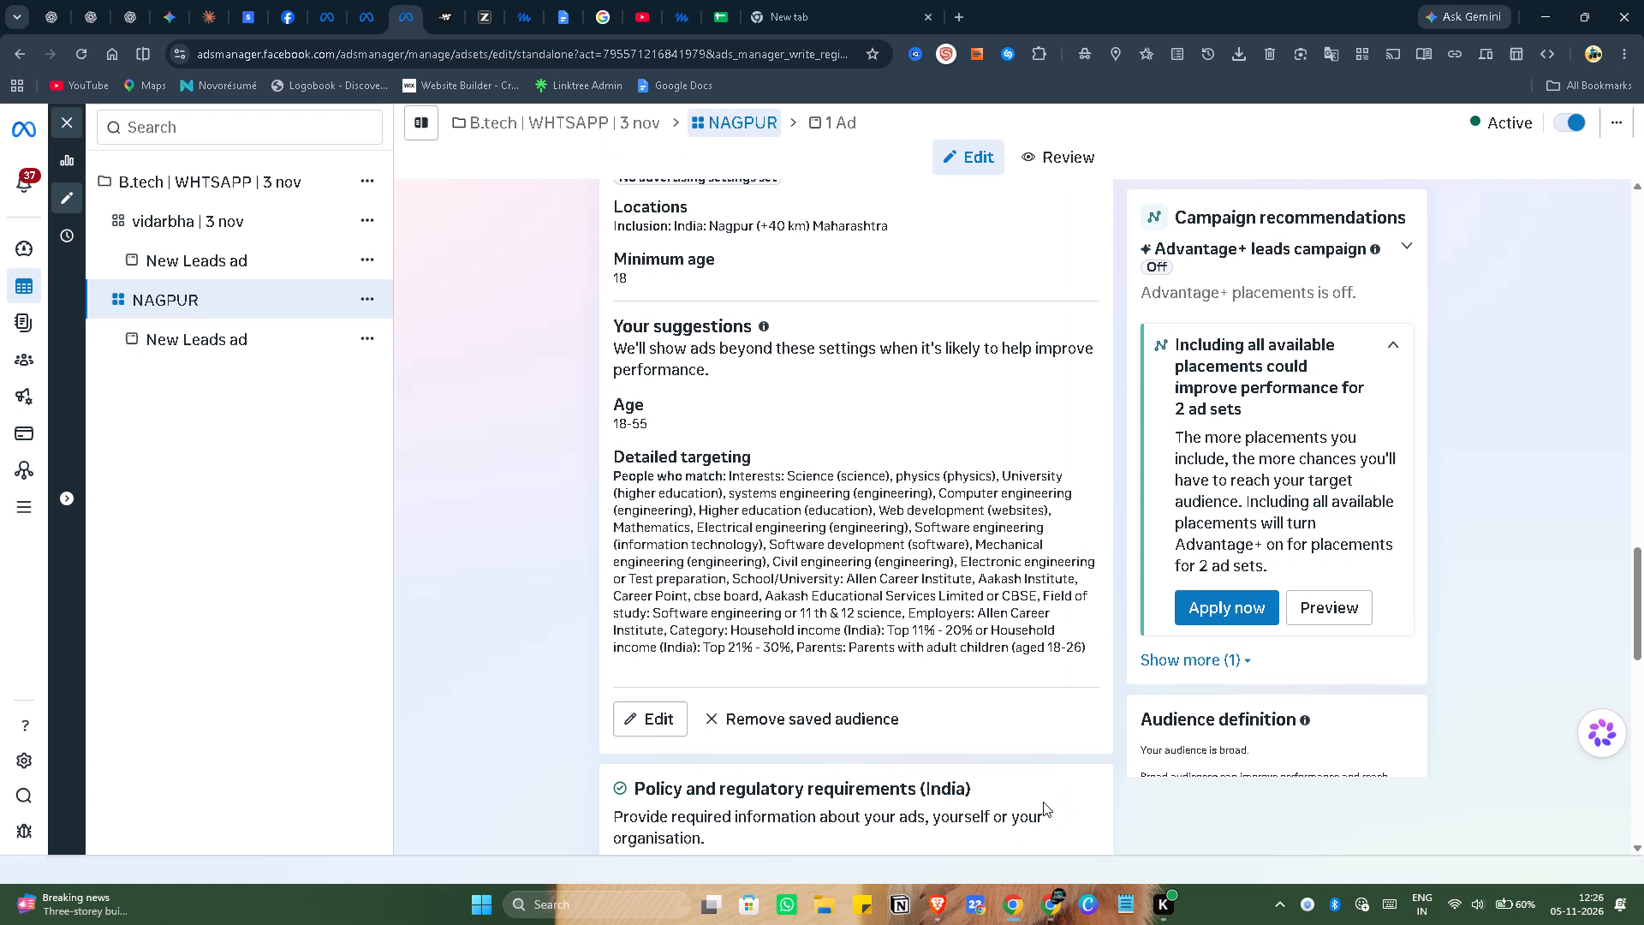
Publish the NAGPUR ad set's changes and dismiss the resulting notification.
scroll(502, 620, "down", 8)
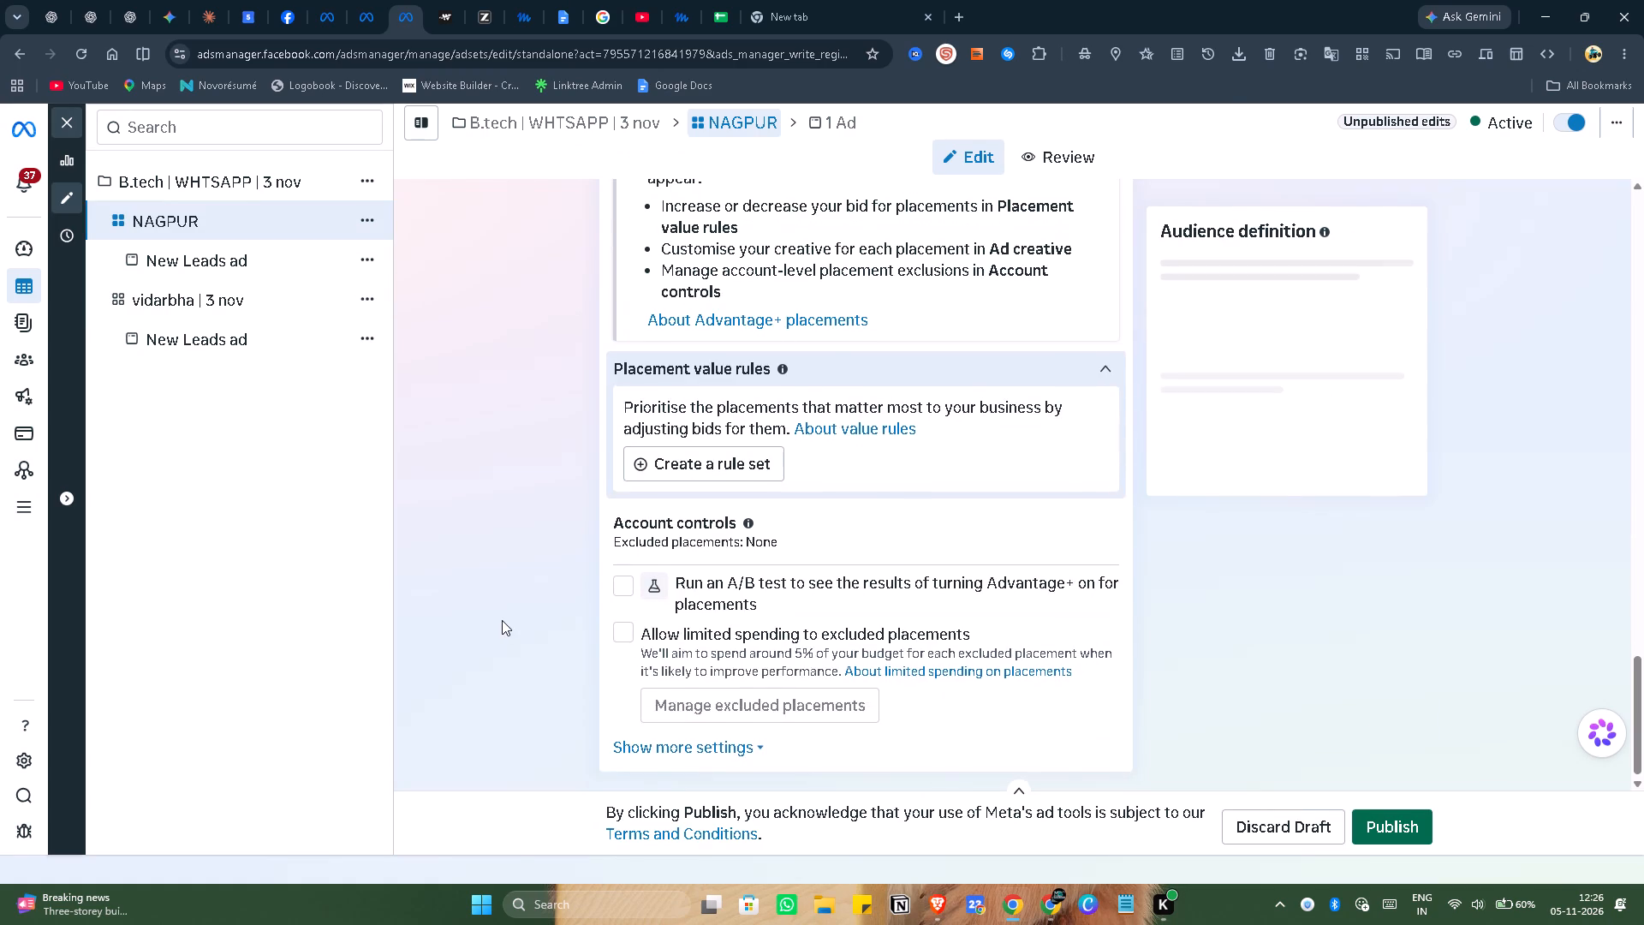
scroll(502, 620, "down", 2)
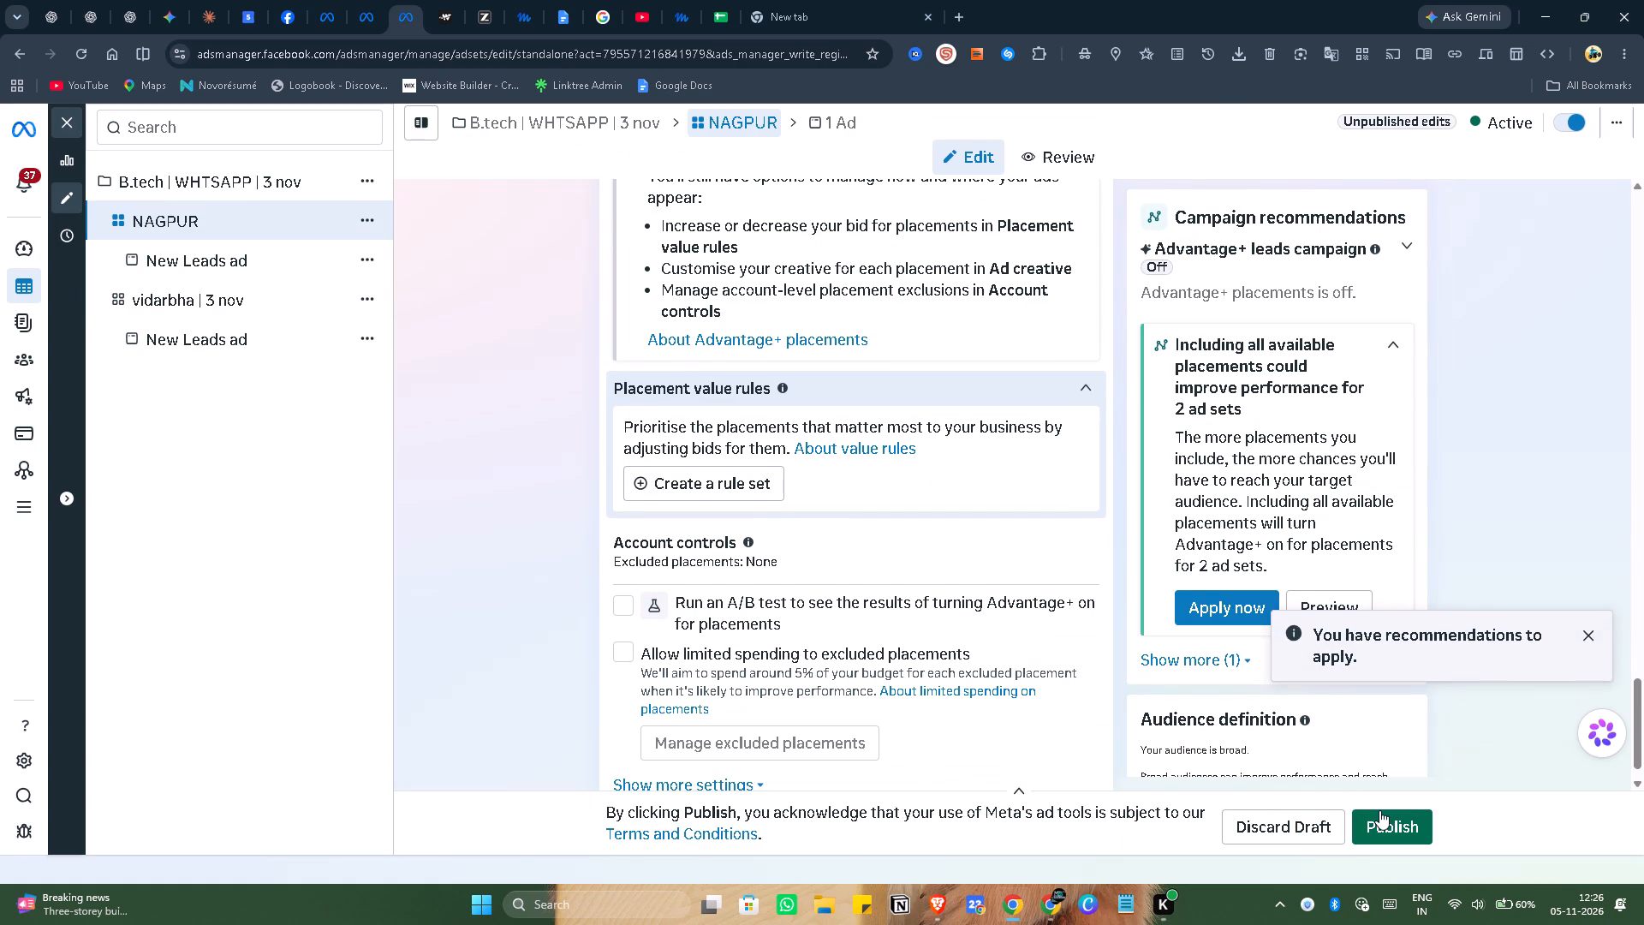
left_click(1379, 810)
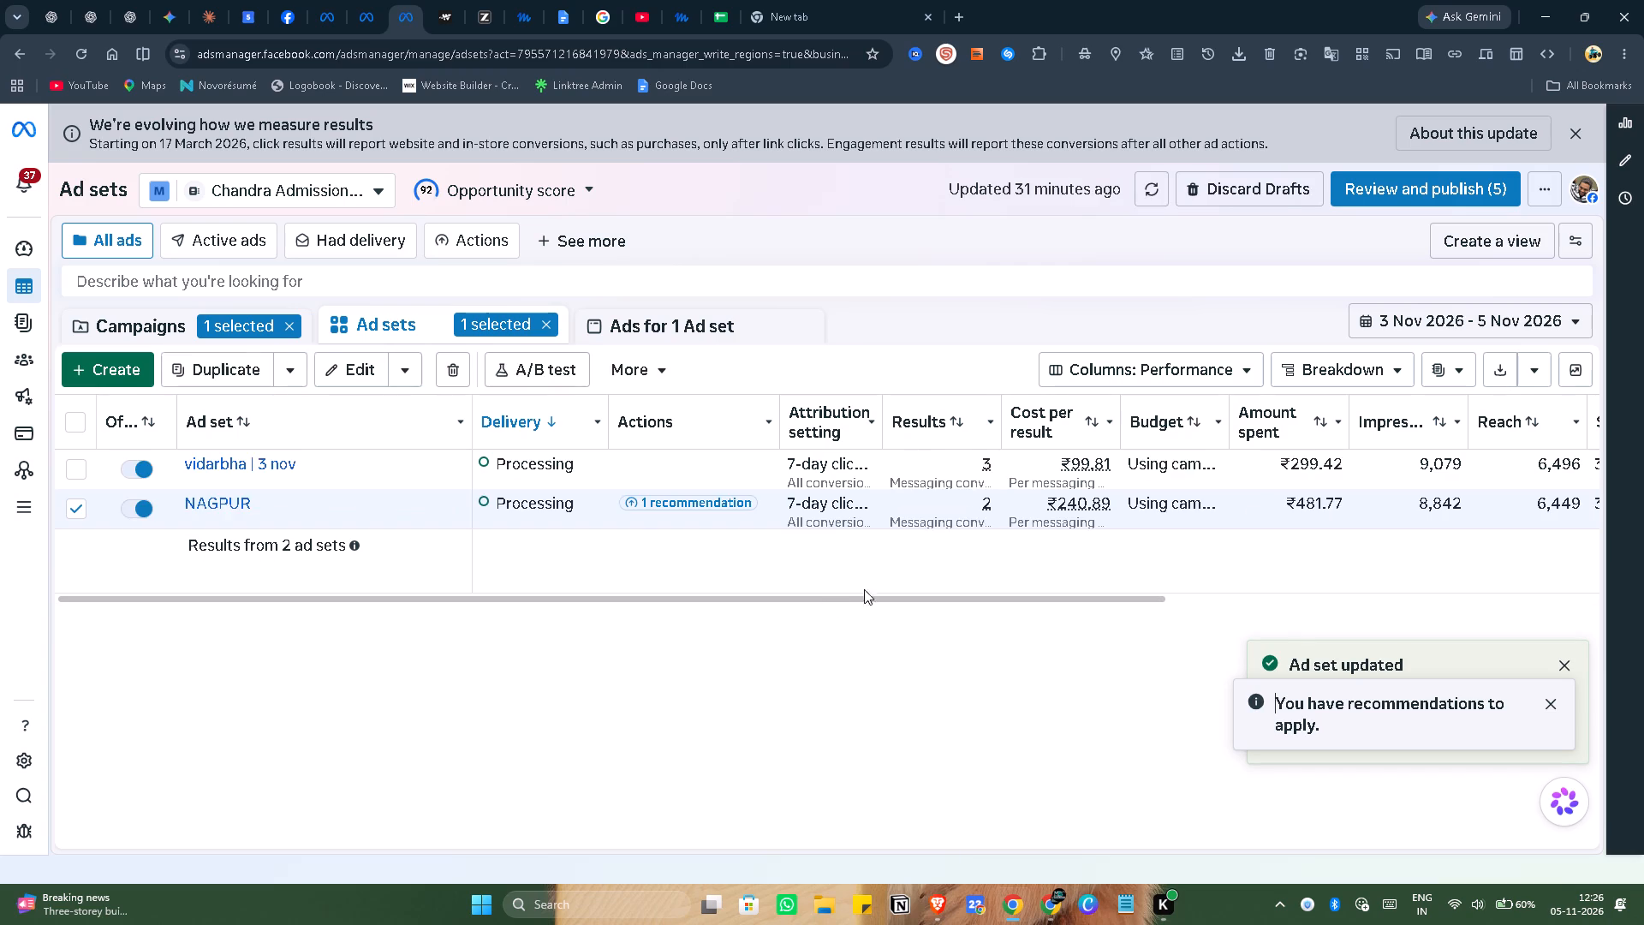
left_click(1578, 667)
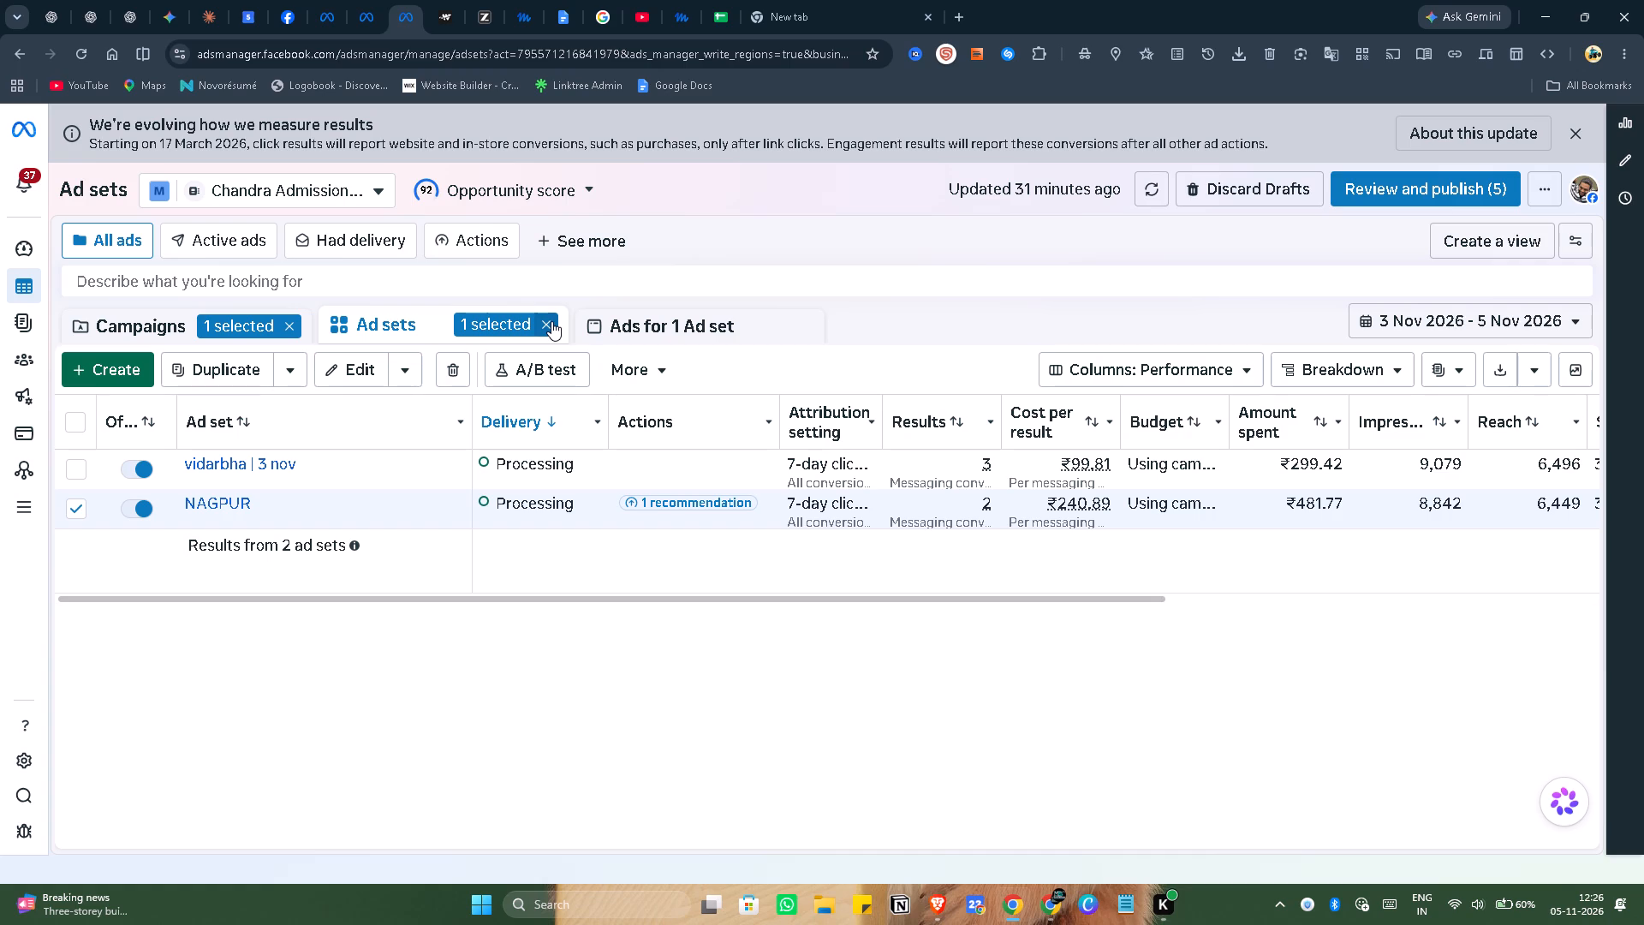
Clear the ad set and campaign selections and return to the full campaigns list.
left_click(551, 321)
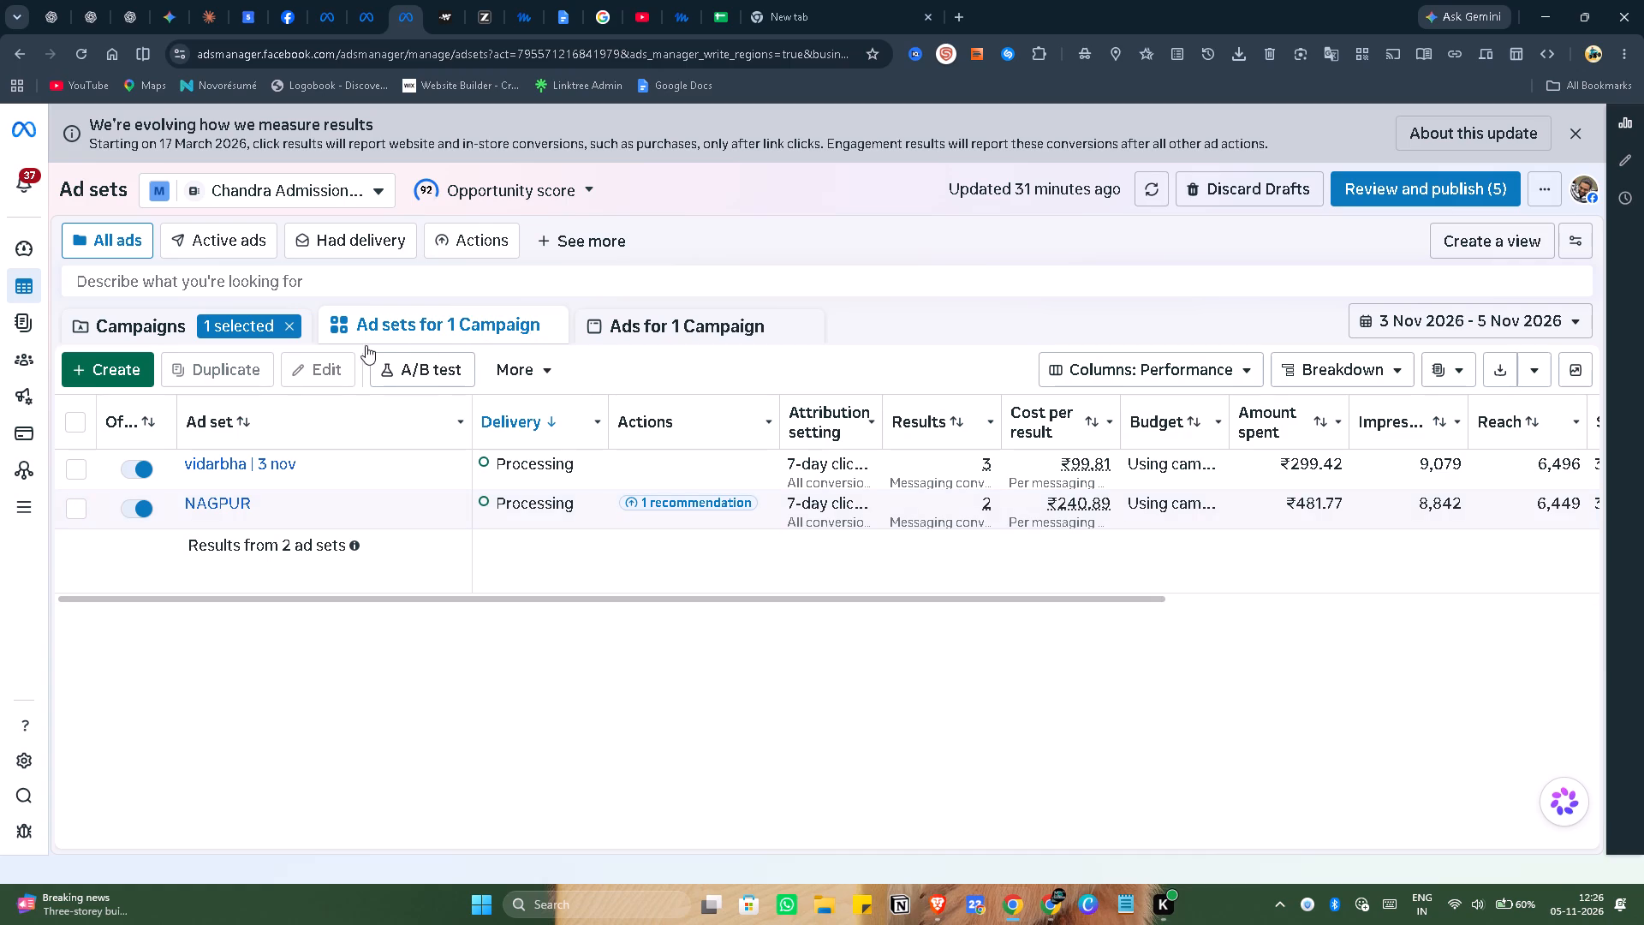
left_click(283, 323)
left_click(211, 322)
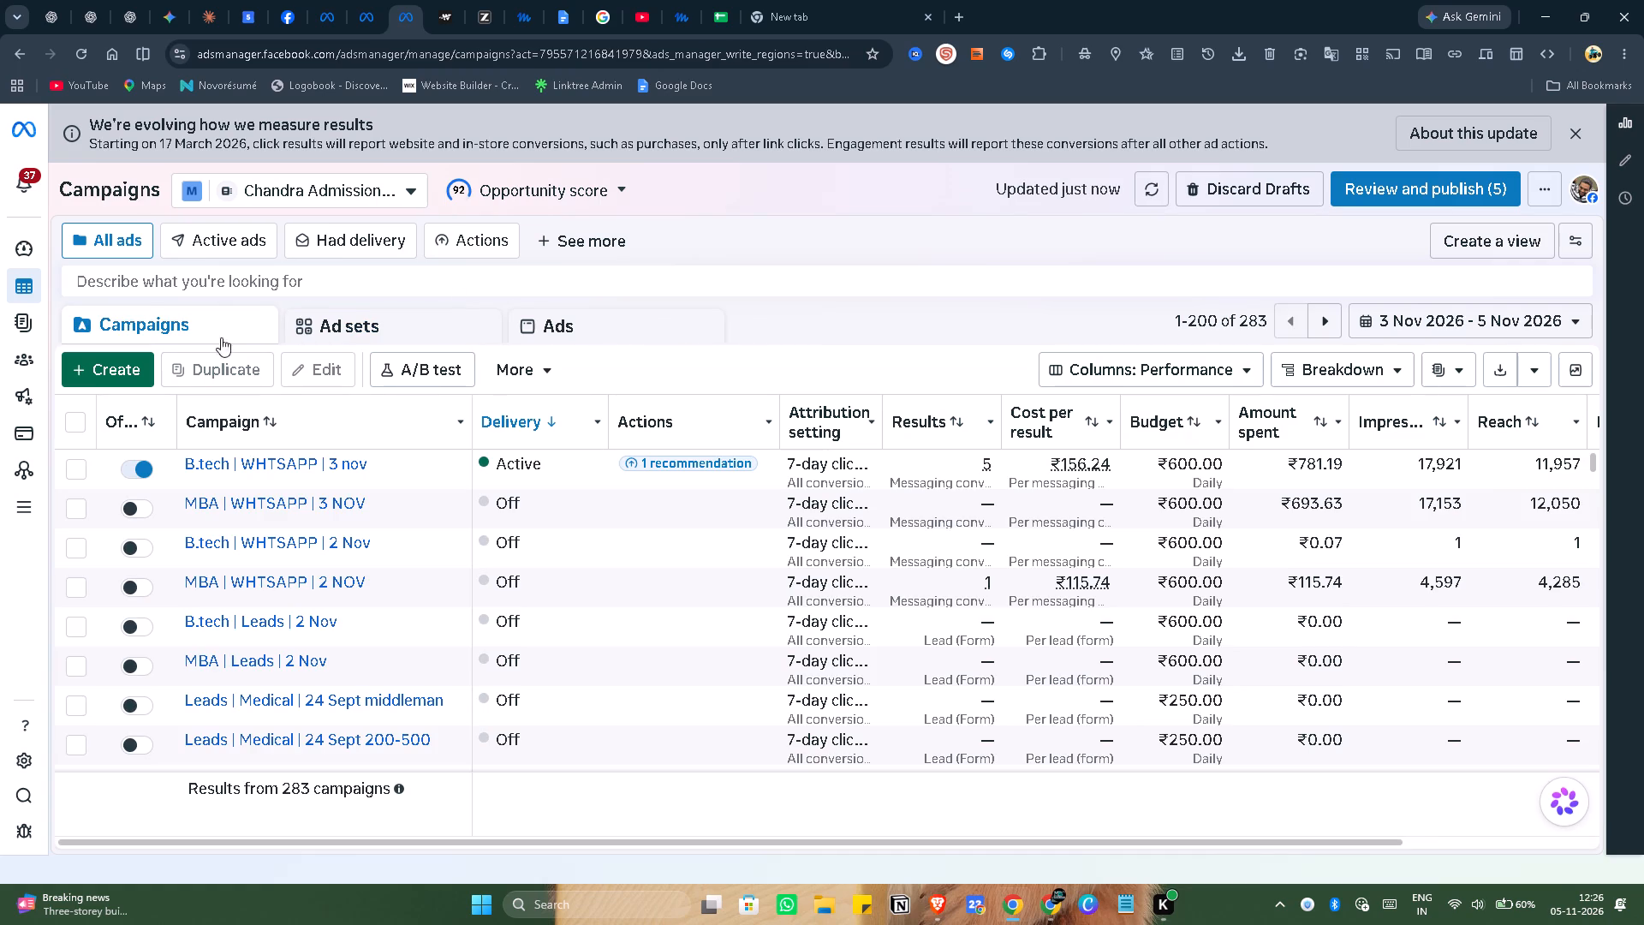
Turn on the "MBA | WHTSAPP | 3 NOV" campaign and keep it selected in the campaigns list.
left_click(270, 525)
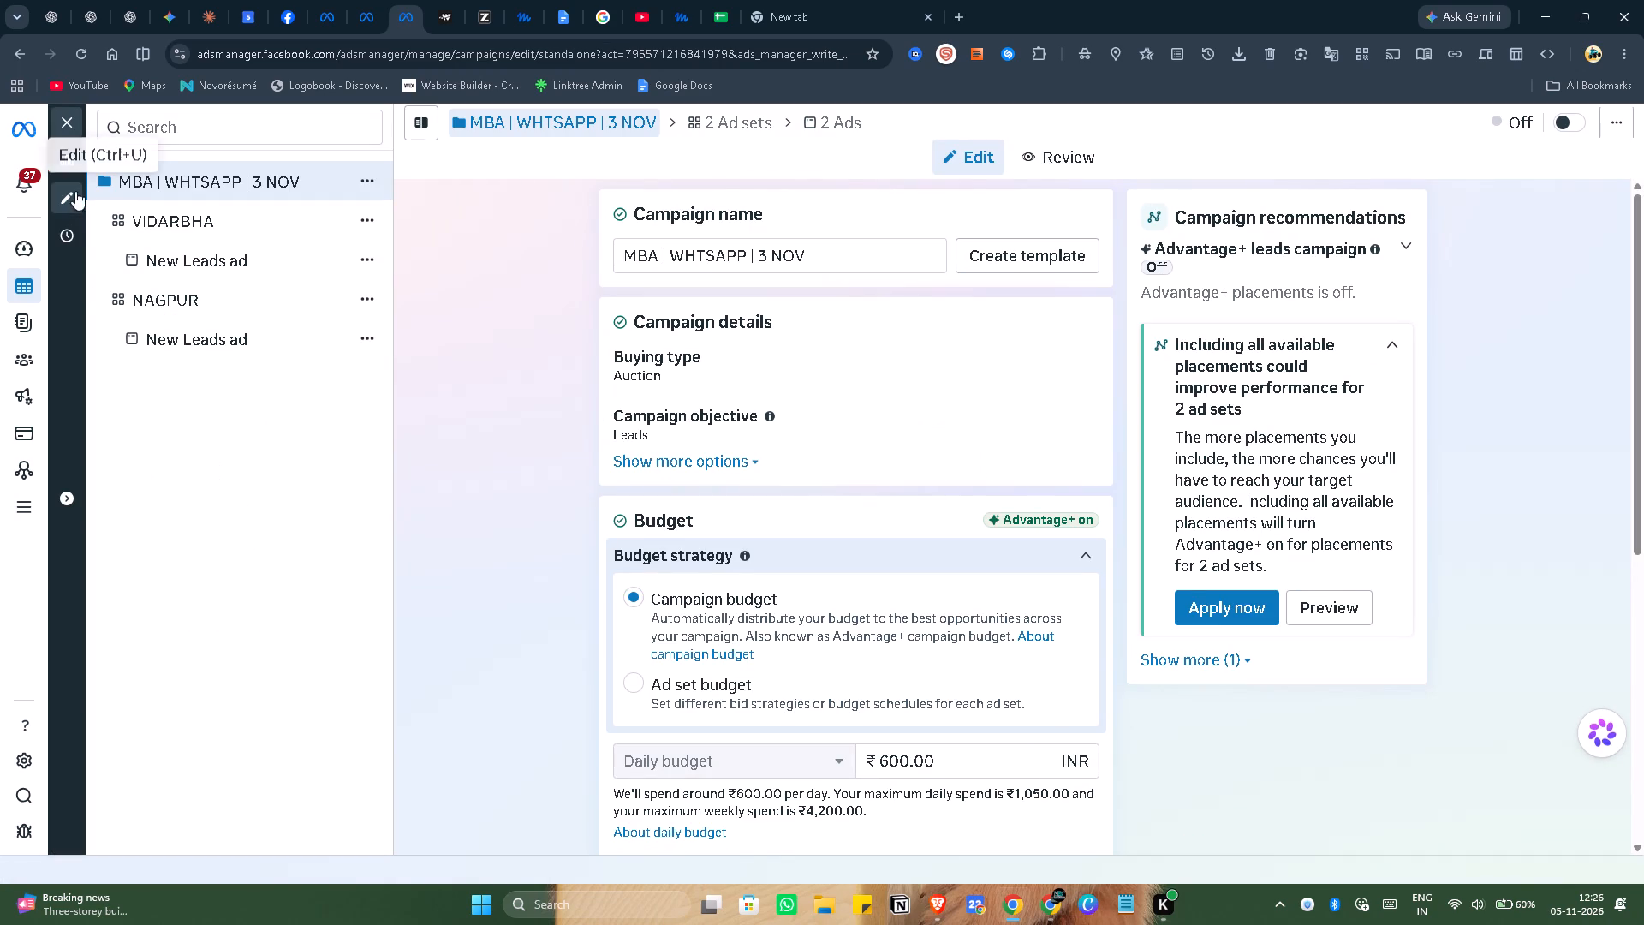
left_click(67, 128)
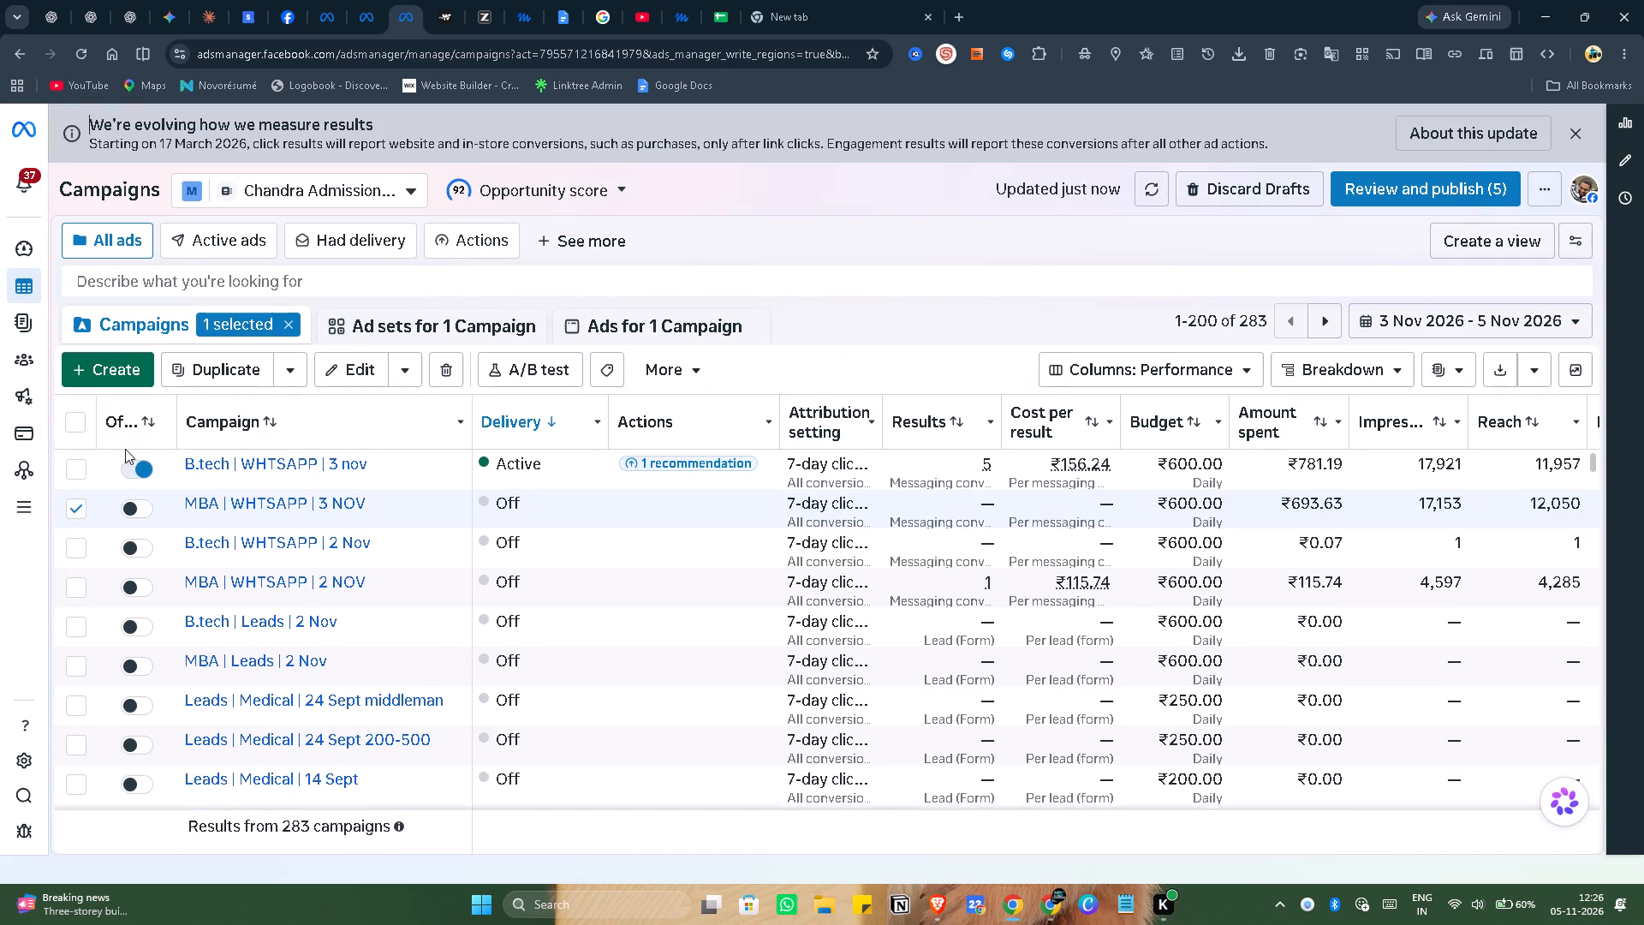
left_click(137, 509)
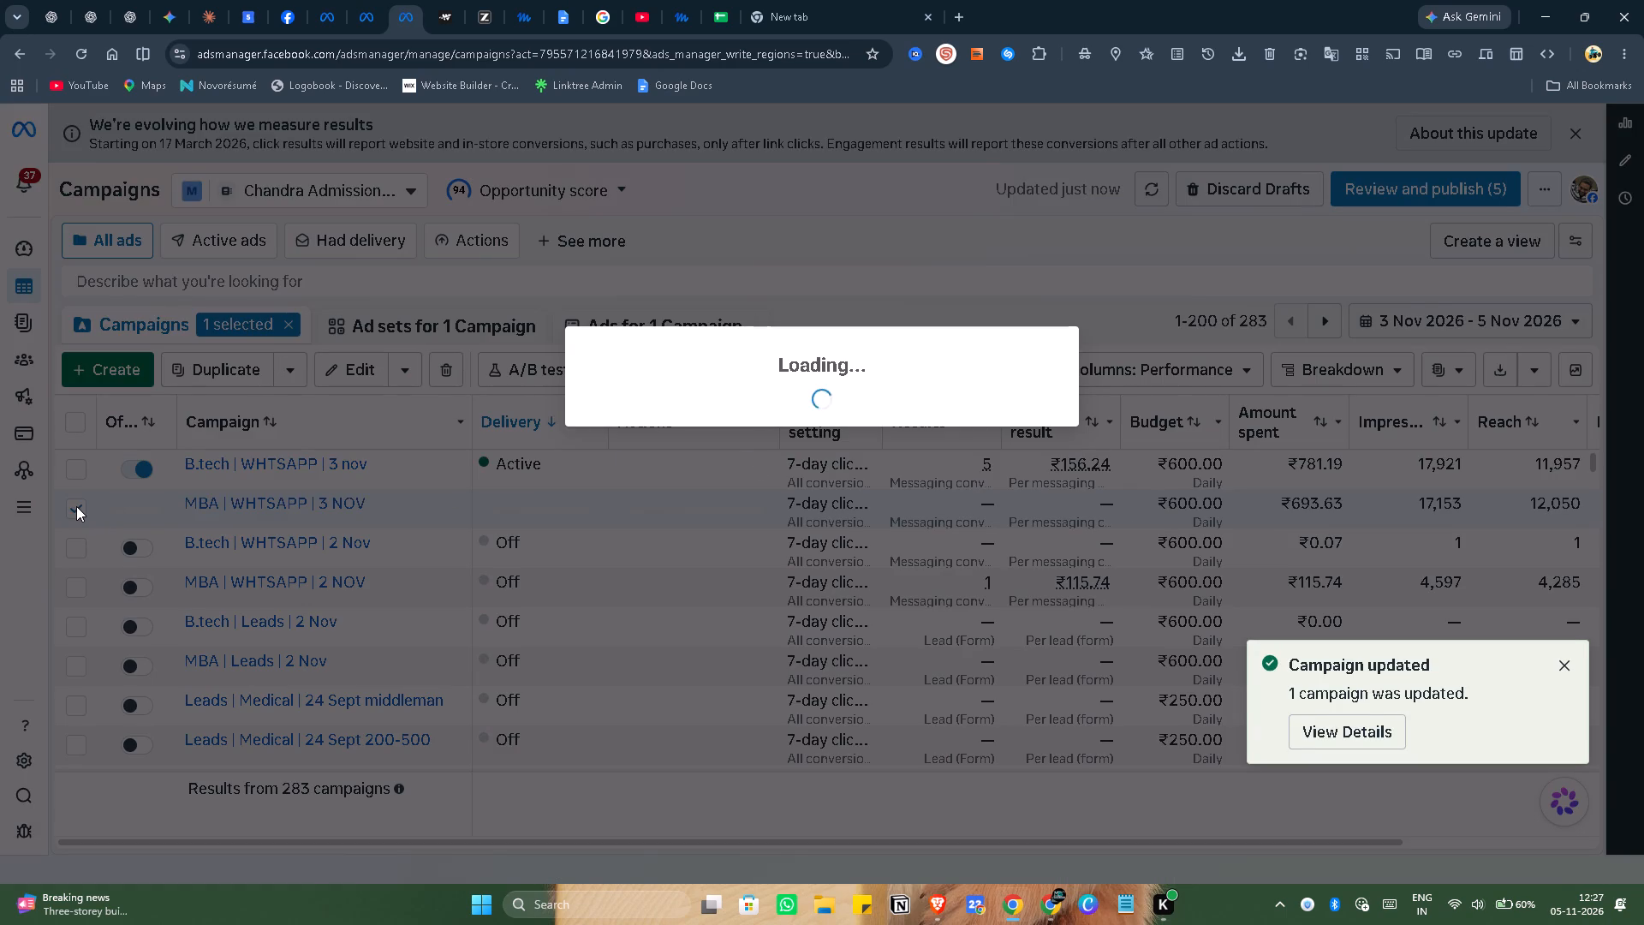
left_click(76, 506)
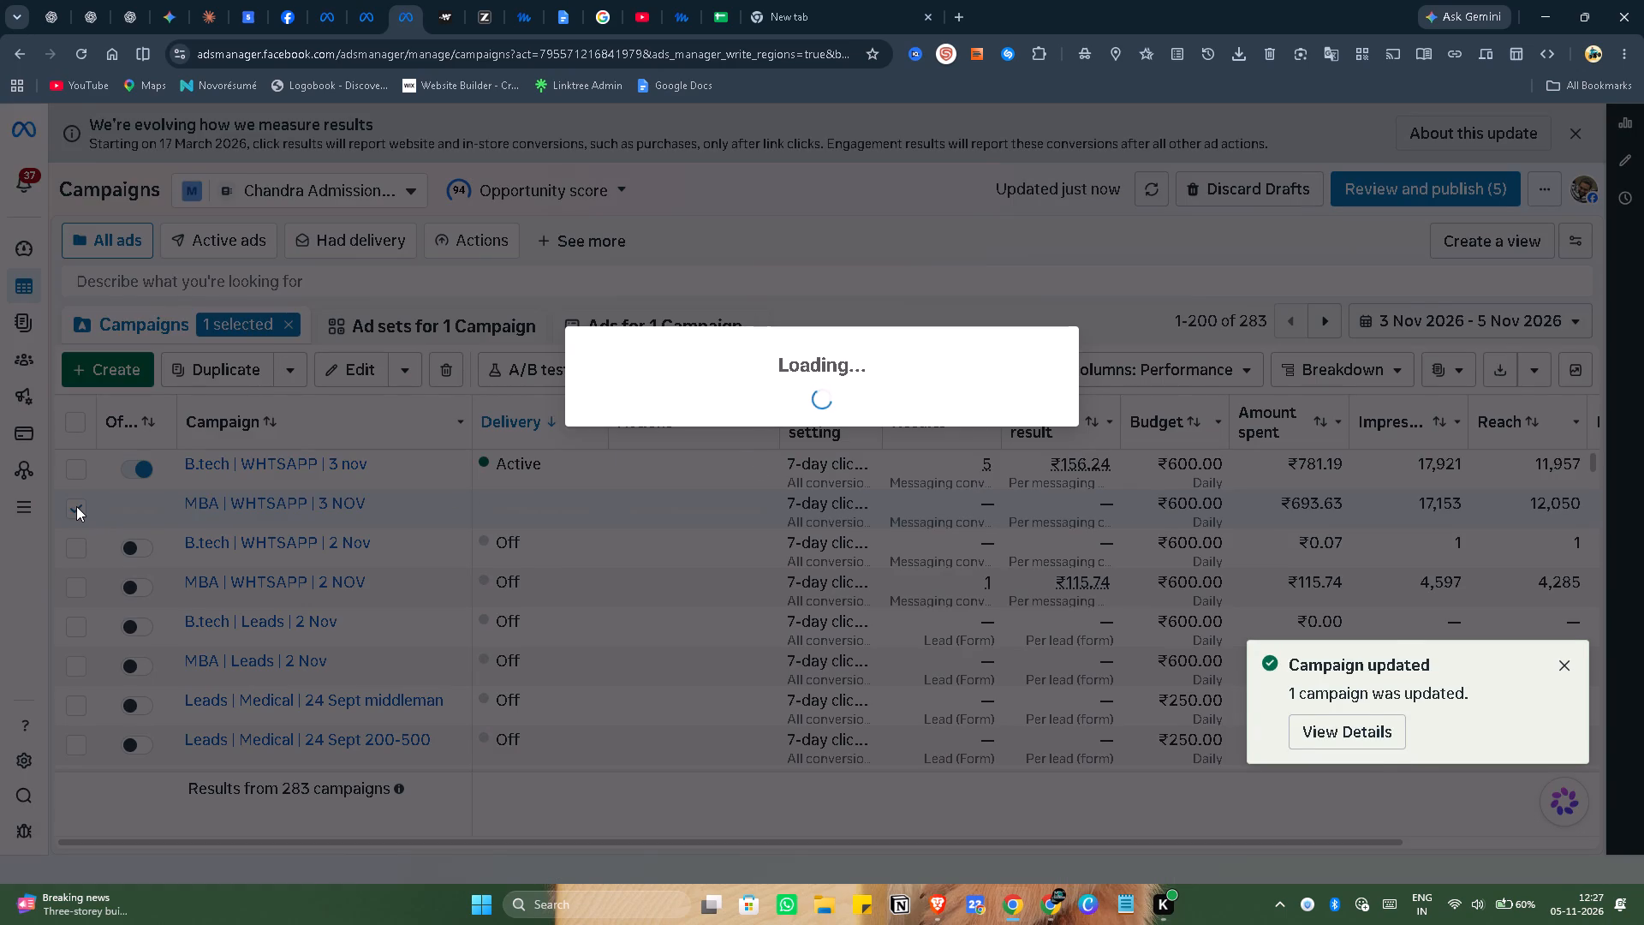
left_click(74, 504)
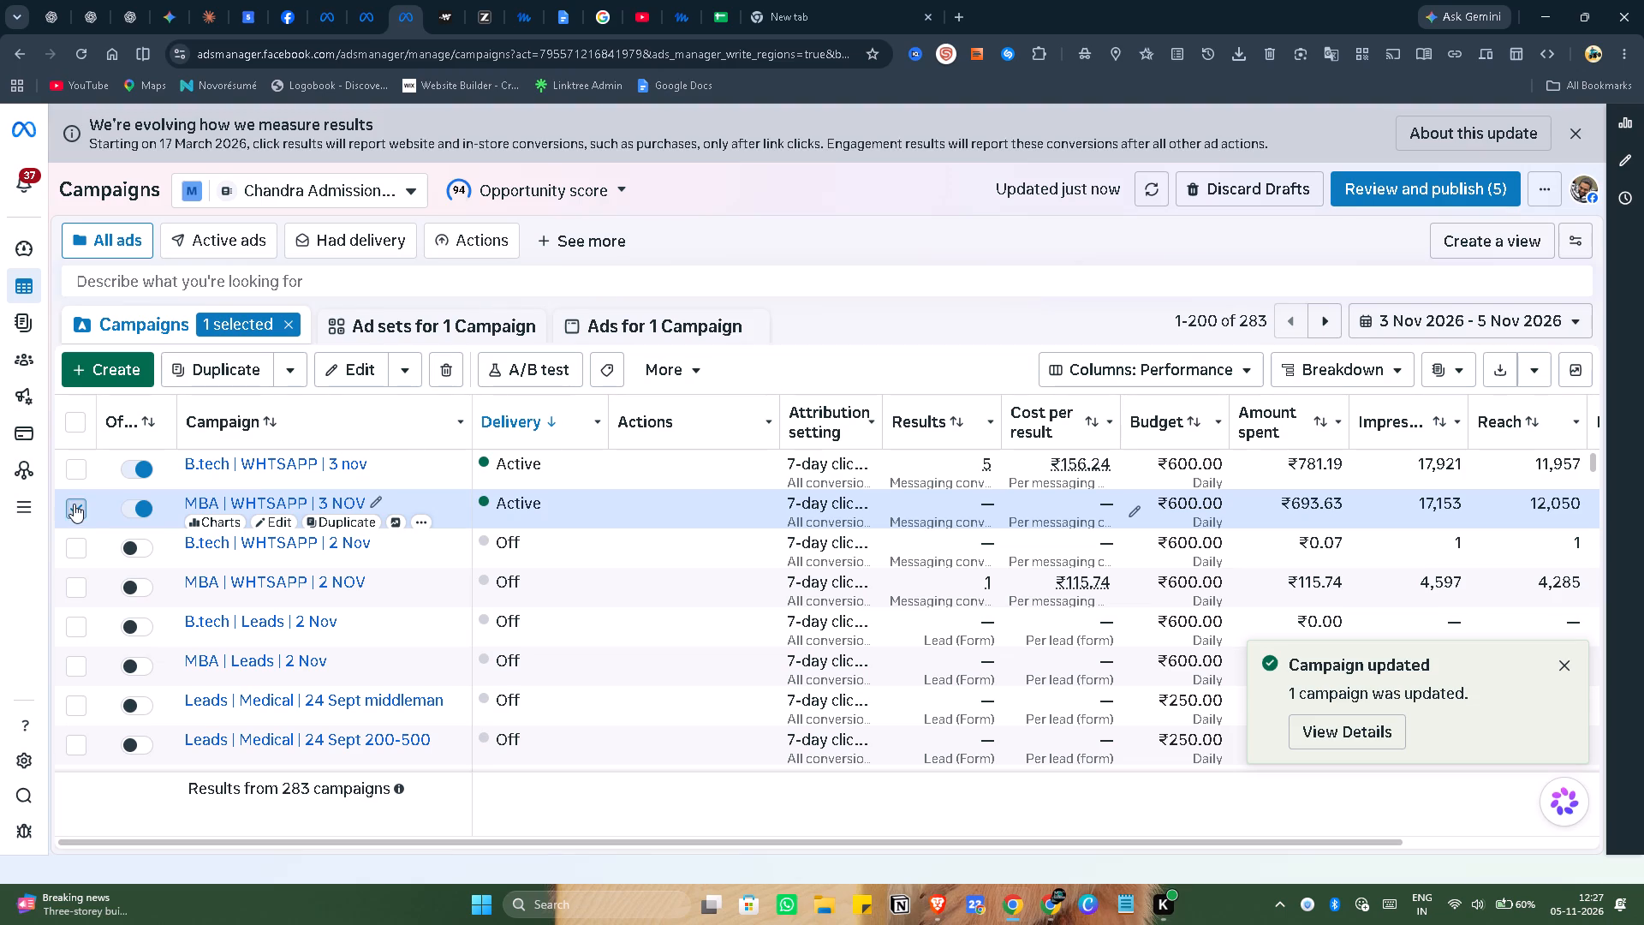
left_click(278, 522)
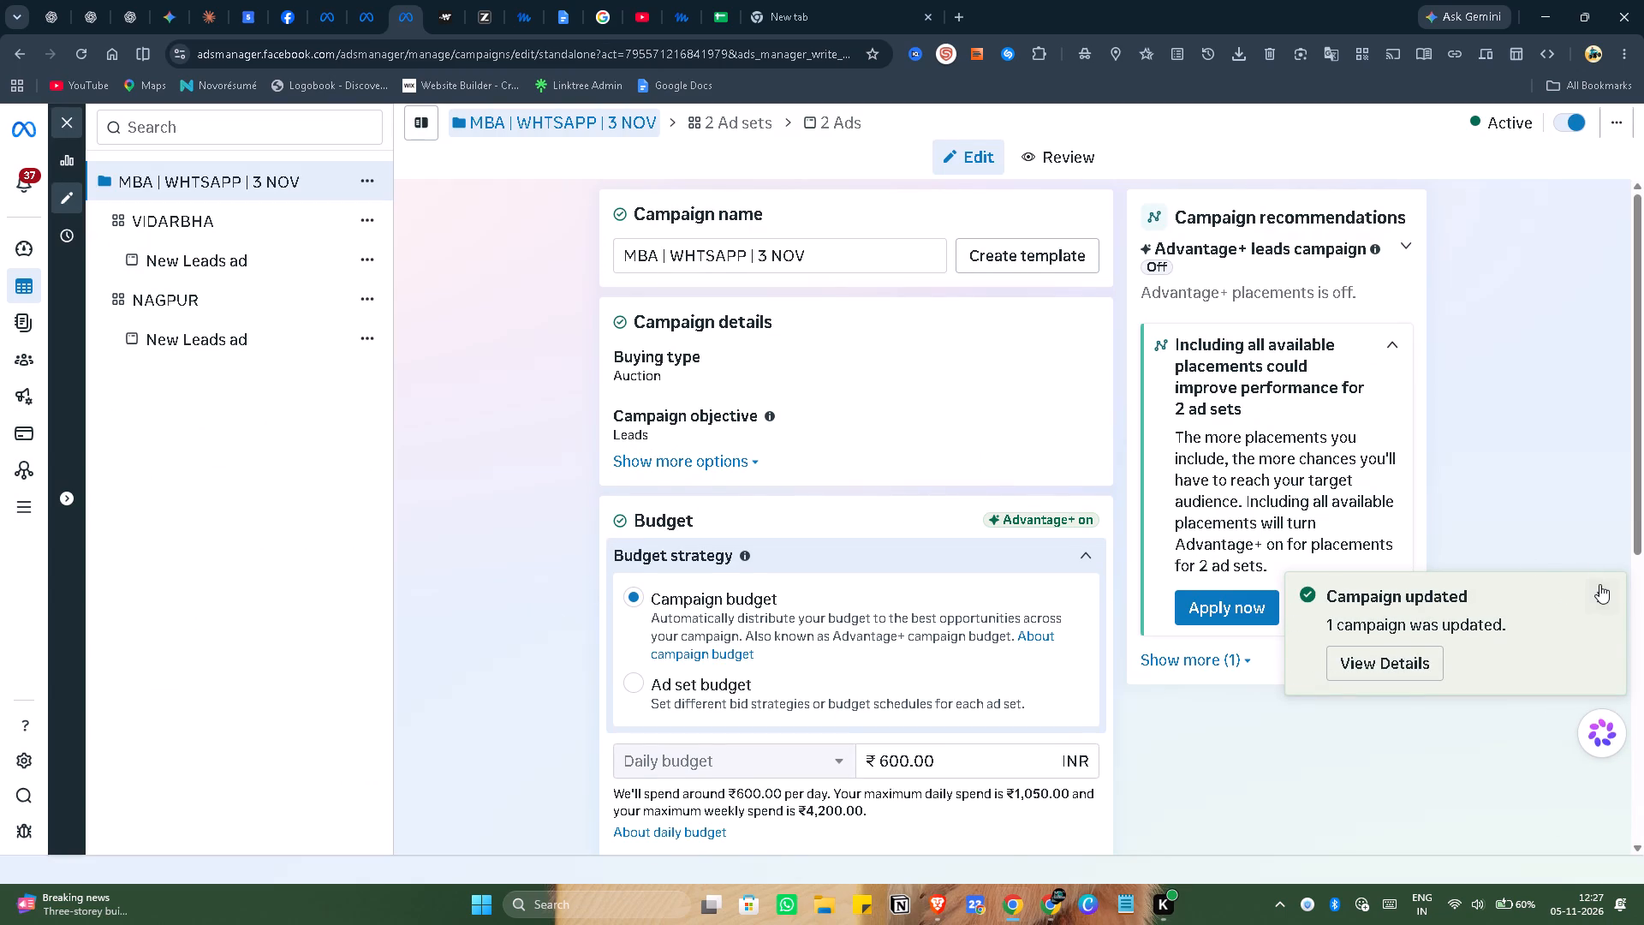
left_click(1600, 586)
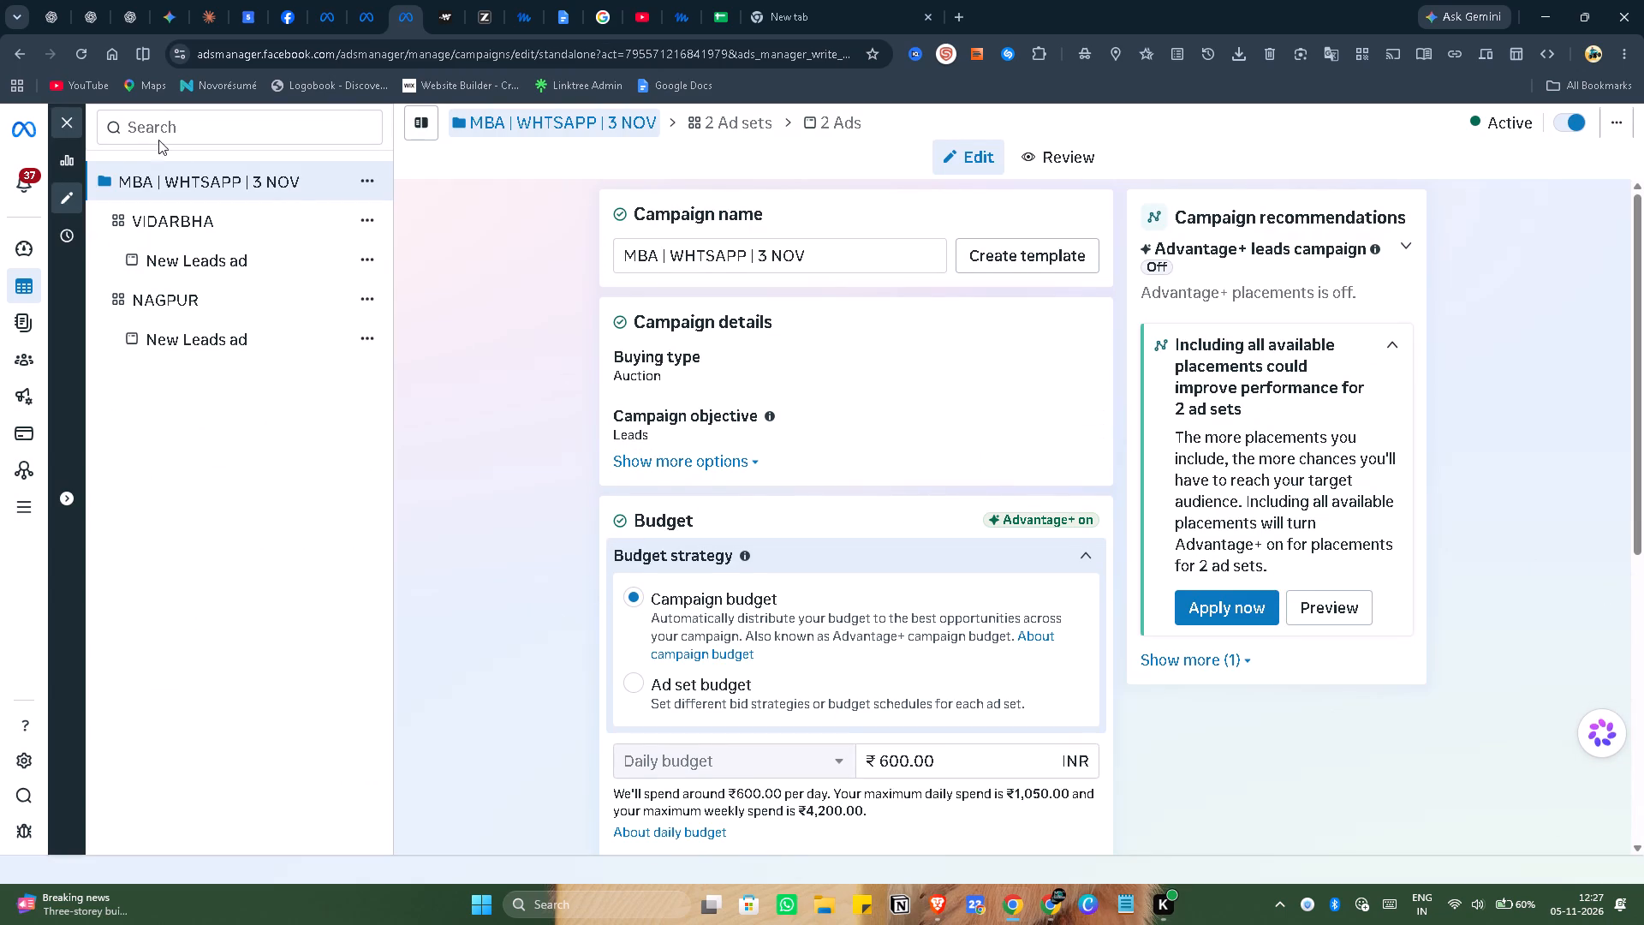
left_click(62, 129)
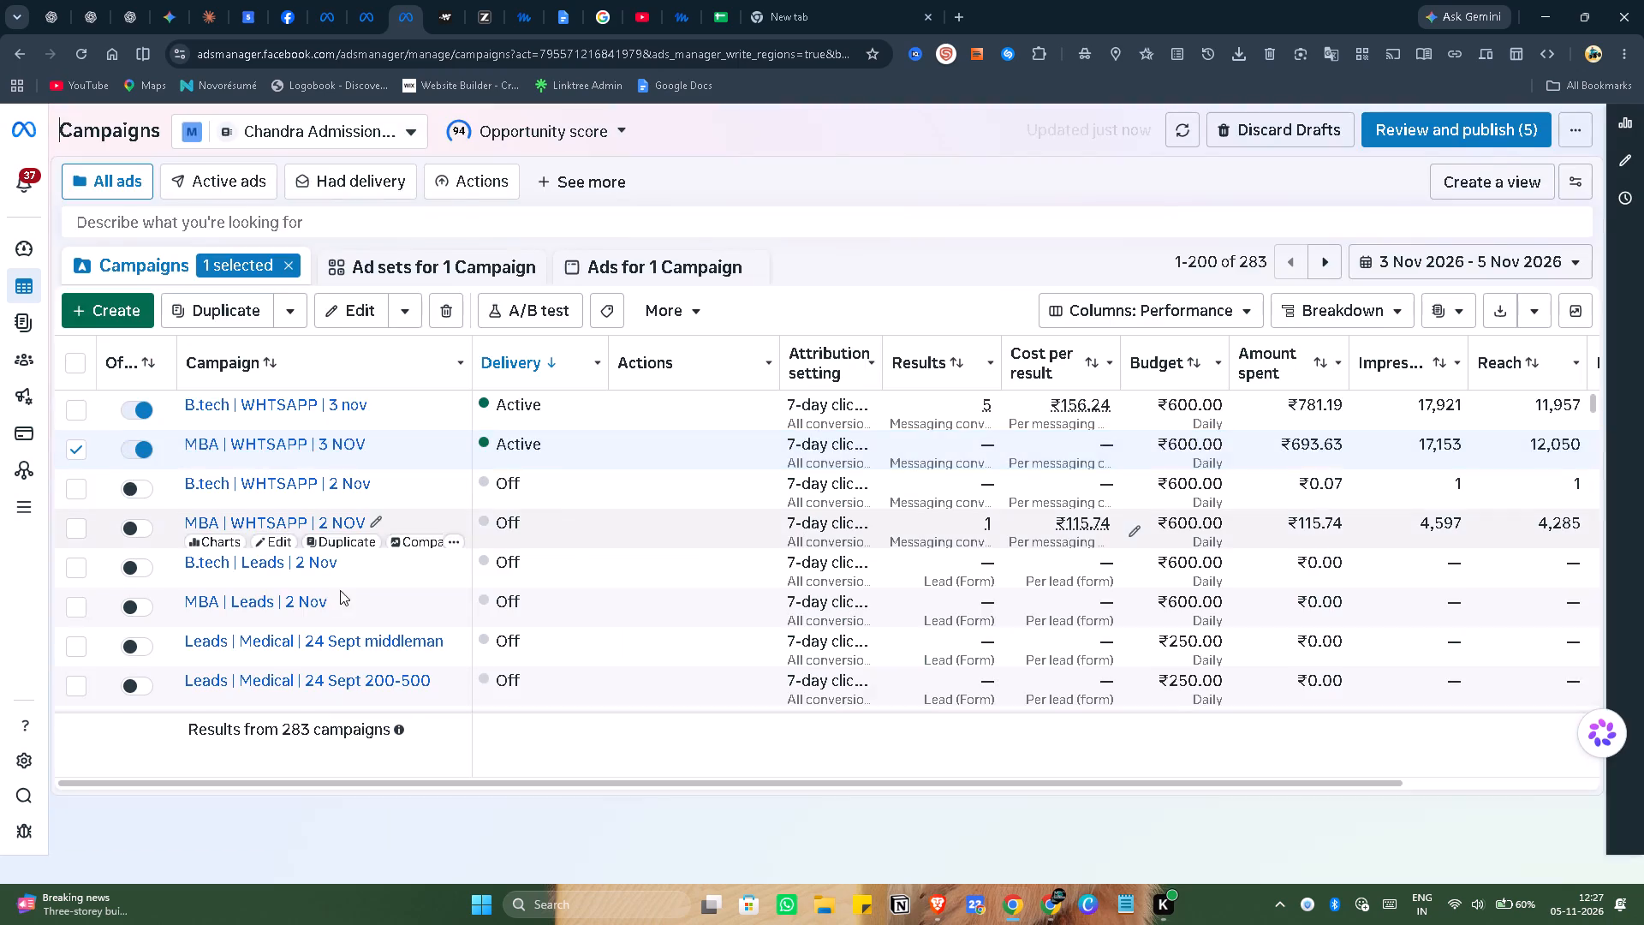
Open the "MBA | WHTSAPP | 3 NOV" campaign for editing from the campaigns list.
left_click(392, 318)
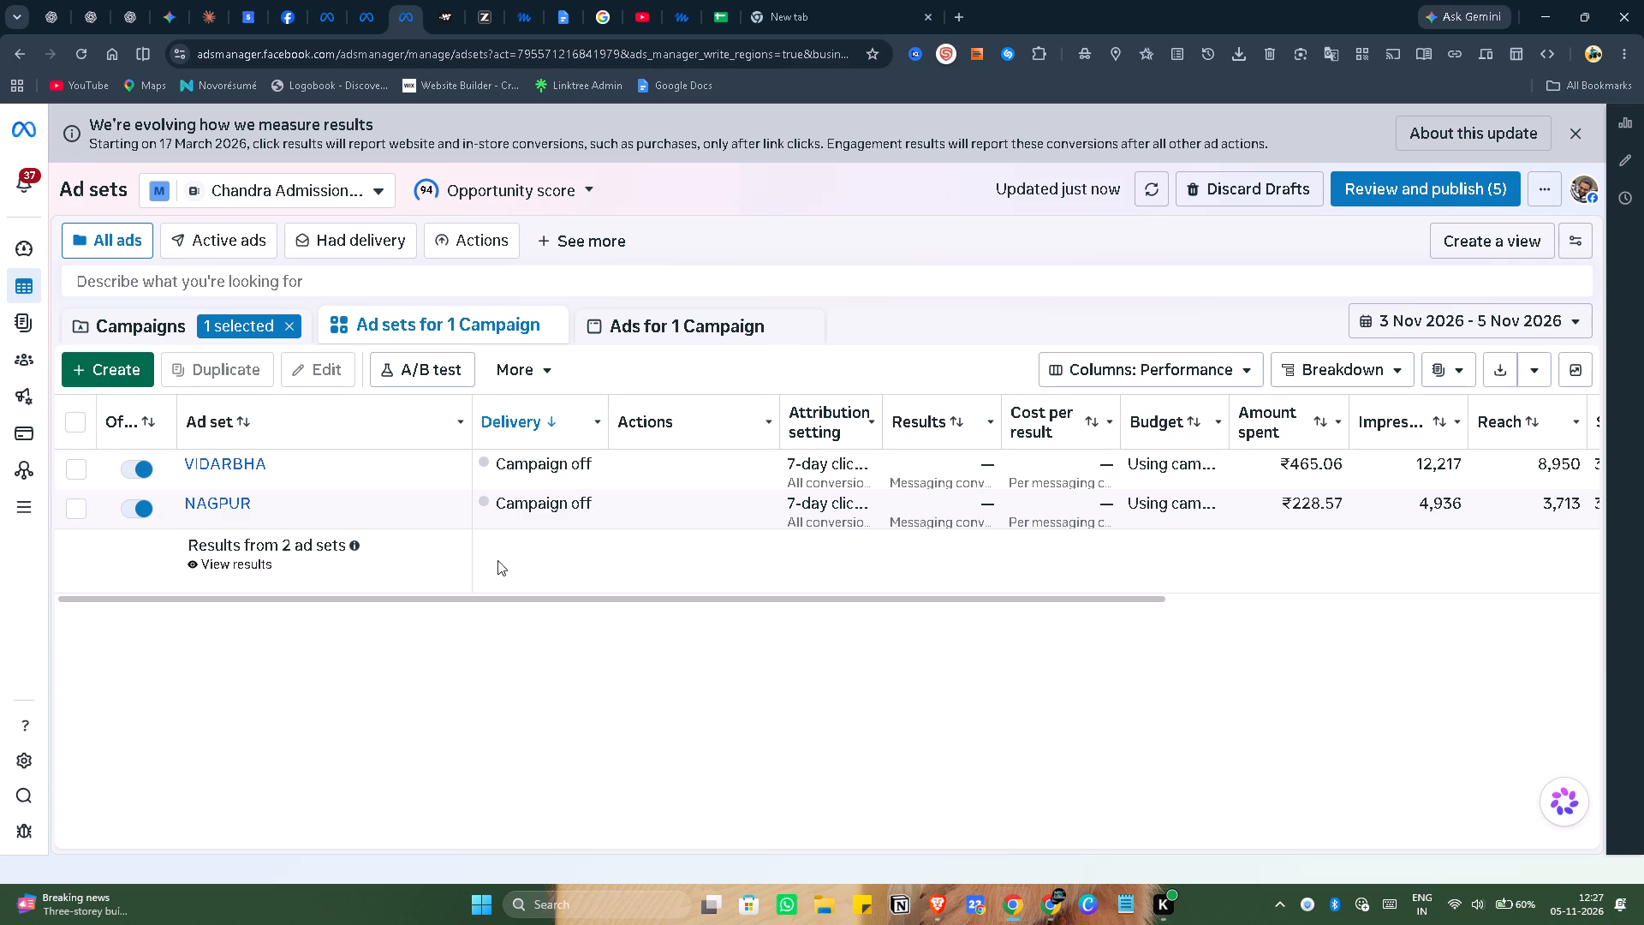
left_click(137, 331)
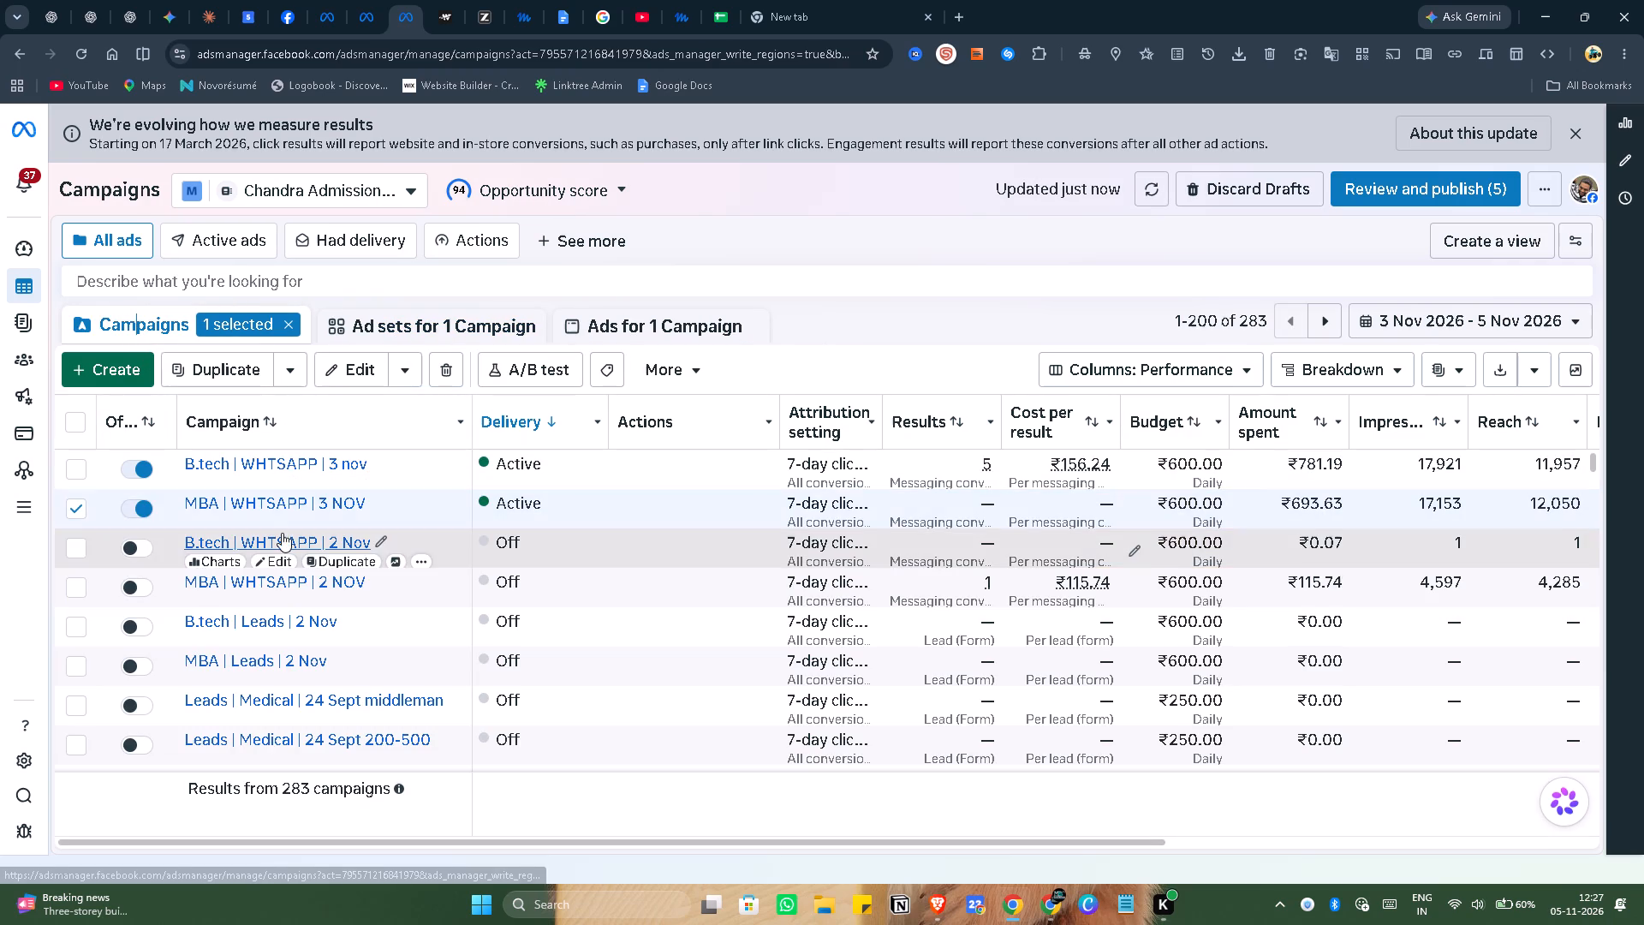
left_click(276, 522)
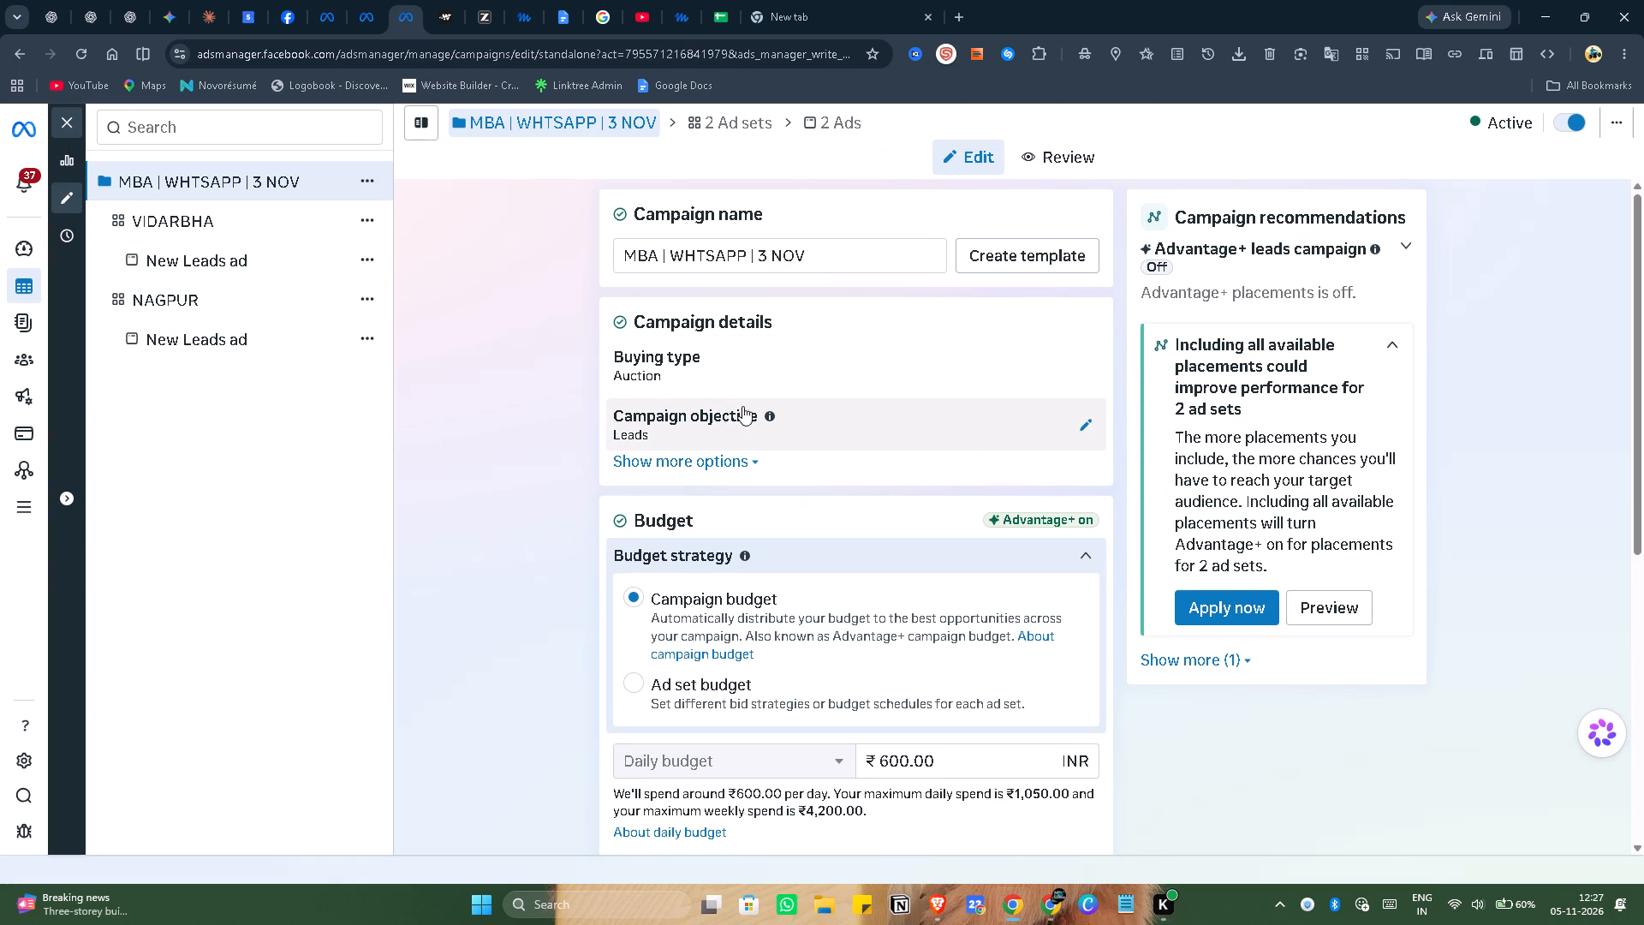
scroll(503, 436, "down", 4)
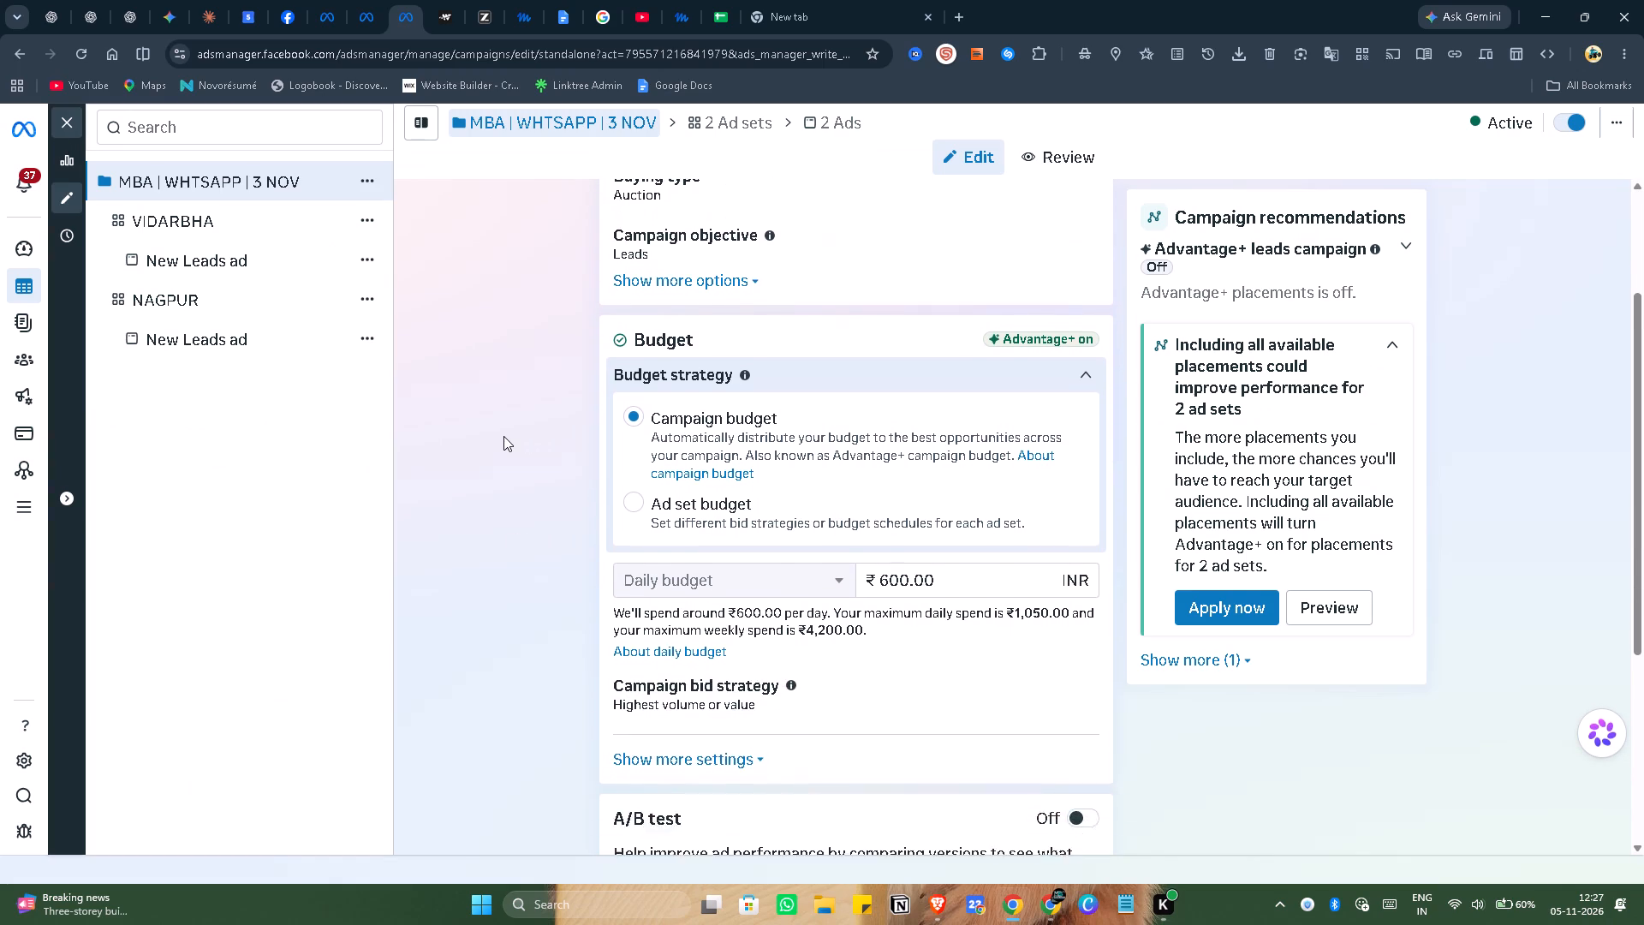
scroll(503, 436, "down", 2)
Open the campaign's VIDARBHA ad set and review its audience locations, age and detailed targeting.
left_click(233, 215)
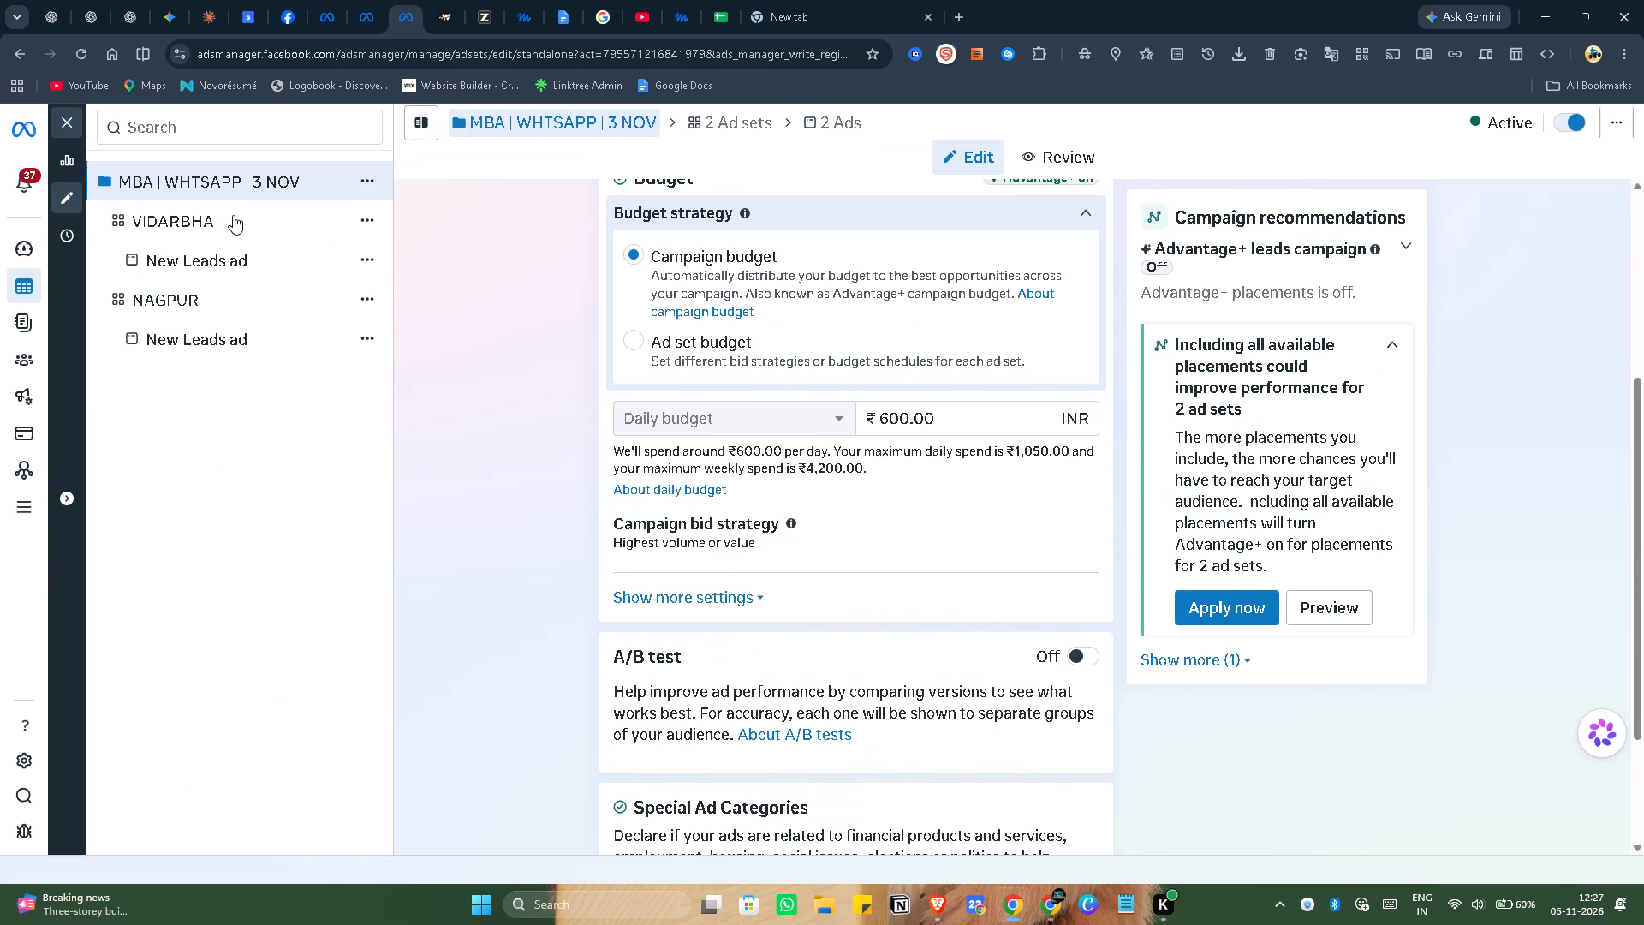
scroll(485, 500, "down", 16)
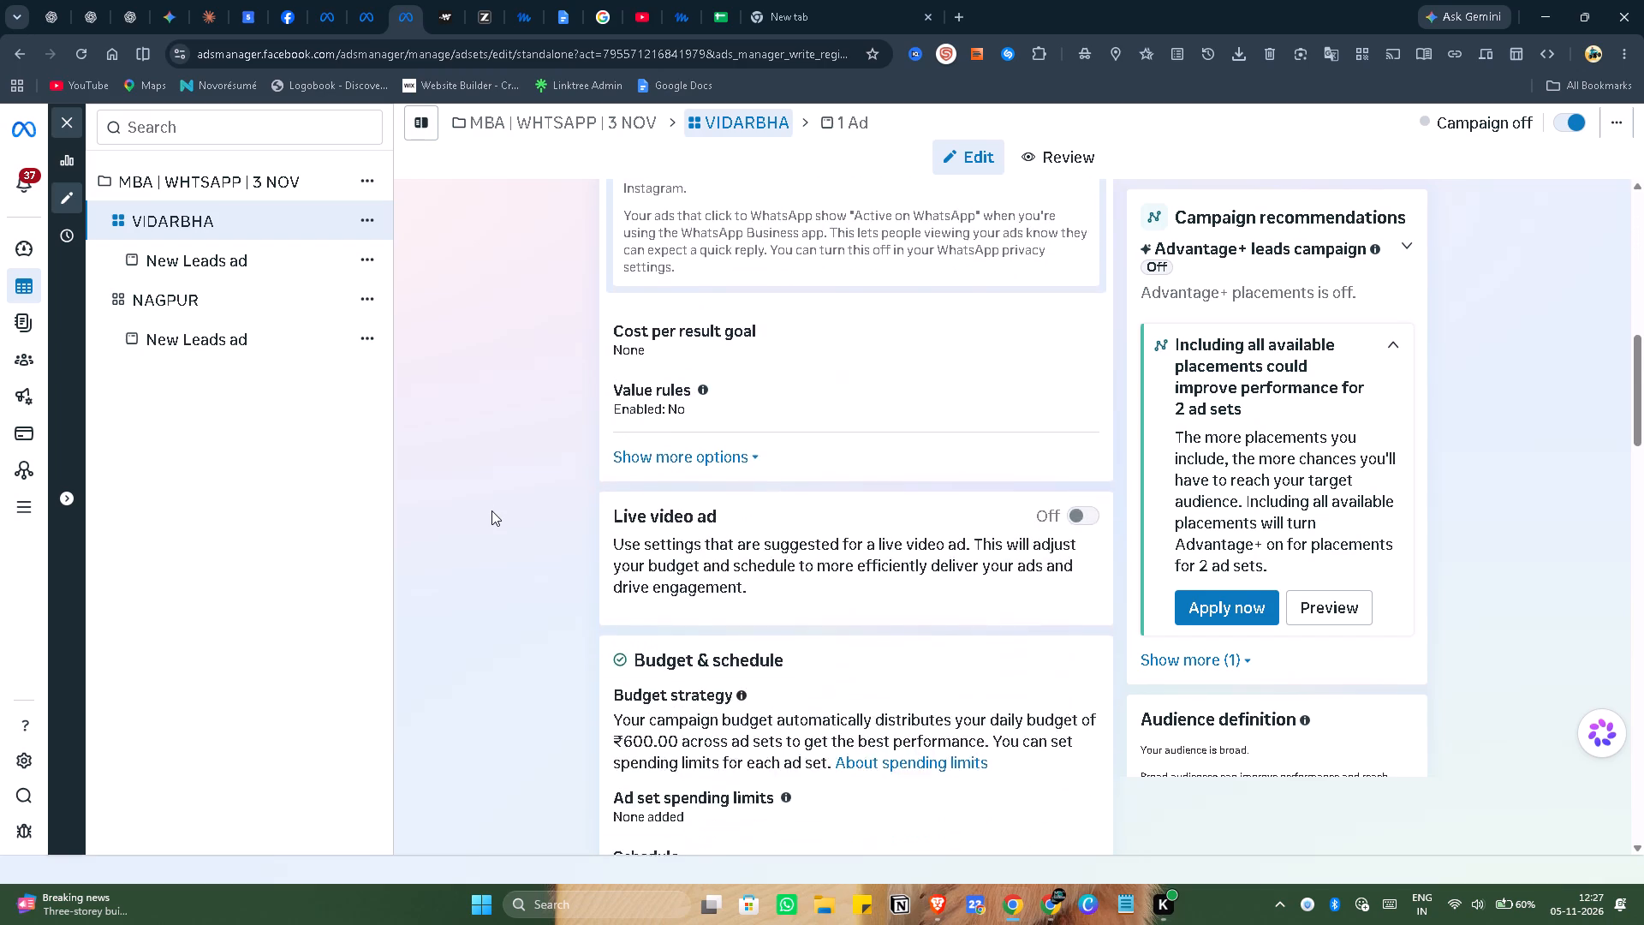
scroll(491, 510, "down", 12)
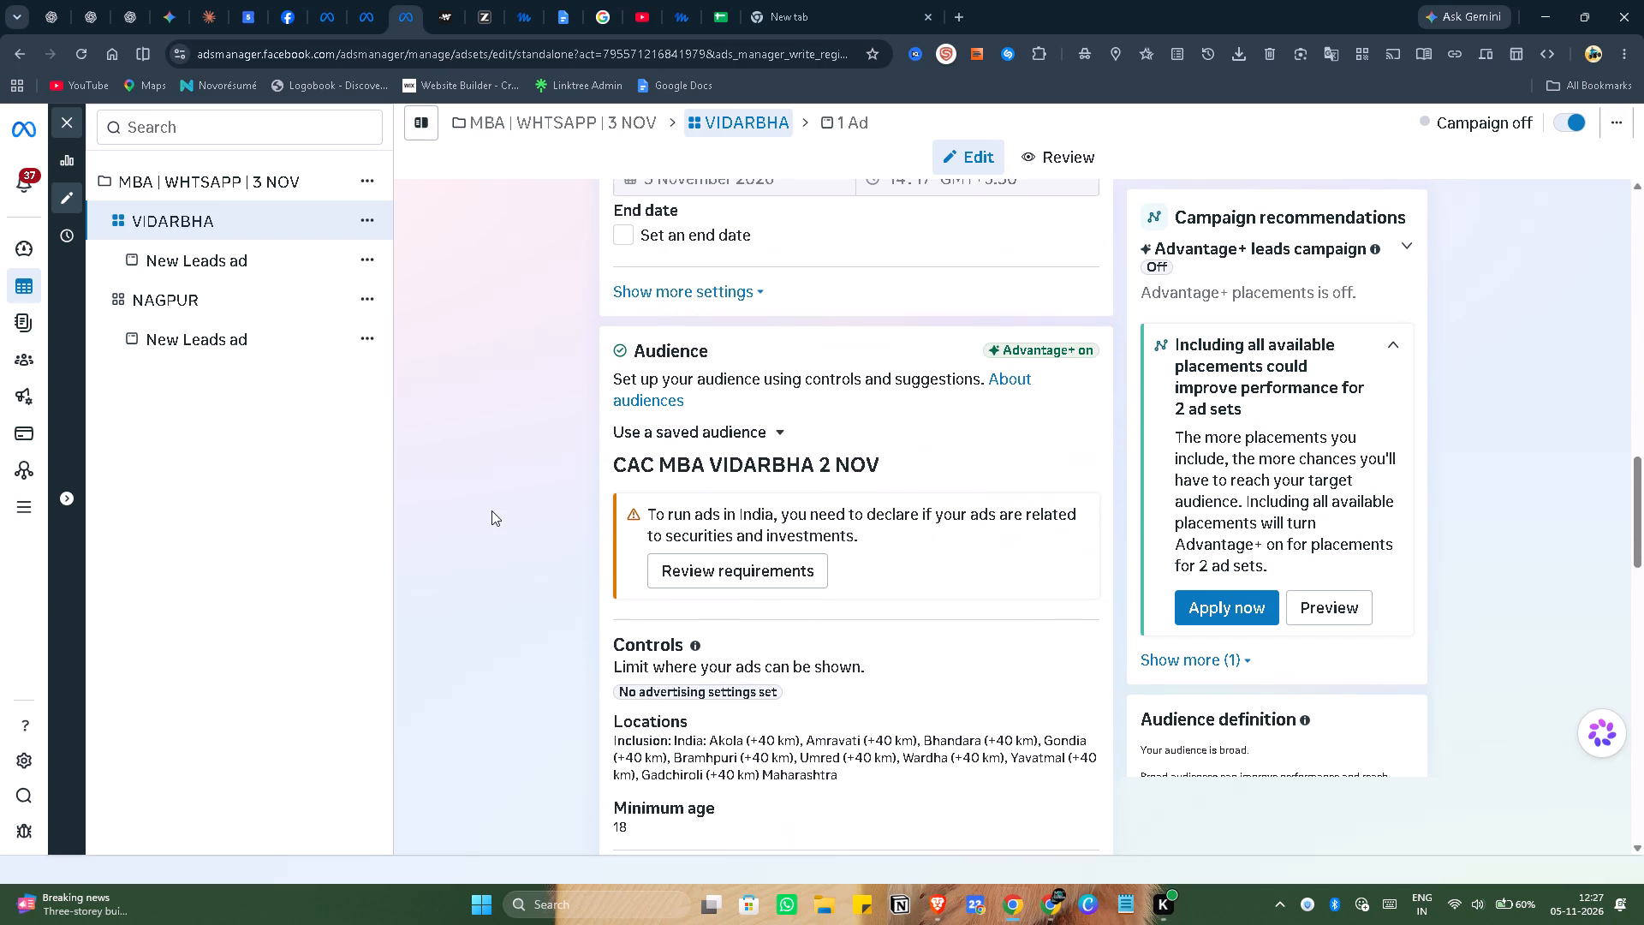
scroll(491, 510, "down", 4)
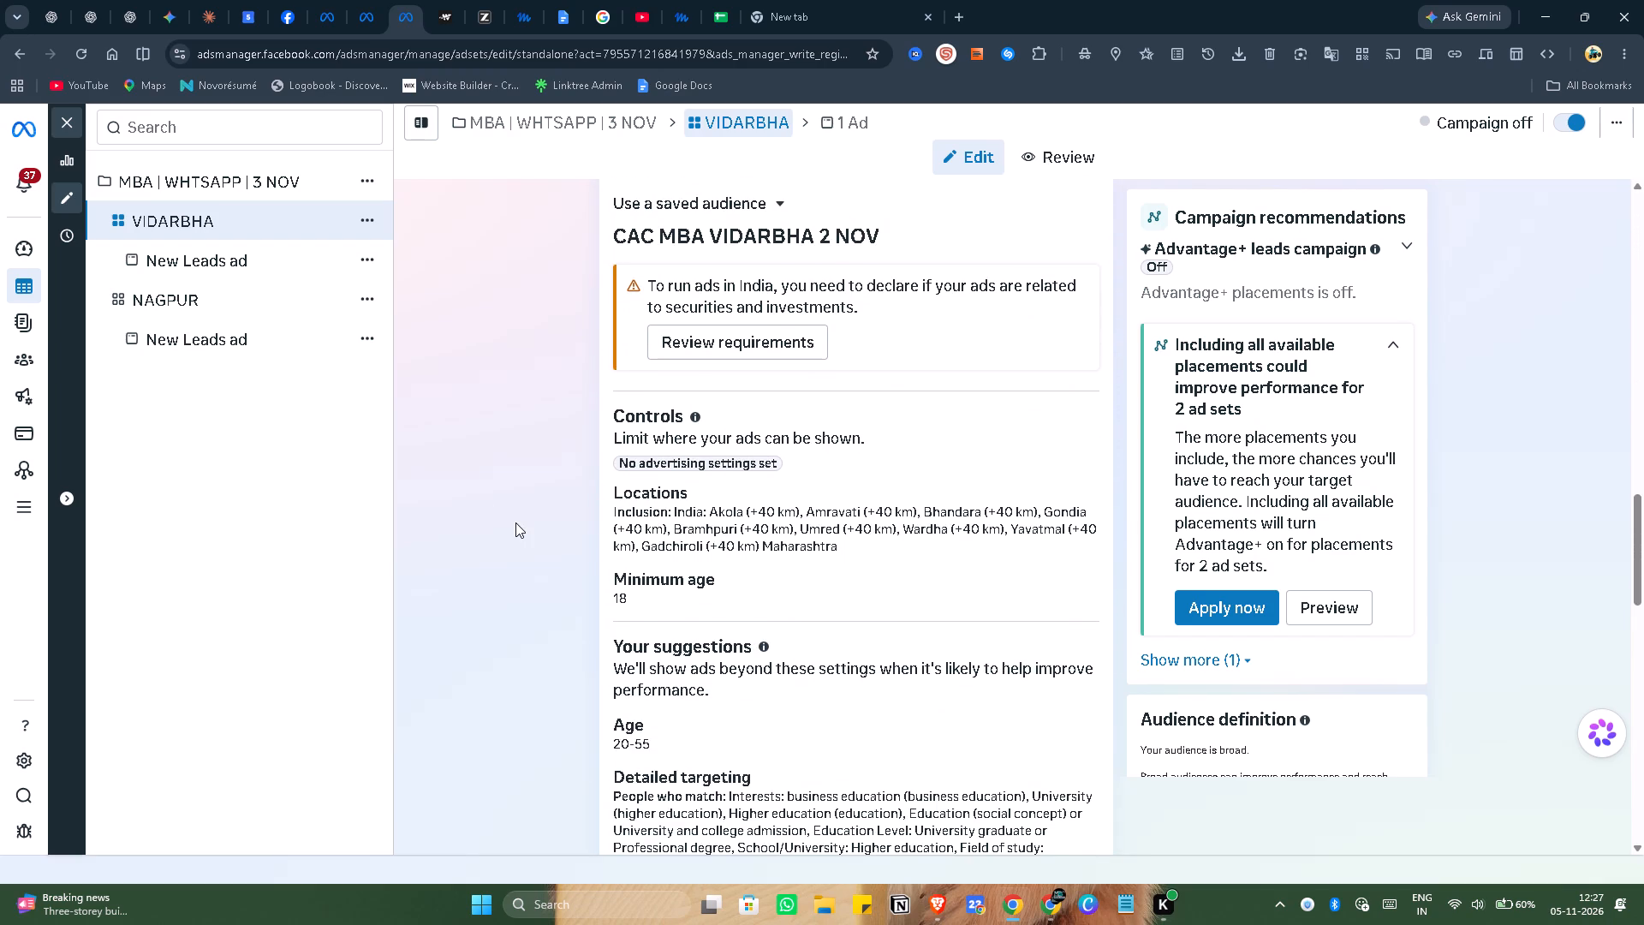
scroll(517, 522, "down", 3)
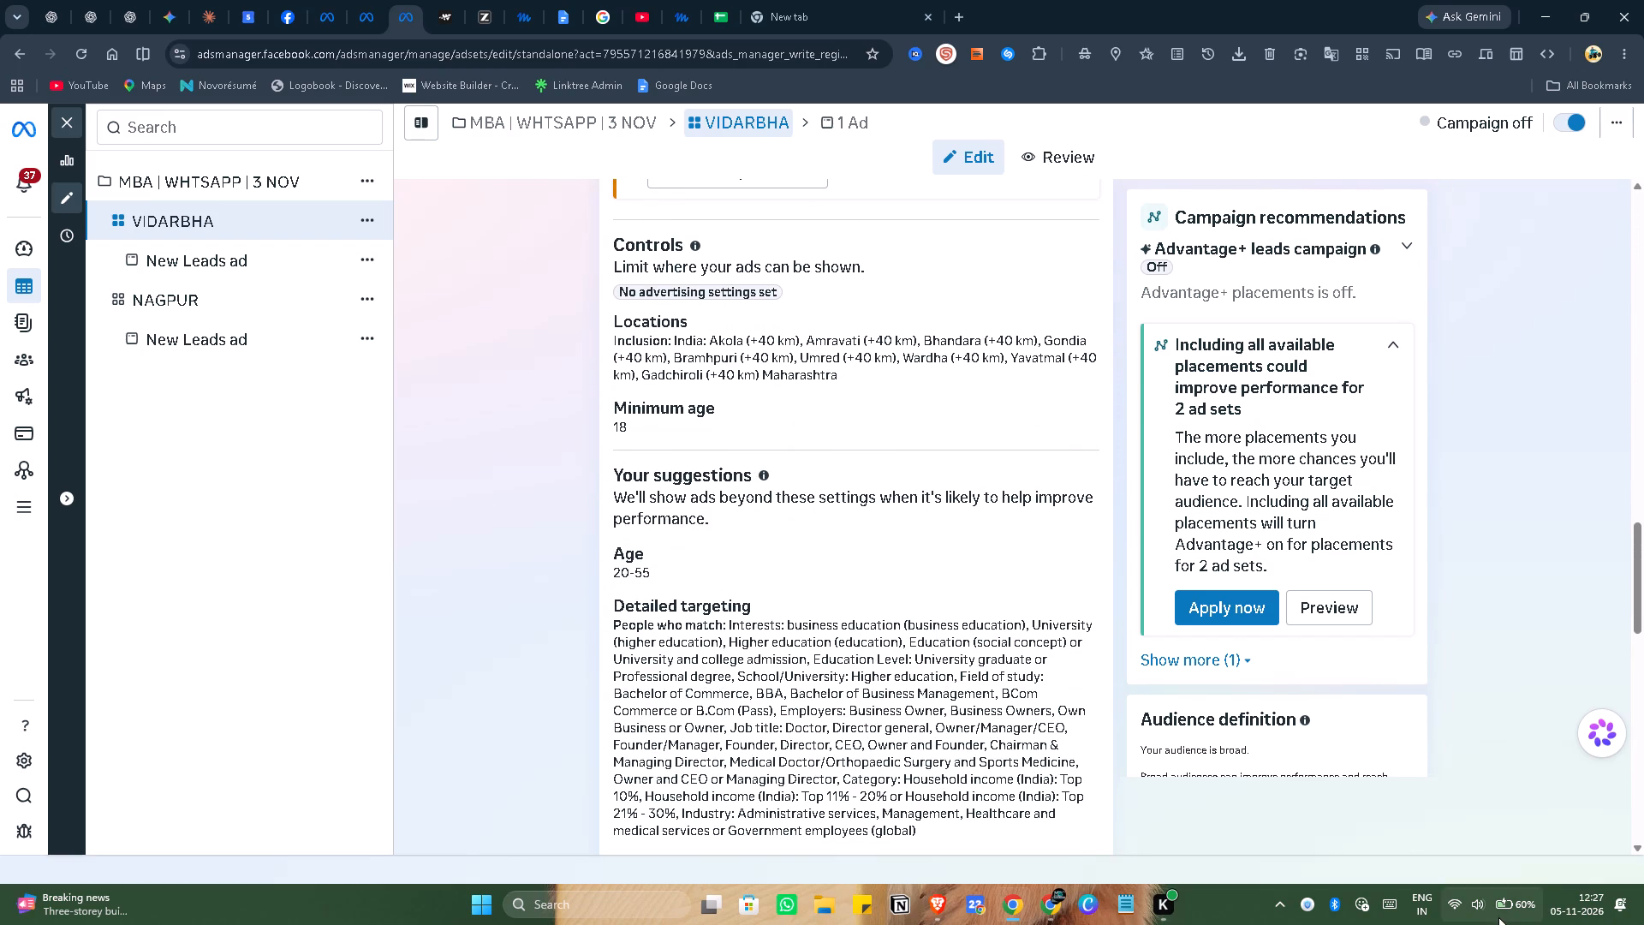
Adjust the computer's sound volume to slightly above the middle of its range.
left_click(1498, 917)
left_click(1481, 803)
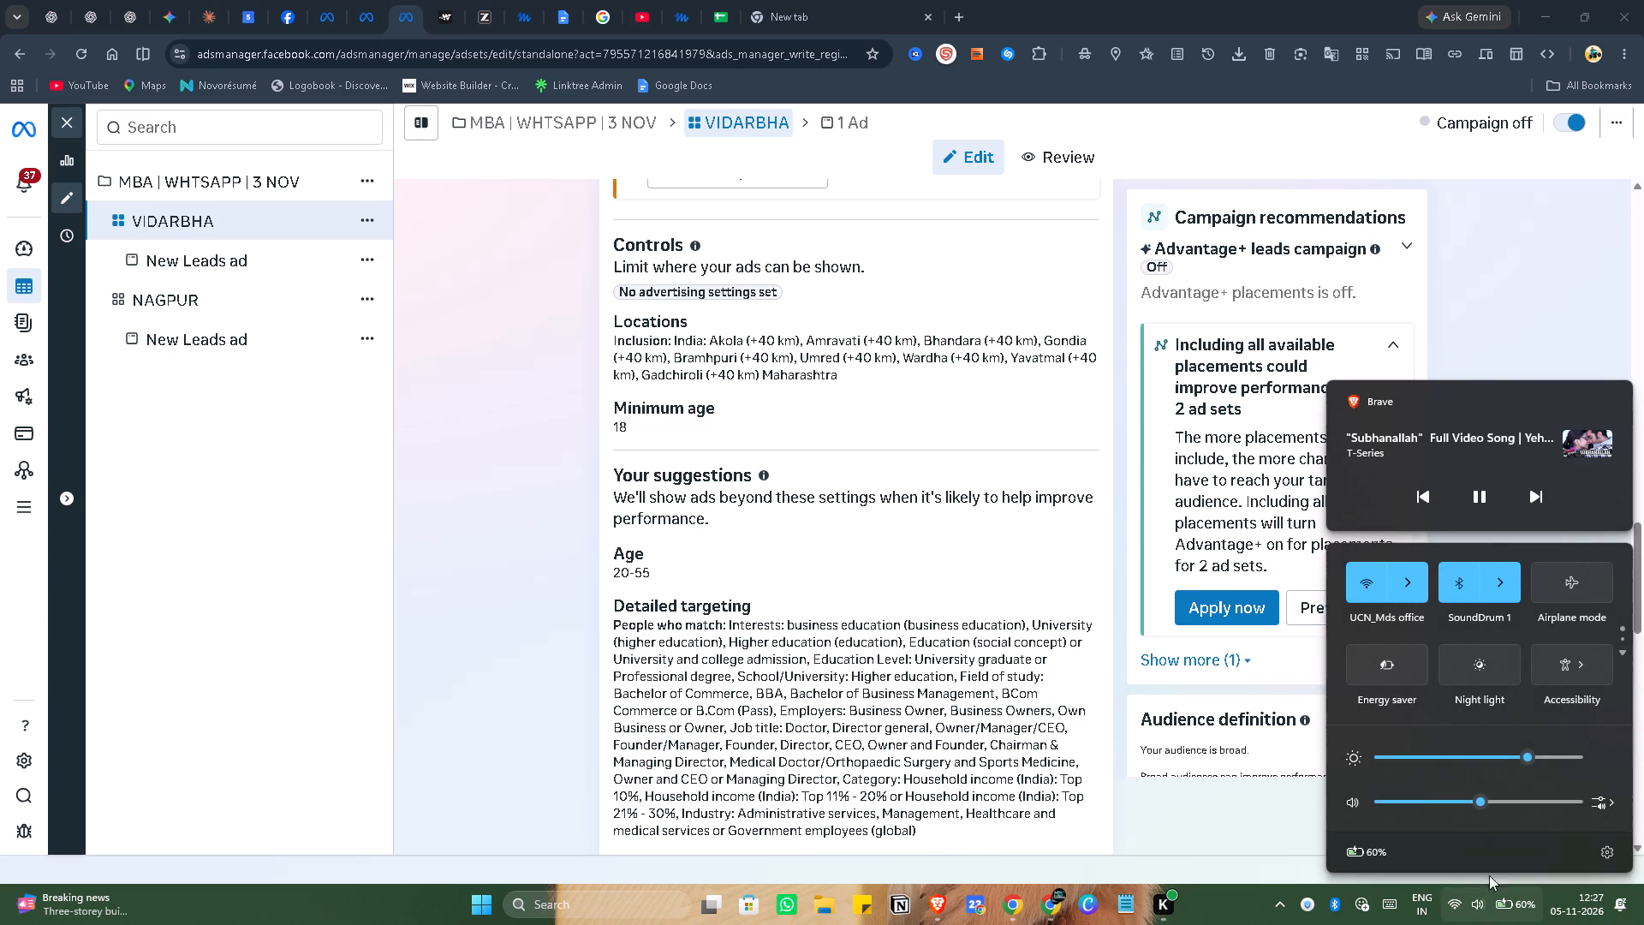
left_click(1489, 808)
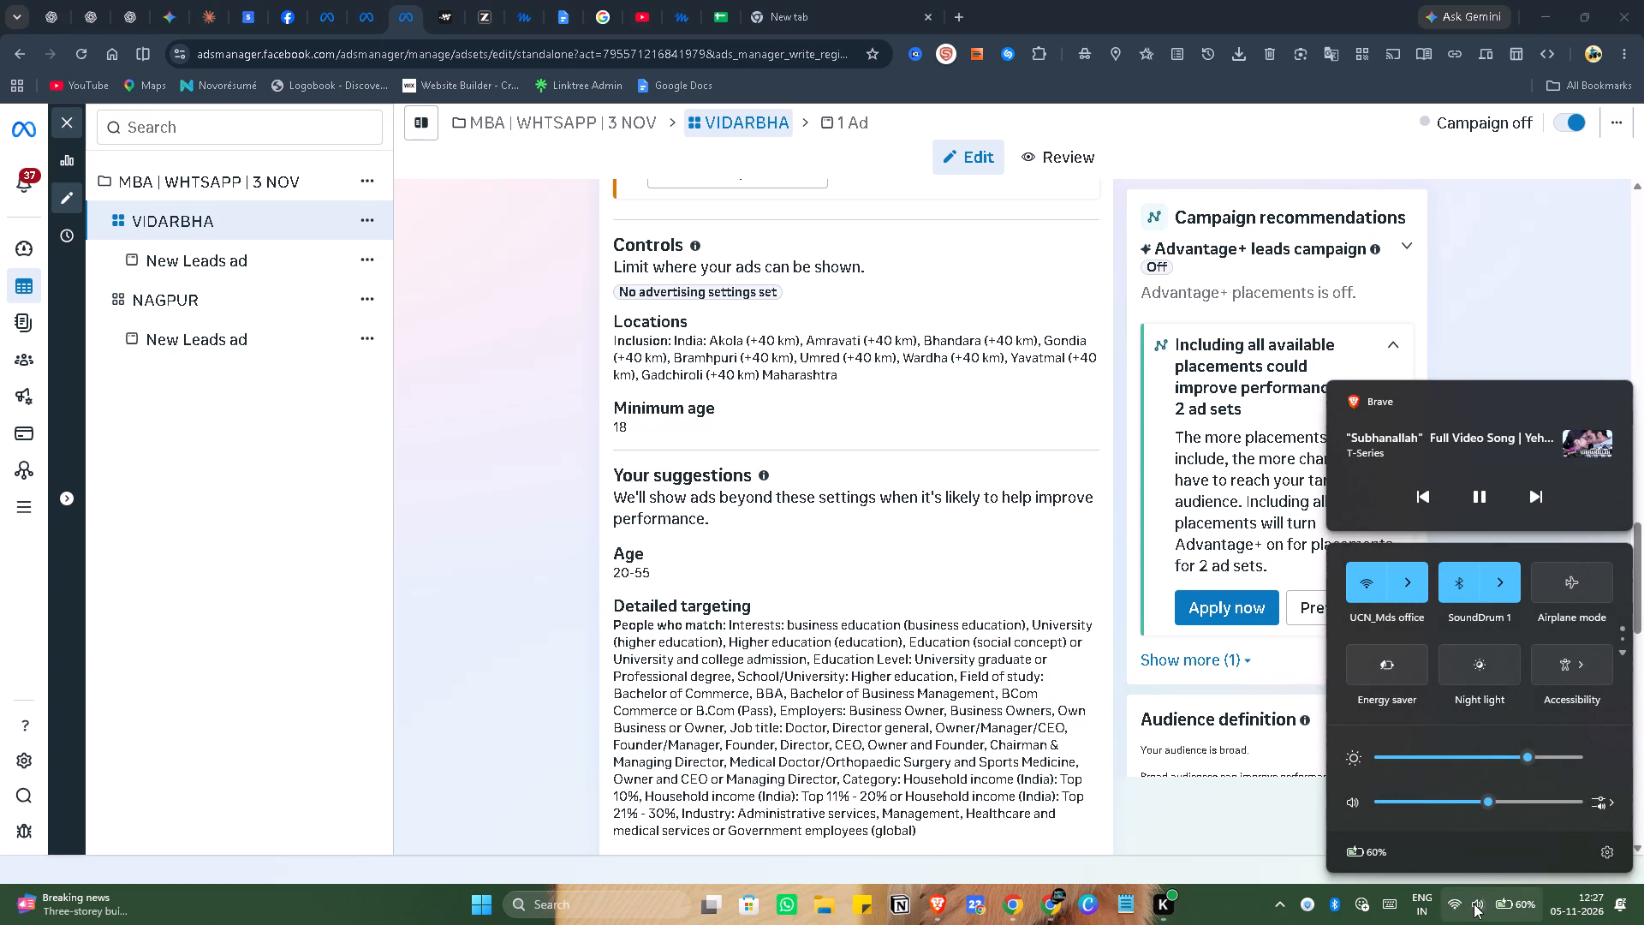
left_click(1474, 904)
Open the VIDARBHA ad set's saved audience "CAC MBA VIDARBHA 2 NOV" for editing.
scroll(539, 570, "down", 2)
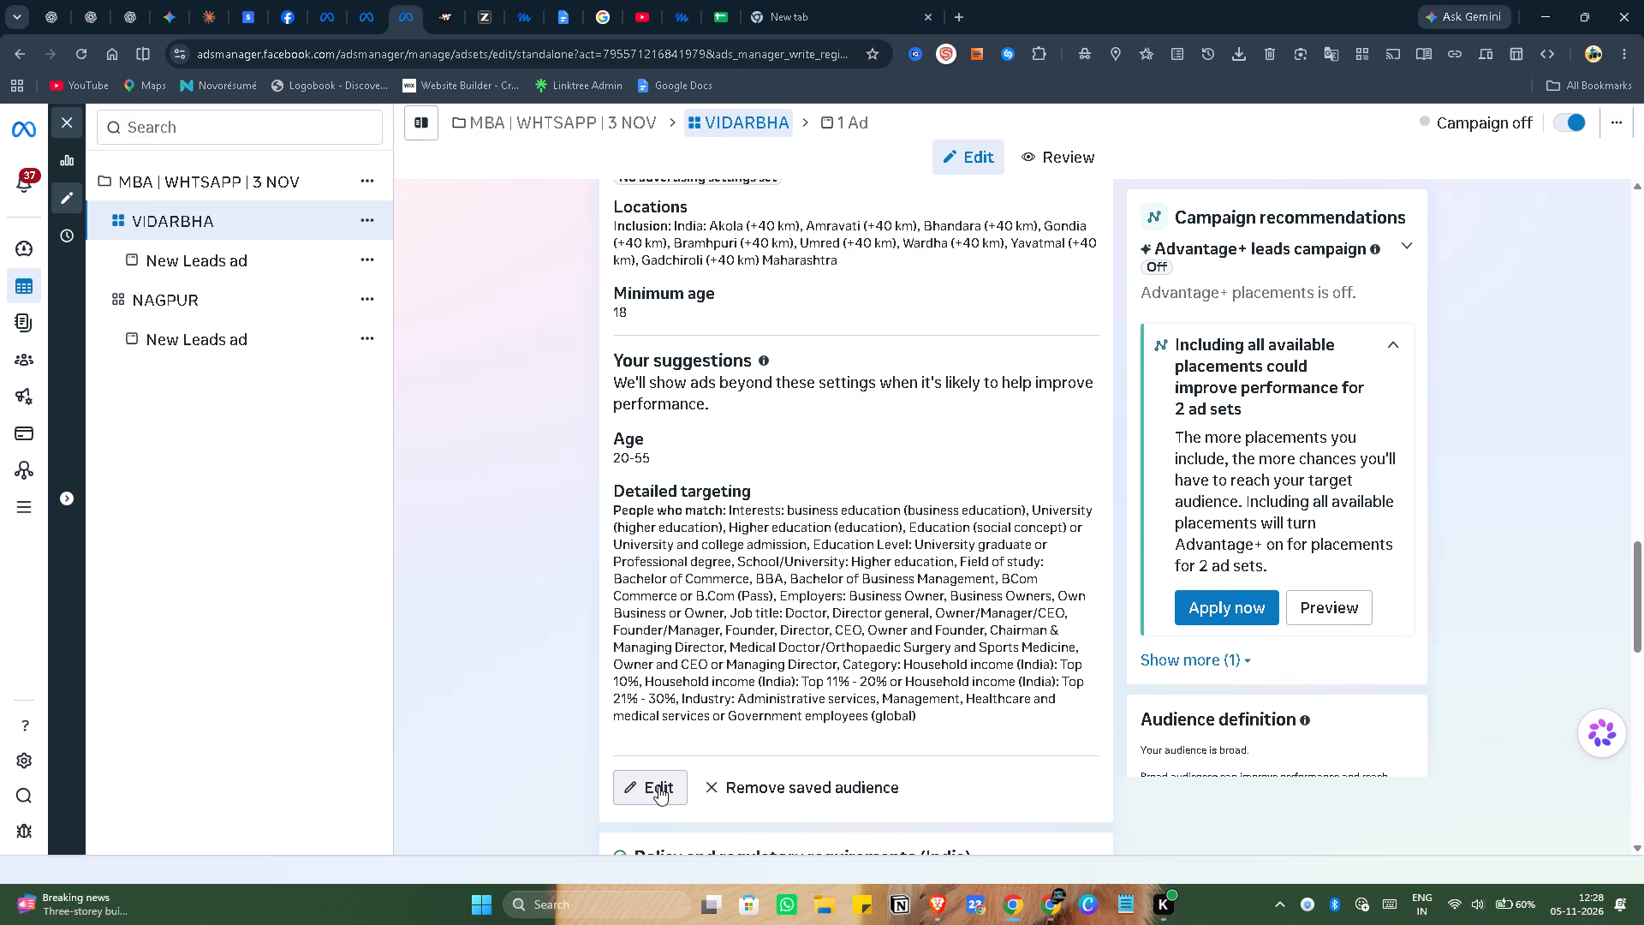
left_click(658, 786)
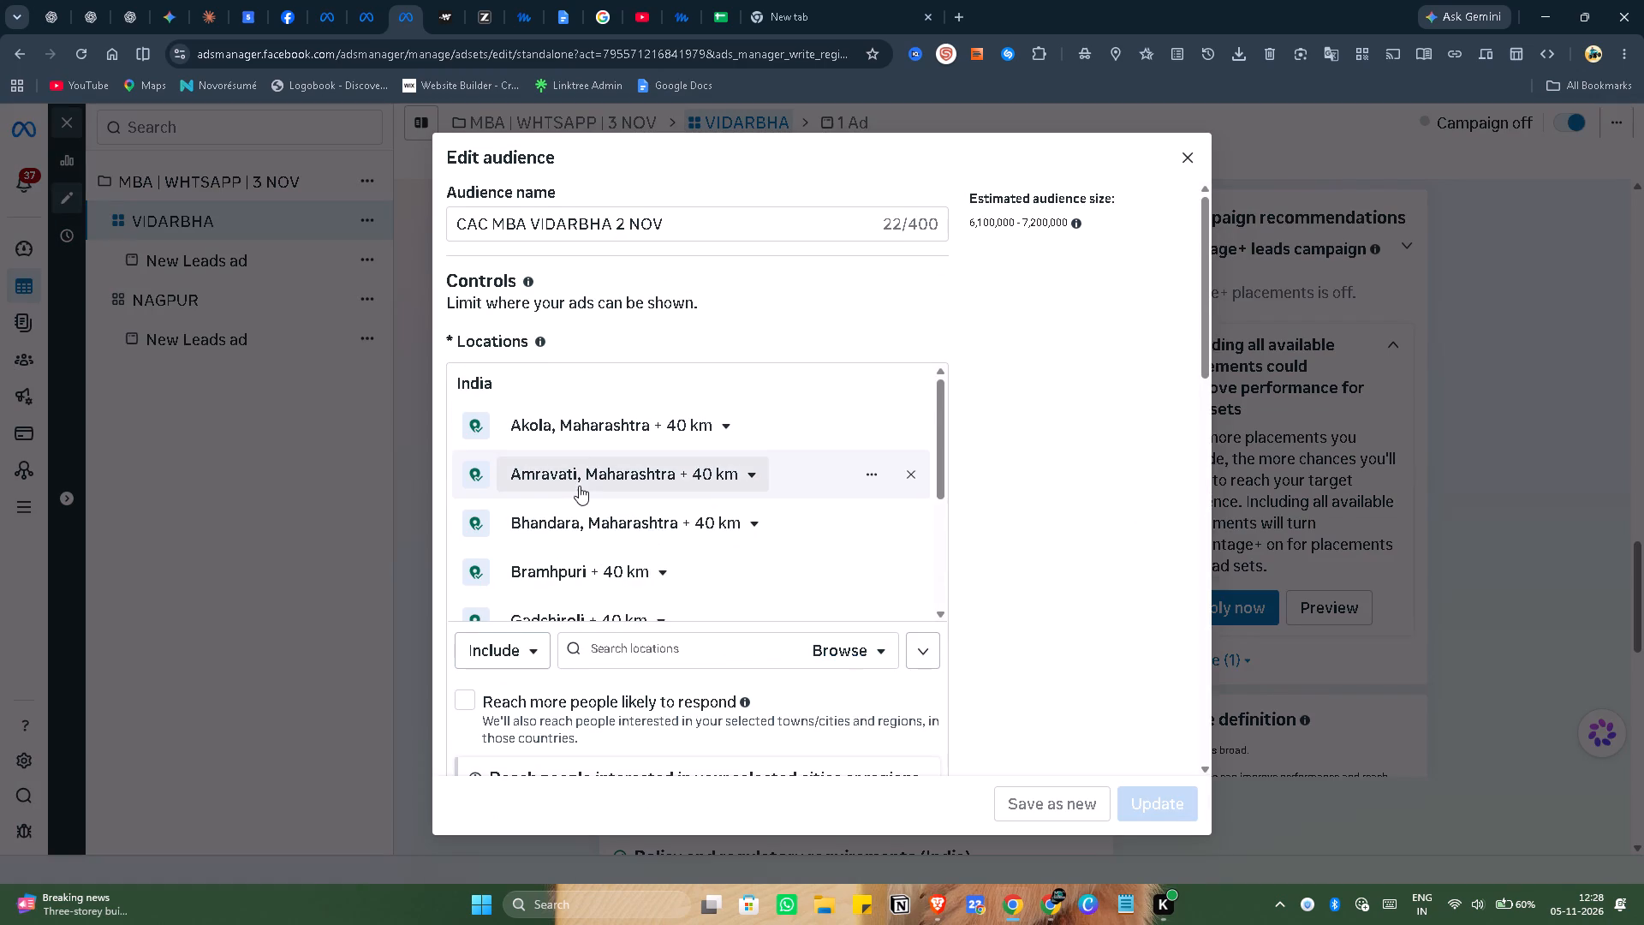
Set the VIDARBHA audience's suggested age range to 22–45.
scroll(579, 488, "down", 3)
scroll(631, 566, "down", 2)
scroll(965, 543, "down", 3)
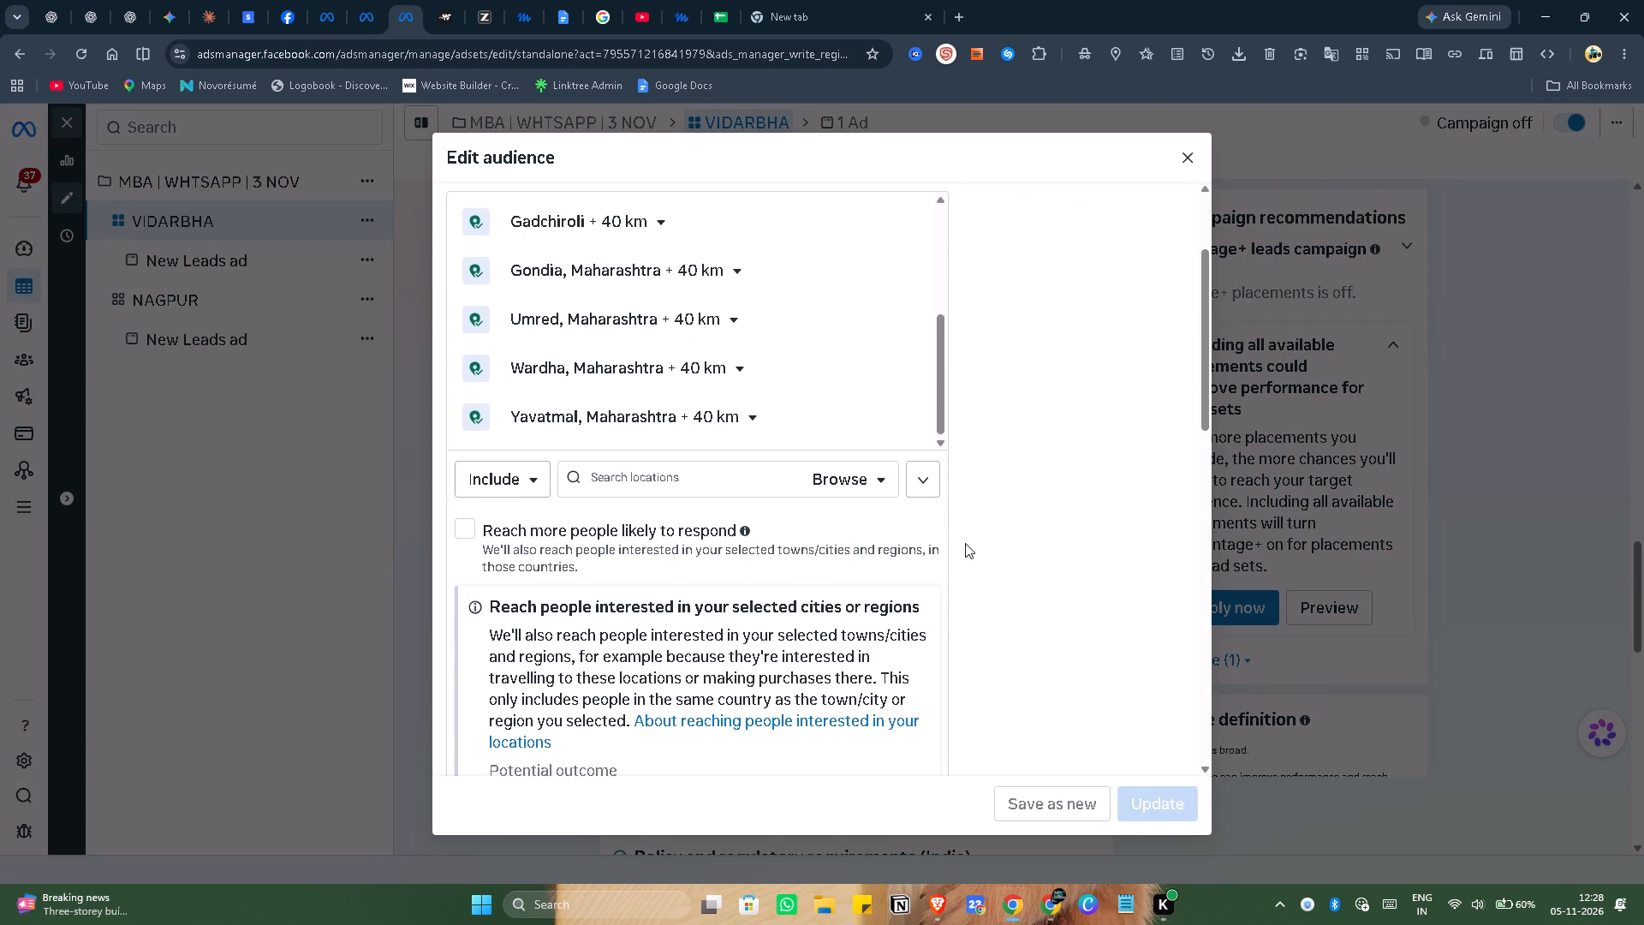
scroll(965, 543, "down", 13)
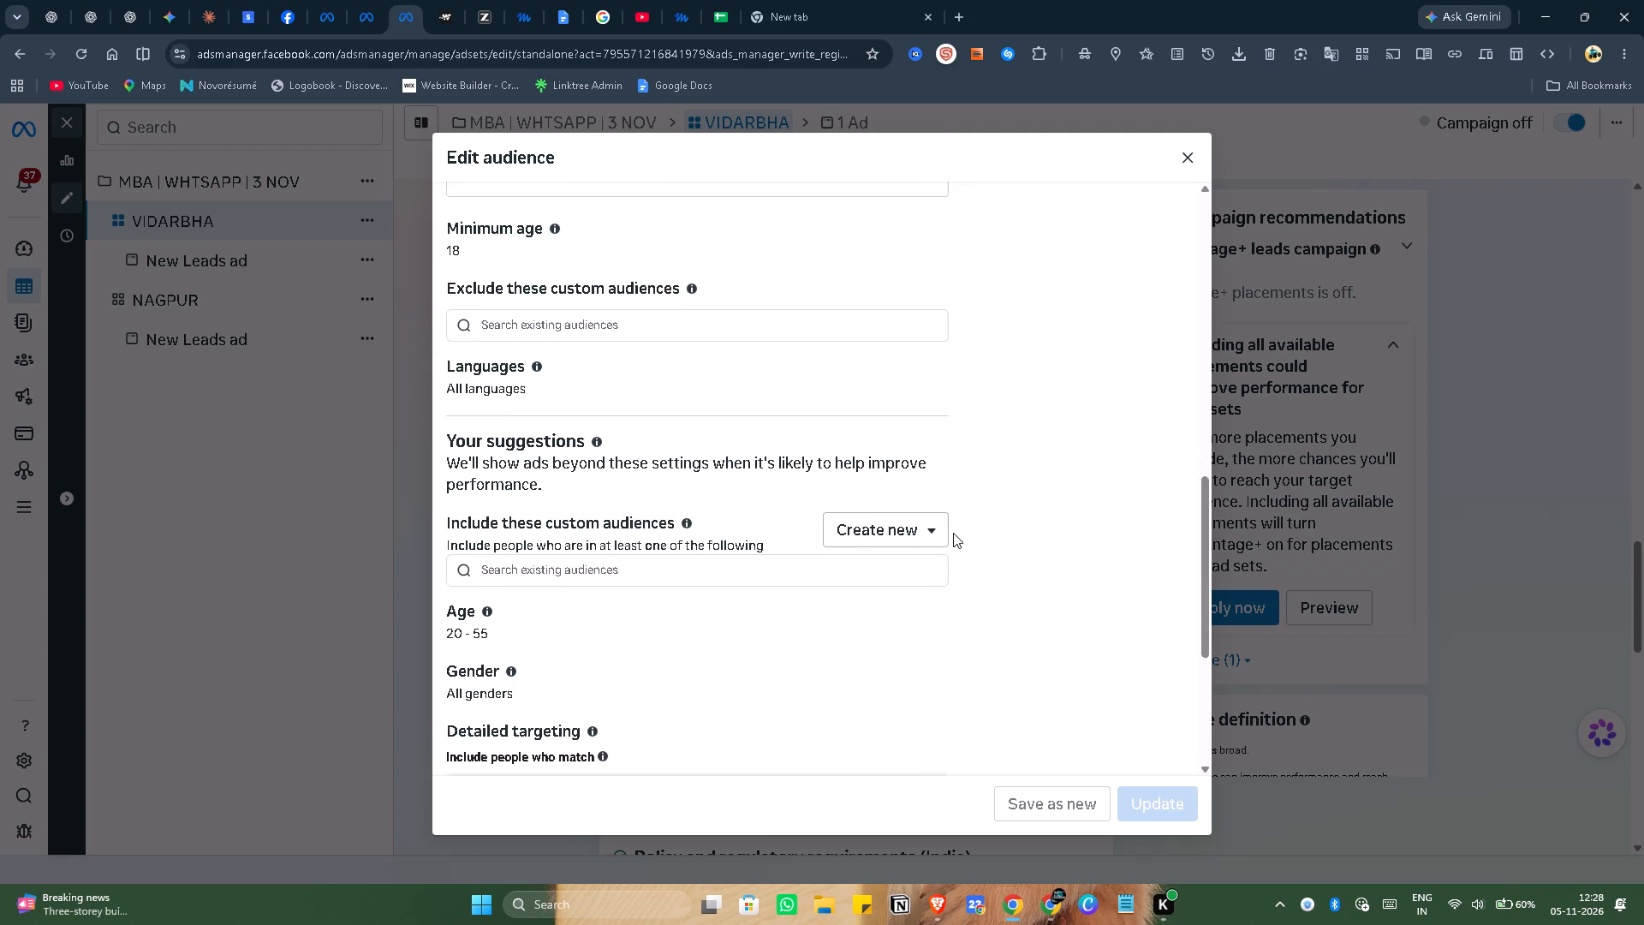
scroll(953, 533, "down", 3)
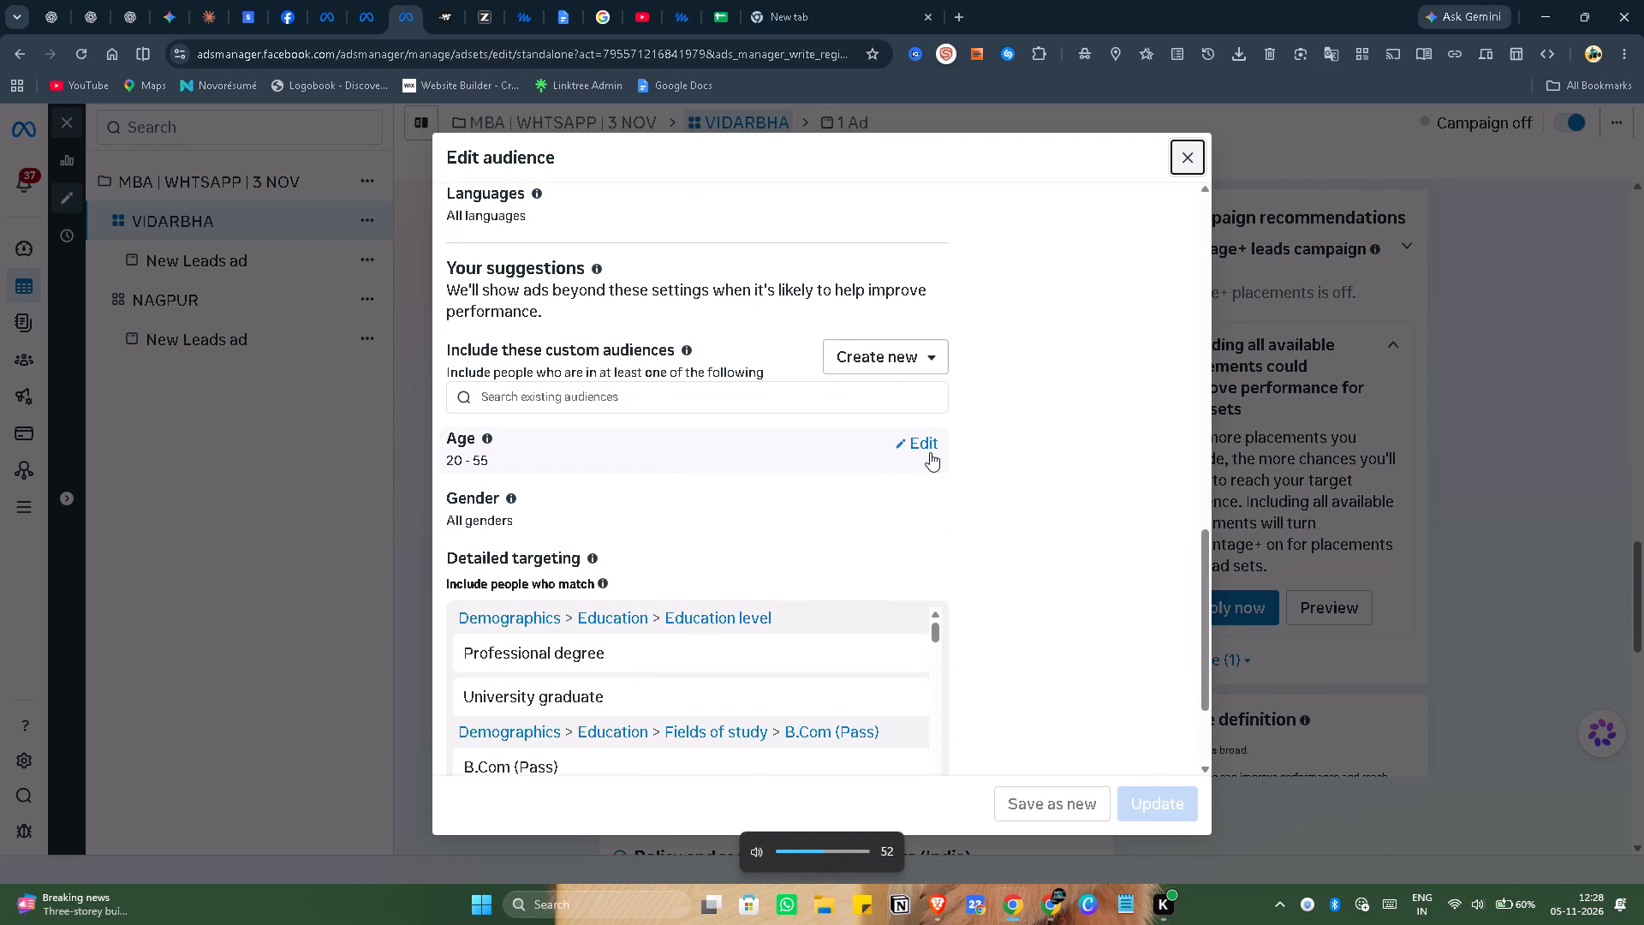
left_click(926, 445)
left_click(524, 462)
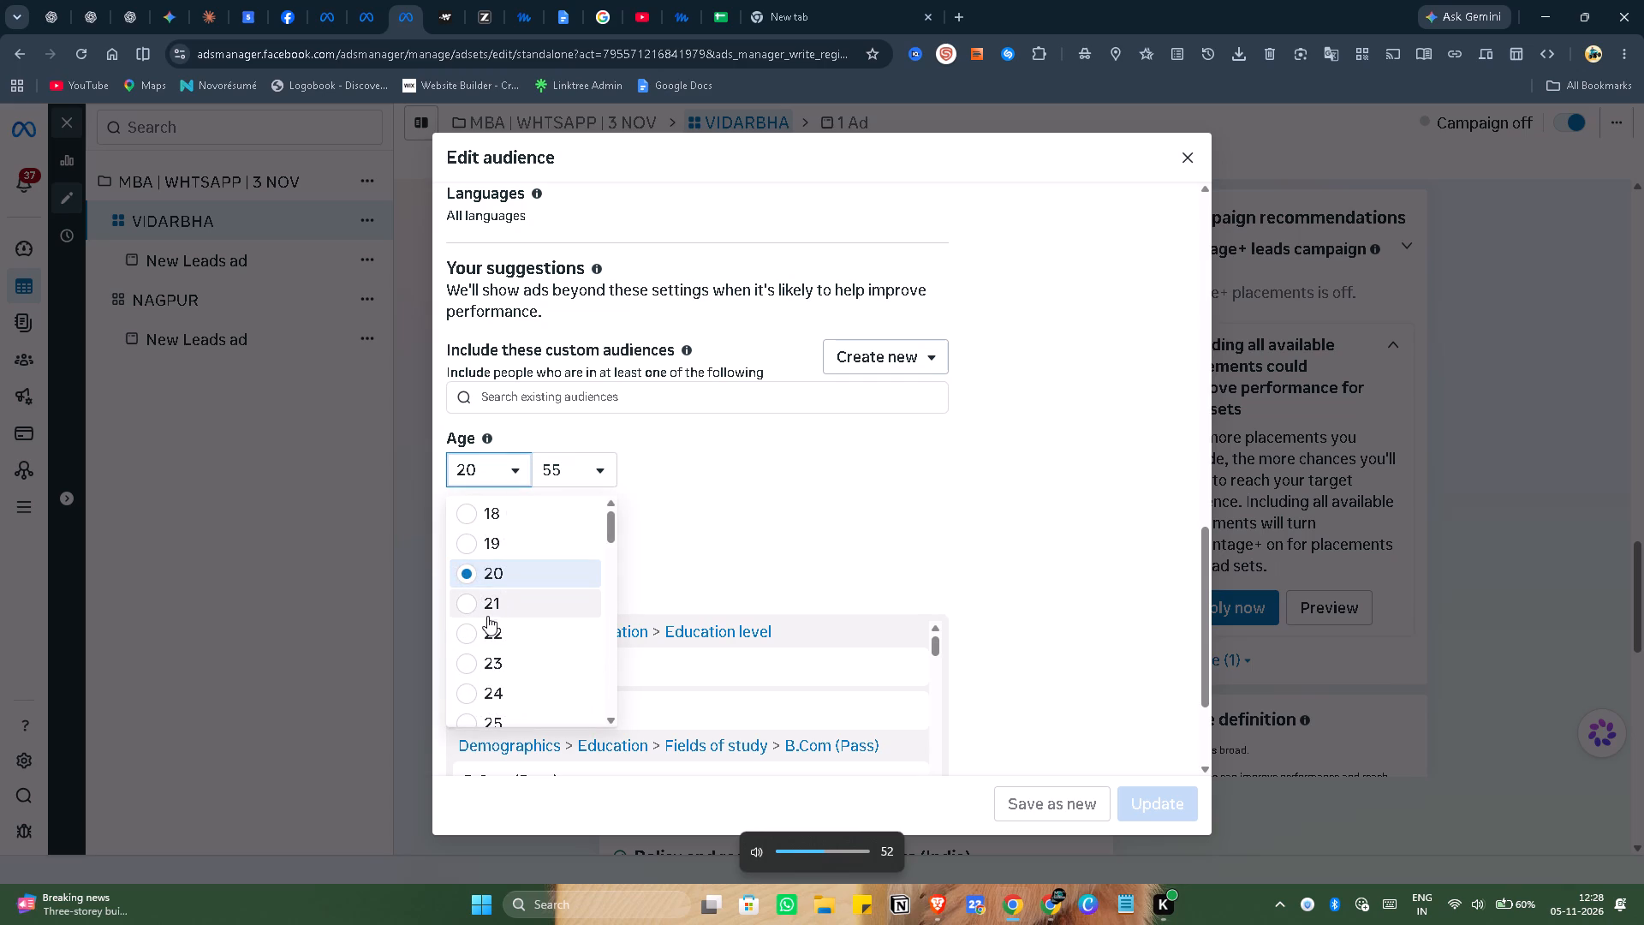
left_click(468, 640)
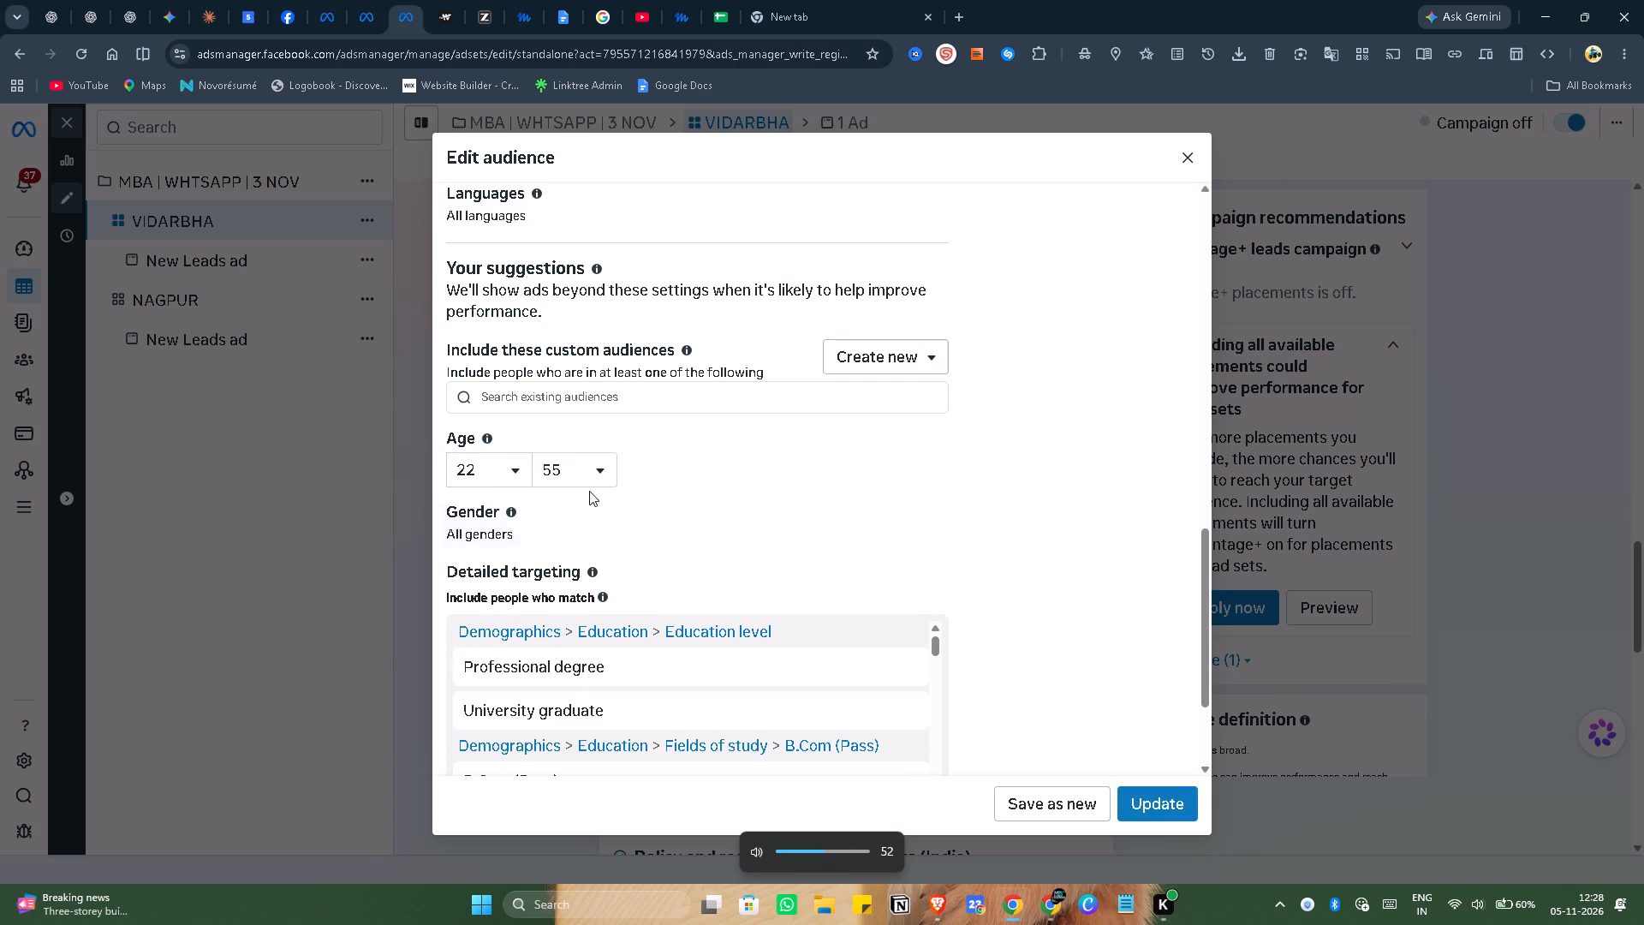
left_click(605, 469)
scroll(576, 617, "up", 6)
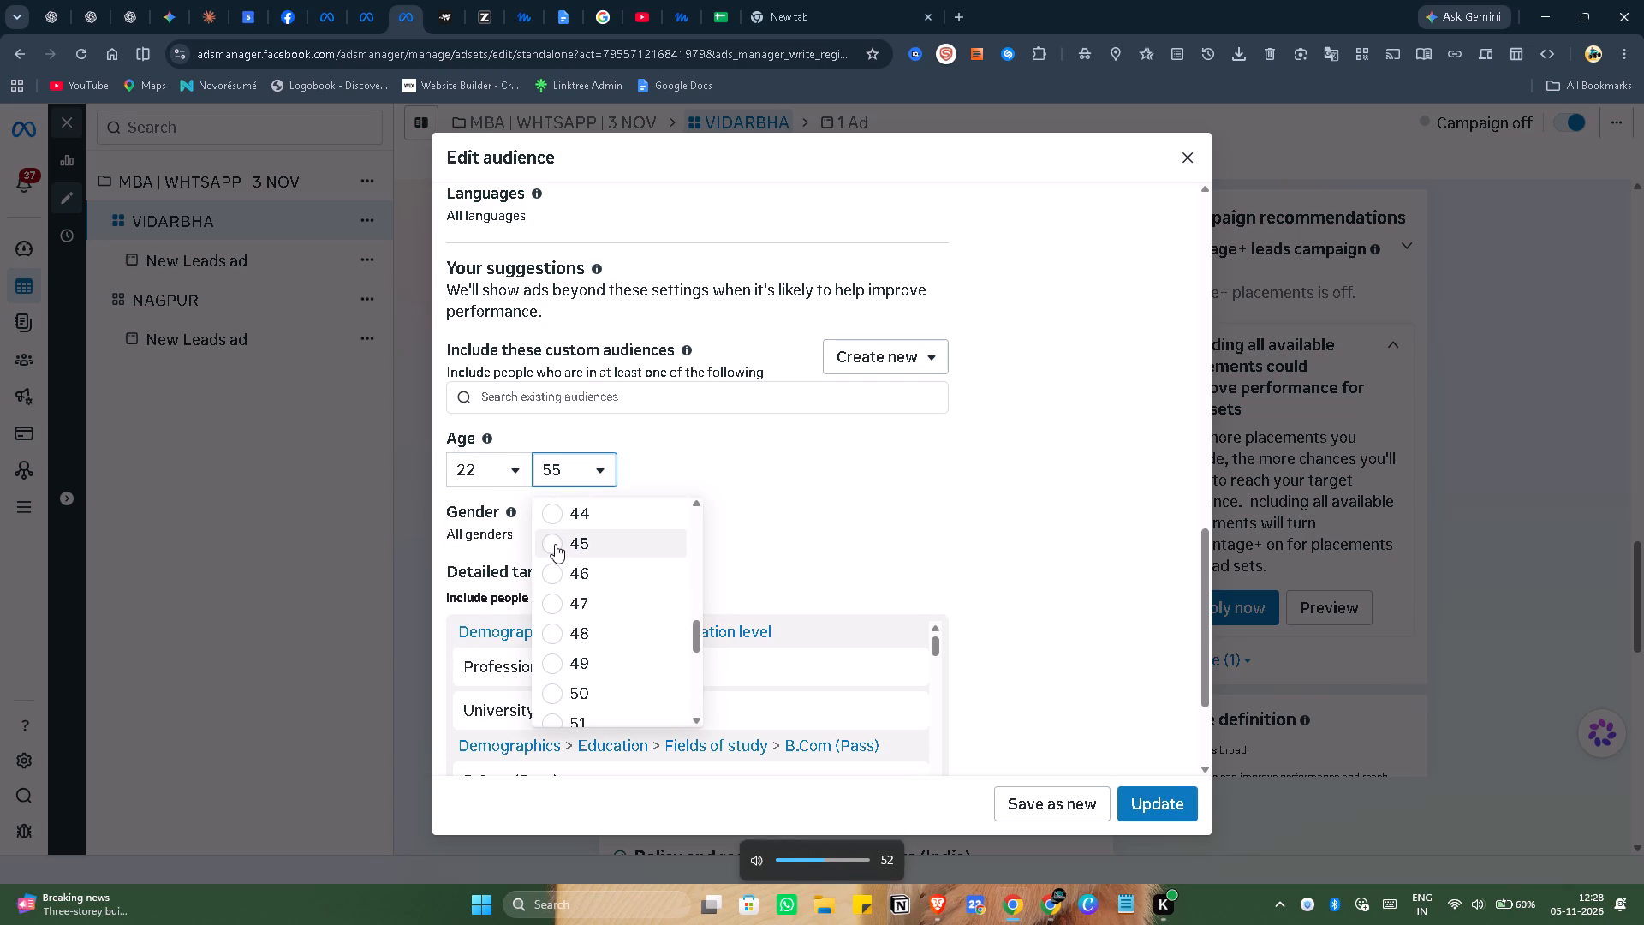
scroll(555, 542, "down", 1)
scroll(555, 542, "up", 1)
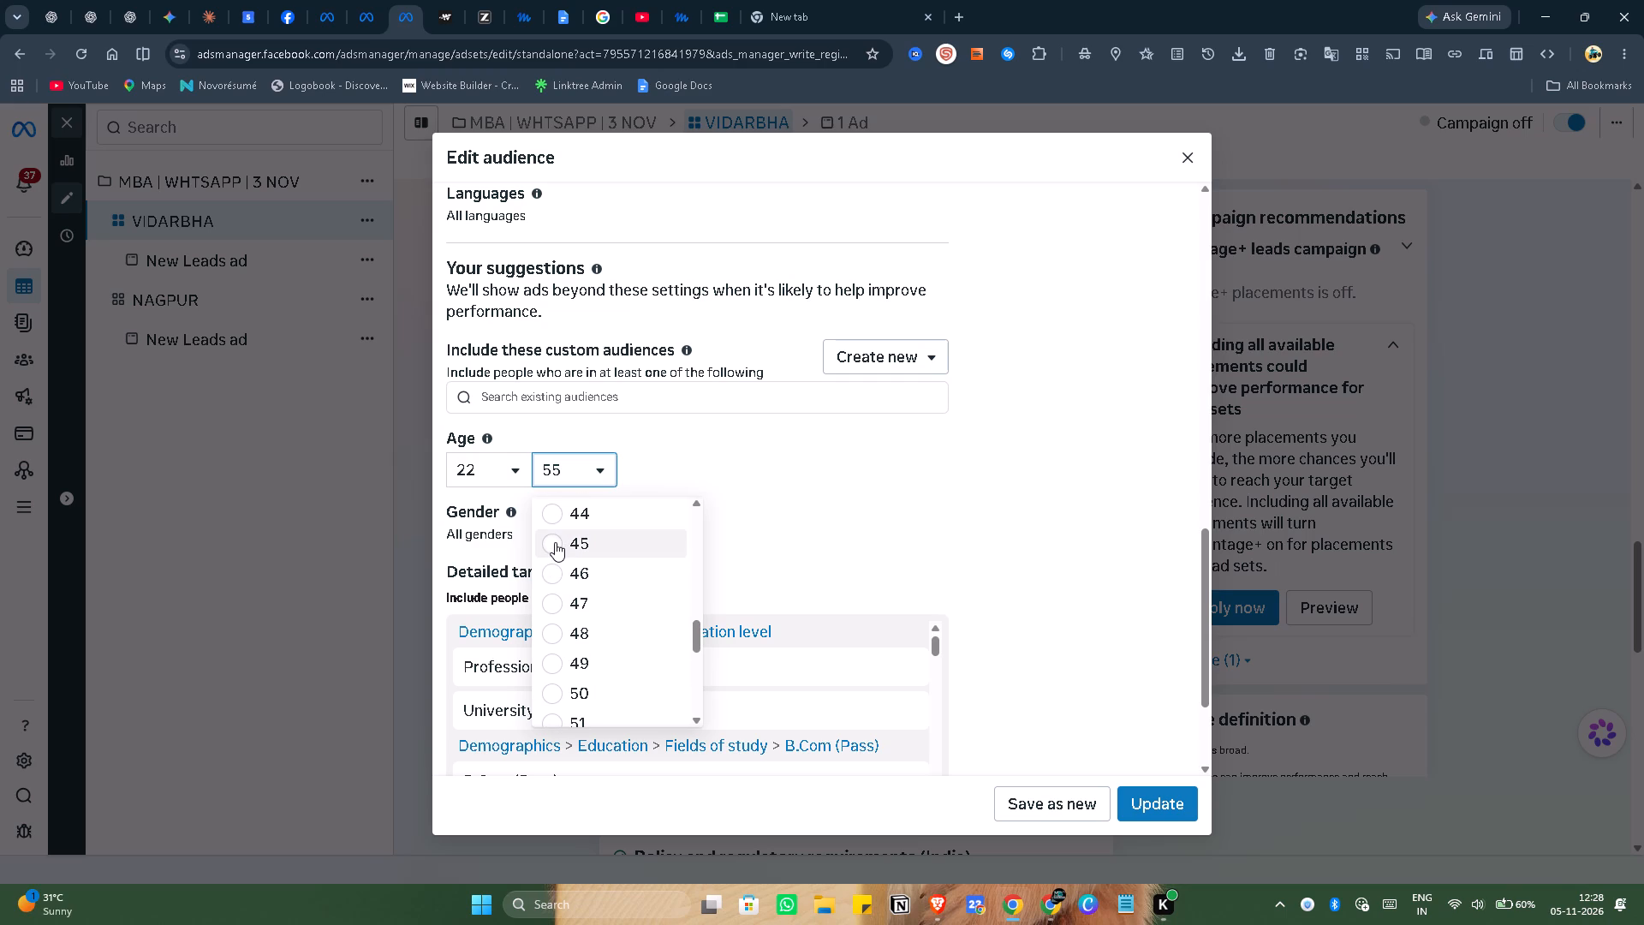
left_click(555, 542)
Remove the "Professional degree" education level from the audience's detailed targeting.
scroll(640, 512, "down", 2)
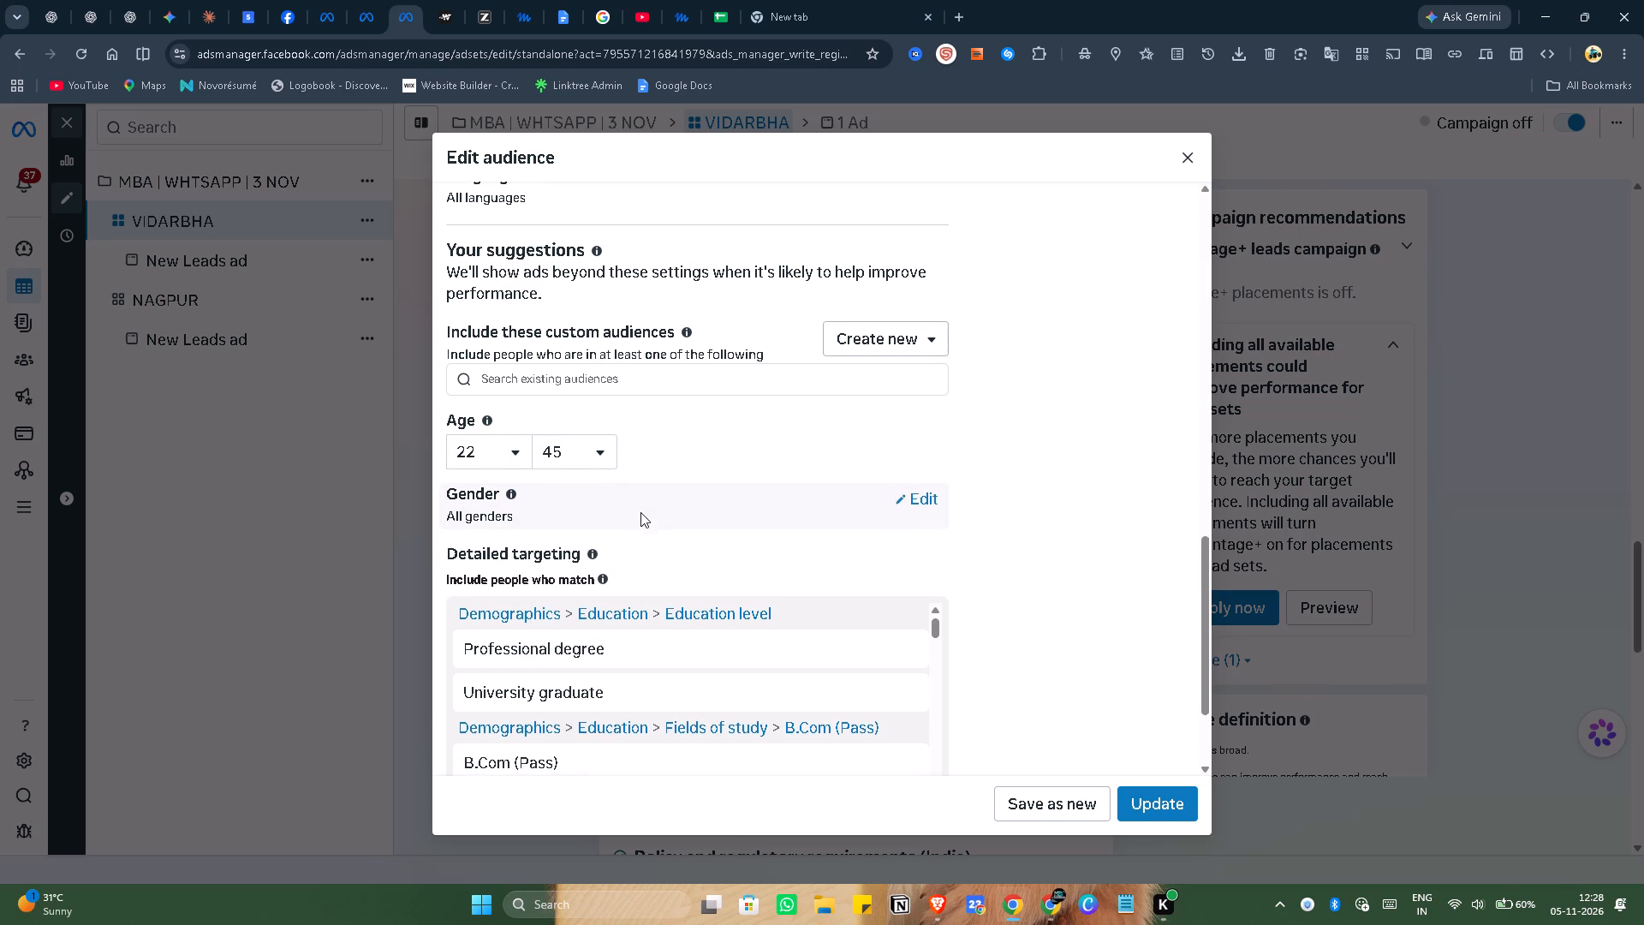
scroll(640, 512, "down", 1)
scroll(666, 560, "up", 2)
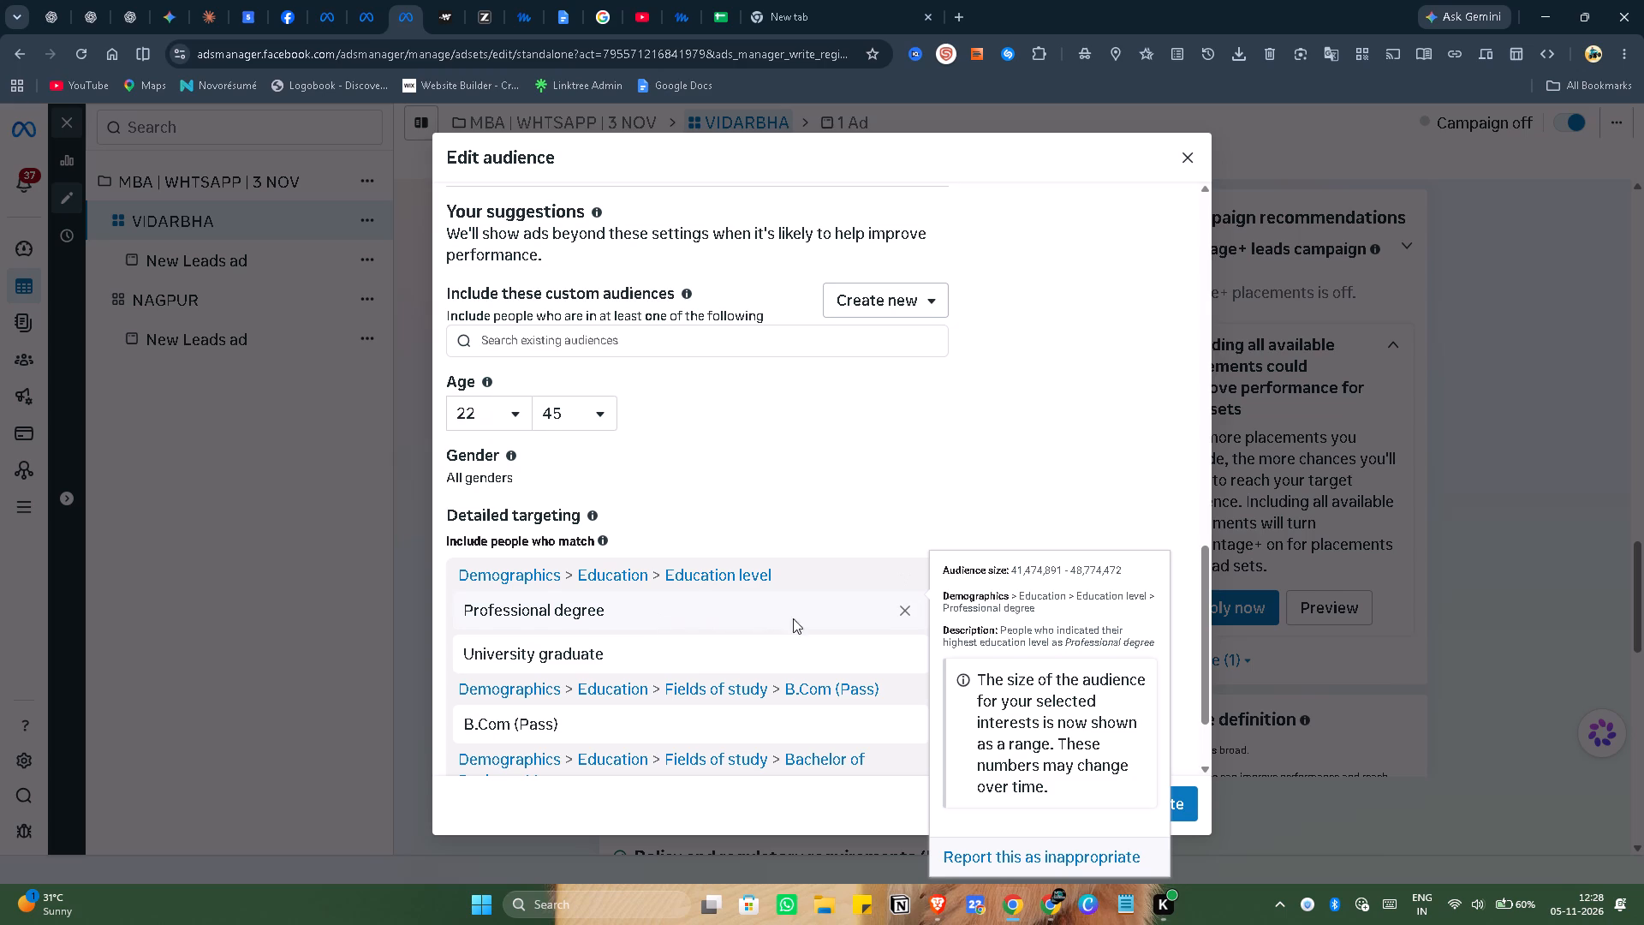
left_click(901, 607)
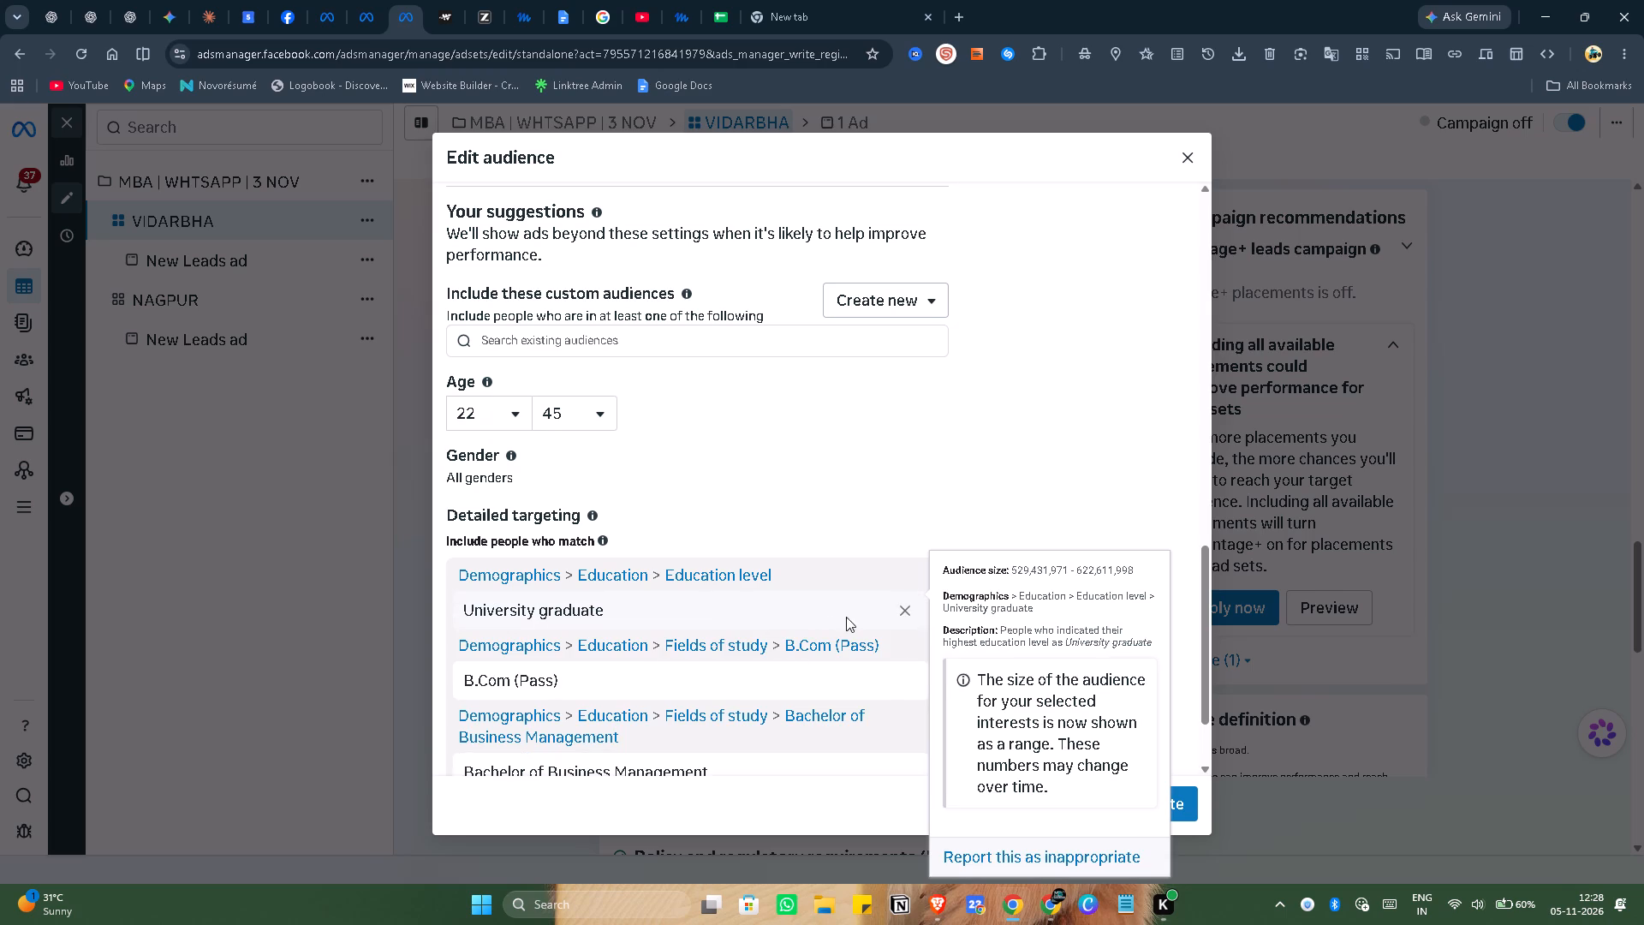
Review the remaining detailed targeting entries, from fields of study and household income through employers, industries, job titles and interests.
scroll(694, 662, "down", 2)
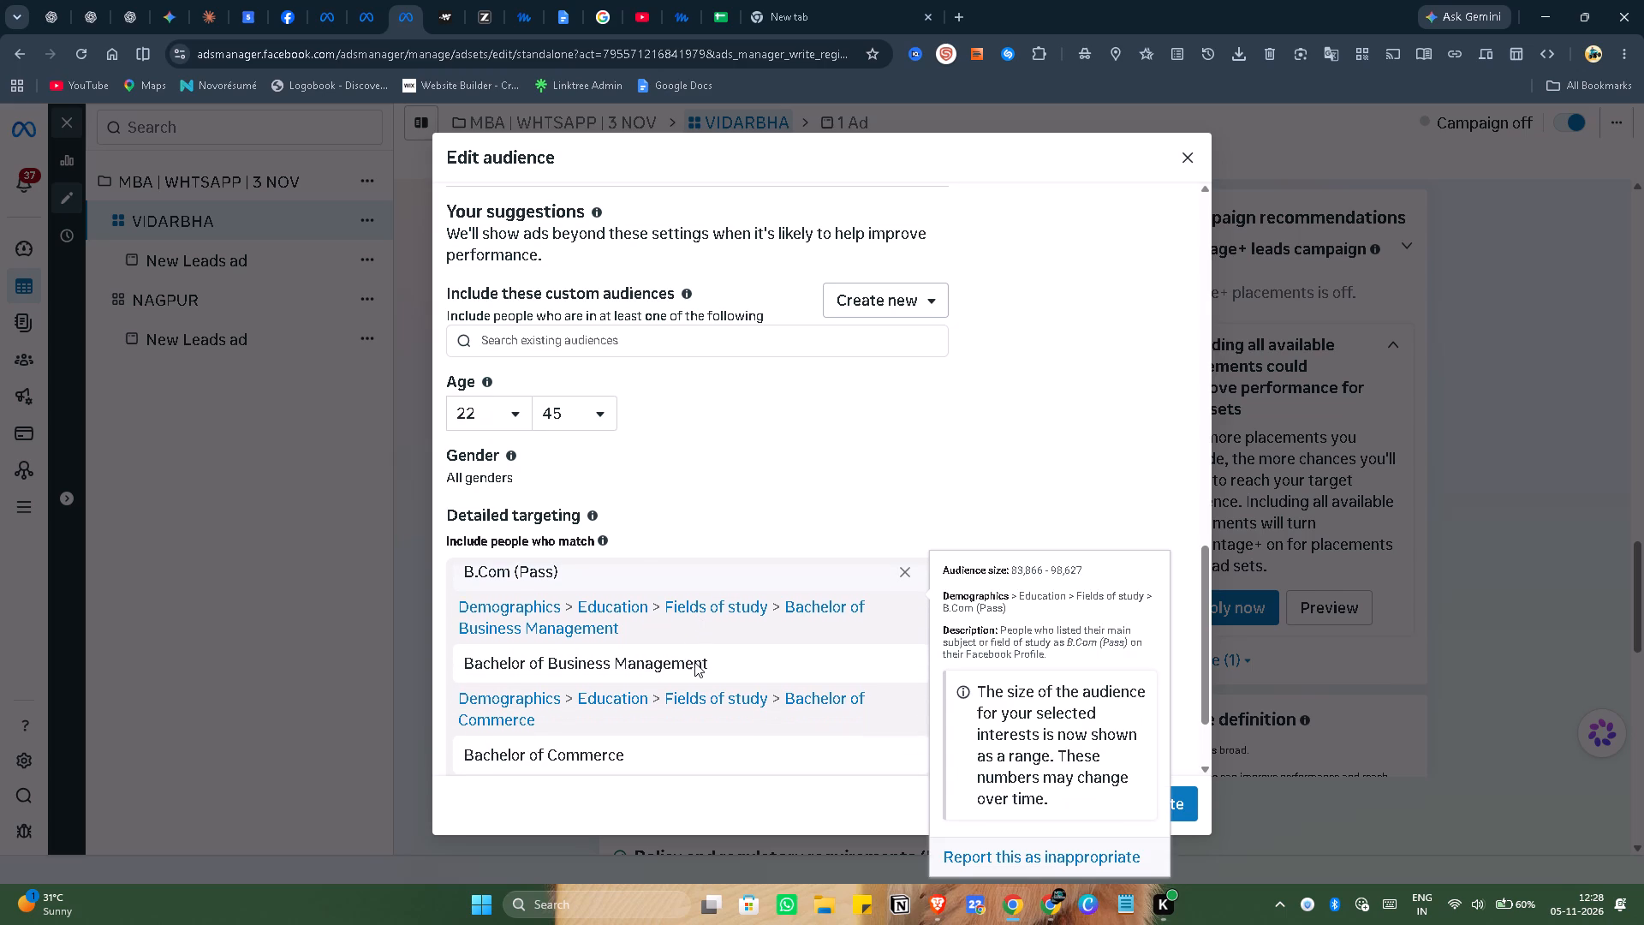
scroll(746, 664, "down", 1)
scroll(670, 674, "down", 3)
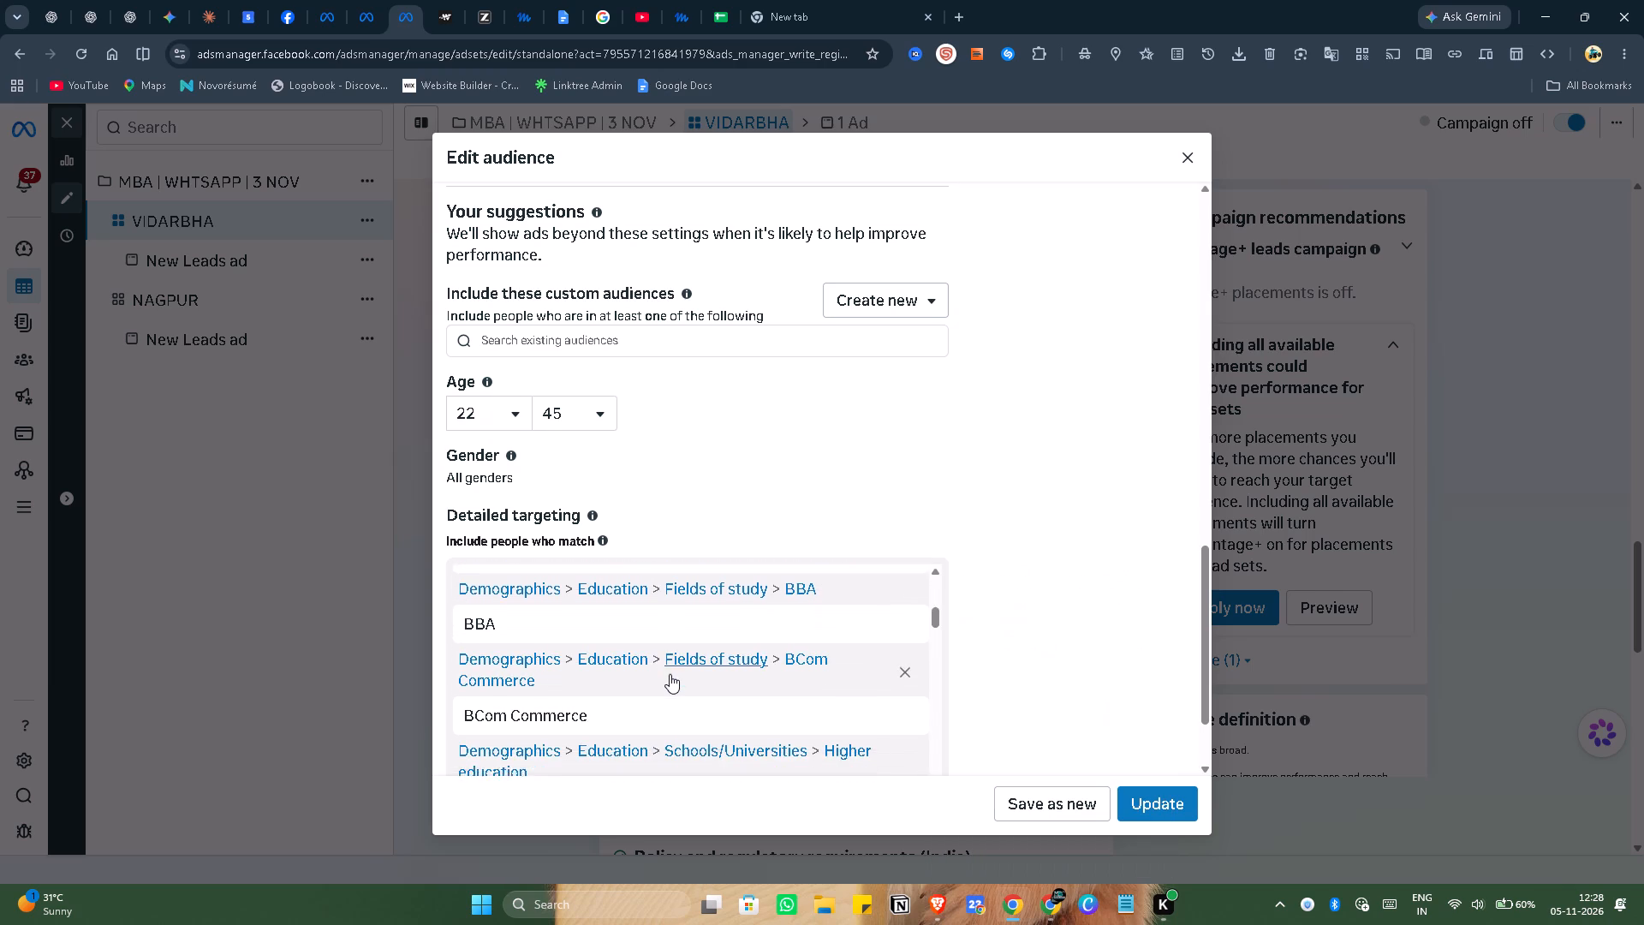
scroll(670, 674, "down", 3)
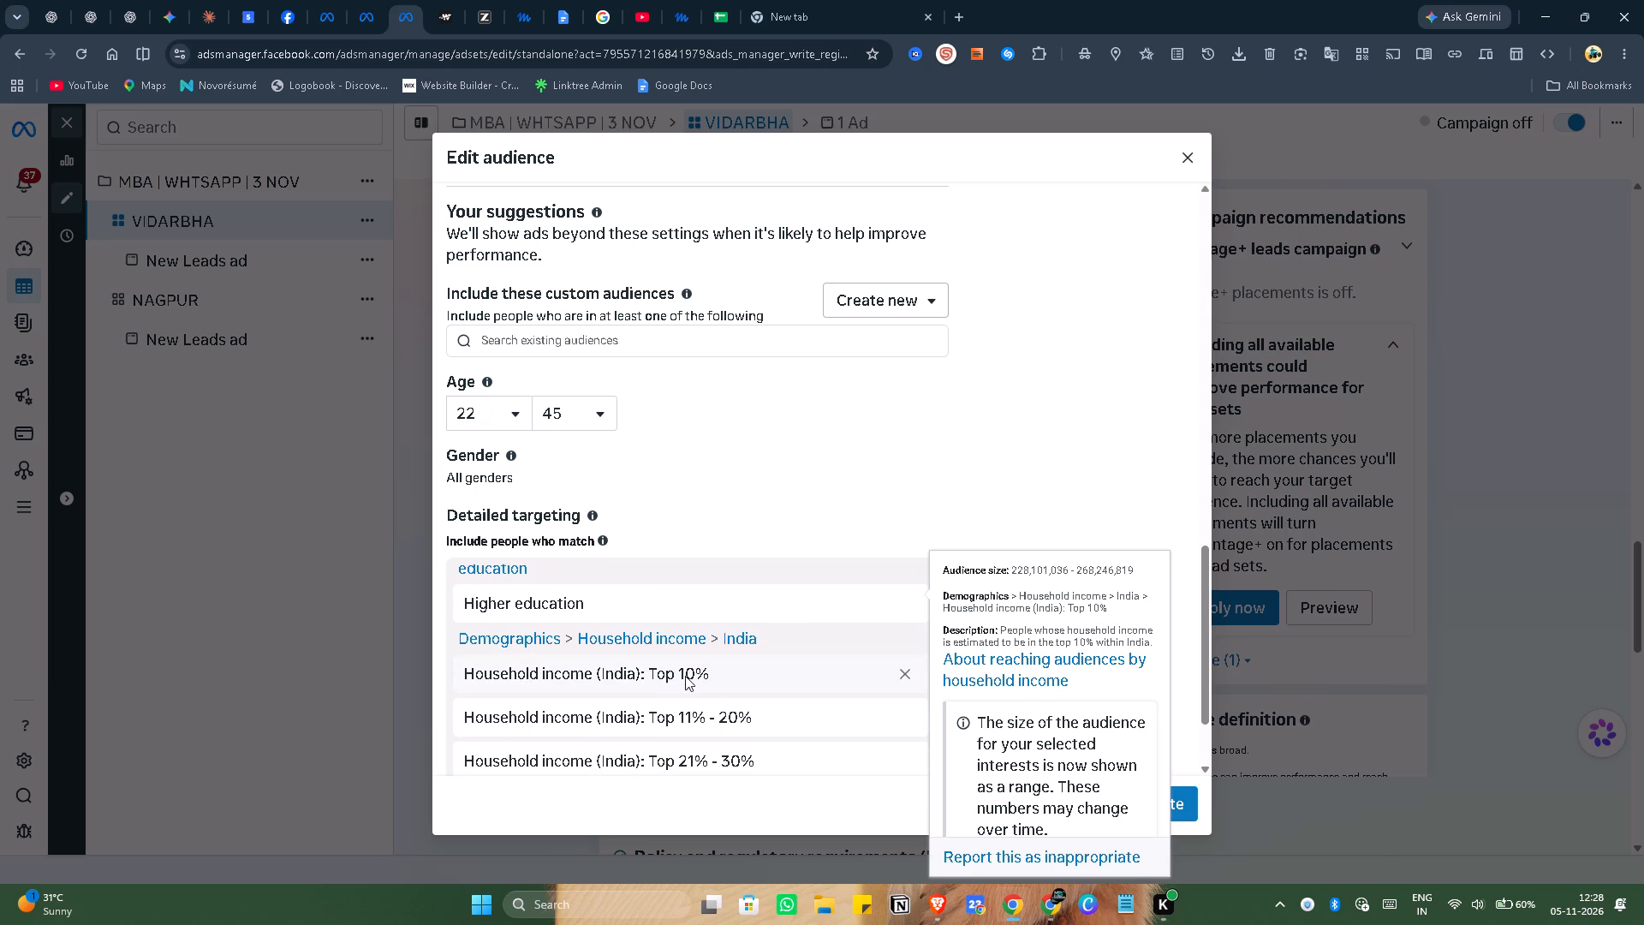
scroll(688, 677, "down", 3)
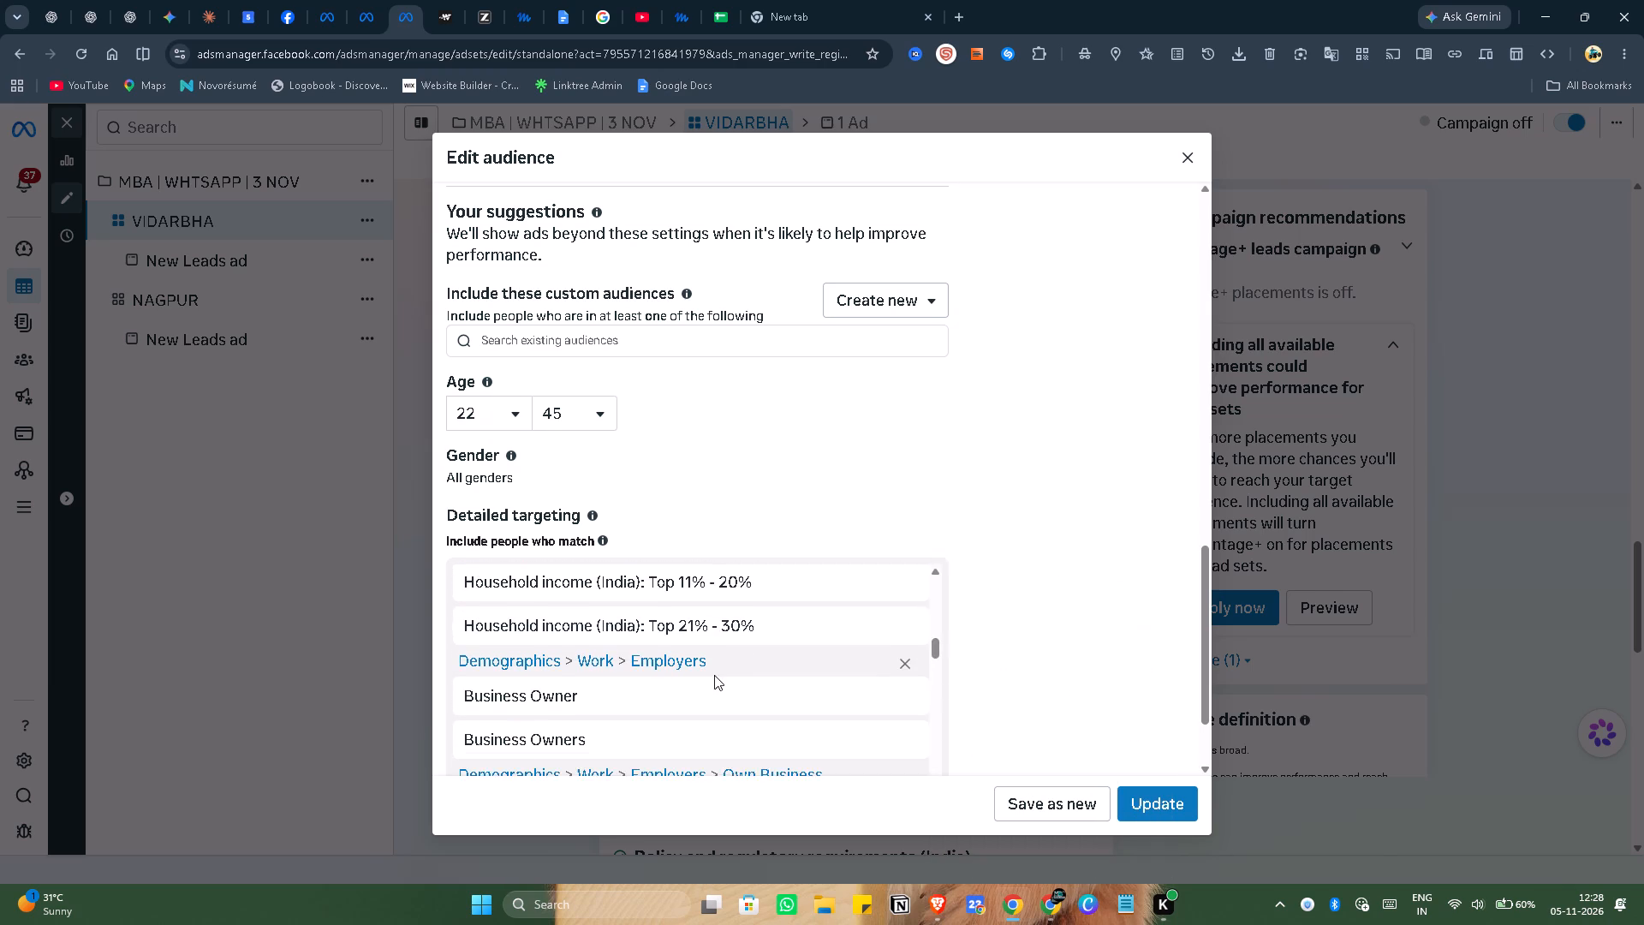
scroll(714, 675, "down", 4)
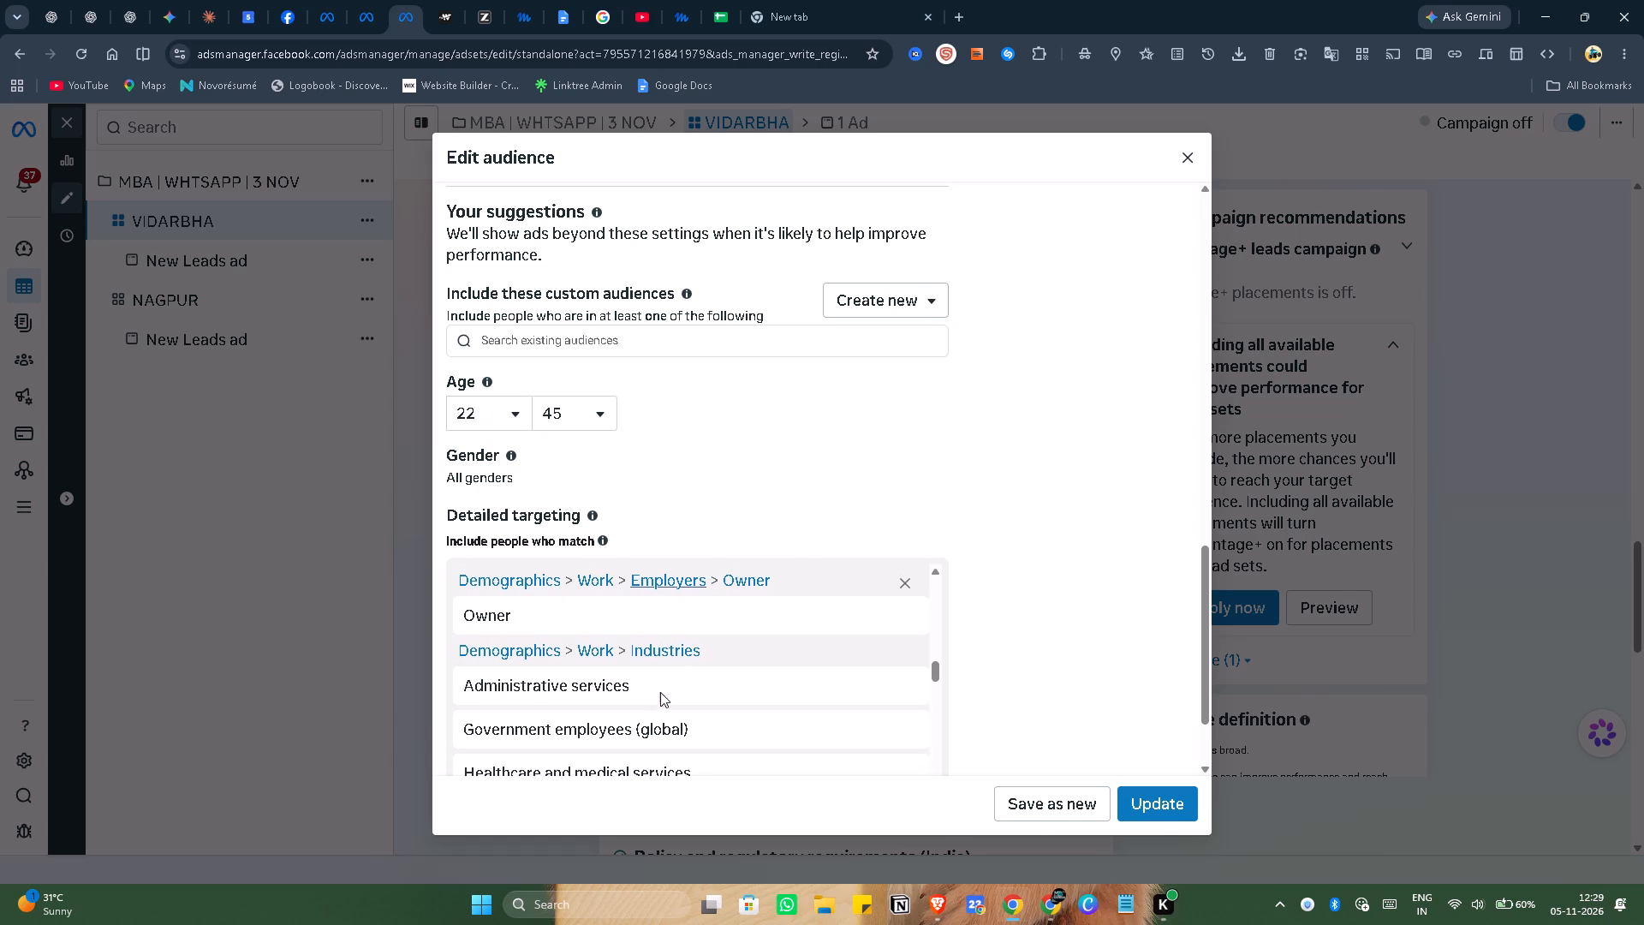
scroll(746, 724, "down", 1)
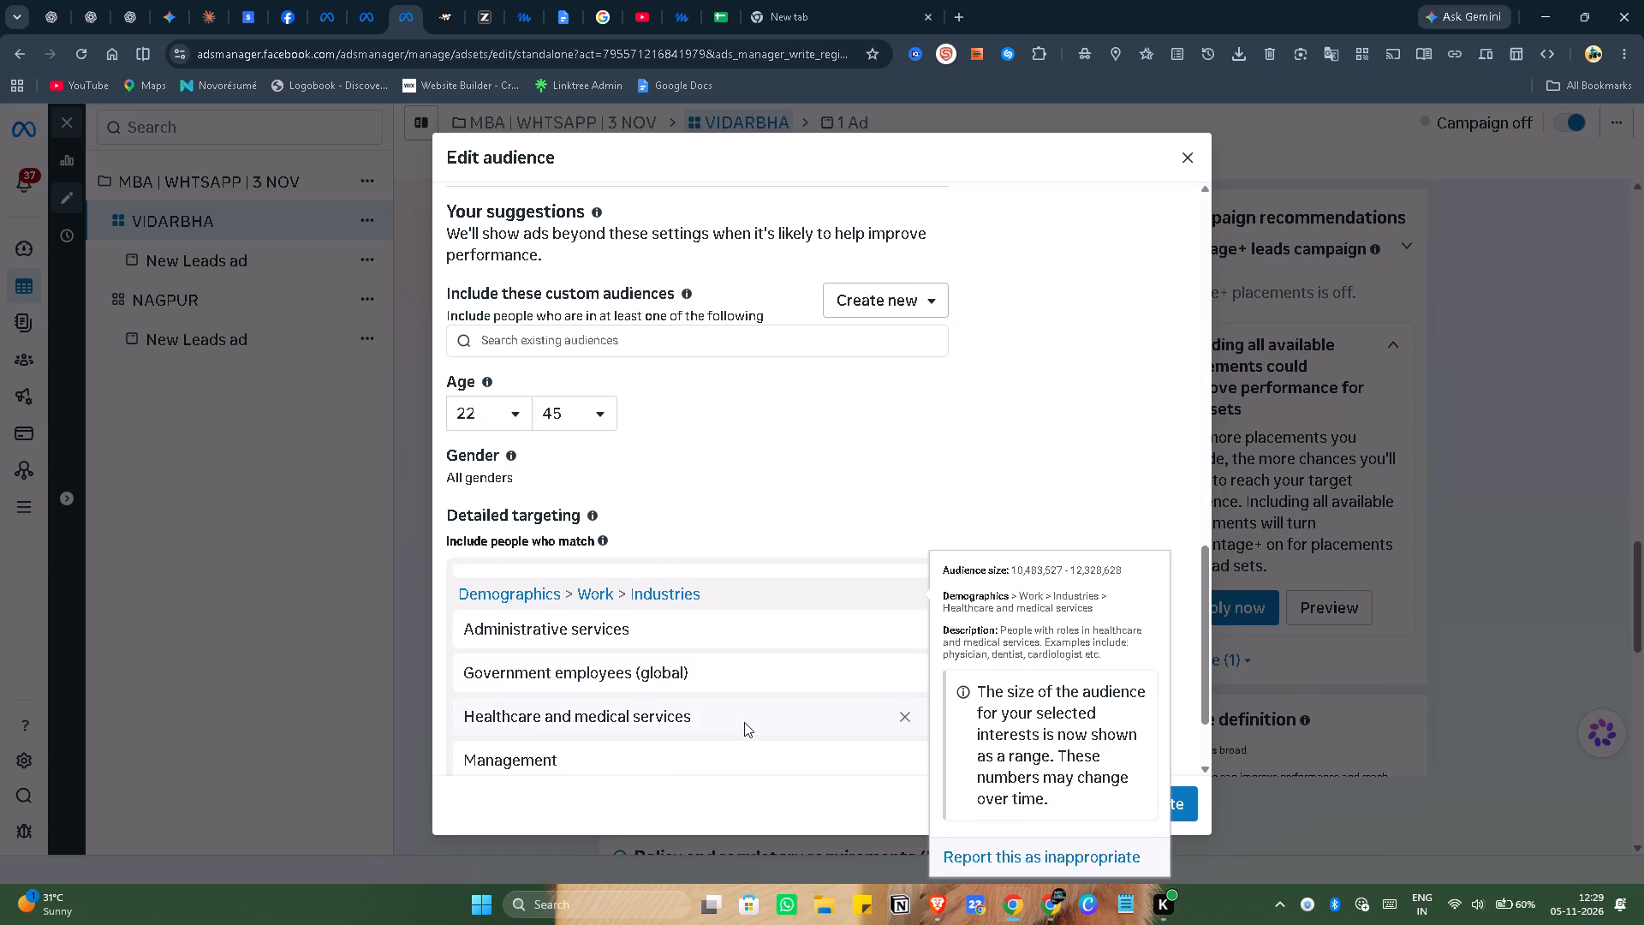
scroll(742, 719, "down", 2)
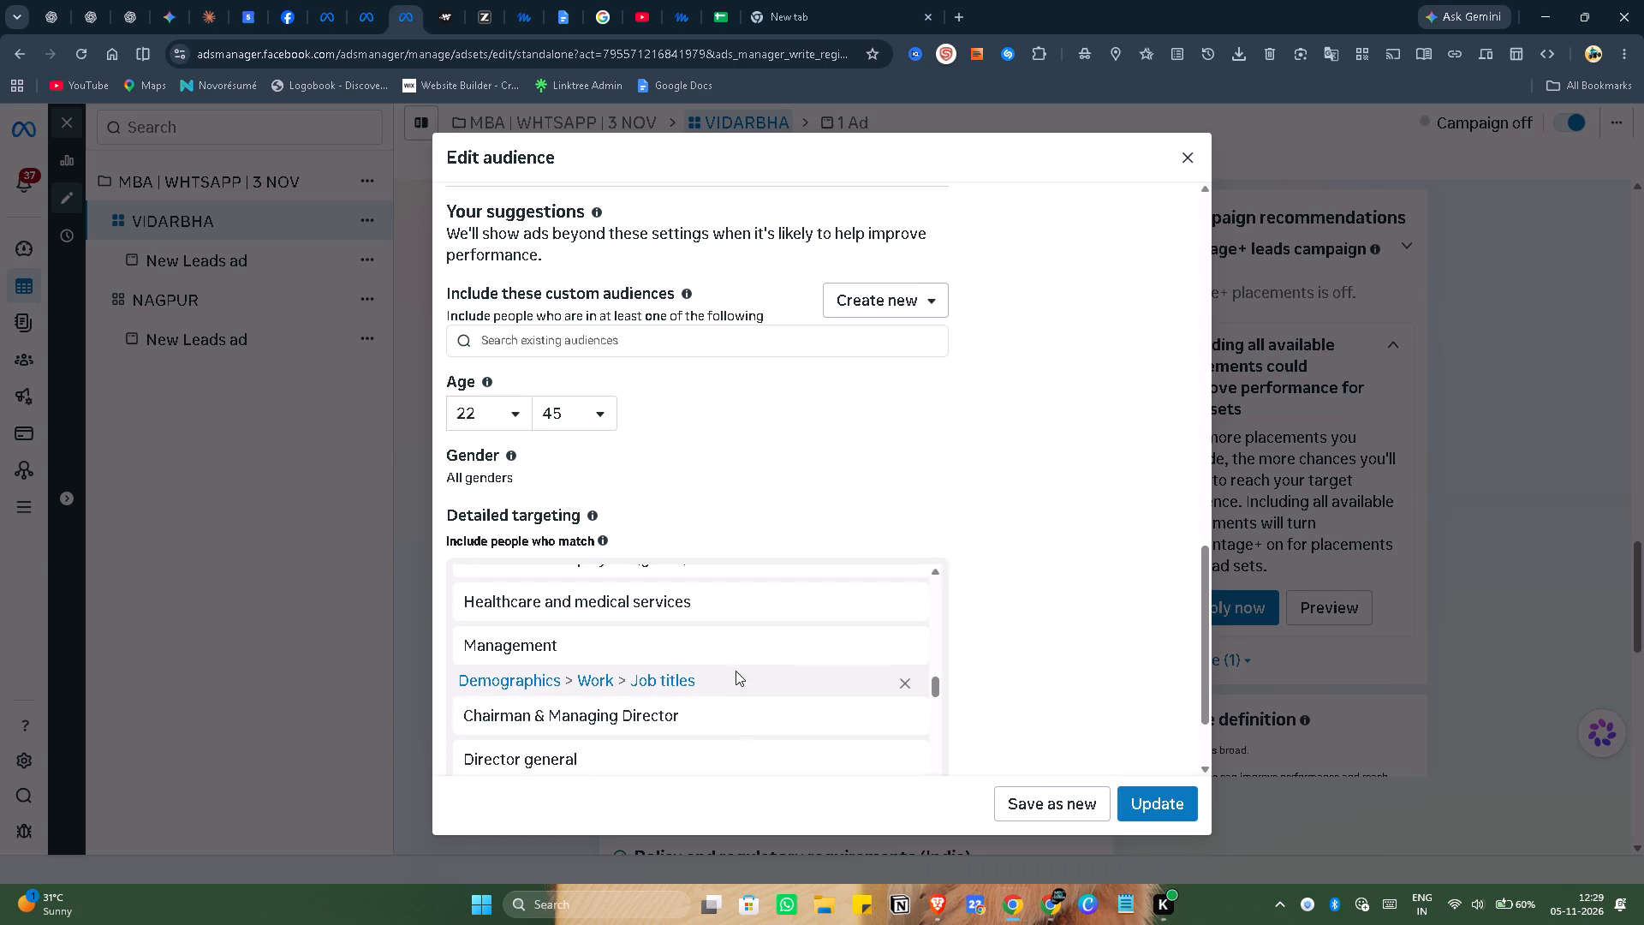
scroll(720, 741, "down", 1)
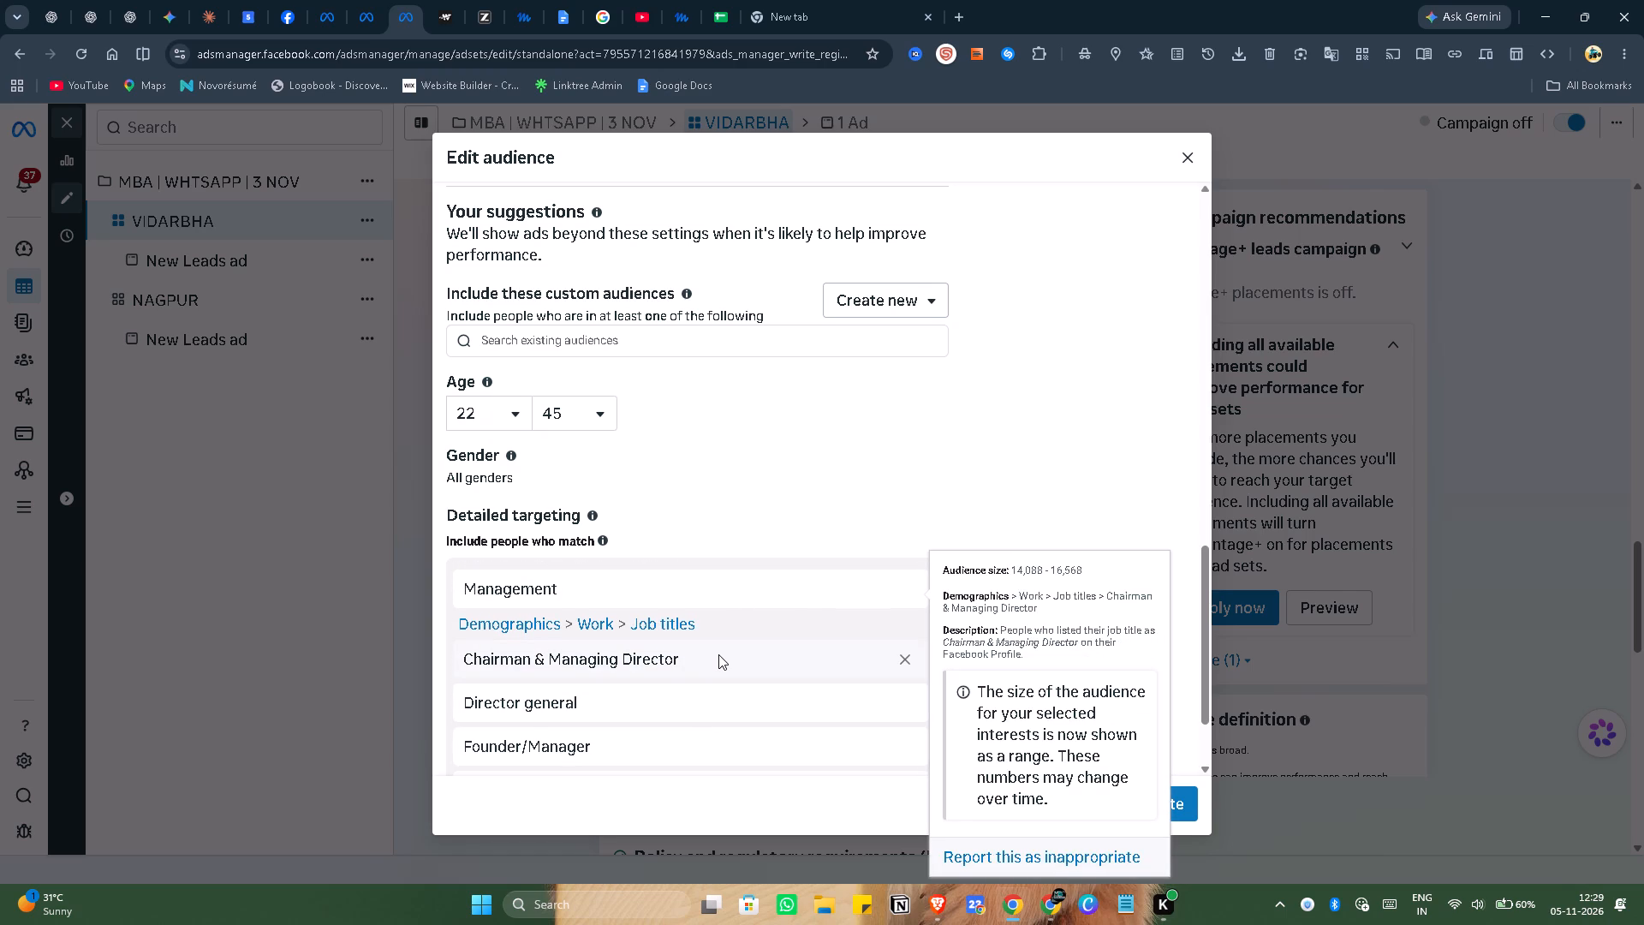
scroll(718, 654, "down", 5)
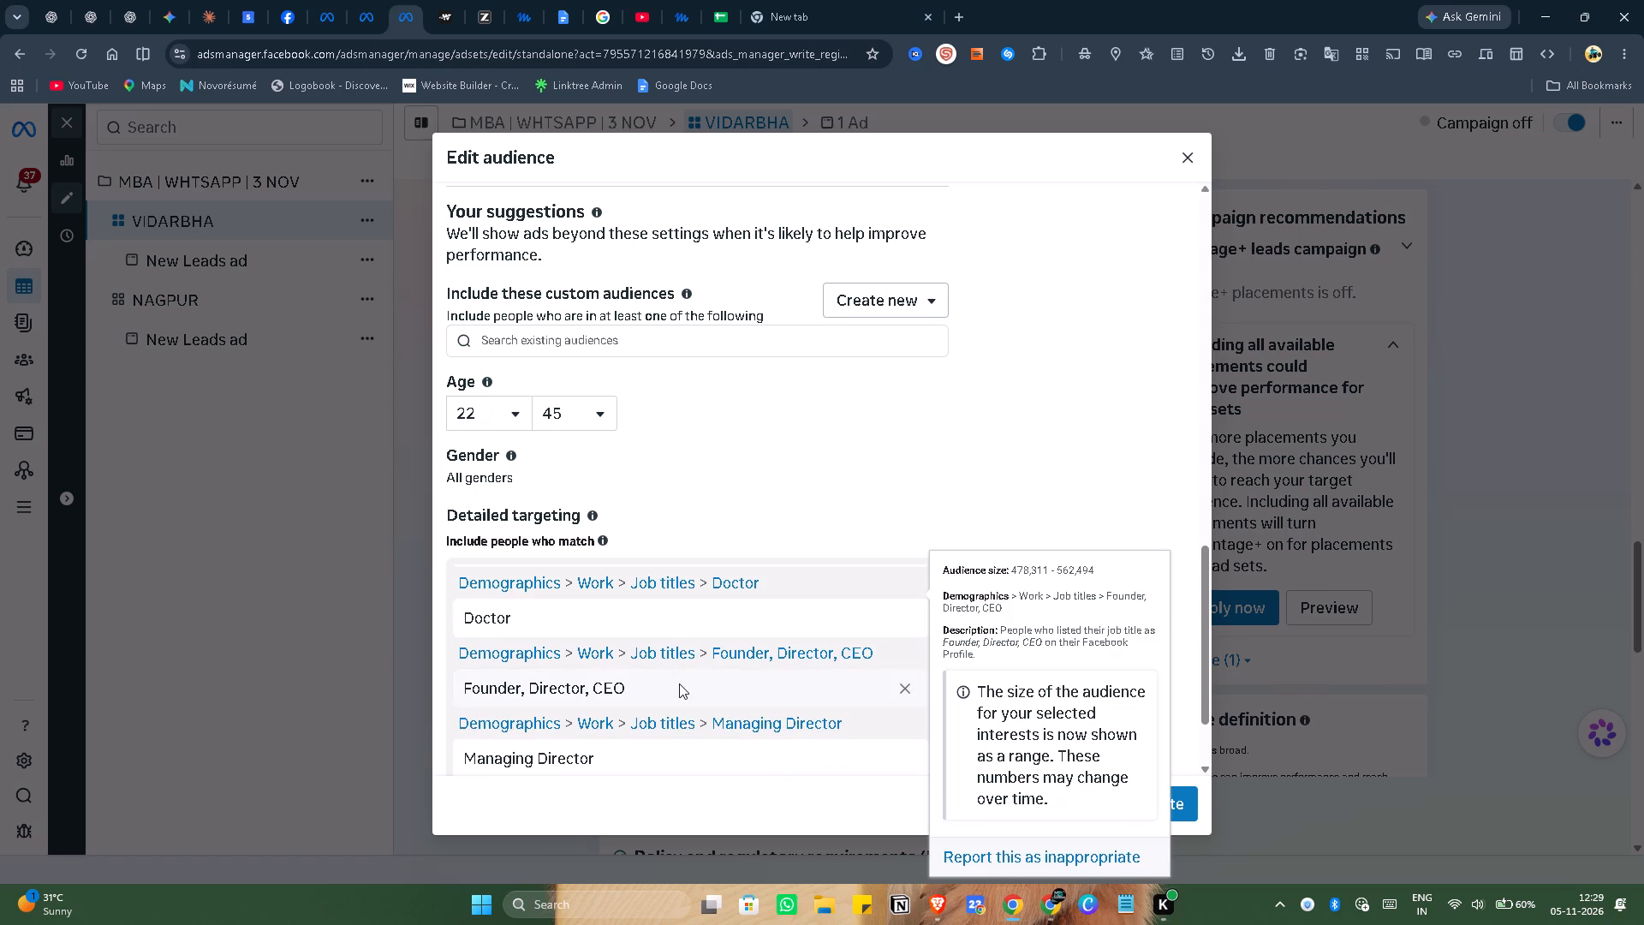
scroll(679, 683, "down", 2)
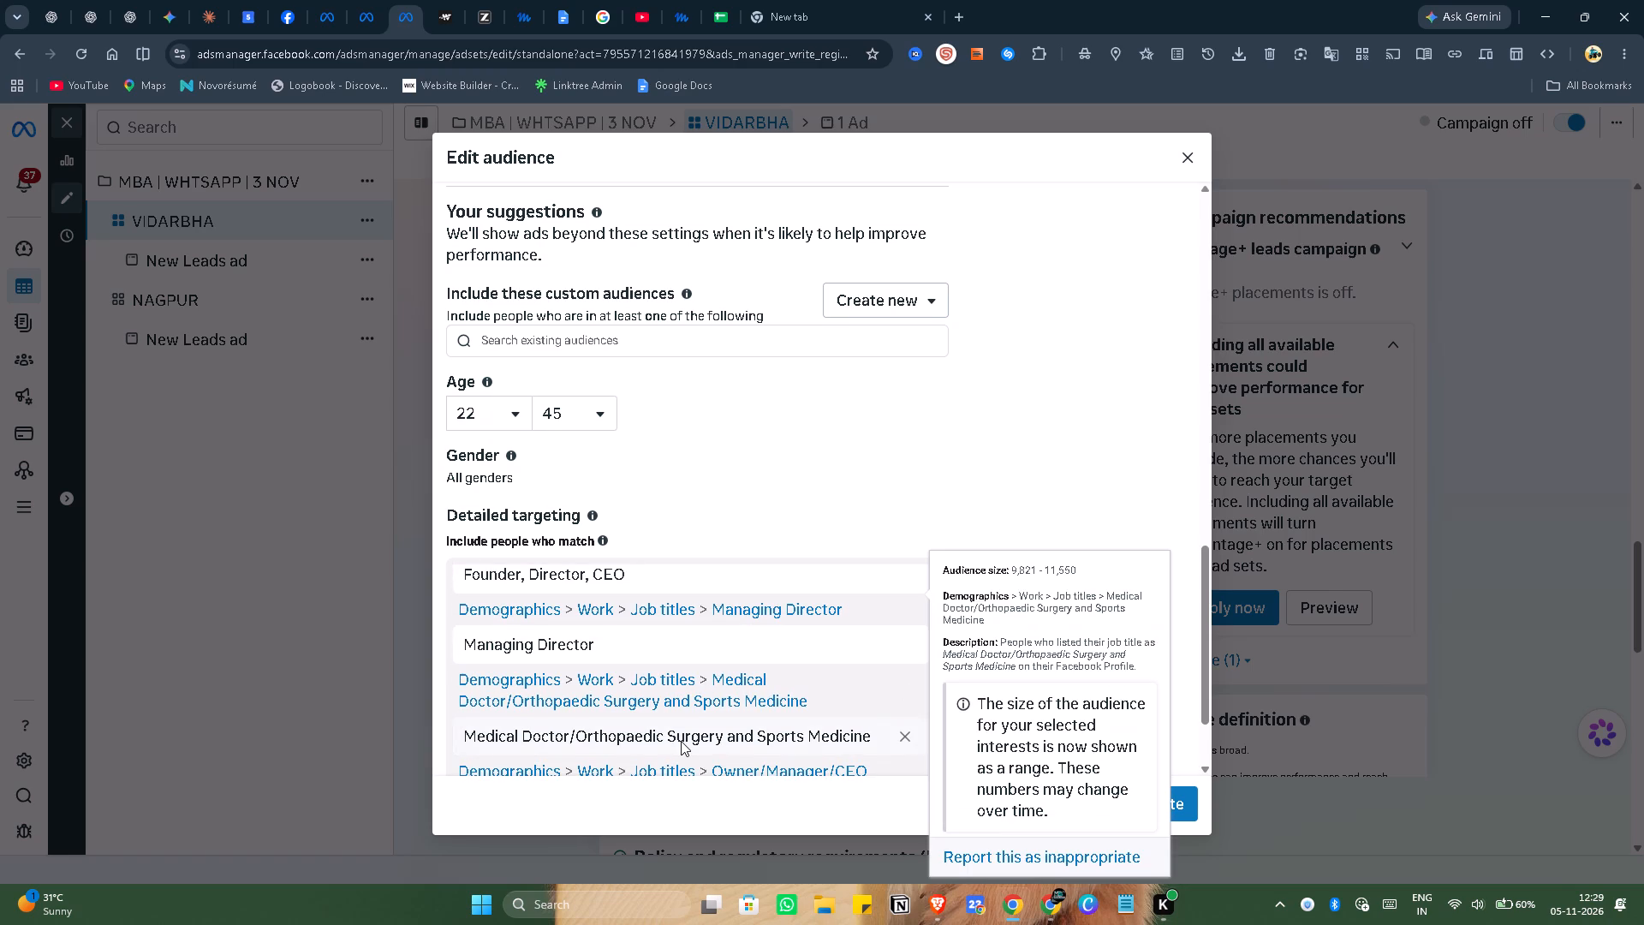
scroll(681, 741, "down", 4)
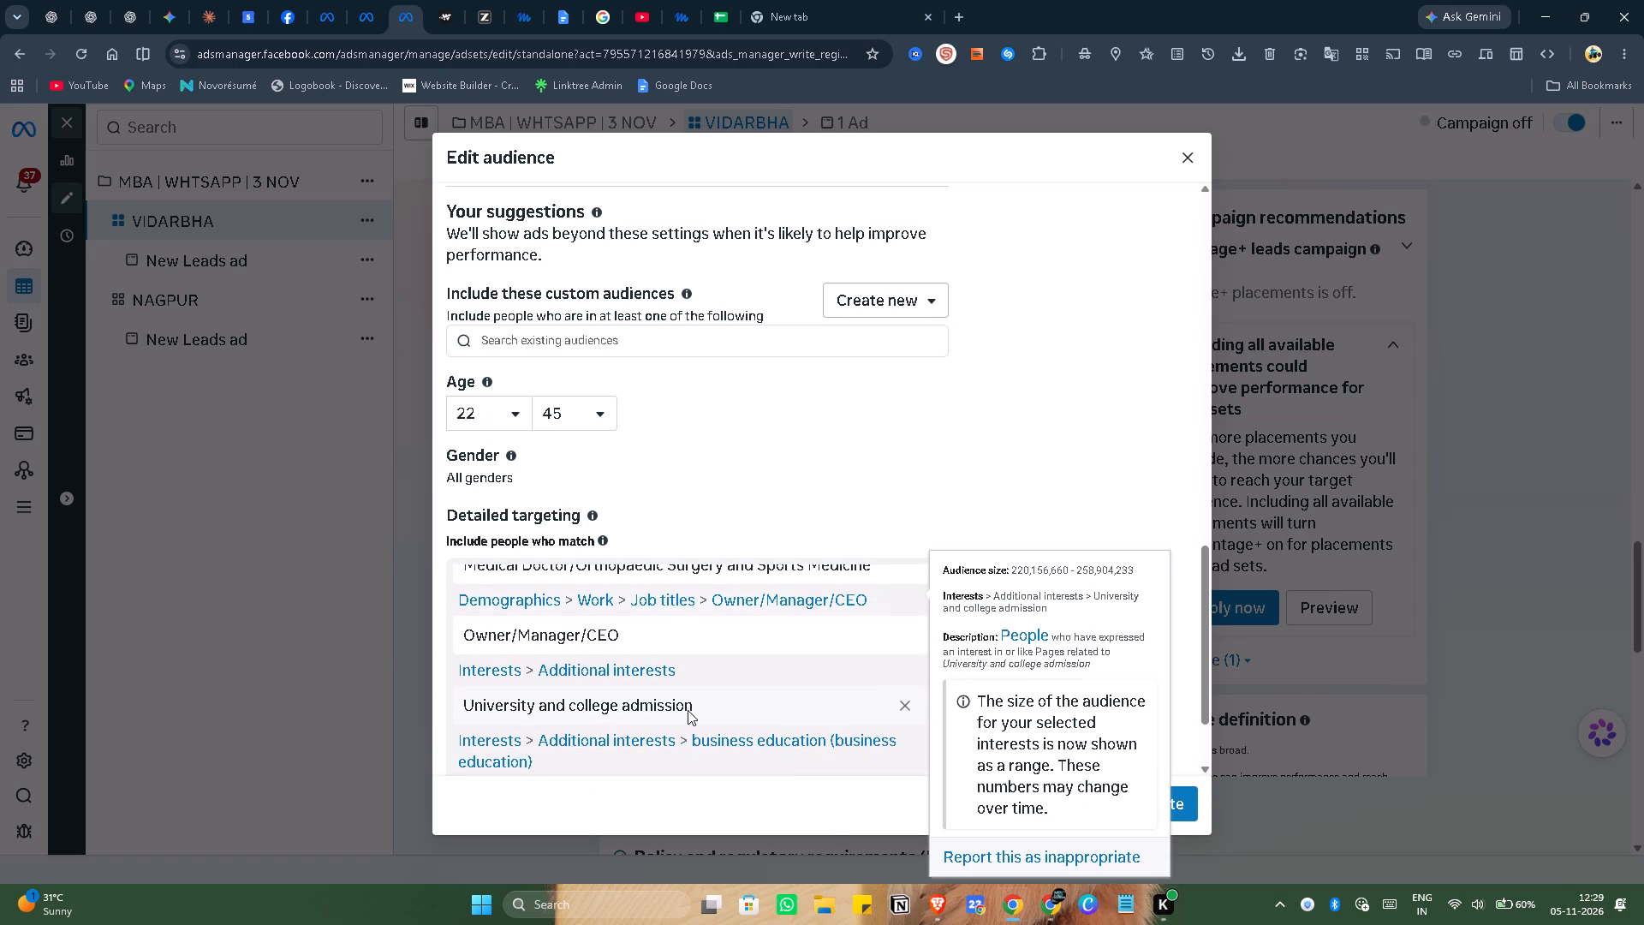
scroll(688, 710, "down", 1)
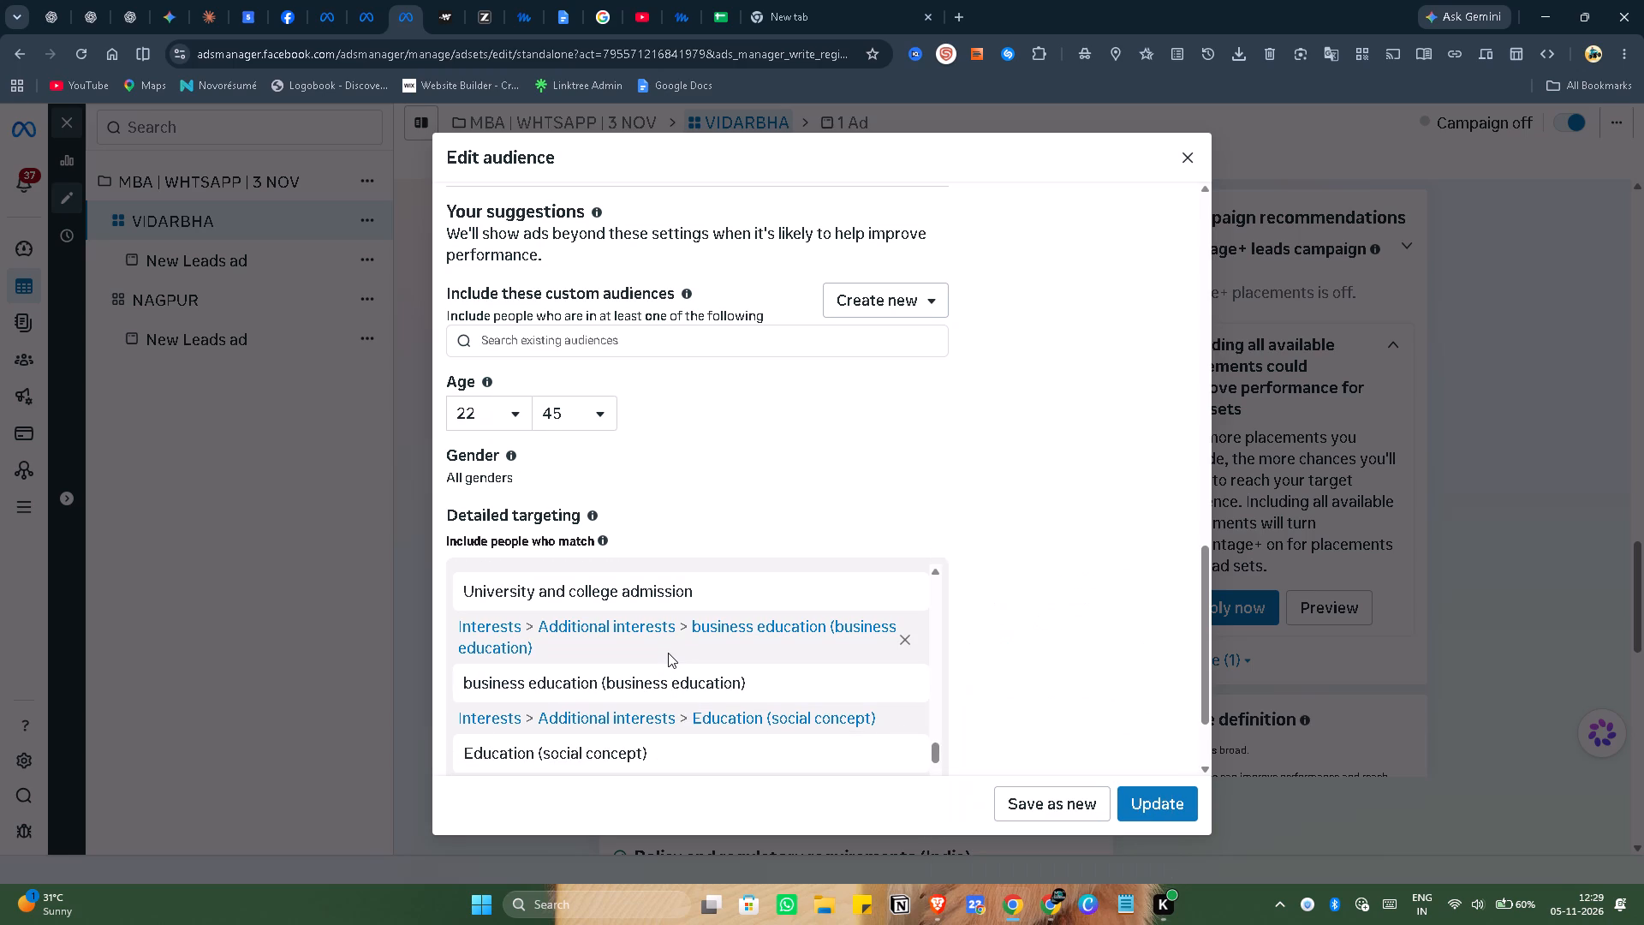
scroll(668, 653, "down", 1)
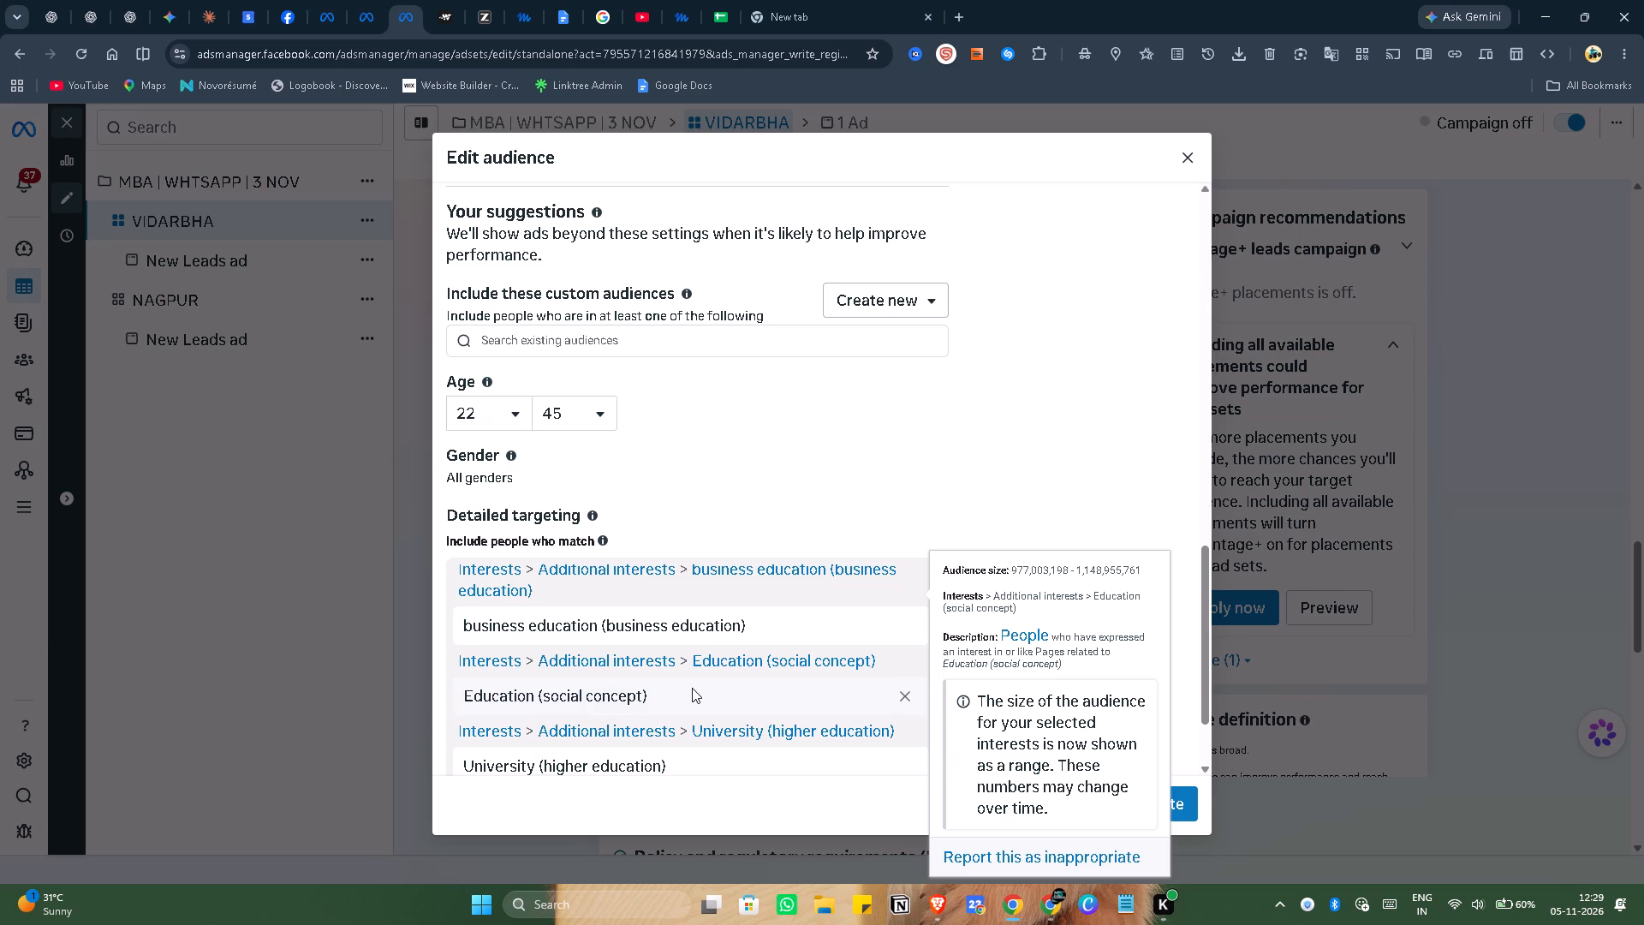
scroll(692, 688, "down", 2)
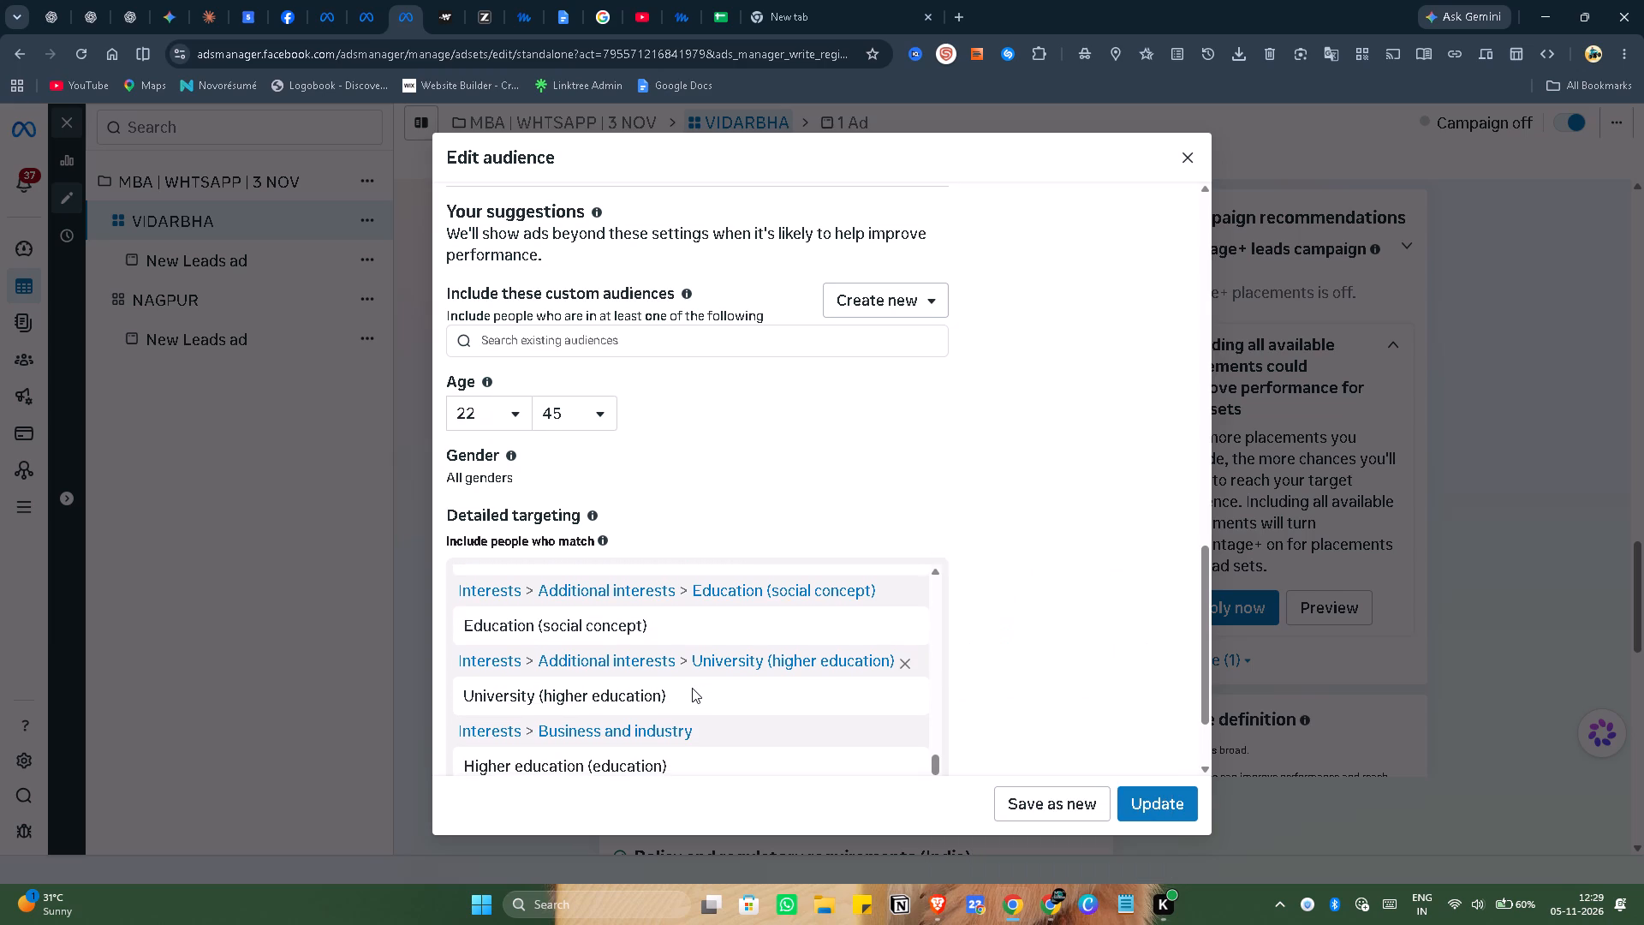
scroll(692, 688, "down", 3)
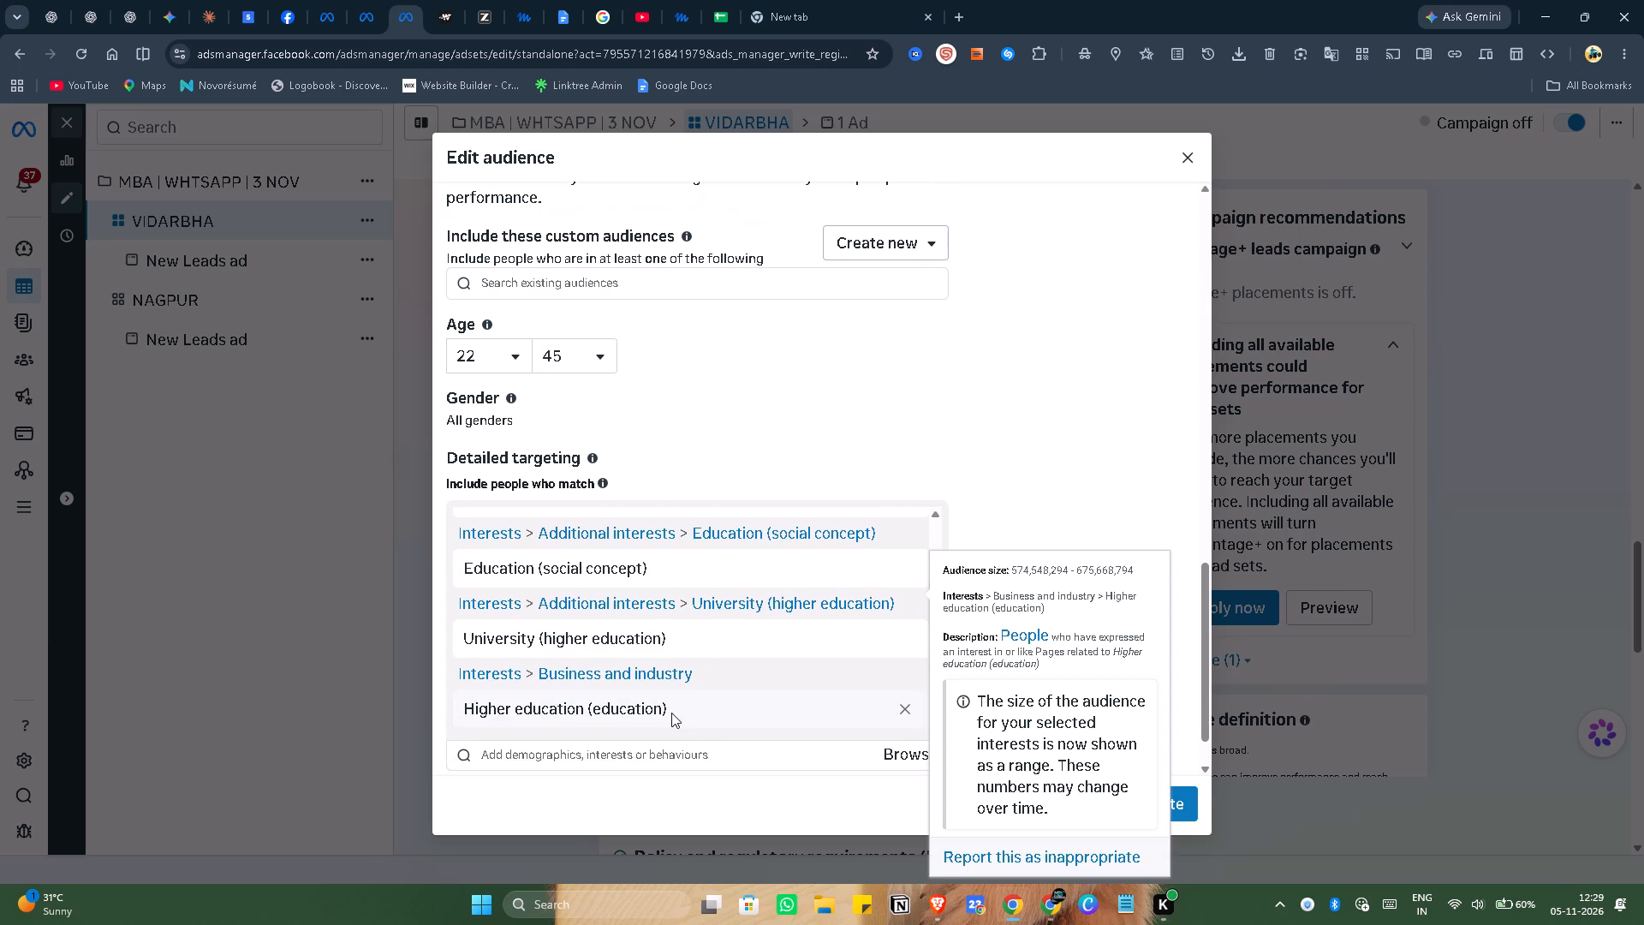
scroll(671, 713, "up", 12)
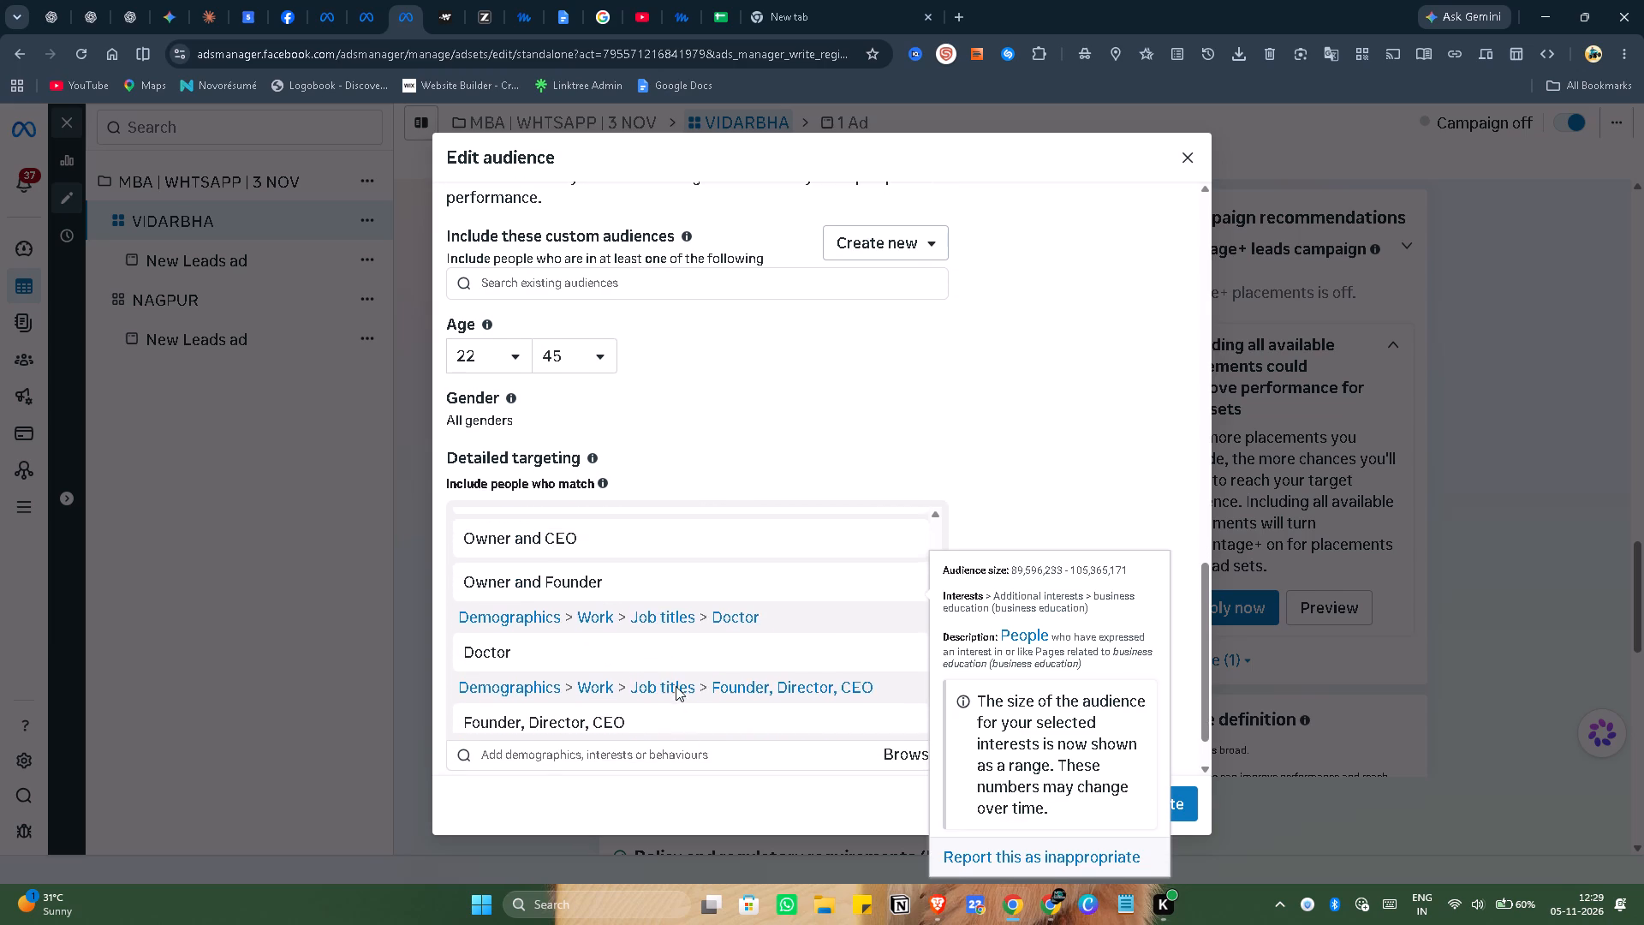
scroll(676, 686, "up", 4)
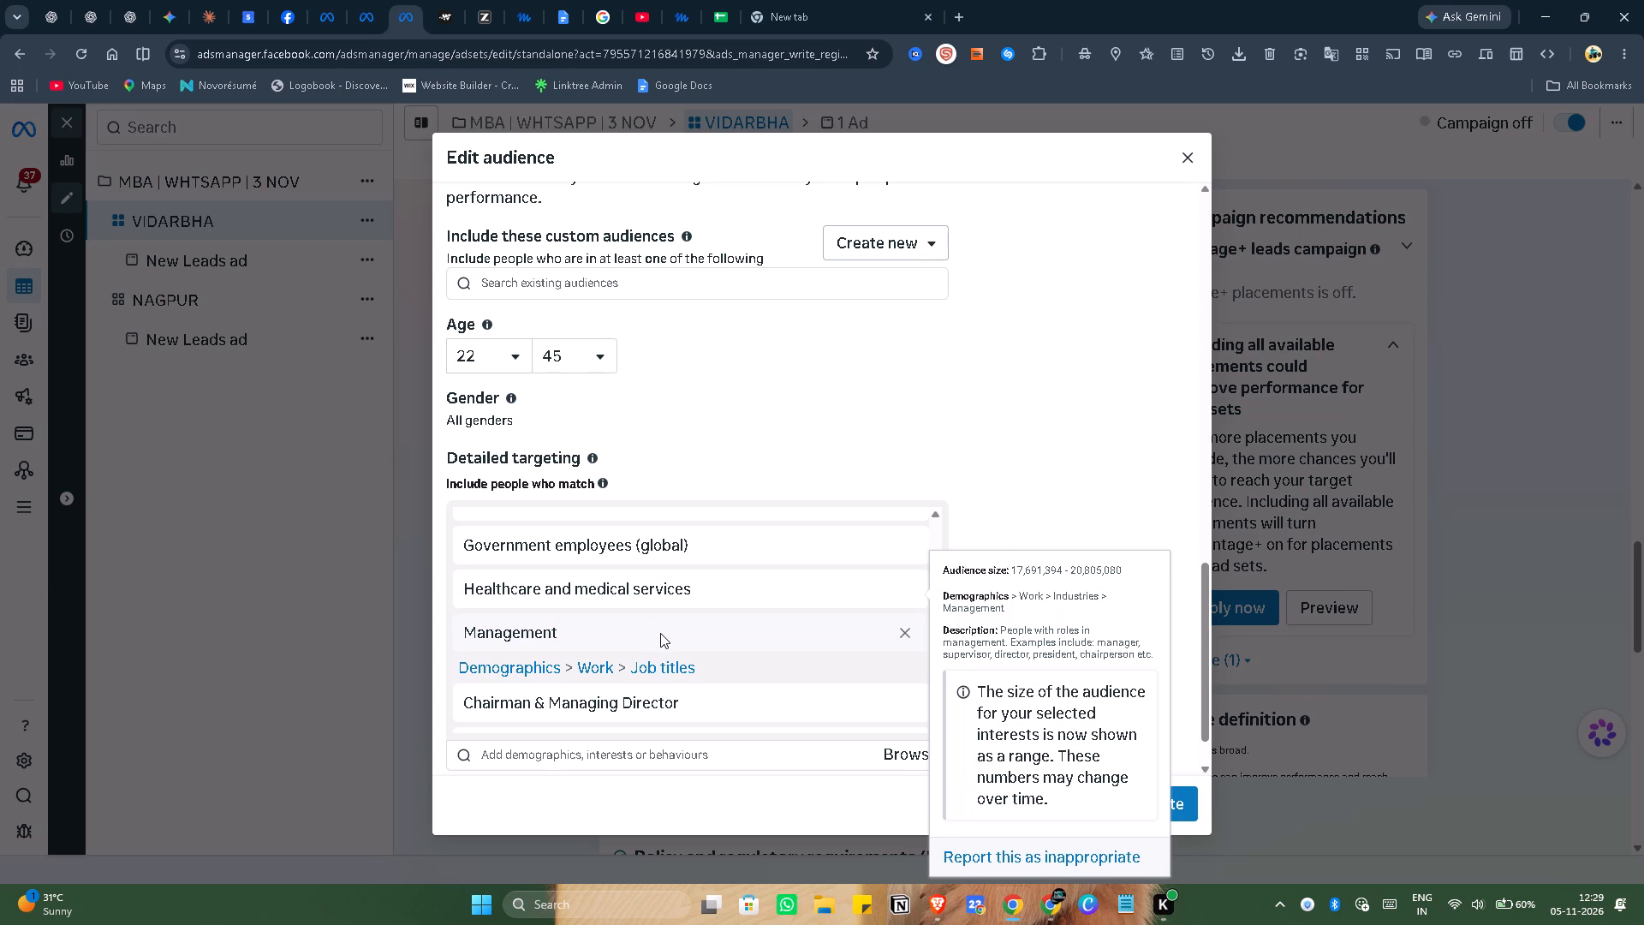
scroll(660, 633, "down", 4)
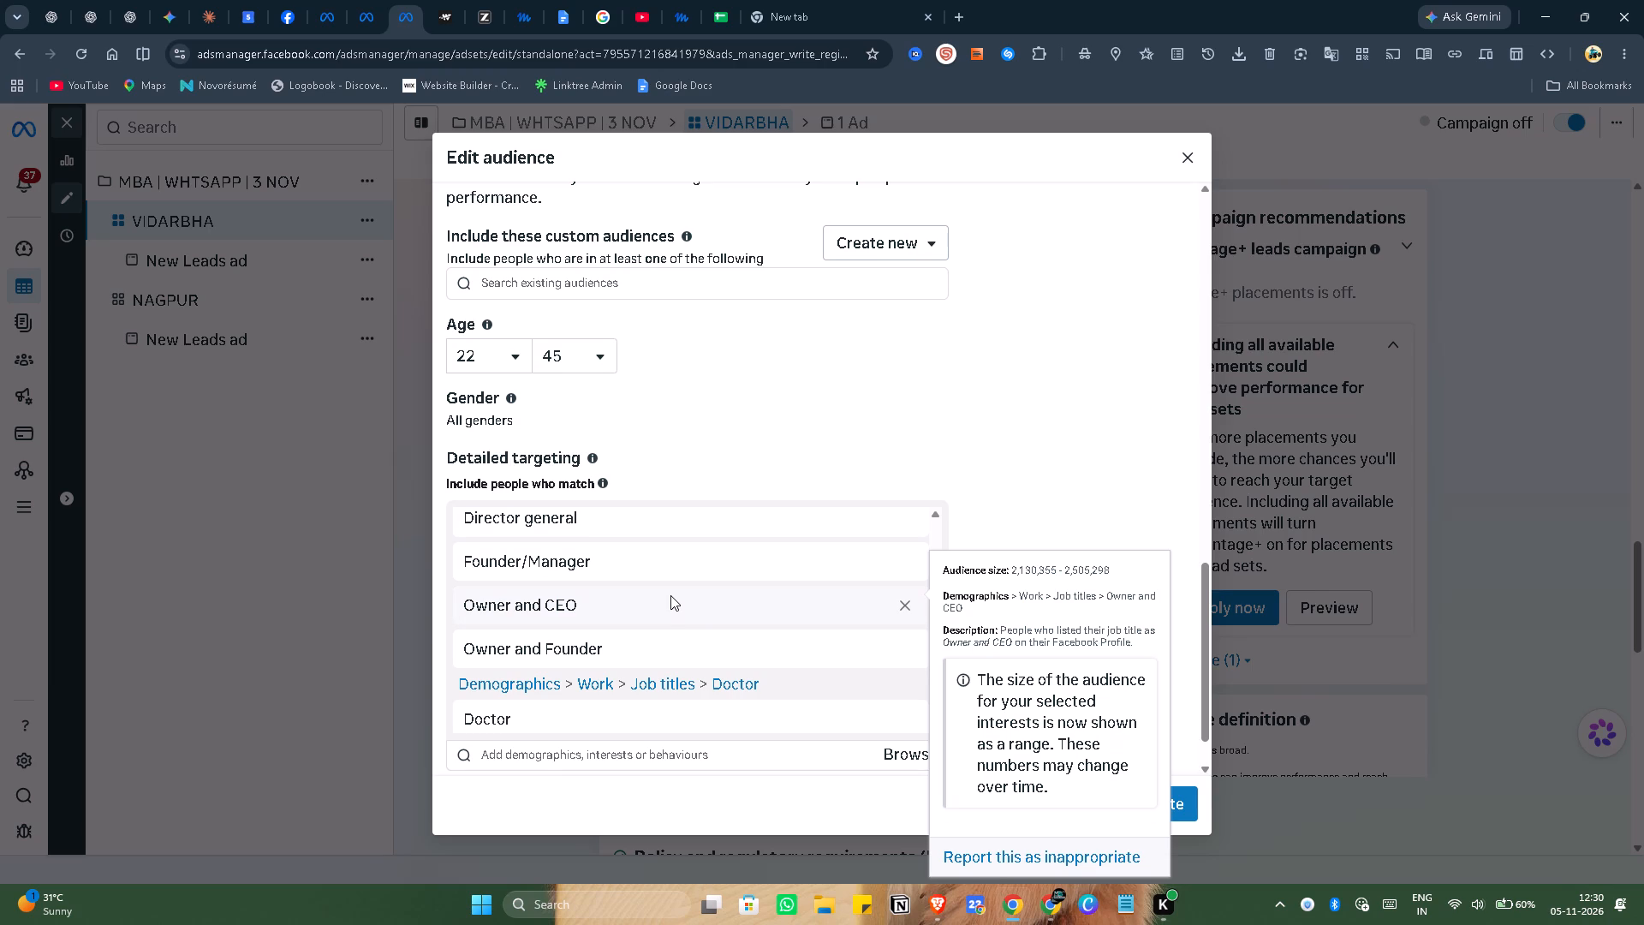
scroll(670, 595, "down", 2)
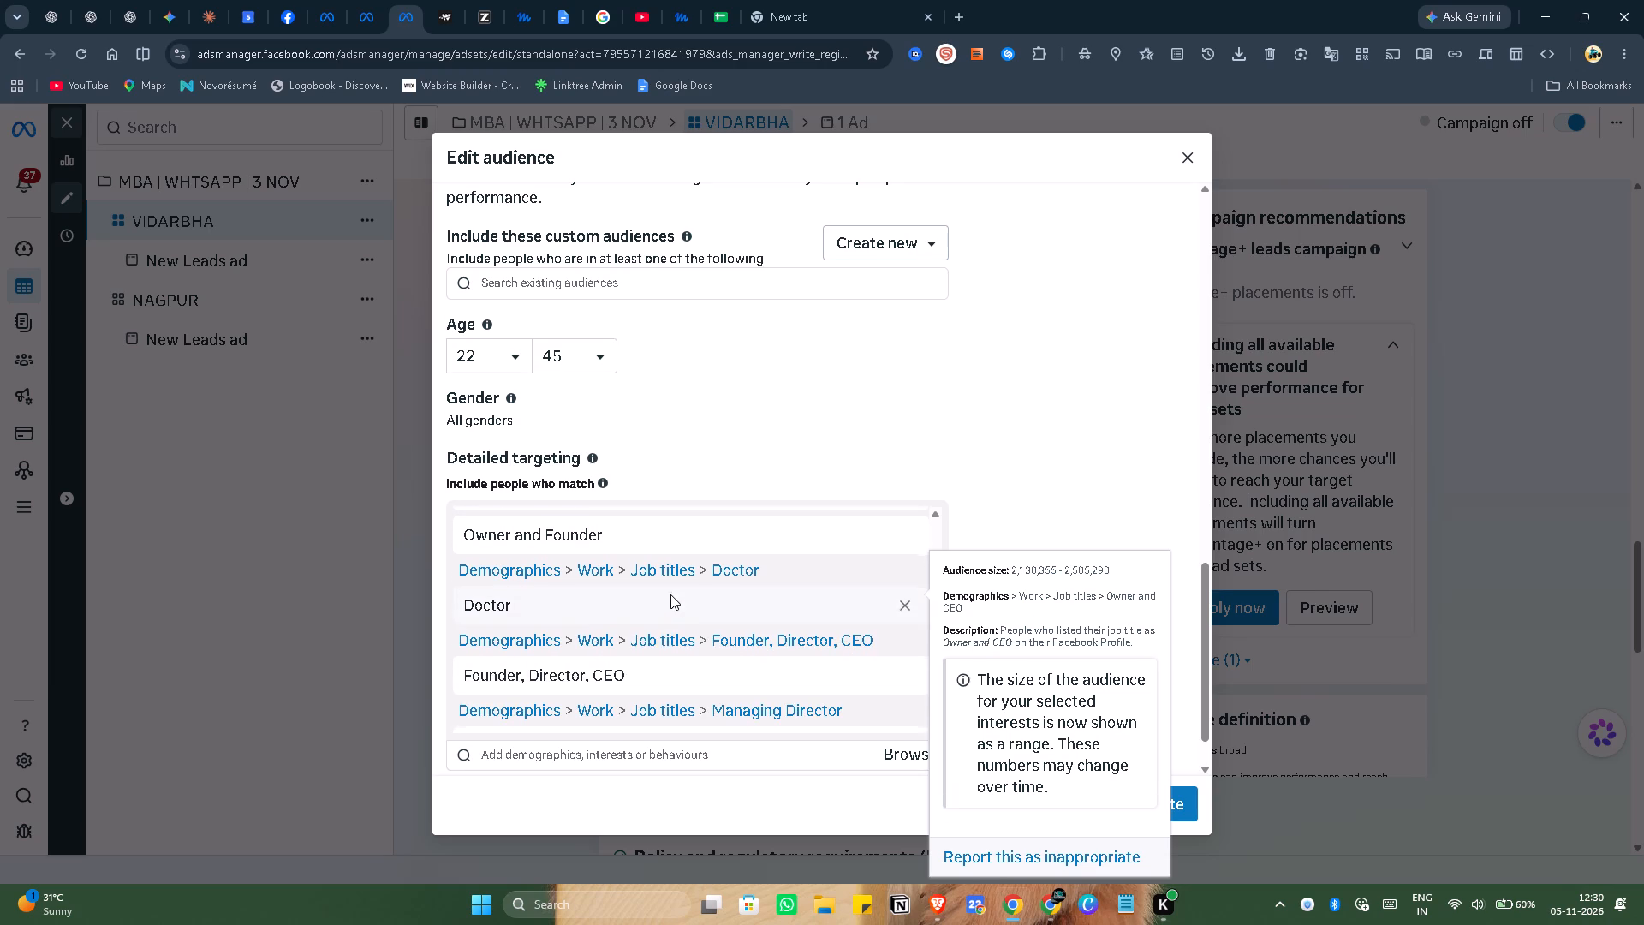
scroll(624, 659, "down", 3)
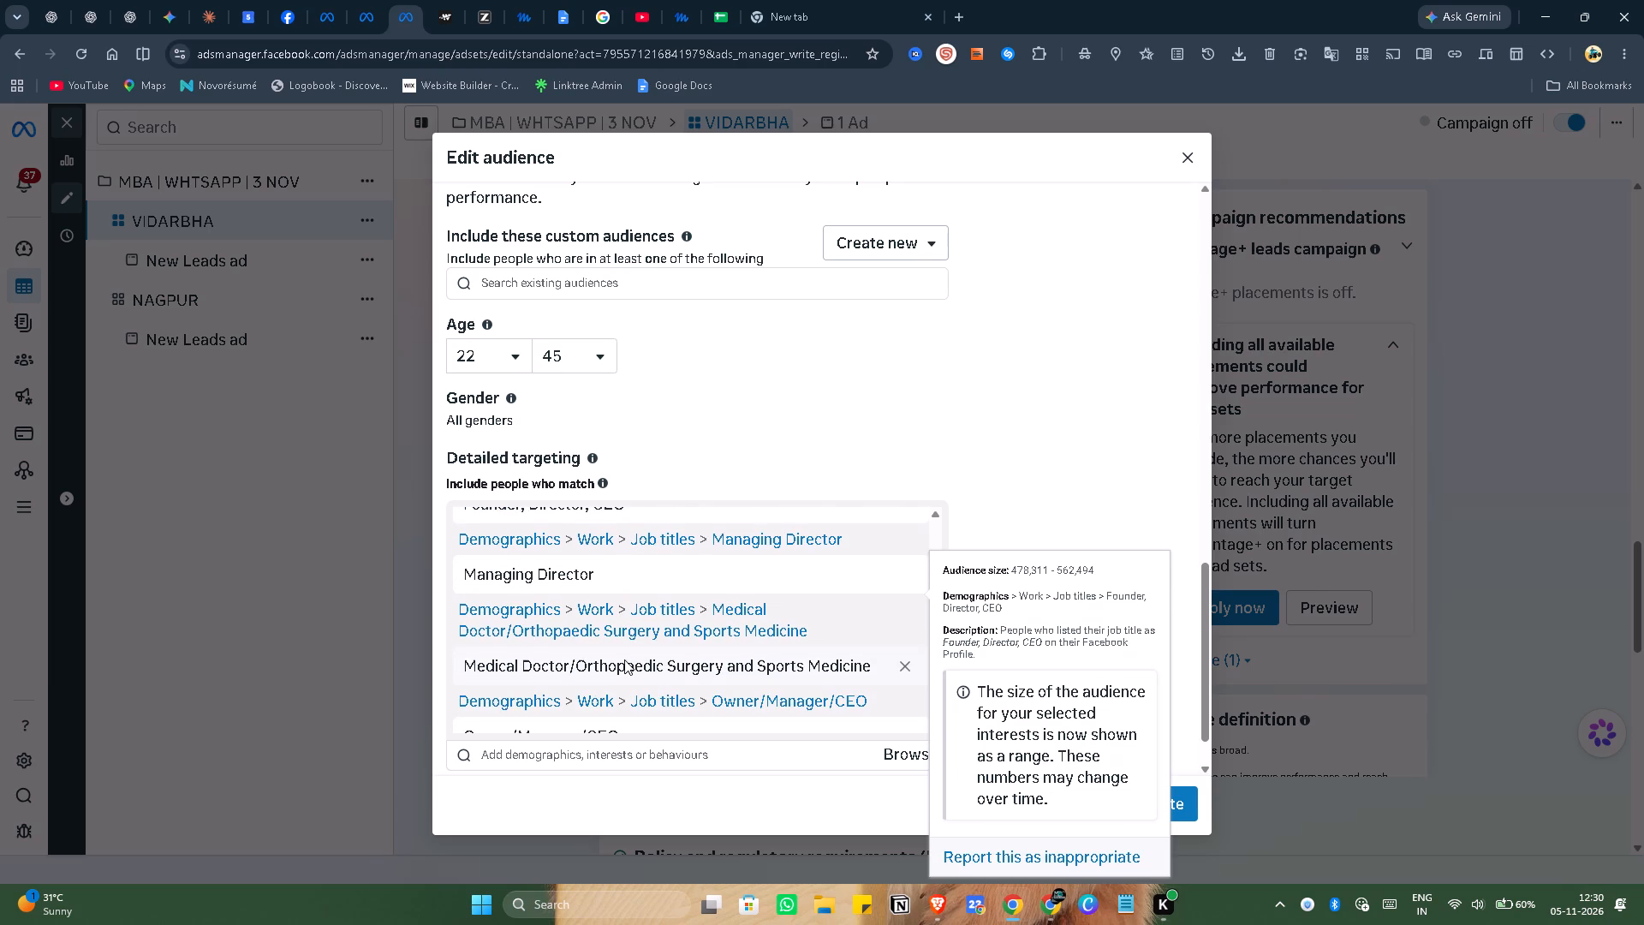
scroll(624, 659, "down", 7)
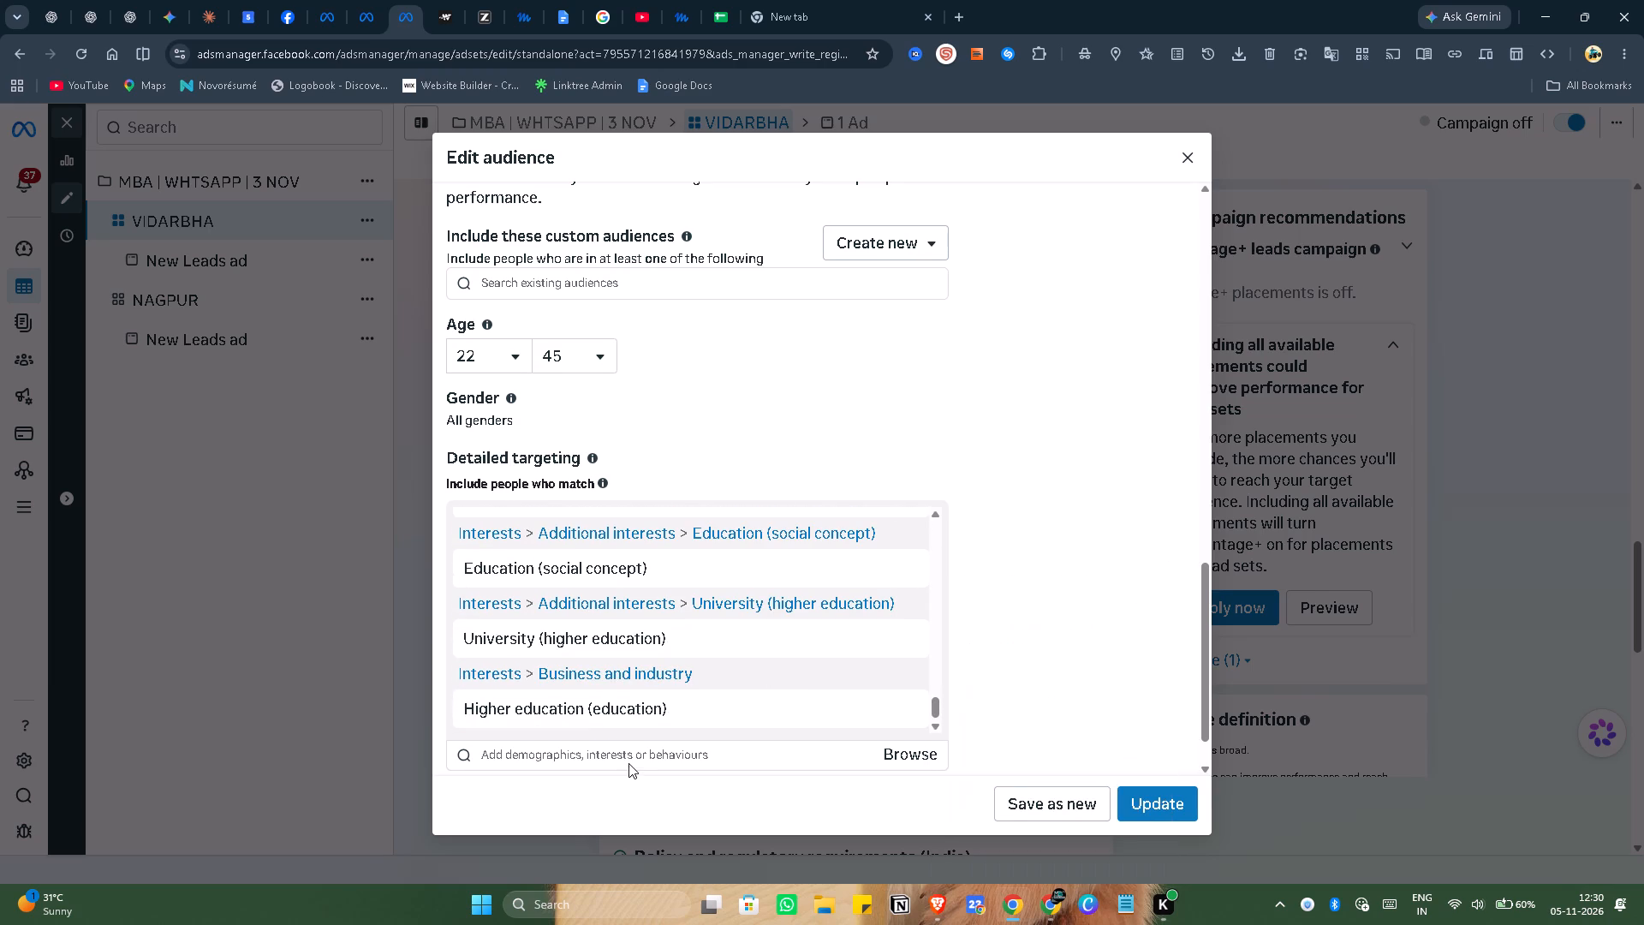
Search the VIDARBHA audience's detailed targeting for "politician" and add the Politician job title.
left_click(628, 758)
type("politician")
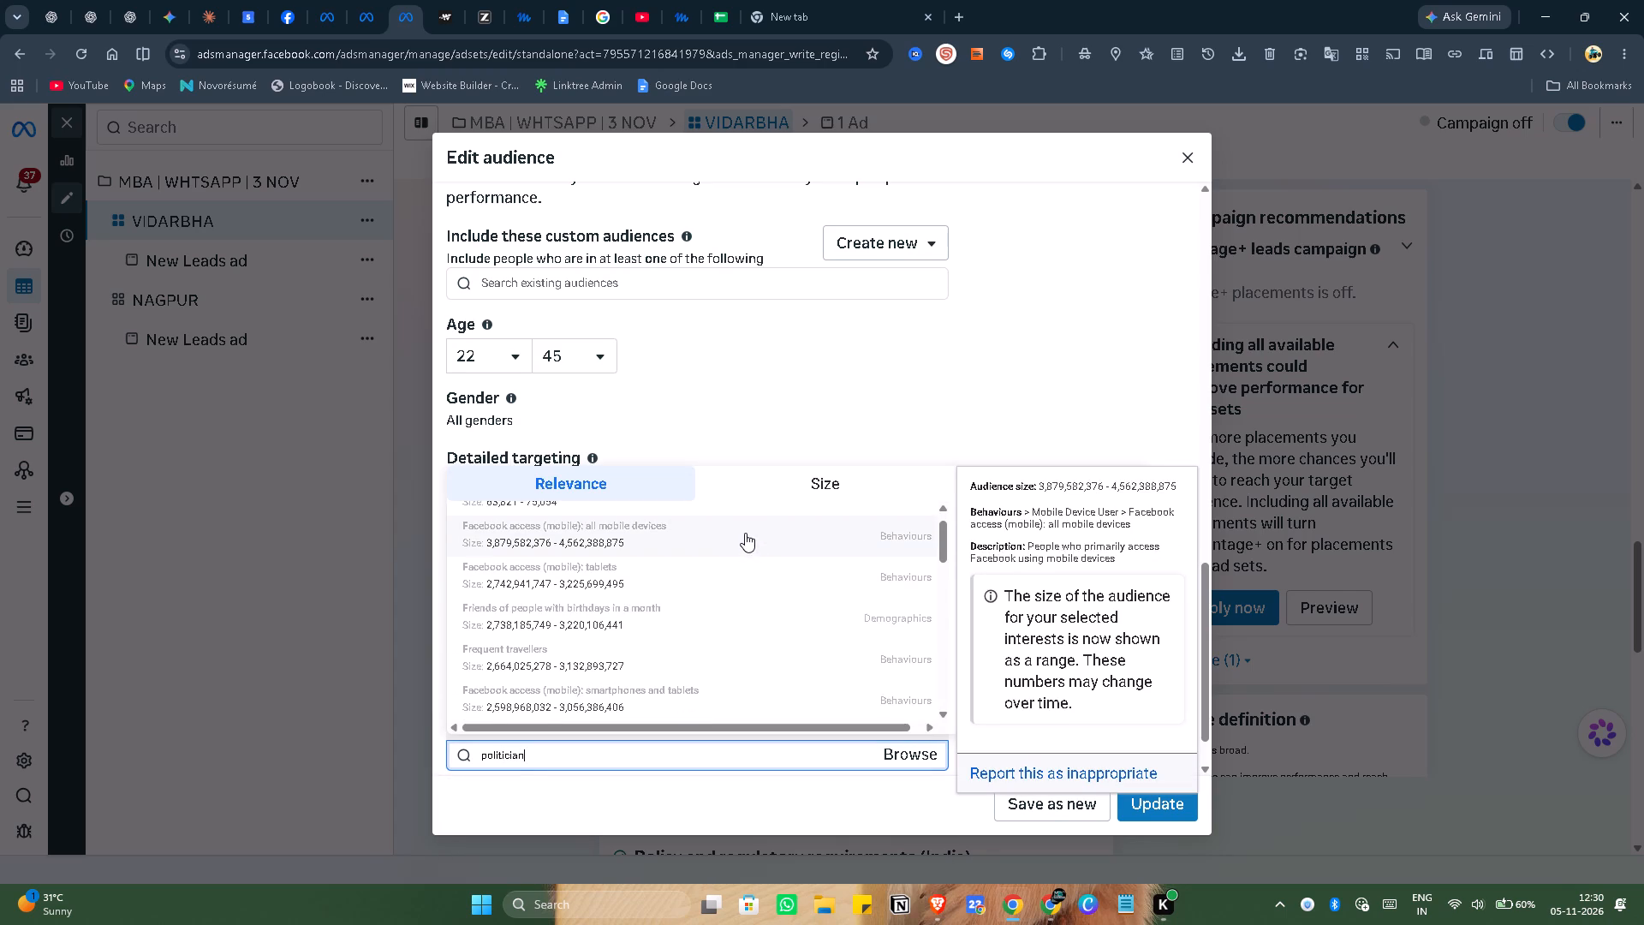
scroll(747, 625, "up", 4)
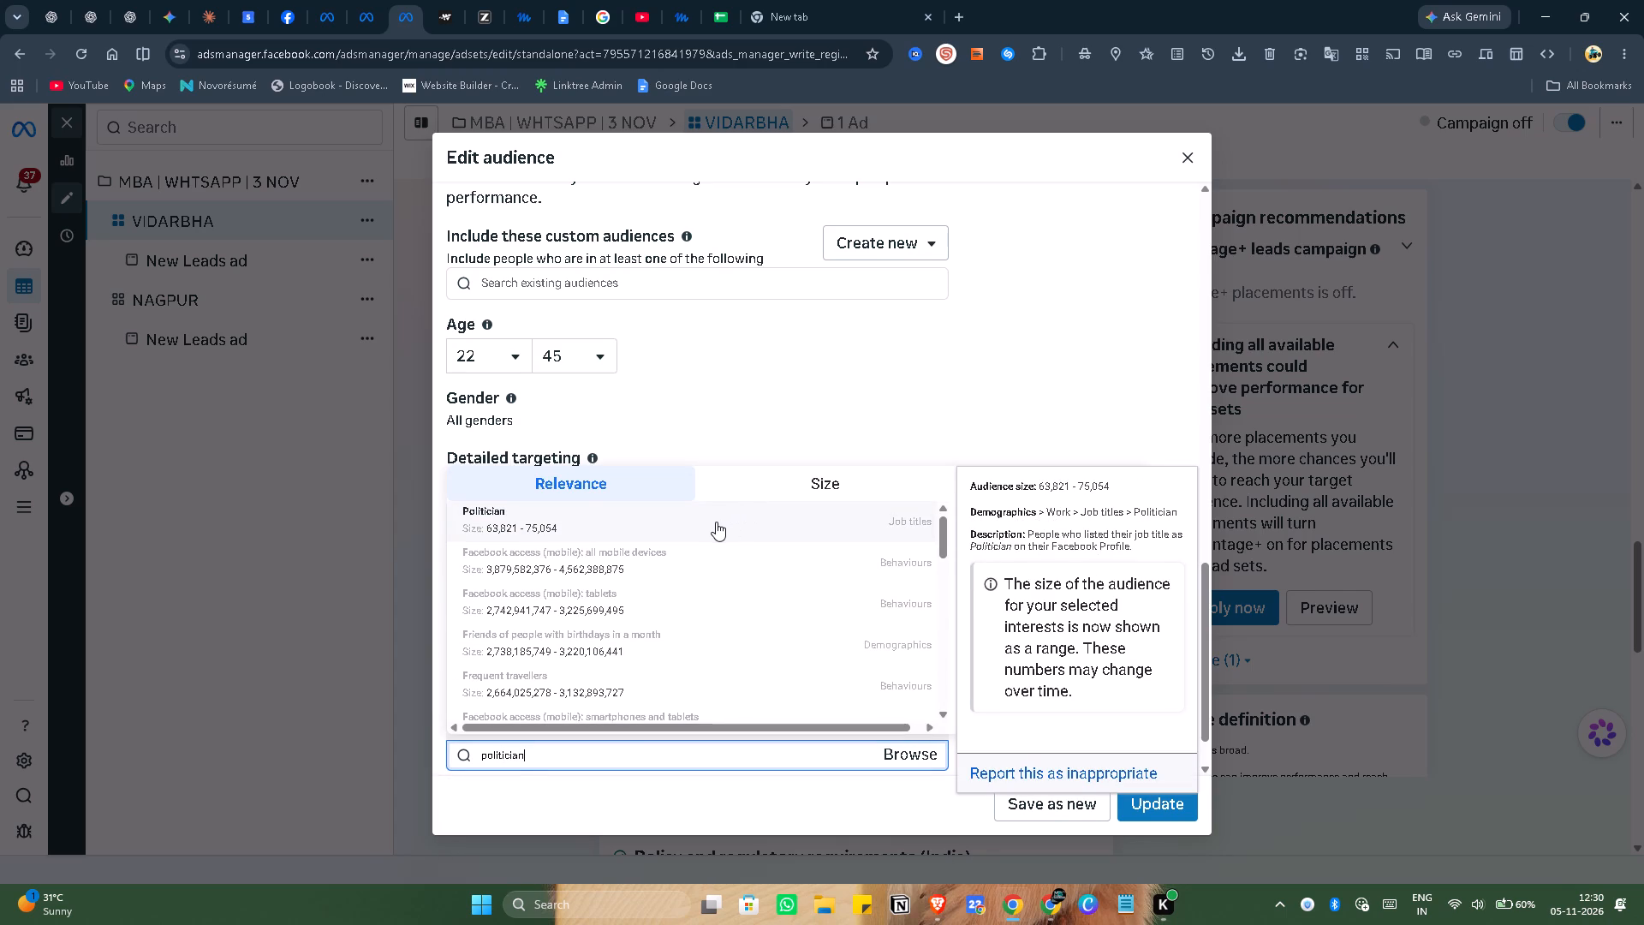
left_click(714, 522)
Add the suggested job titles Executive director and Co Owner to the audience's detailed targeting.
scroll(642, 625, "down", 3)
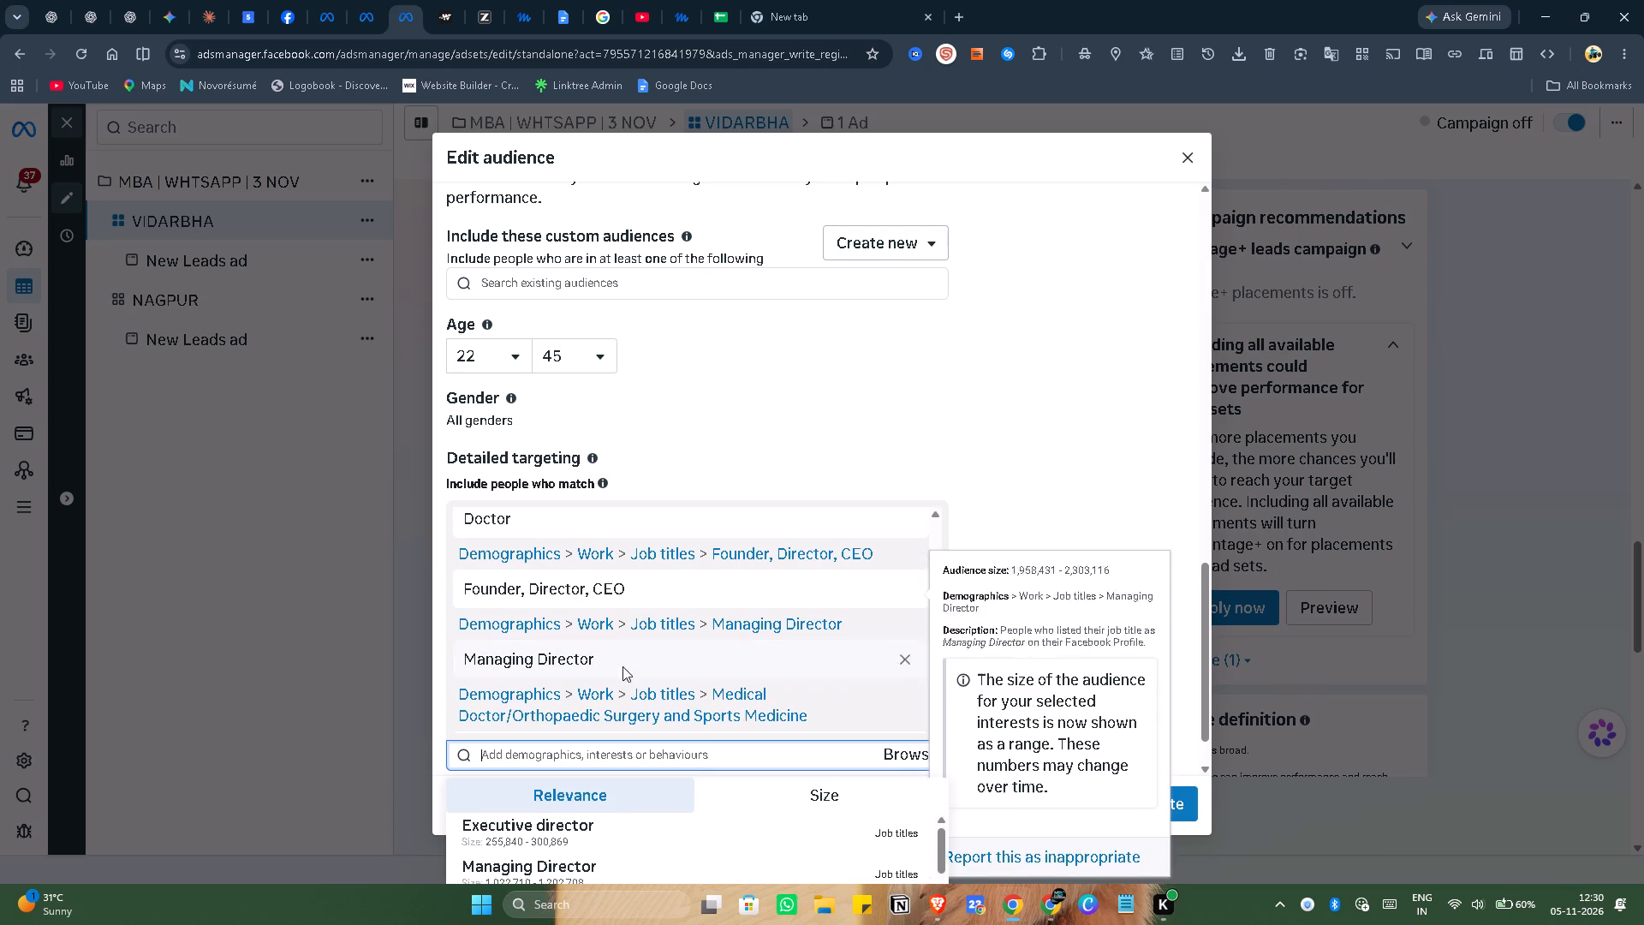
scroll(602, 826, "down", 3)
scroll(598, 854, "up", 4)
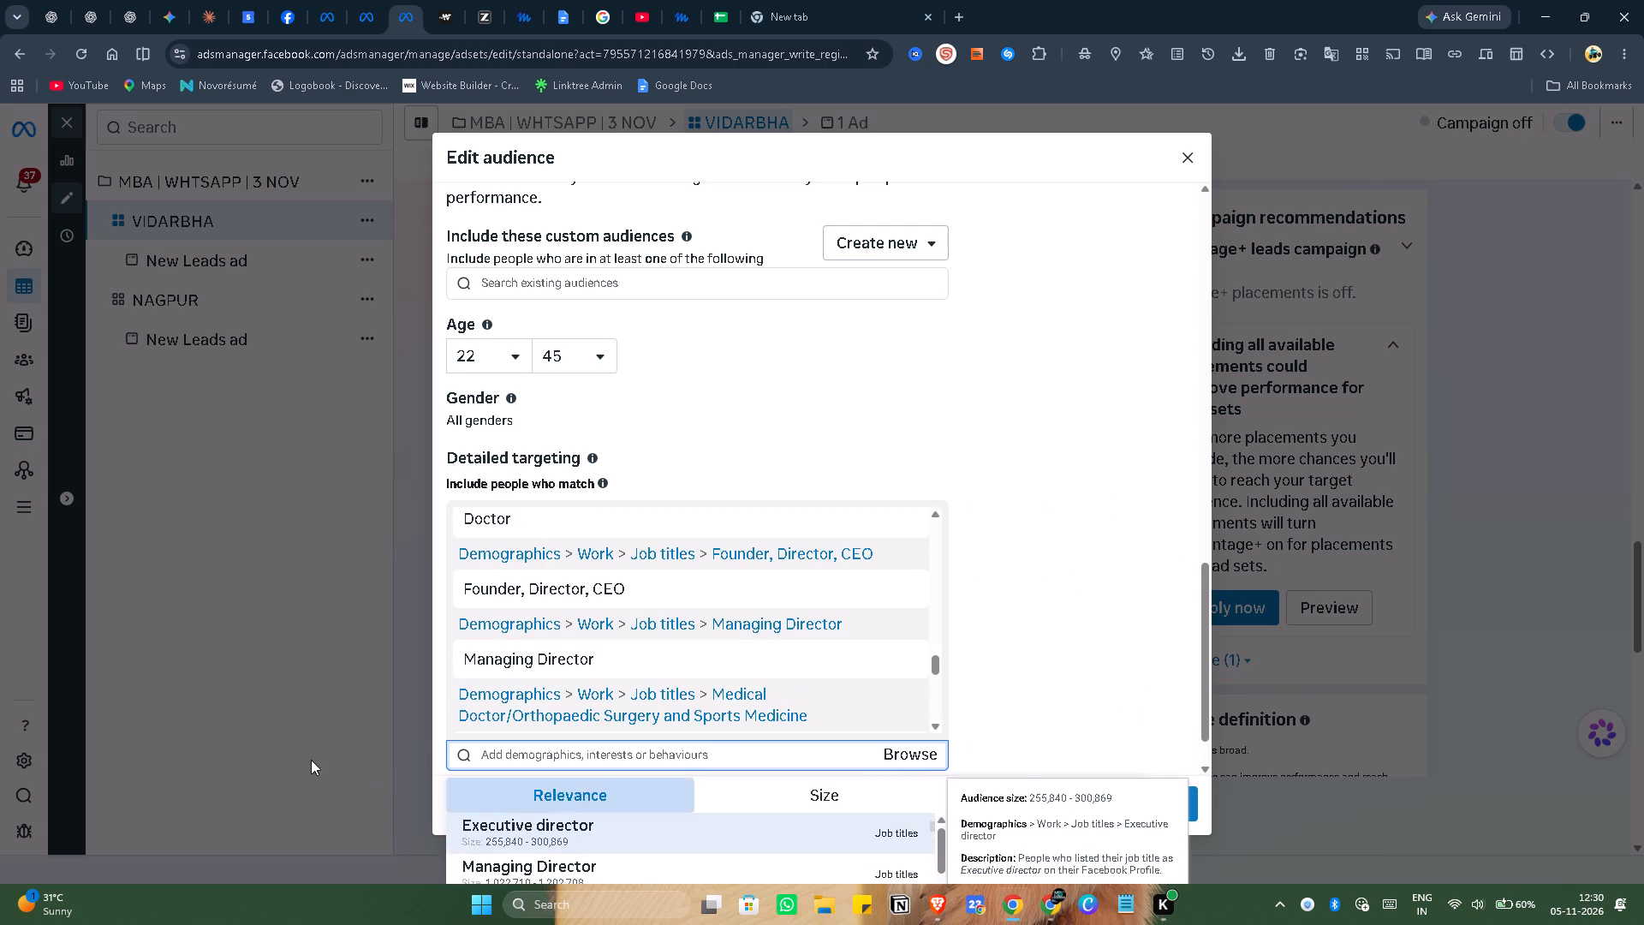
scroll(278, 755, "down", 3)
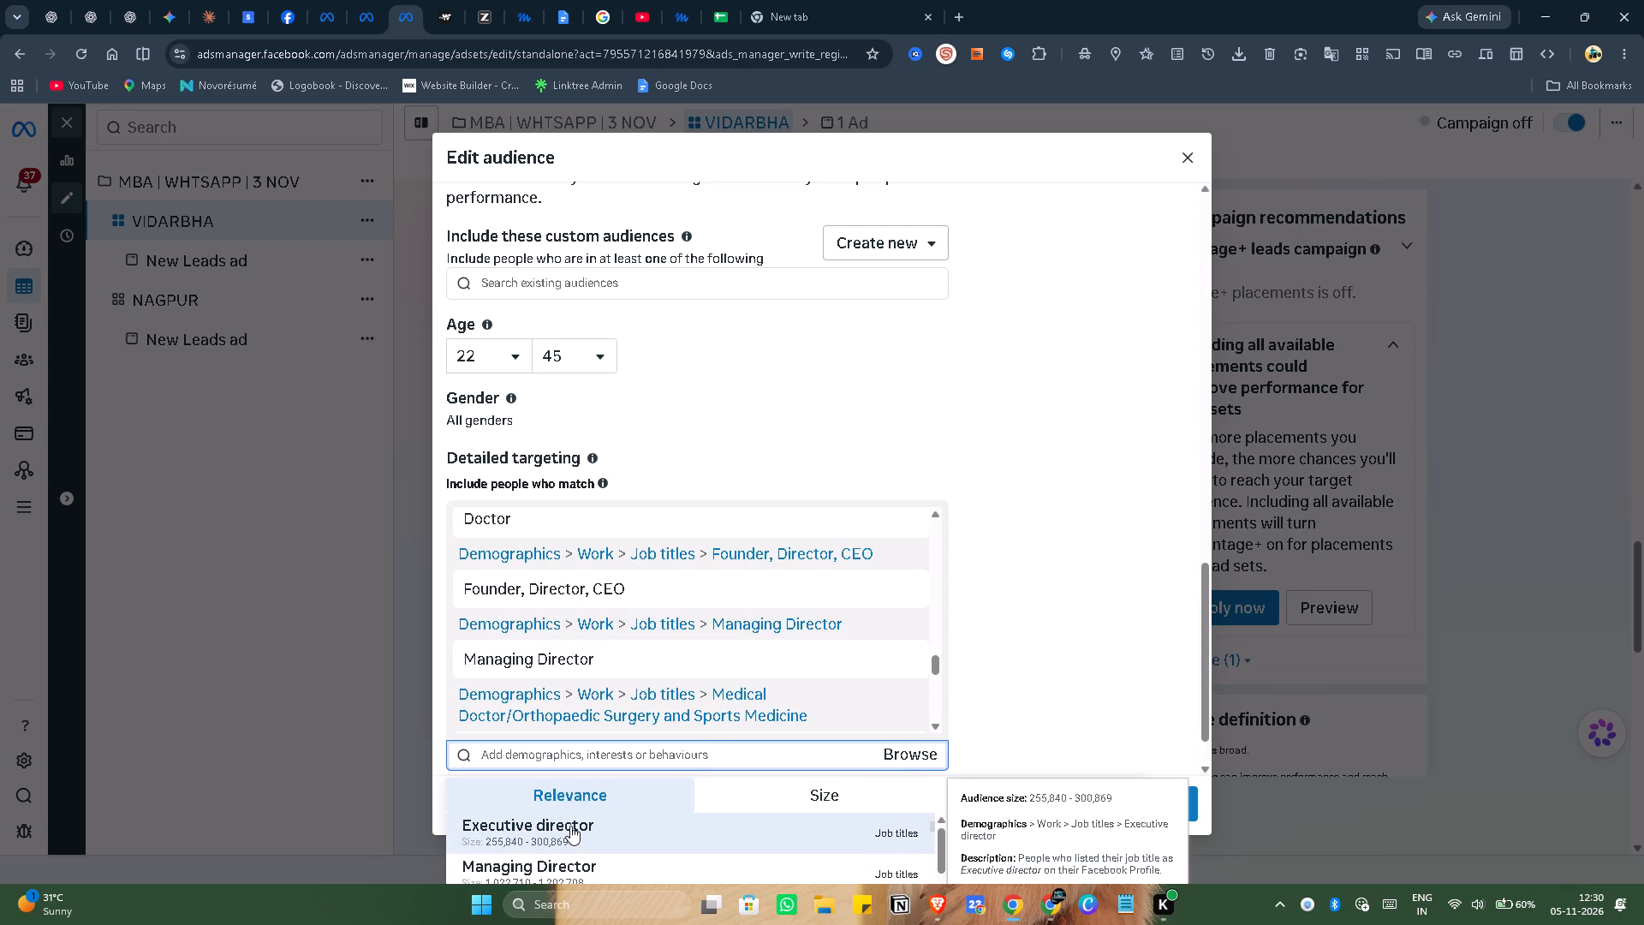
left_click(570, 826)
scroll(575, 829, "down", 1)
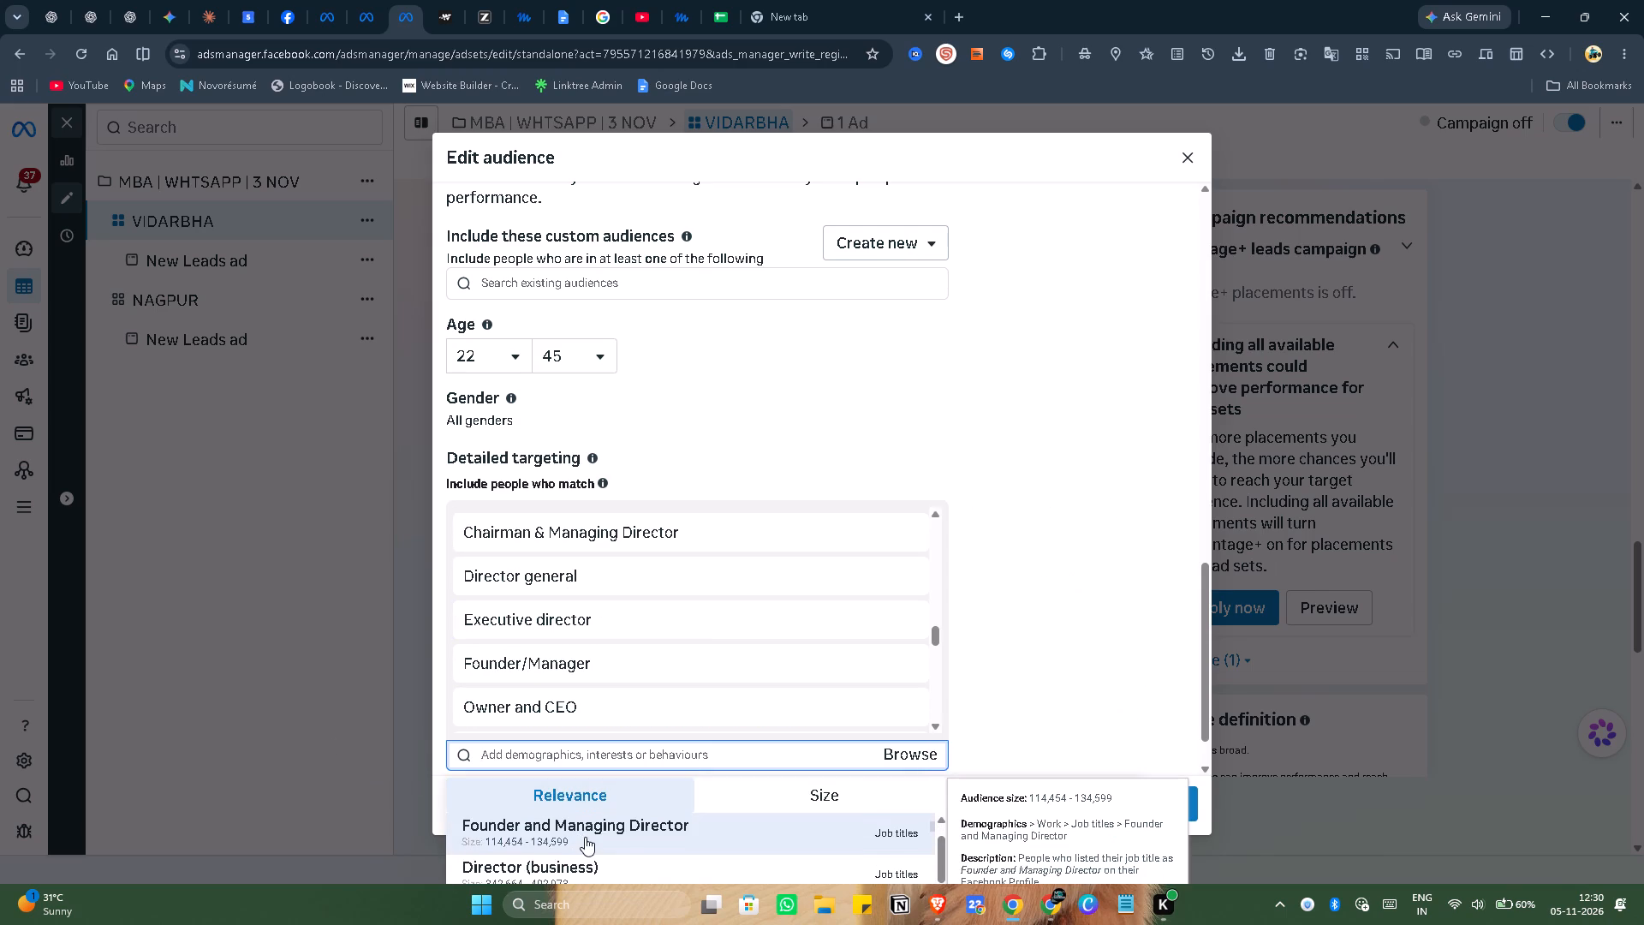
scroll(613, 839, "down", 1)
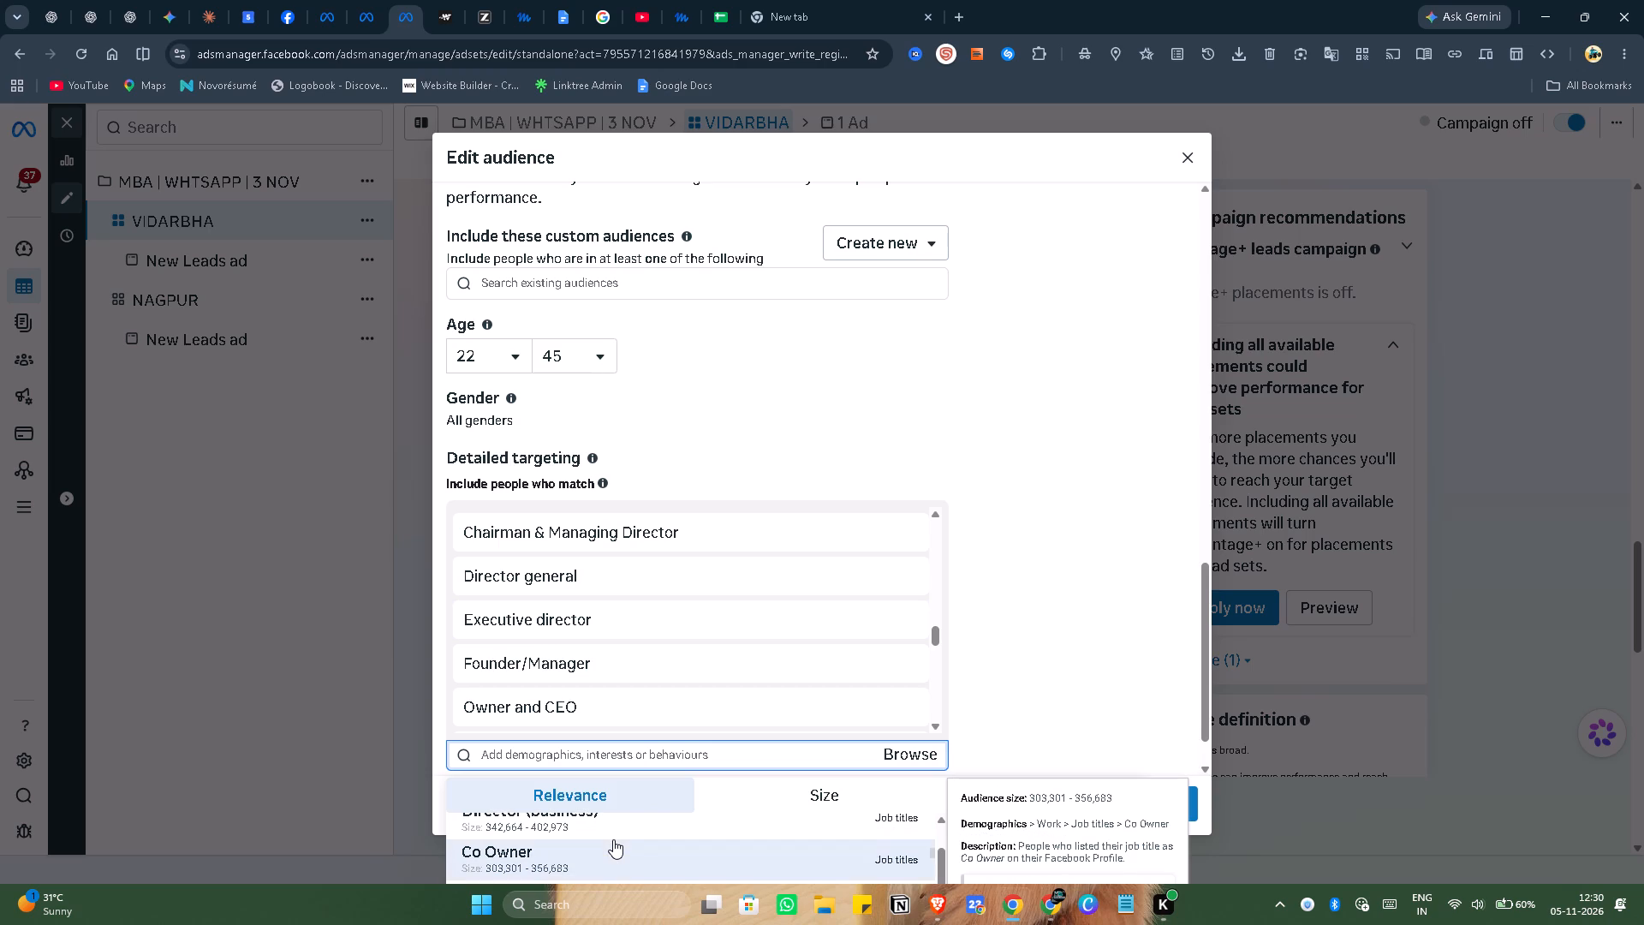
left_click(620, 858)
Find Medical Doctor (MD) among the suggested job titles and add it to the detailed targeting.
scroll(613, 849, "down", 2)
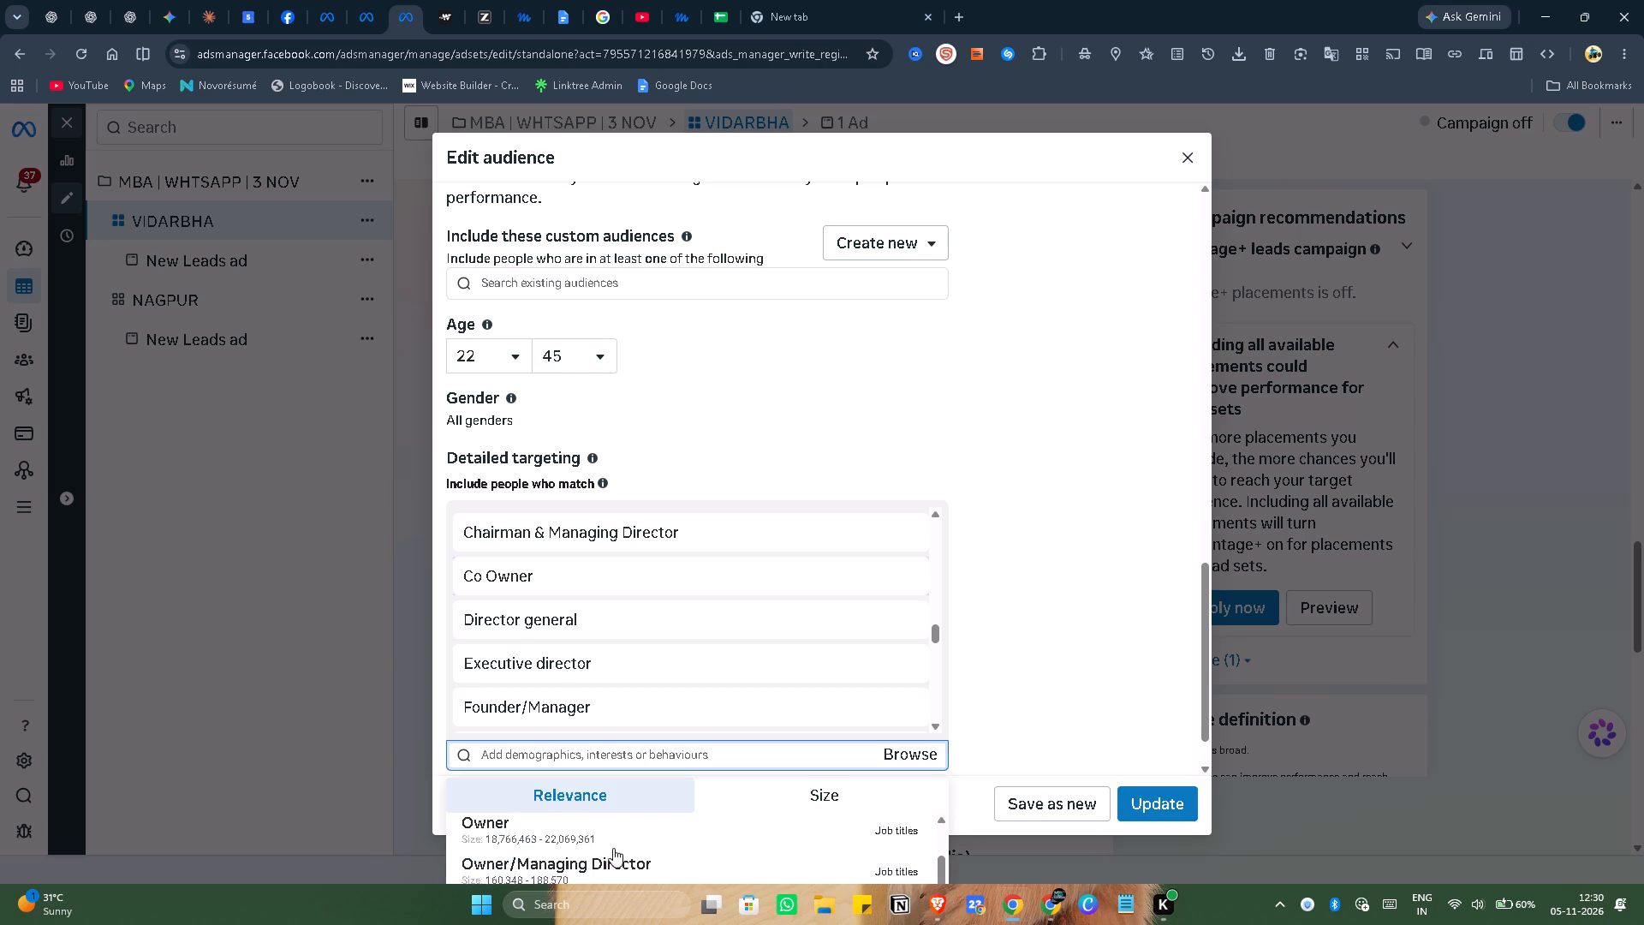
scroll(613, 848, "down", 3)
scroll(612, 841, "up", 4)
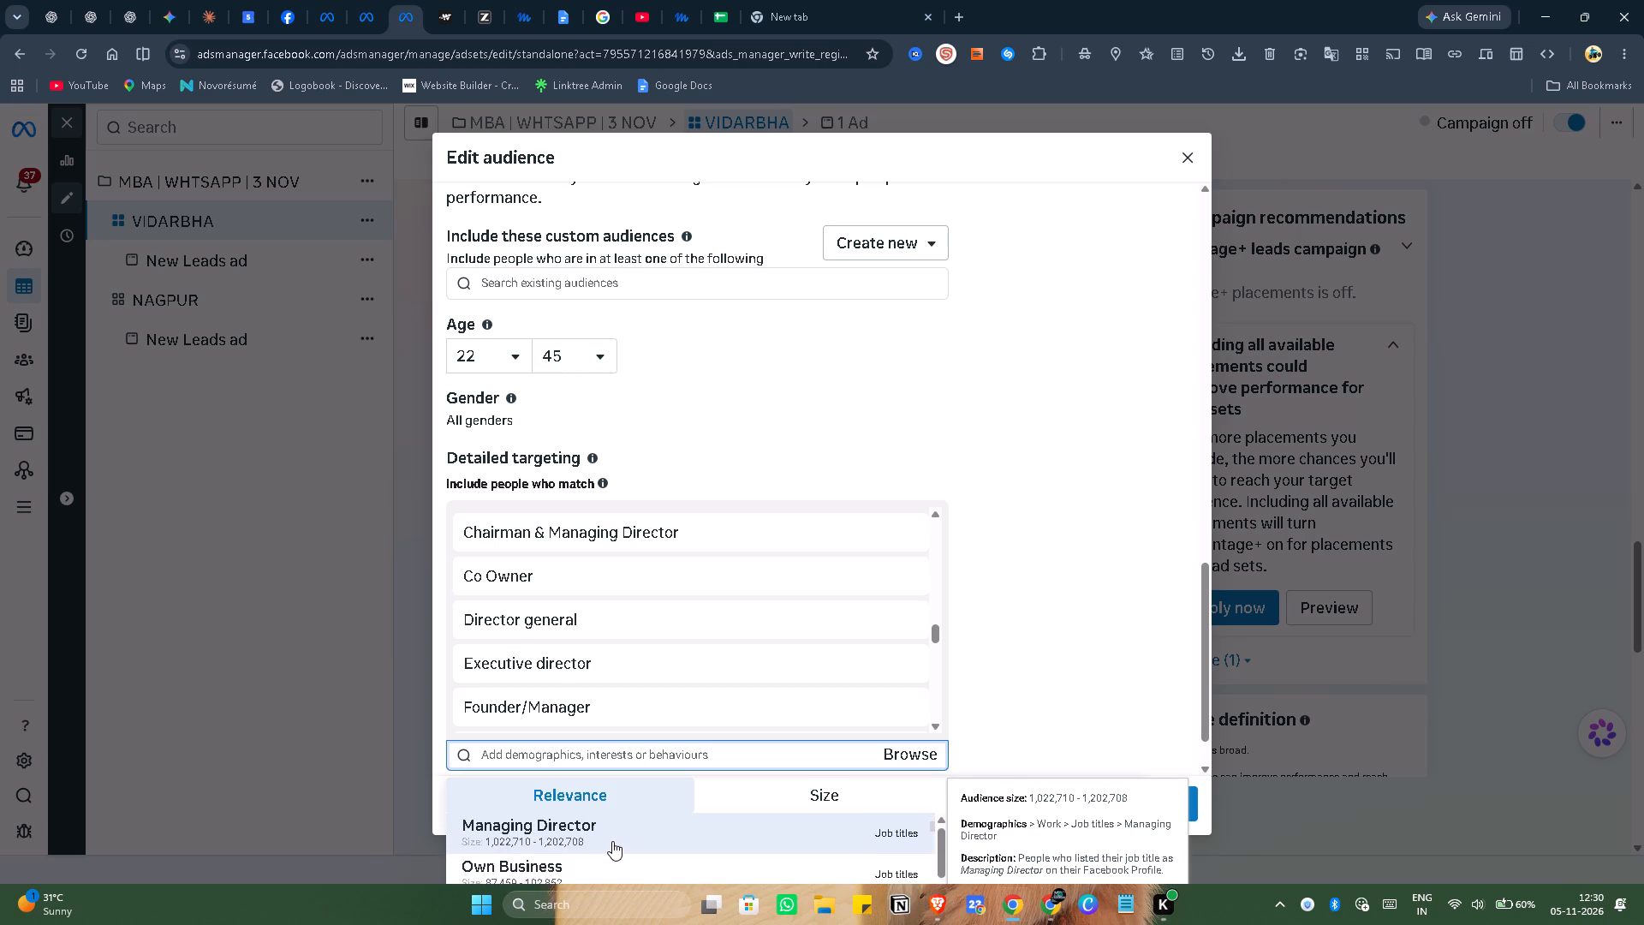
scroll(612, 841, "down", 8)
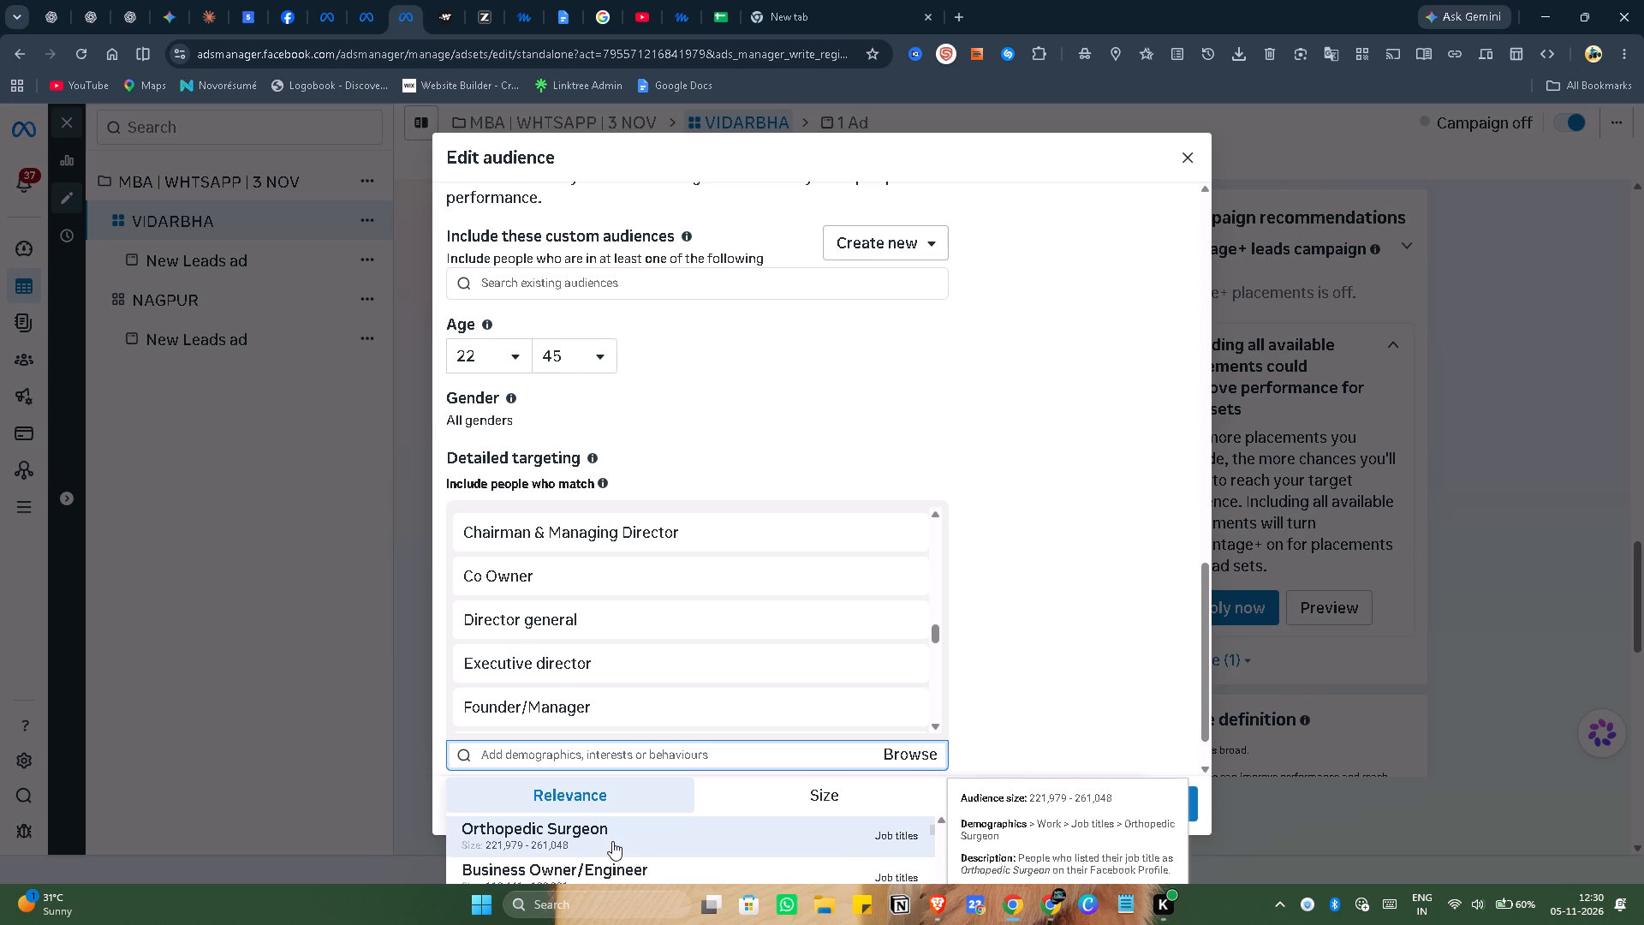
scroll(612, 841, "down", 3)
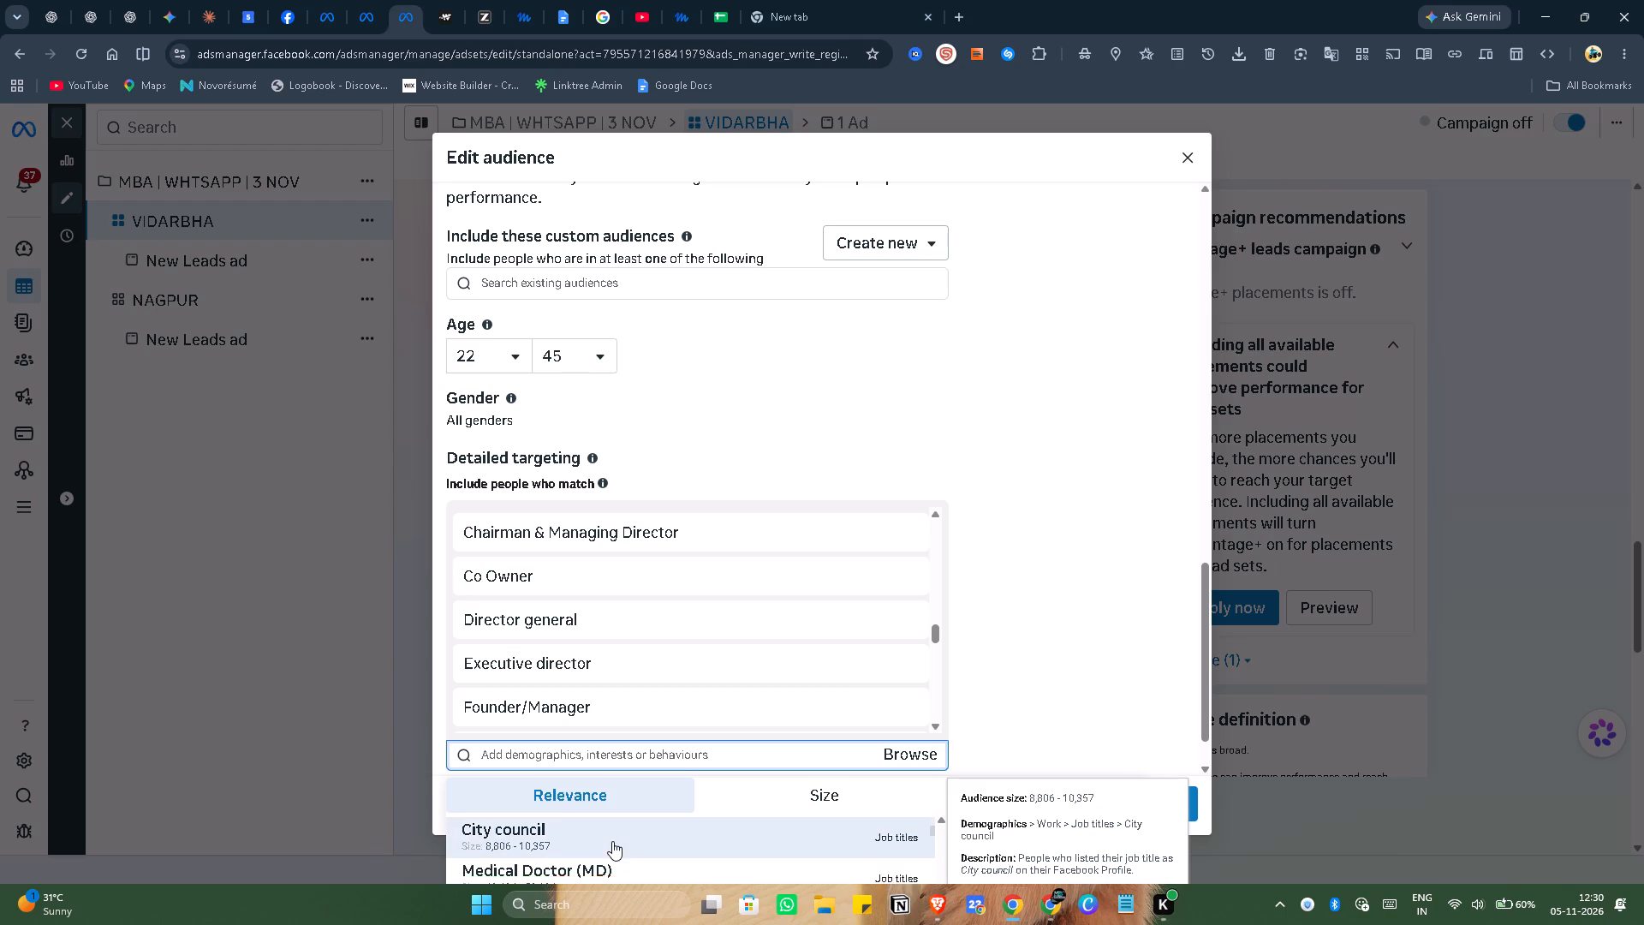
left_click(612, 841)
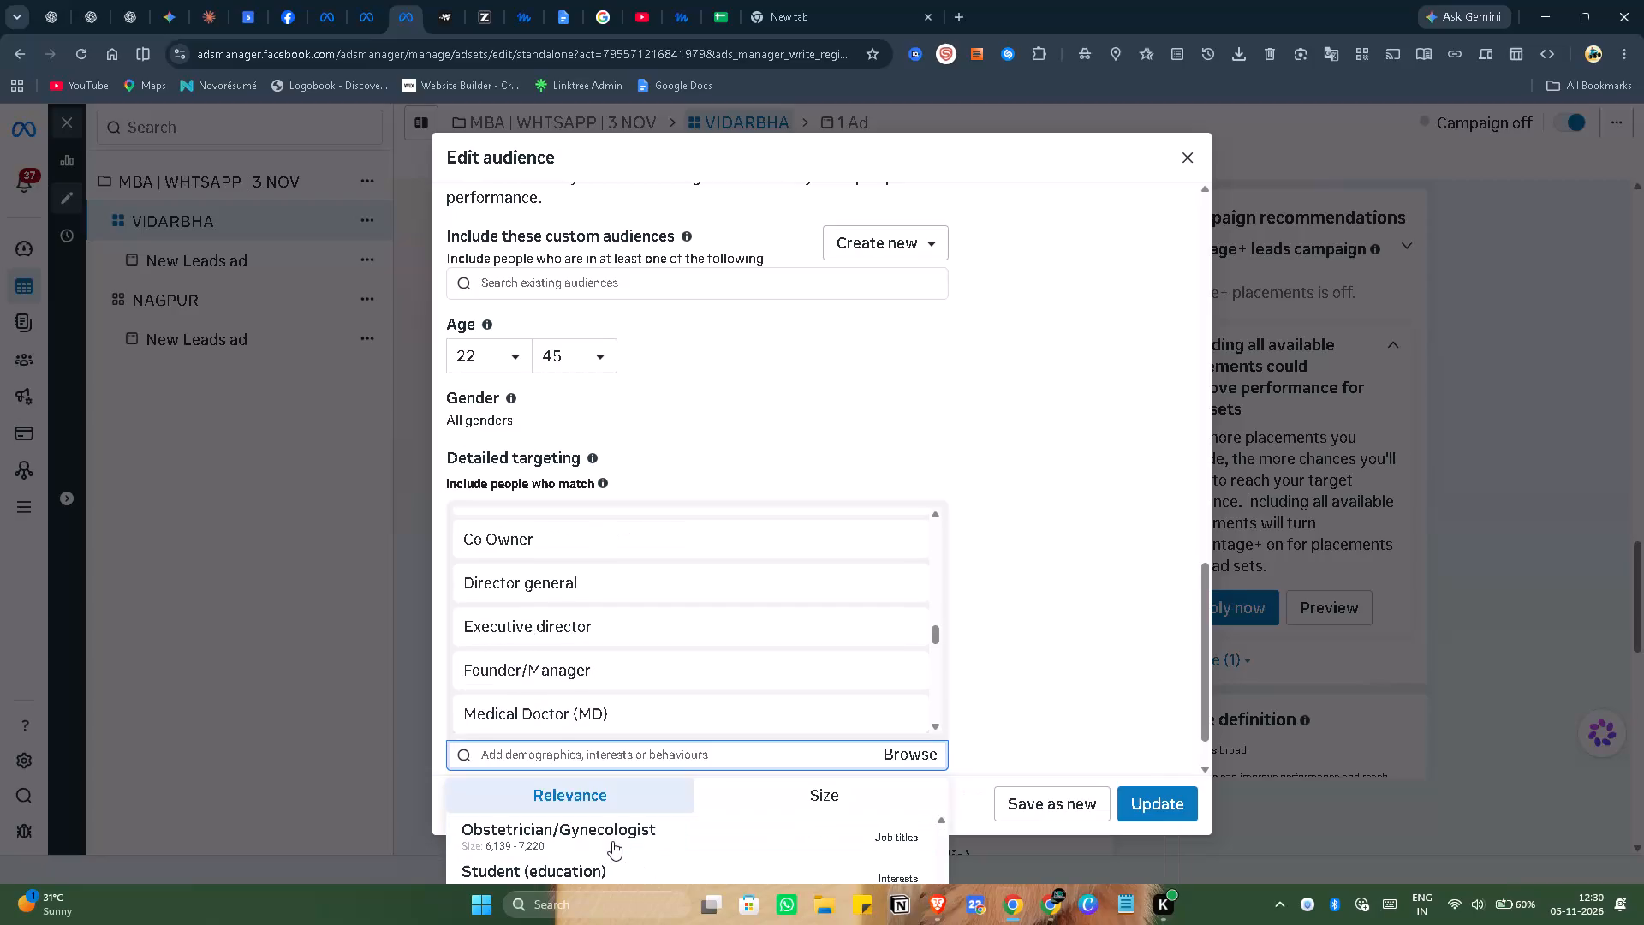
Add the suggested Orthopedic Surgeon job title to the audience's detailed targeting.
scroll(618, 849, "down", 3)
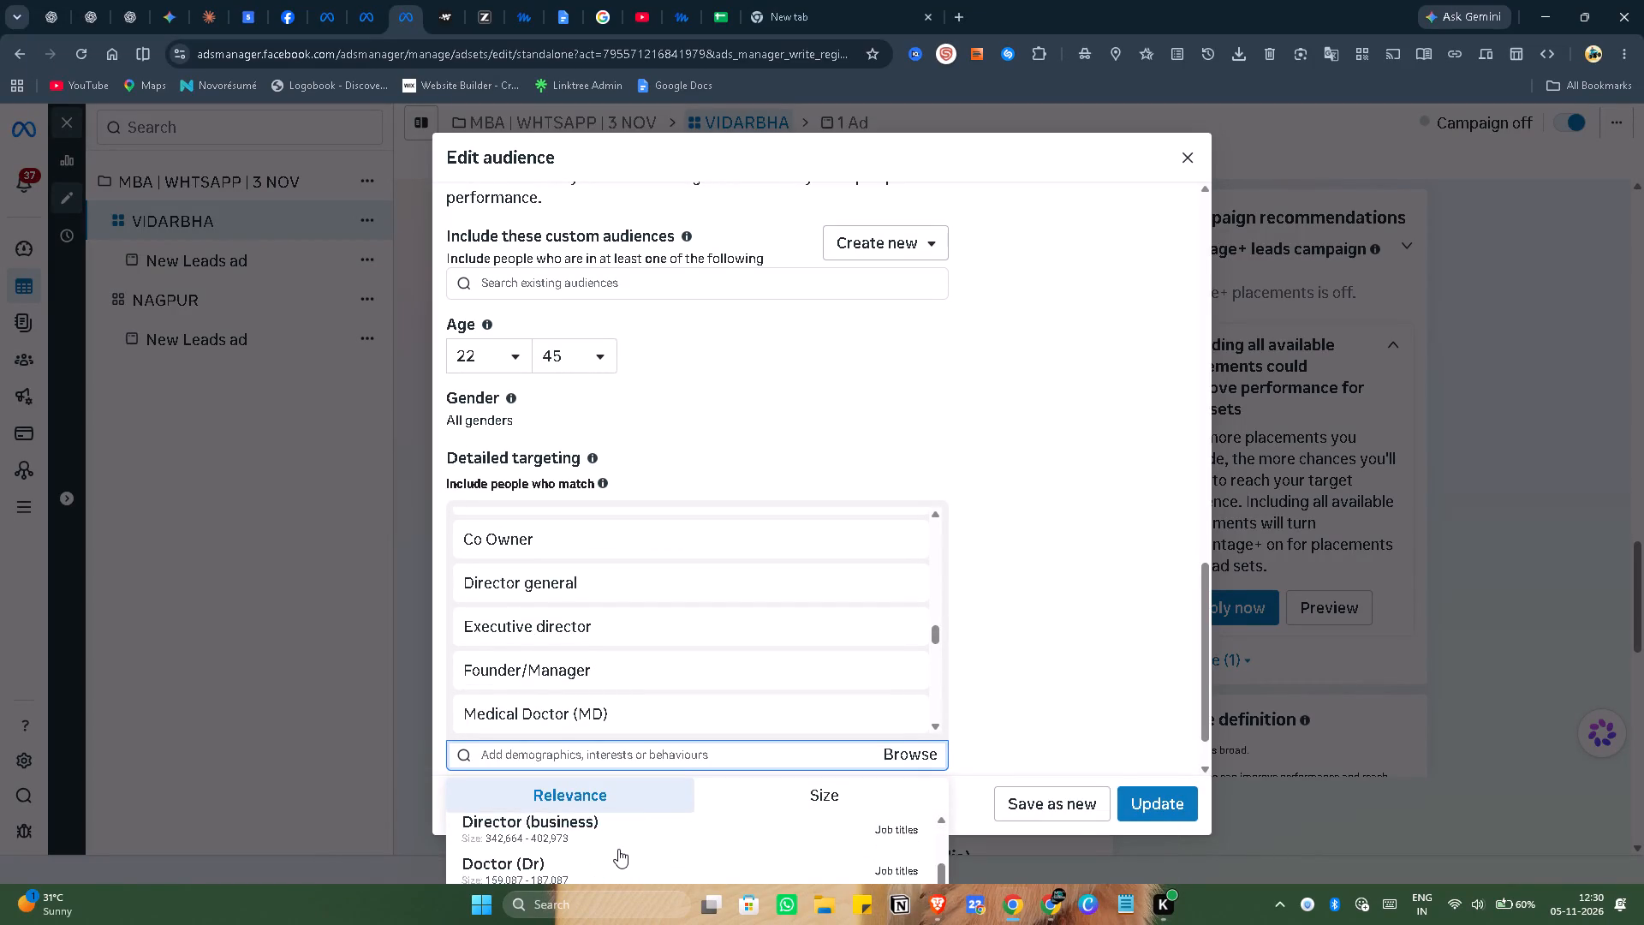
scroll(618, 849, "up", 1)
scroll(618, 849, "down", 1)
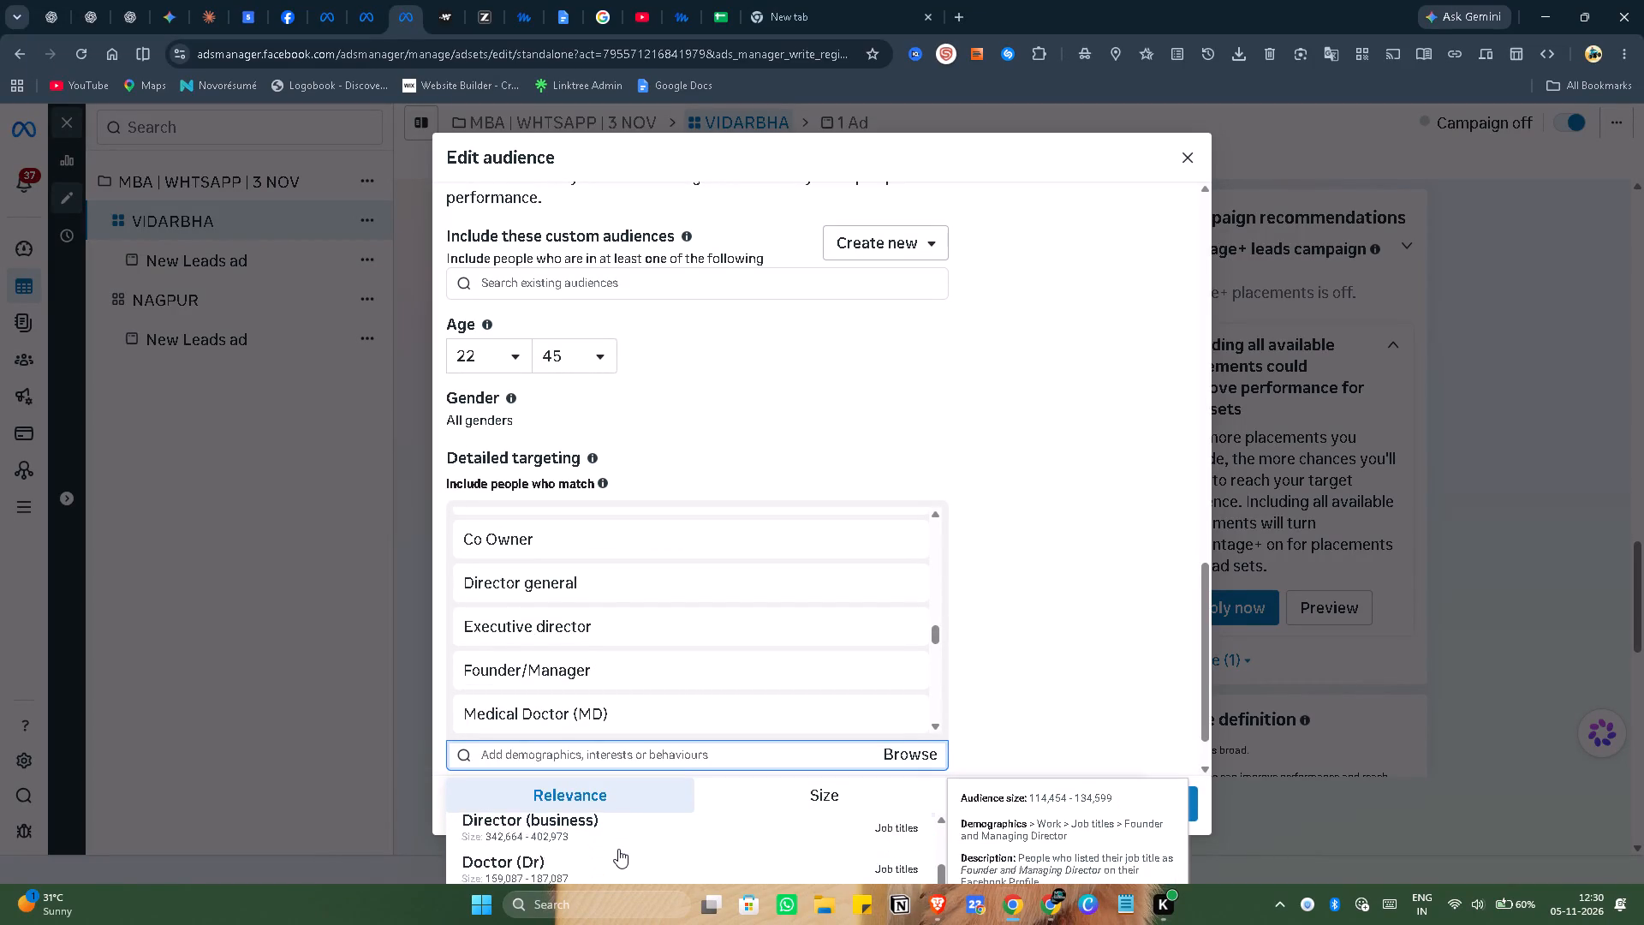
scroll(618, 849, "down", 3)
scroll(618, 849, "up", 1)
scroll(618, 849, "down", 1)
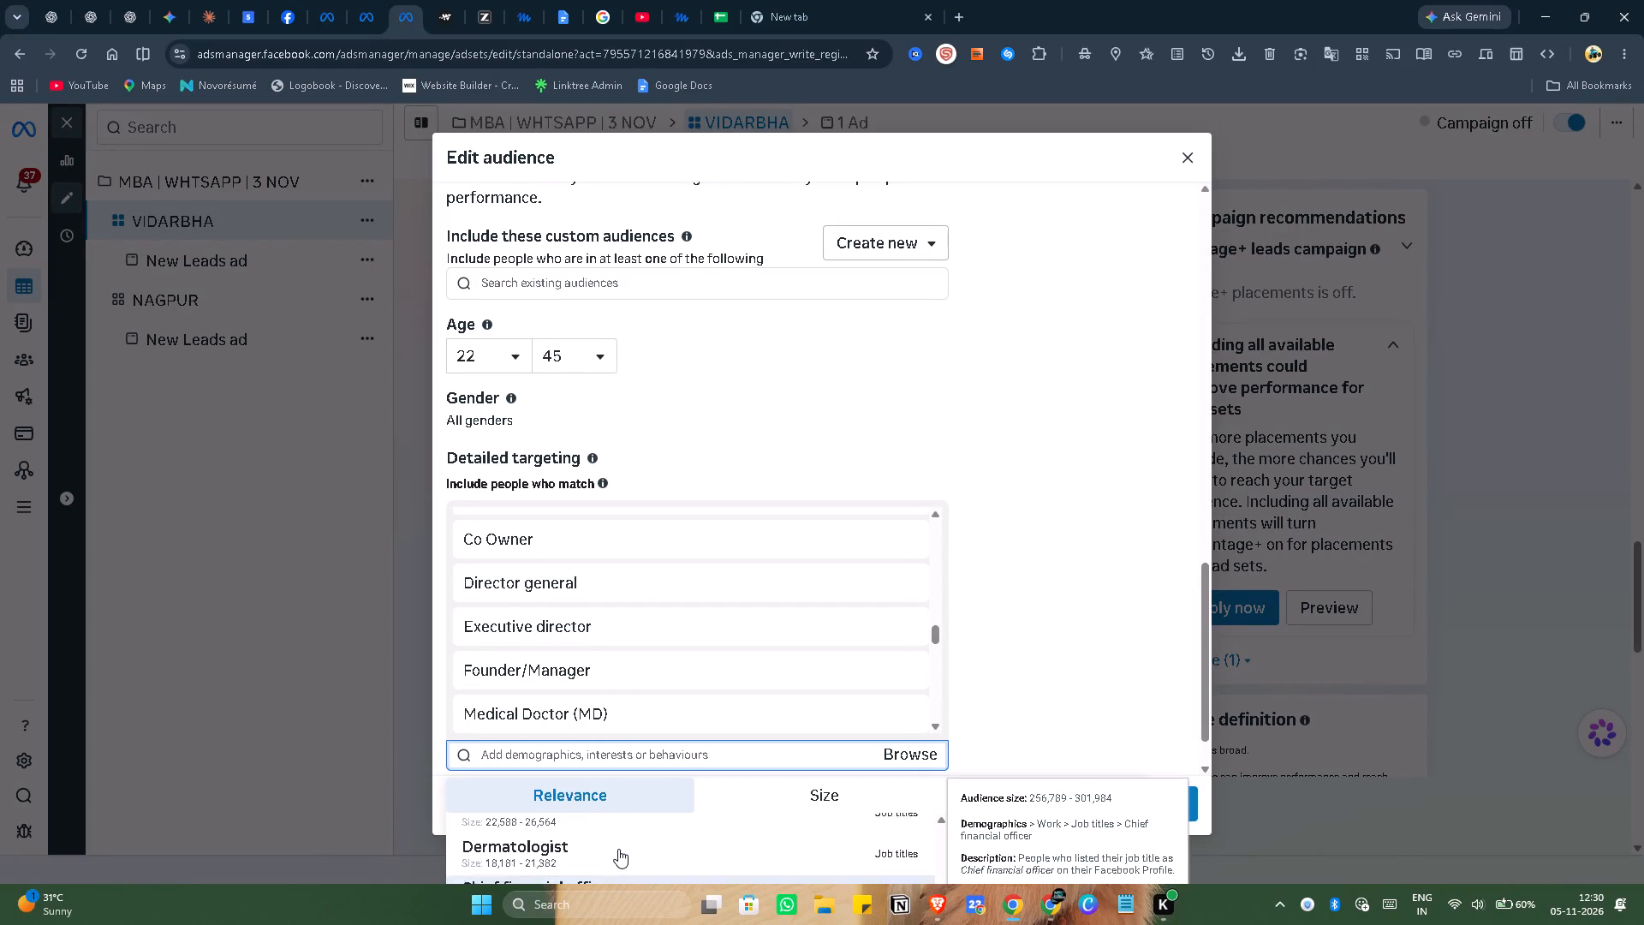
scroll(618, 849, "down", 4)
scroll(618, 849, "up", 2)
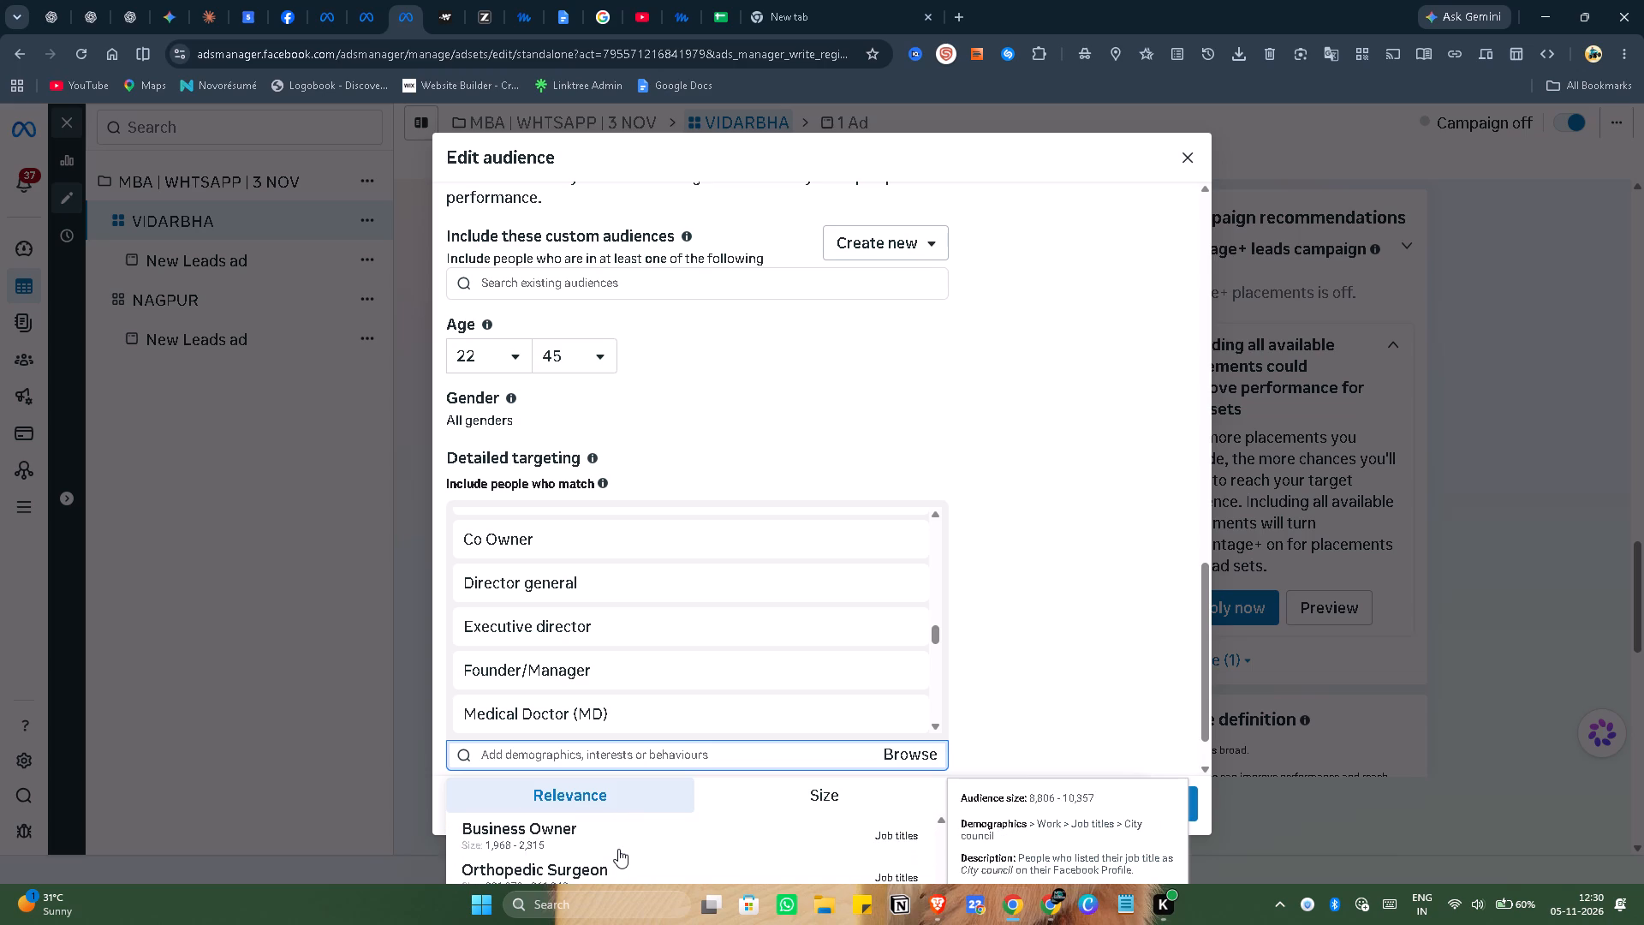
scroll(618, 849, "down", 1)
left_click(616, 836)
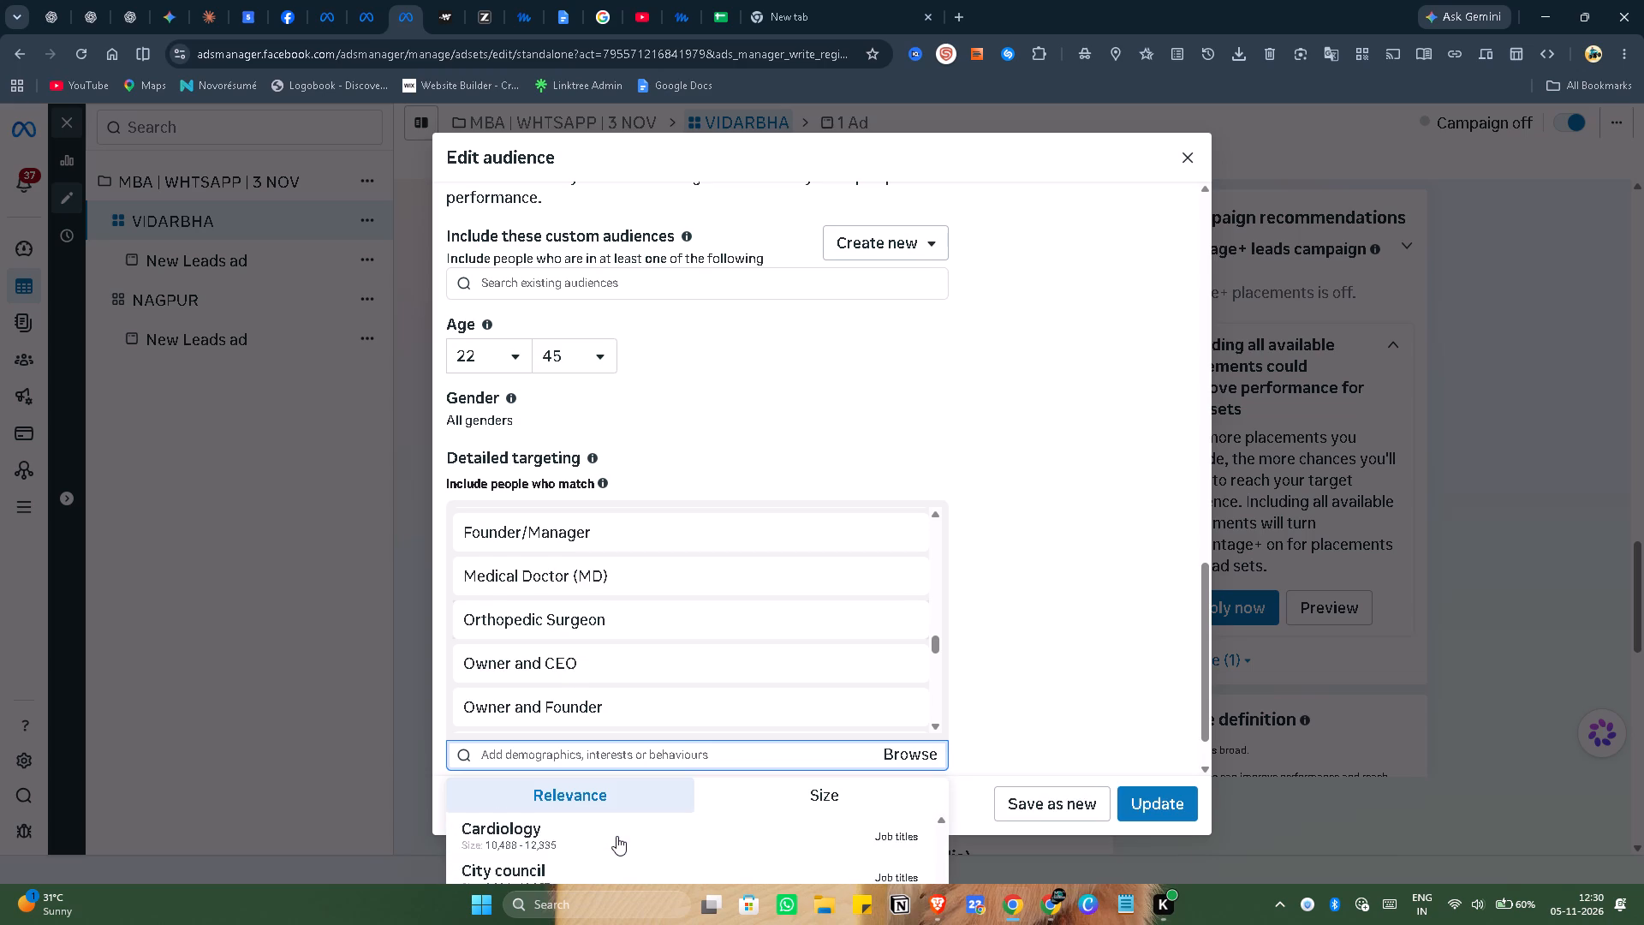
Add the suggested Owner/Managing Director job title to the audience's detailed targeting.
scroll(616, 836, "down", 7)
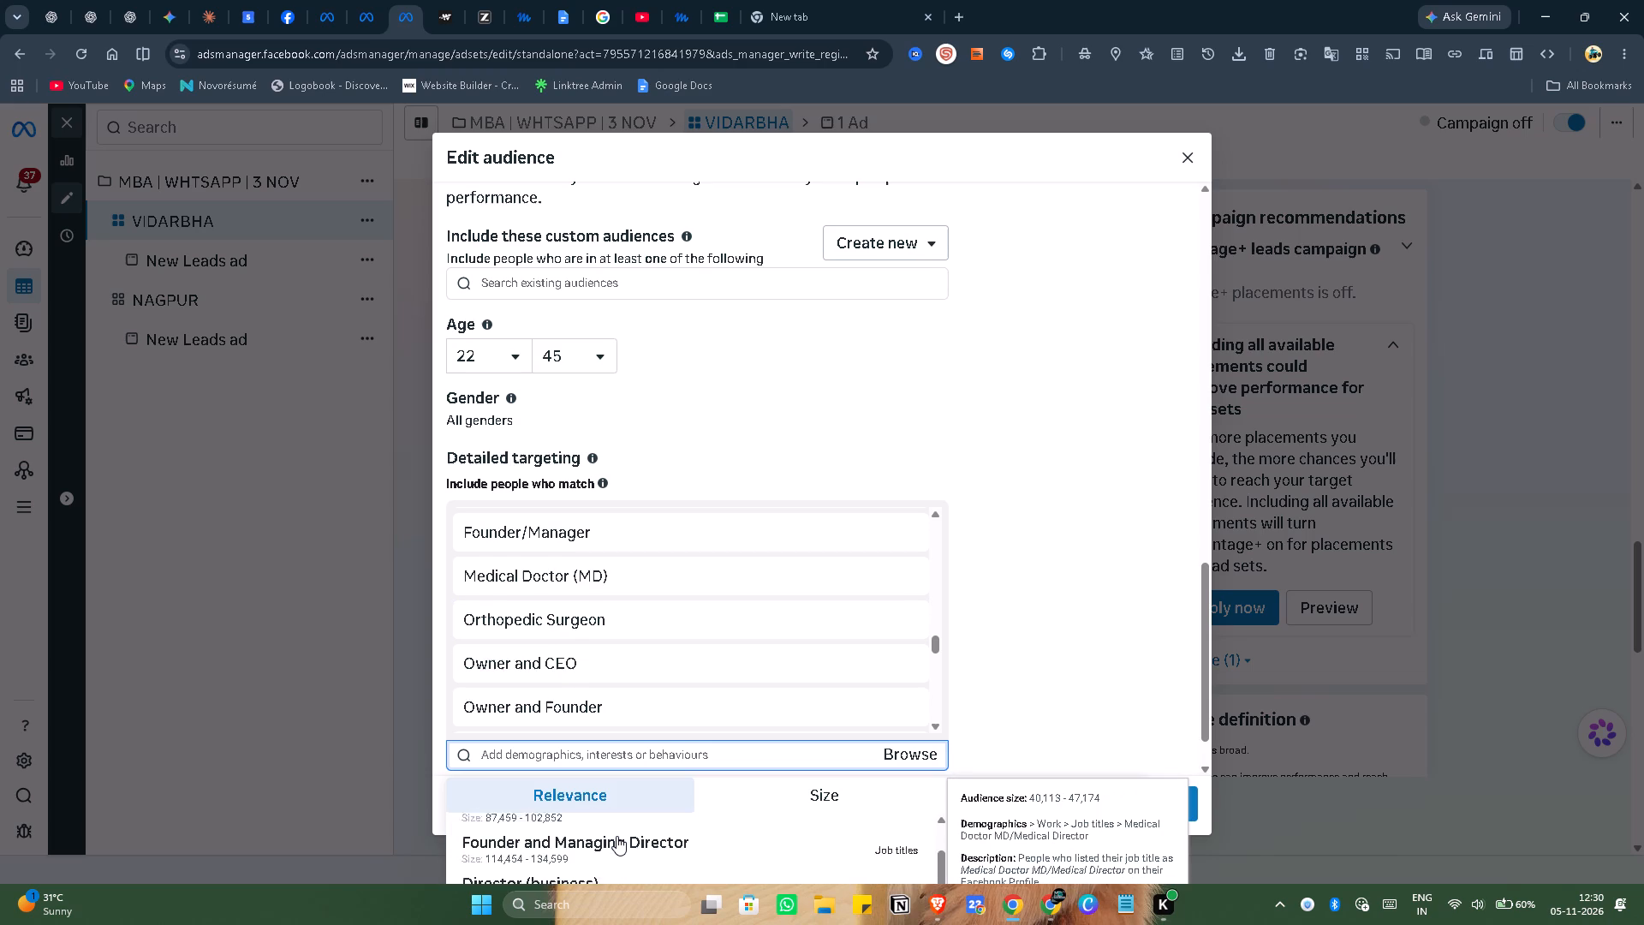
scroll(616, 836, "down", 4)
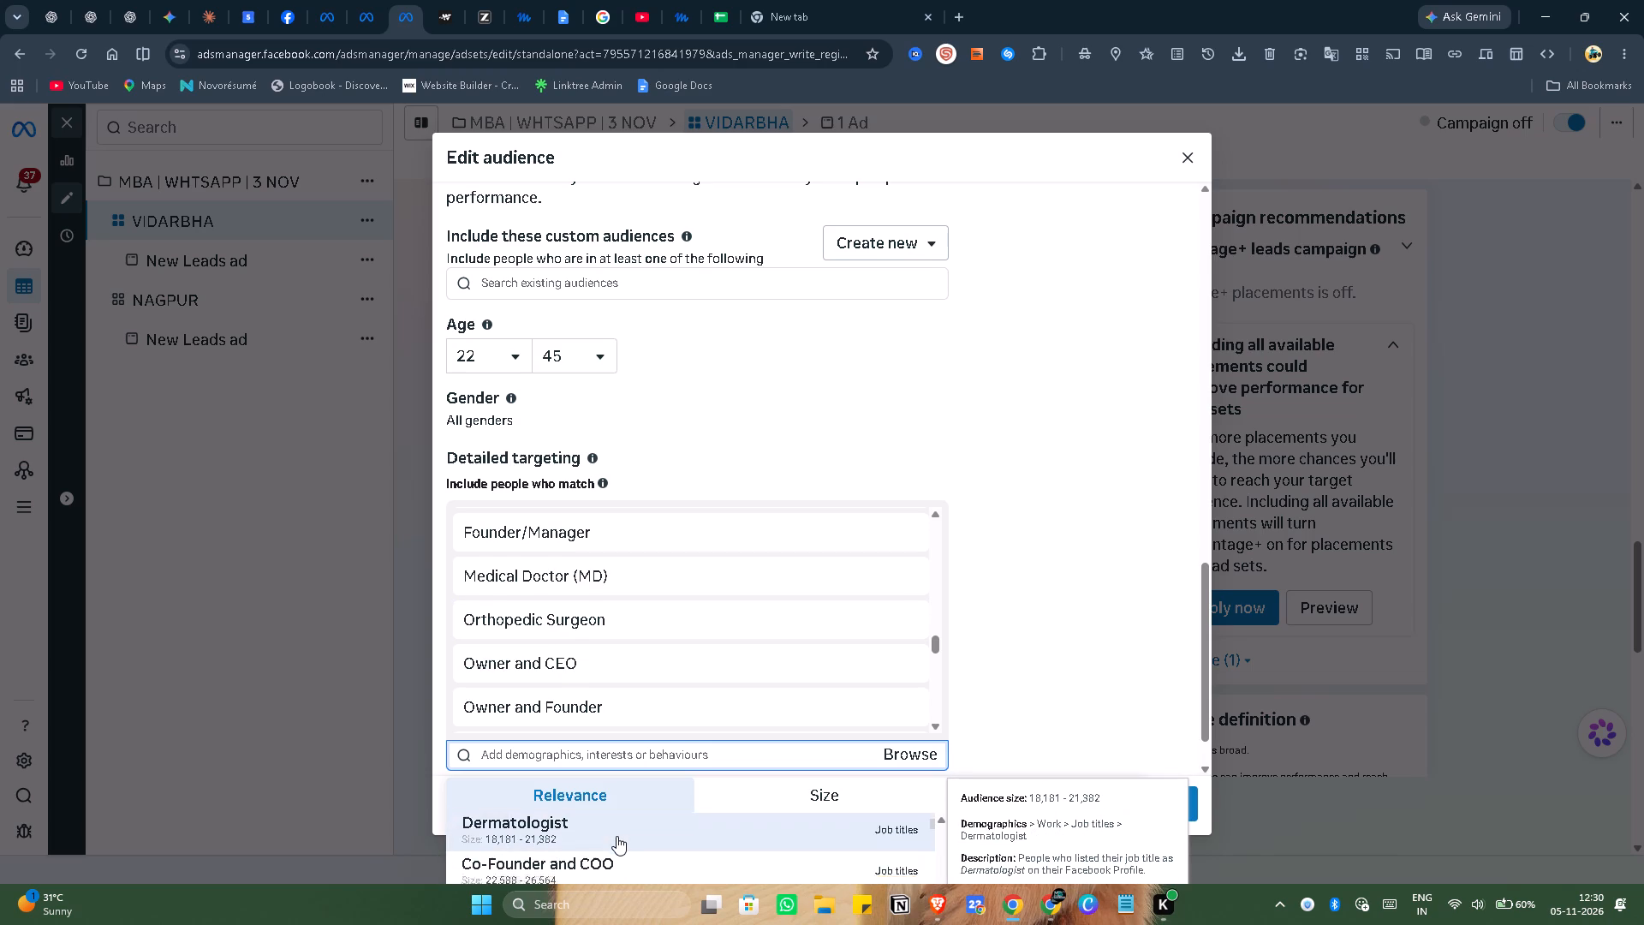
scroll(616, 836, "down", 3)
scroll(616, 836, "up", 1)
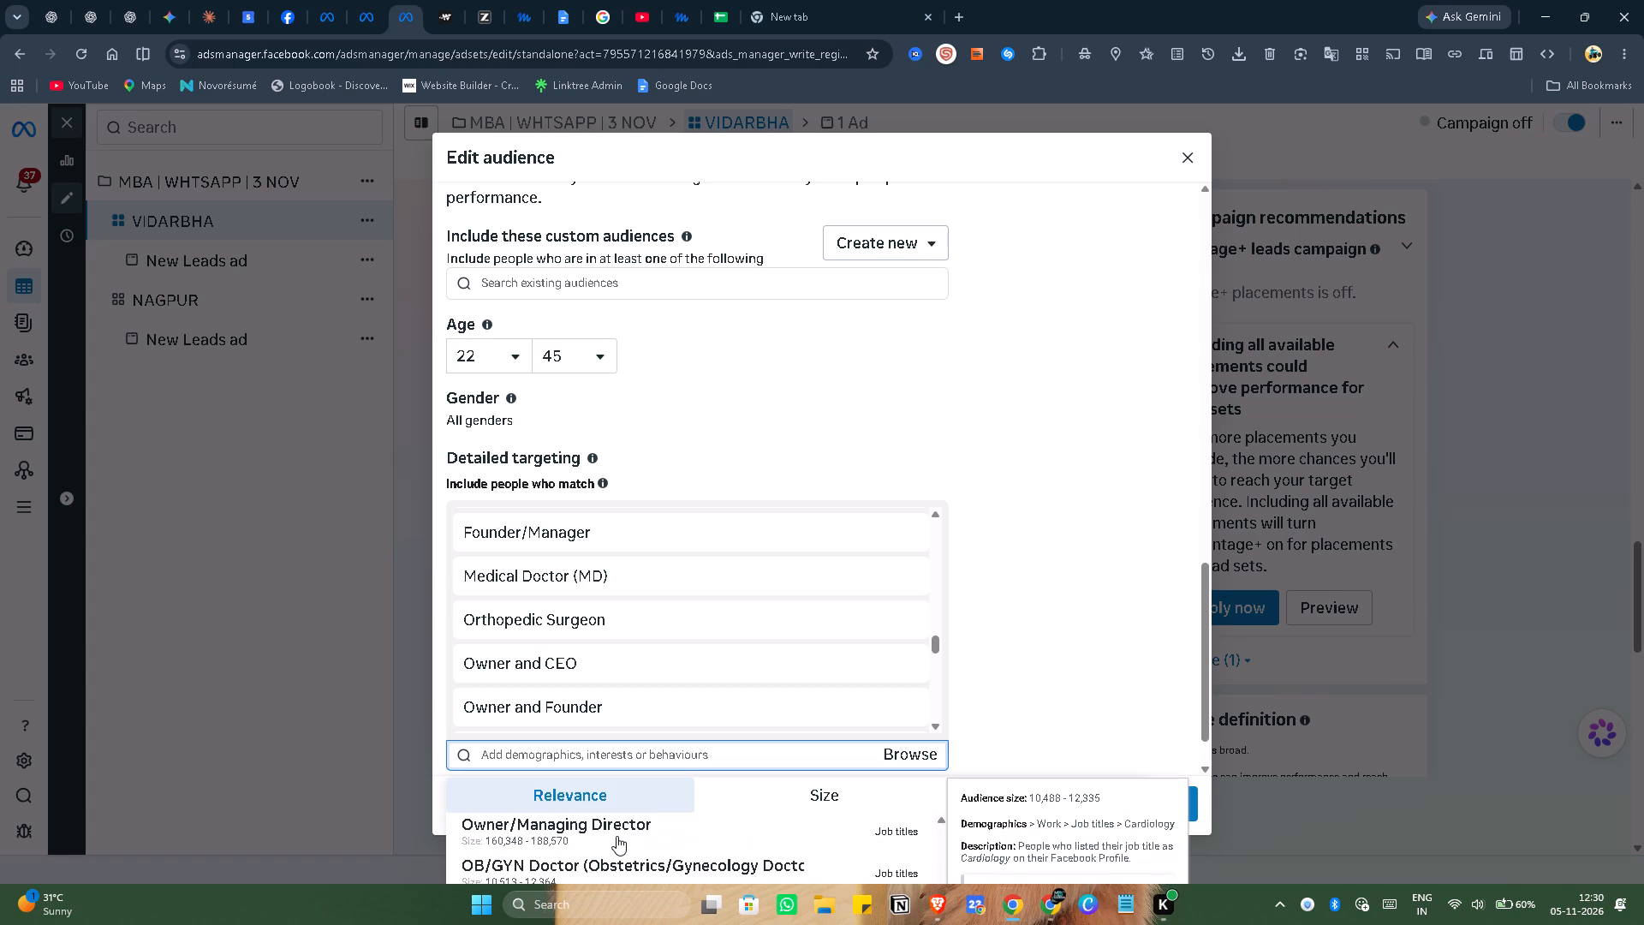
left_click(616, 836)
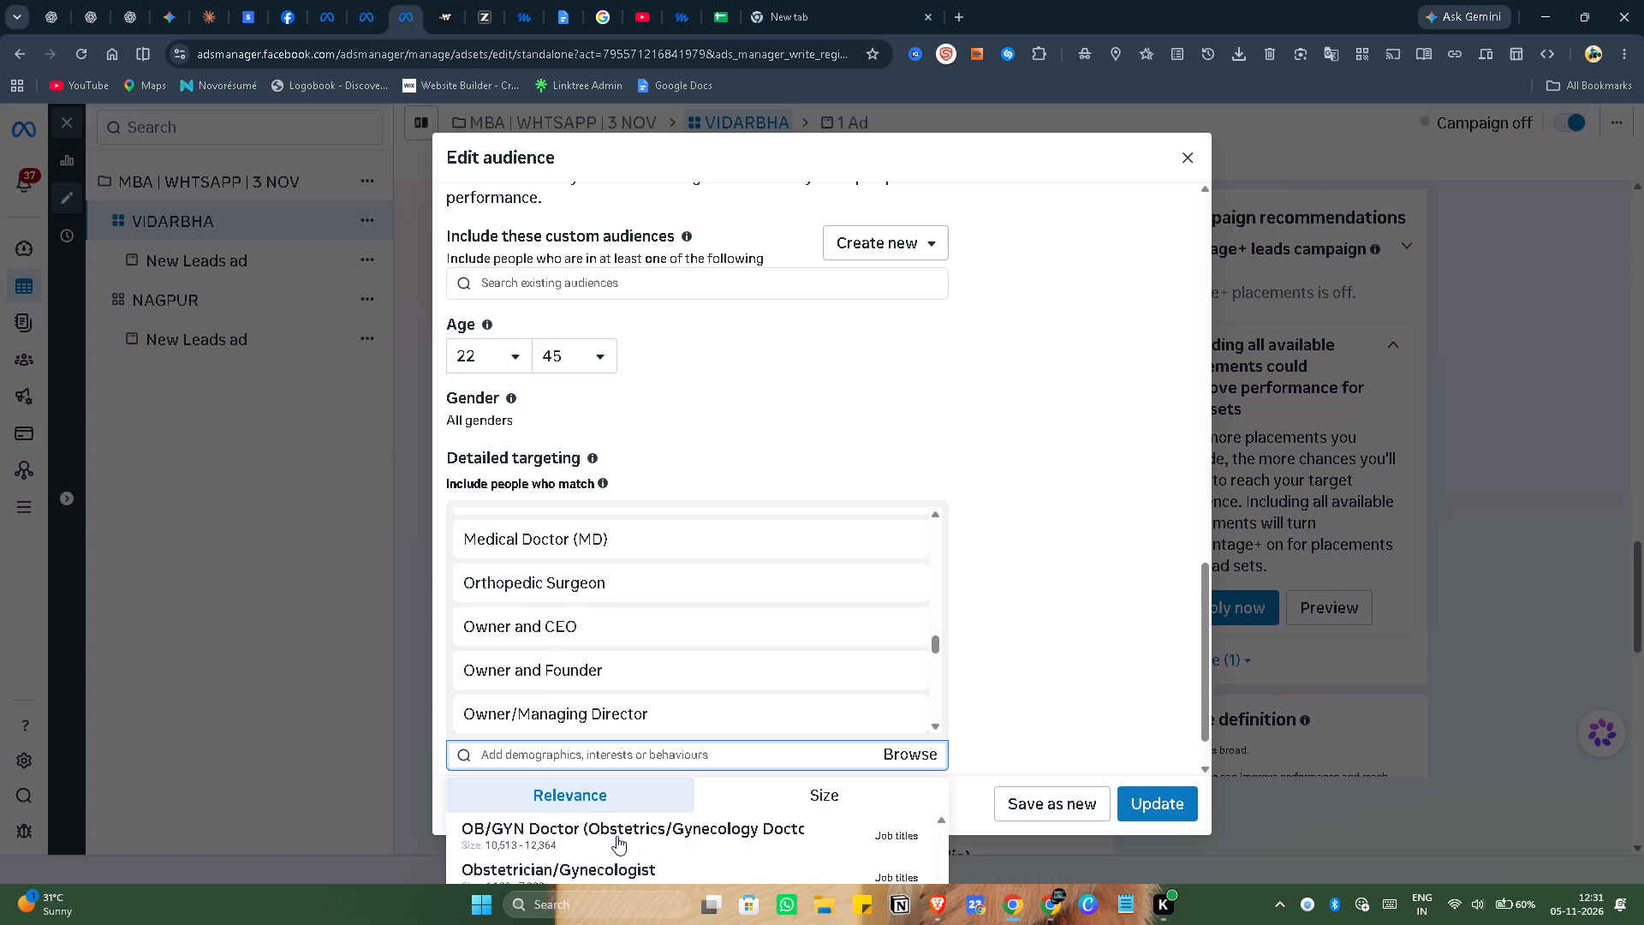
Look back through the suggestions and add the Cardiology job title to the detailed targeting.
scroll(616, 836, "up", 1)
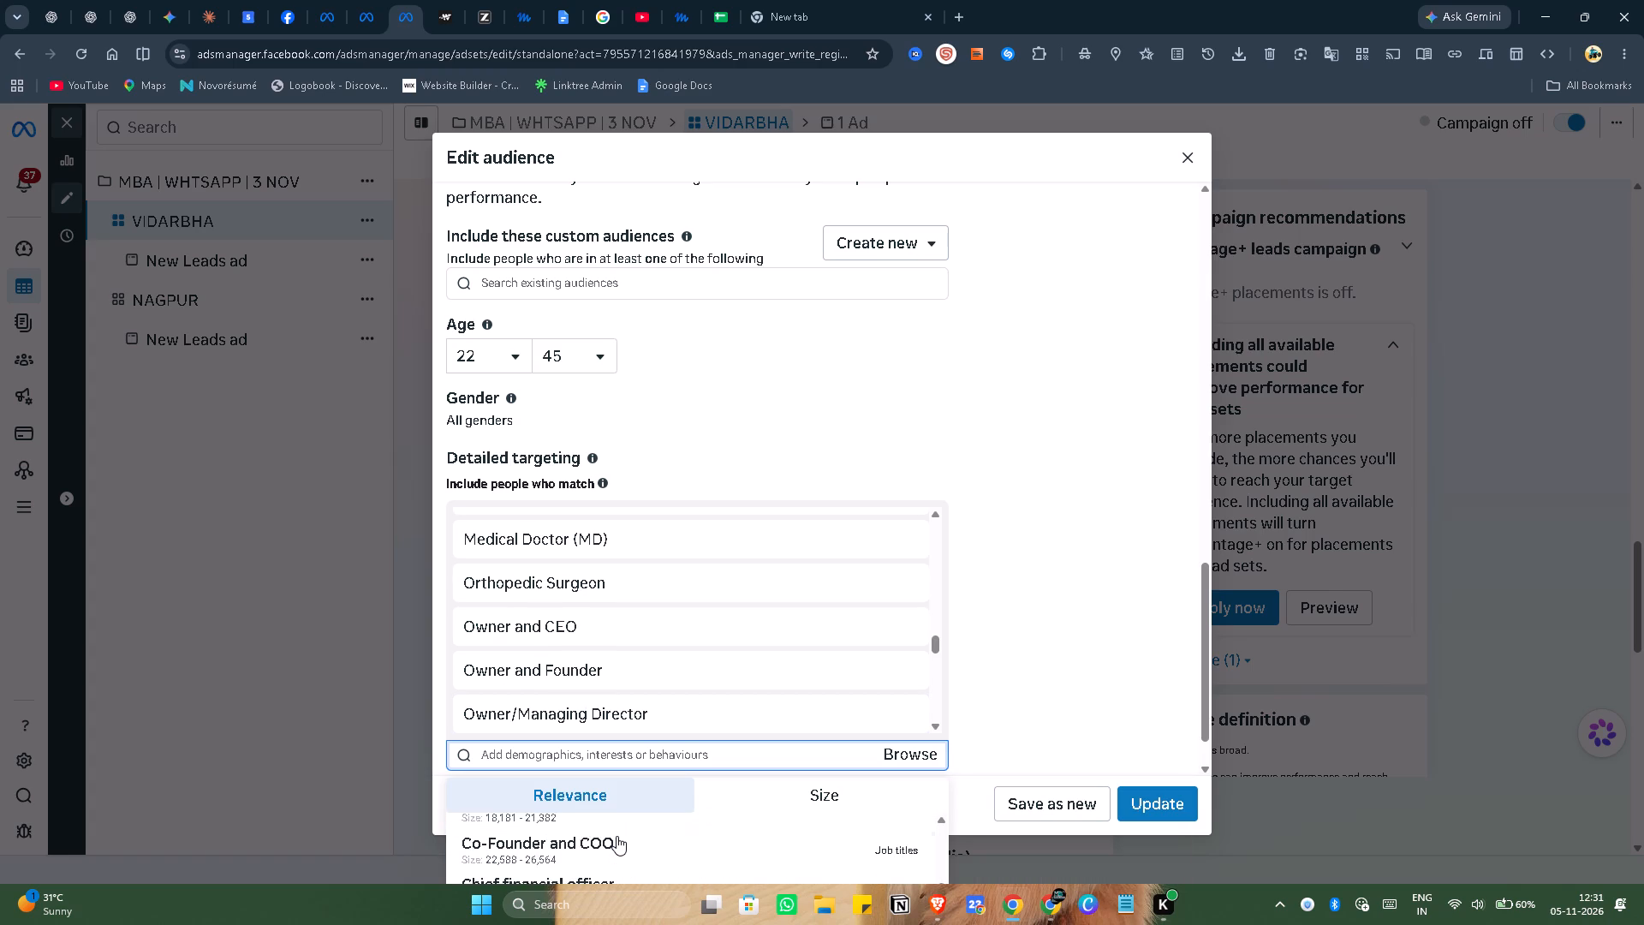
scroll(616, 836, "up", 2)
scroll(616, 836, "down", 2)
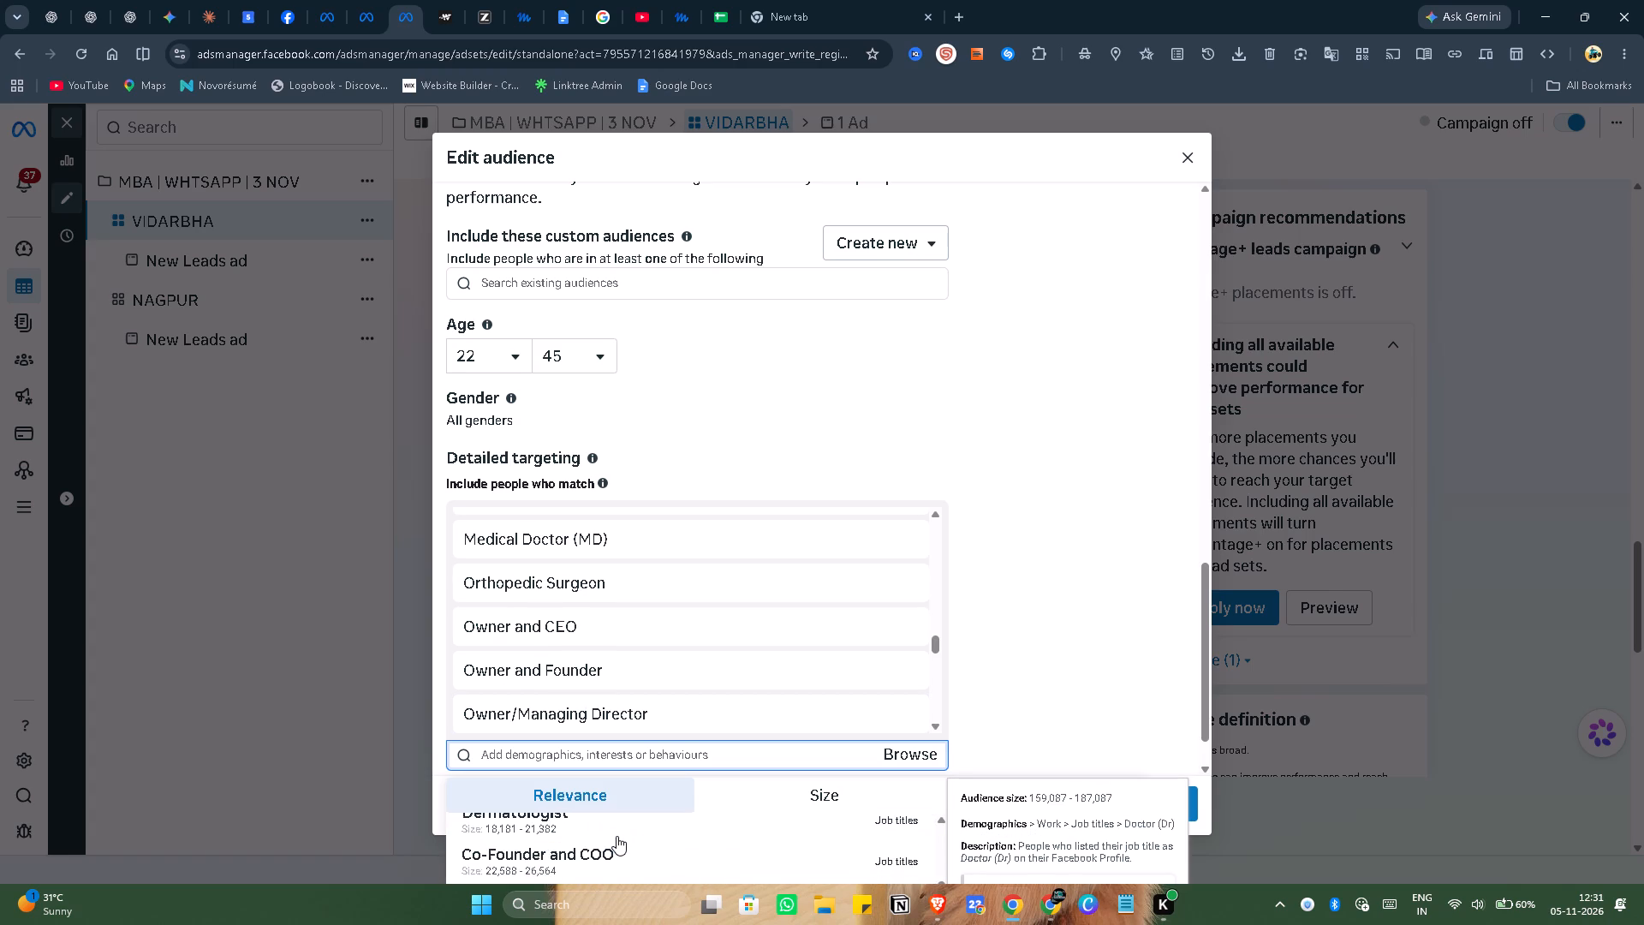
scroll(616, 836, "down", 3)
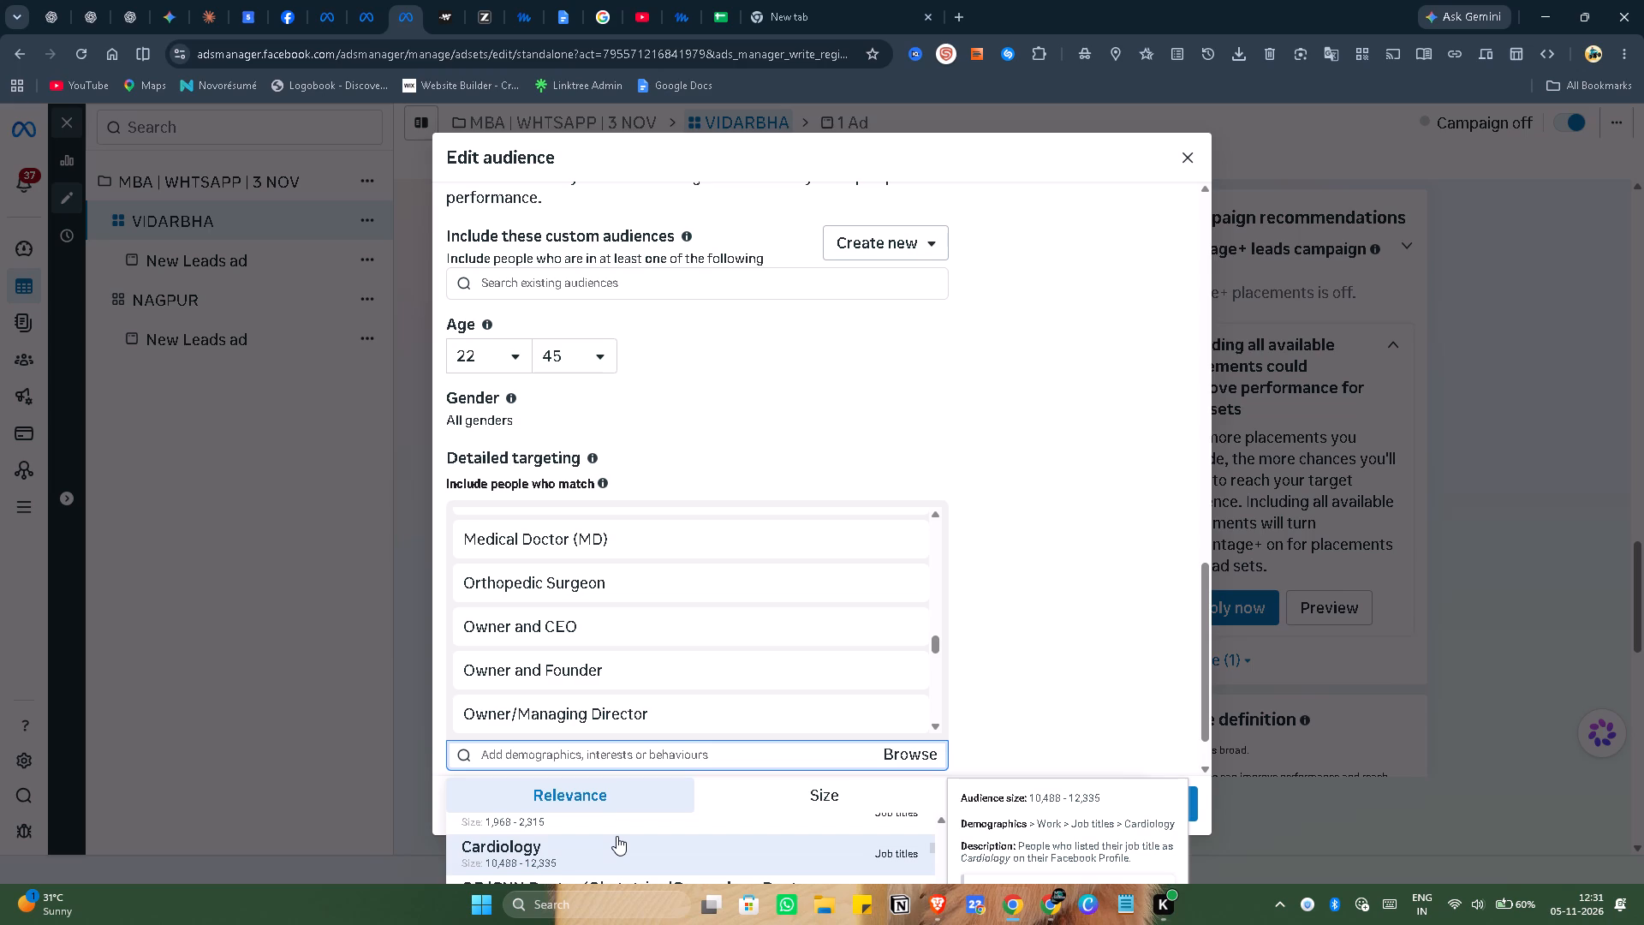
scroll(616, 836, "down", 1)
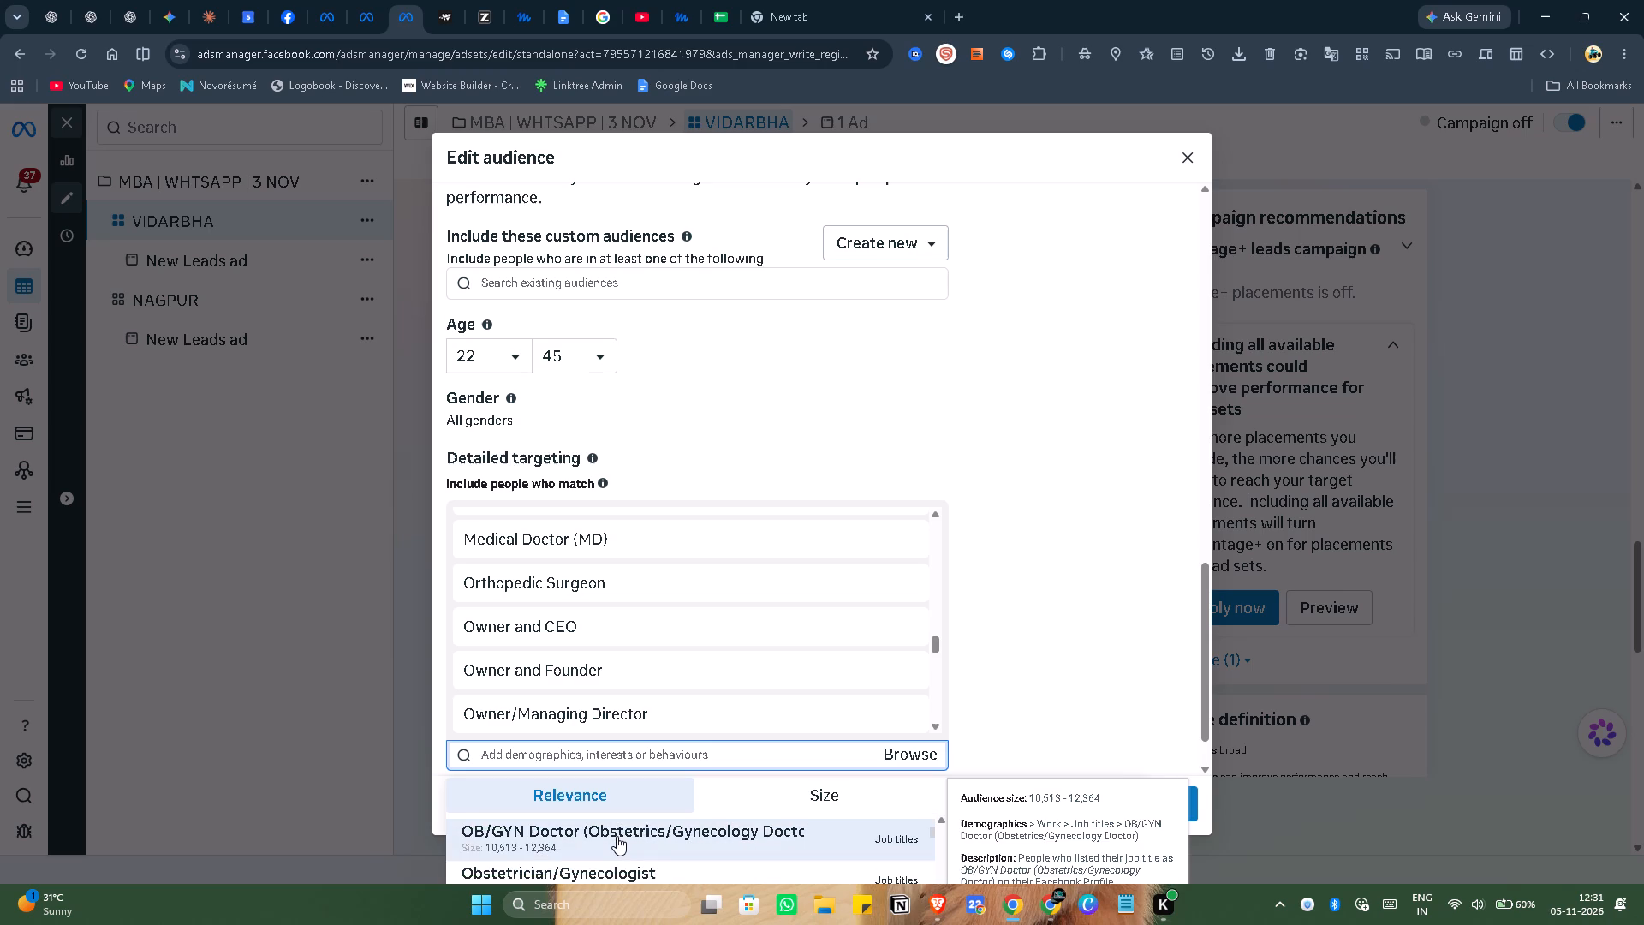
scroll(616, 836, "up", 1)
left_click(618, 846)
Look through the remaining detailed targeting suggestions for further relevant job titles, employers and interests.
scroll(618, 846, "down", 3)
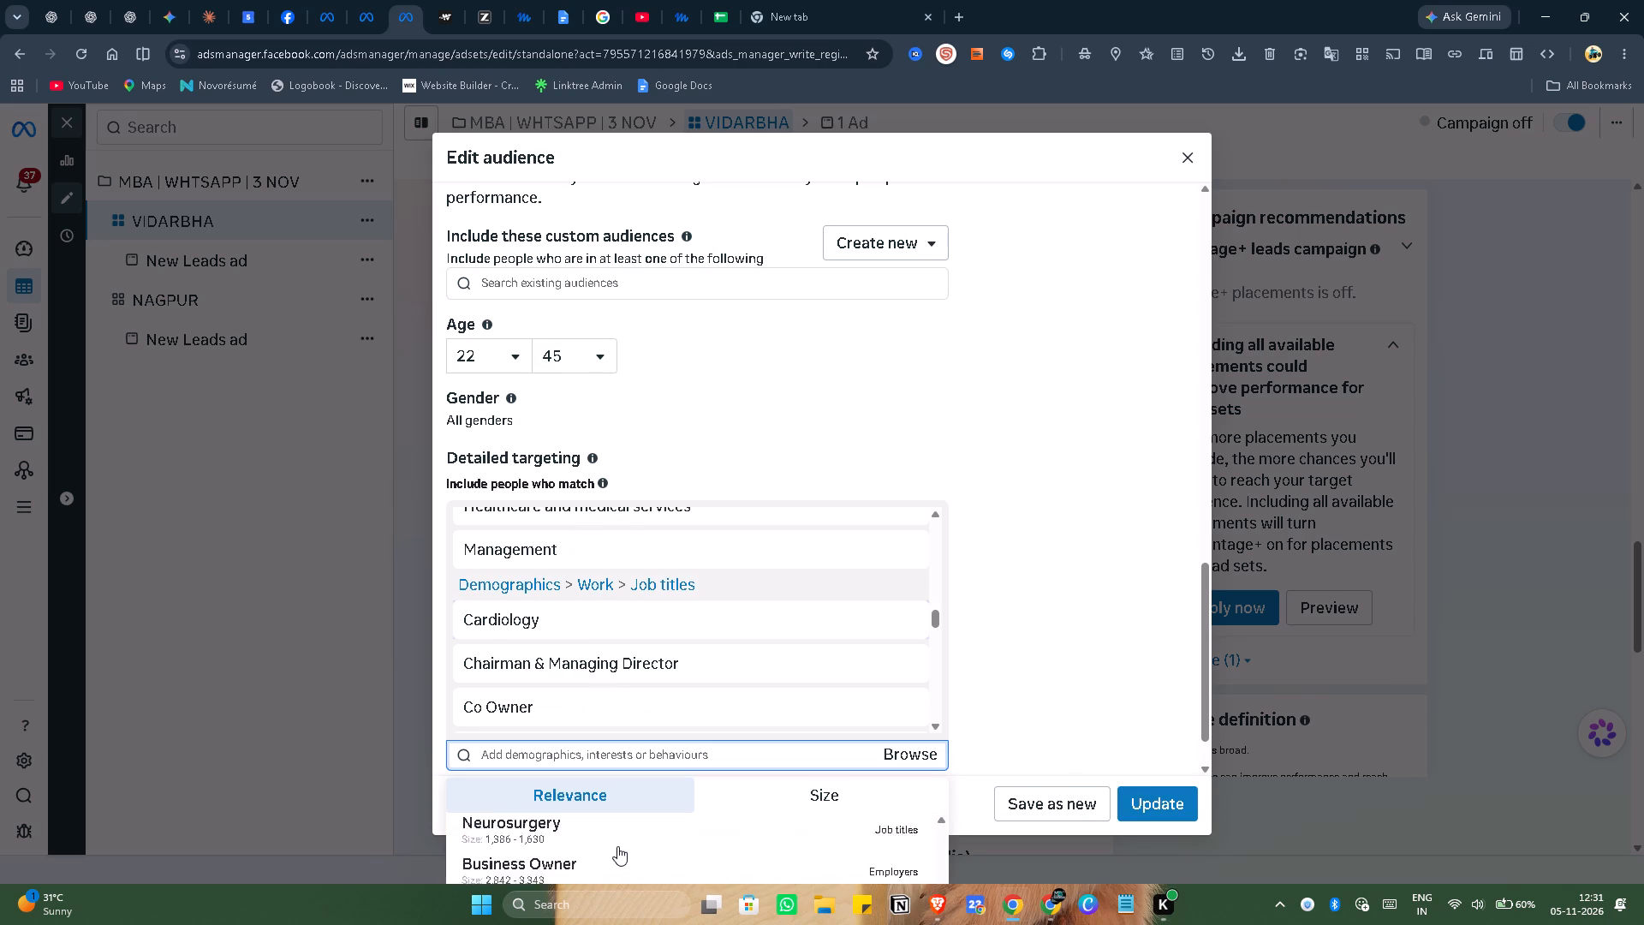
scroll(617, 846, "down", 11)
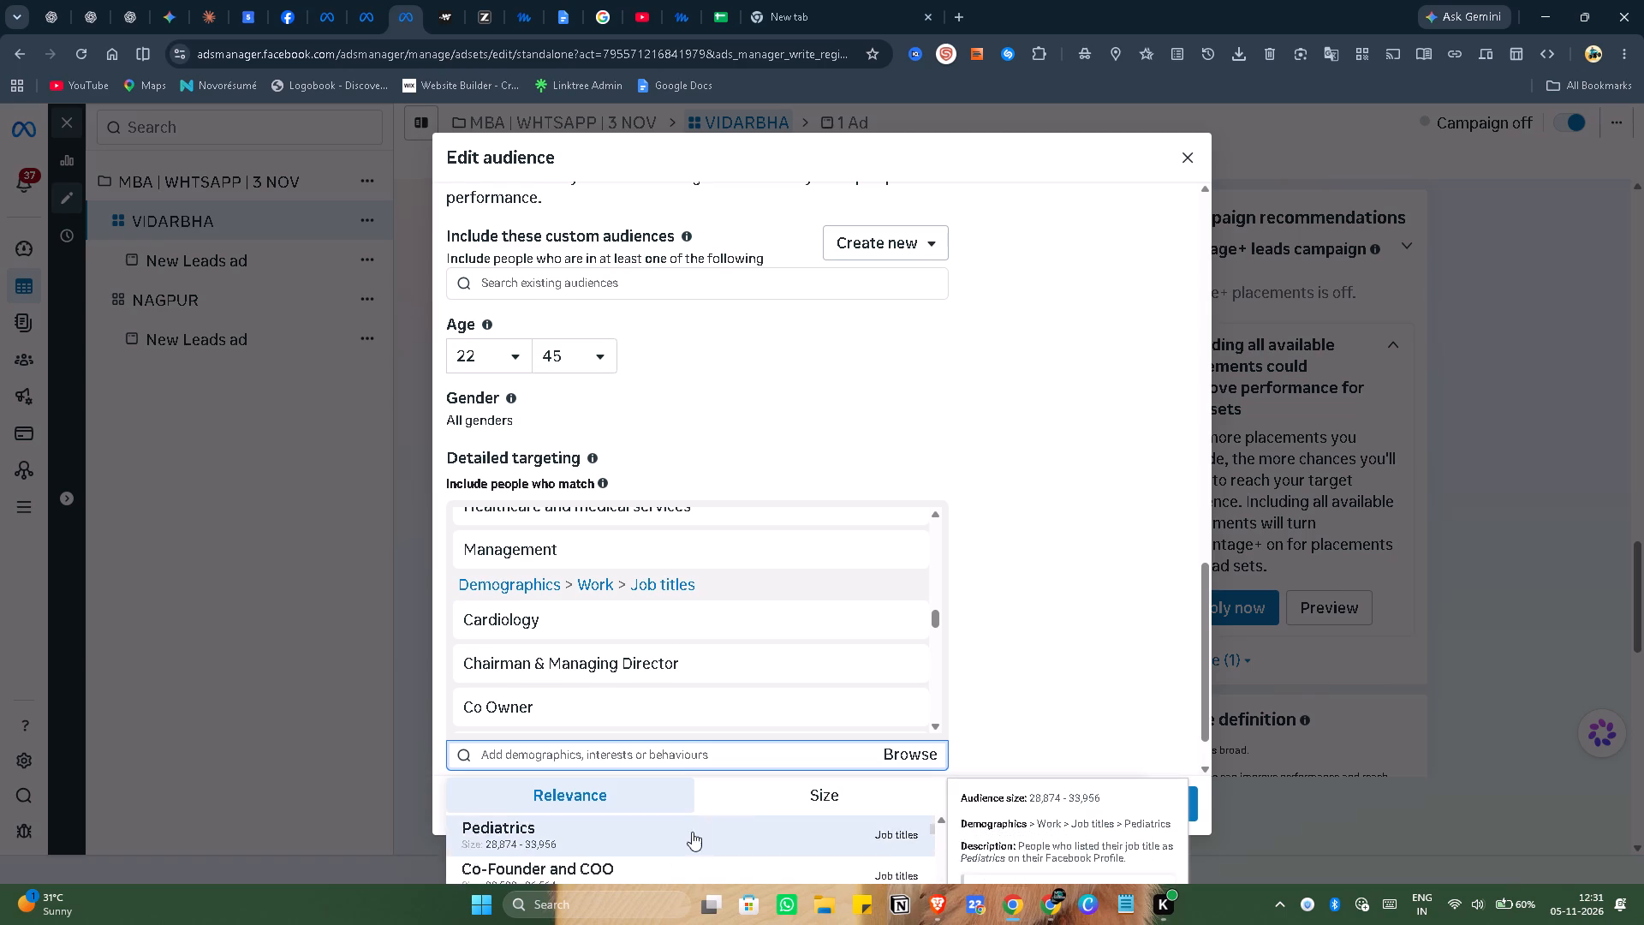
scroll(693, 832, "down", 3)
scroll(1197, 627, "down", 4)
scroll(658, 732, "down", 2)
scroll(1053, 560, "down", 5)
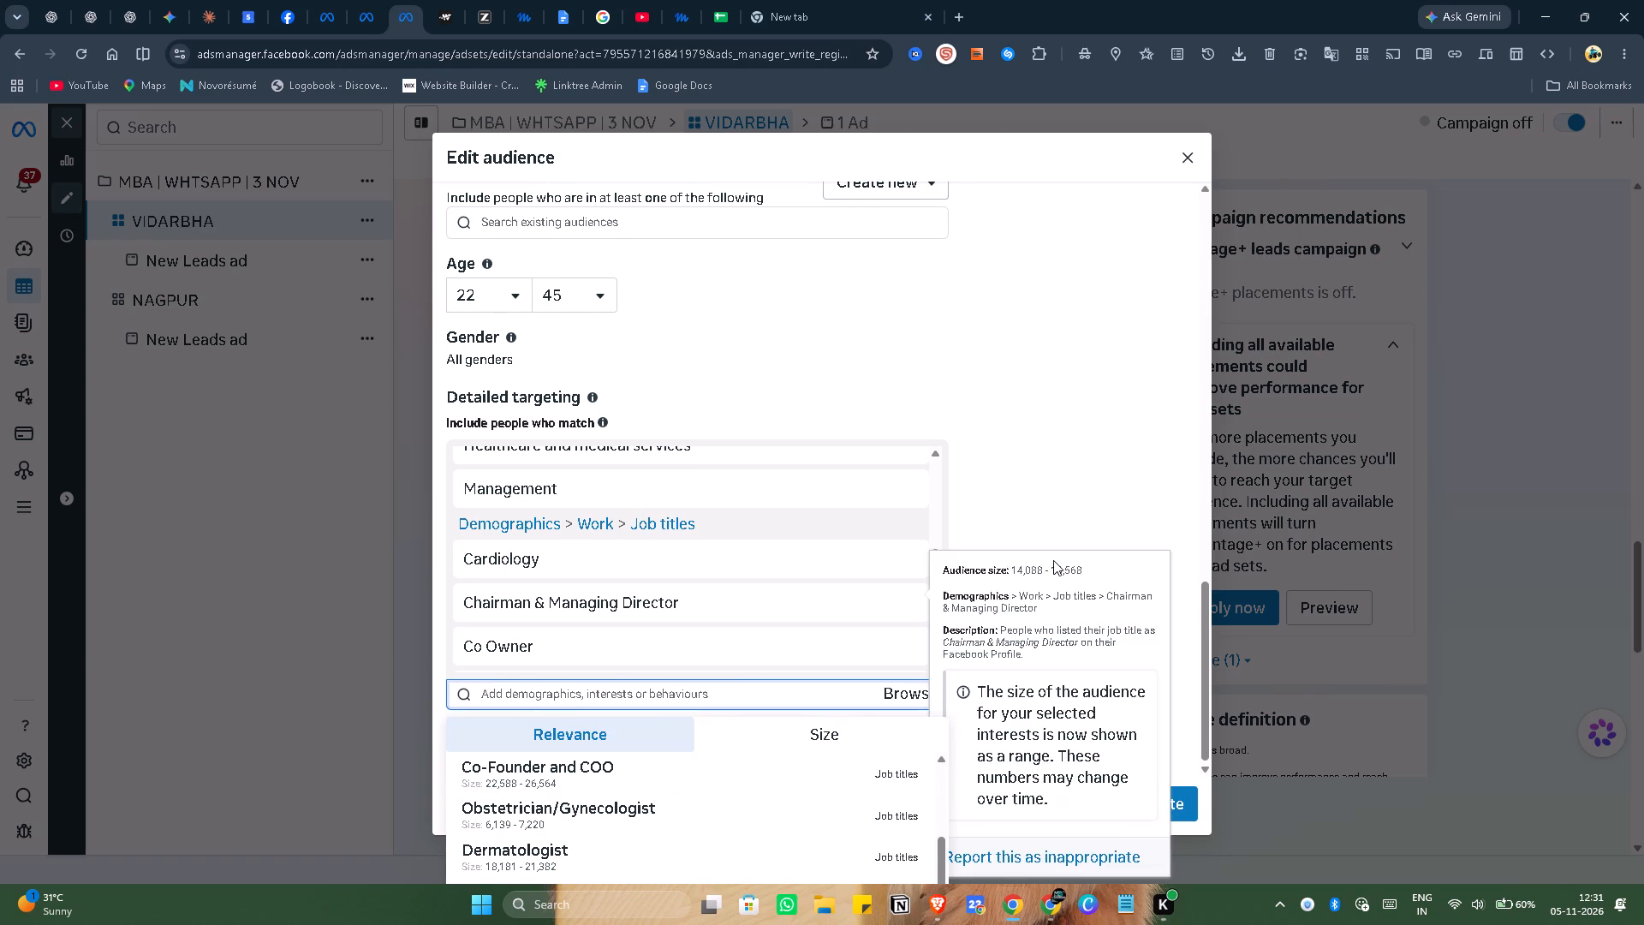
scroll(1111, 462, "down", 5)
scroll(670, 810, "down", 13)
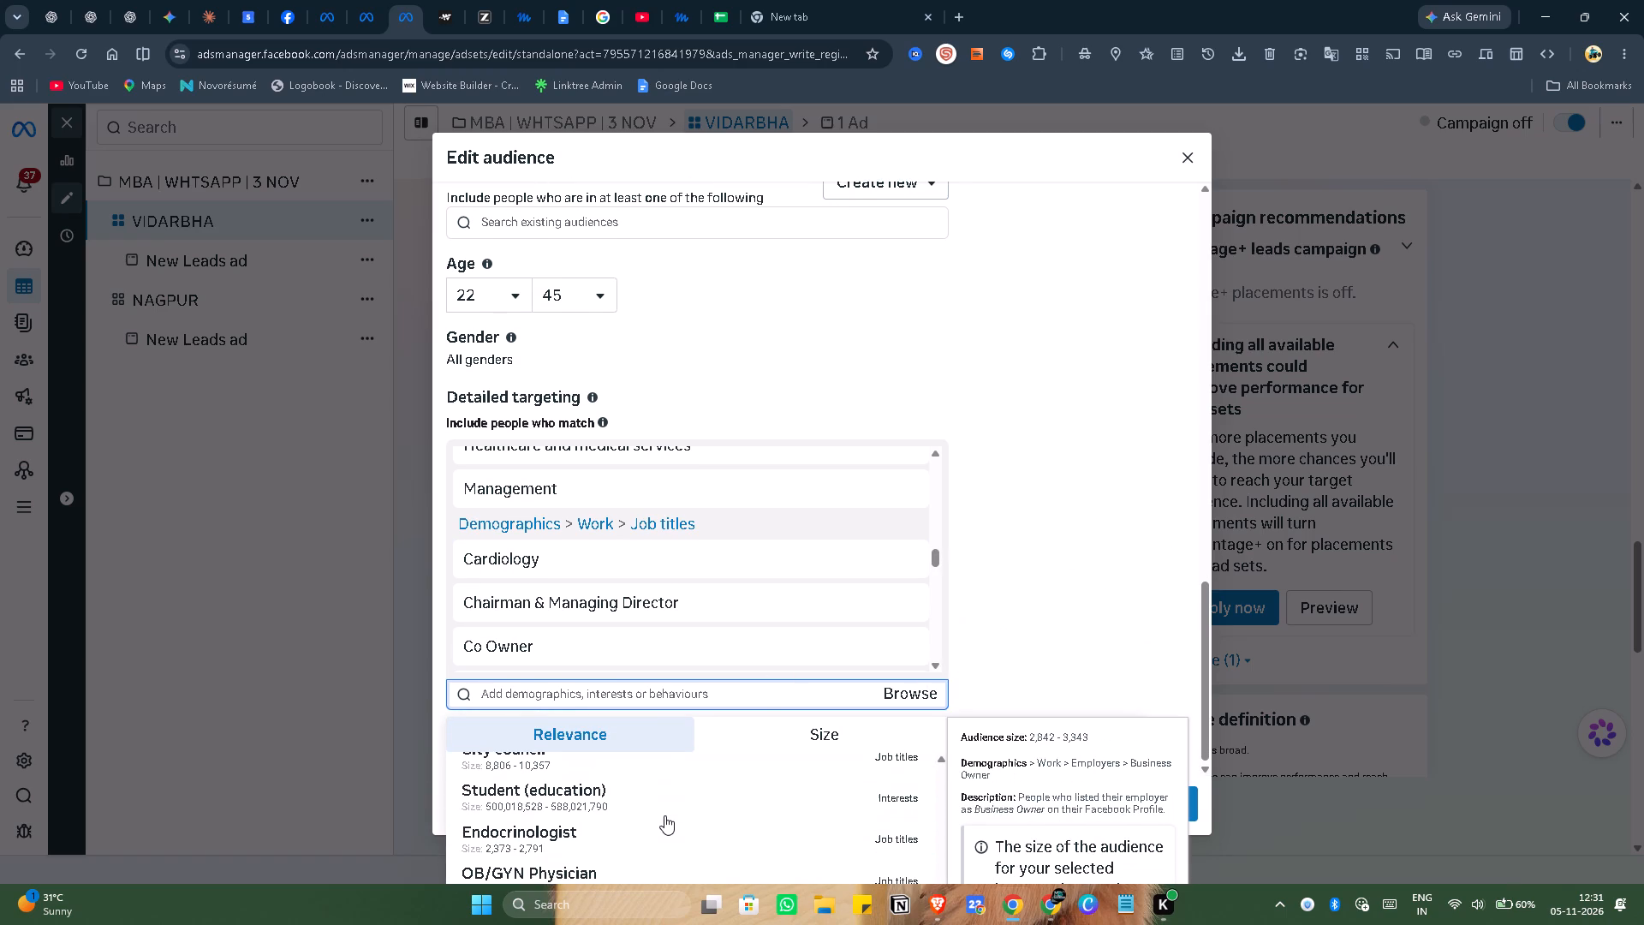
scroll(664, 815, "down", 4)
scroll(536, 815, "down", 5)
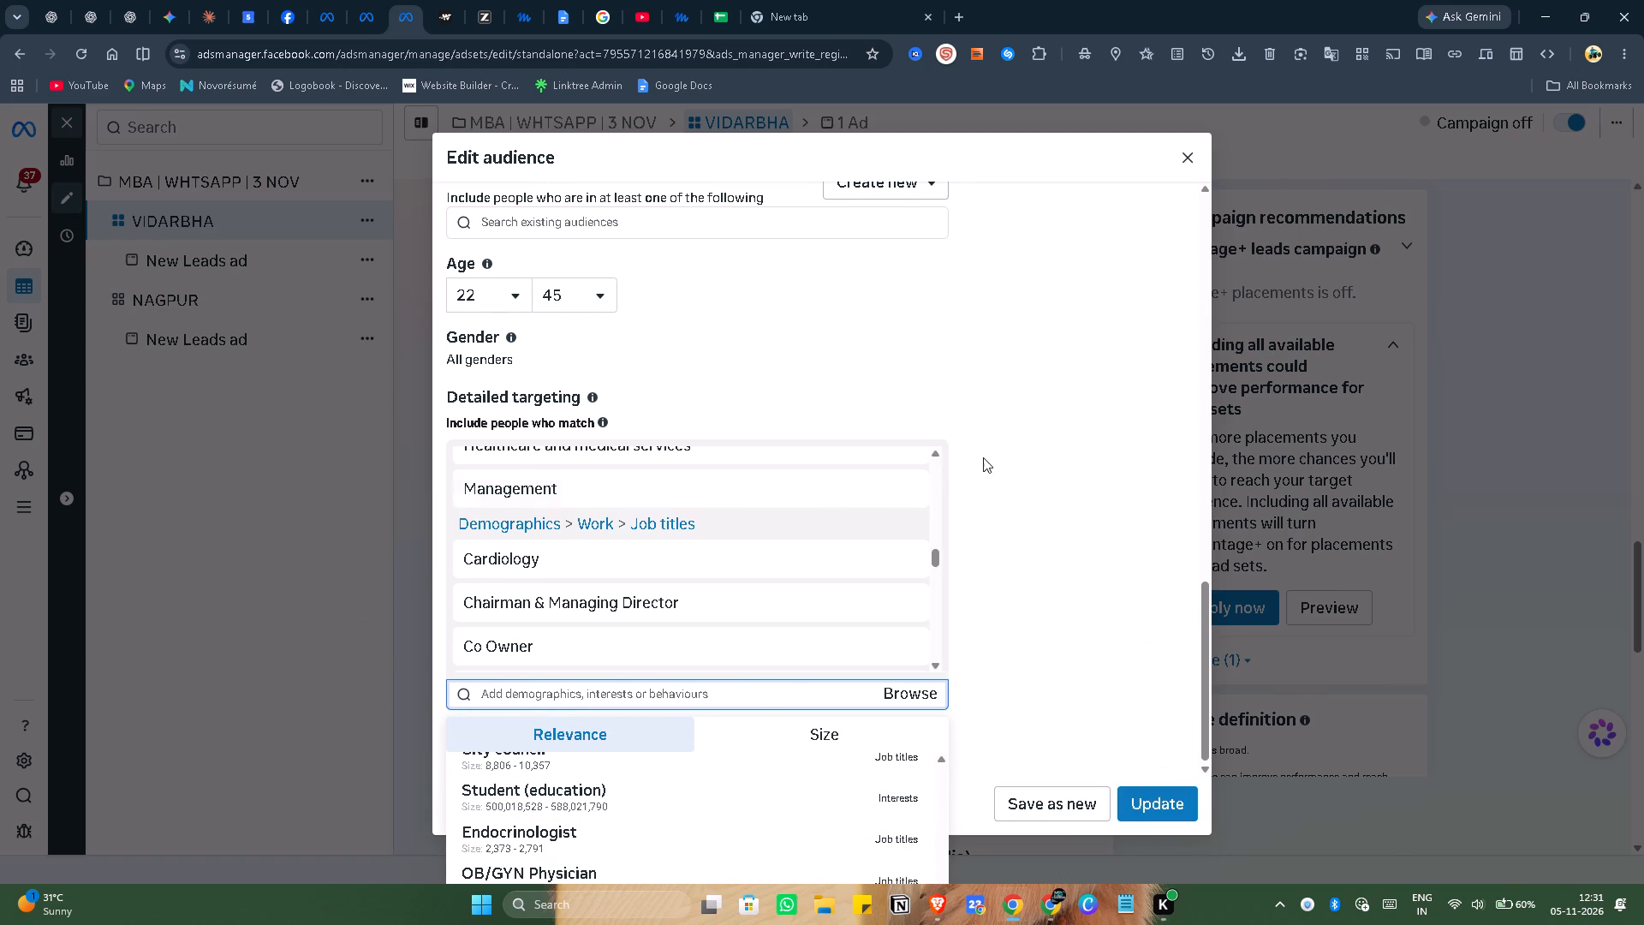
Review the job titles now included in the audience's detailed targeting list.
left_click(763, 461)
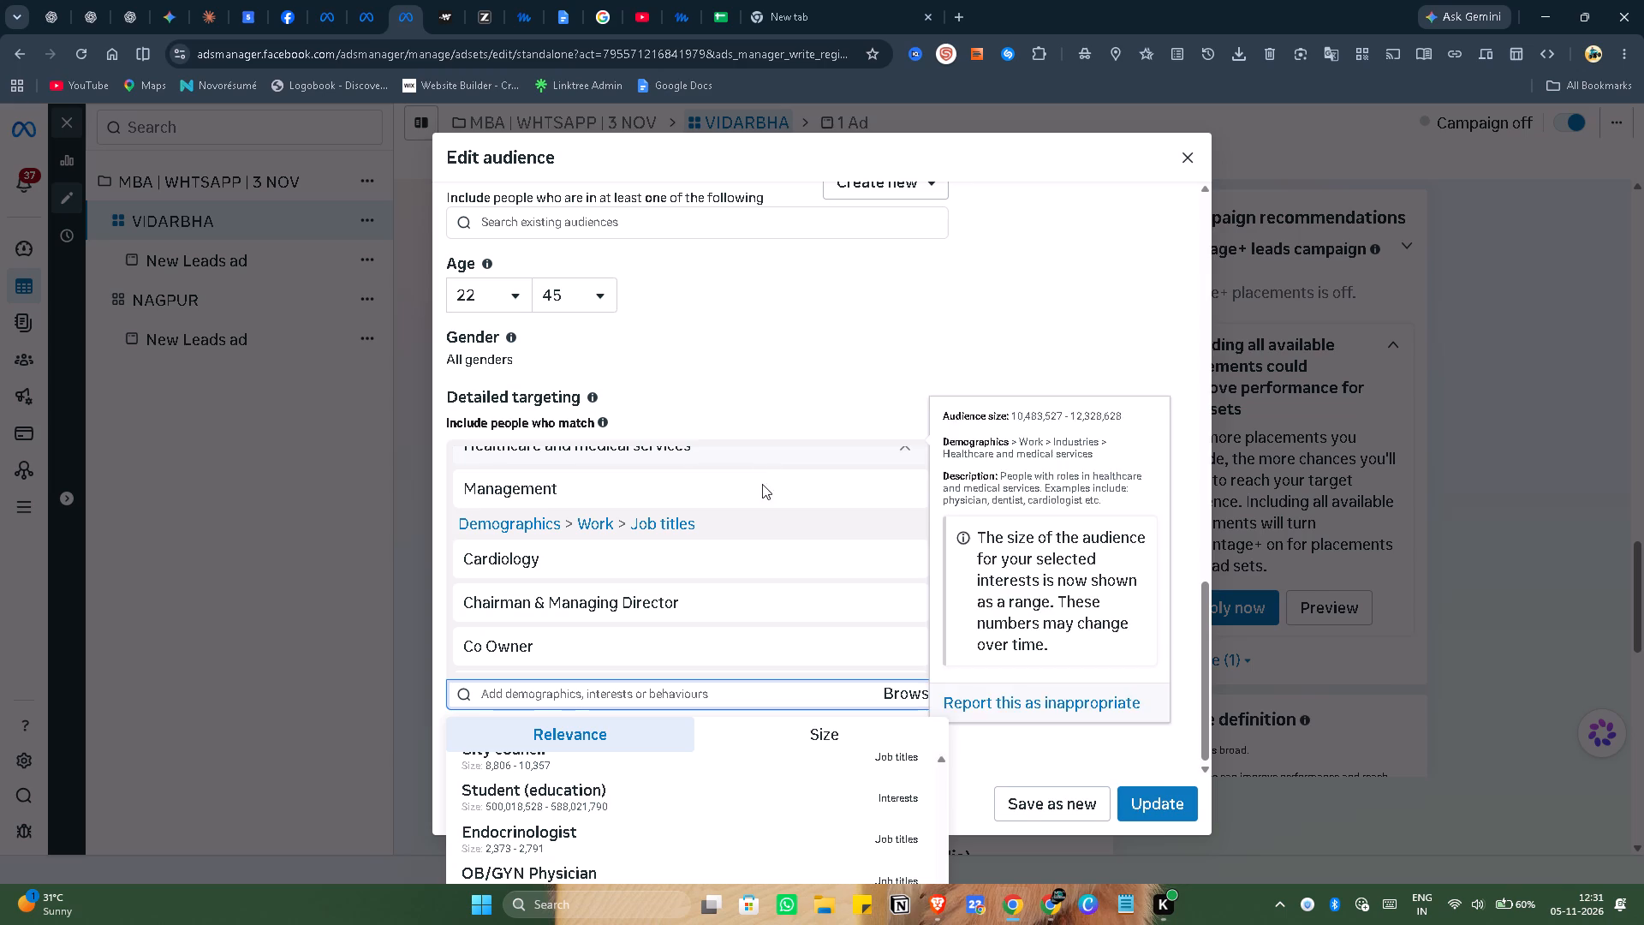
scroll(759, 567, "down", 7)
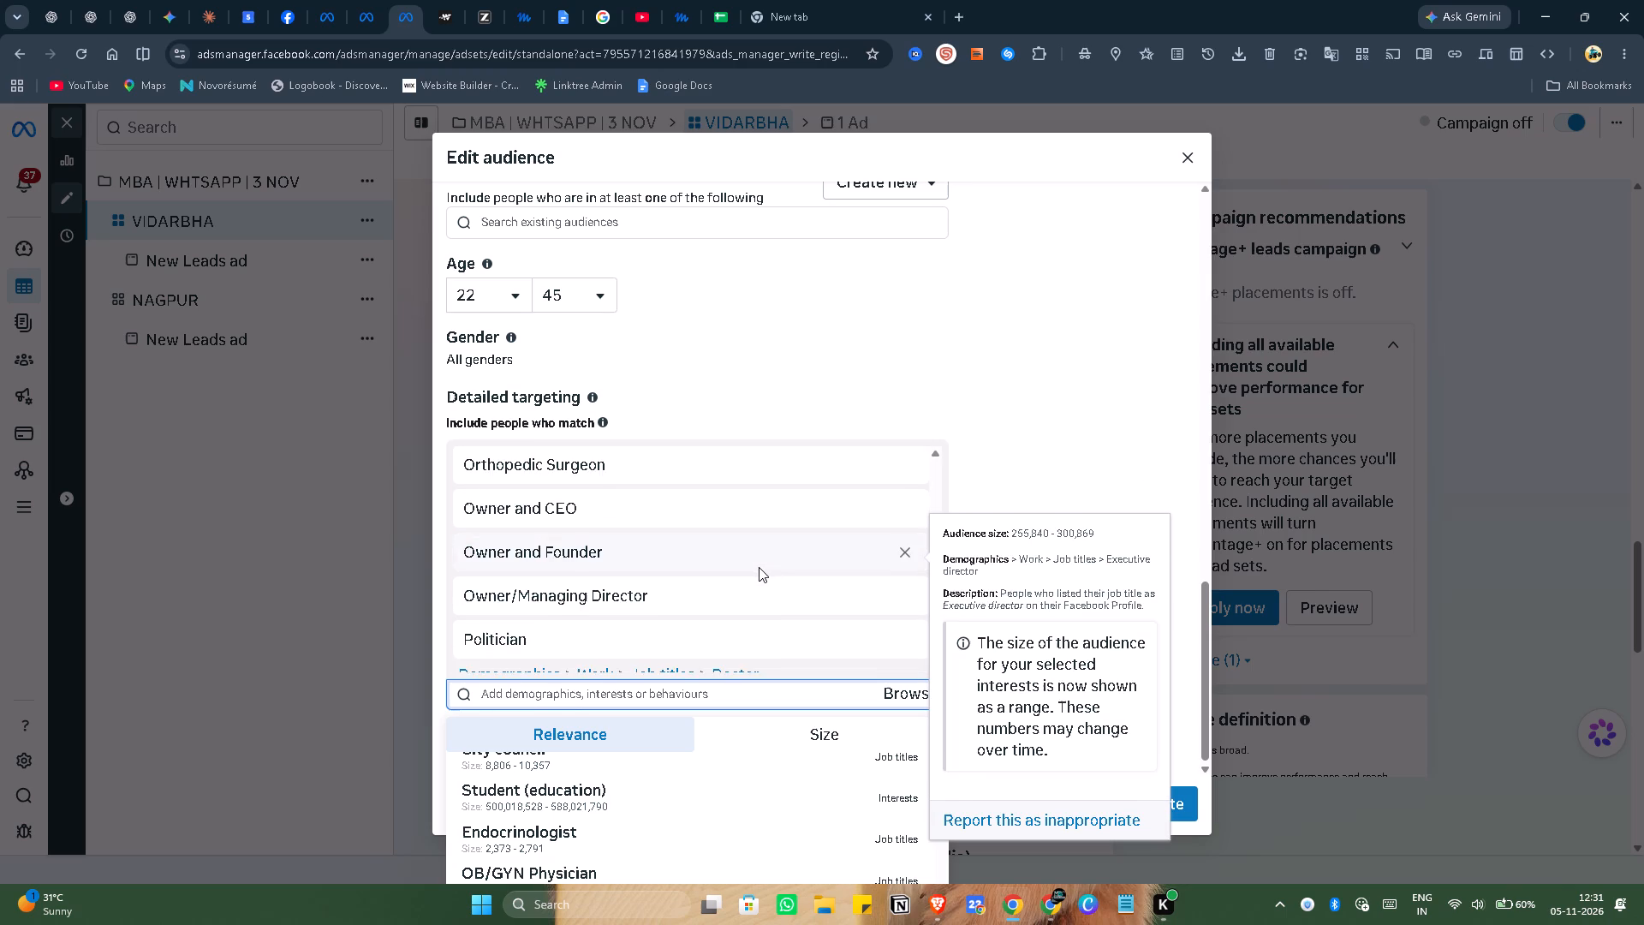
scroll(759, 567, "down", 3)
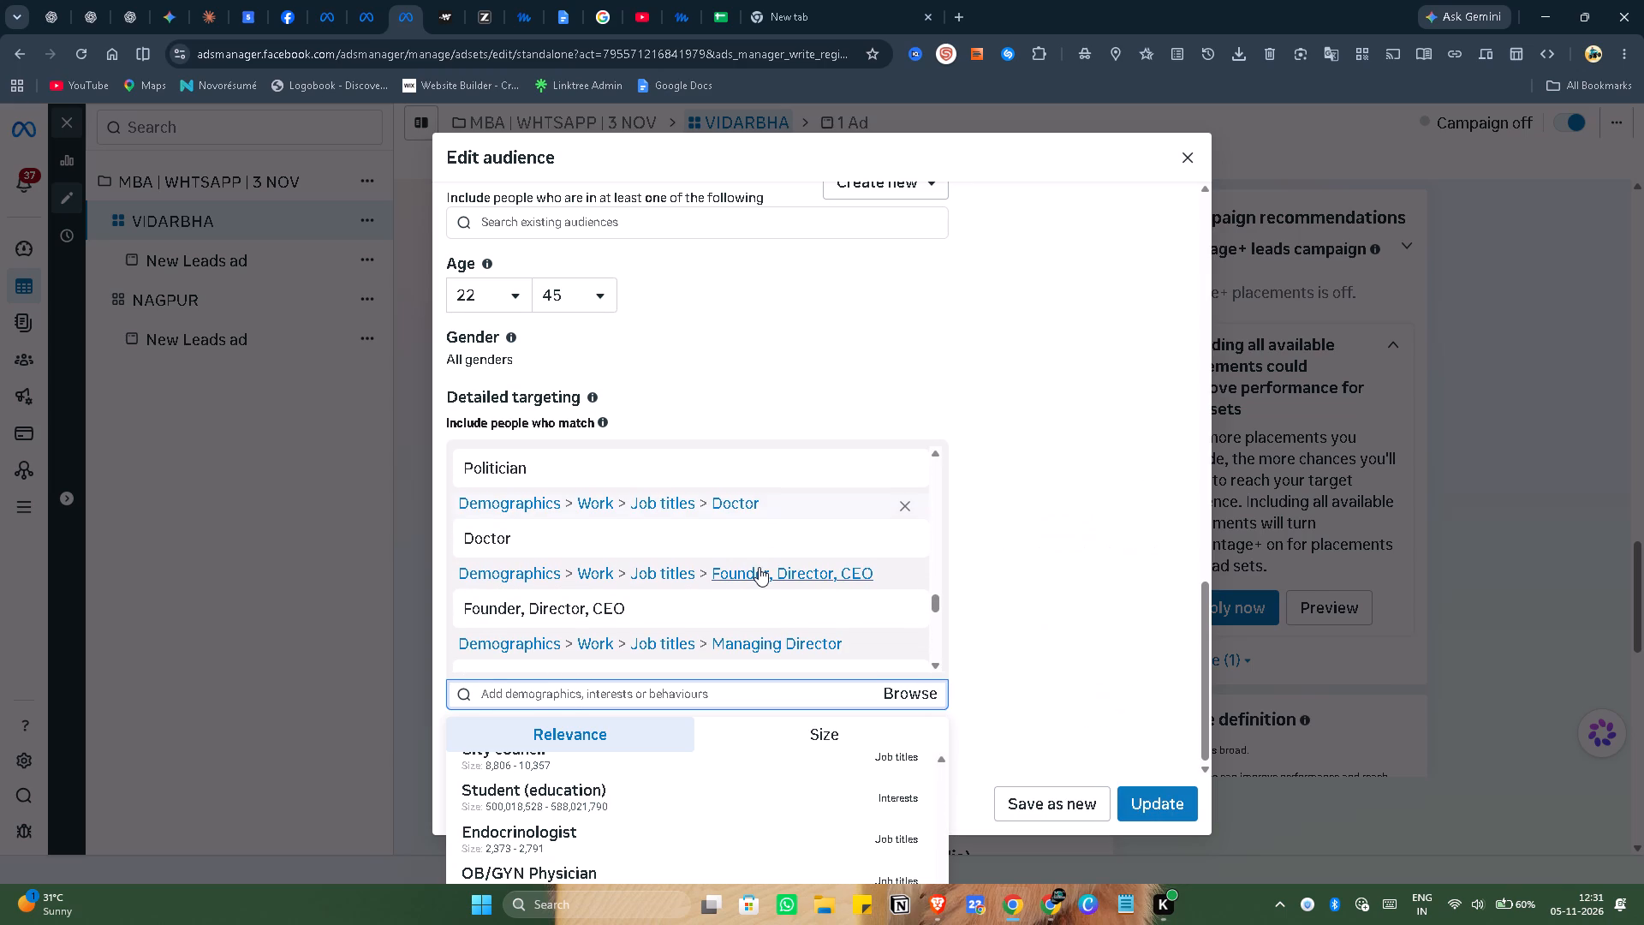
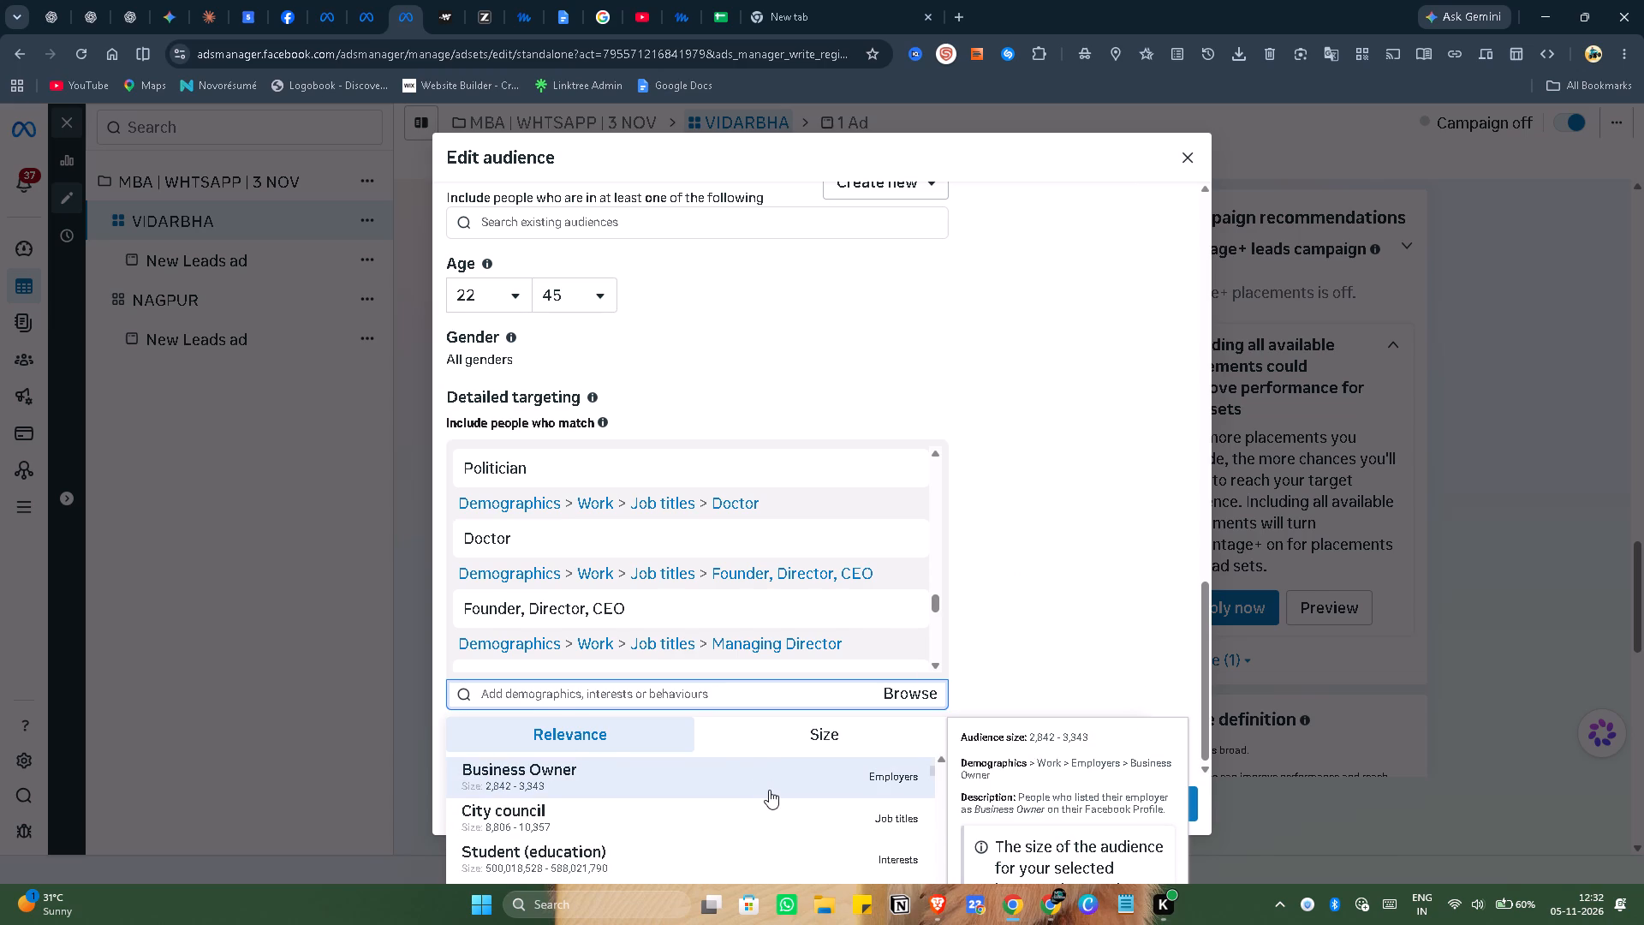
Review the interests, job titles, industries and employers included in the audience's detailed targeting list.
scroll(769, 790, "down", 2)
scroll(679, 801, "up", 5)
scroll(724, 567, "down", 4)
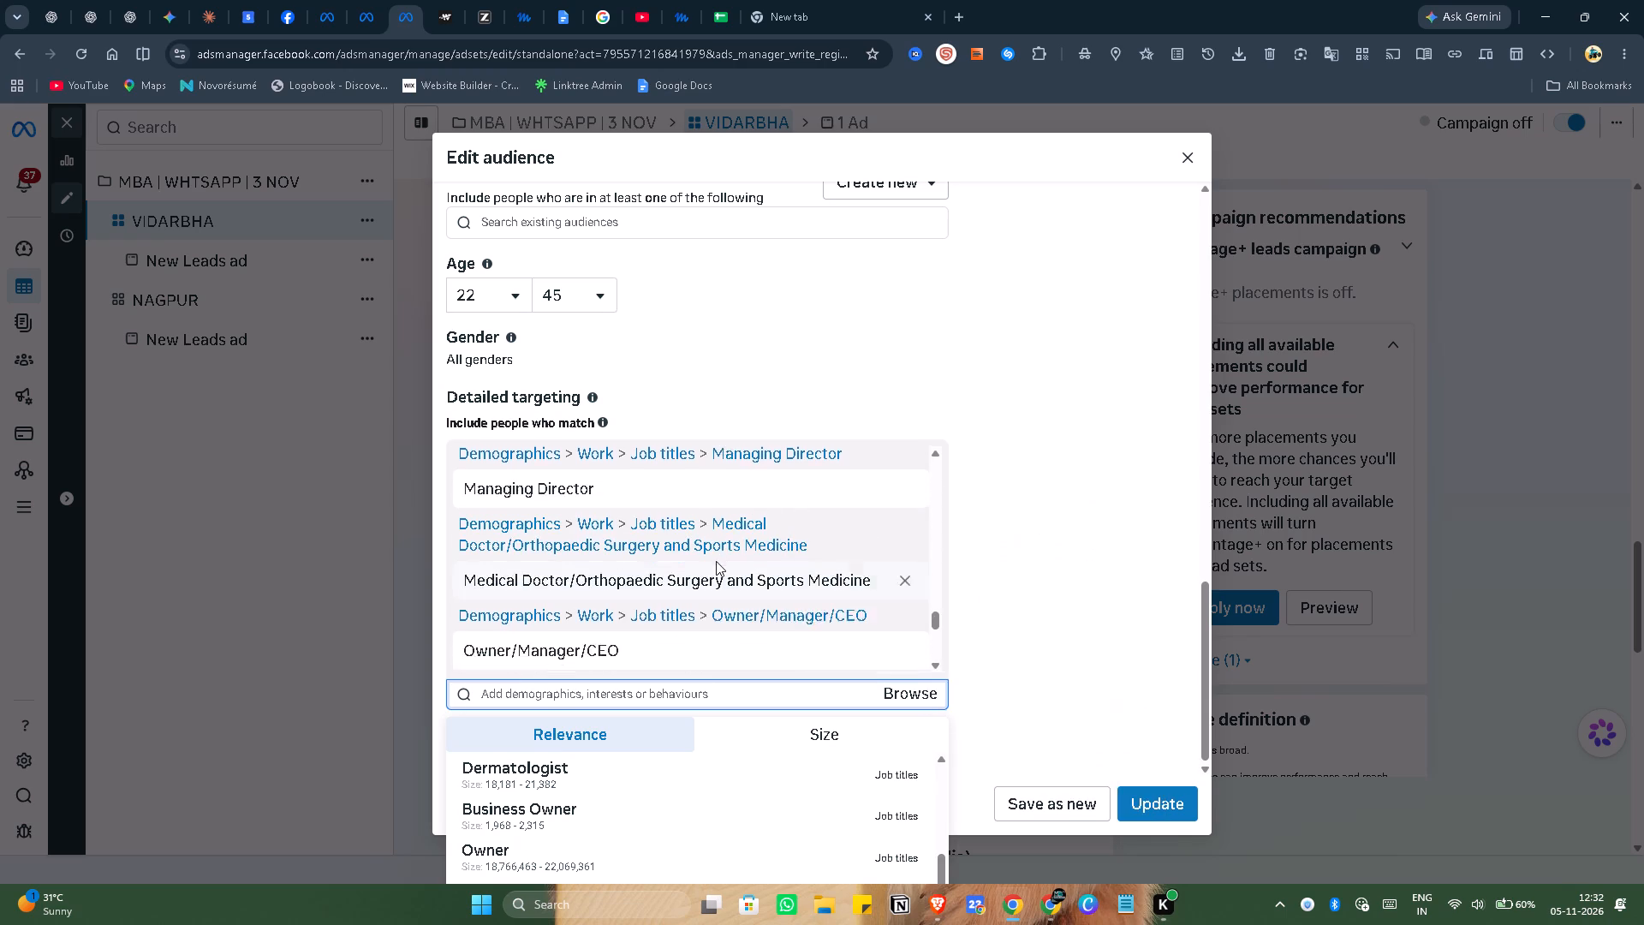
scroll(688, 565, "down", 4)
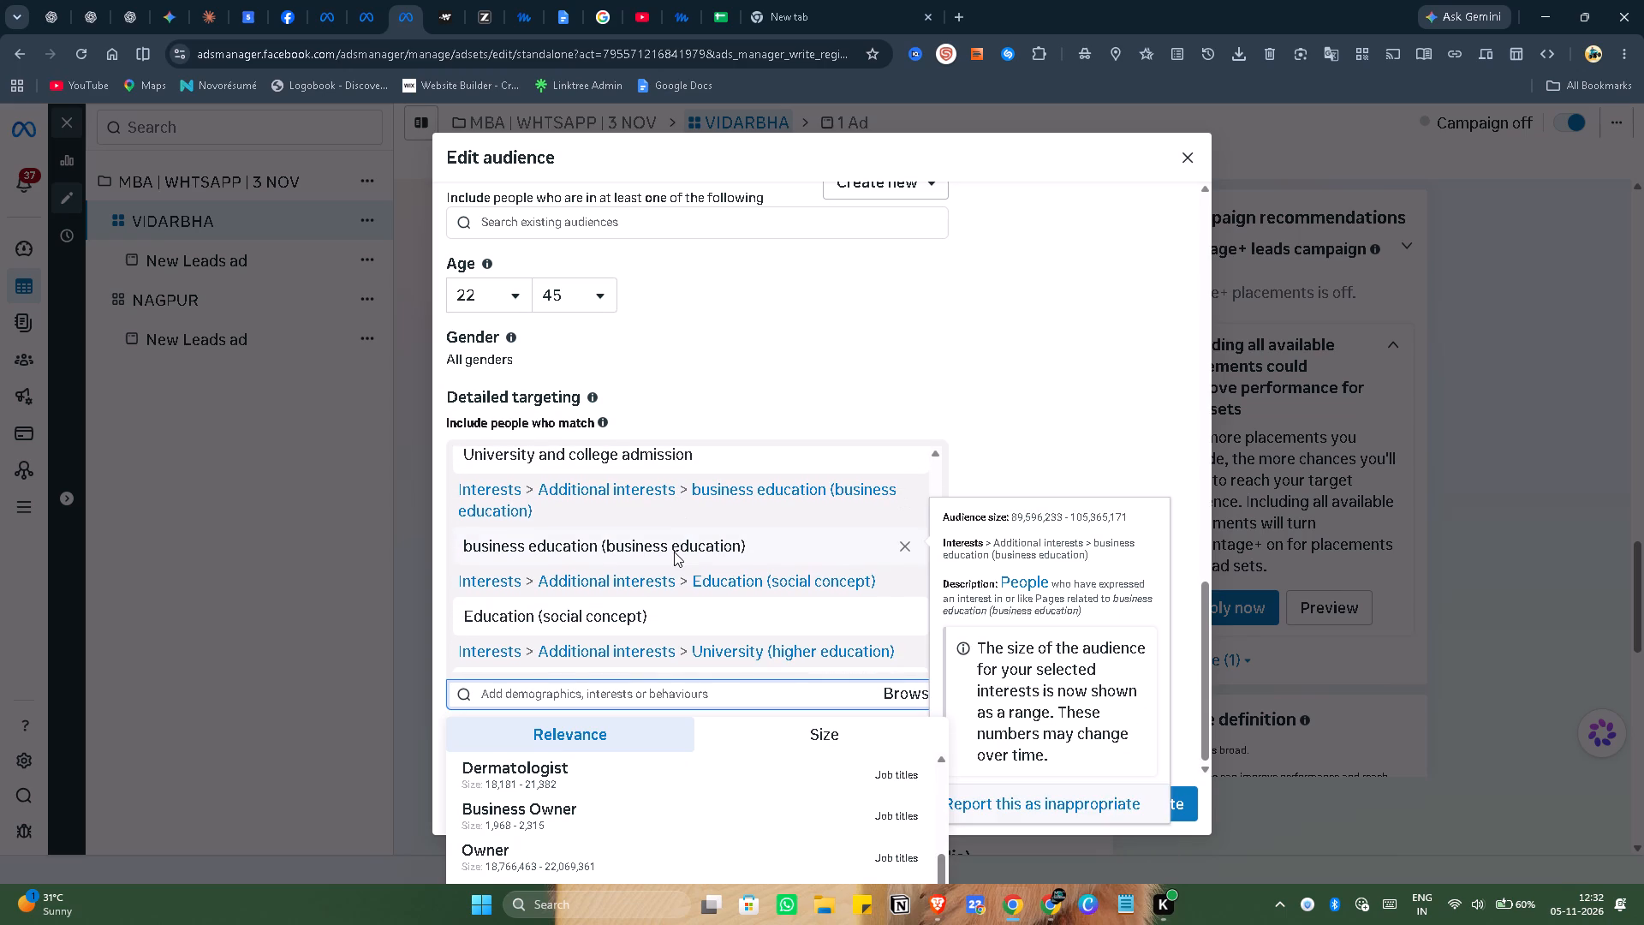
scroll(674, 552, "down", 3)
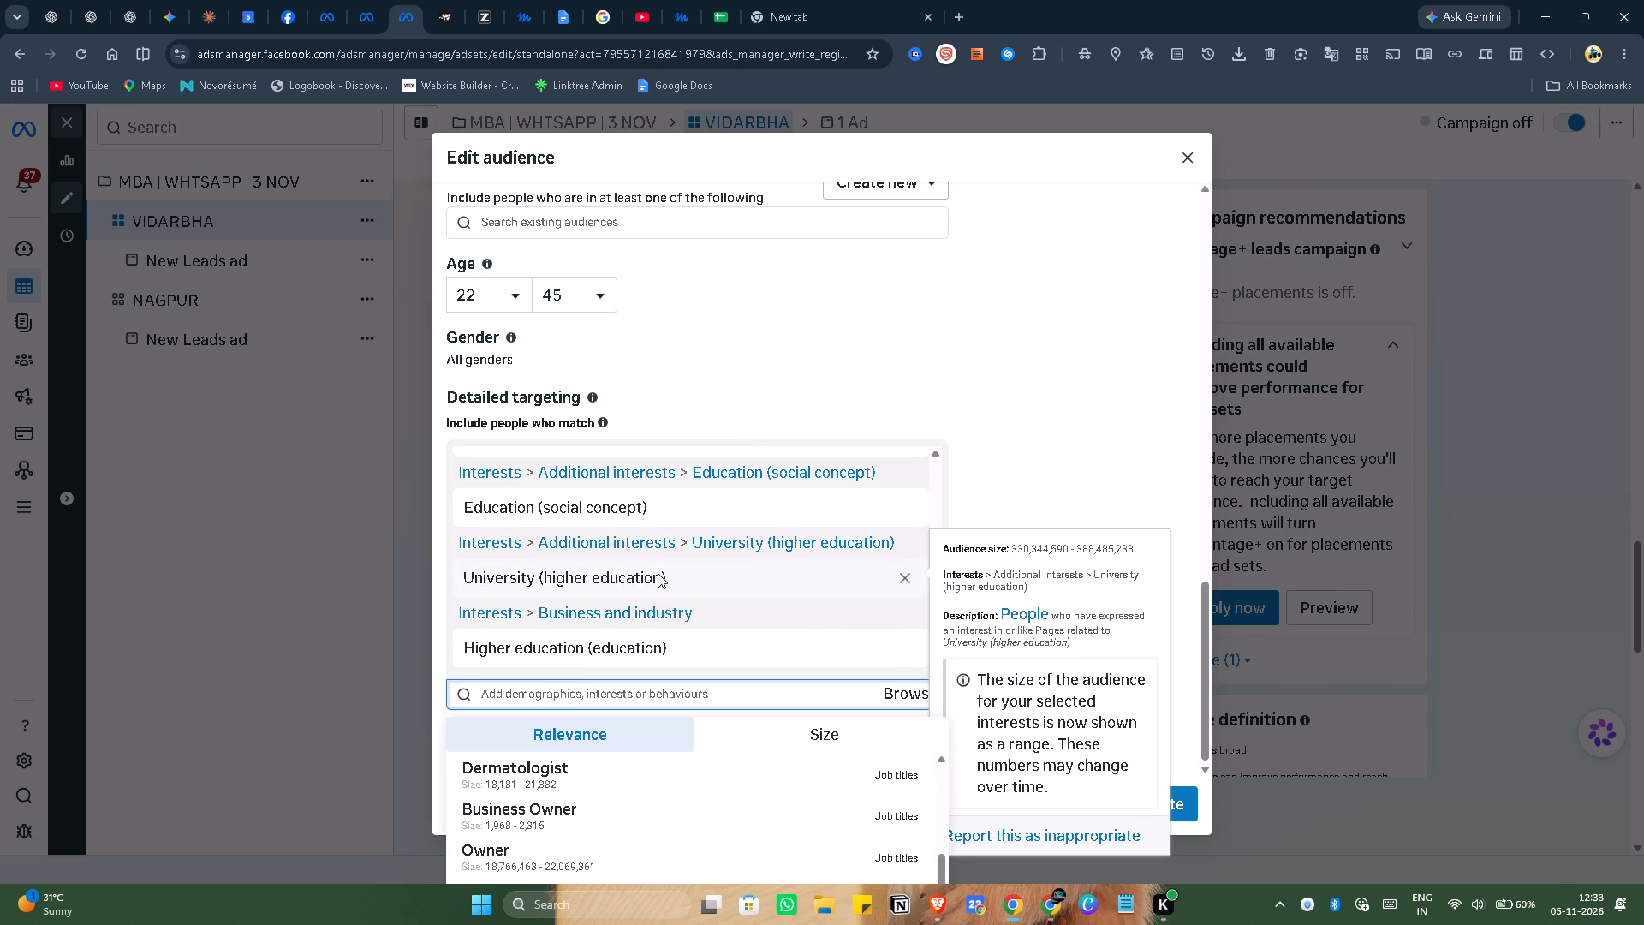
scroll(658, 573, "down", 3)
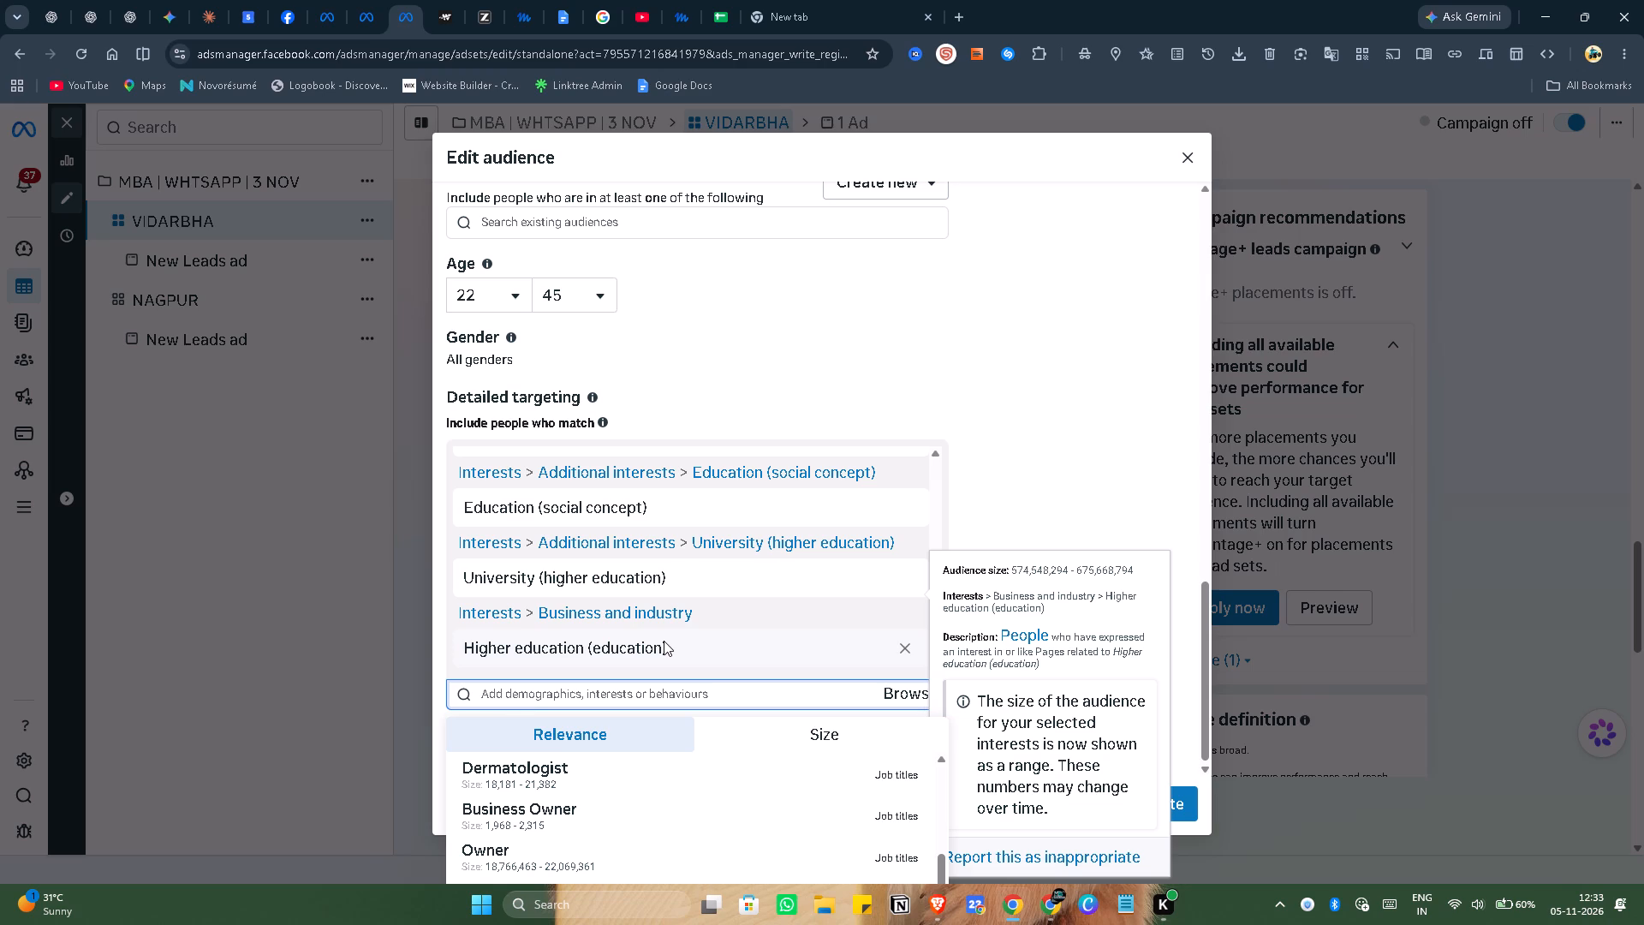
scroll(663, 613, "down", 2)
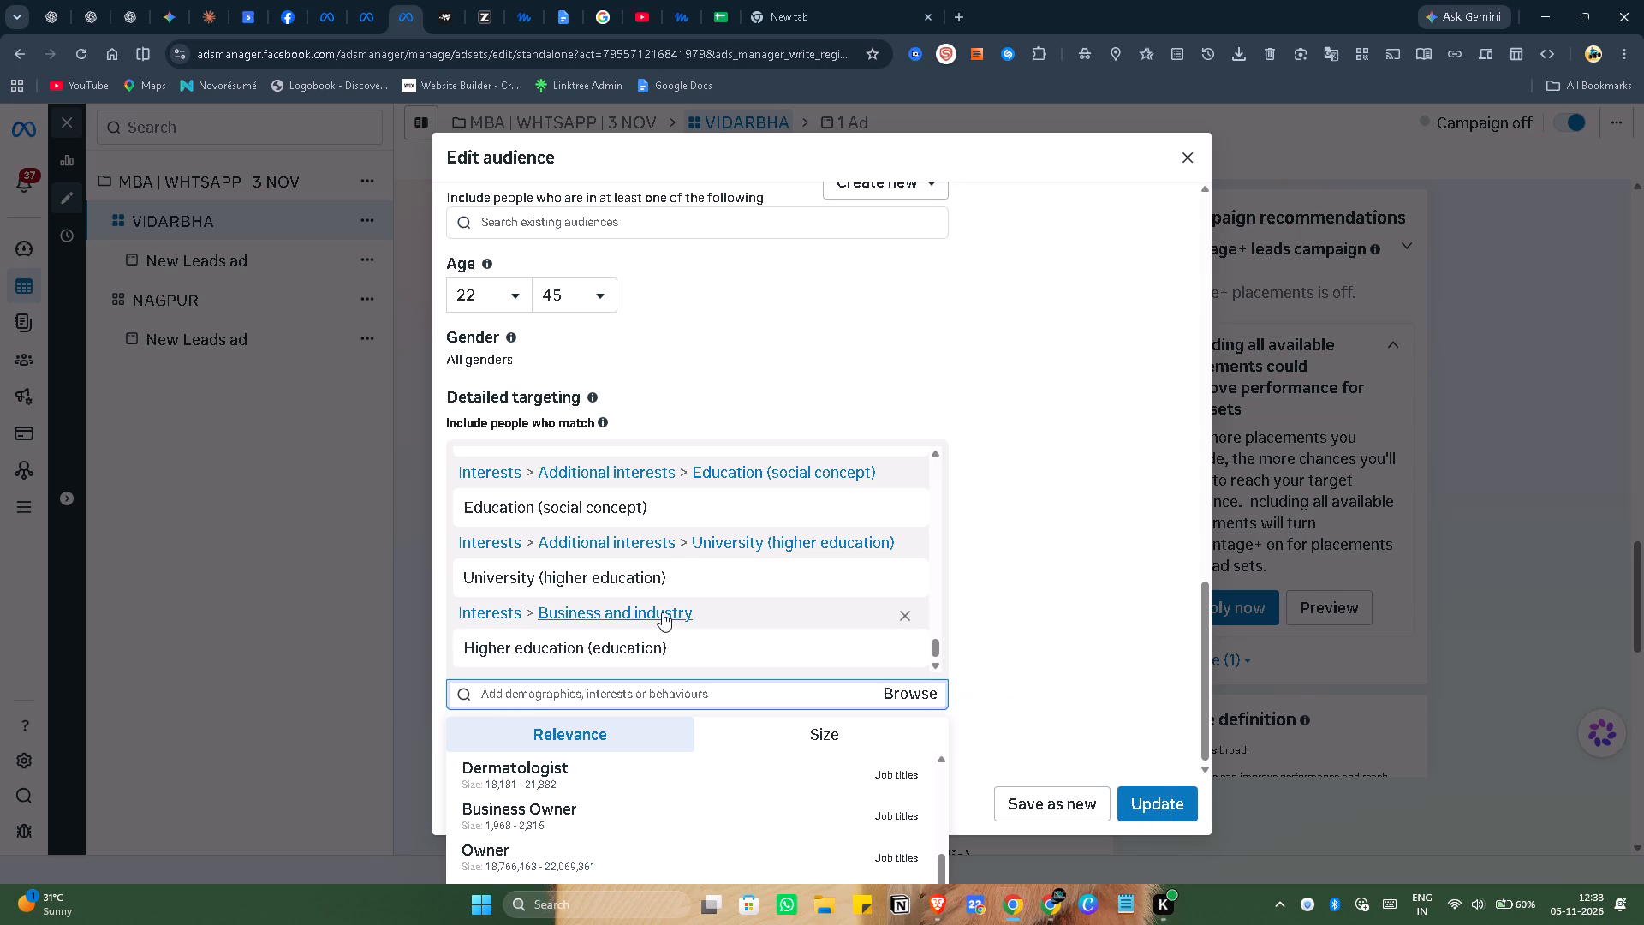
scroll(729, 589, "up", 2)
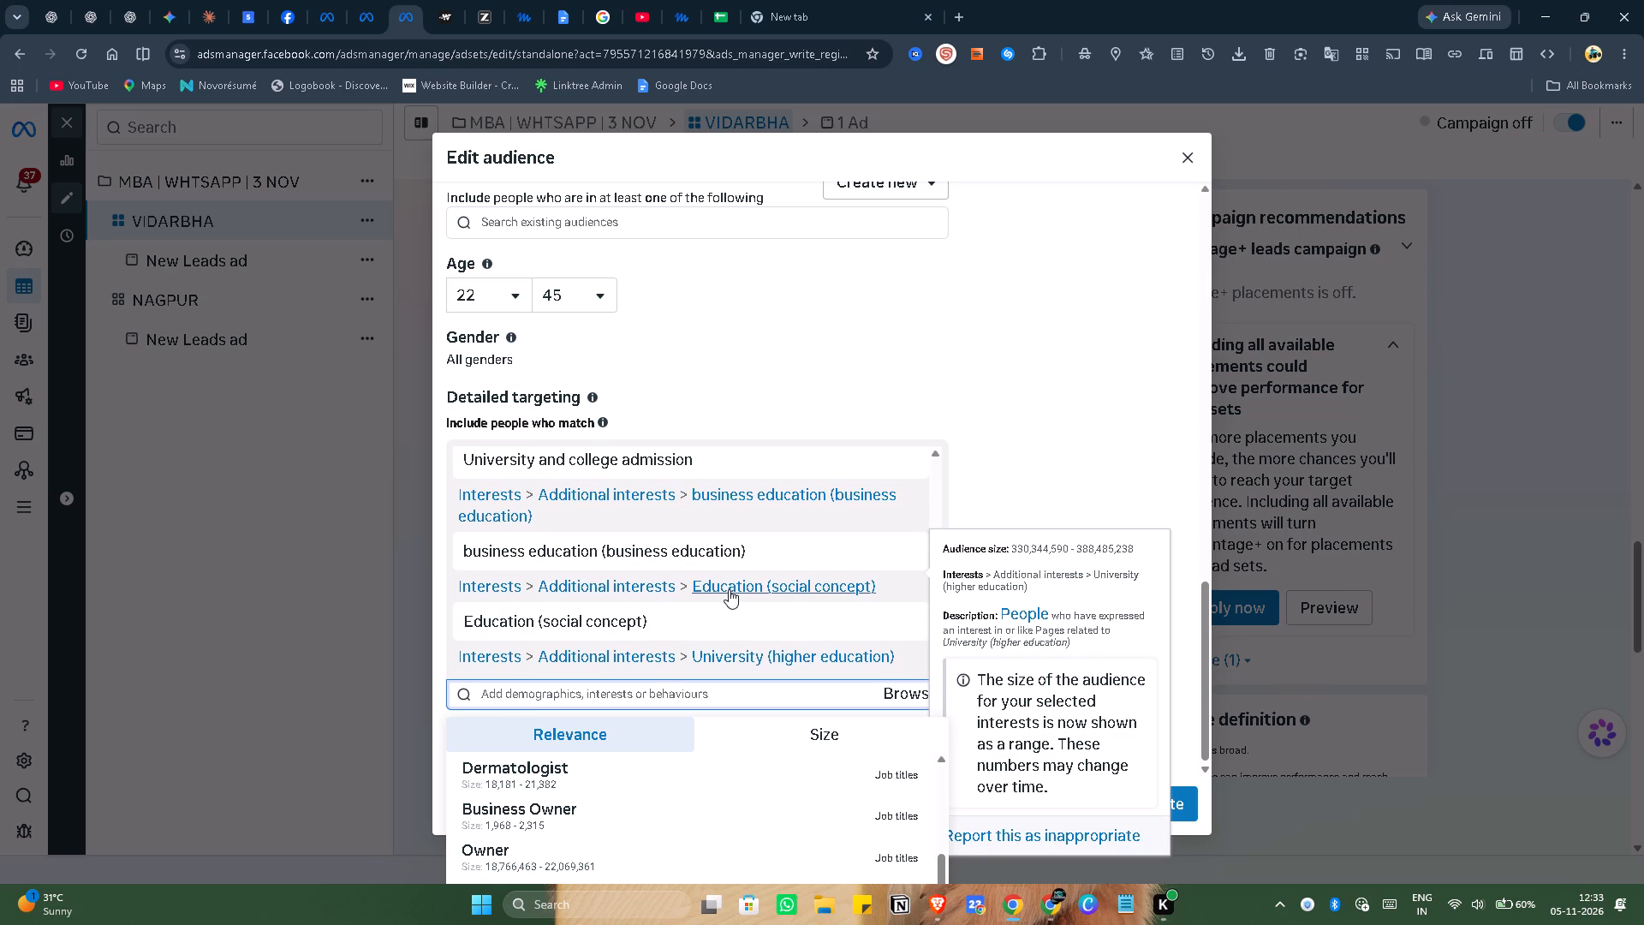
scroll(676, 604, "up", 3)
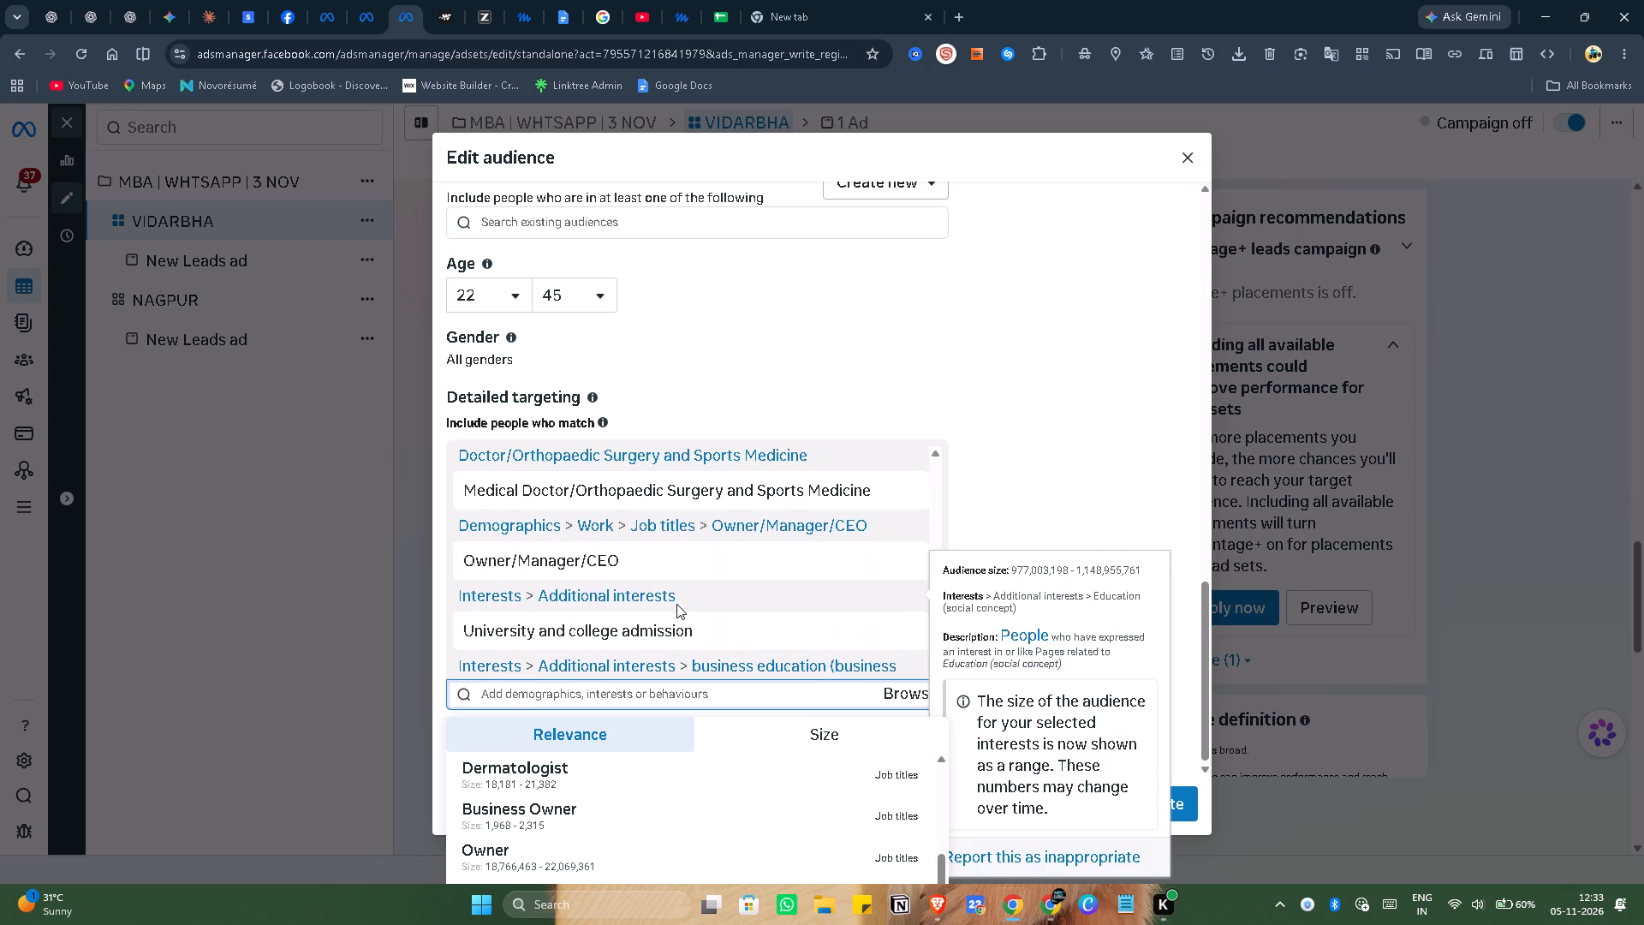
scroll(663, 600, "up", 8)
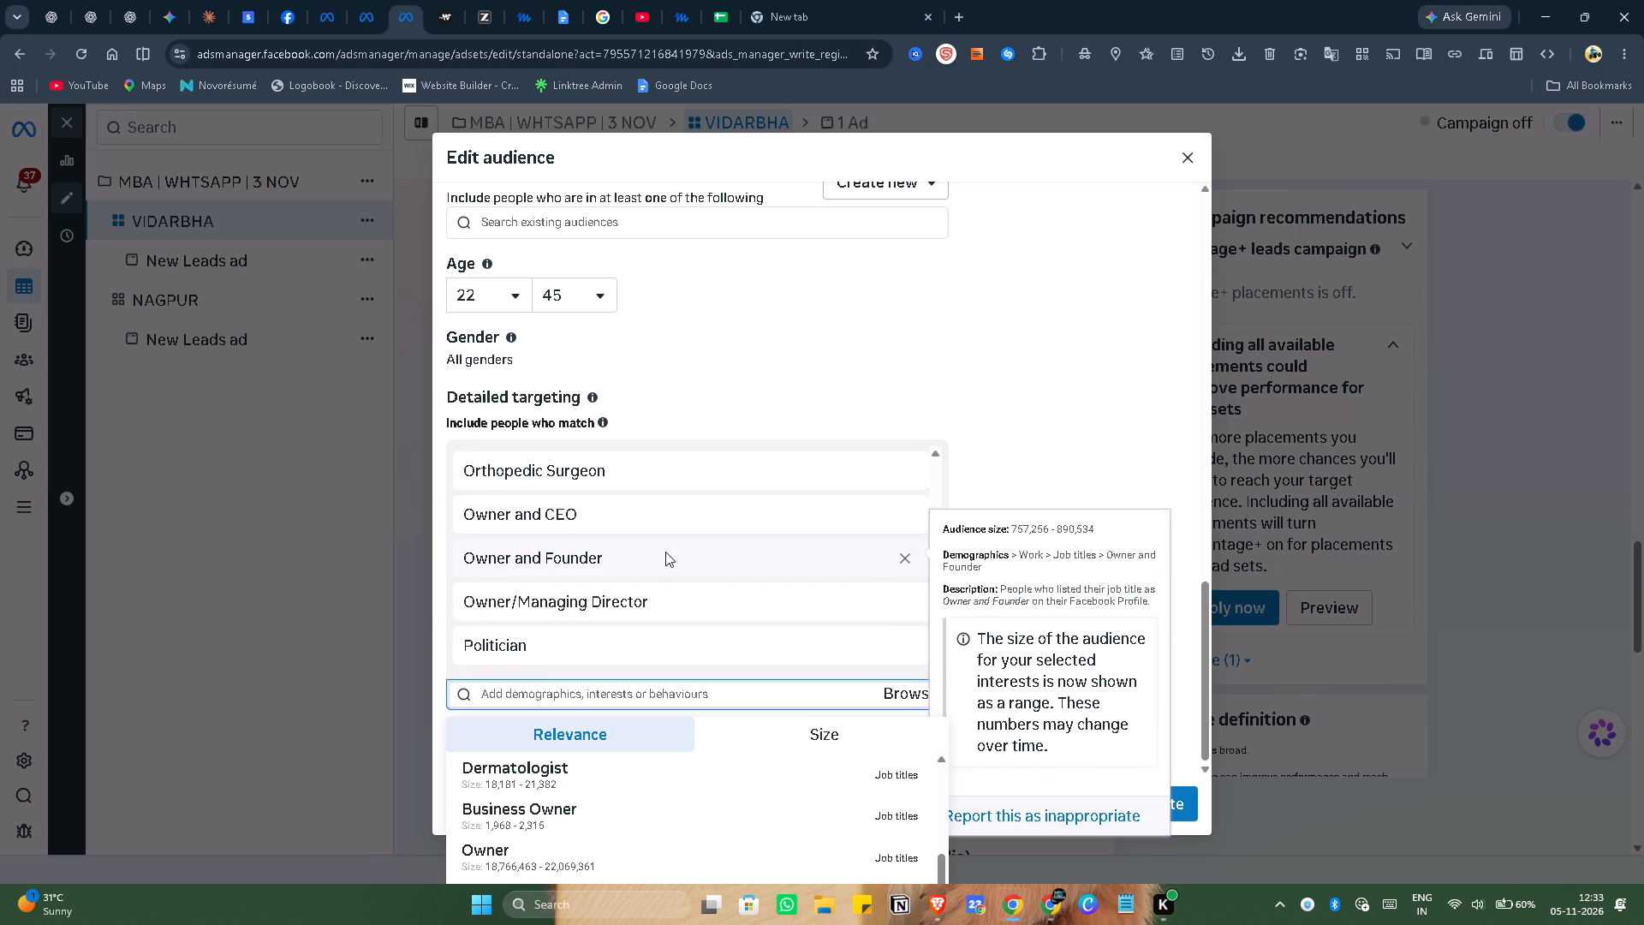
scroll(656, 555, "up", 5)
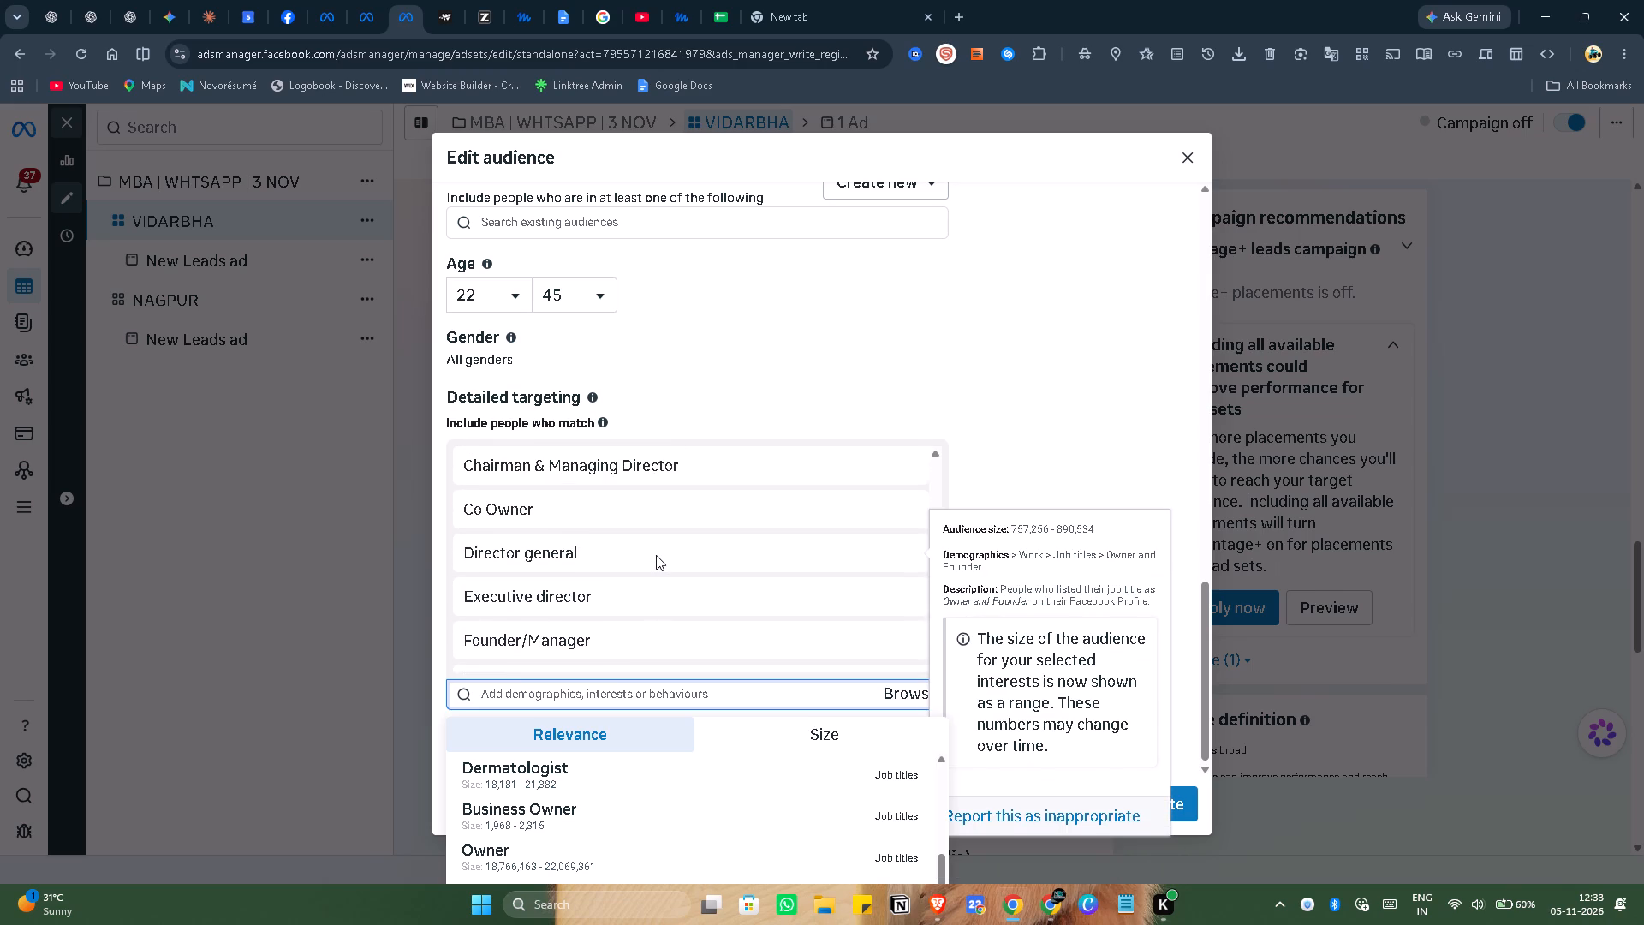
scroll(656, 555, "up", 4)
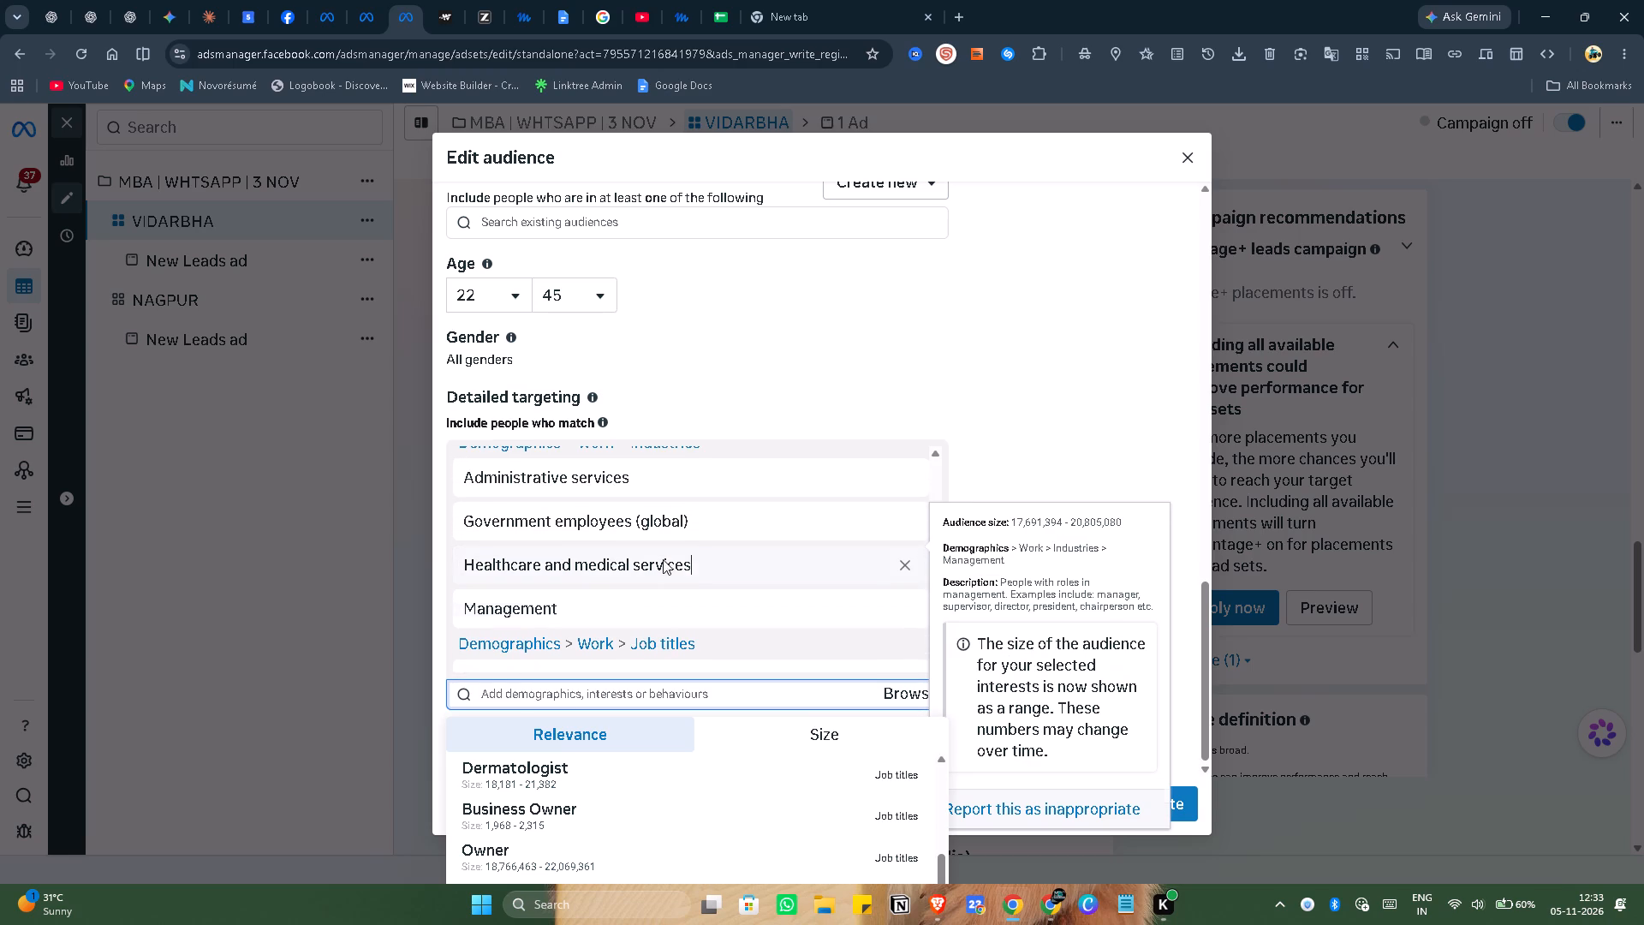
scroll(682, 573, "up", 3)
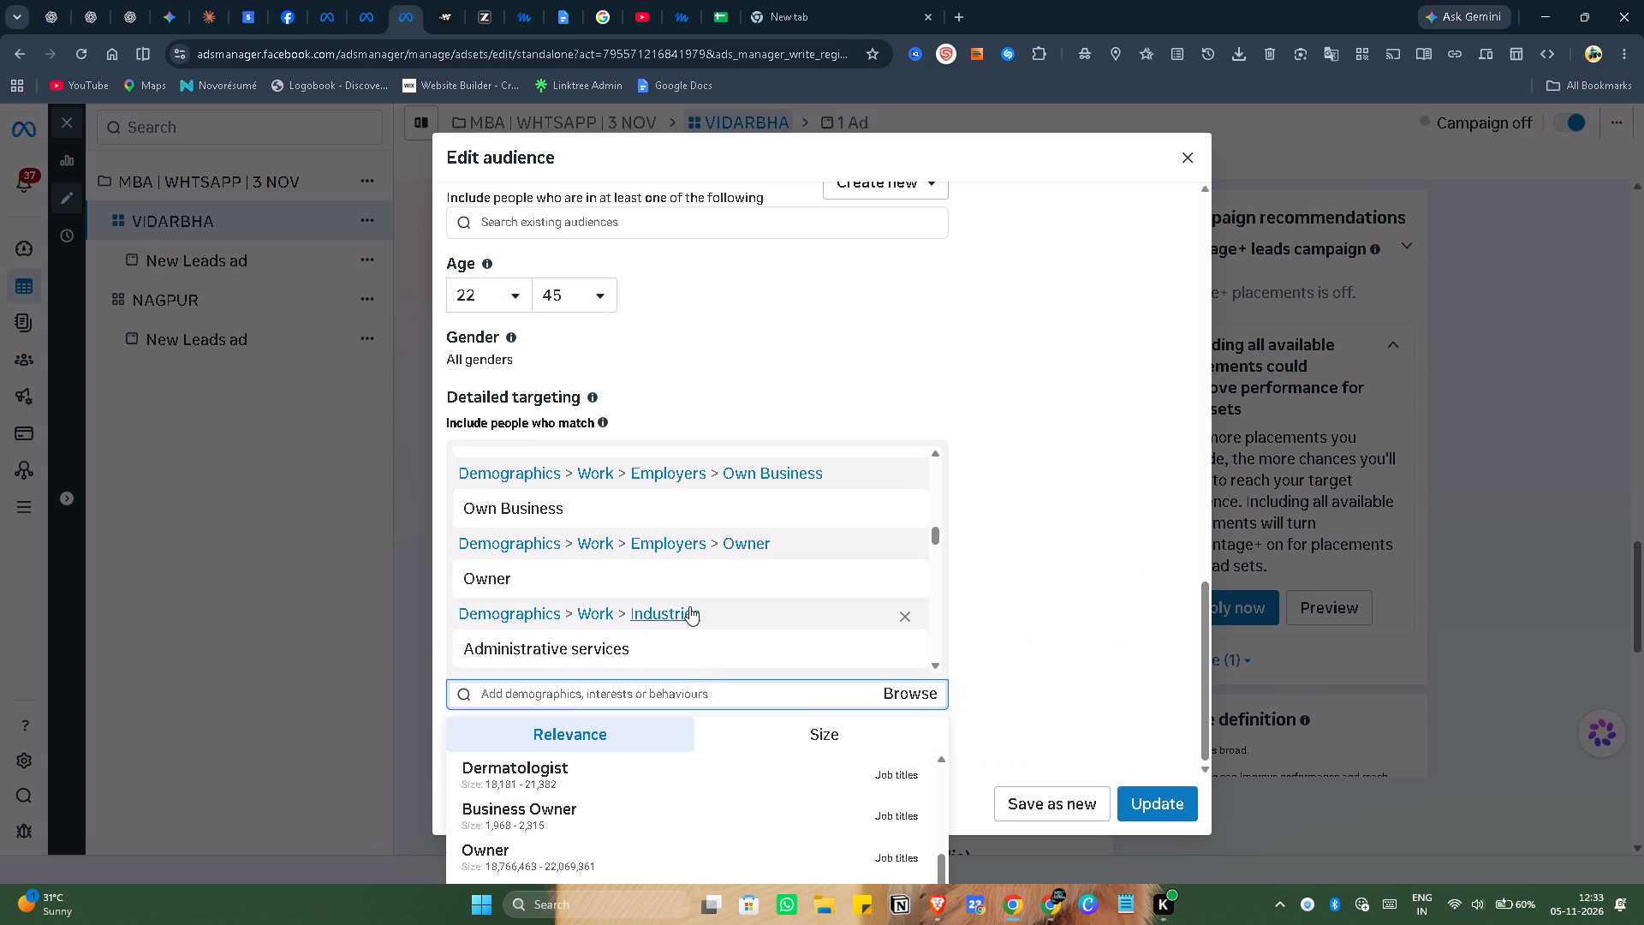
Remove the Business Owner employer entry from the audience's detailed targeting.
scroll(689, 606, "up", 3)
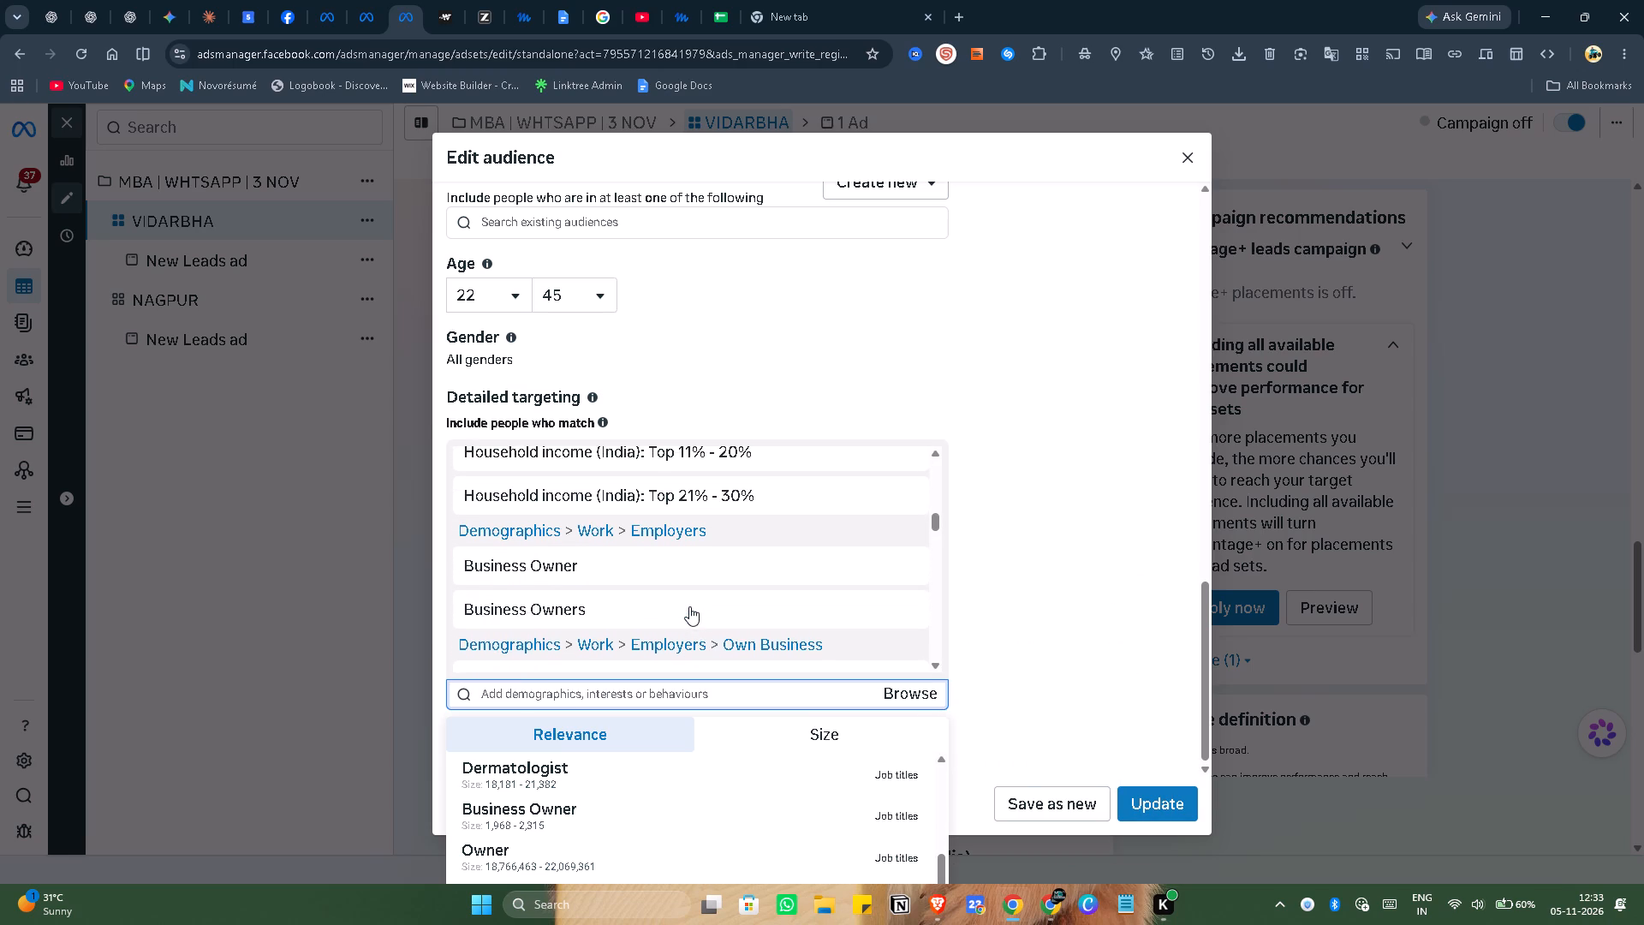
scroll(689, 606, "up", 1)
scroll(689, 606, "down", 2)
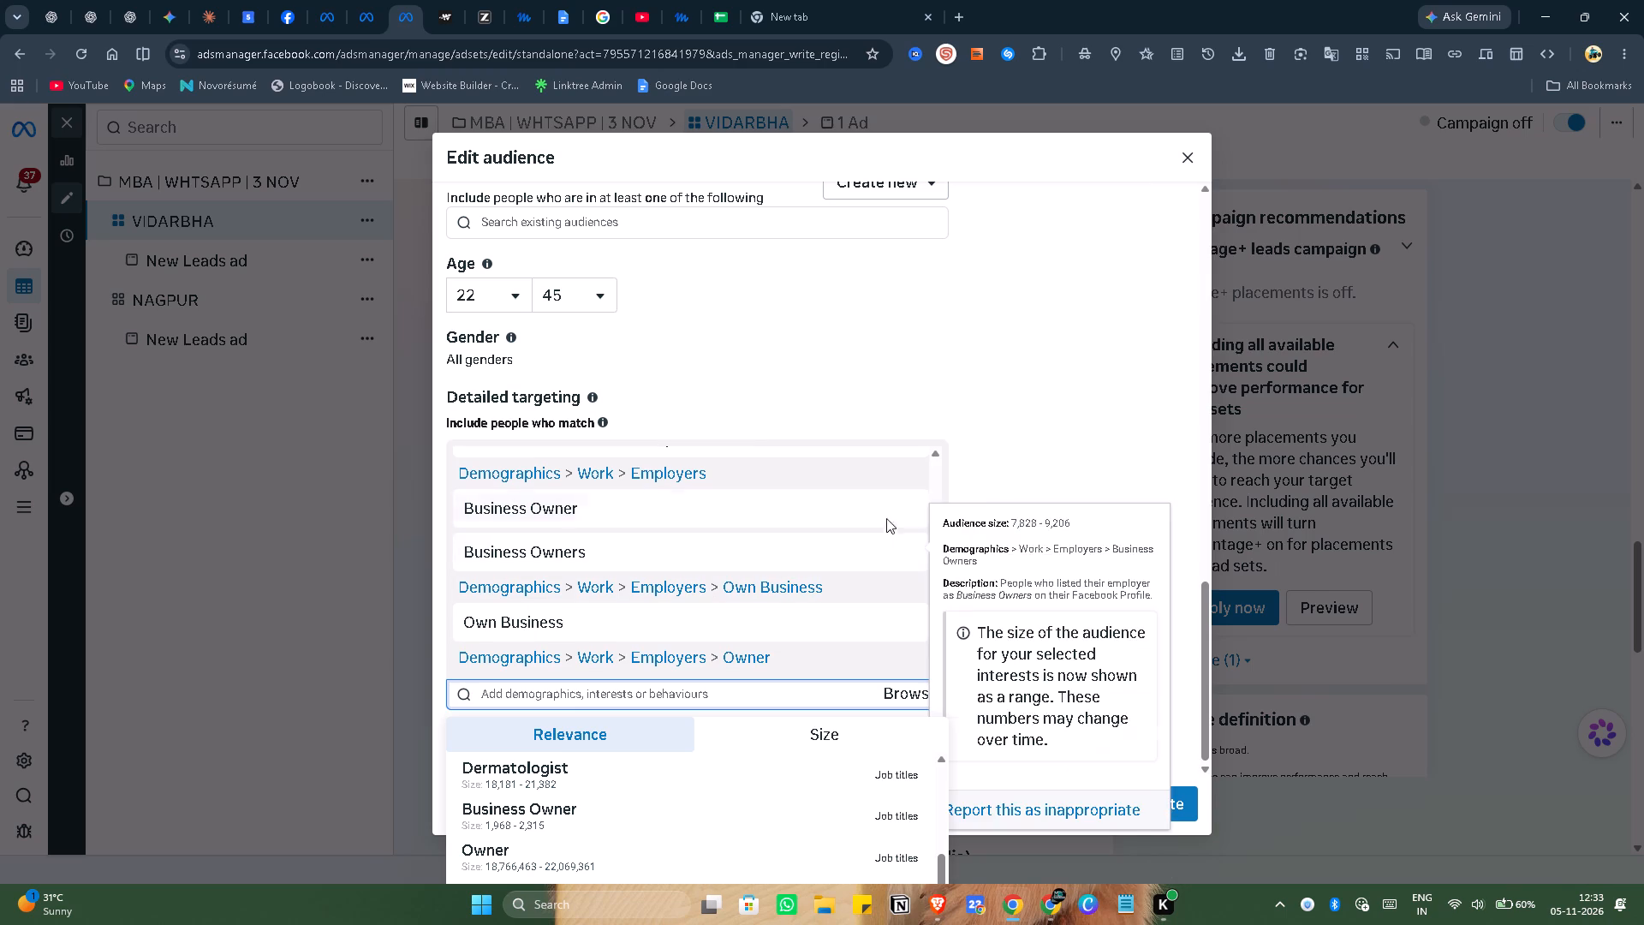
left_click(905, 504)
Check the rest of the included detailed targeting, from the education fields of study through the job titles to the interests.
scroll(677, 571, "up", 8)
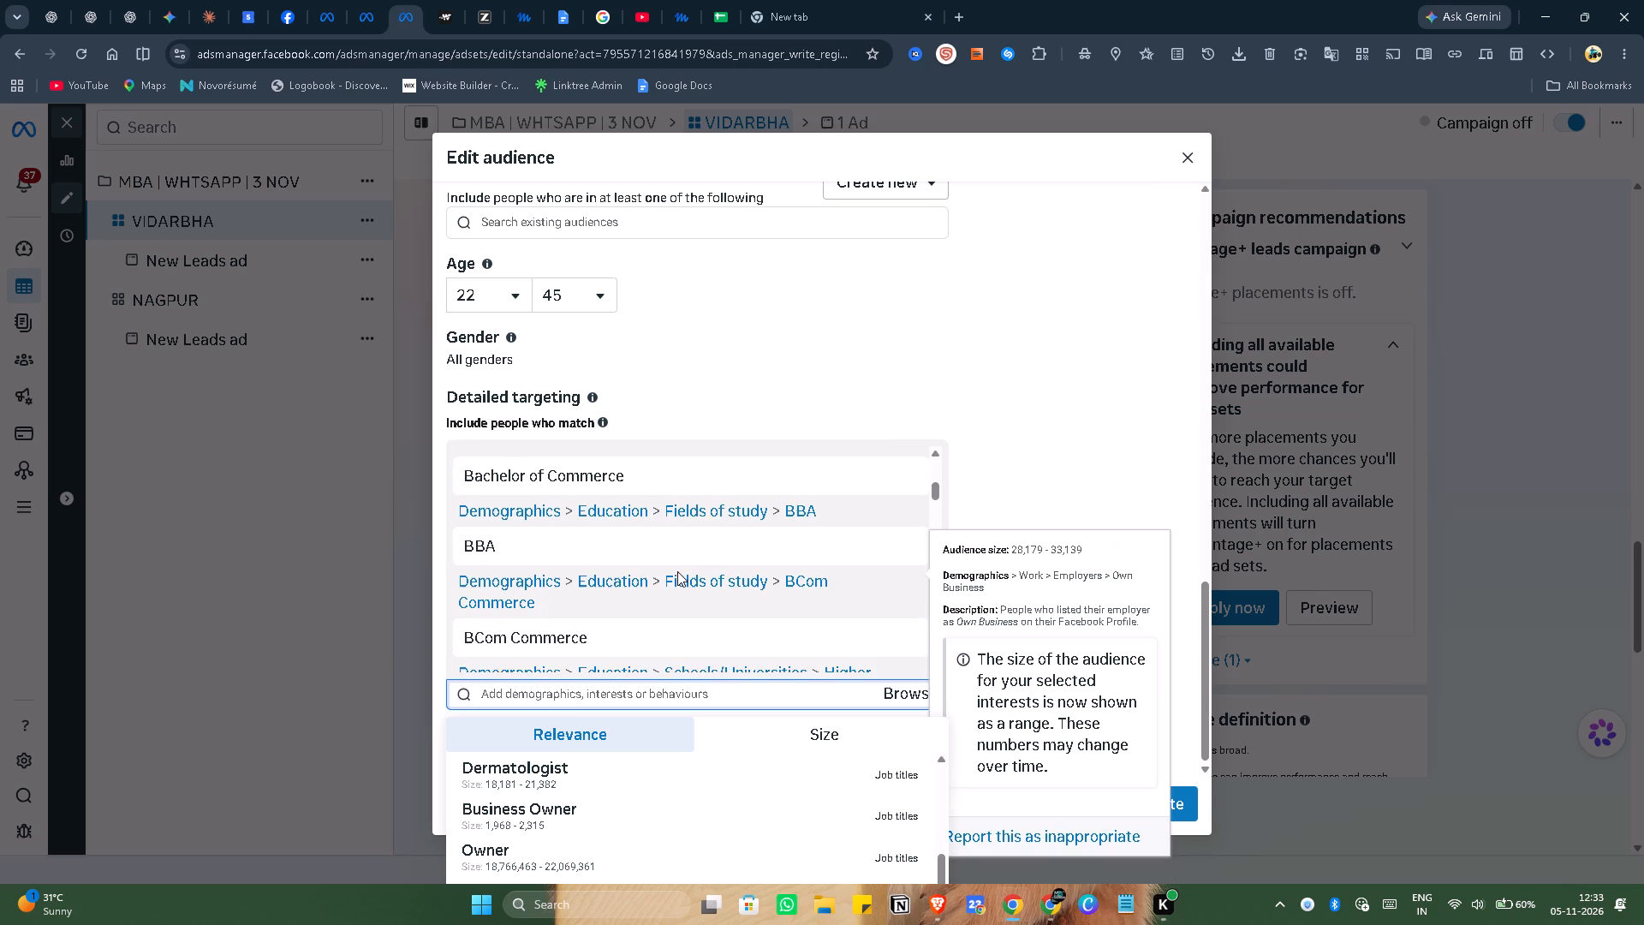
scroll(677, 571, "up", 12)
scroll(677, 571, "down", 9)
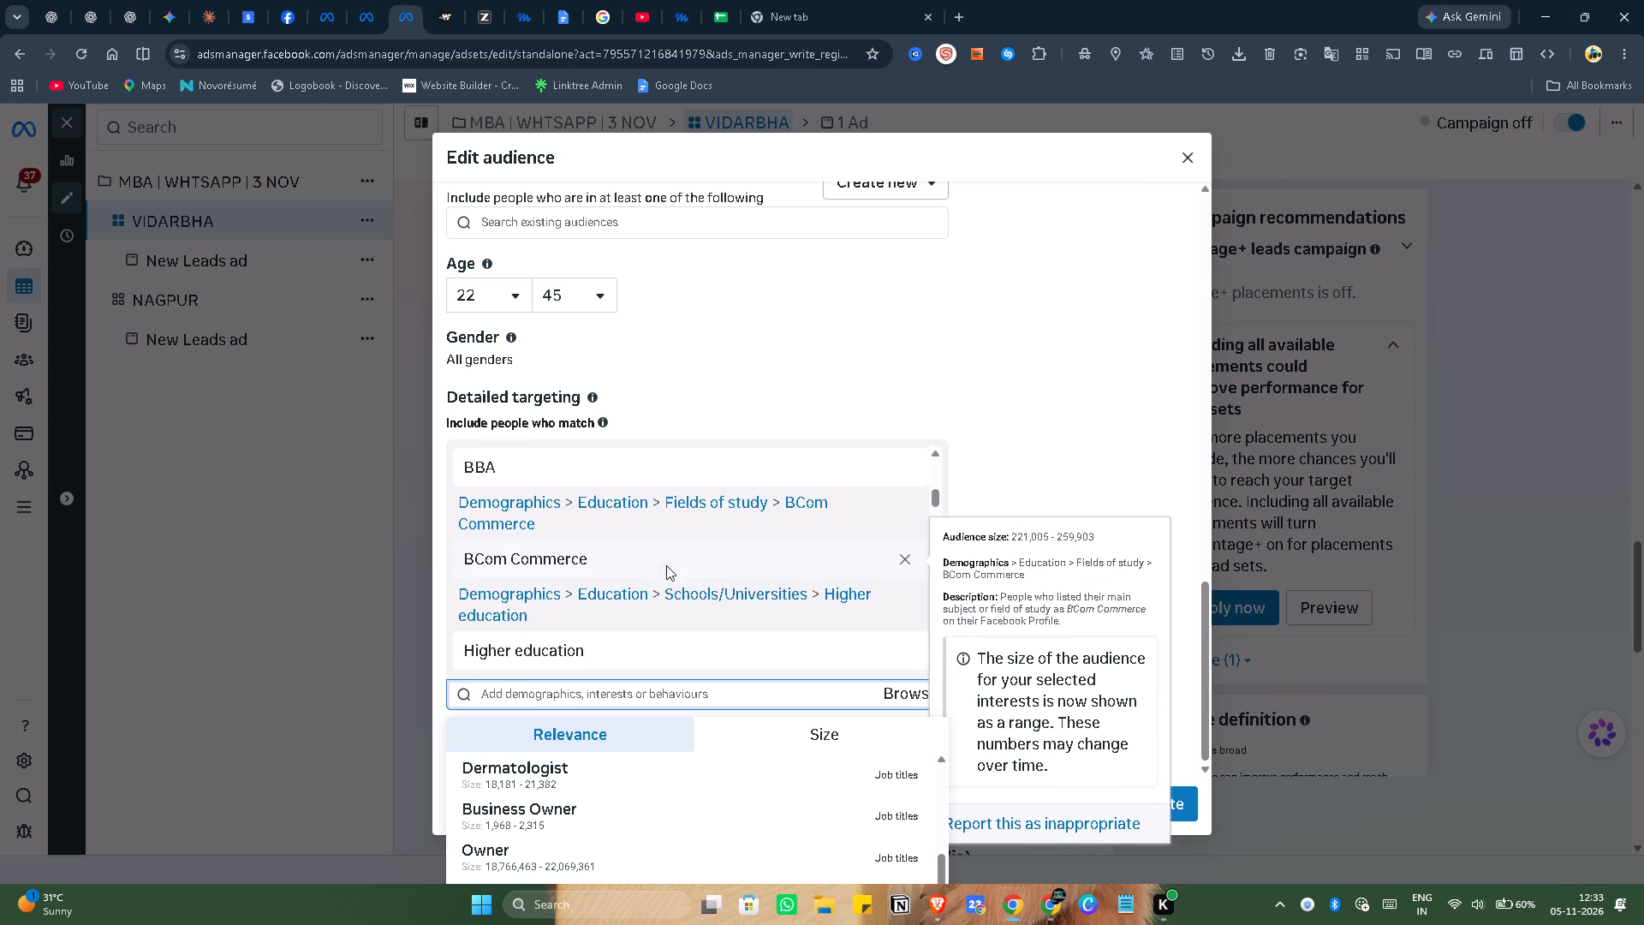
scroll(666, 565, "down", 19)
scroll(670, 546, "down", 5)
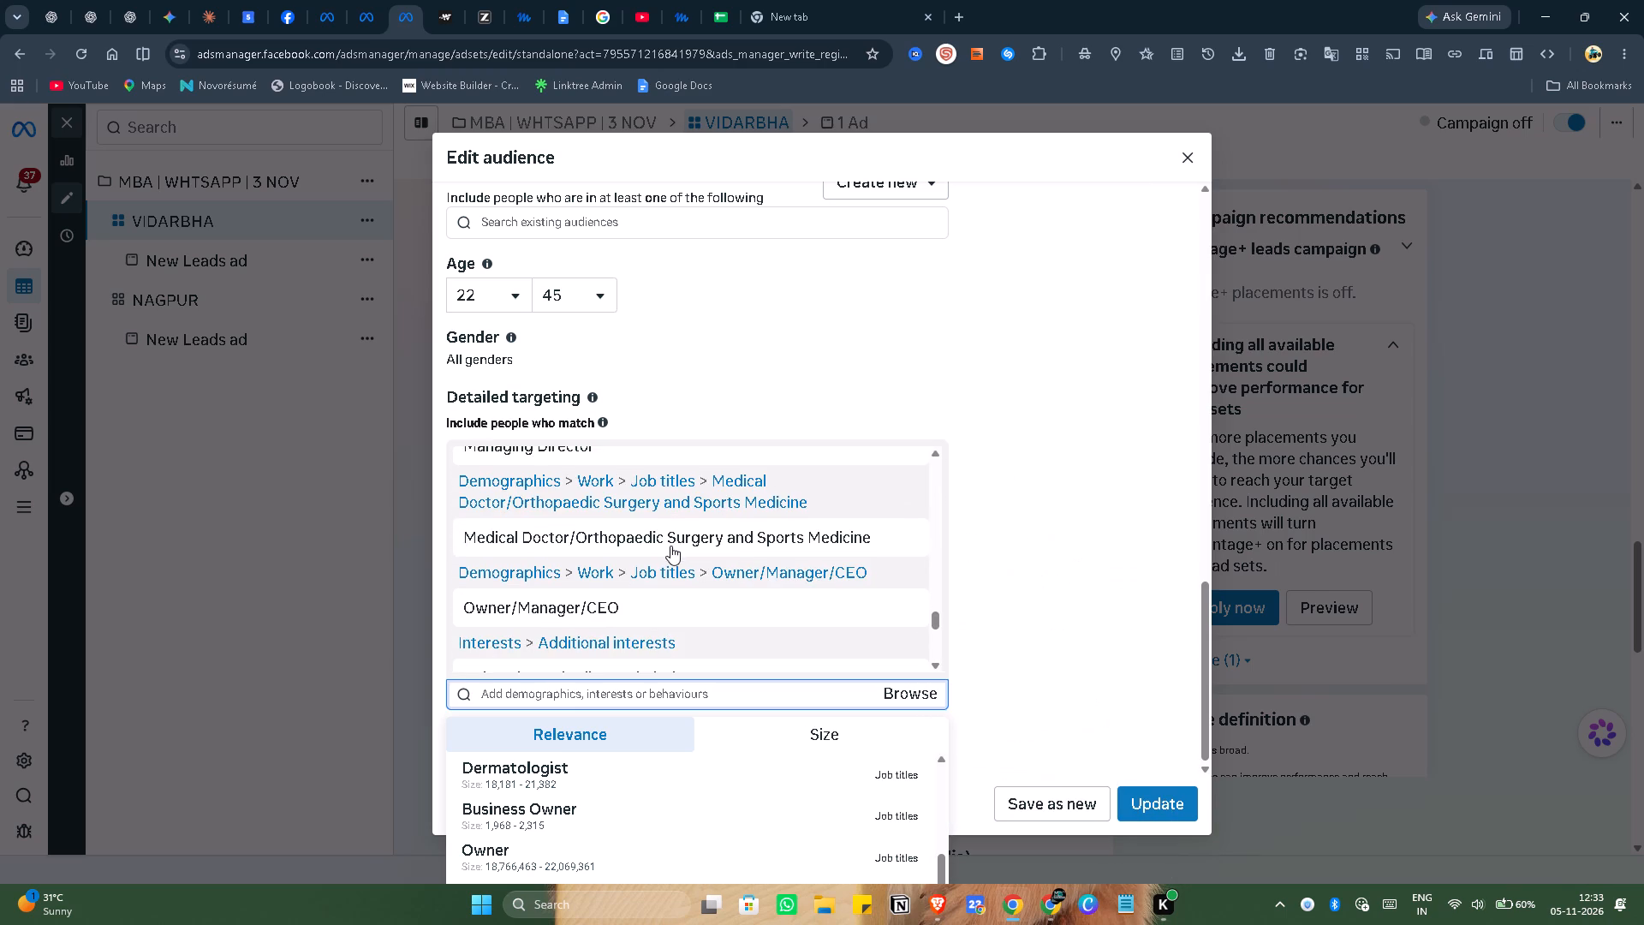
scroll(670, 546, "up", 4)
scroll(670, 546, "down", 6)
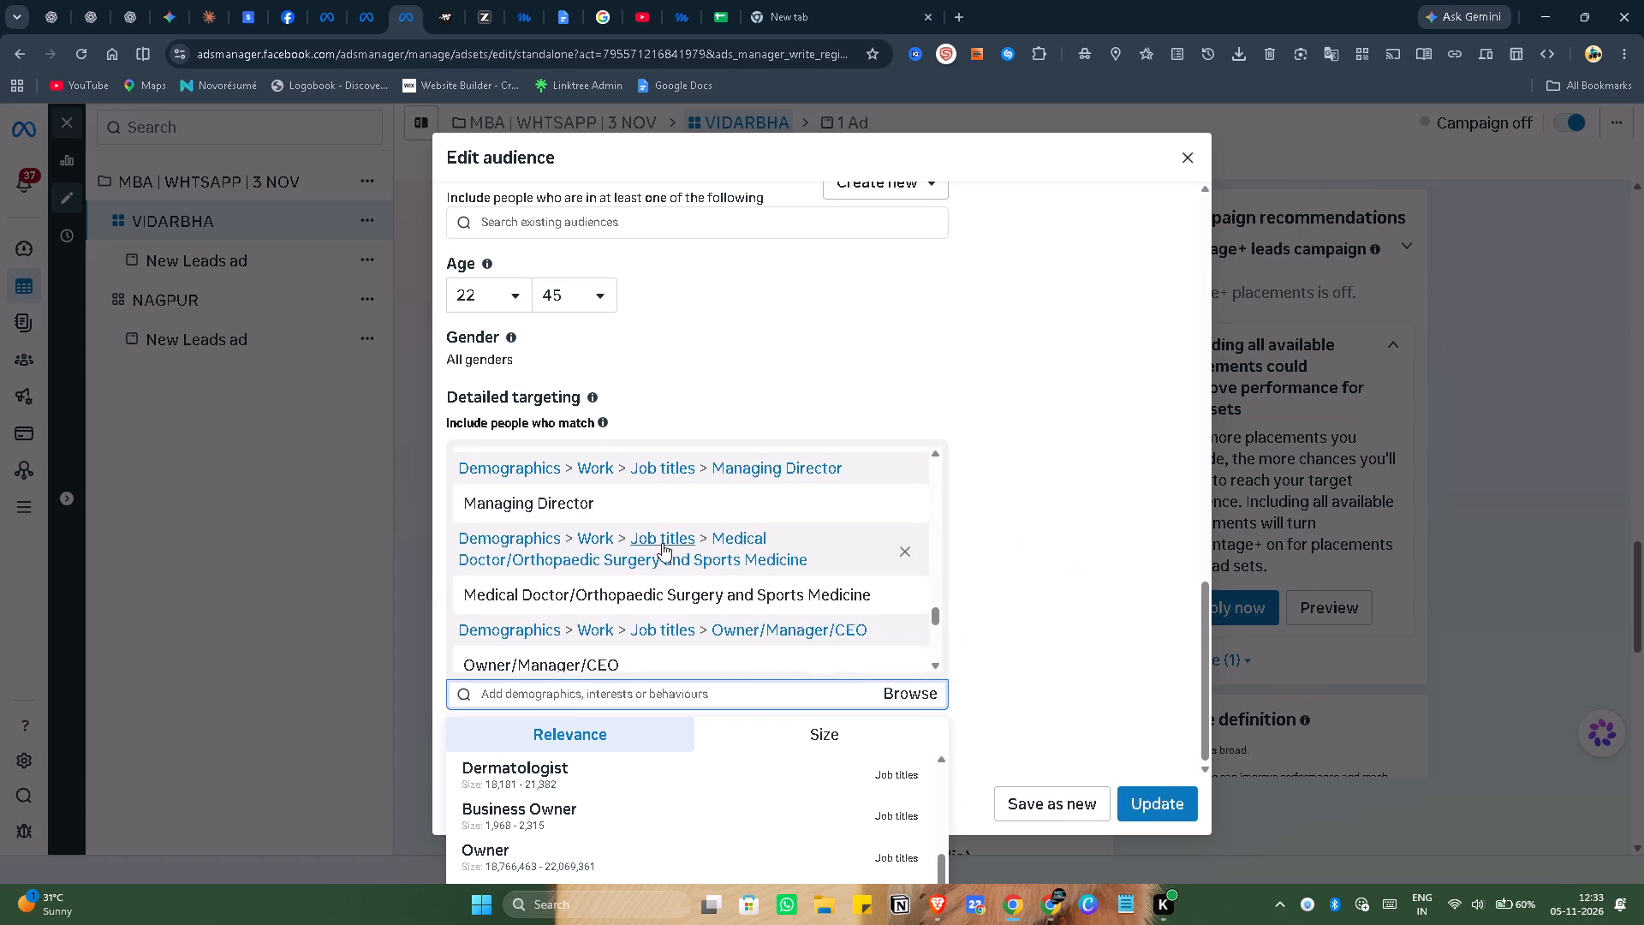
scroll(662, 543, "down", 13)
scroll(676, 647, "down", 3)
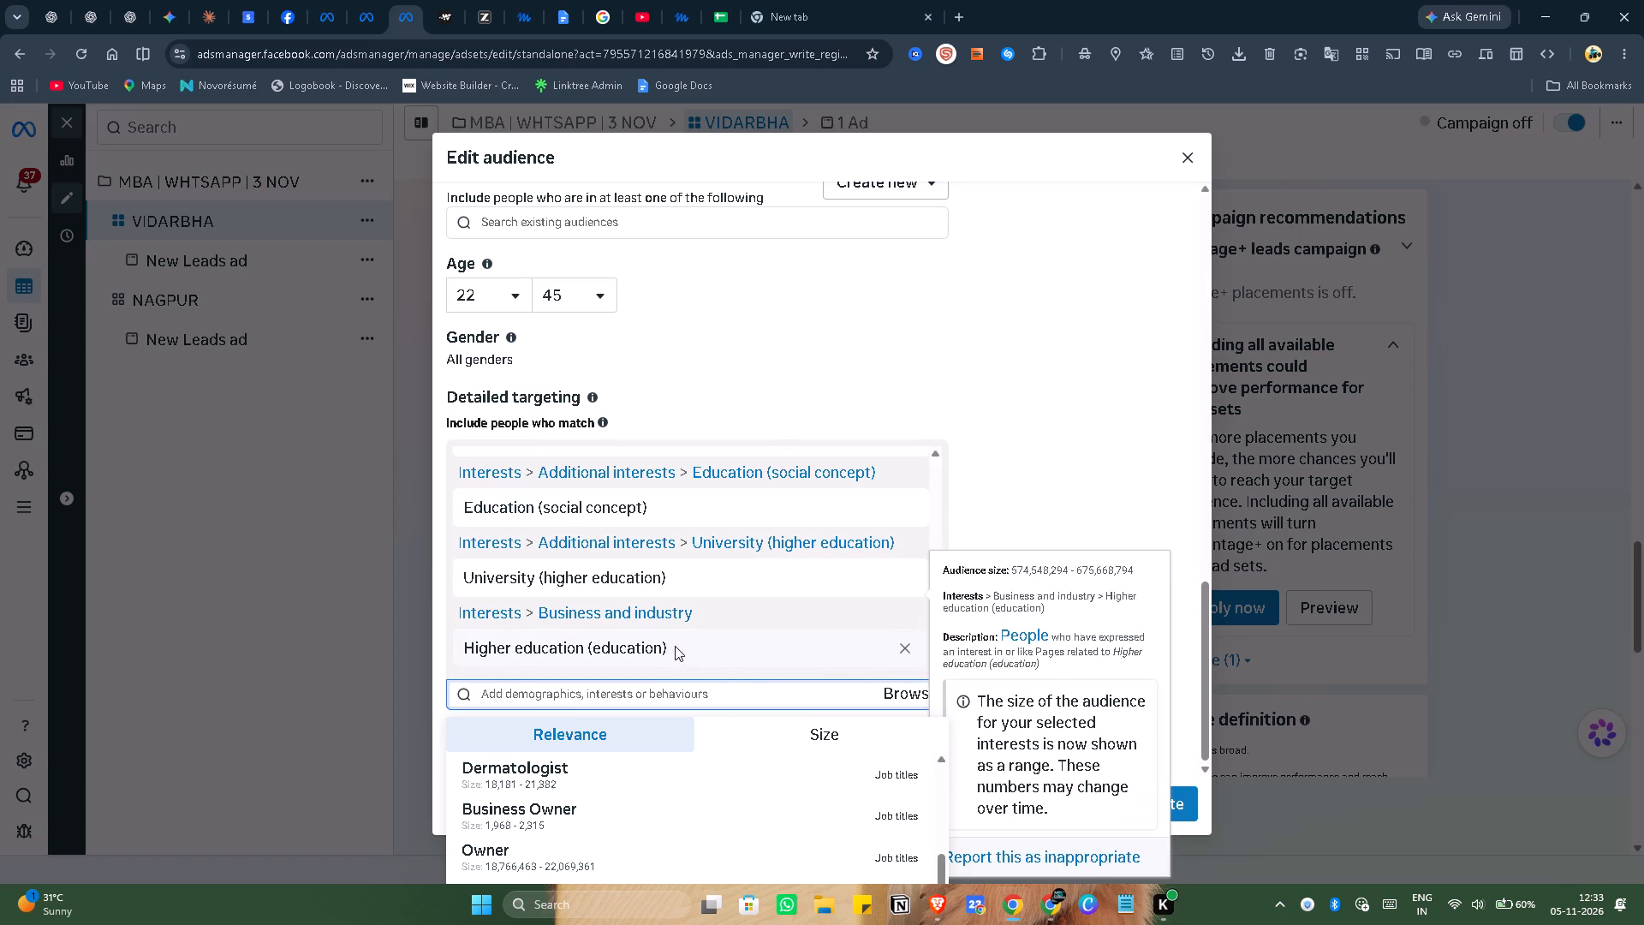
scroll(797, 357, "down", 6)
scroll(923, 481, "down", 5)
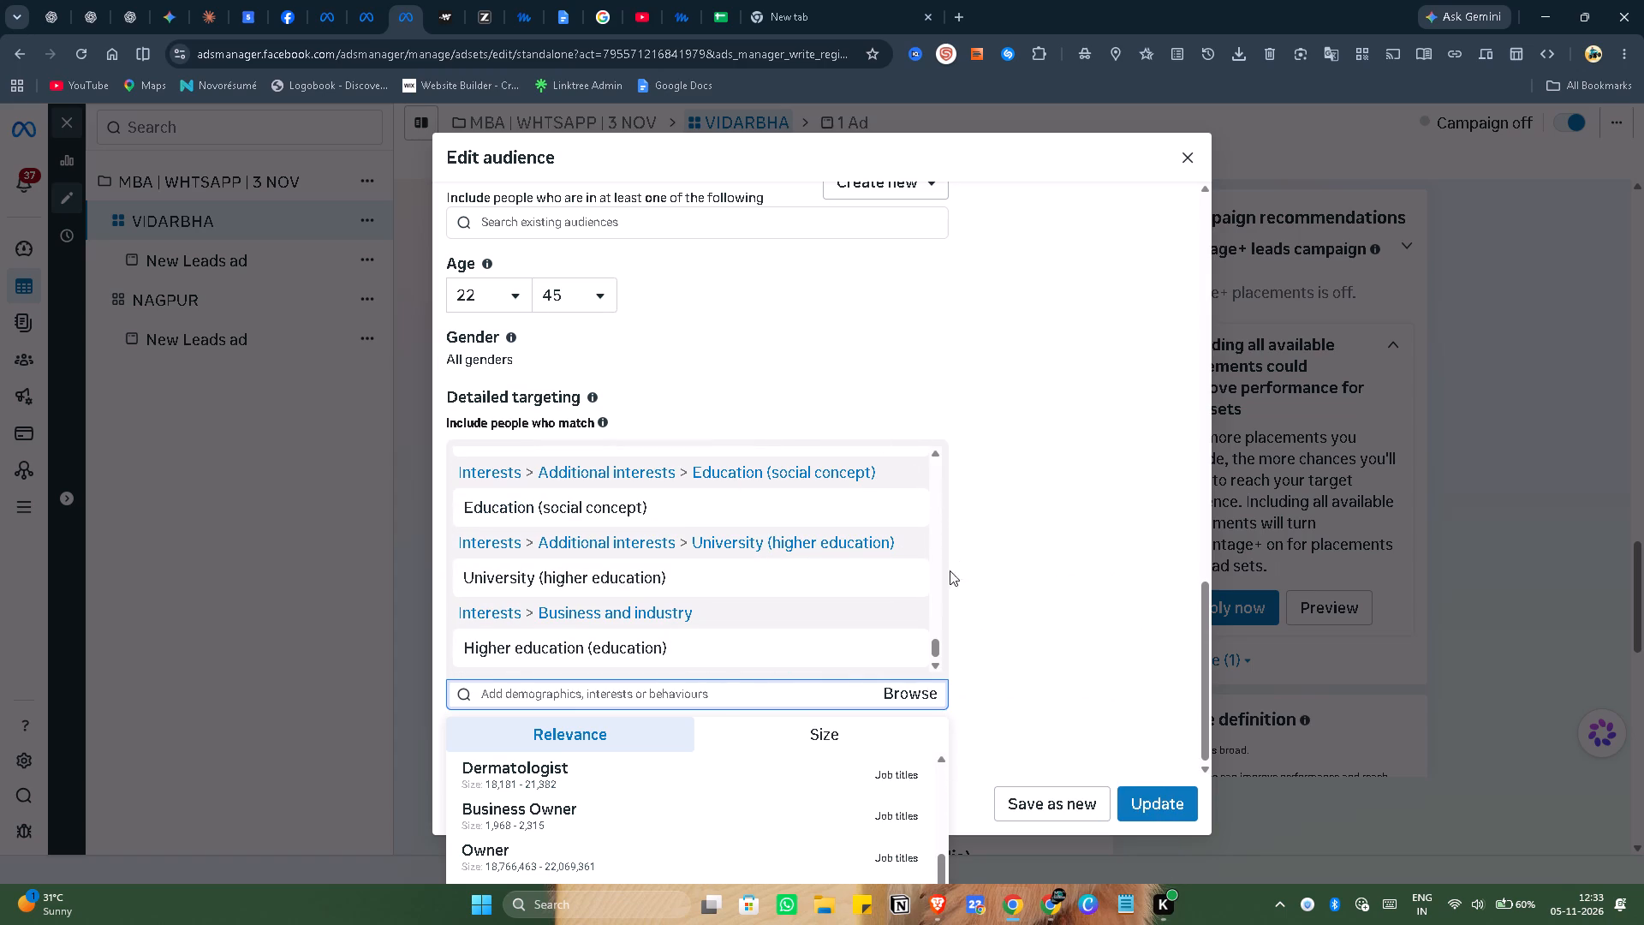
scroll(952, 572, "down", 4)
scroll(1016, 618, "down", 5)
scroll(790, 586, "down", 10)
left_click(940, 455)
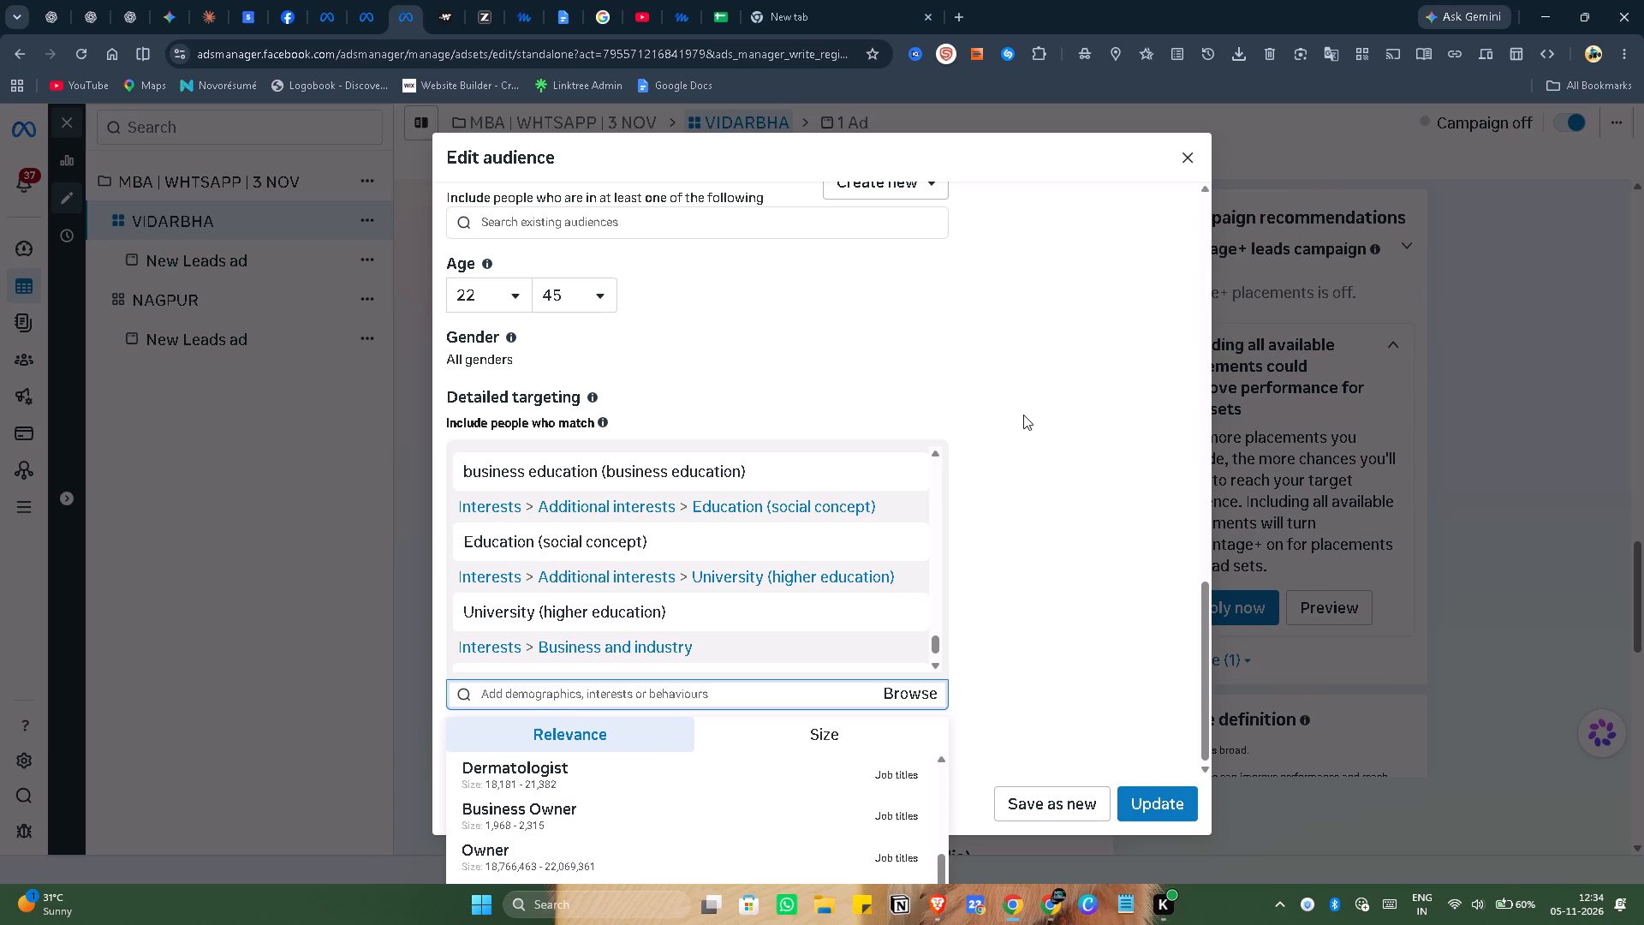
Save the edited VIDARBHA audience as a new saved audience, keeping the suggested copy name.
left_click(1023, 415)
scroll(1564, 27, "down", 5)
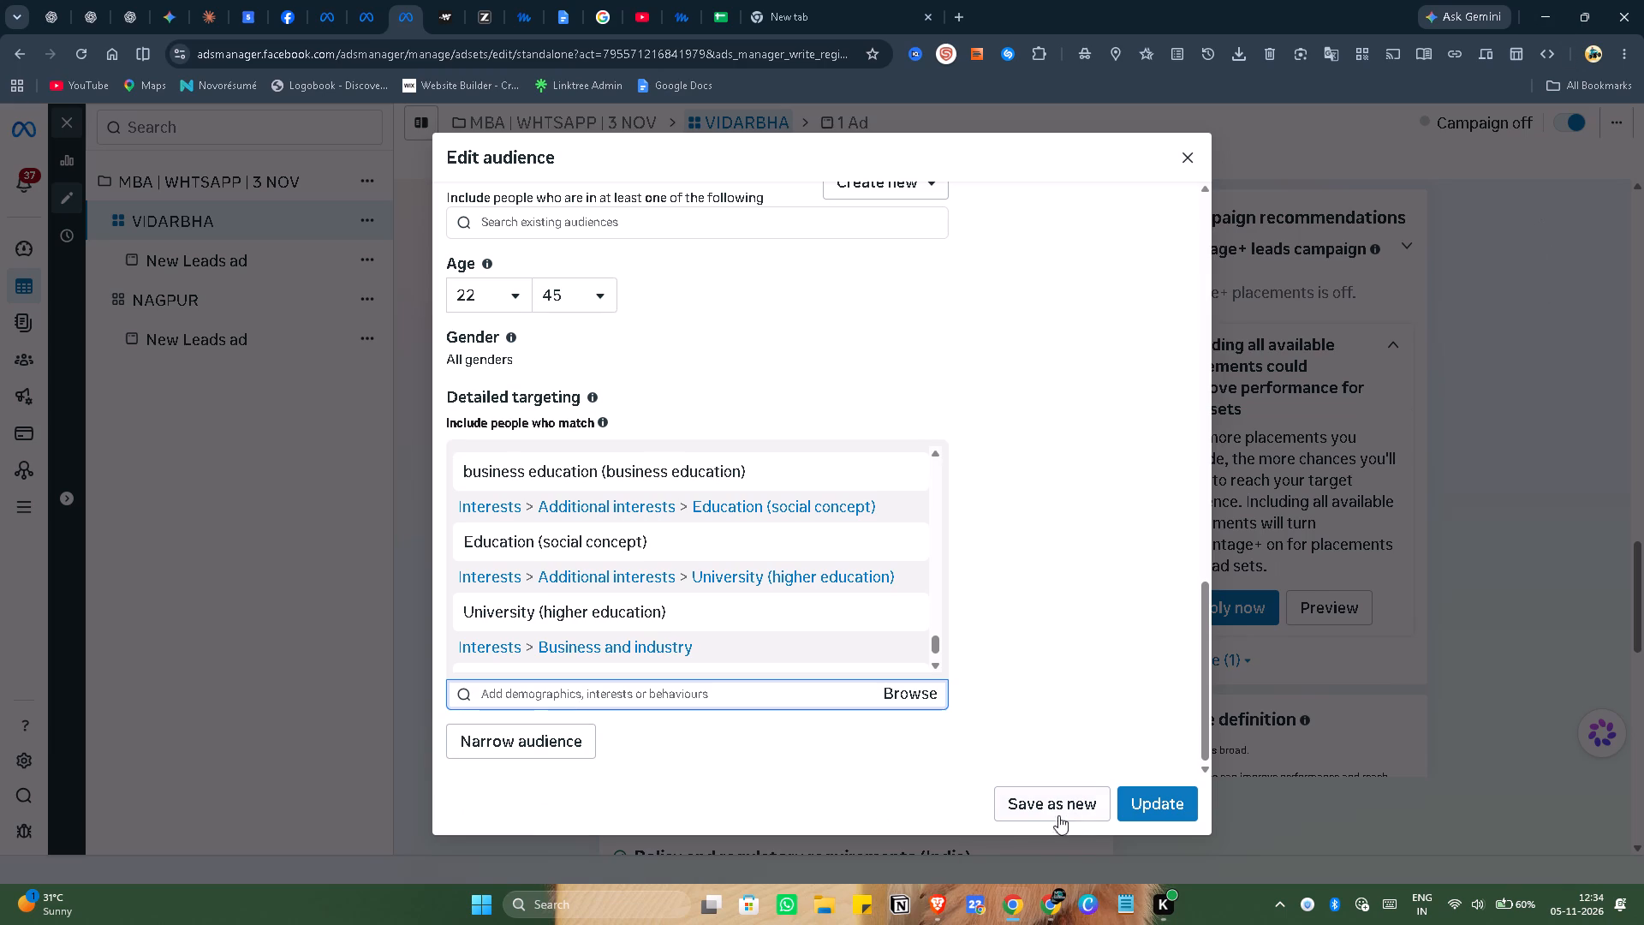
left_click(1060, 807)
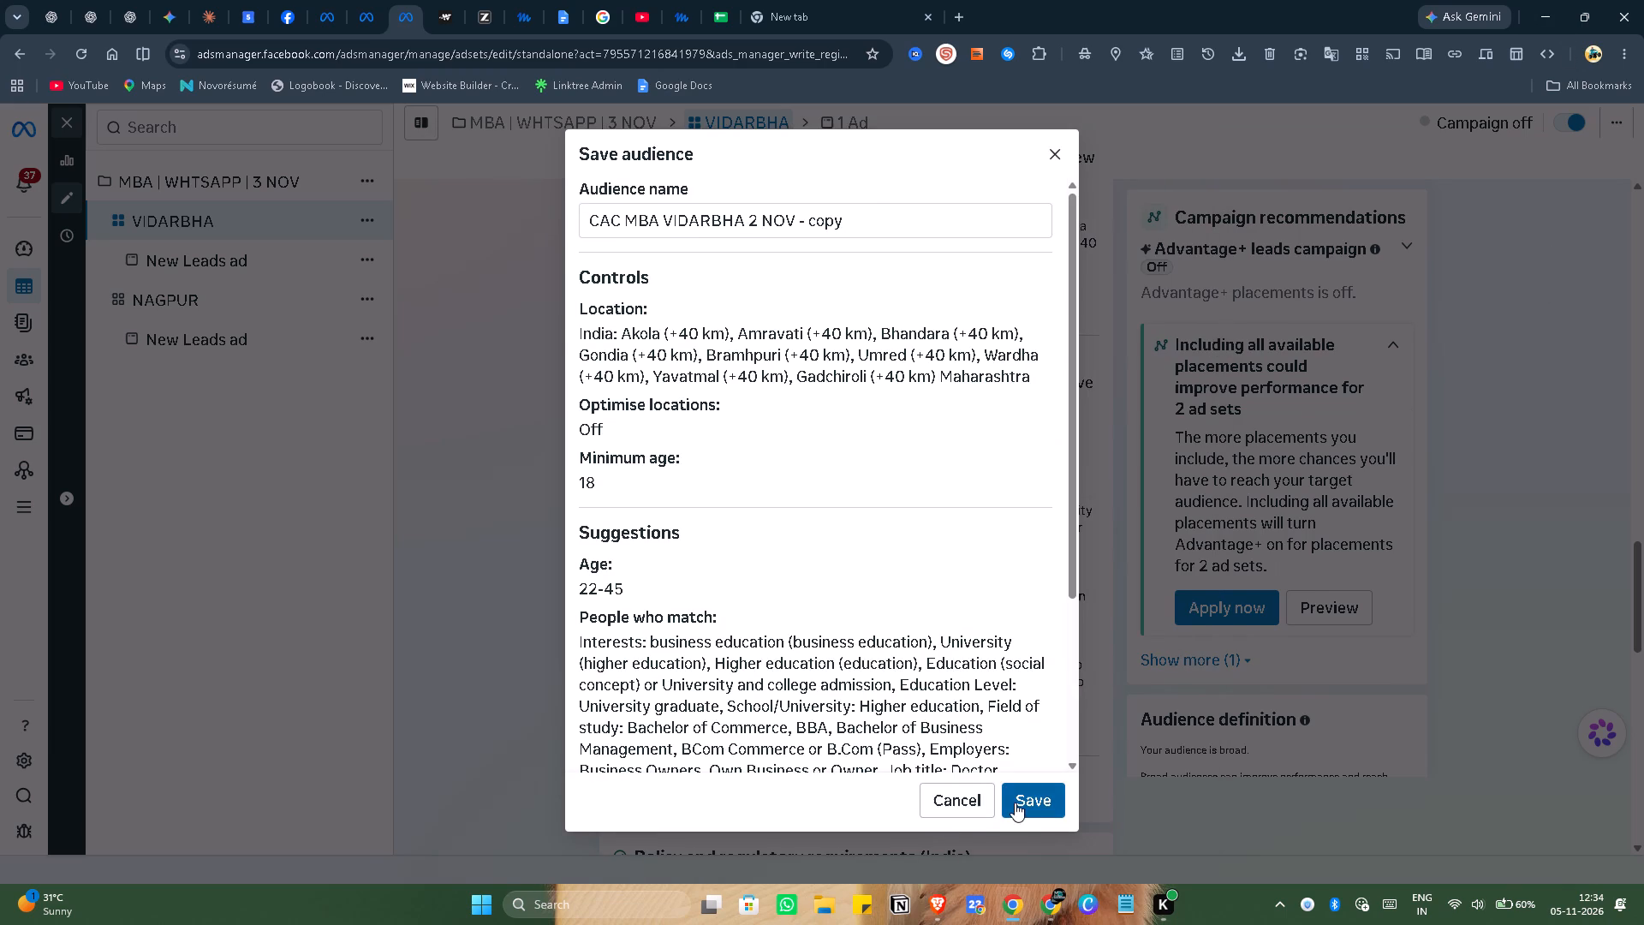
left_click(1015, 803)
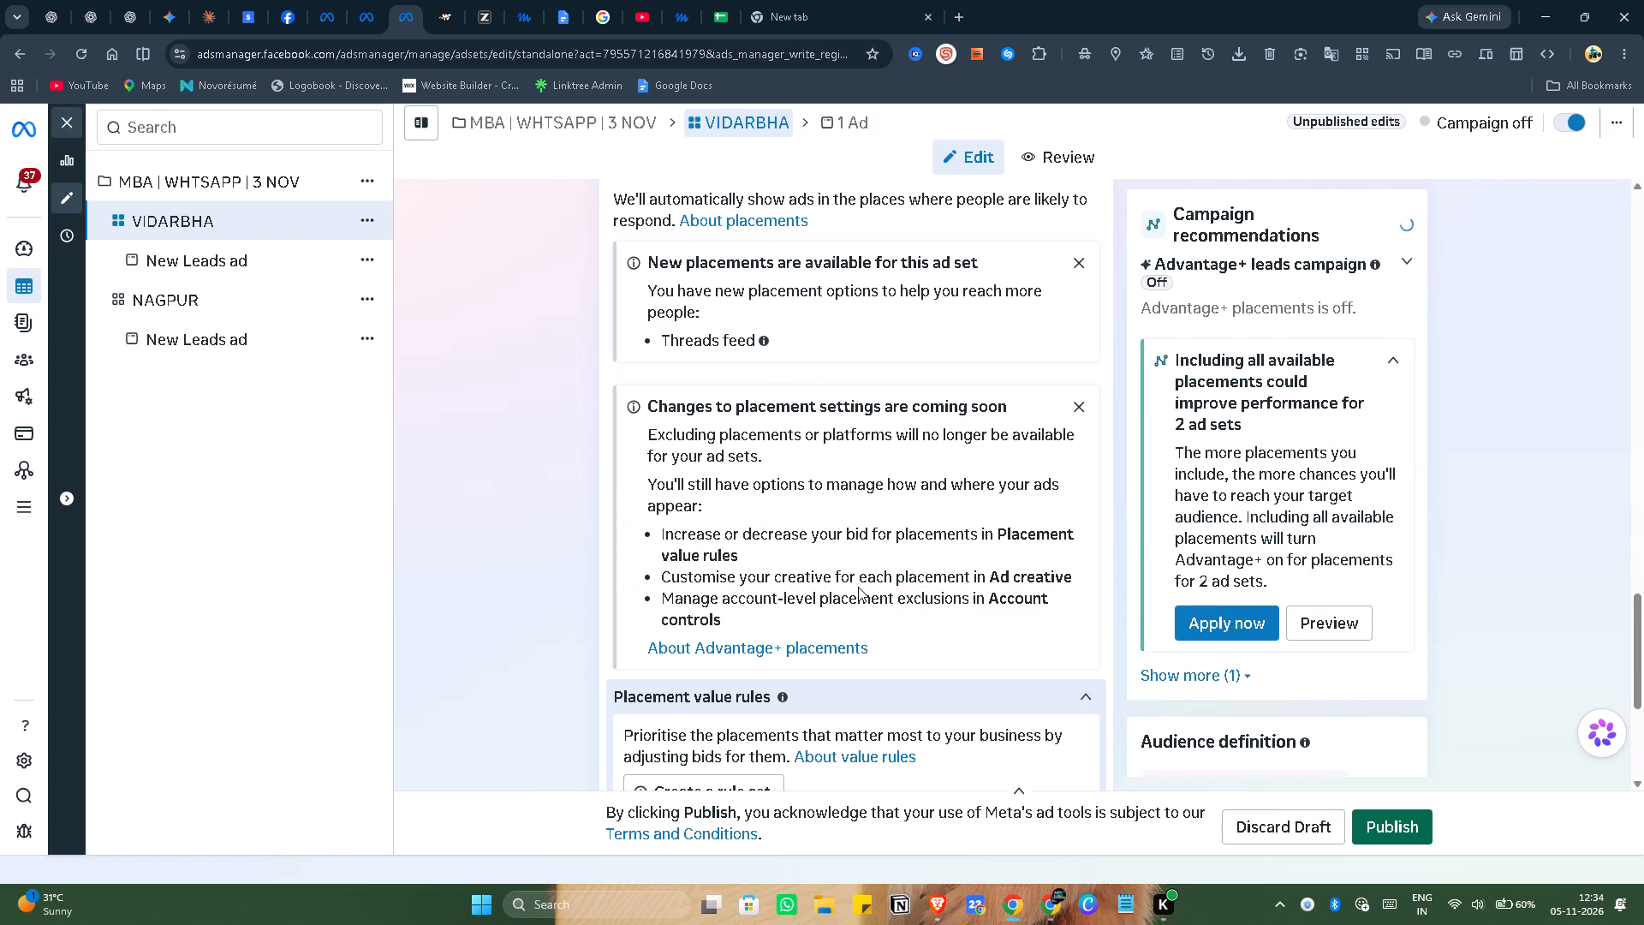
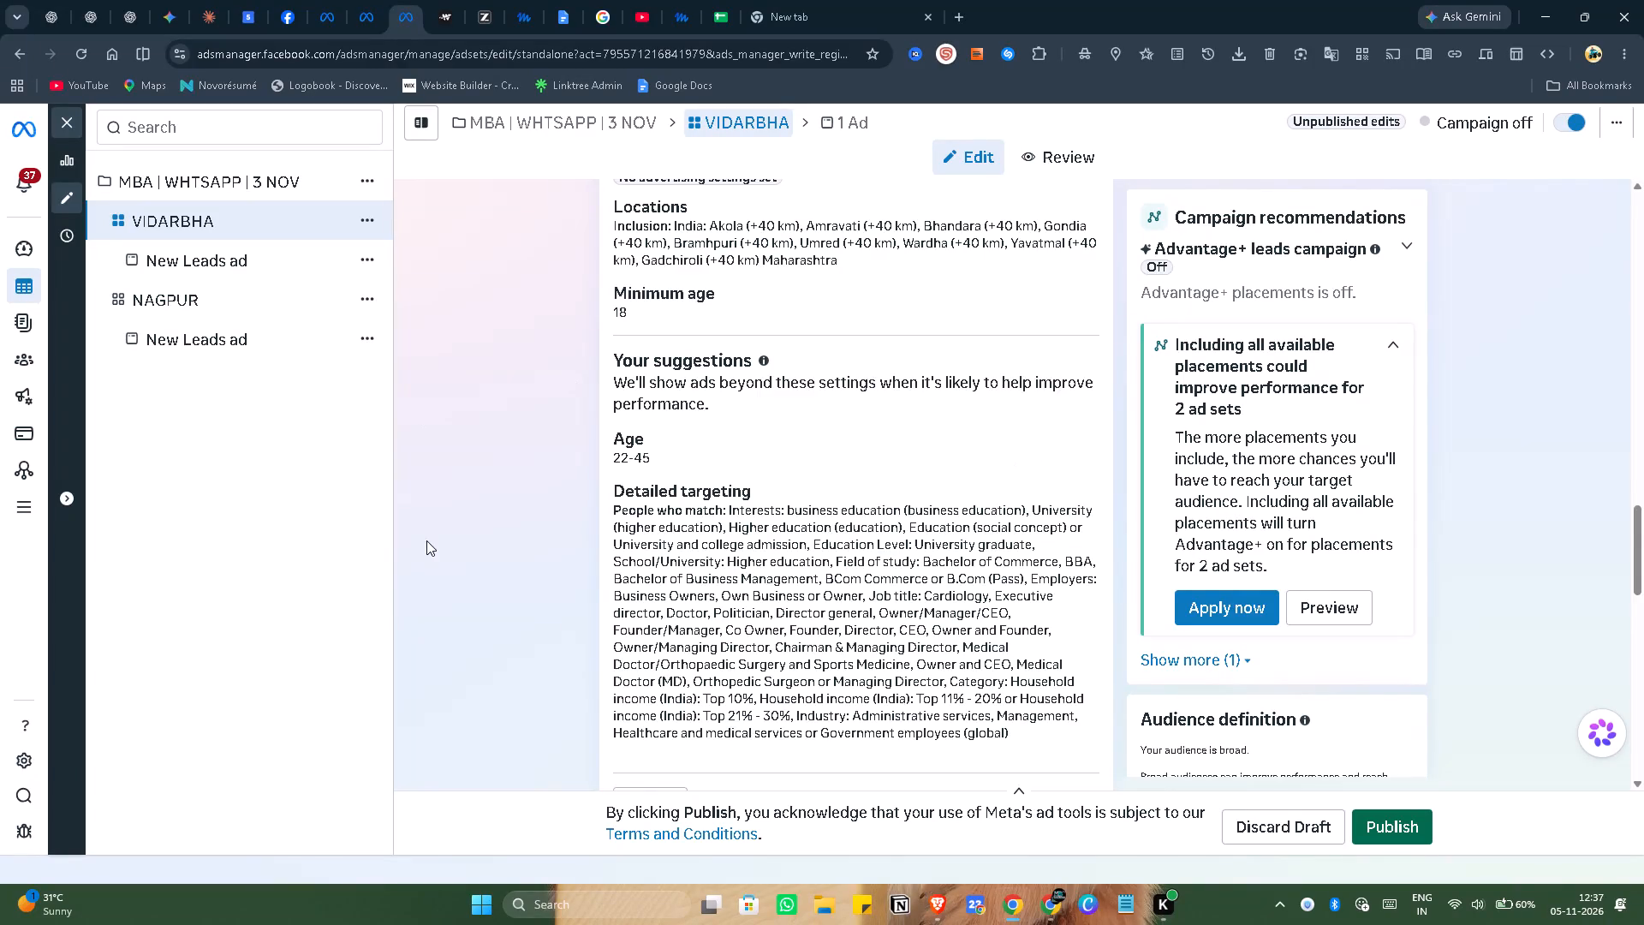
Publish the edited VIDARBHA ad set of the MBA campaign and dismiss the publishing notice.
scroll(427, 540, "down", 8)
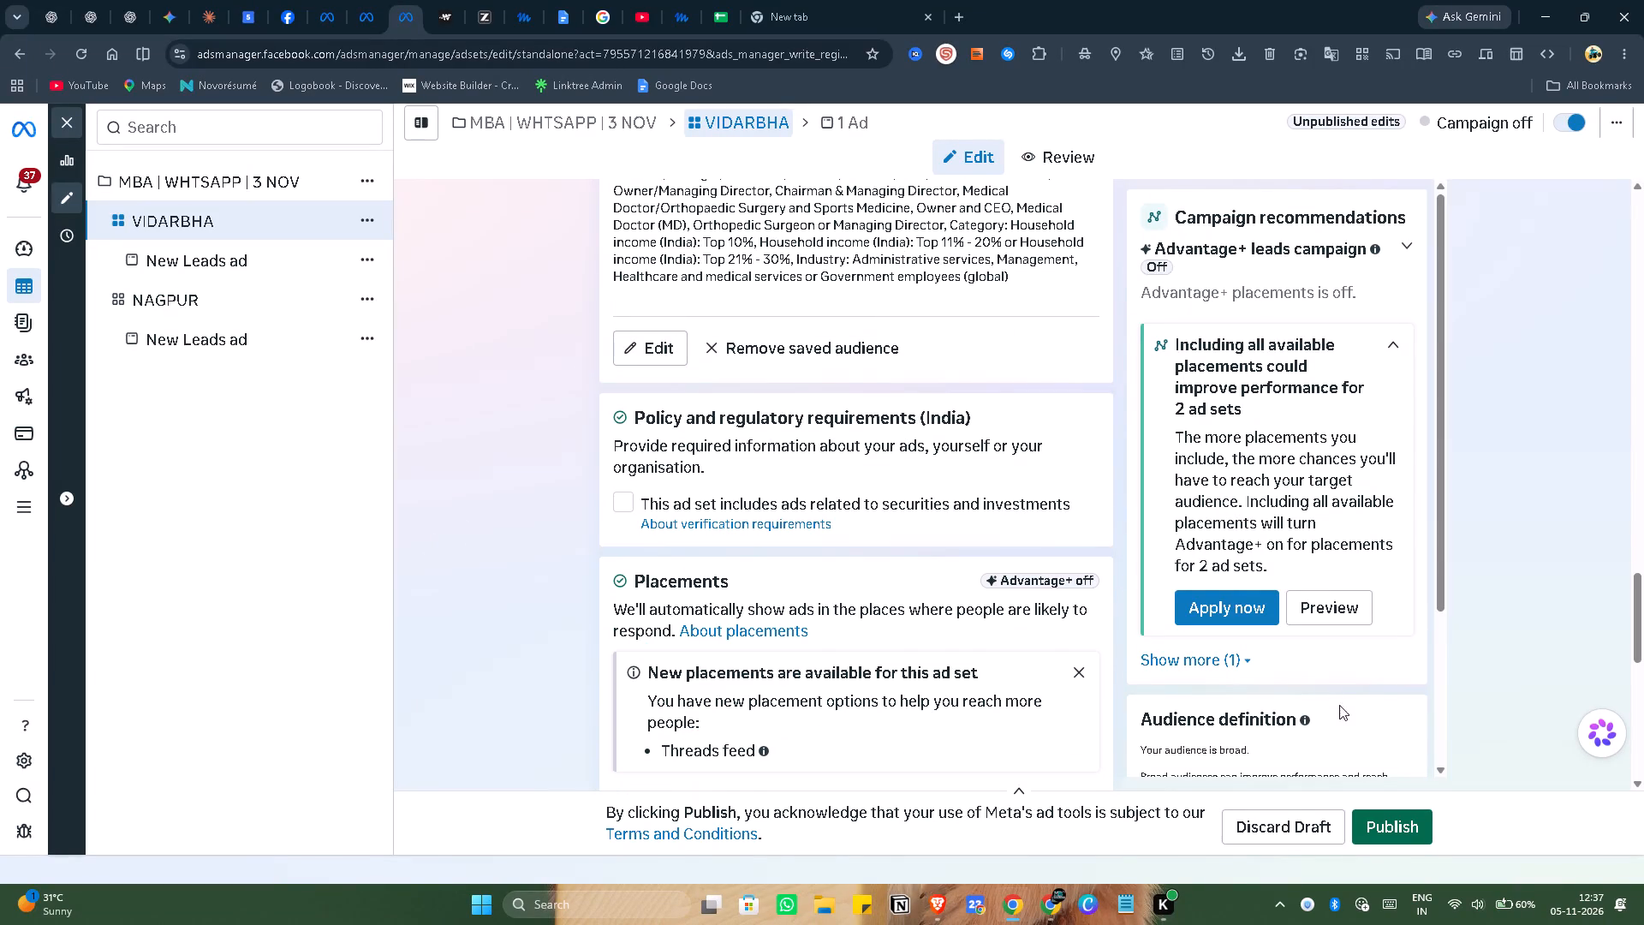
left_click(1402, 832)
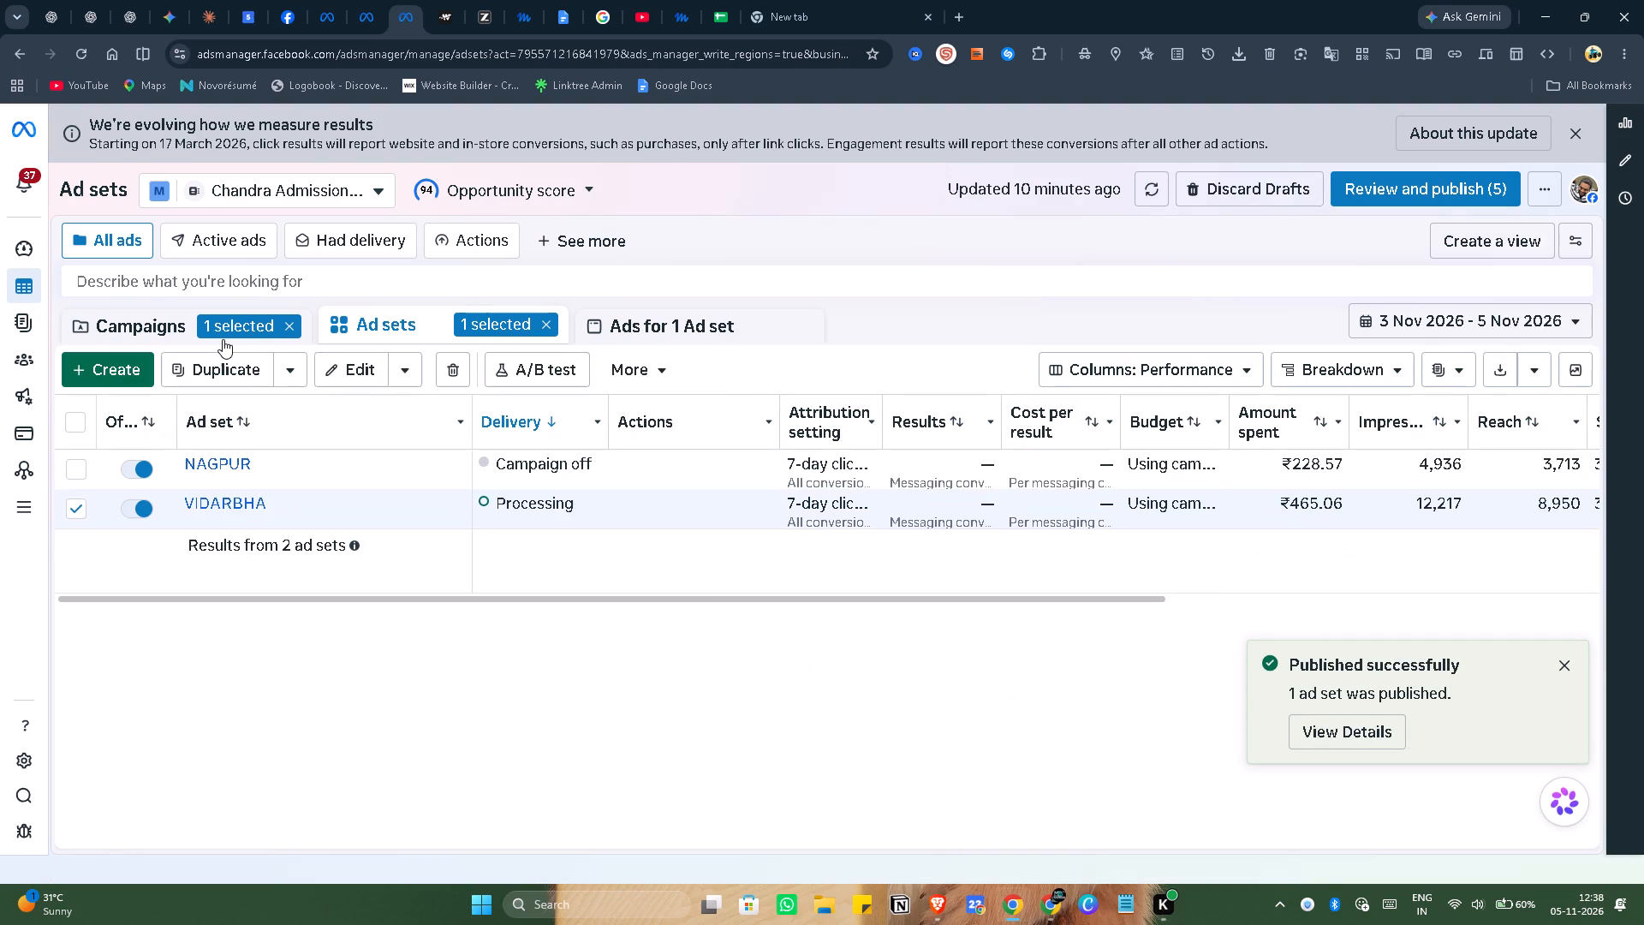
left_click(1558, 667)
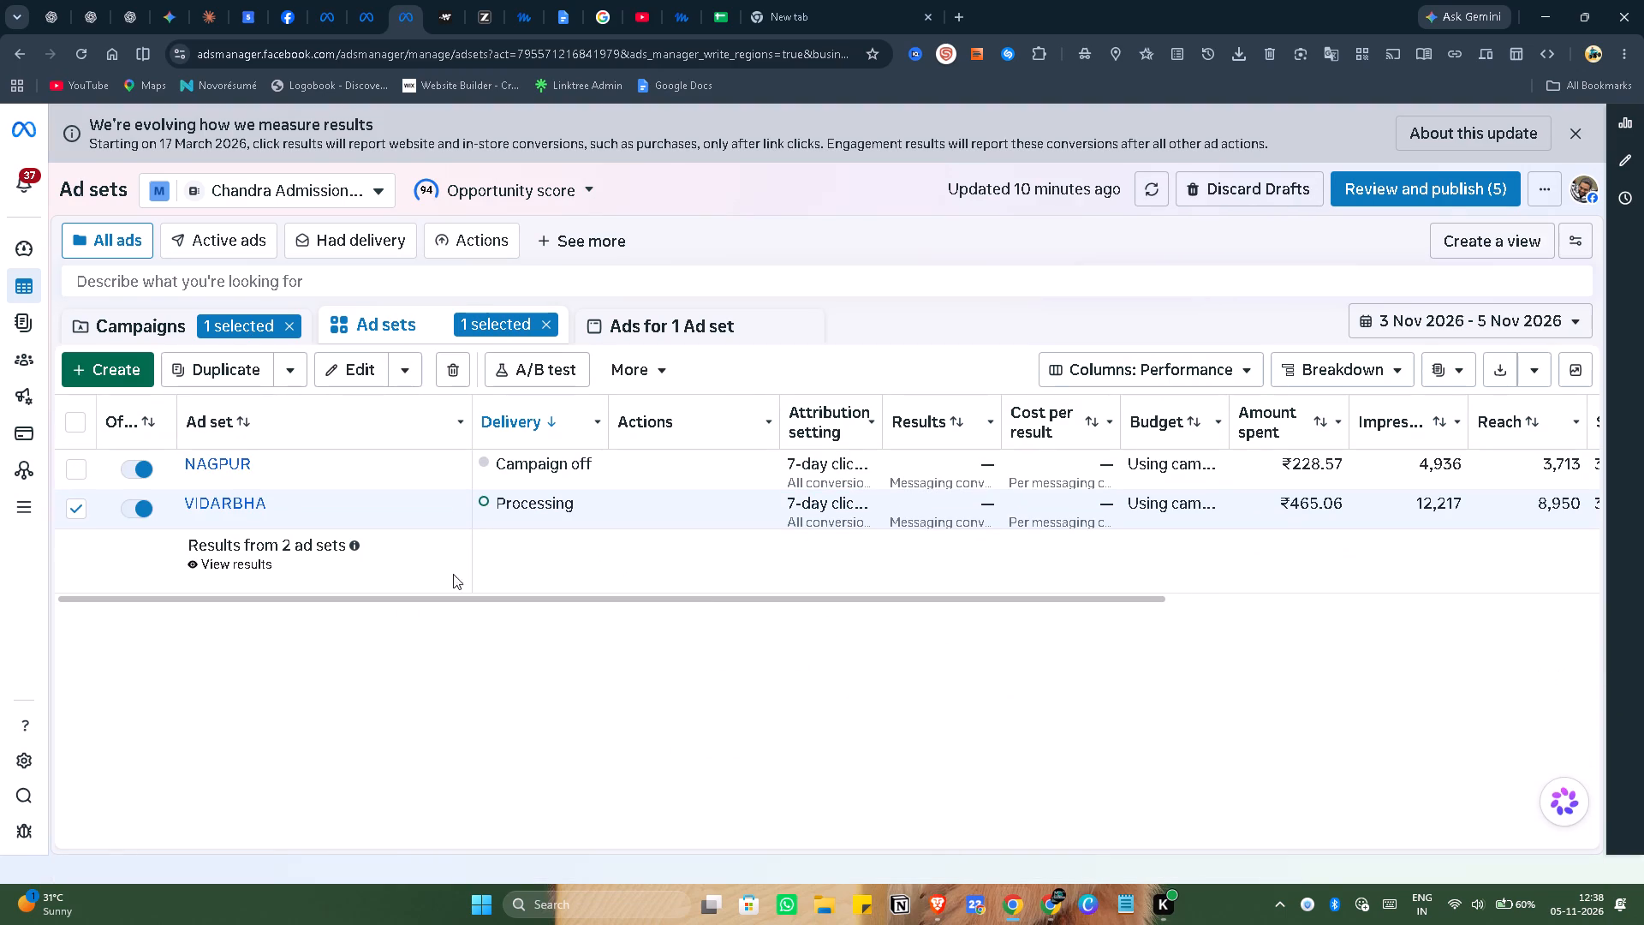
Return to the campaigns list, clearing the campaign and ad set selections, and open the MBA | WHTSAPP | 3 NOV campaign's NAGPUR ad set for editing.
left_click(146, 323)
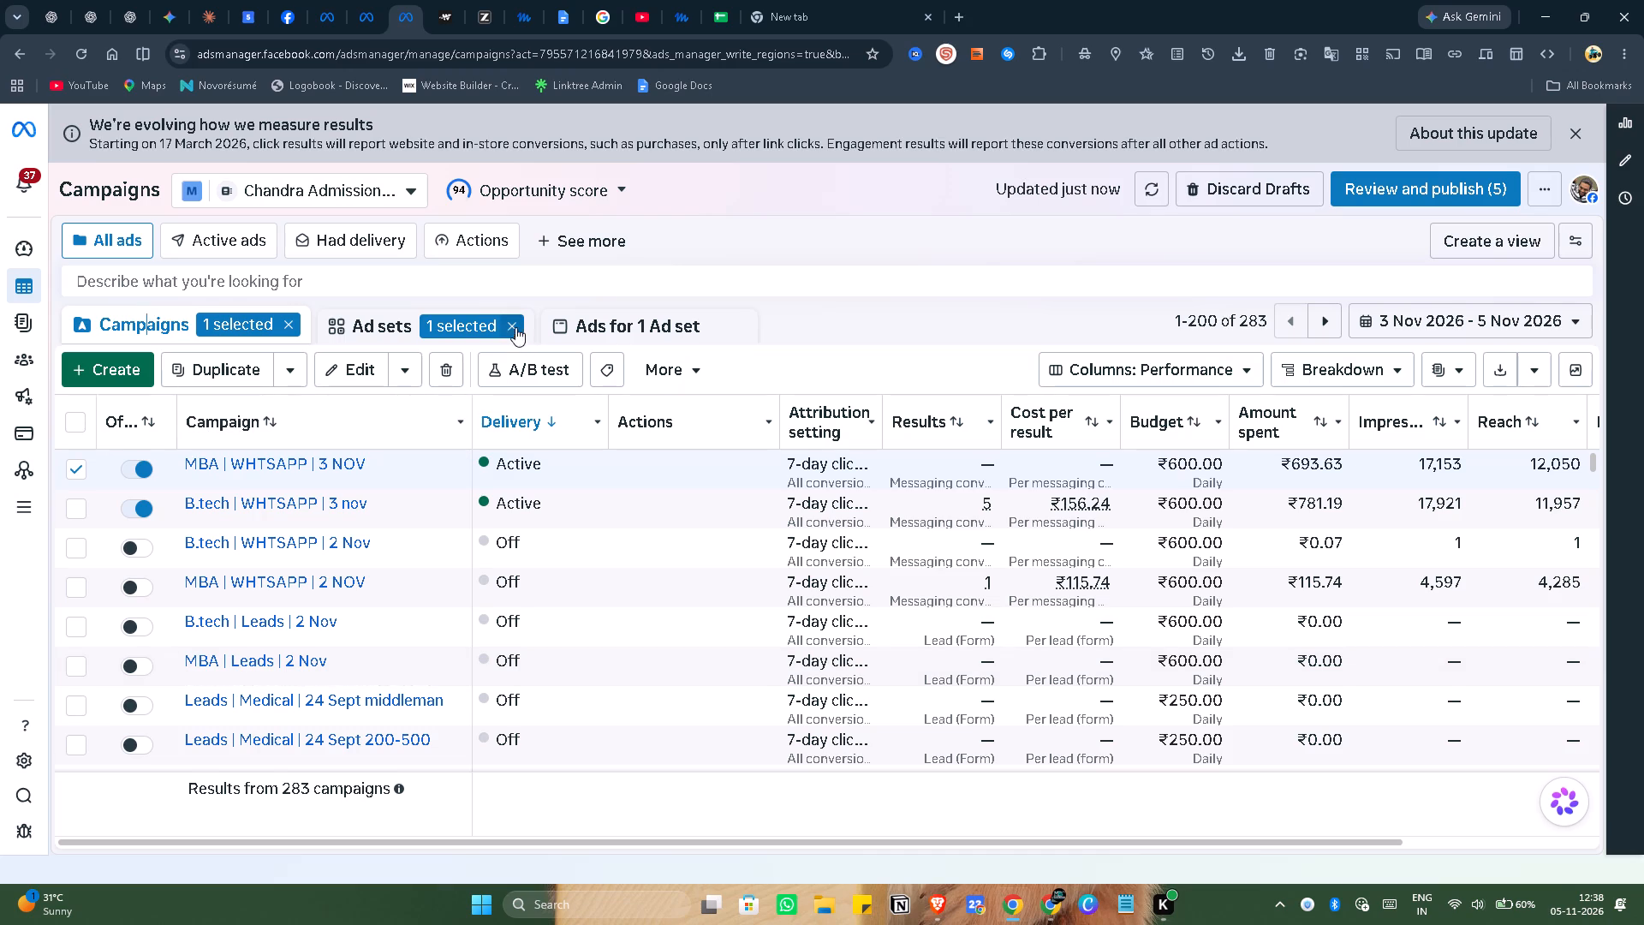
left_click(515, 327)
left_click(285, 322)
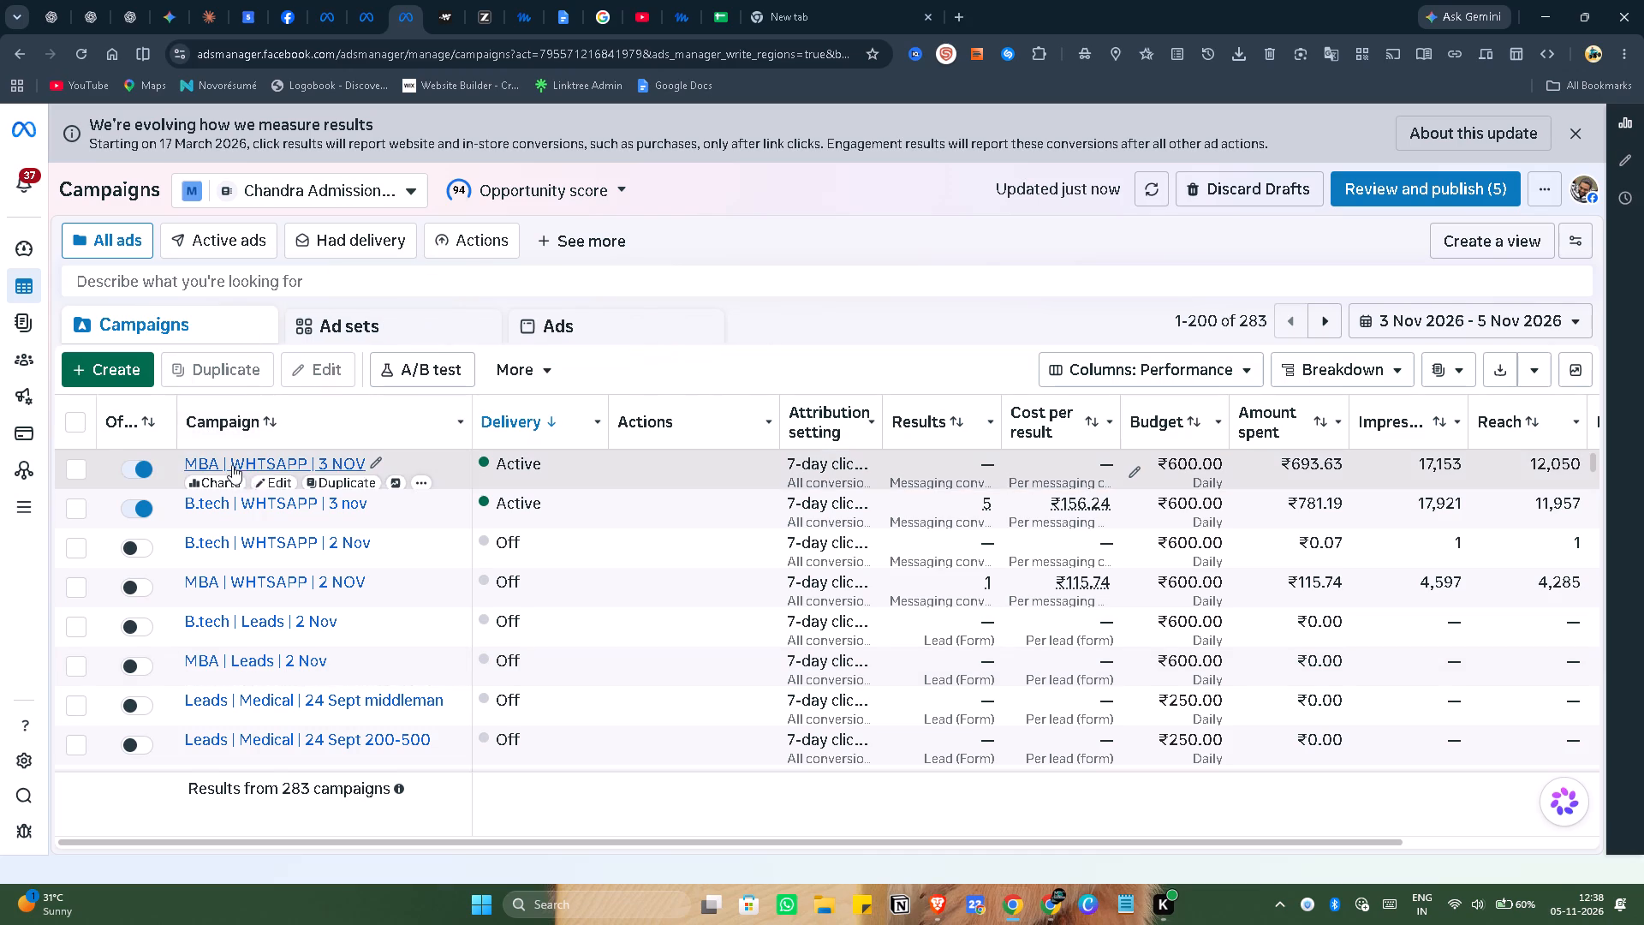
left_click(282, 482)
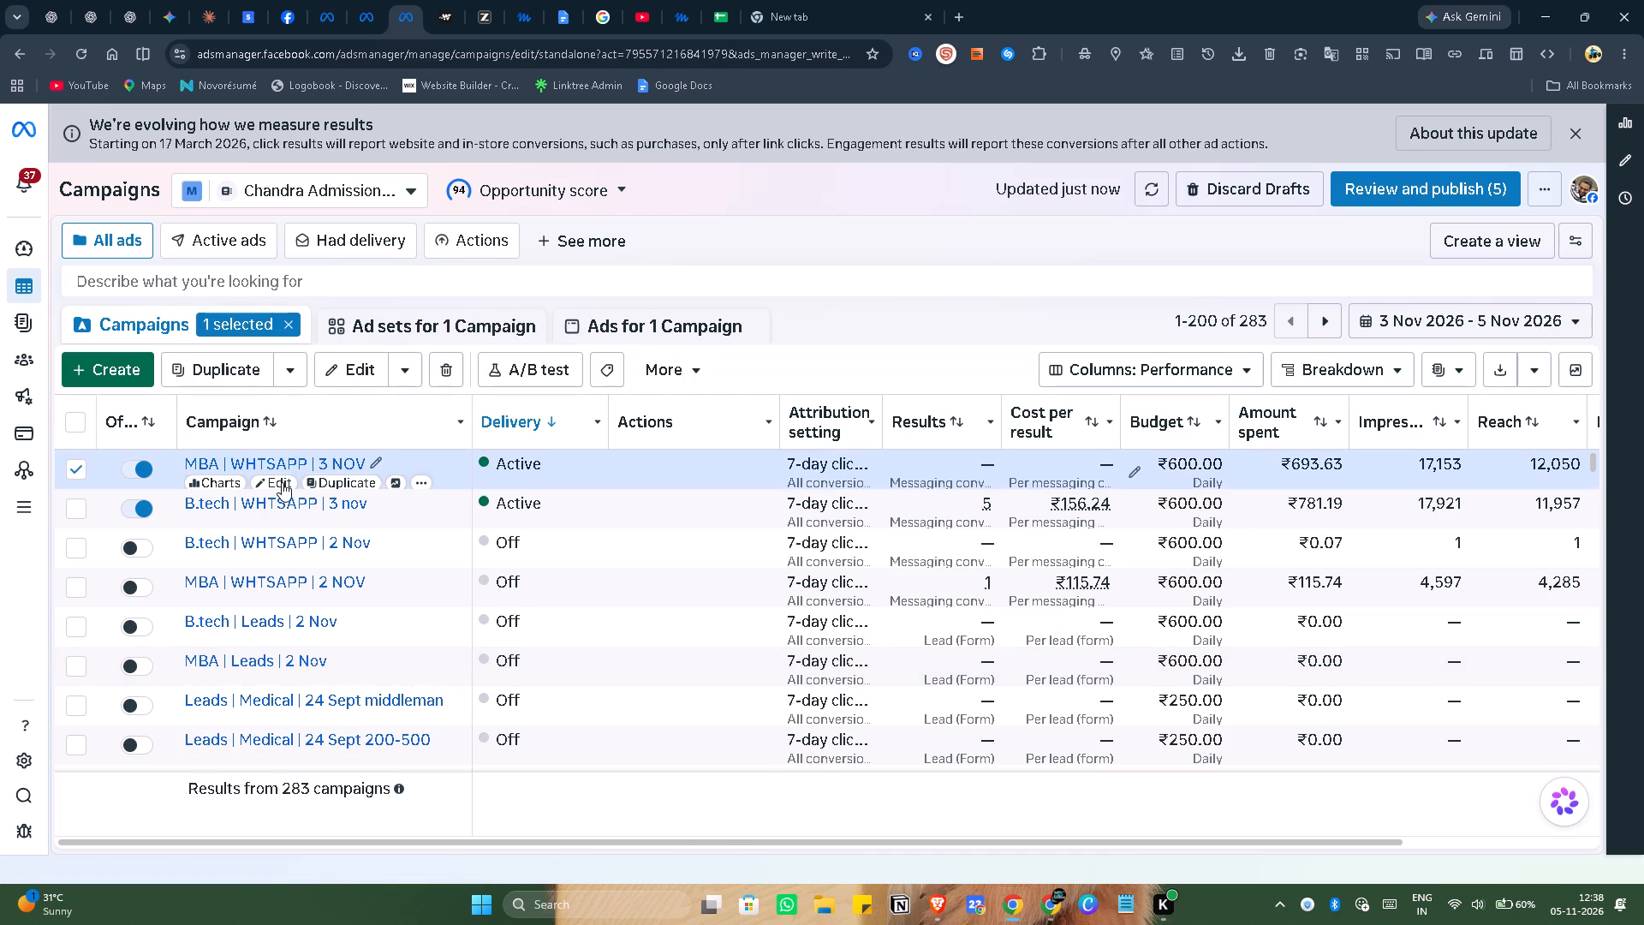
left_click(221, 296)
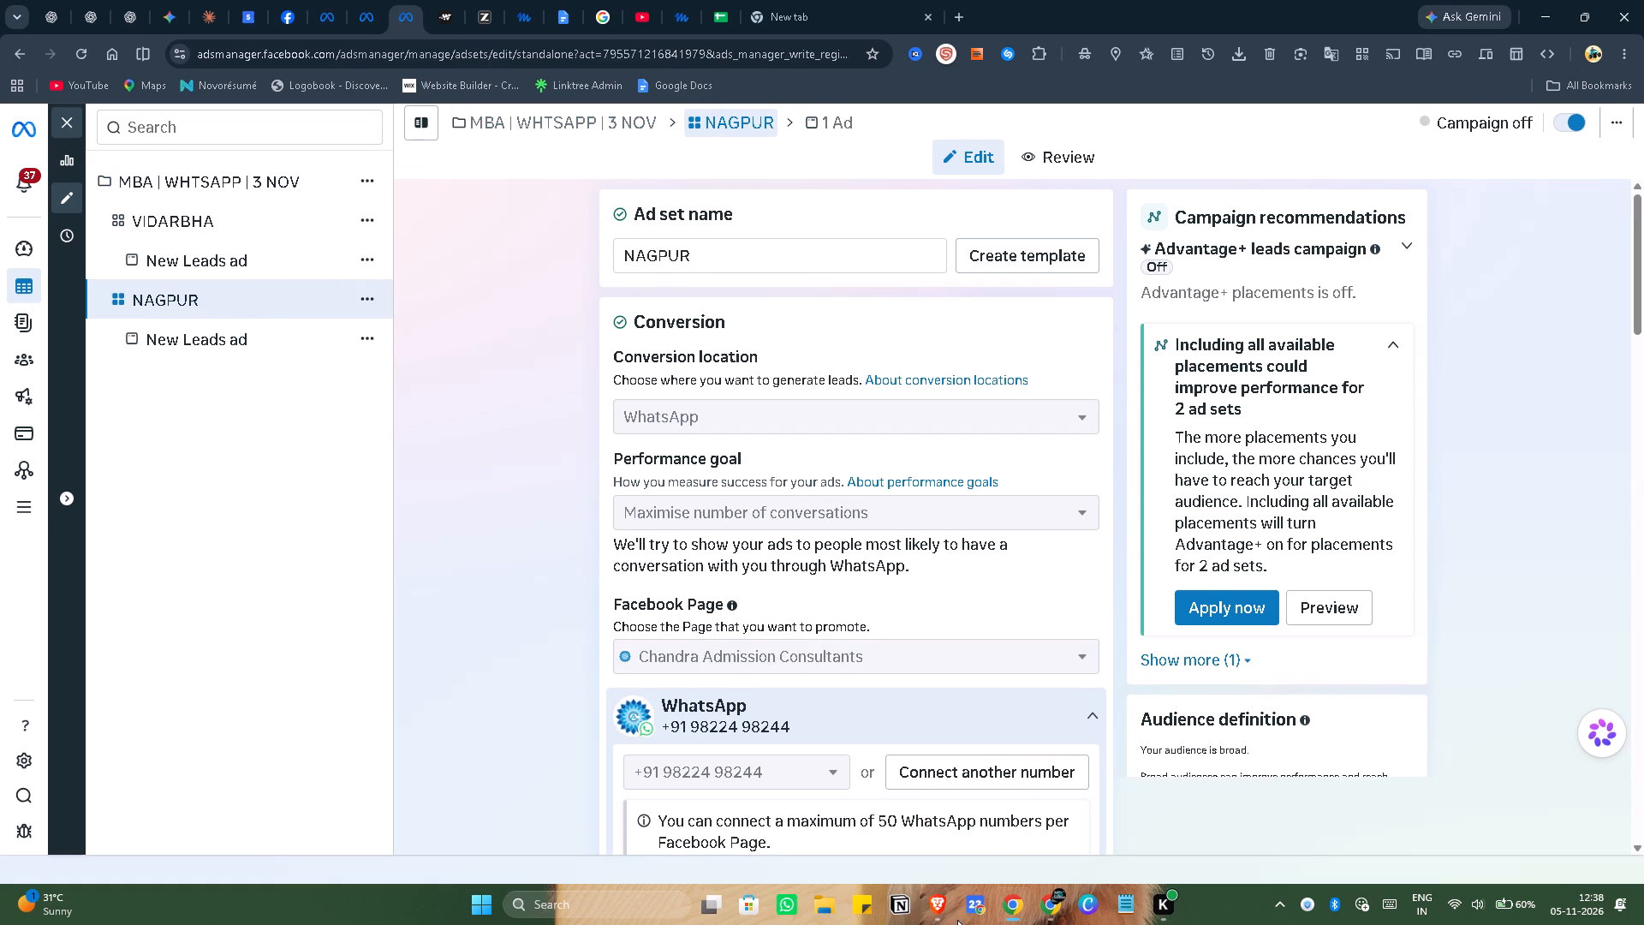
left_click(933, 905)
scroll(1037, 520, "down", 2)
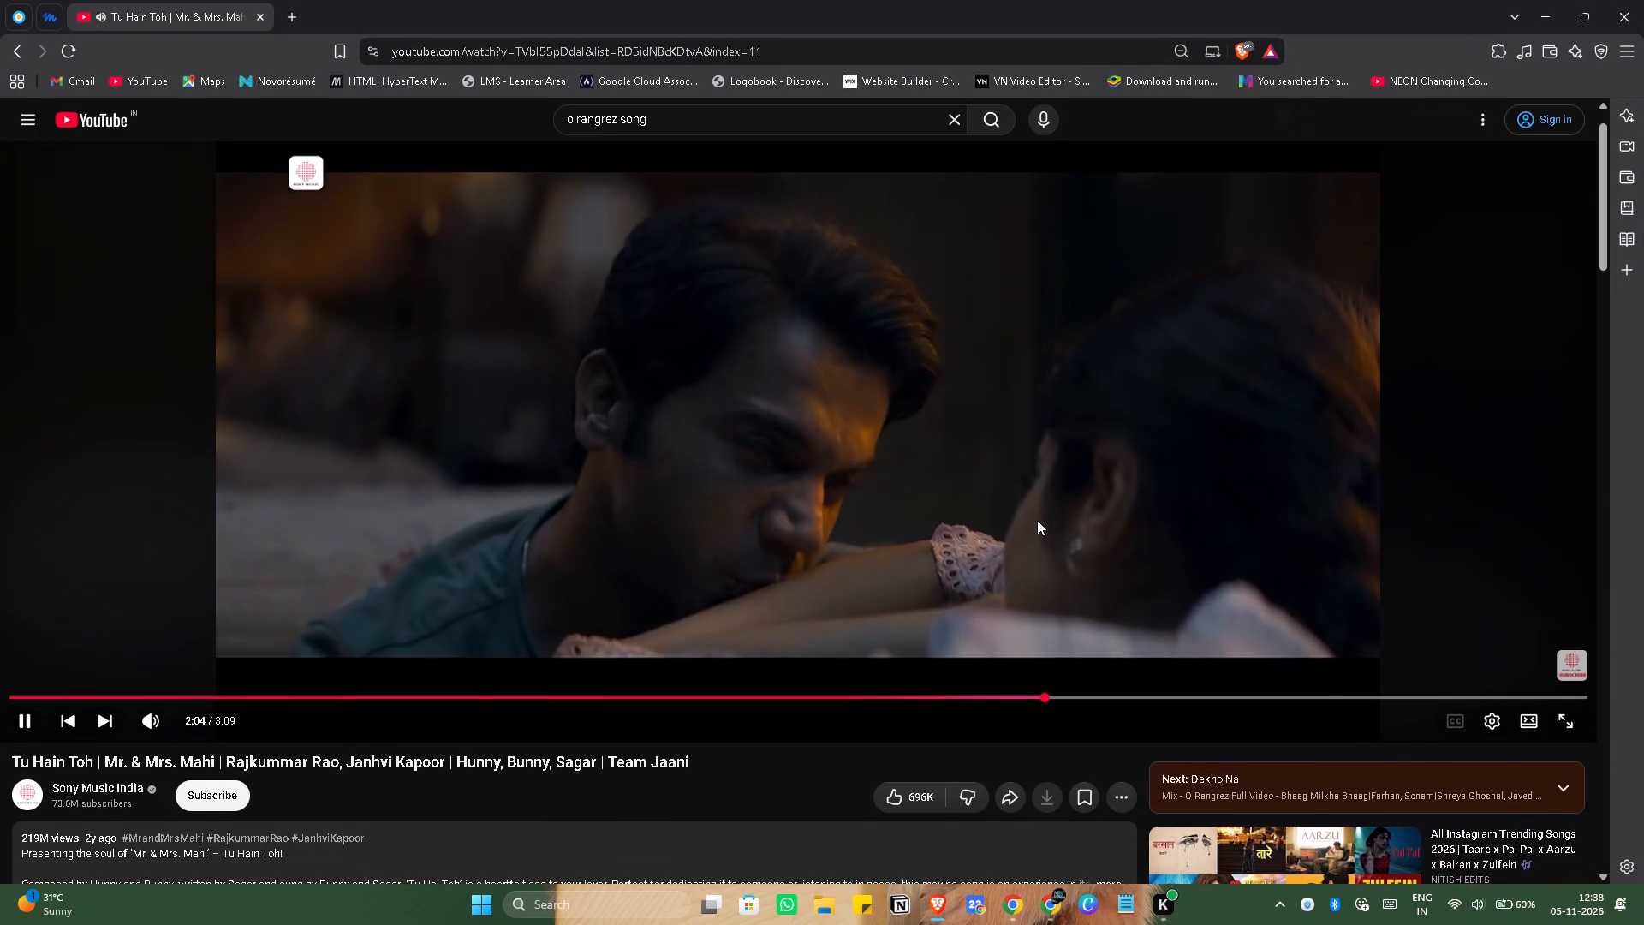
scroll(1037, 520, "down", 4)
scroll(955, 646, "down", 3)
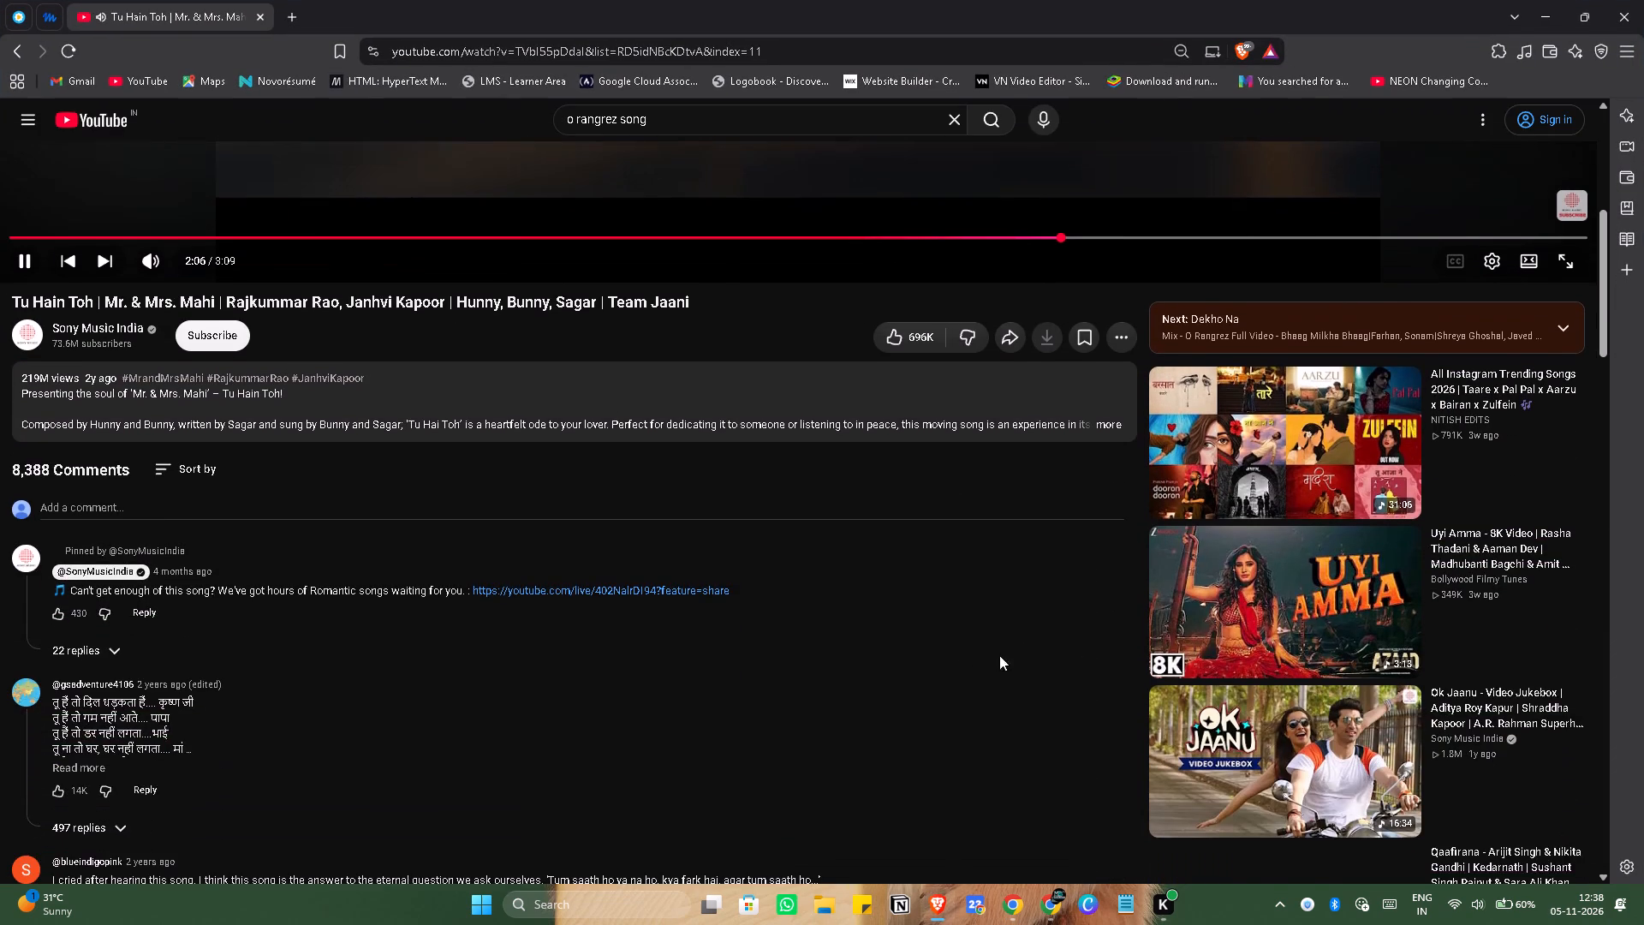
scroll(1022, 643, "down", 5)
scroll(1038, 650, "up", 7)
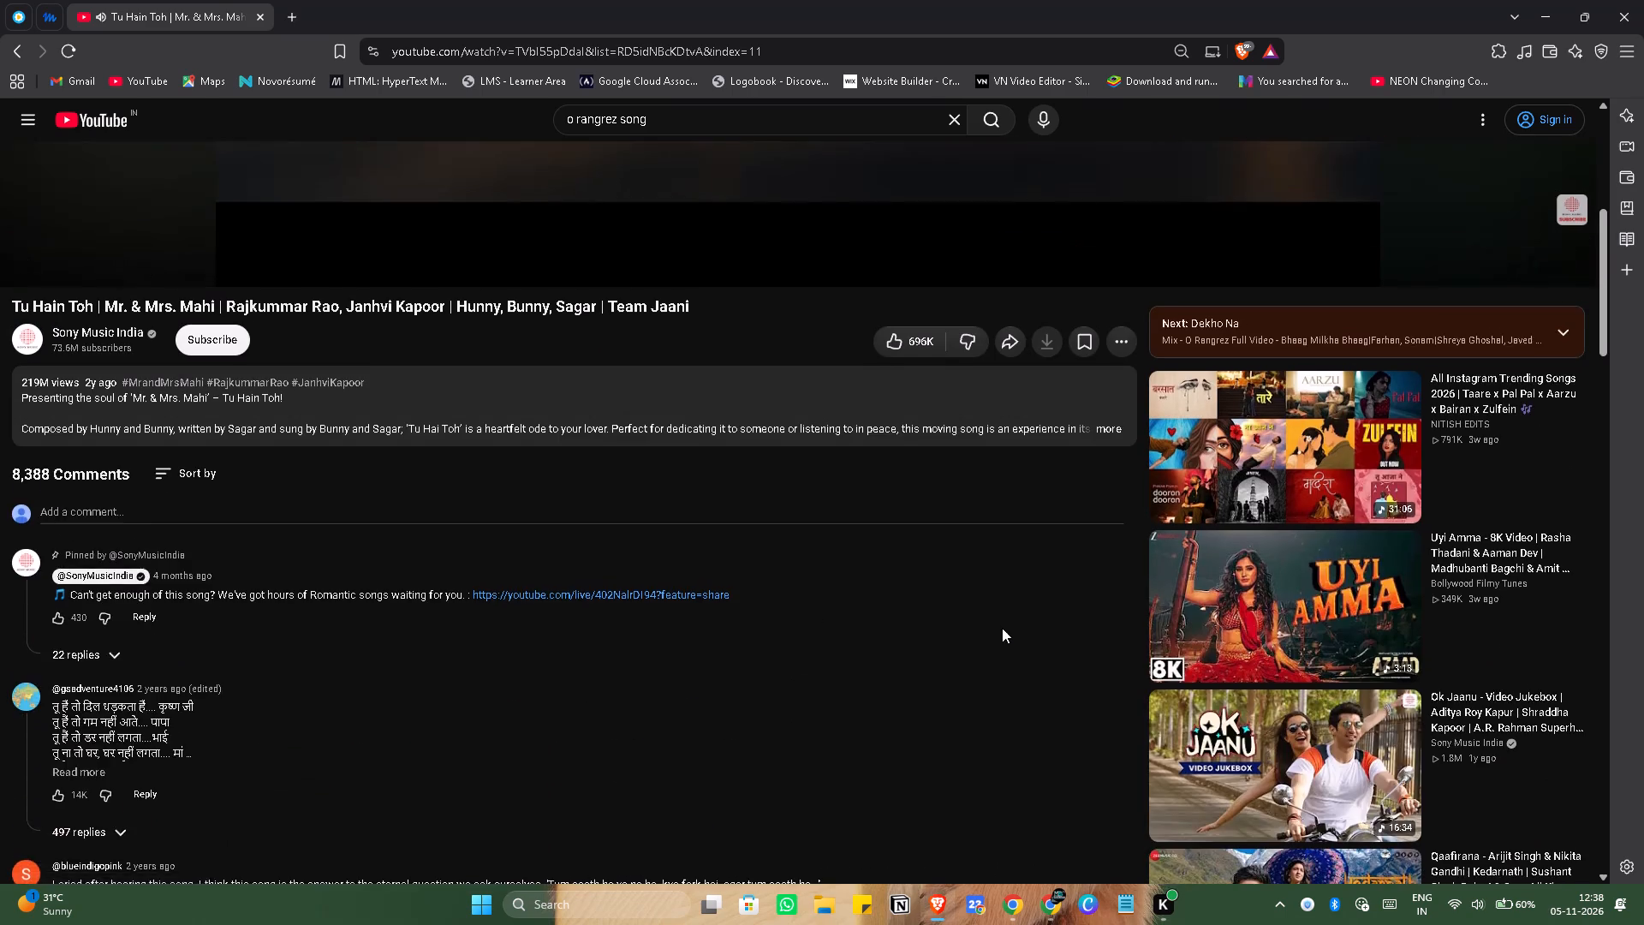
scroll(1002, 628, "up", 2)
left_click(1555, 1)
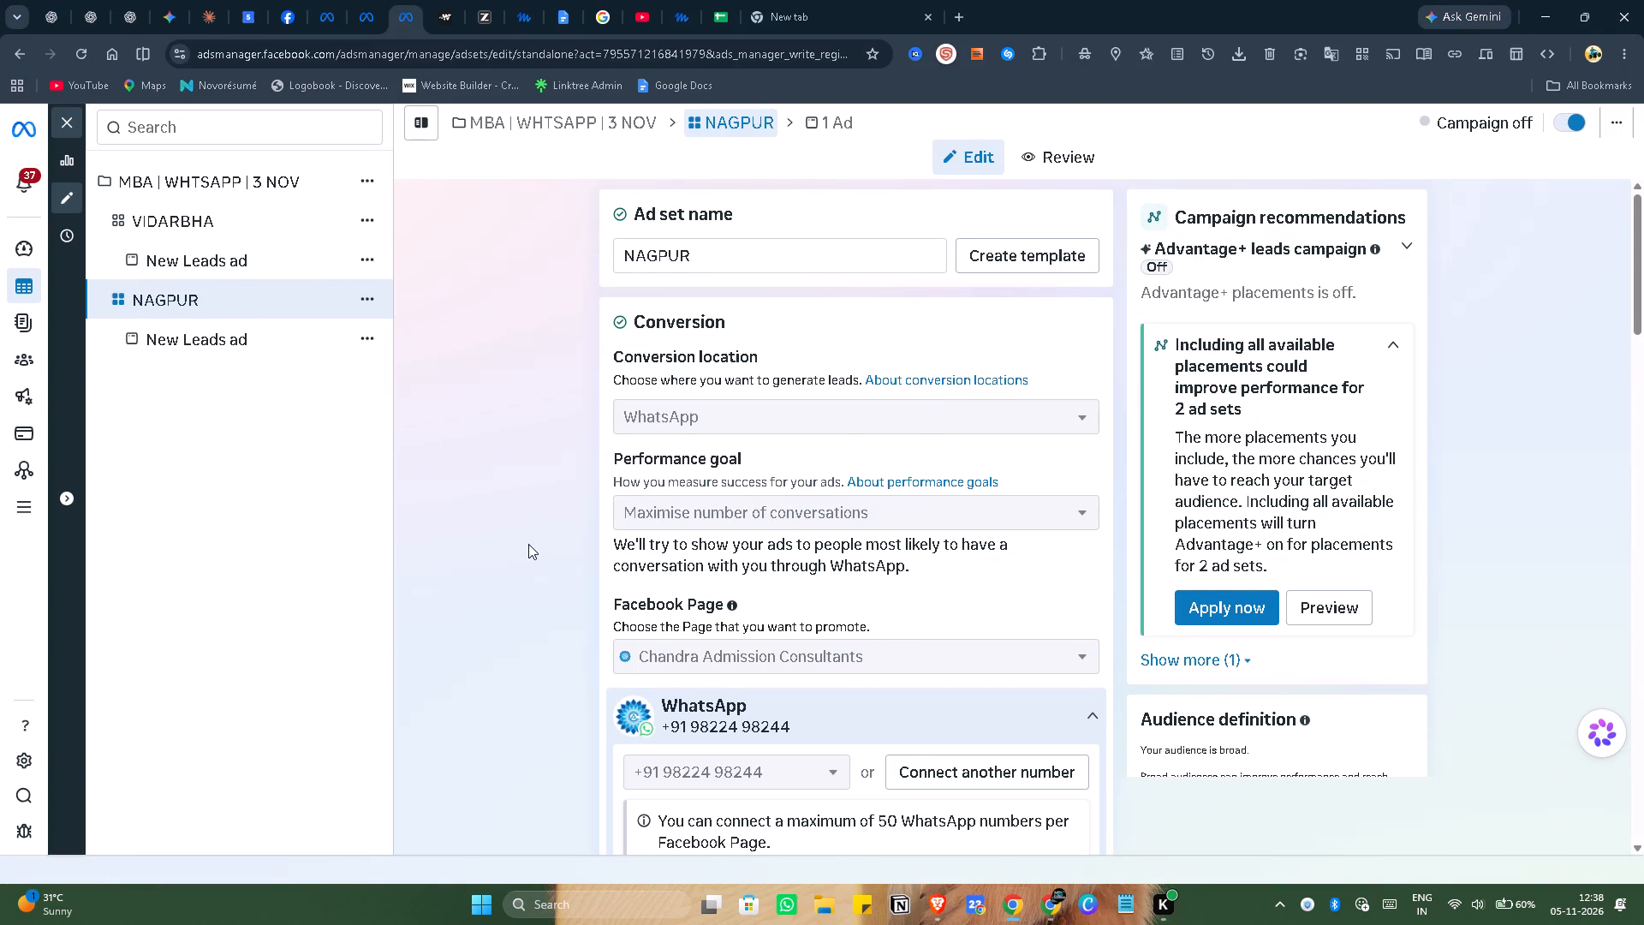
Review the saved audience of the NAGPUR ad set, including its location, age and detailed targeting.
scroll(528, 544, "down", 13)
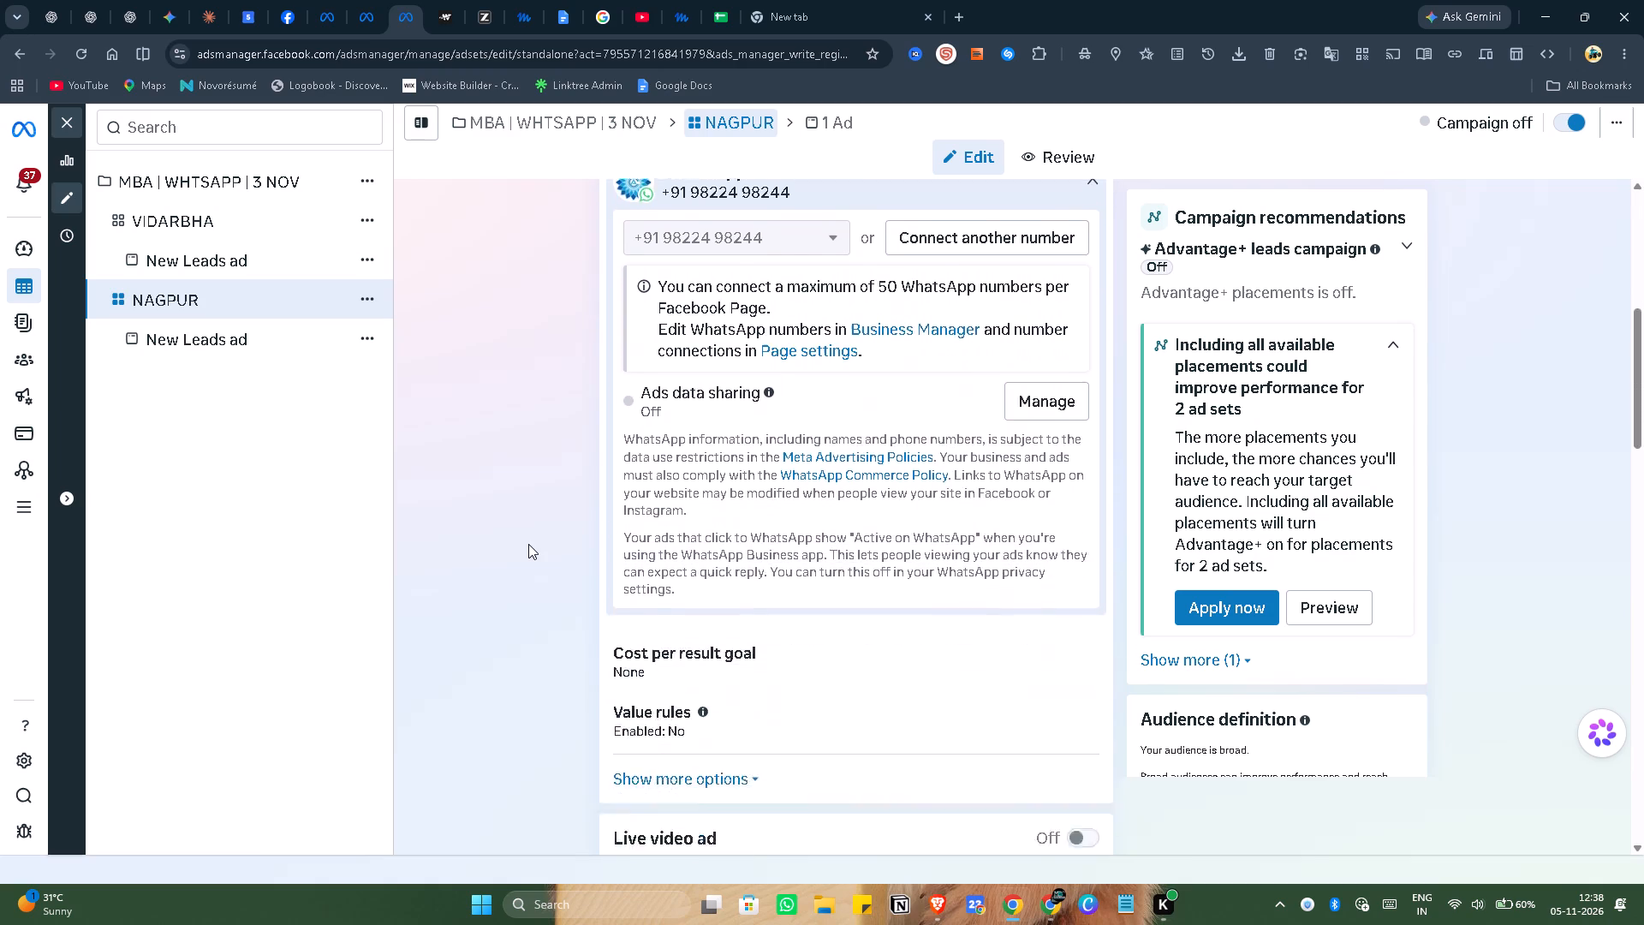
scroll(528, 544, "down", 20)
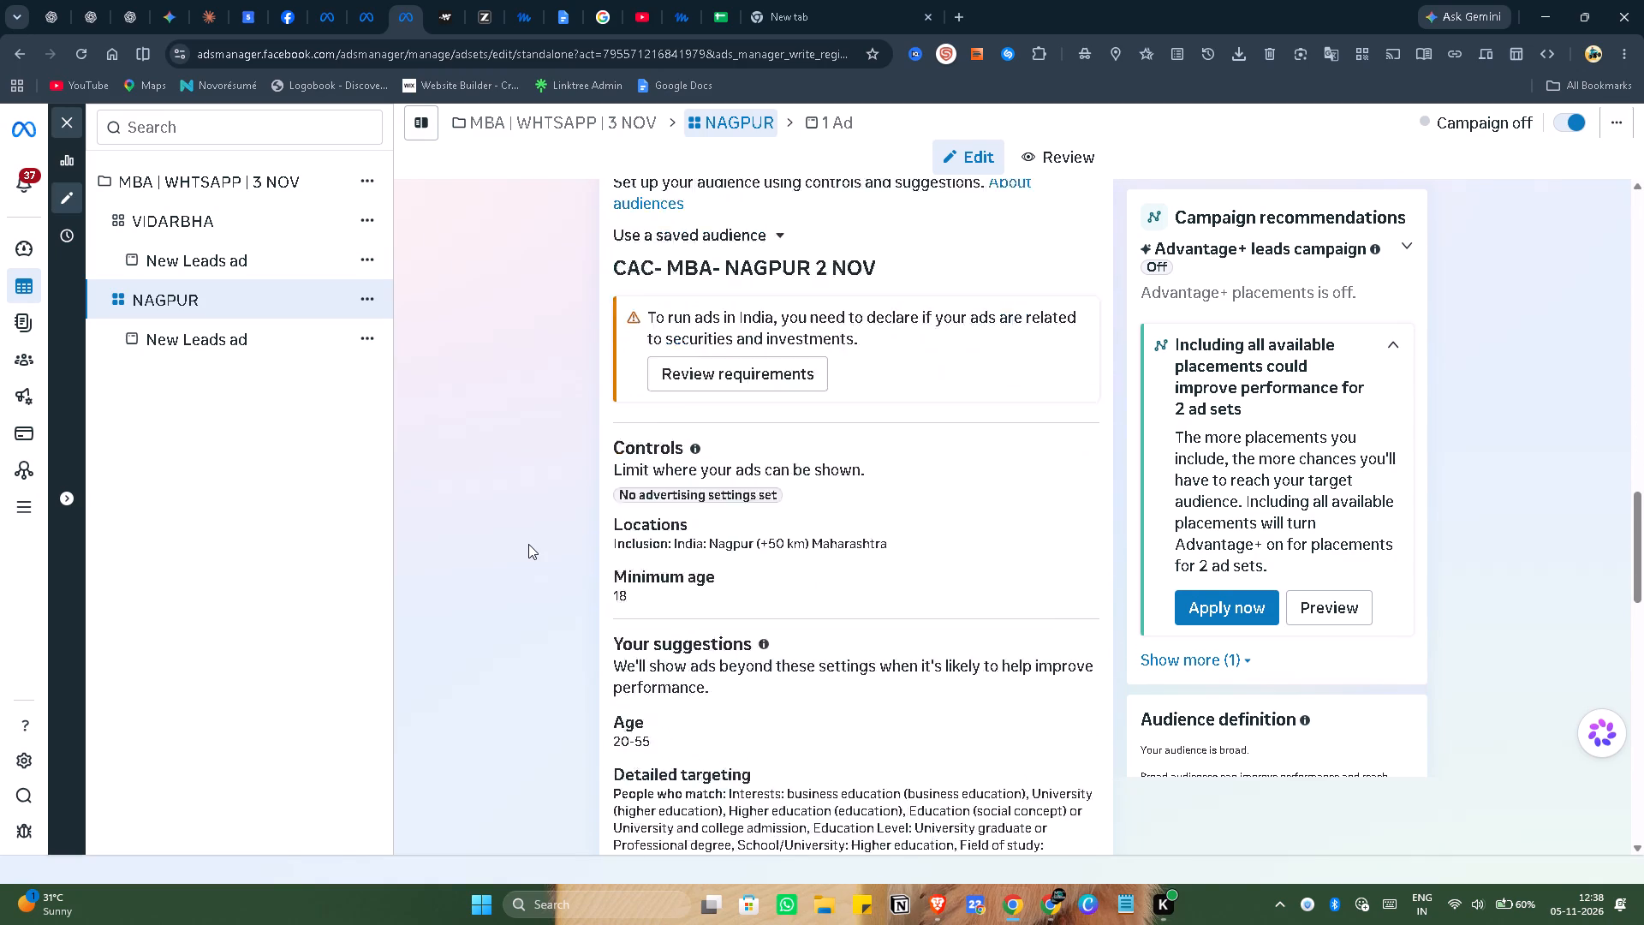
Switch to the IT Campus Bhopal account's campaigns and set the reporting date range to 4–5 November 2026.
left_click(369, 1)
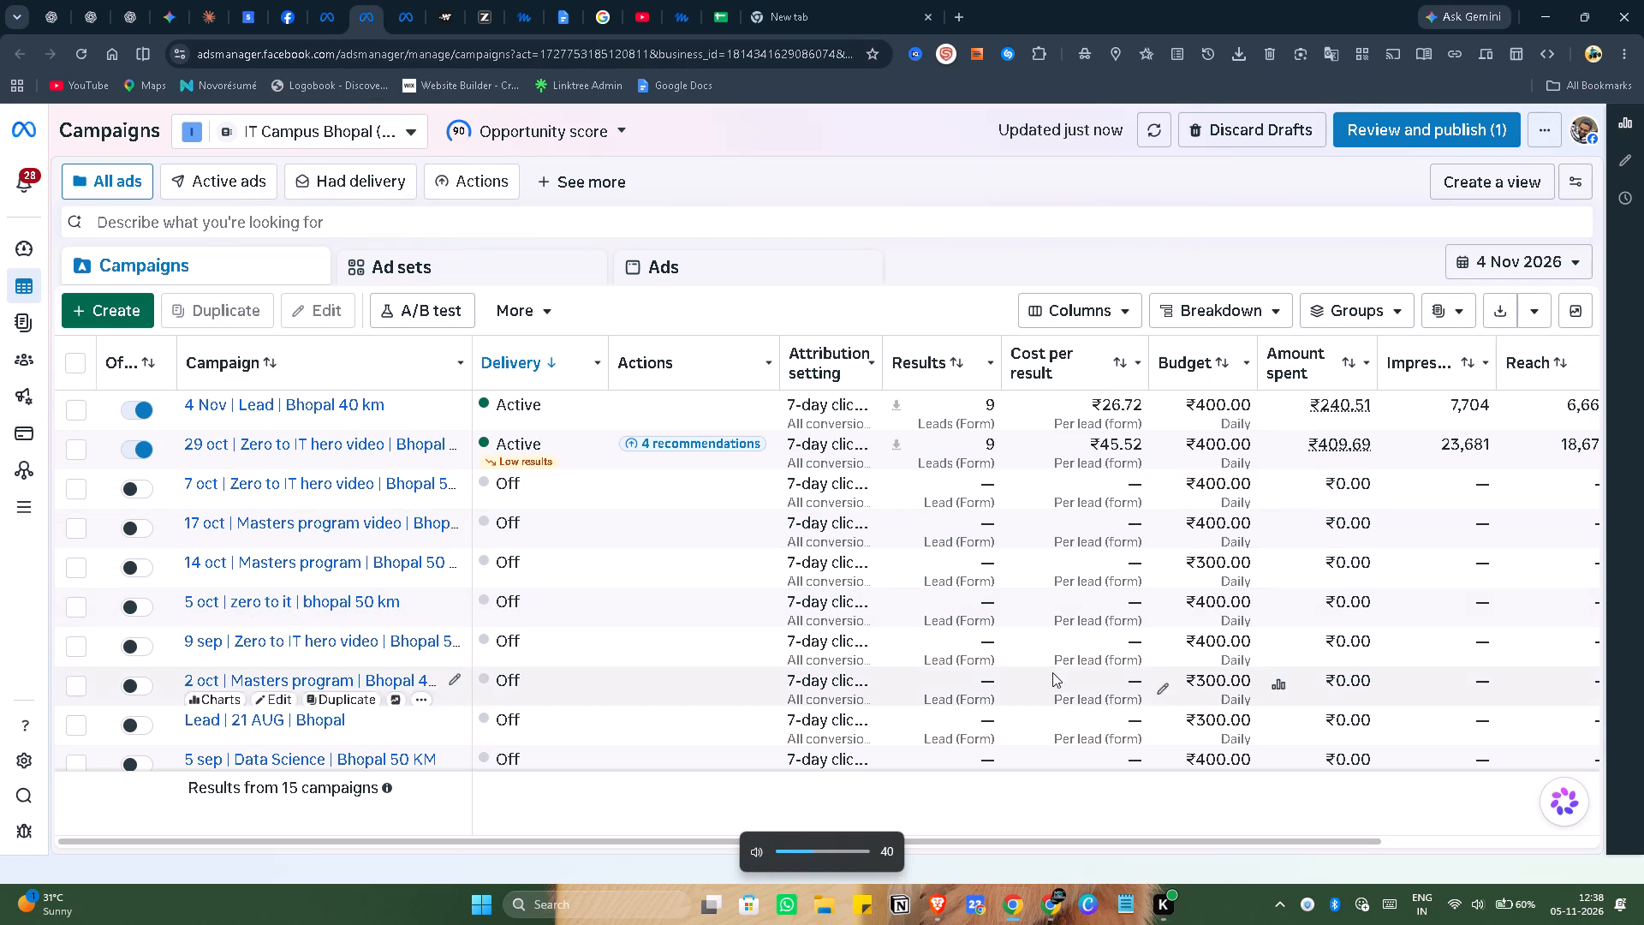
left_click(1510, 264)
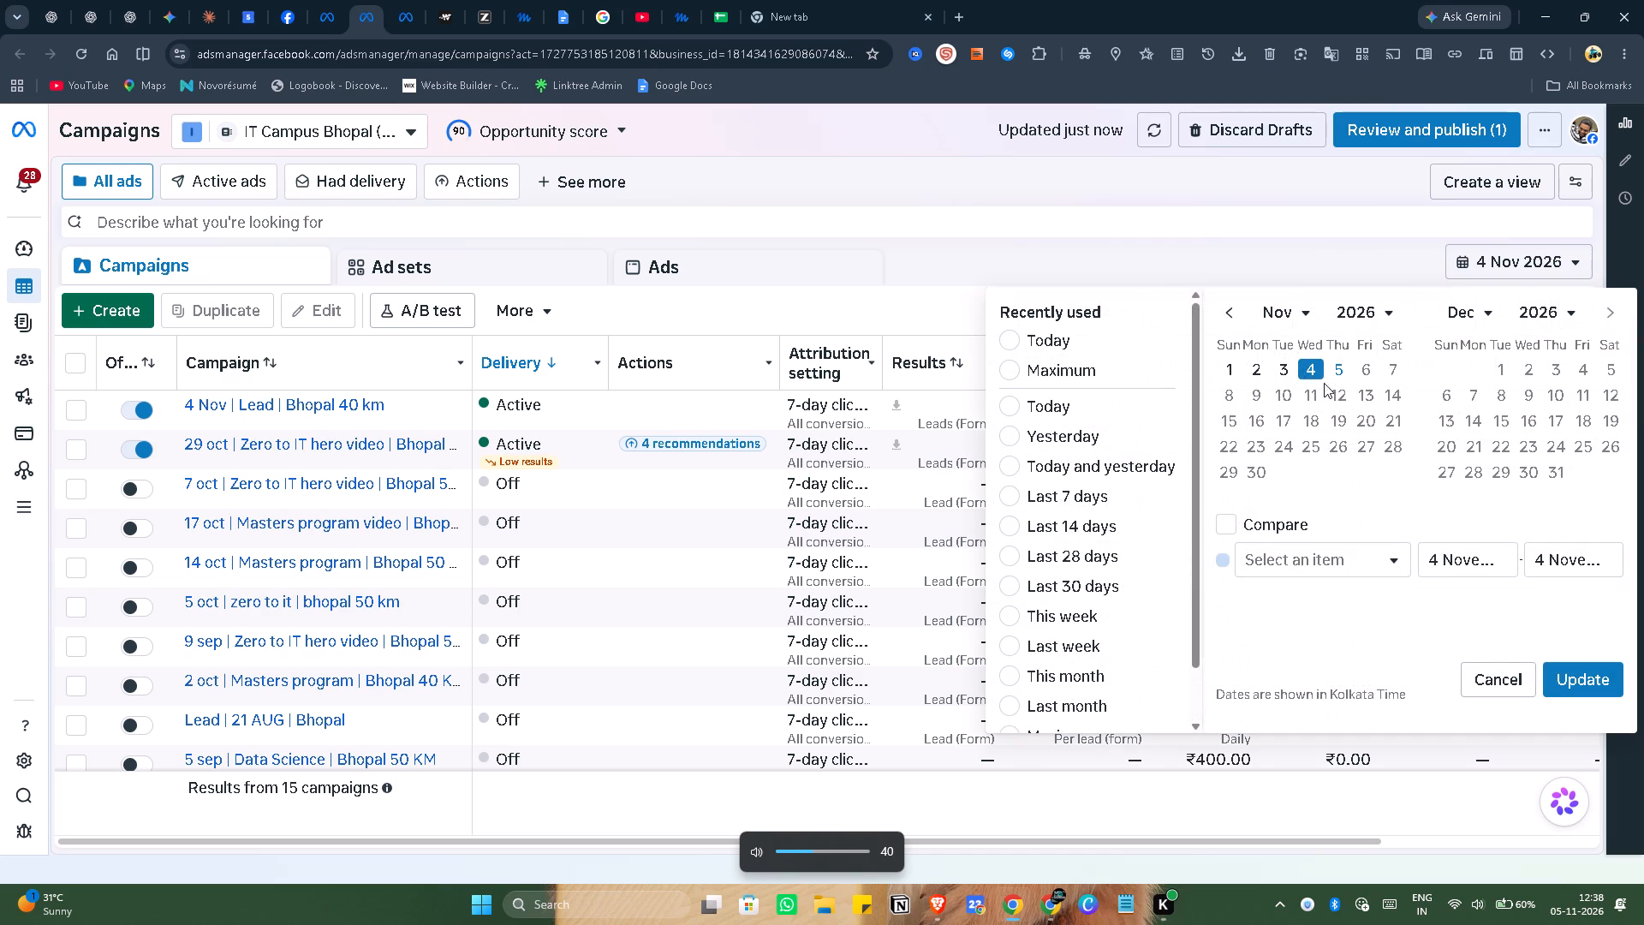
left_click(1308, 365)
left_click(1337, 373)
left_click(1587, 666)
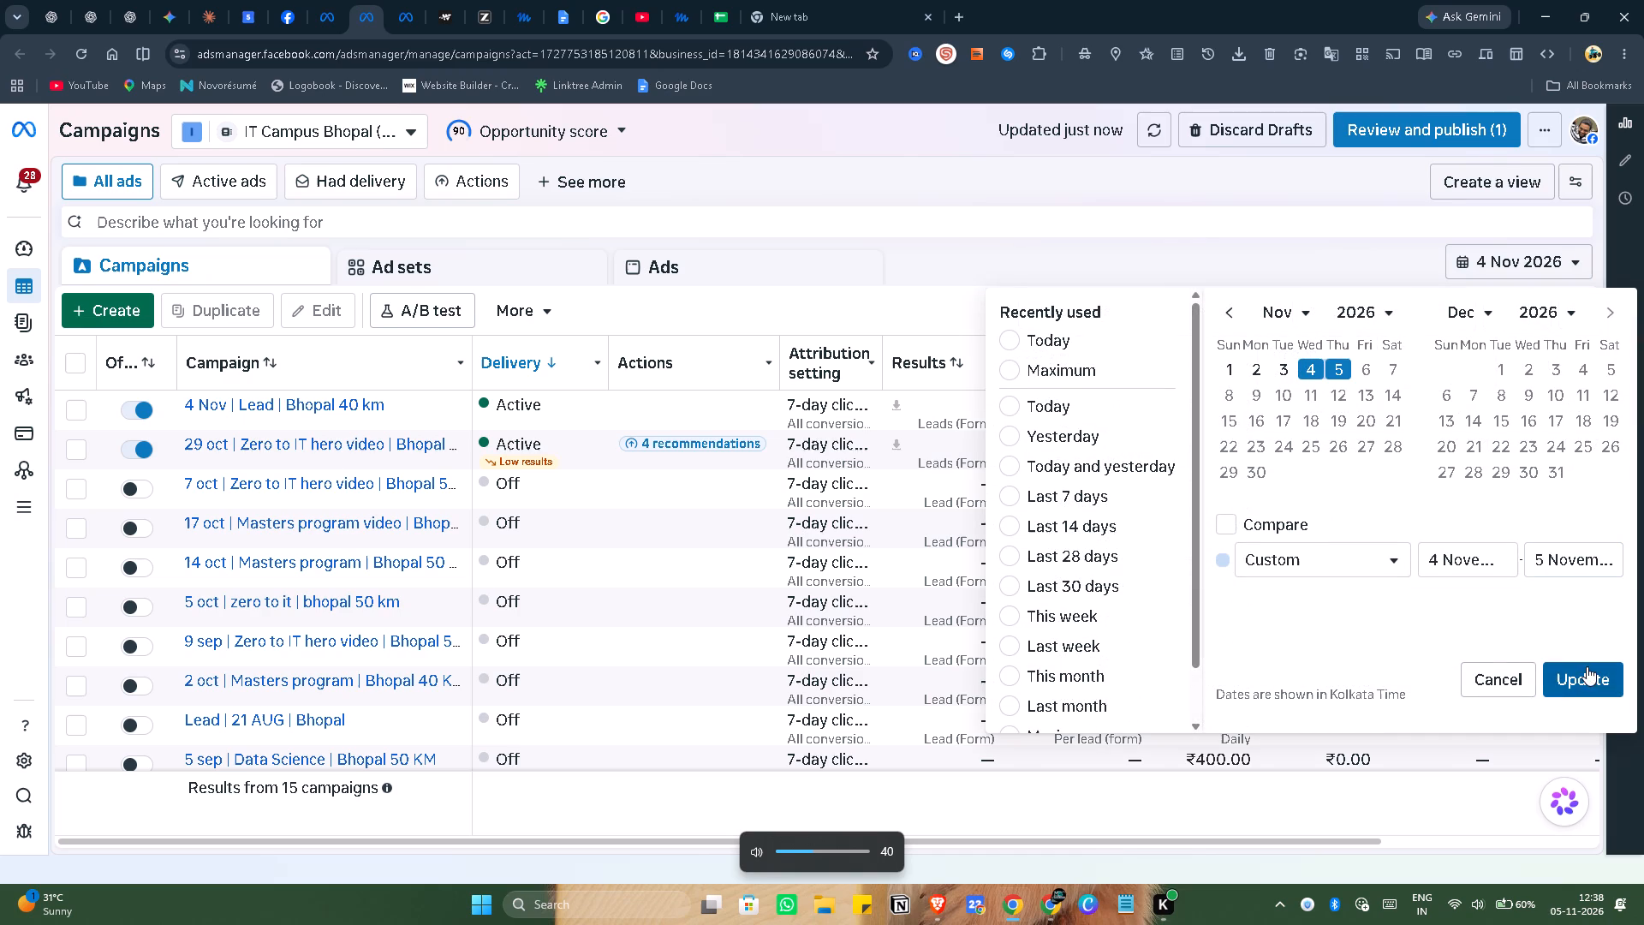
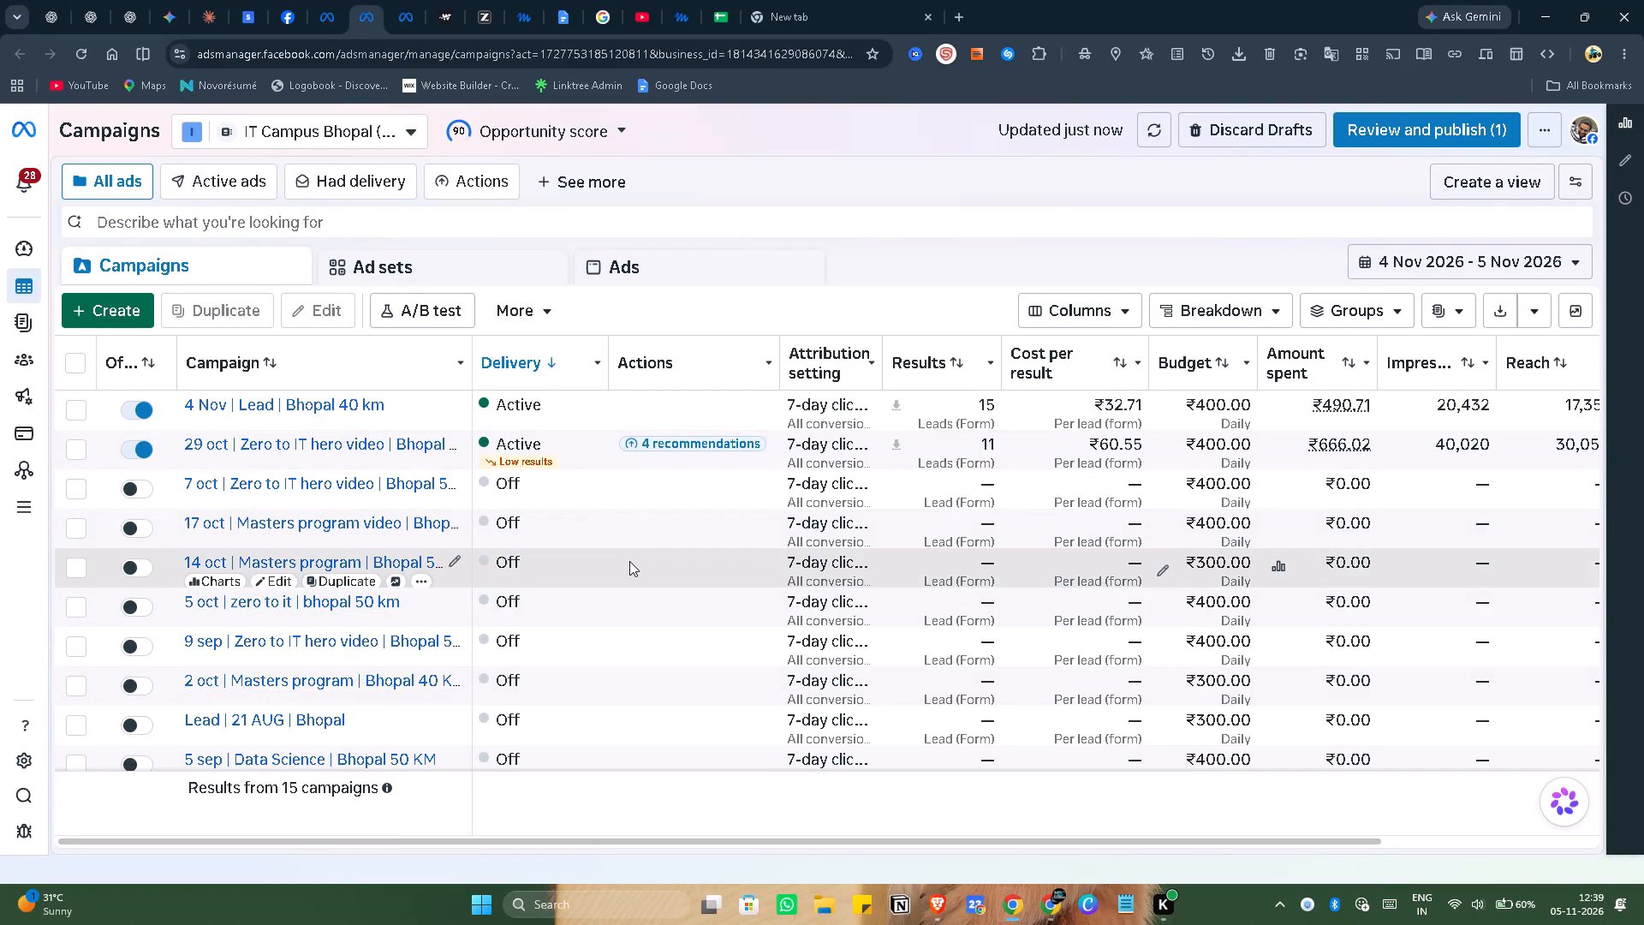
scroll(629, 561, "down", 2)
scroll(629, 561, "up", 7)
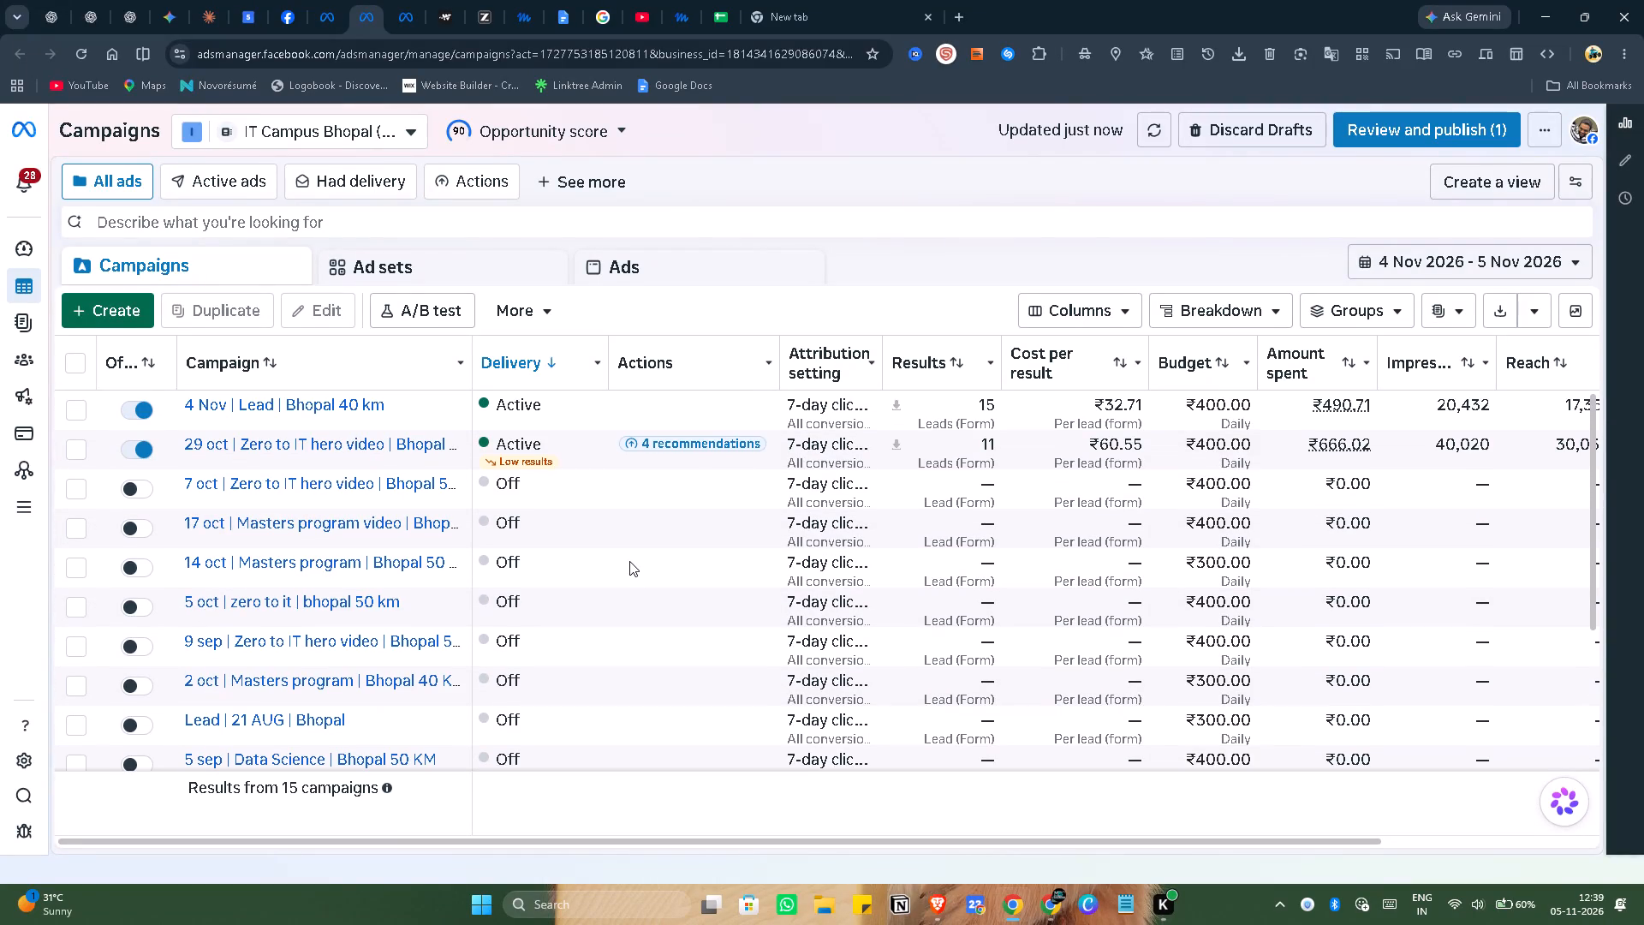
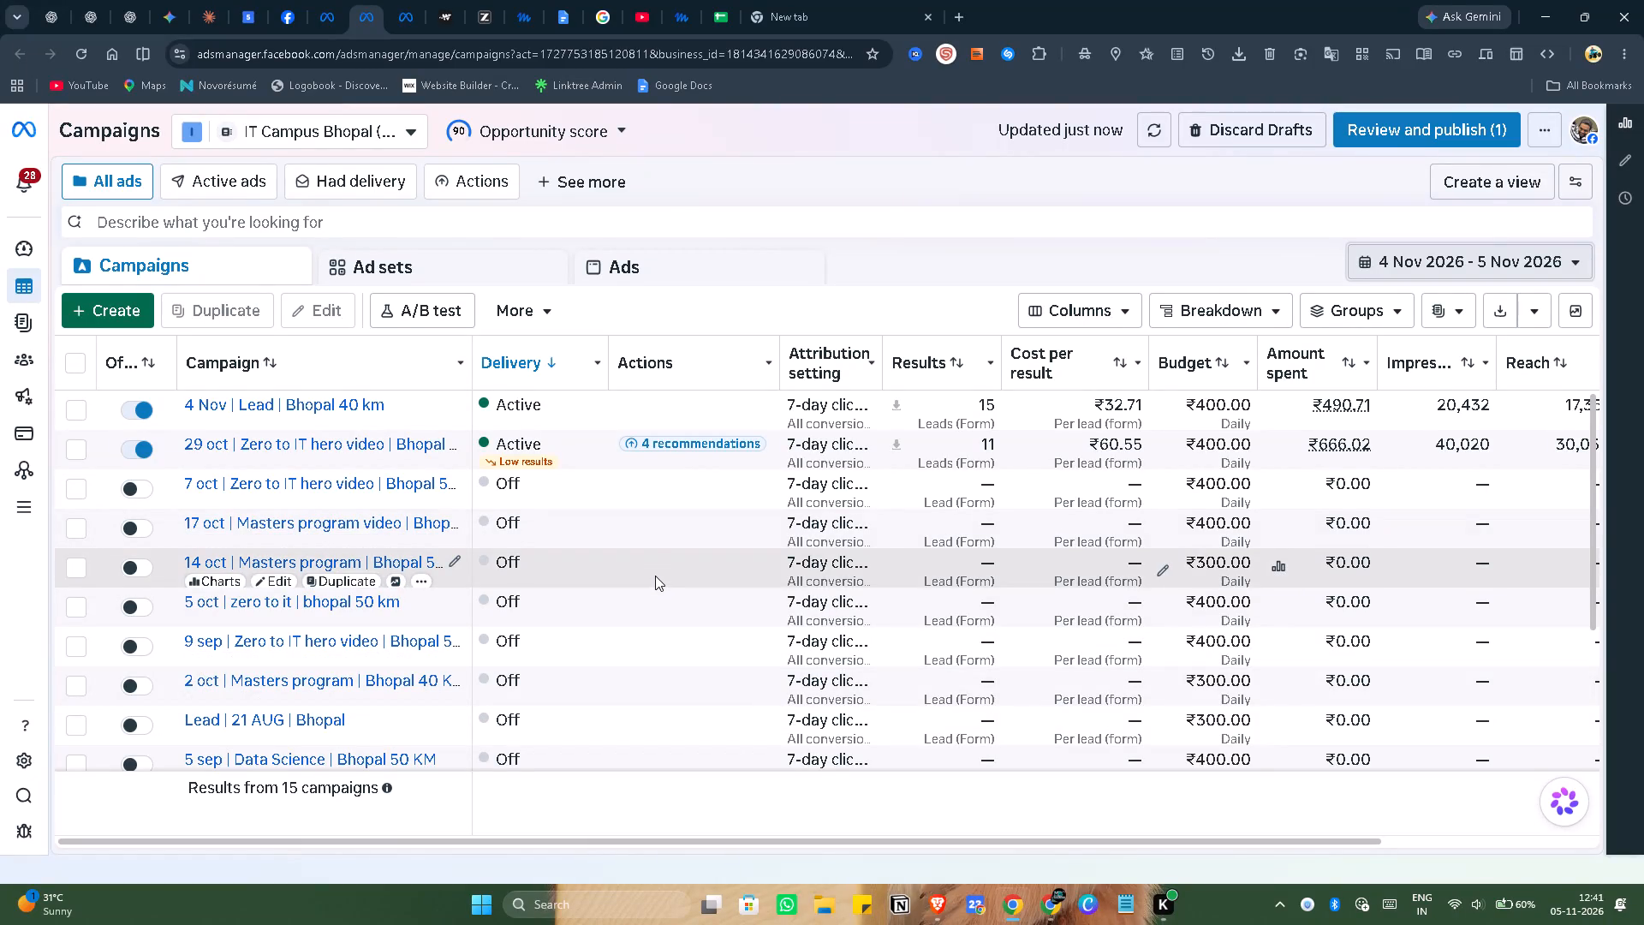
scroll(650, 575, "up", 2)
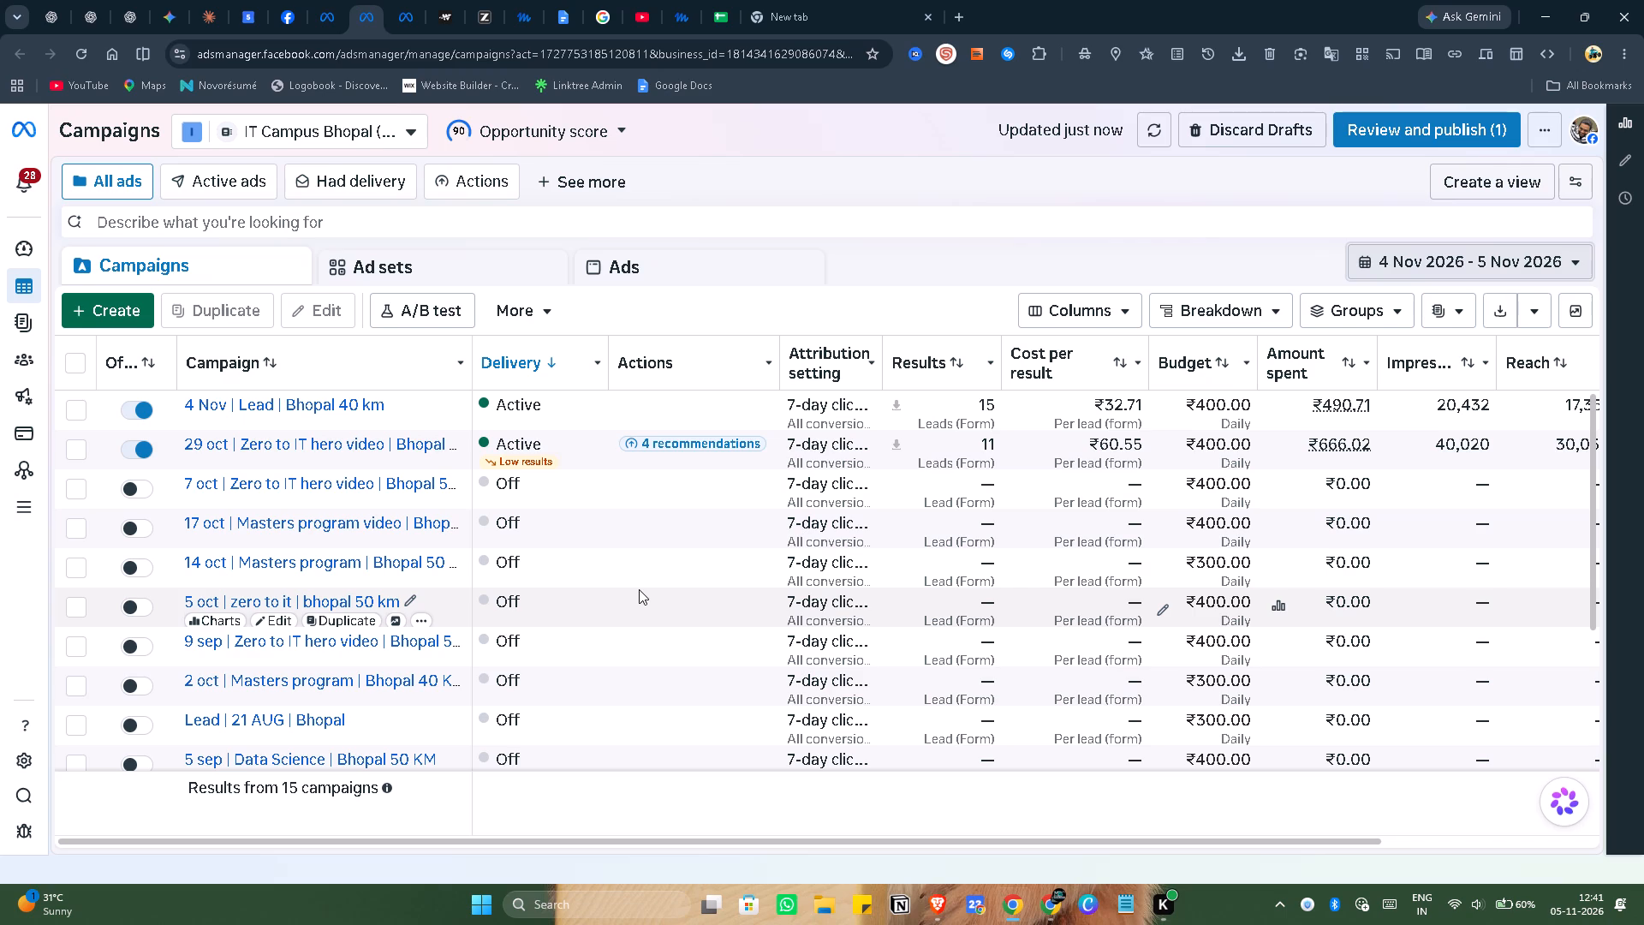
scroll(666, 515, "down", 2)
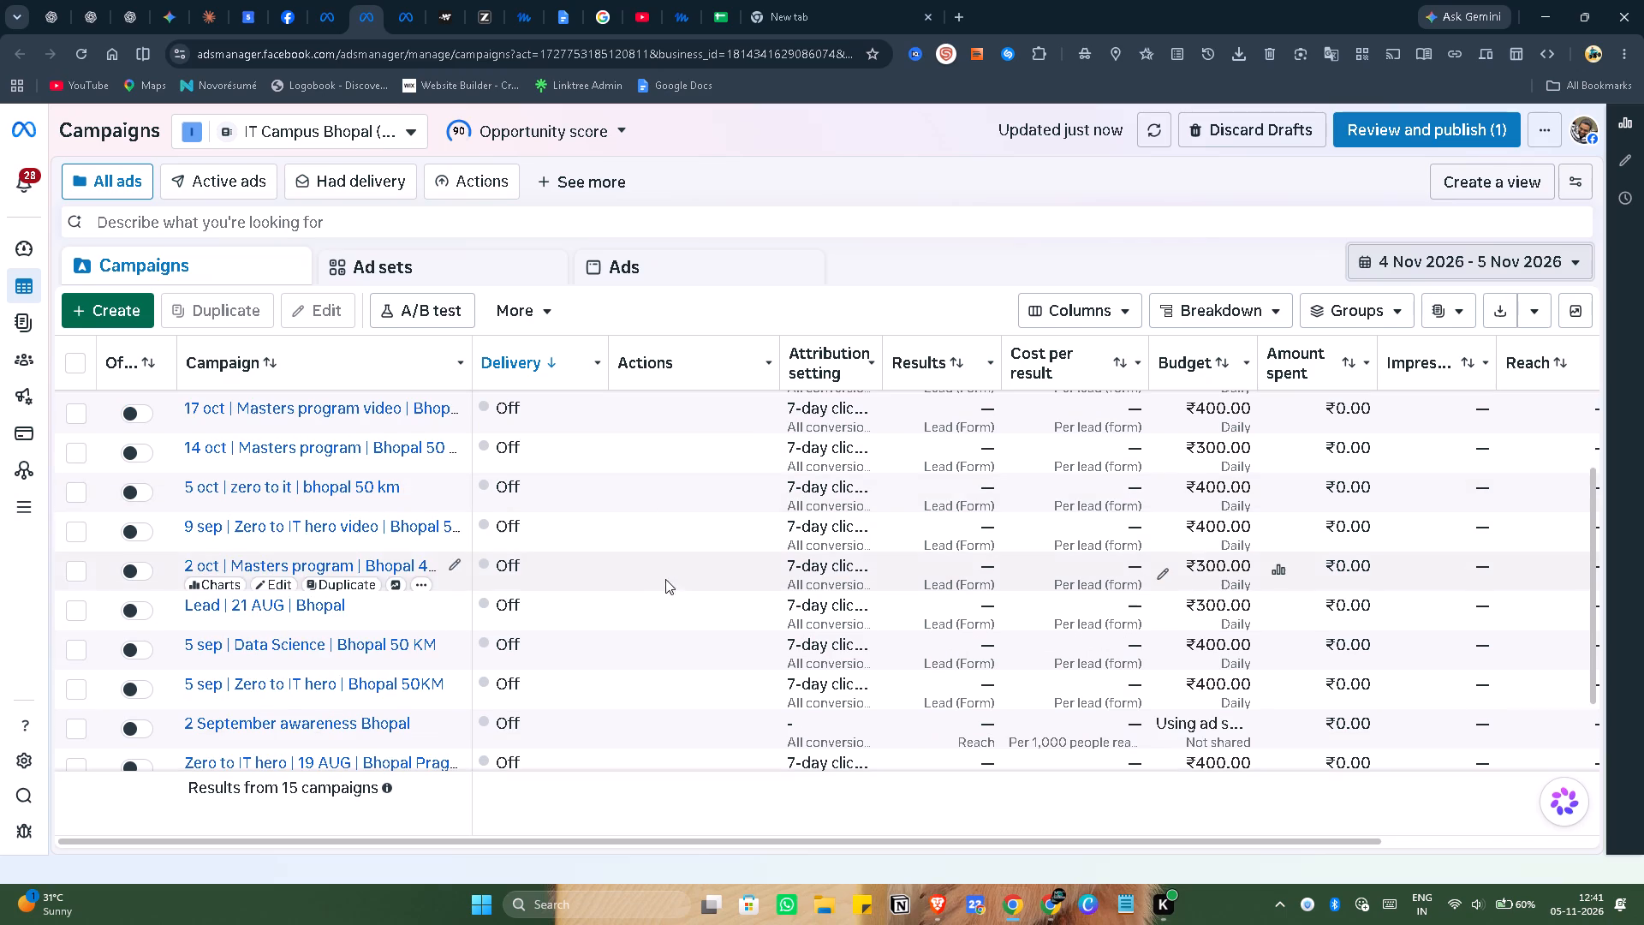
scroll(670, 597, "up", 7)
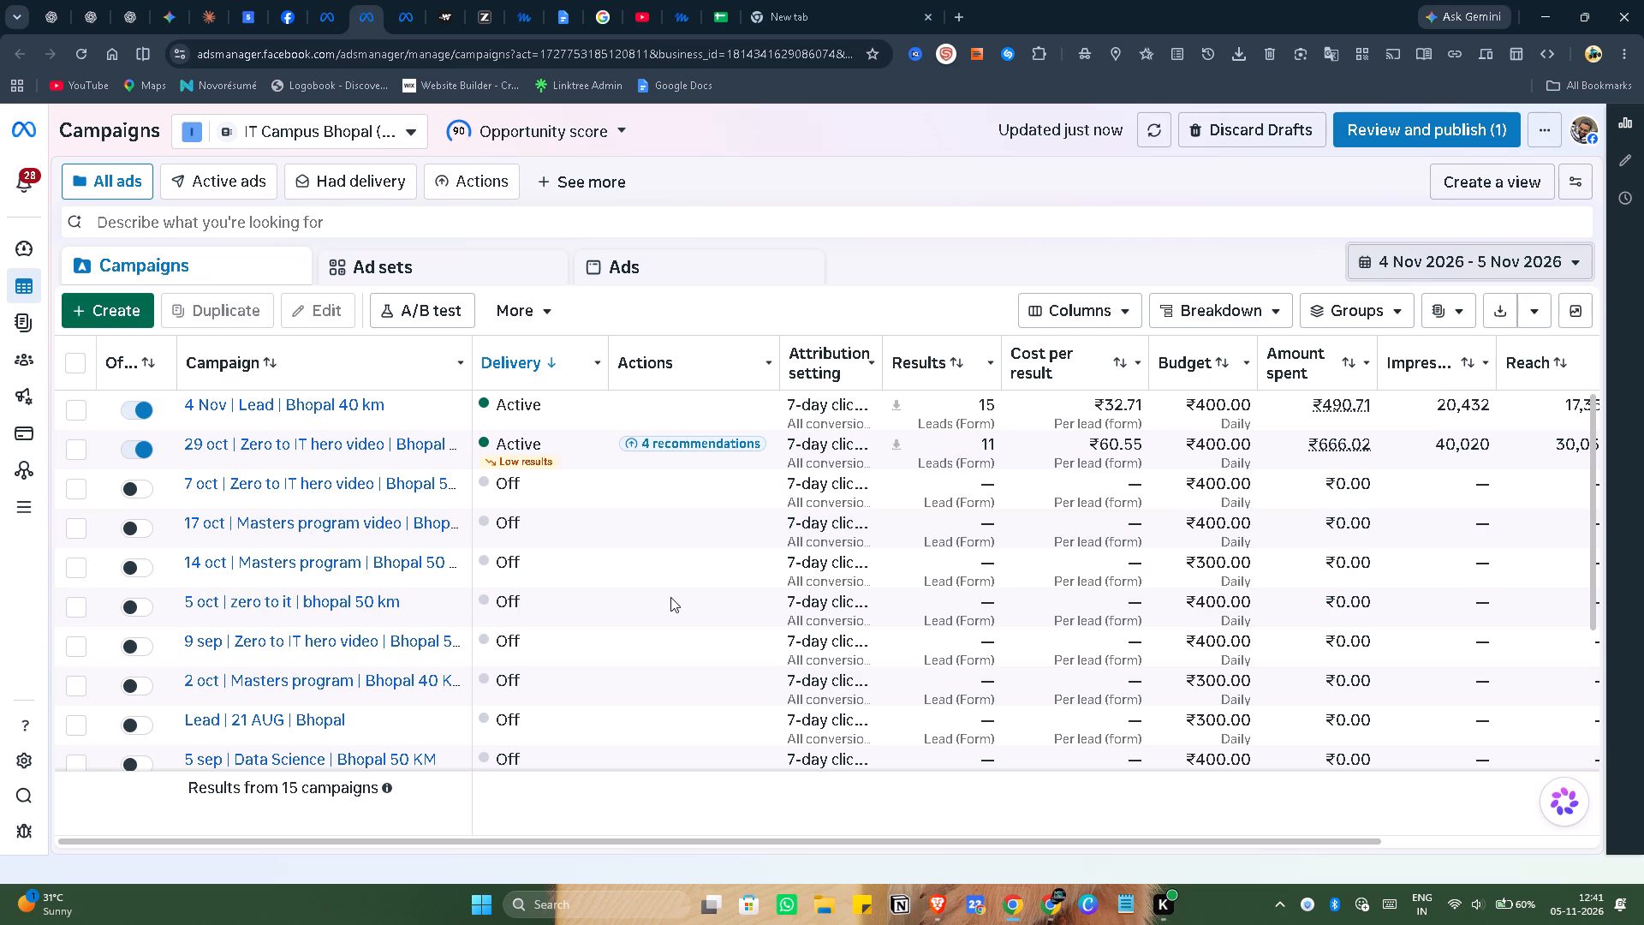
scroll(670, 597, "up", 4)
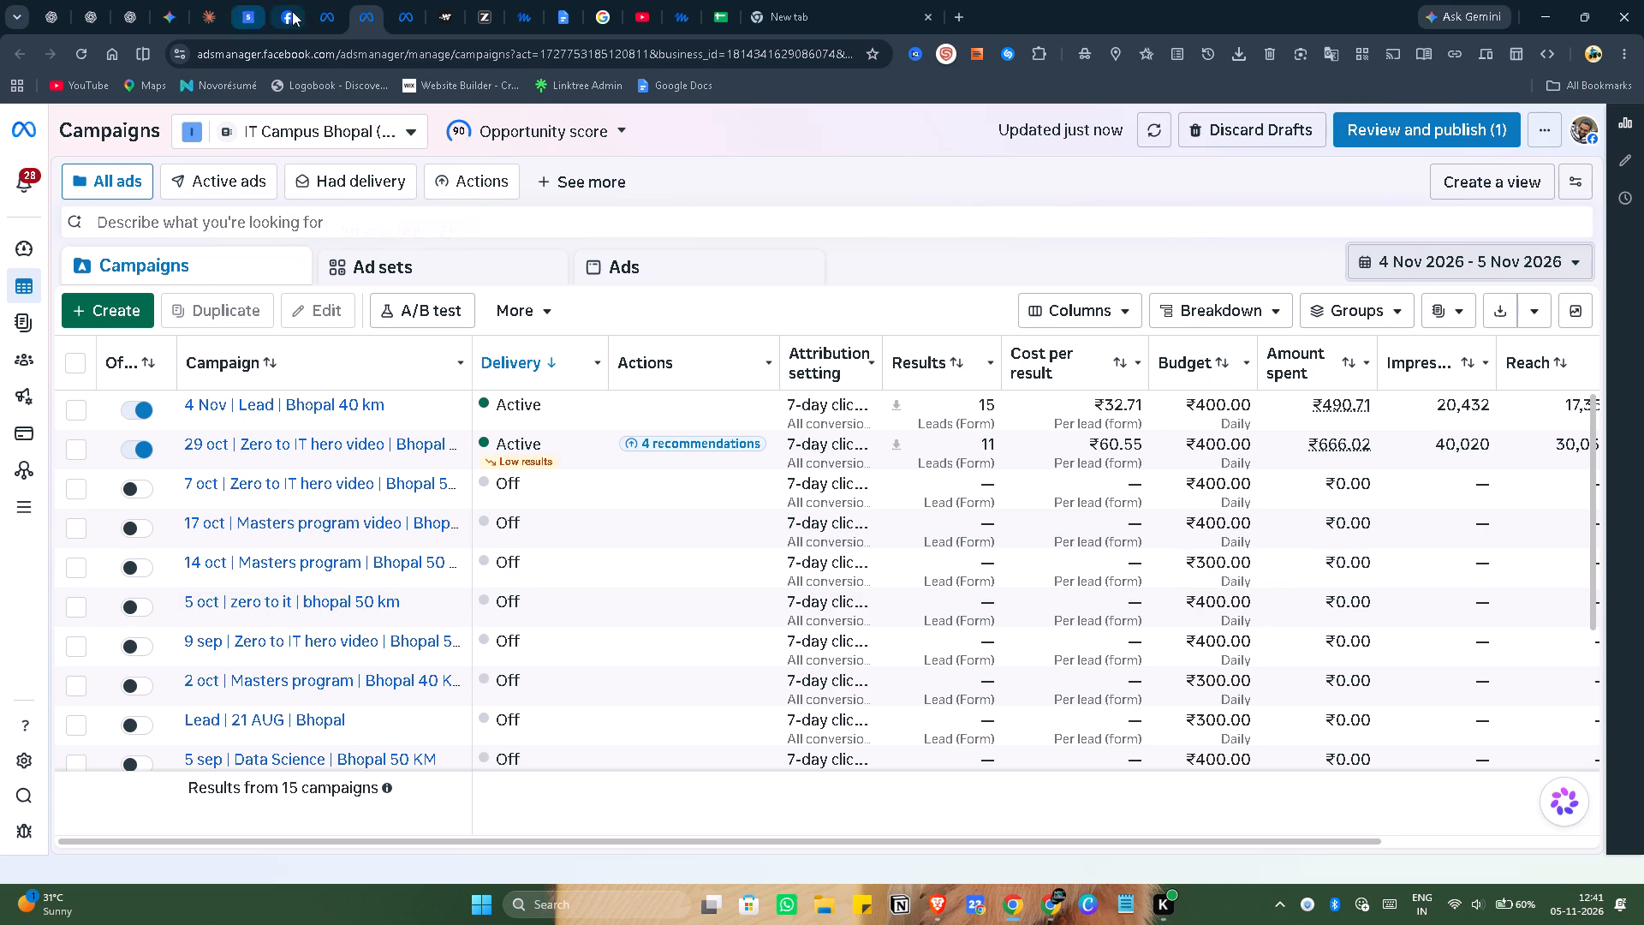
Switch to the Empire Infra New account's campaigns and set the report date range to 4–5 Nov 2026.
left_click(328, 14)
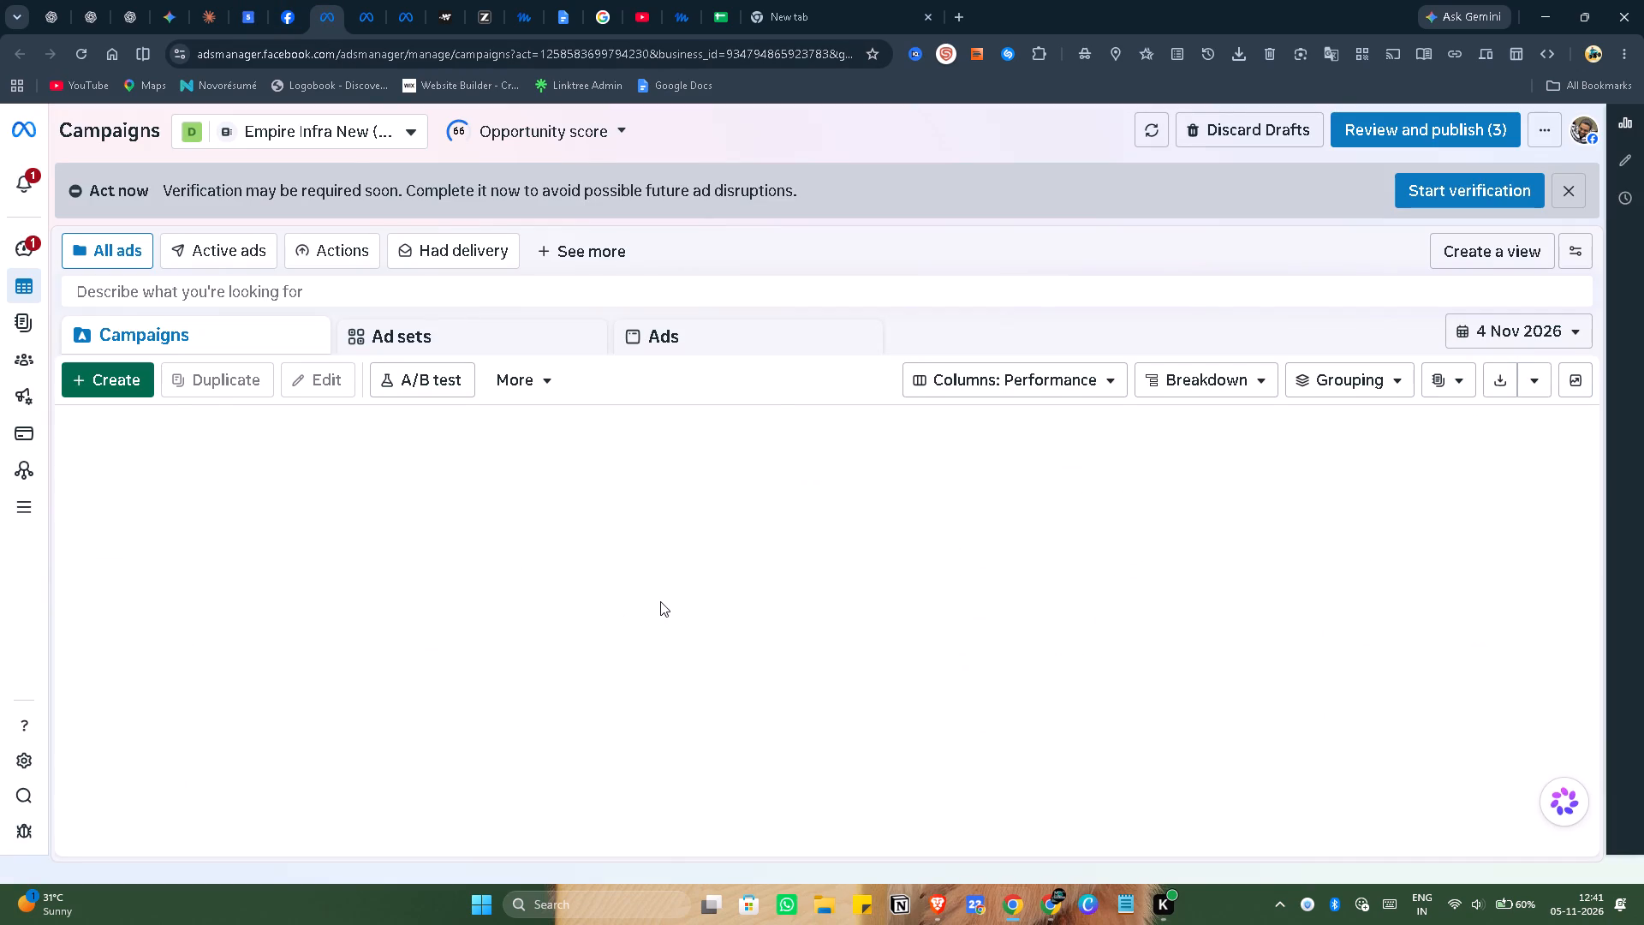
left_click(1579, 190)
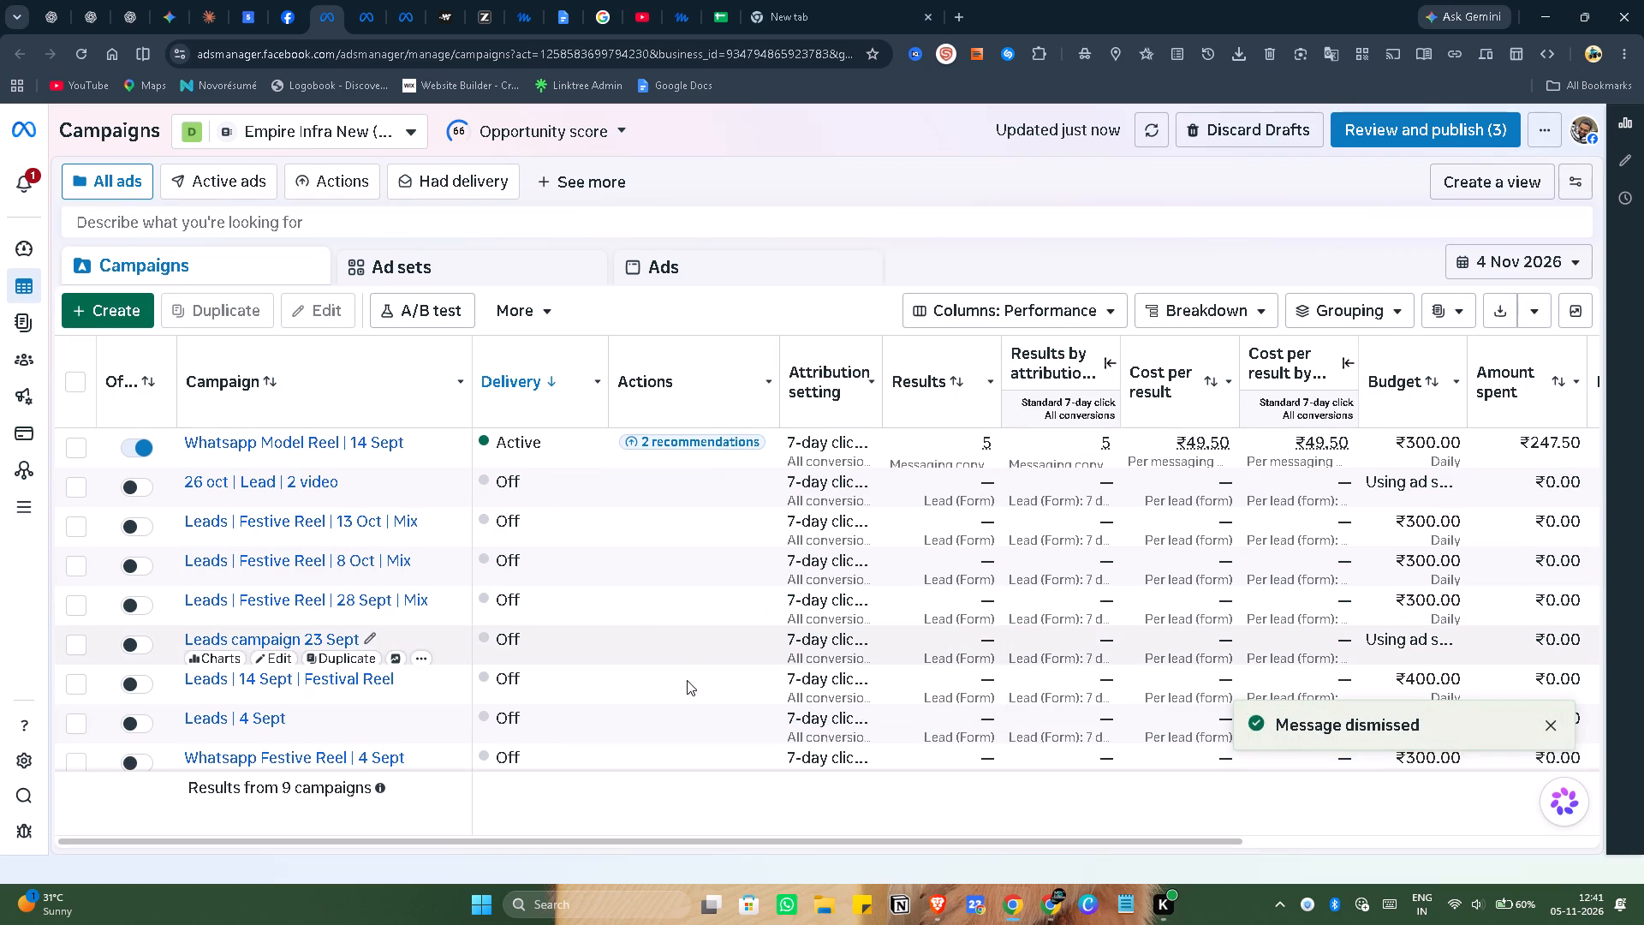
scroll(639, 556, "up", 8)
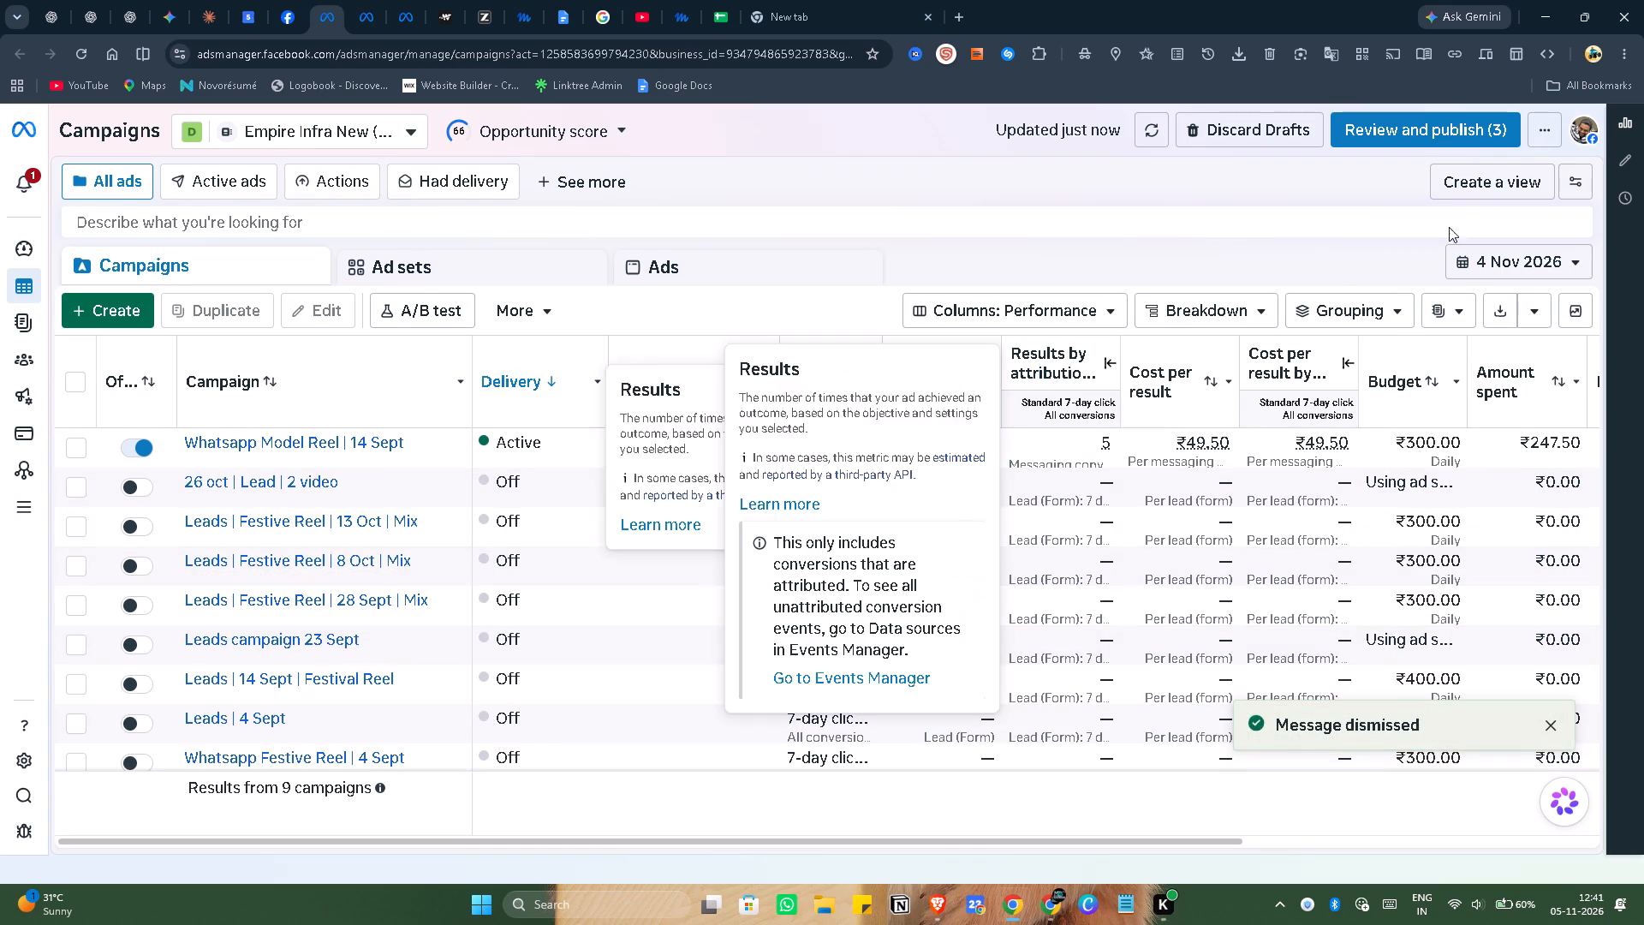
left_click(1534, 265)
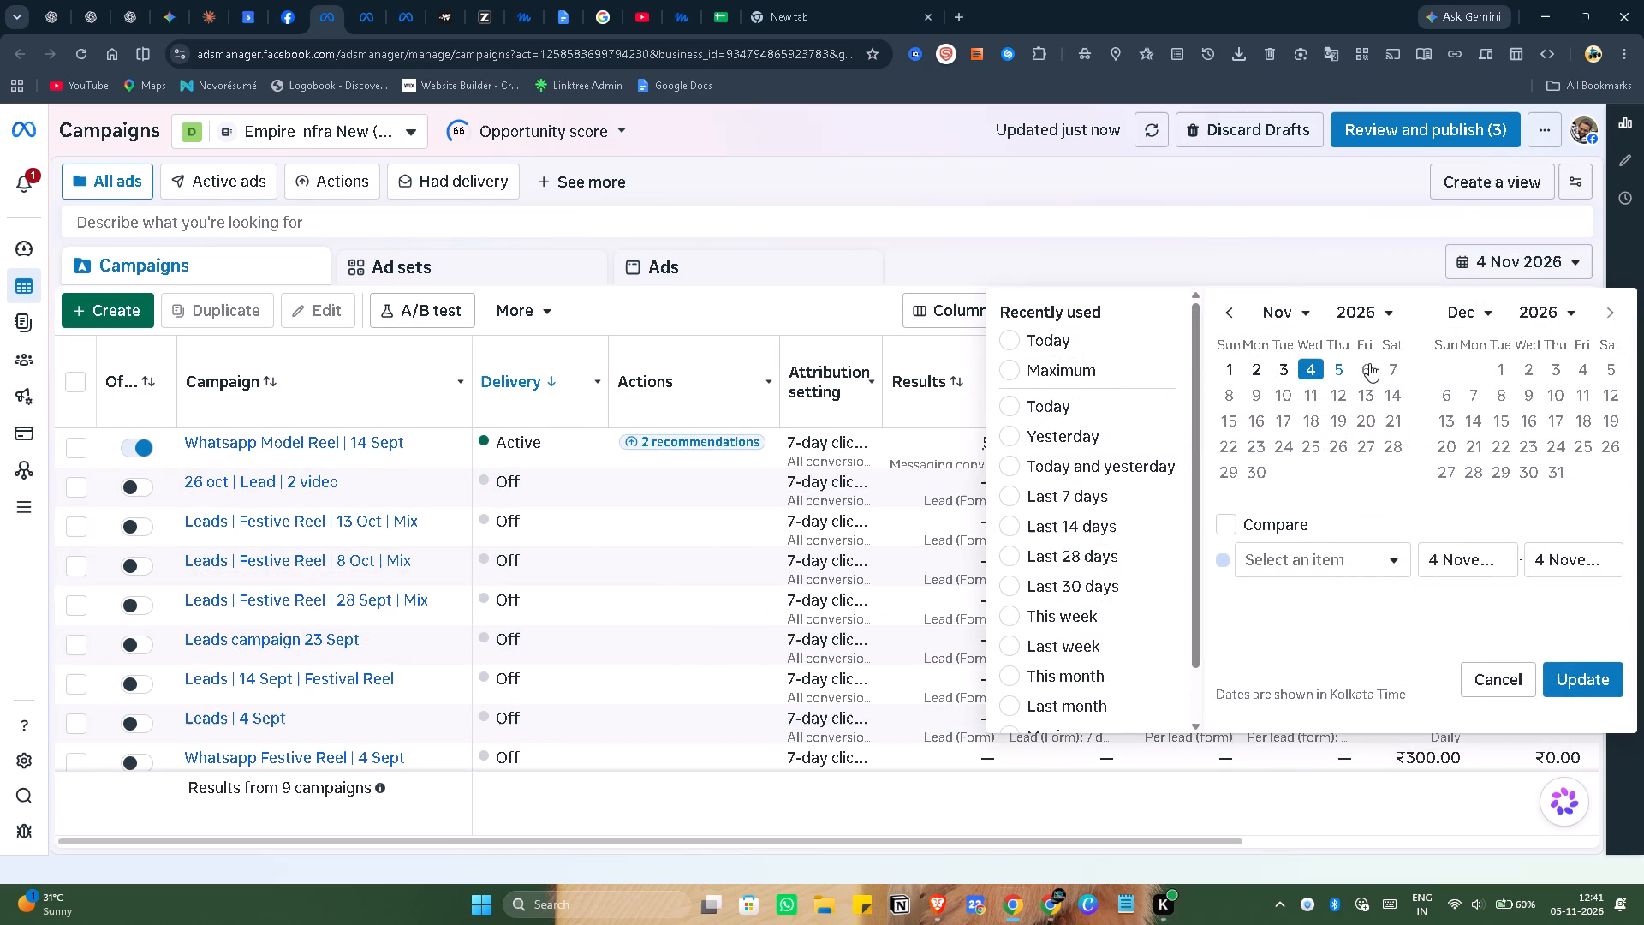
left_click(1316, 367)
left_click(1330, 371)
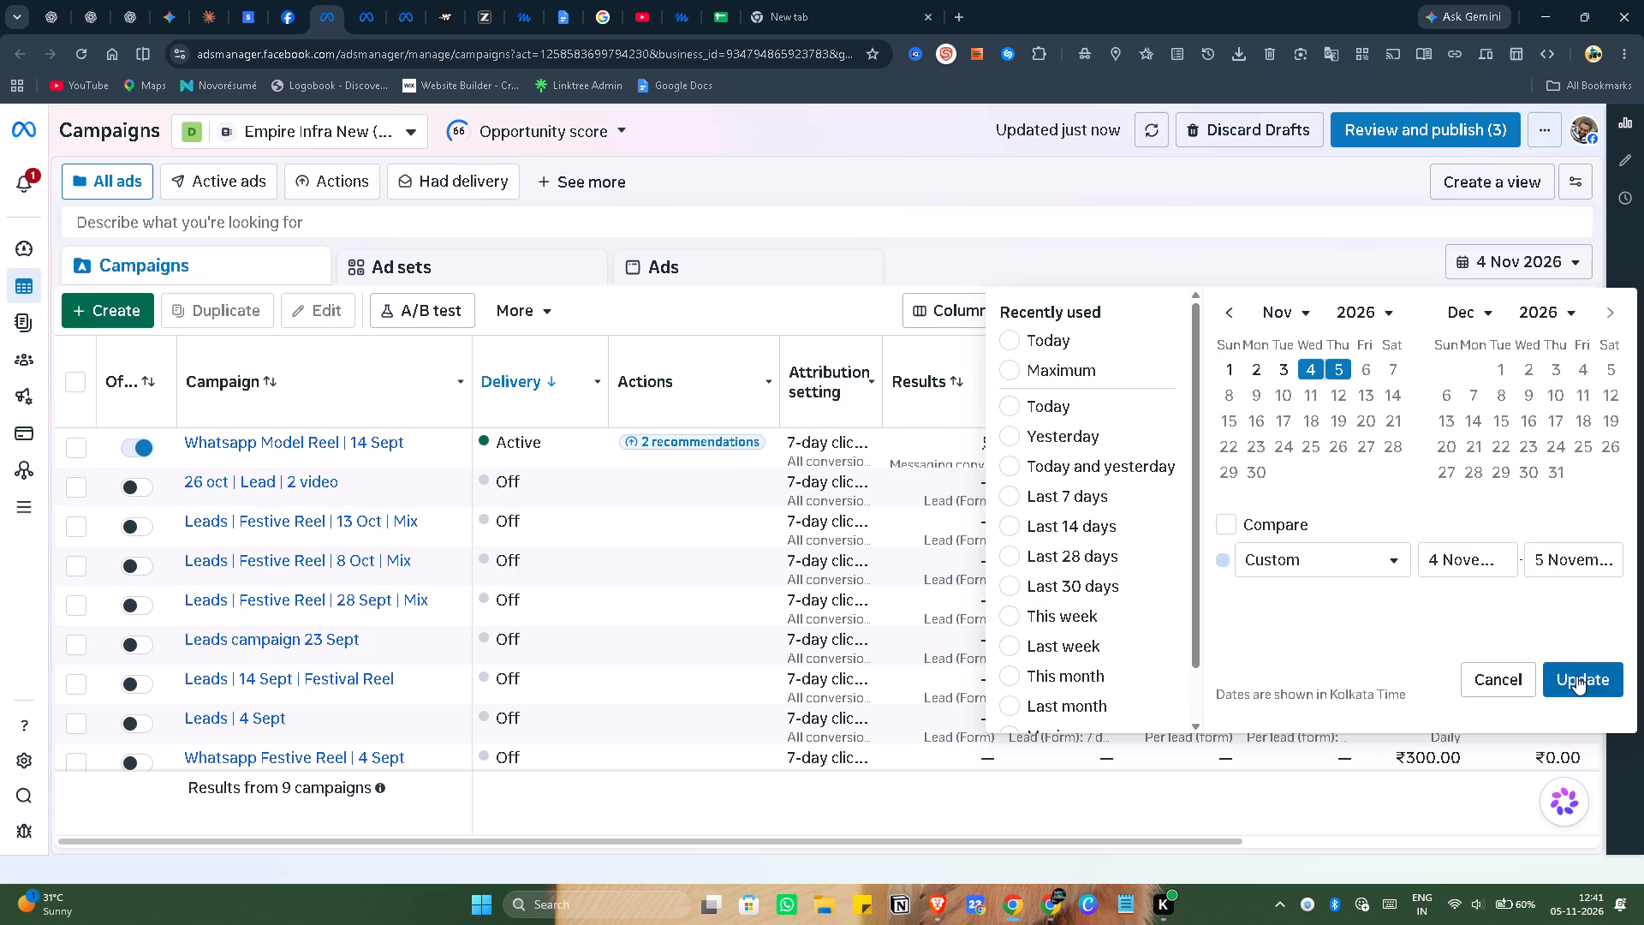
left_click(1576, 676)
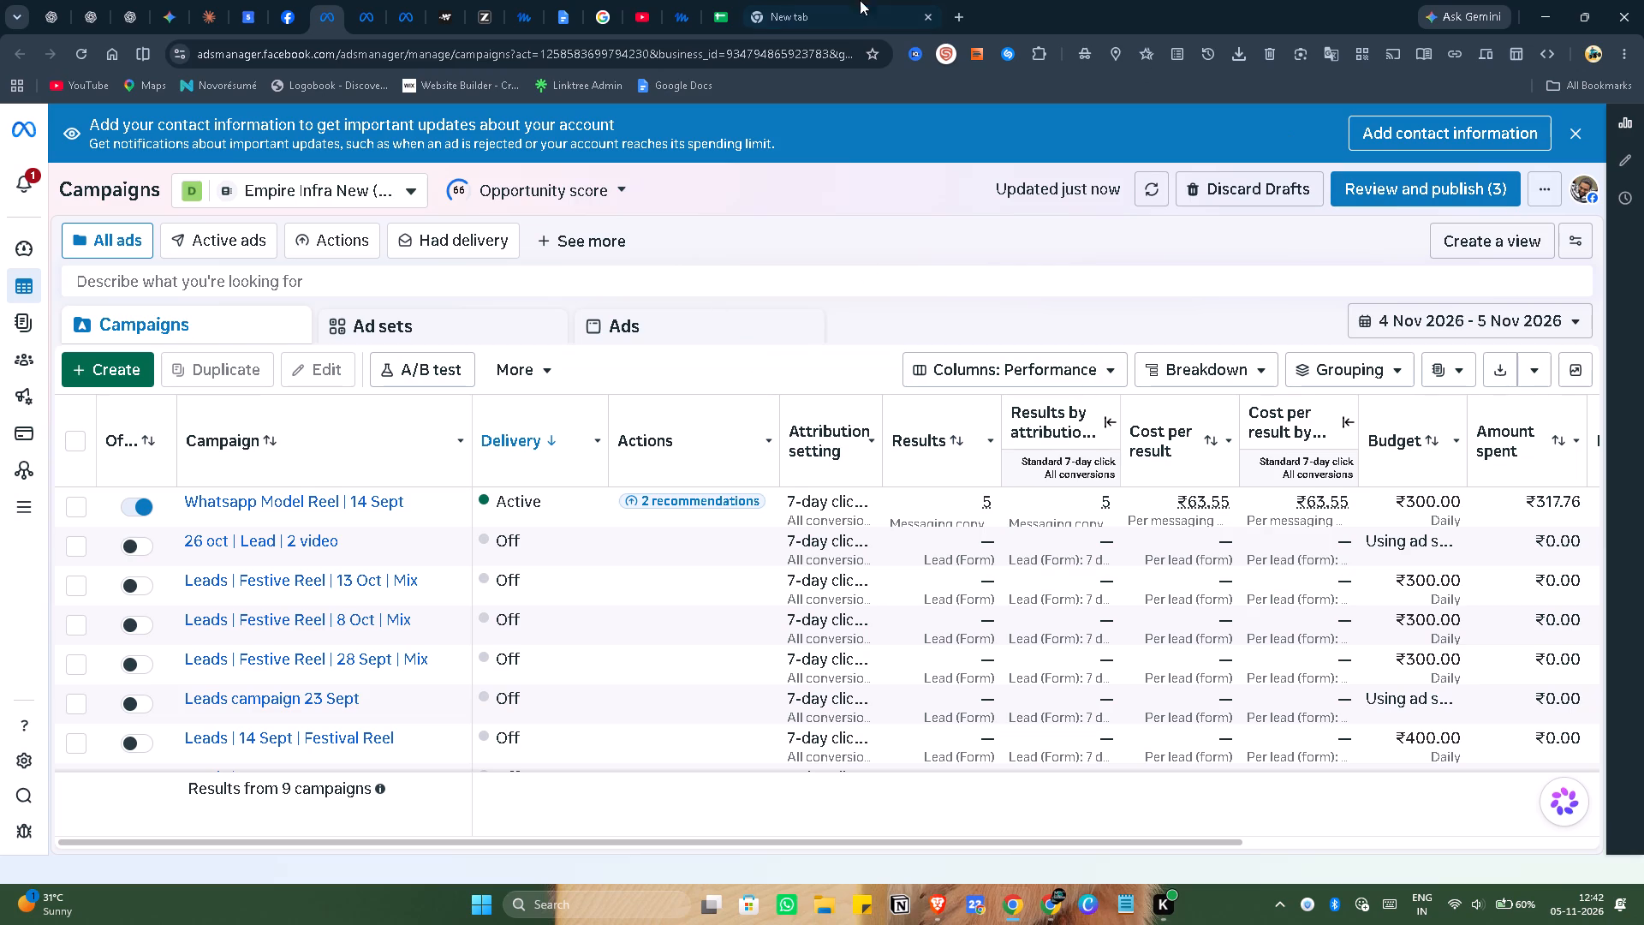
Open the NAGPUR ad set's saved audience for editing and set its suggested age range to 22–50.
left_click(396, 12)
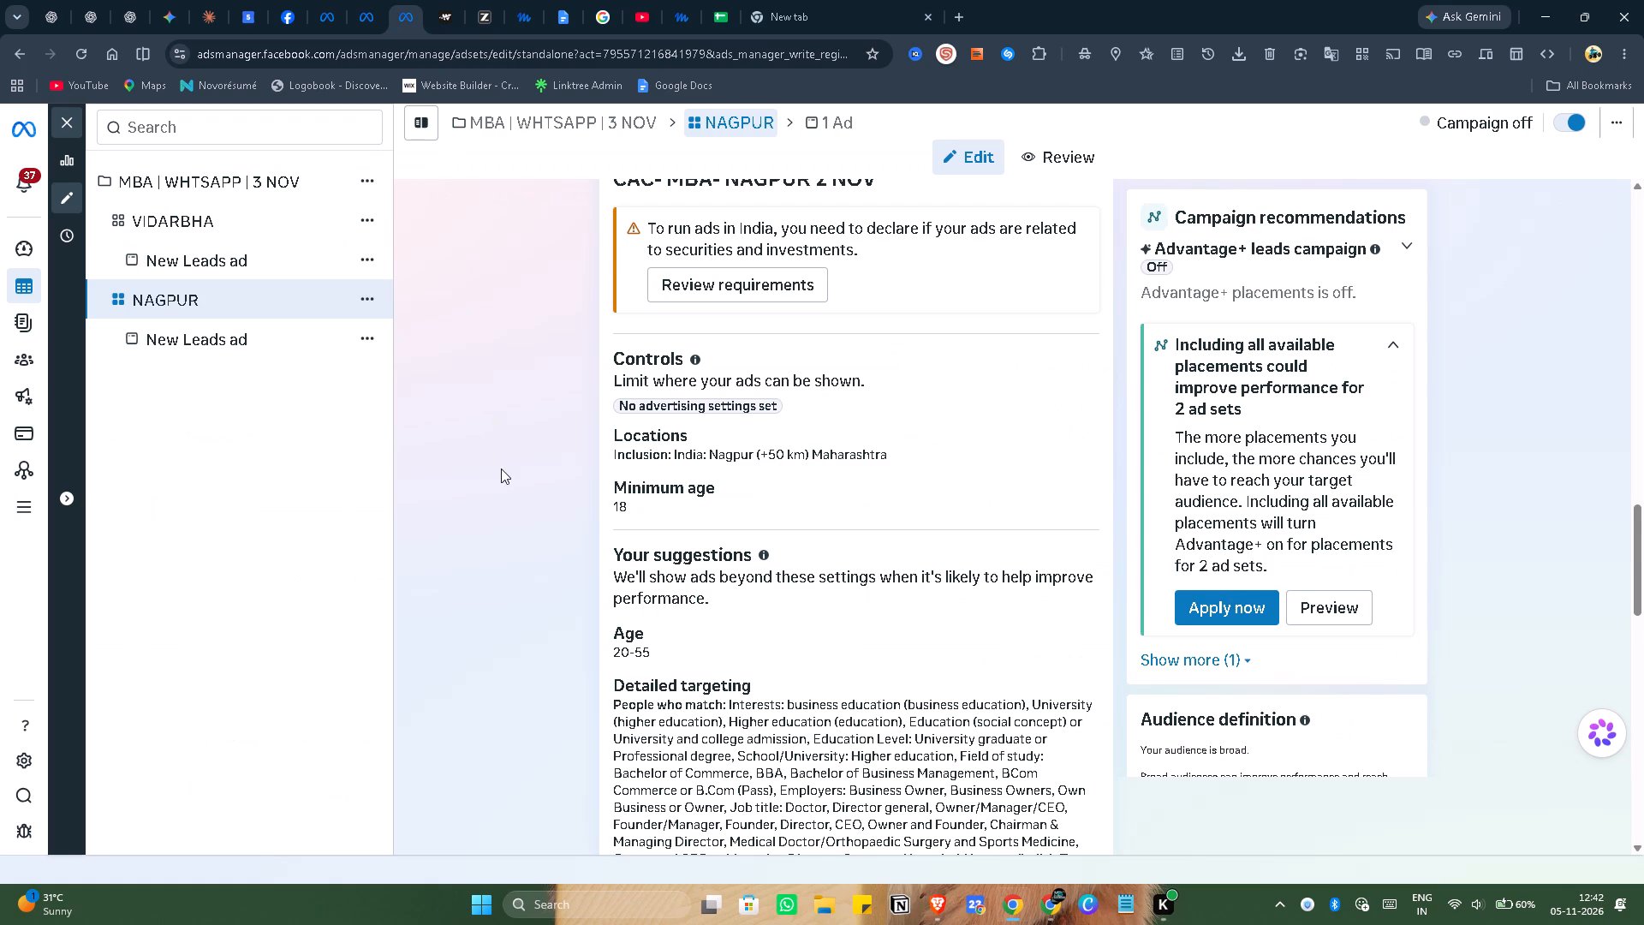
scroll(501, 469, "down", 4)
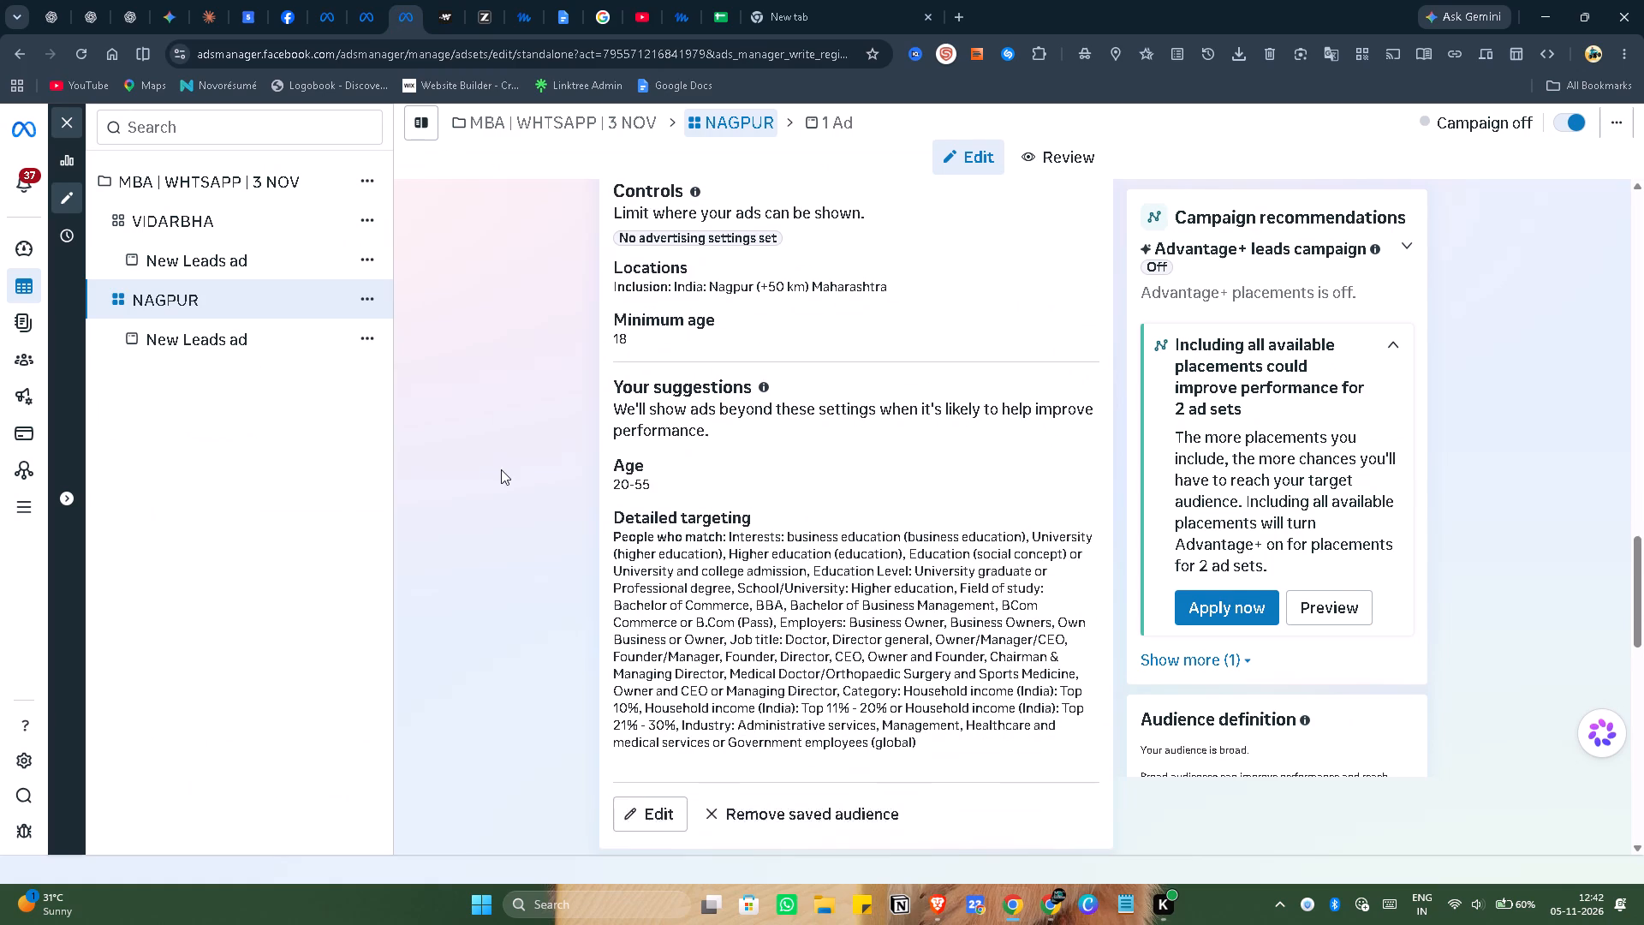
scroll(501, 469, "down", 2)
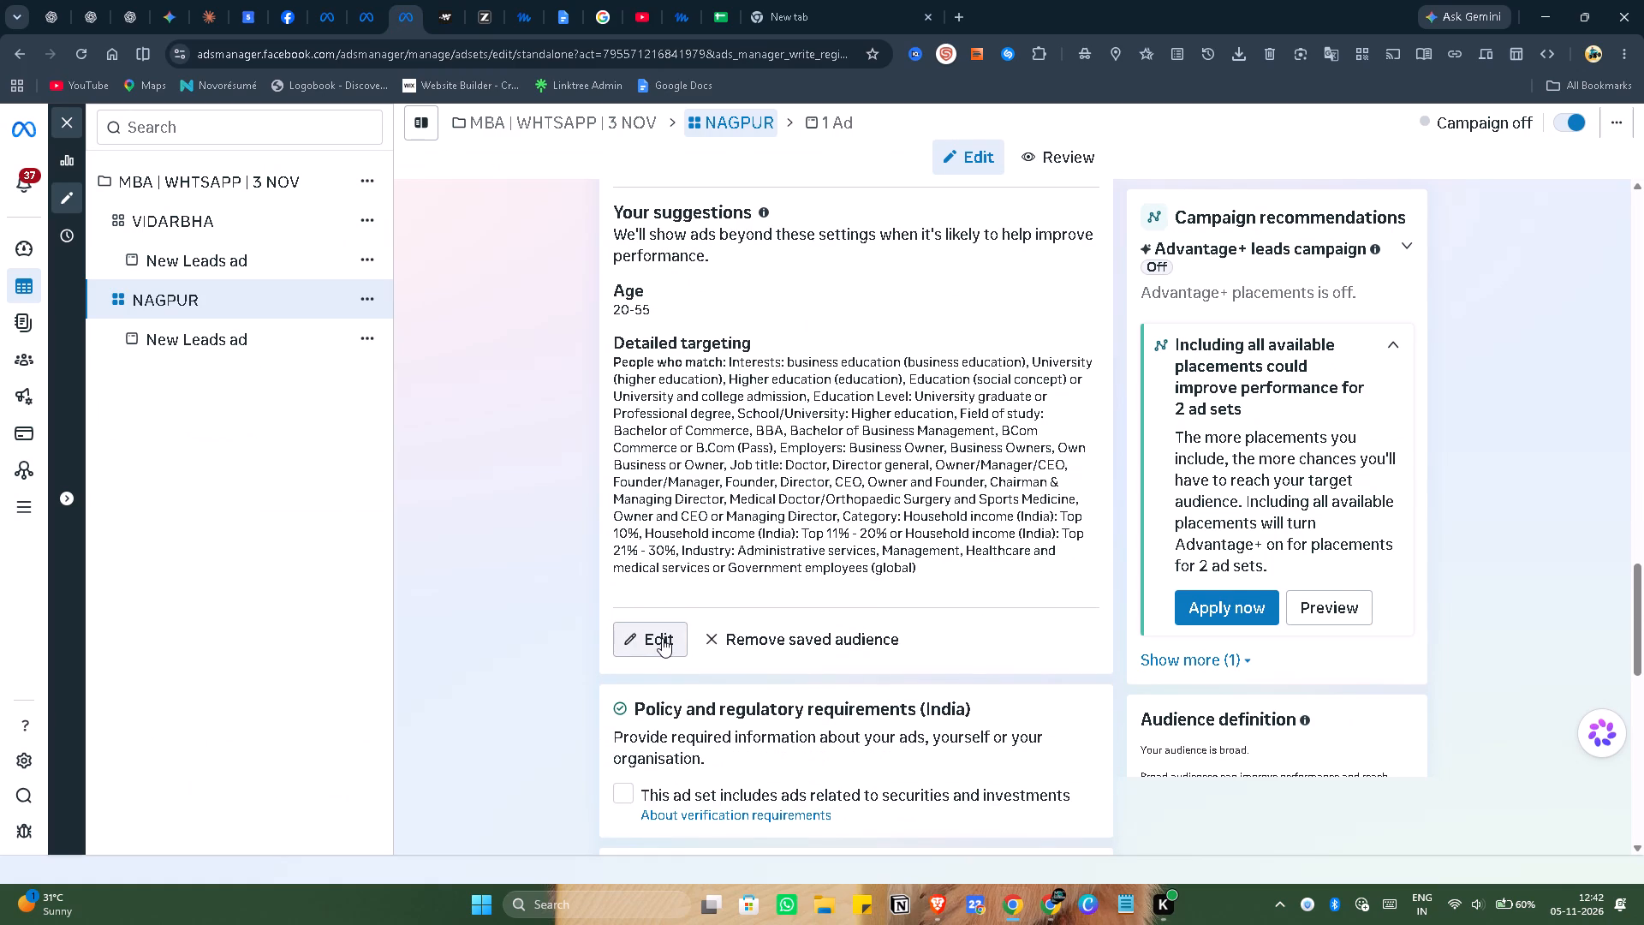
left_click(662, 638)
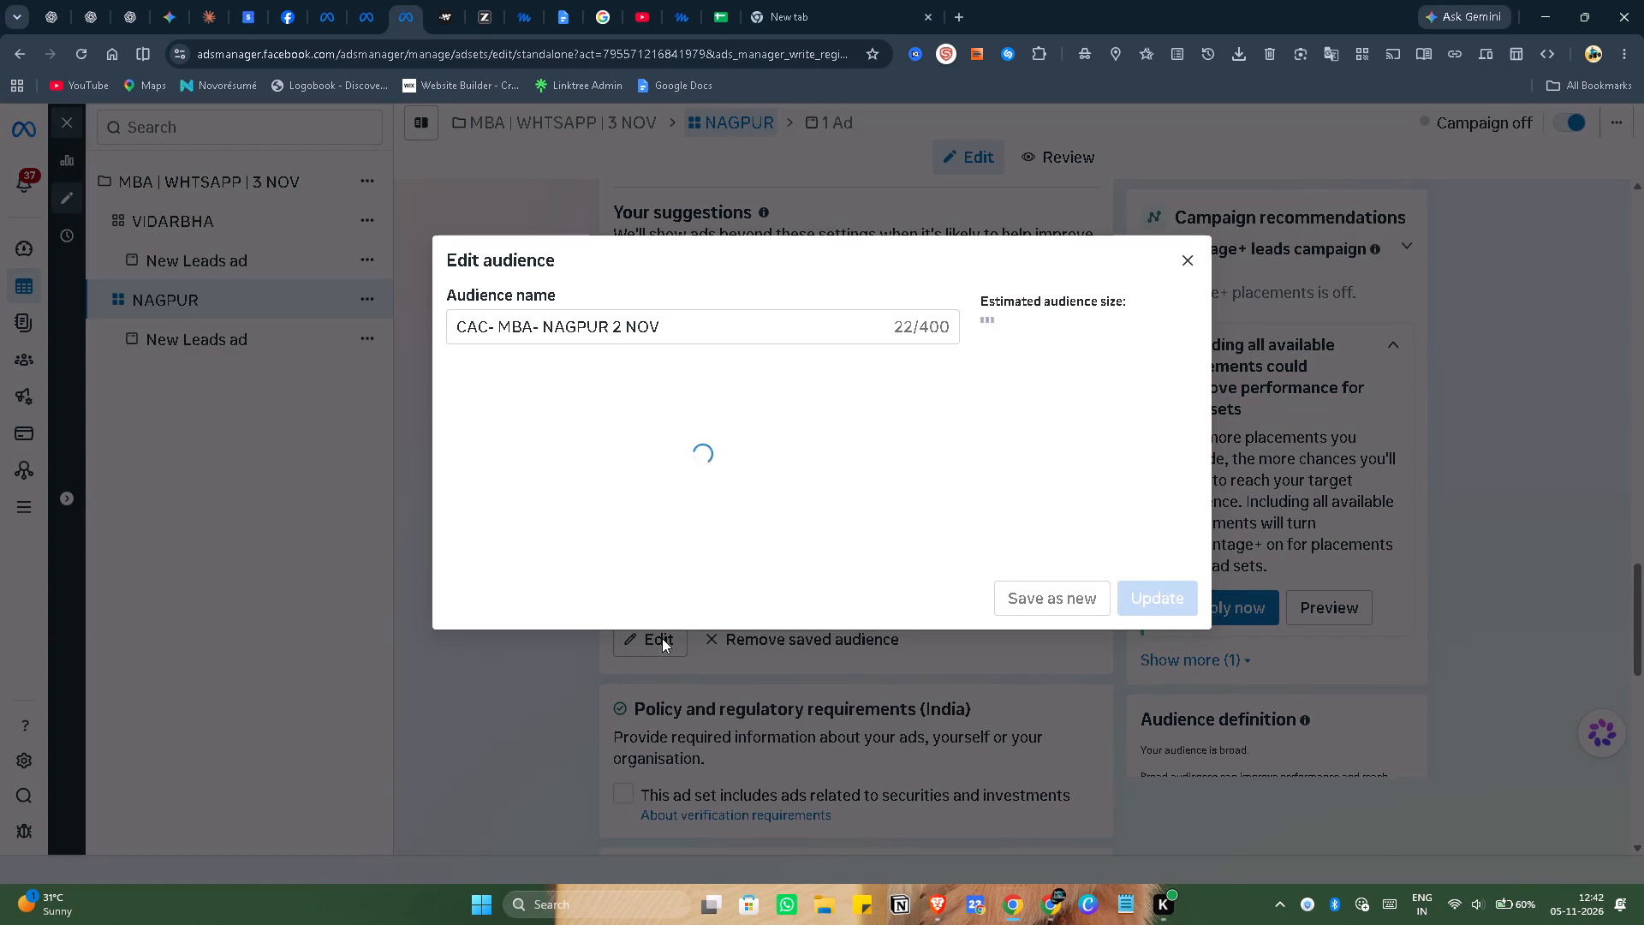
scroll(898, 379, "down", 3)
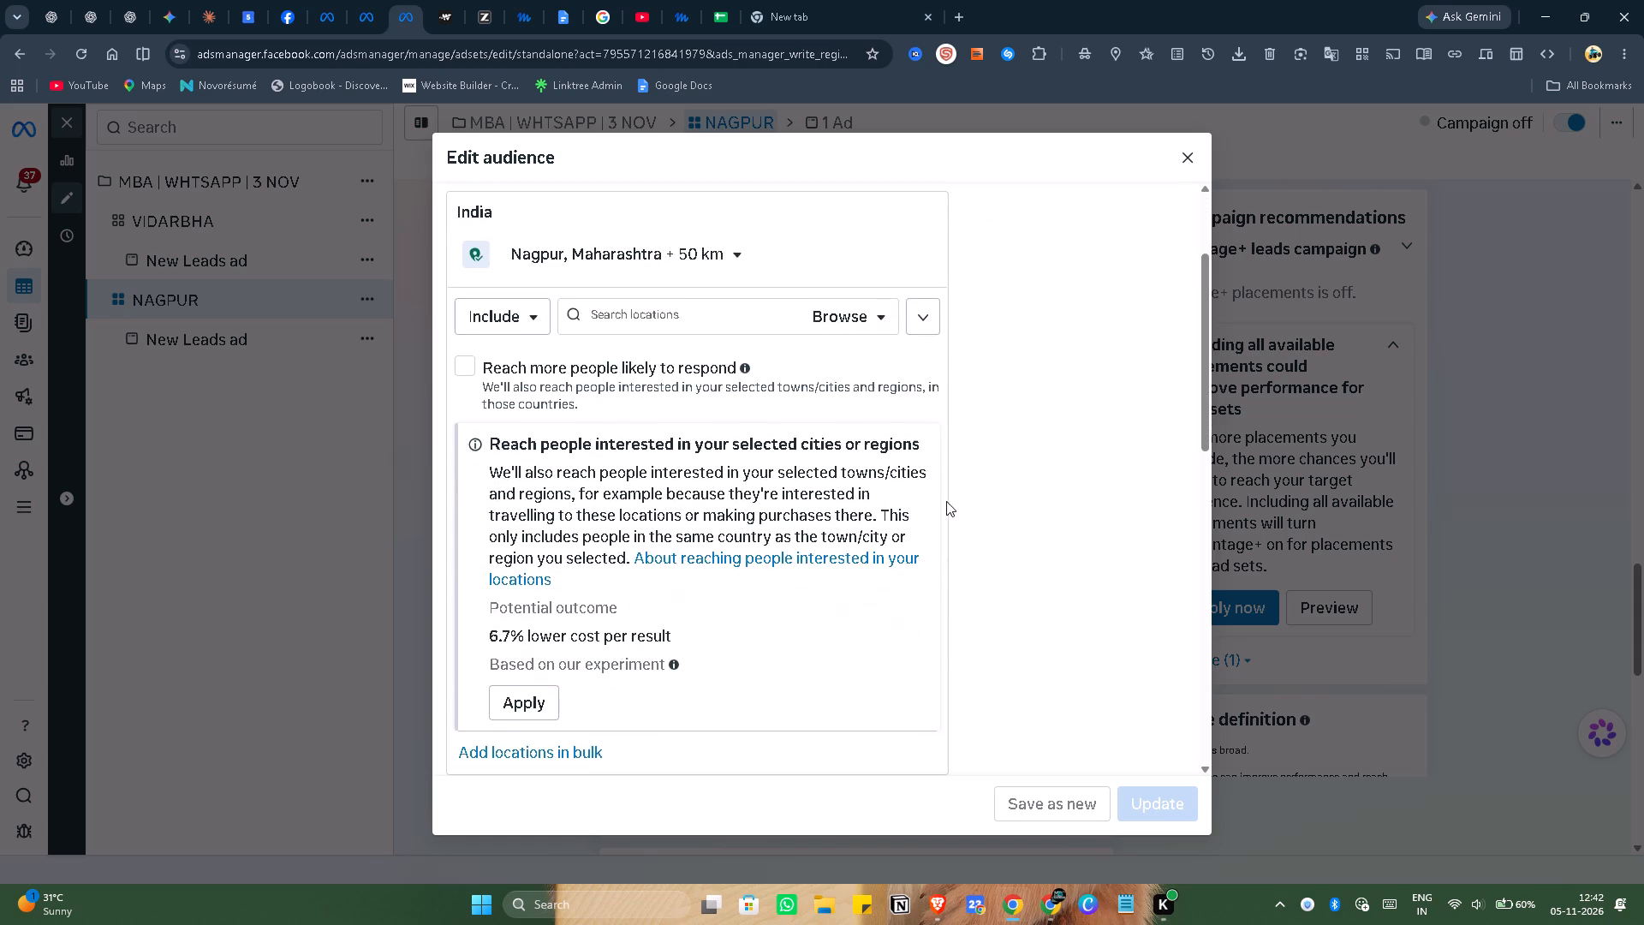
scroll(951, 502, "down", 7)
scroll(783, 529, "down", 6)
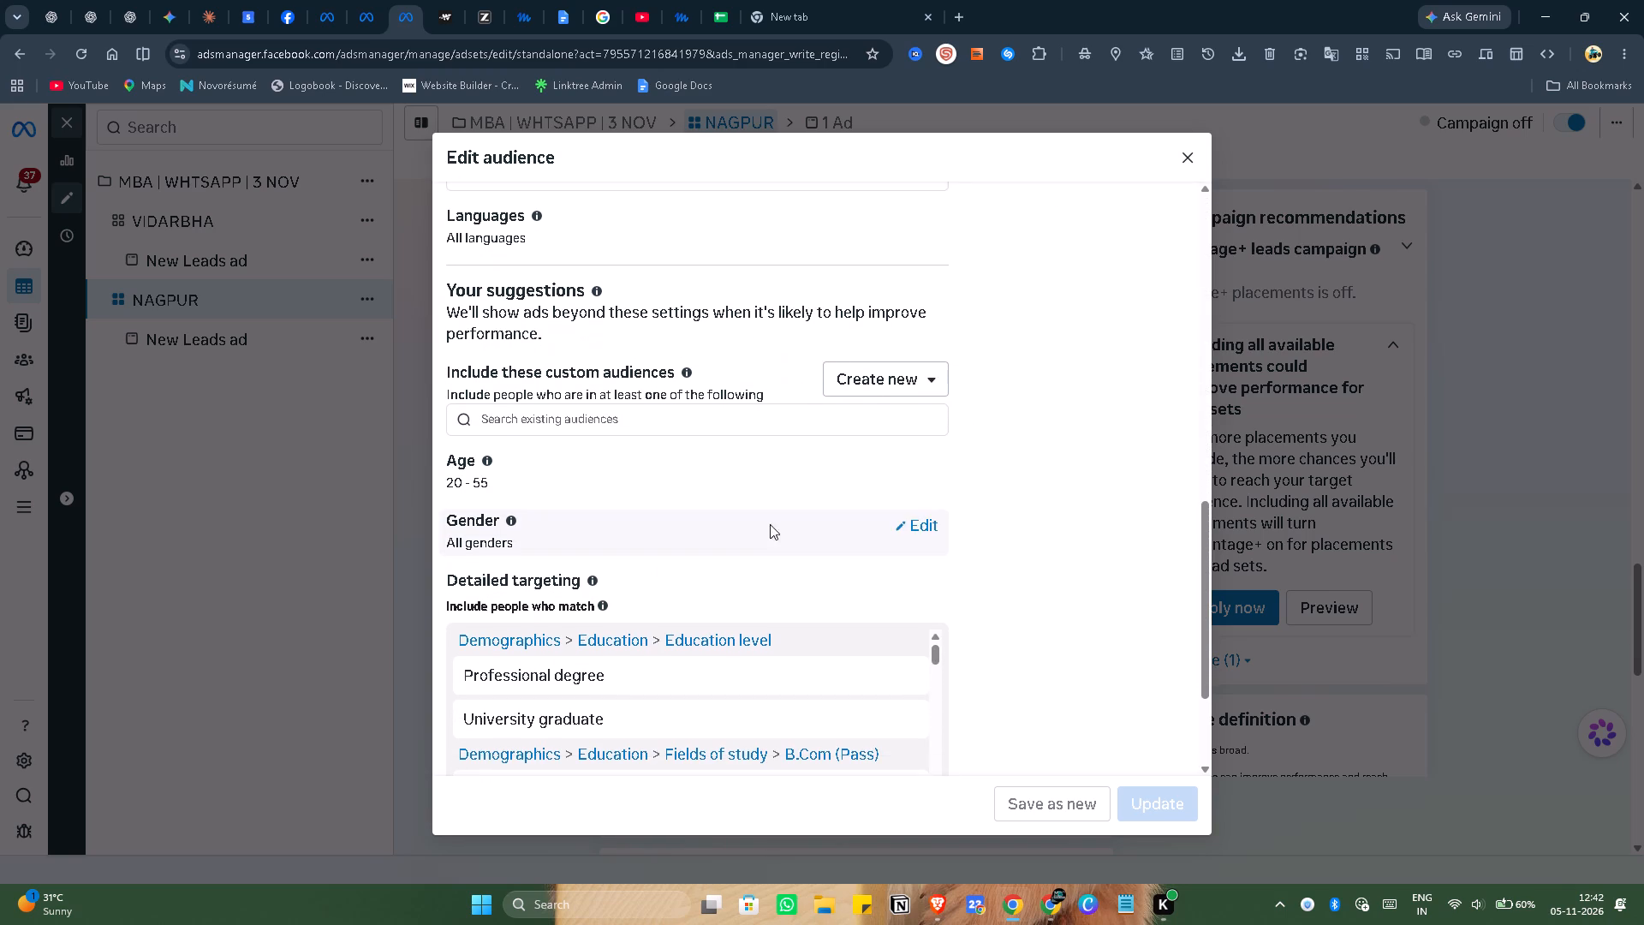
left_click(925, 470)
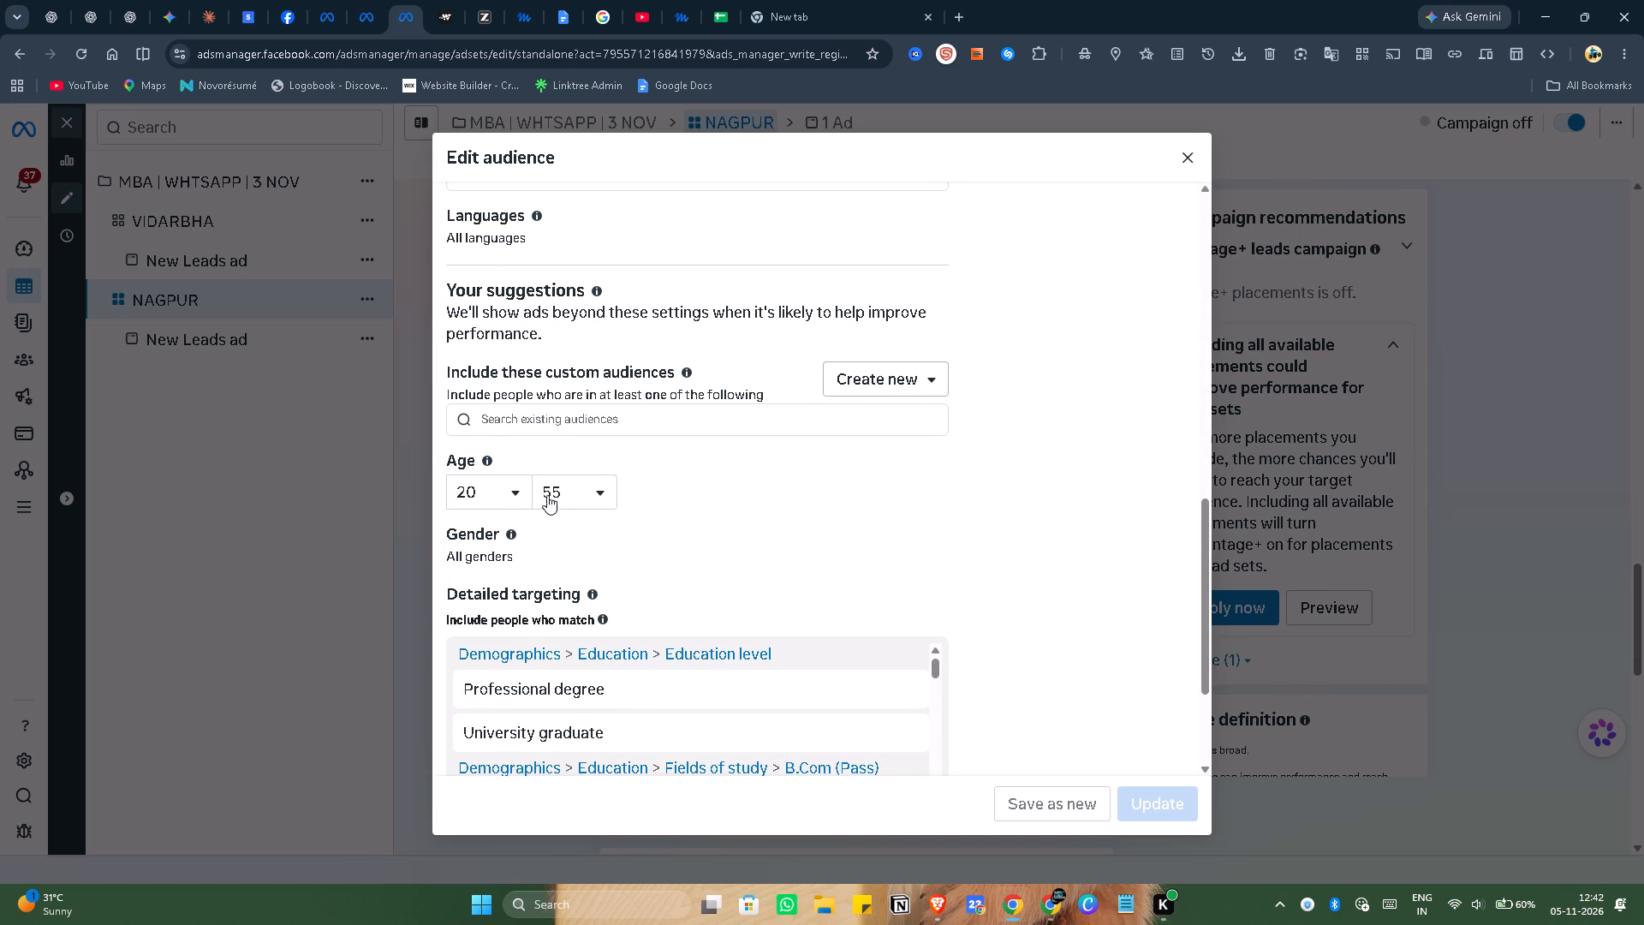
left_click(519, 485)
left_click(483, 655)
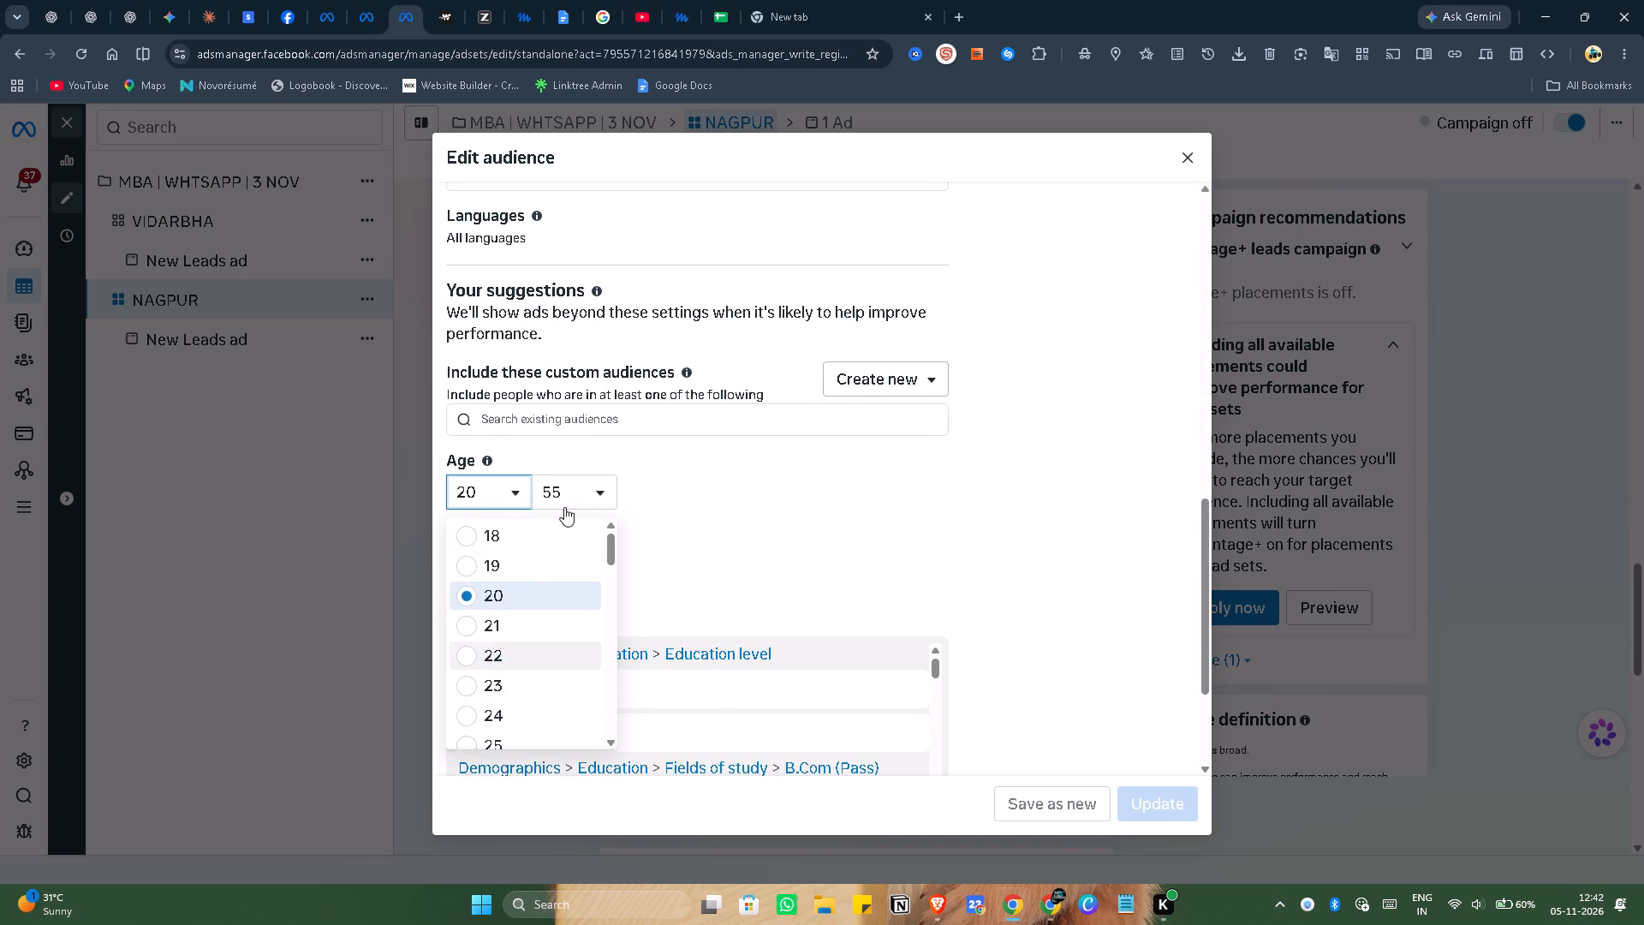
left_click(590, 488)
scroll(587, 627, "up", 4)
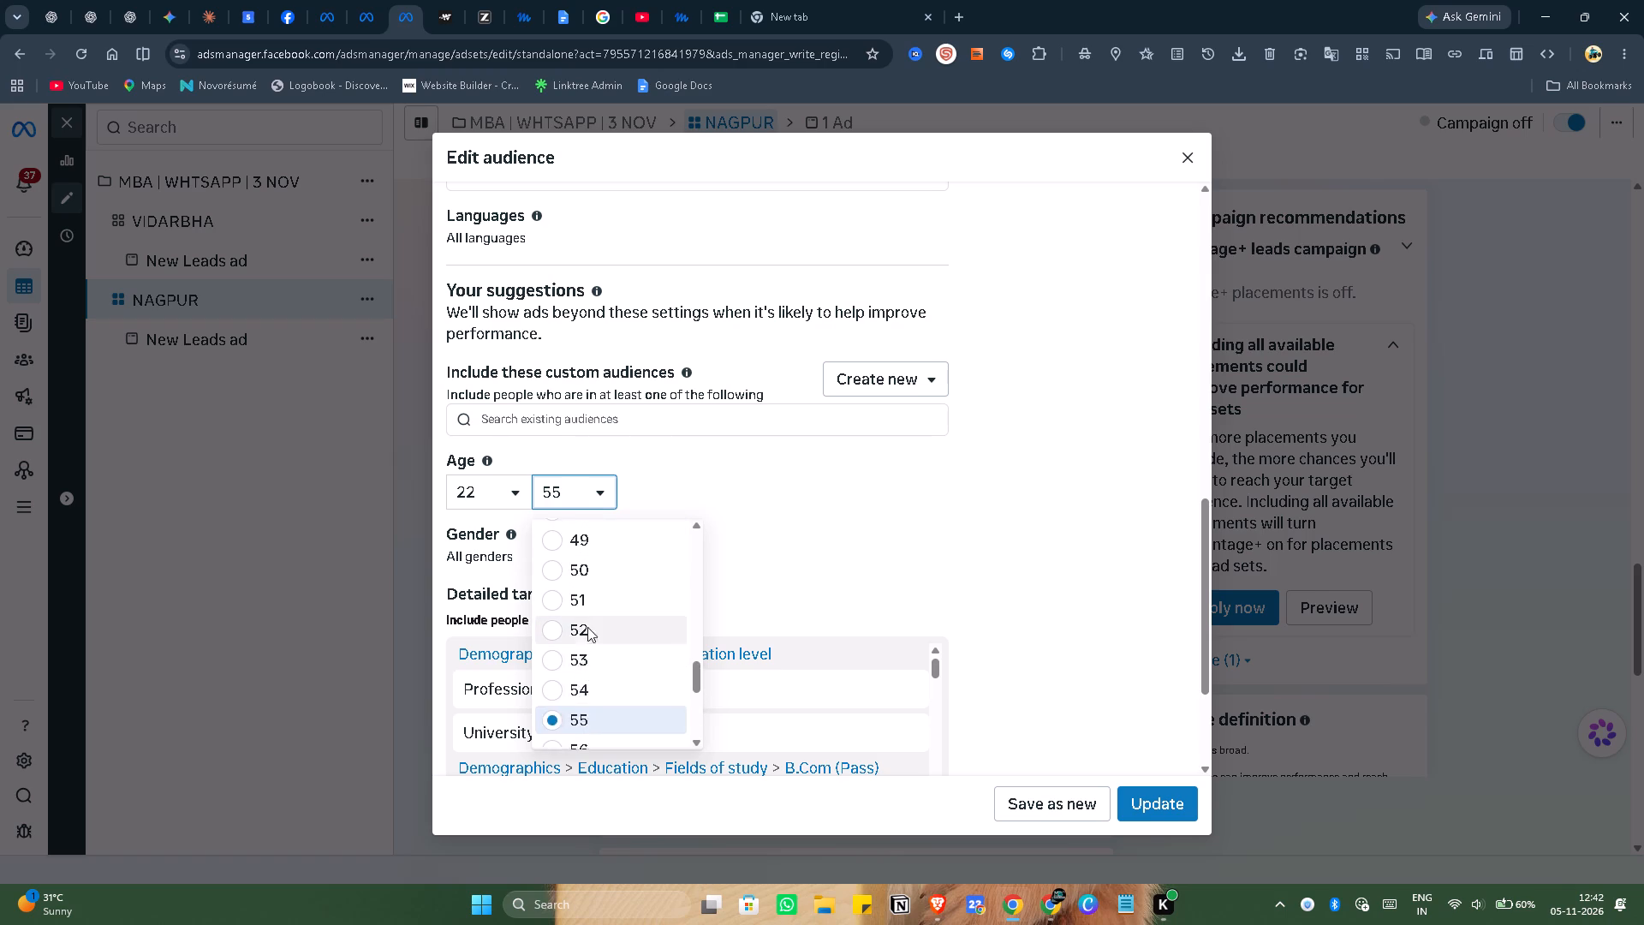
left_click(547, 602)
Remove Professional degree and Household income (India): Top 21% - 30% from the NAGPUR audience's detailed targeting.
scroll(866, 446, "down", 5)
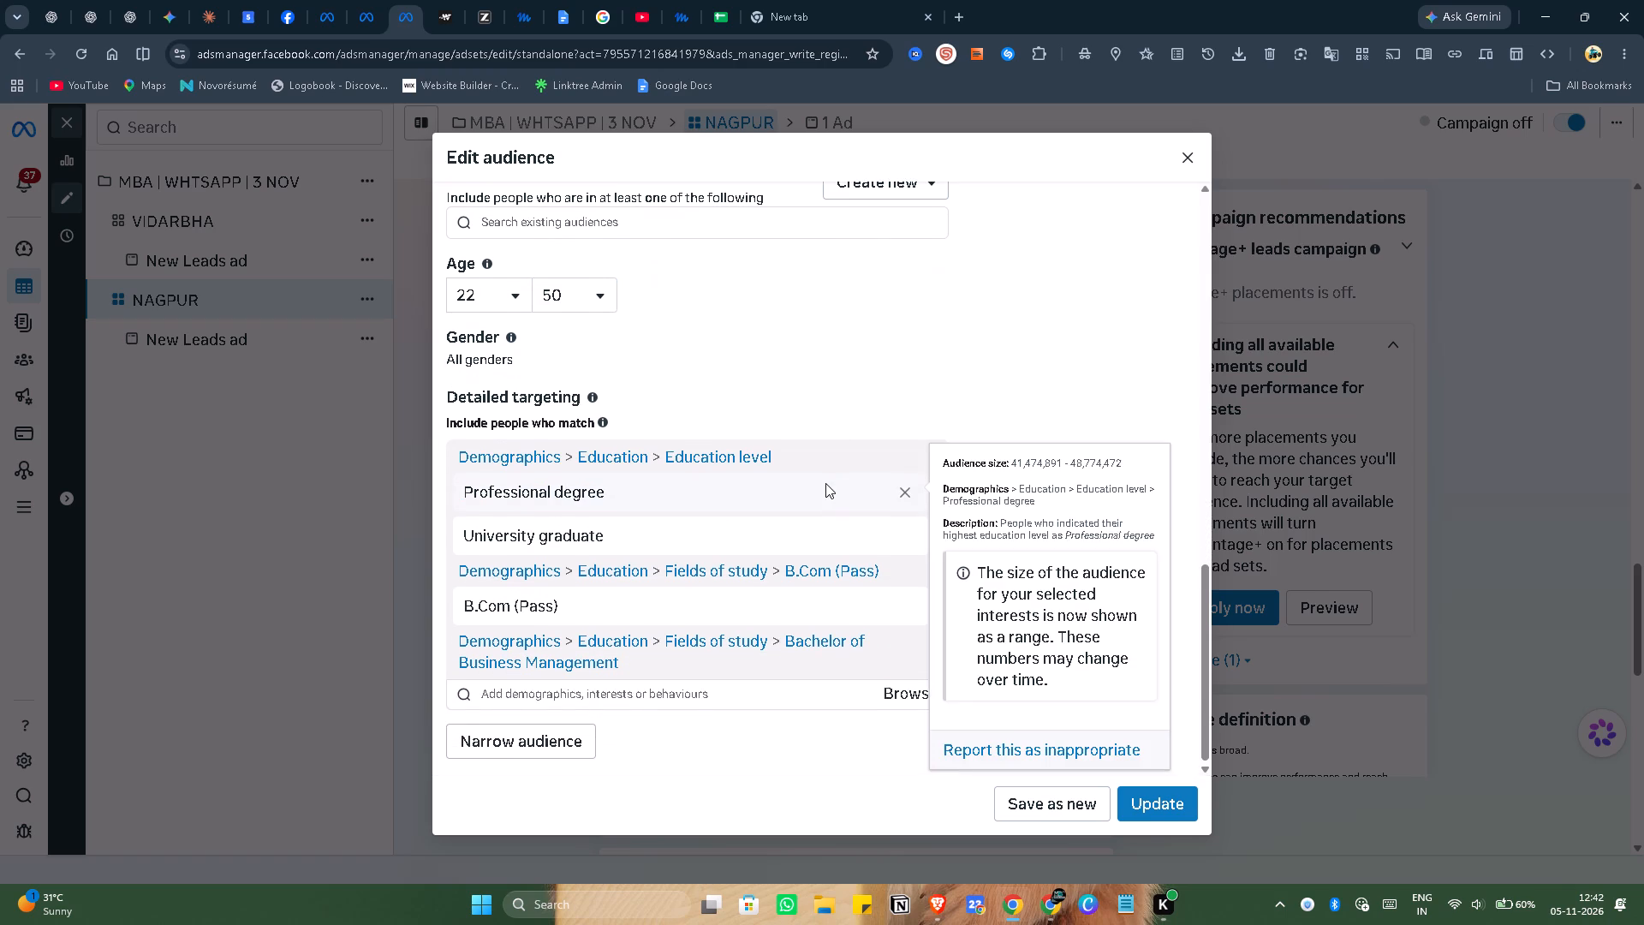
scroll(731, 563, "up", 2)
left_click(902, 490)
scroll(750, 547, "down", 4)
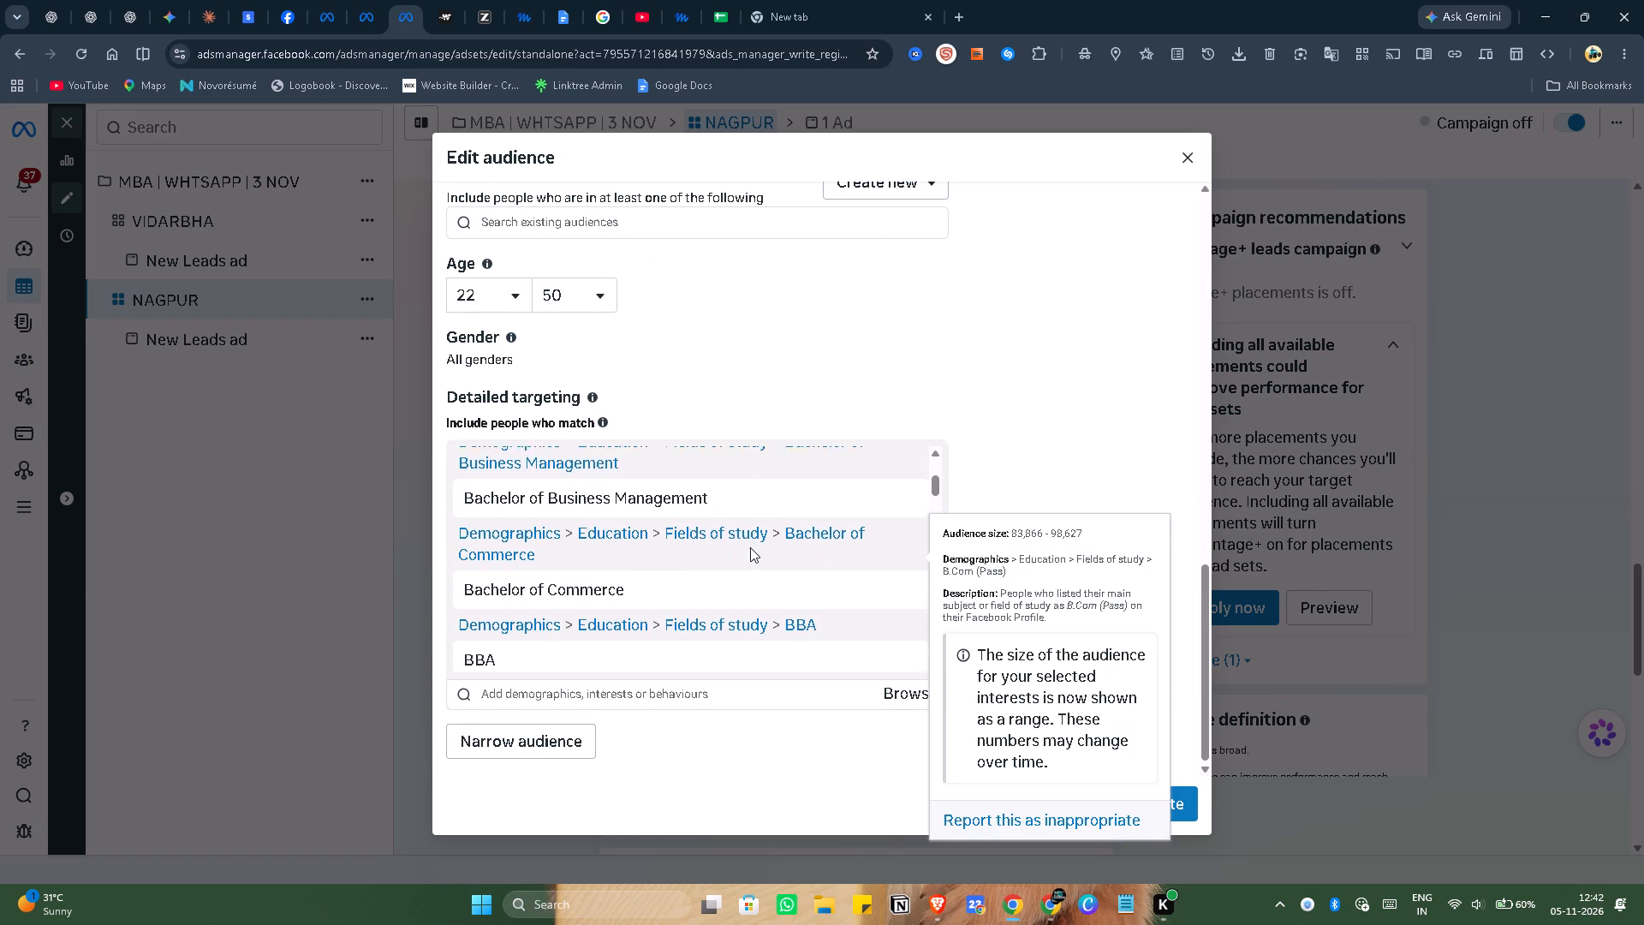
scroll(750, 547, "down", 5)
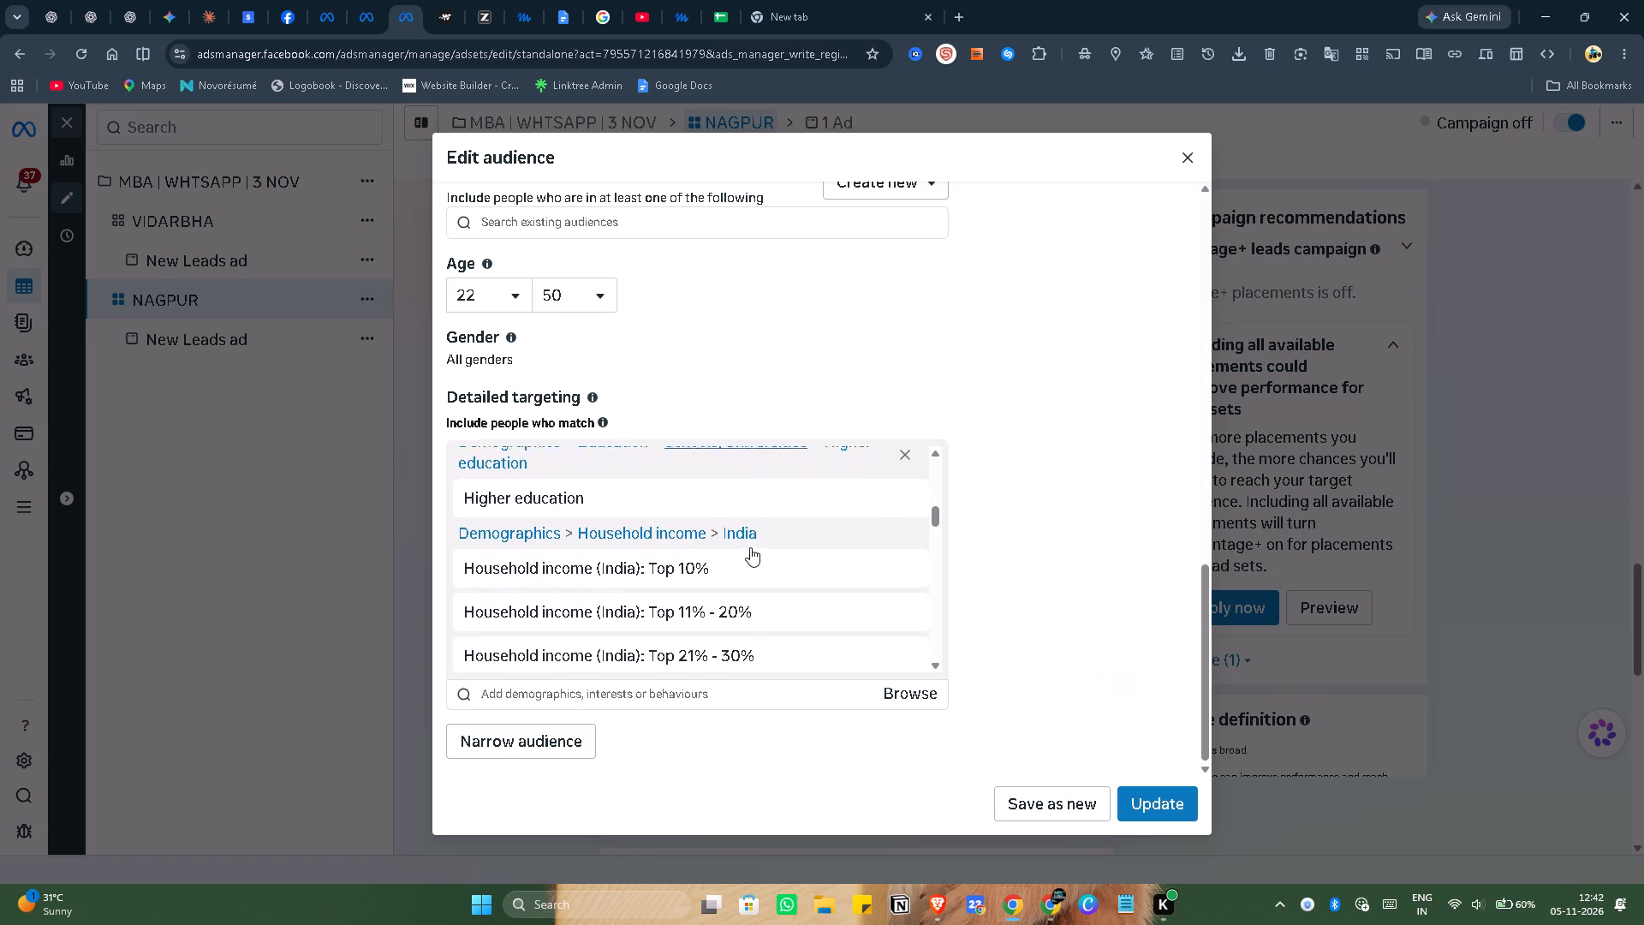
scroll(750, 547, "down", 1)
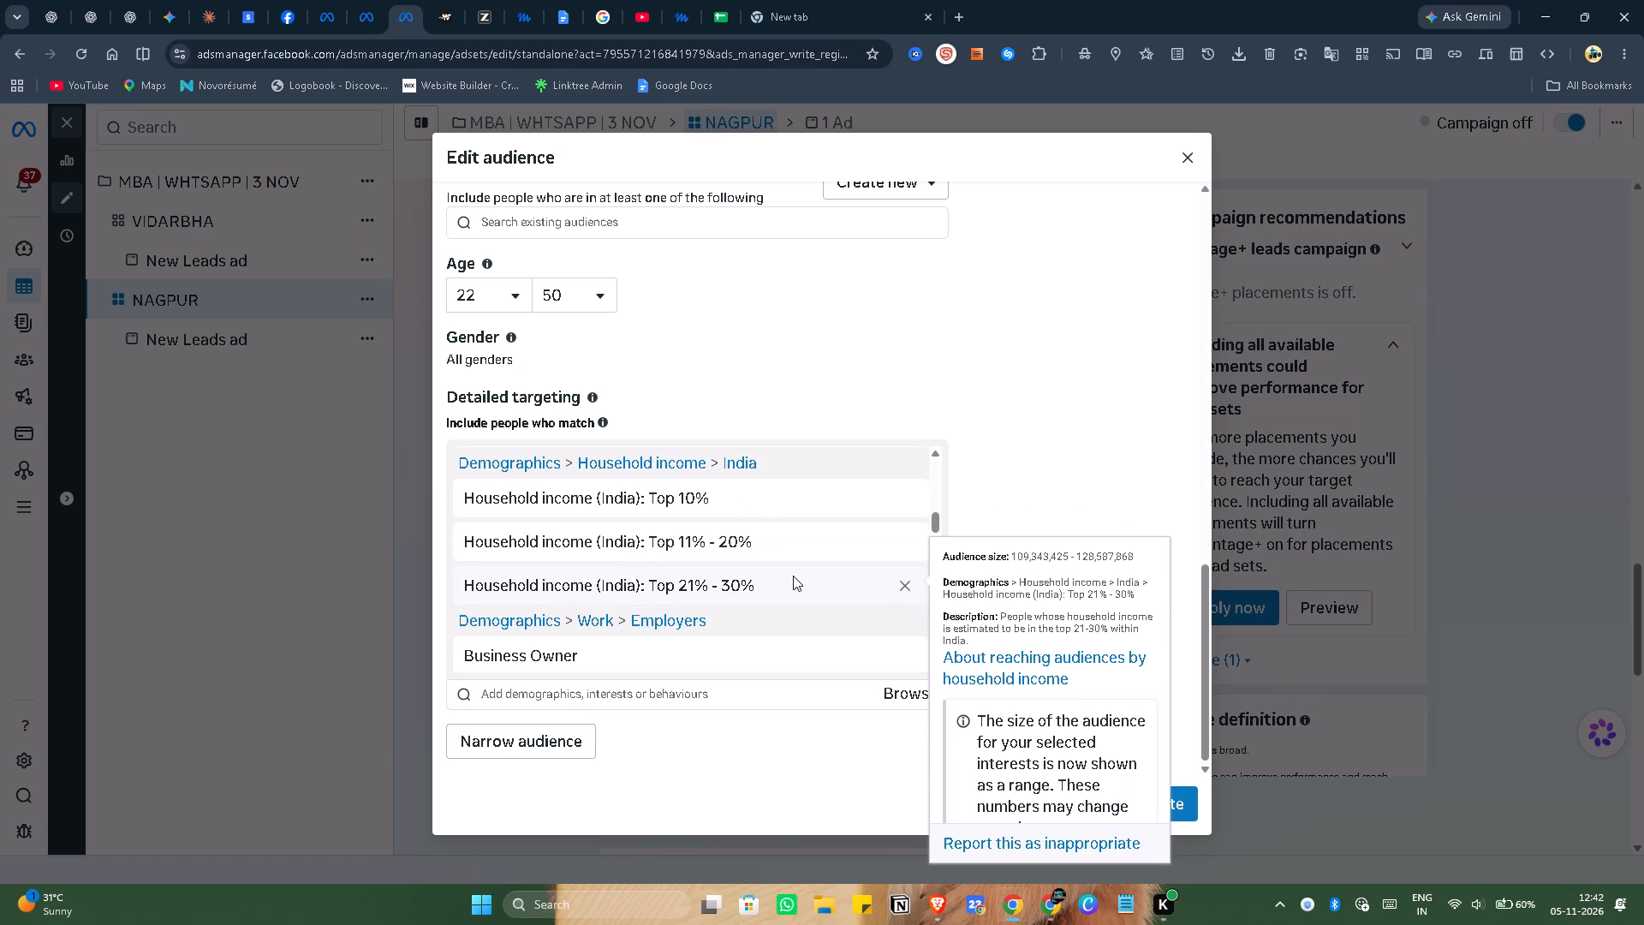
left_click(902, 588)
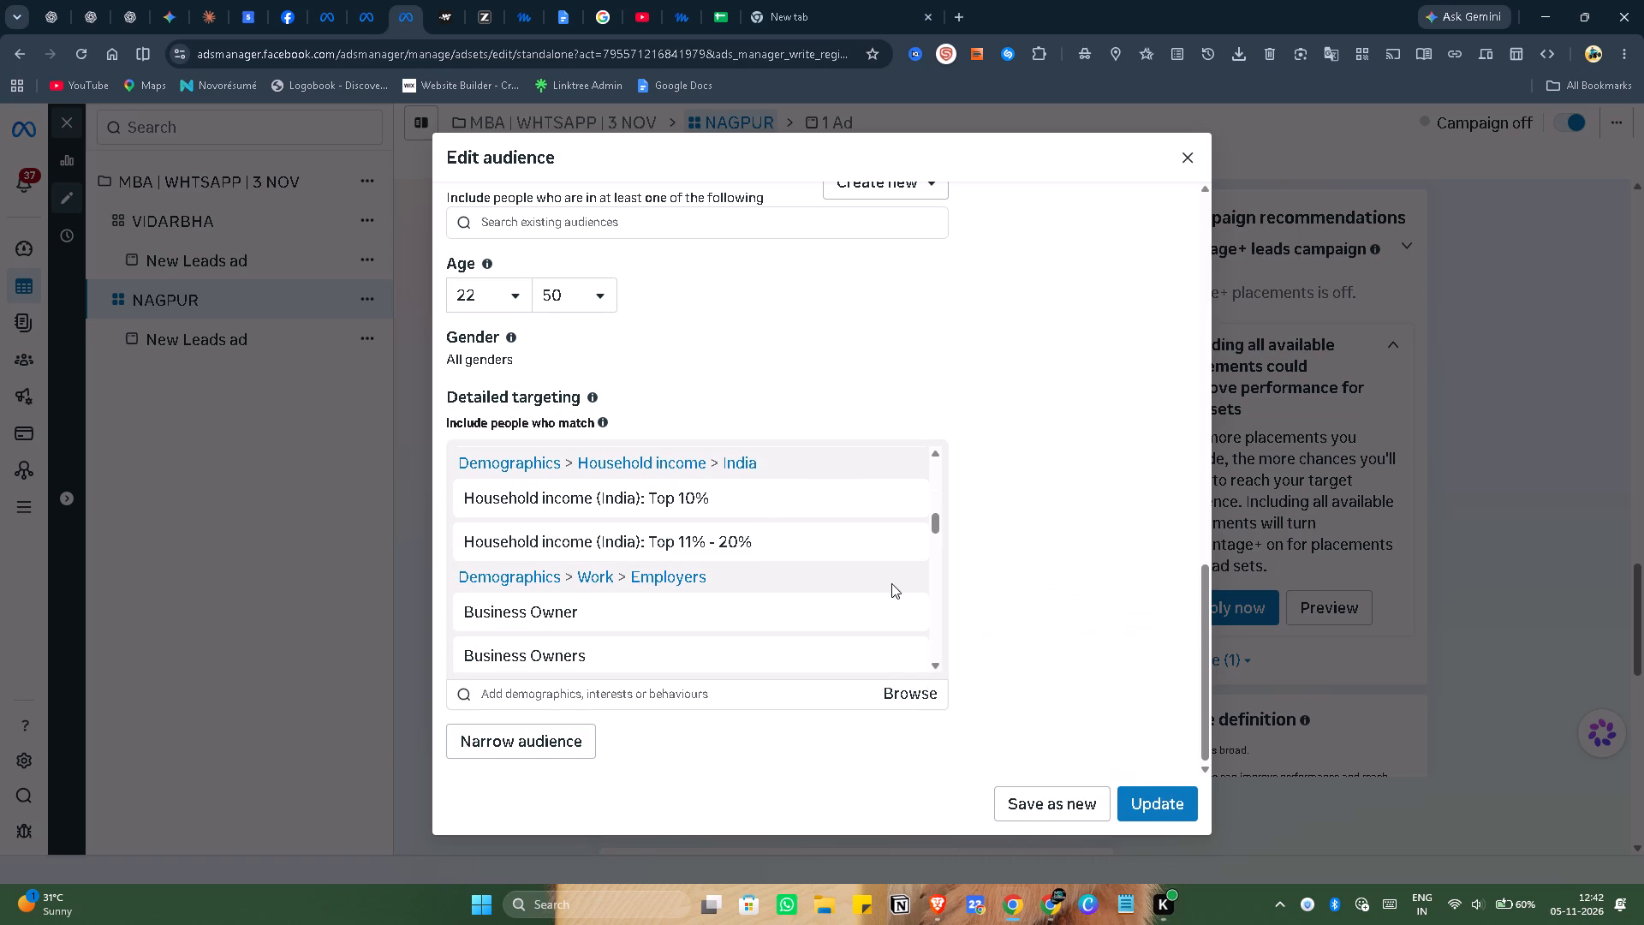
Remove the Business Owner employer and the Administrative services industry from the NAGPUR audience's detailed targeting.
scroll(755, 585, "down", 2)
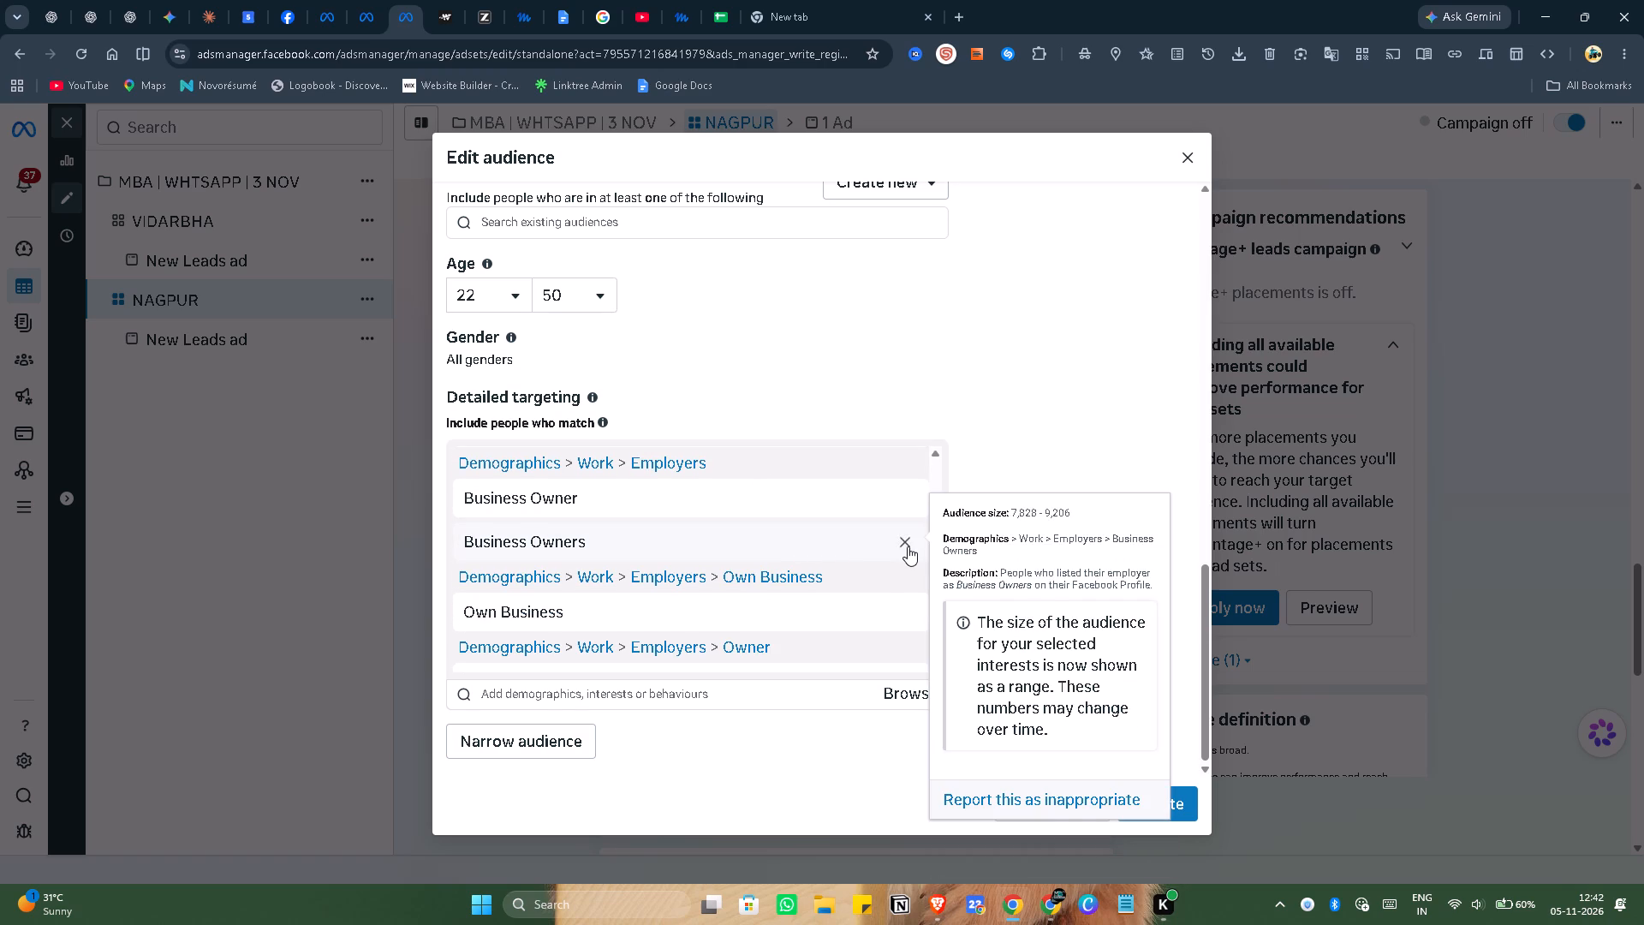
left_click(907, 501)
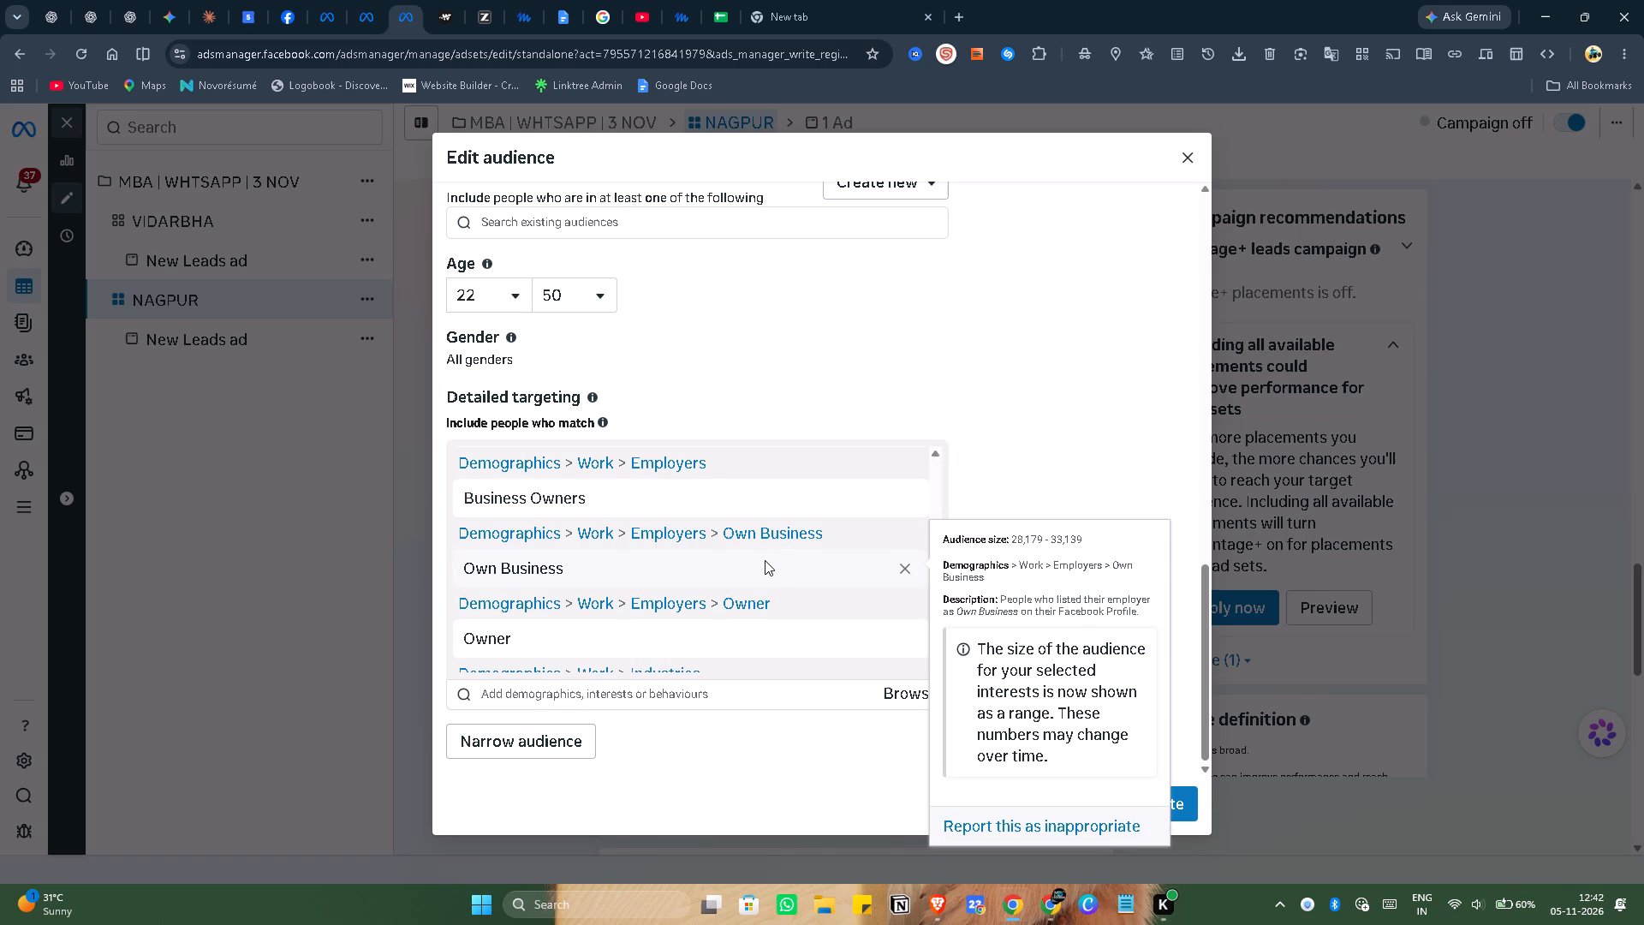
scroll(765, 560, "down", 1)
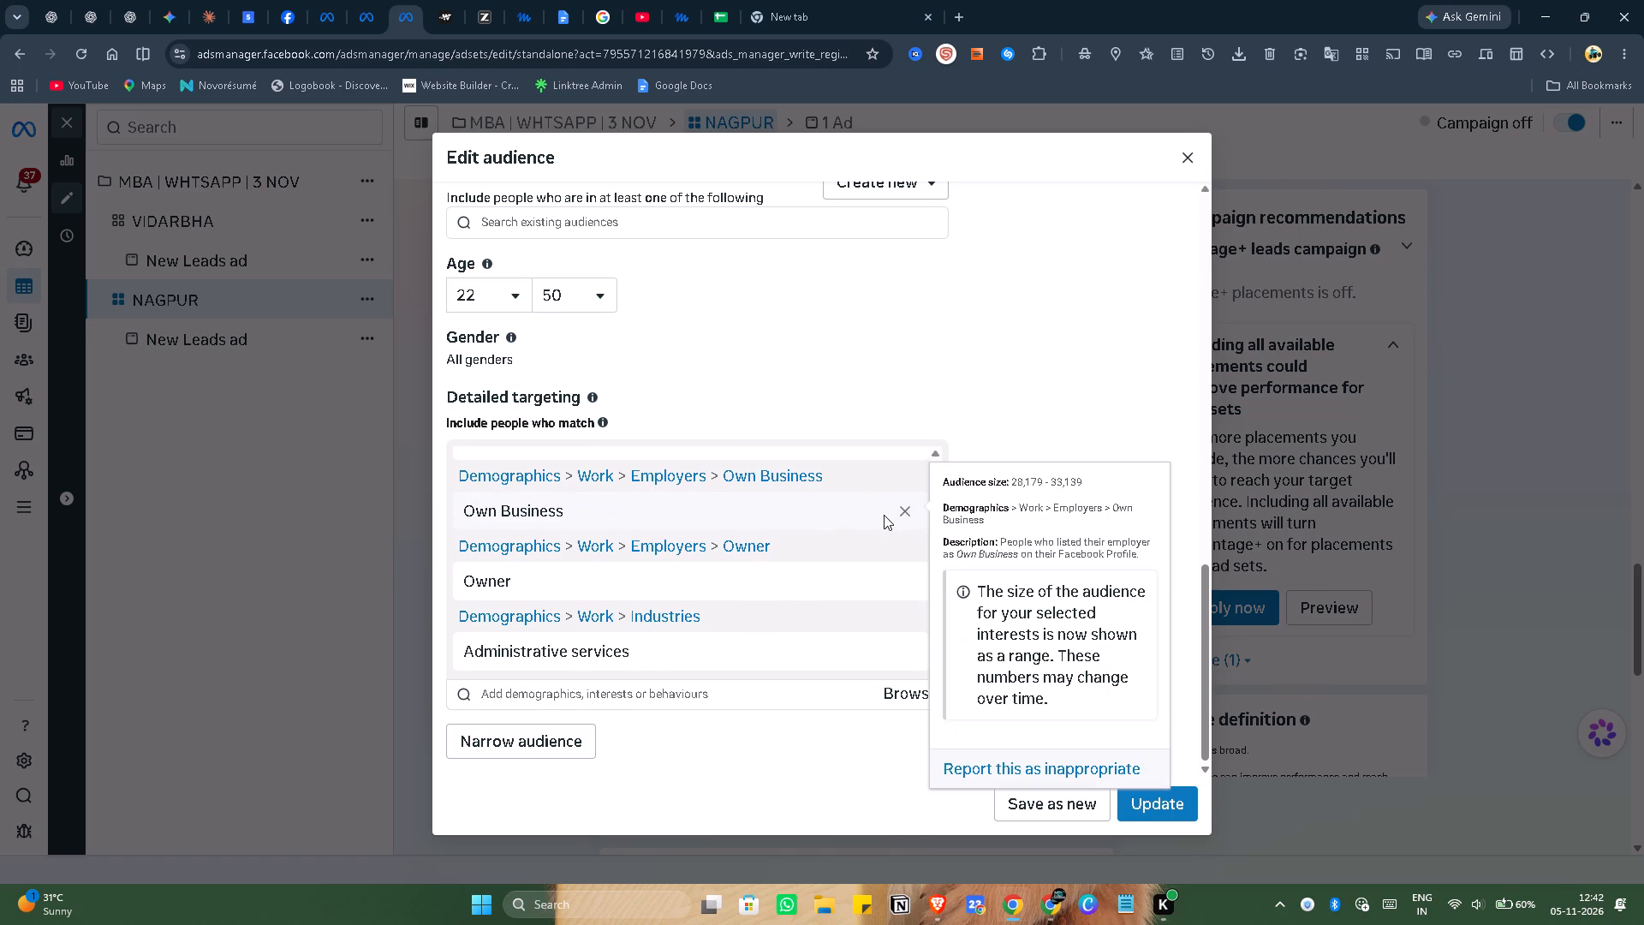
scroll(826, 549, "down", 1)
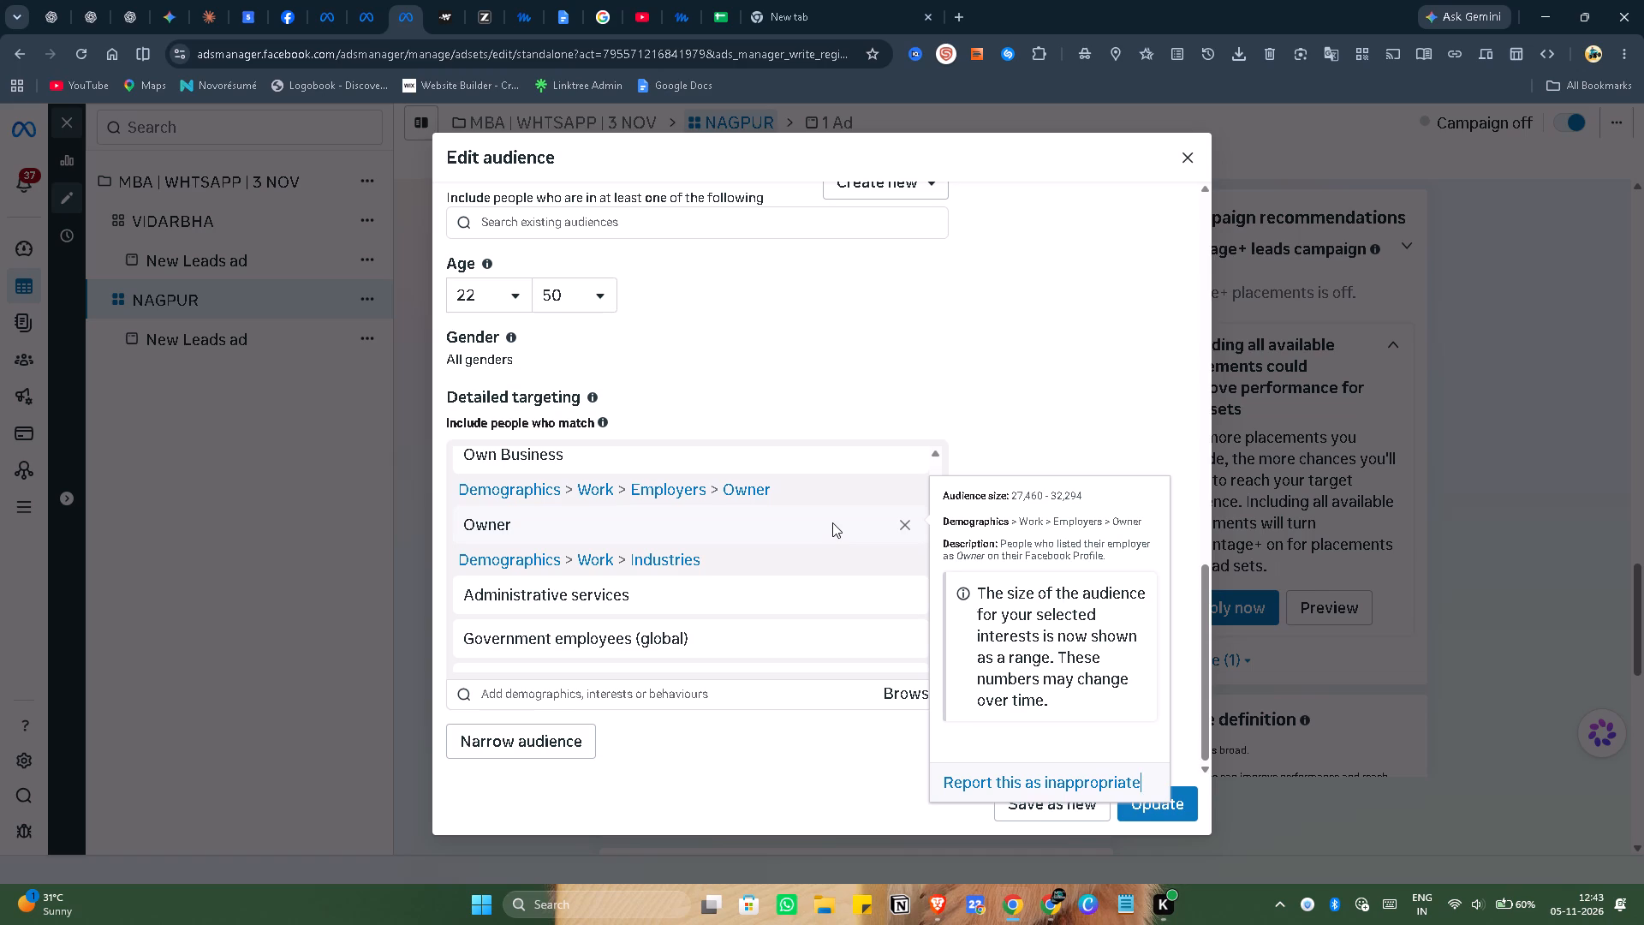
scroll(832, 522, "down", 2)
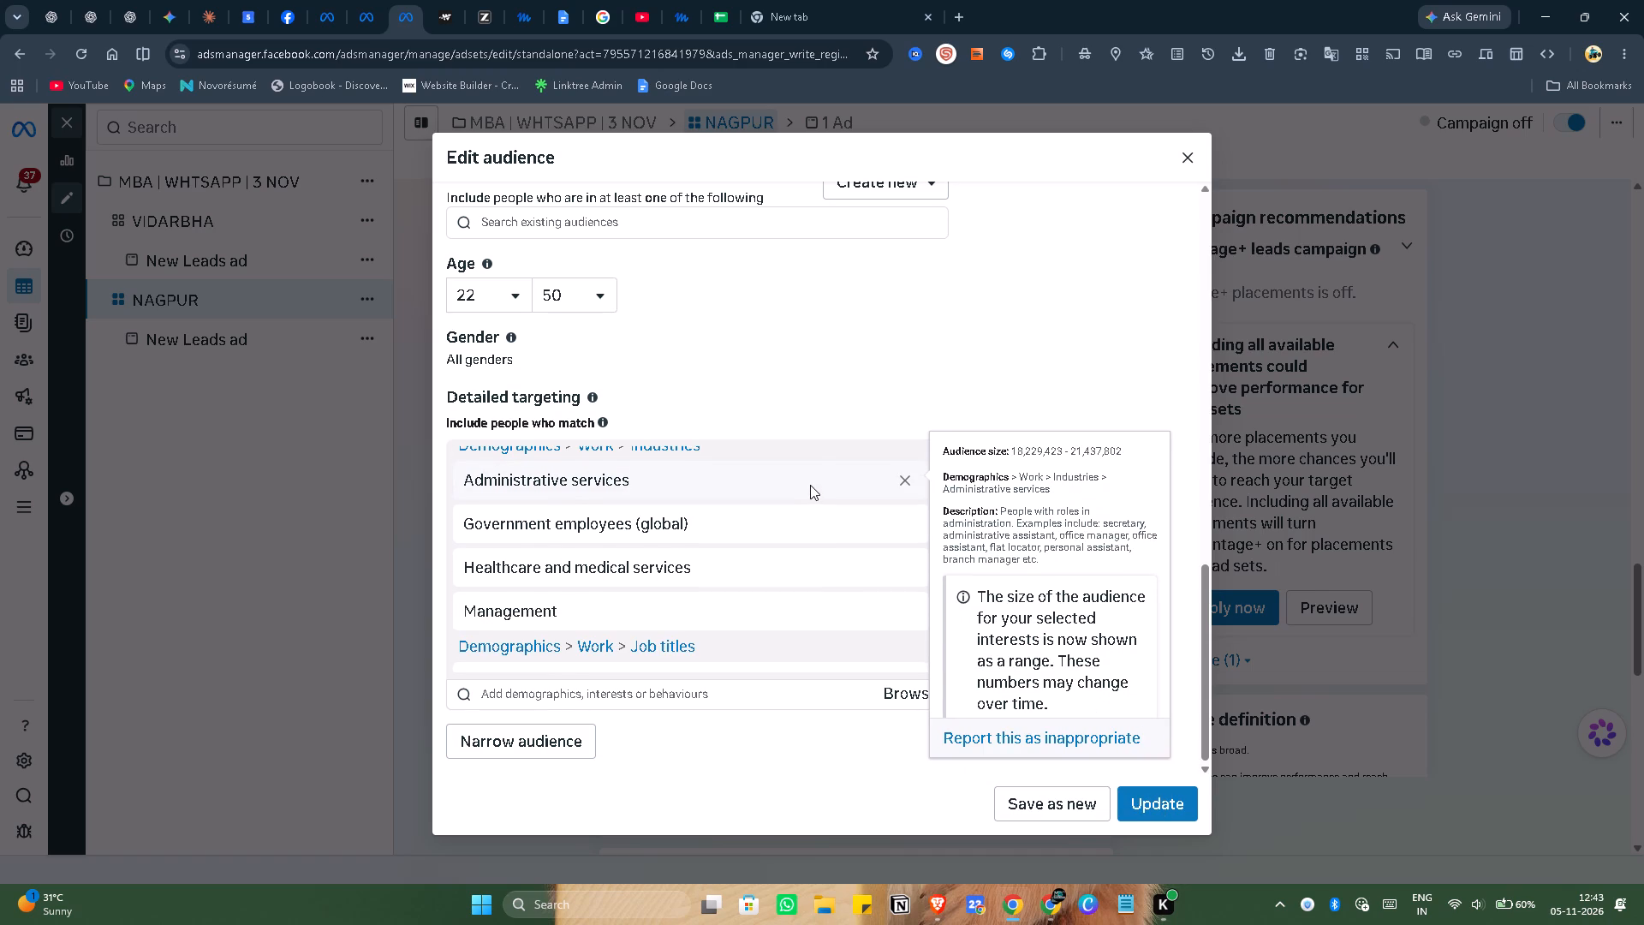
scroll(811, 484, "up", 1)
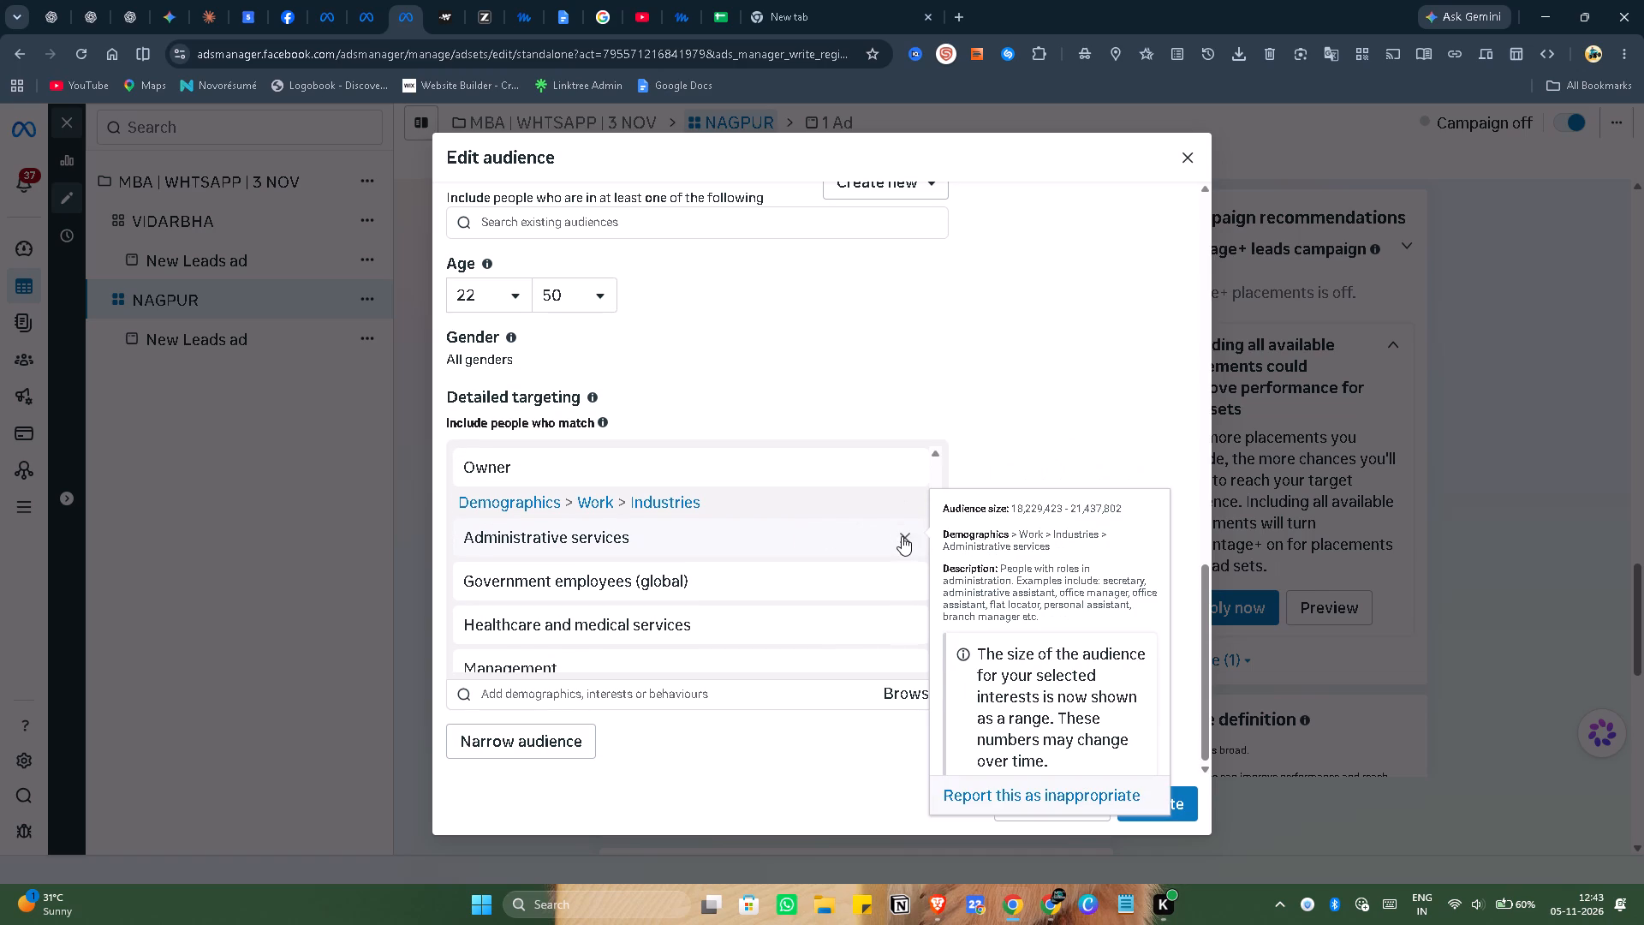
left_click(902, 536)
Review the remaining industries, job titles and interests included in the NAGPUR audience's detailed targeting.
scroll(778, 571, "down", 2)
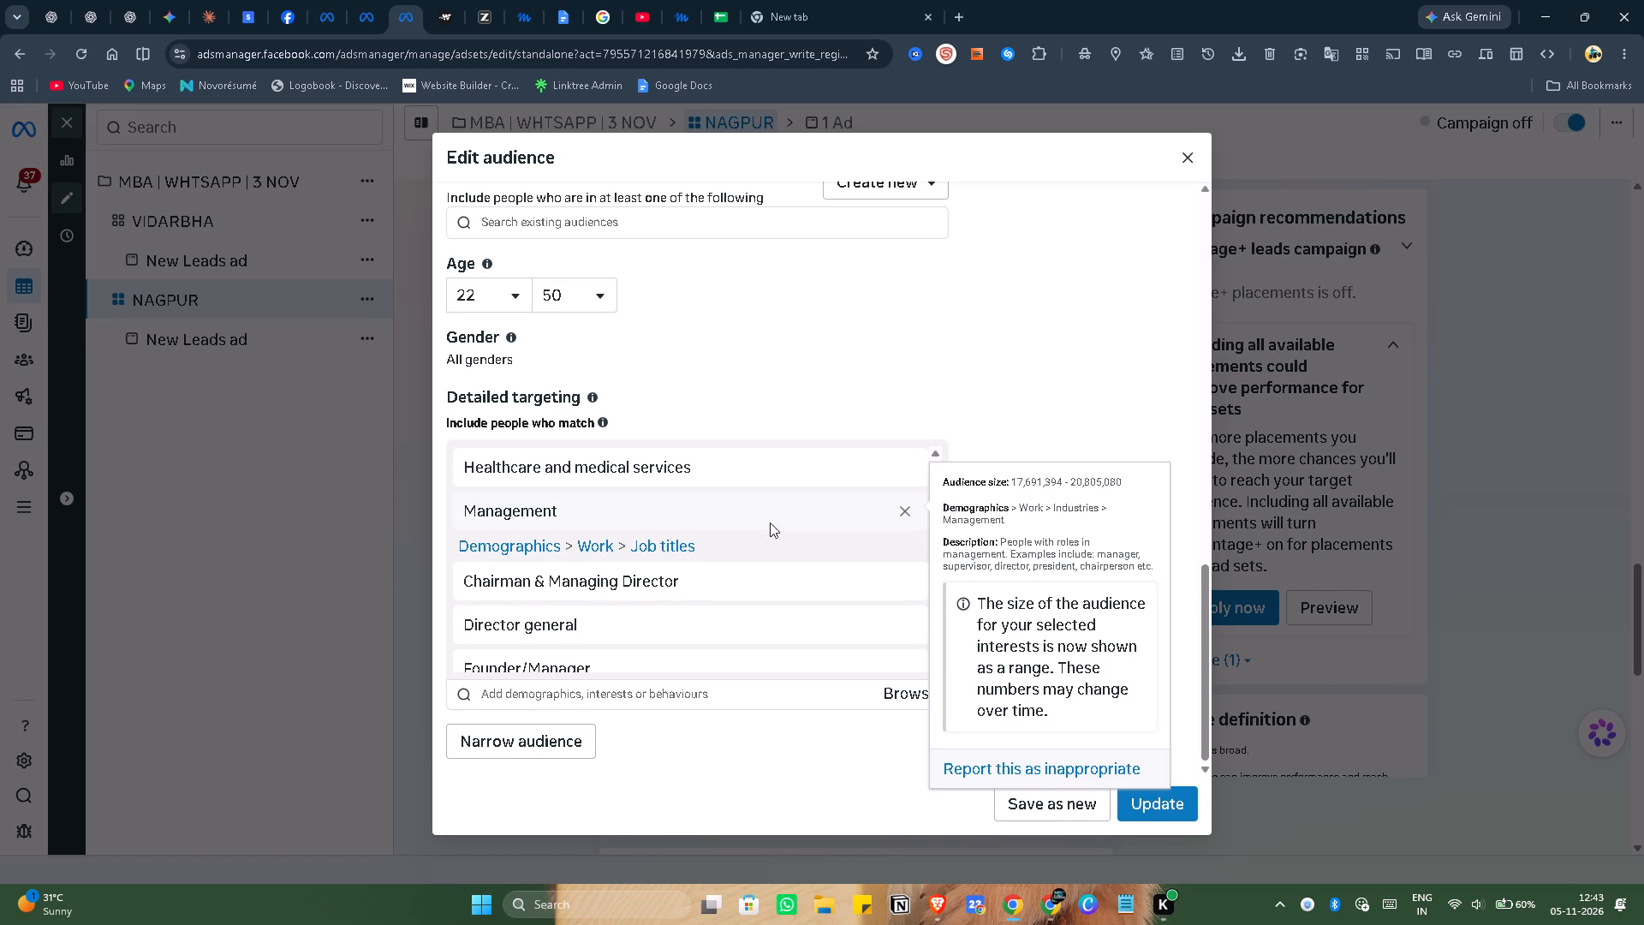
scroll(770, 520, "down", 1)
scroll(700, 581, "down", 2)
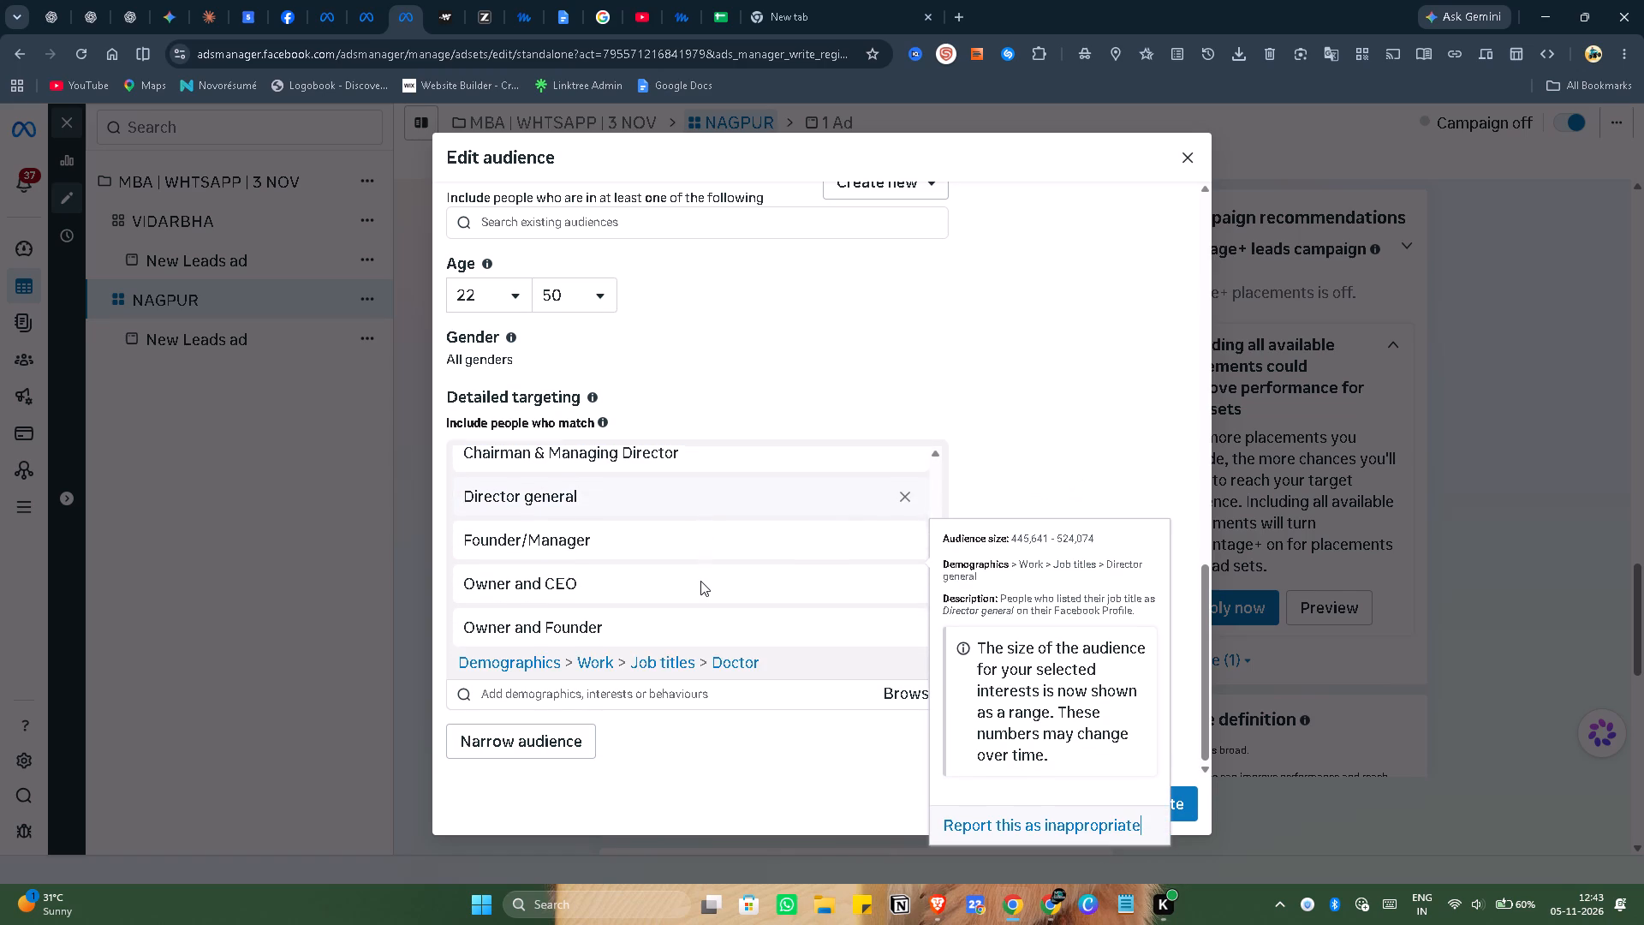
scroll(700, 581, "down", 5)
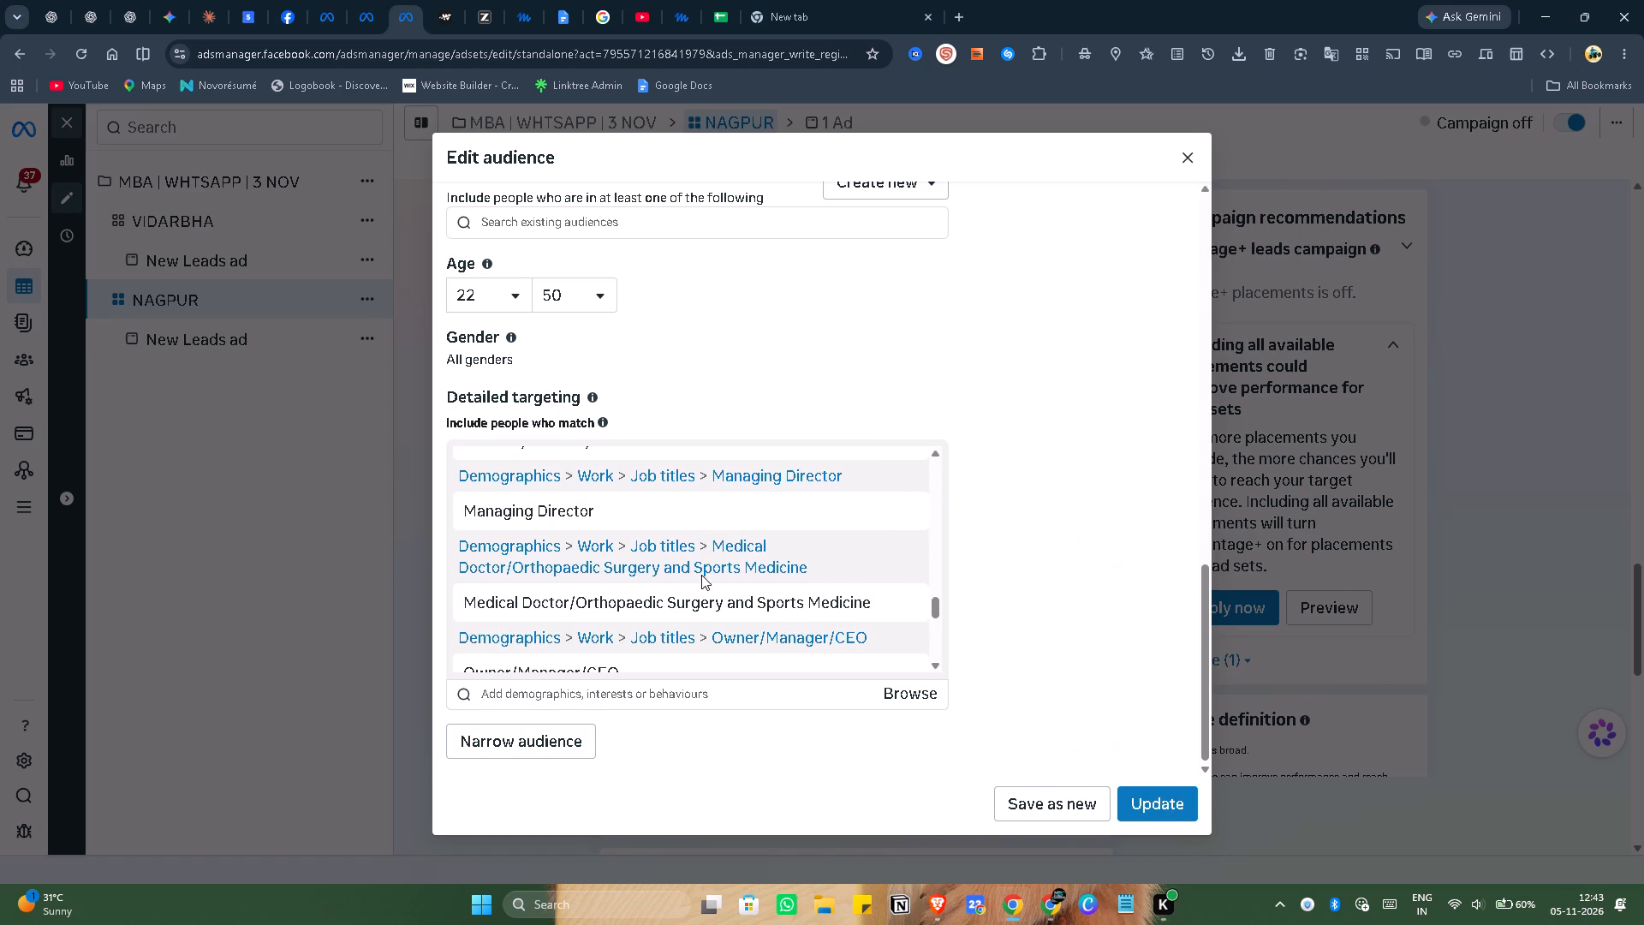
scroll(714, 598, "down", 4)
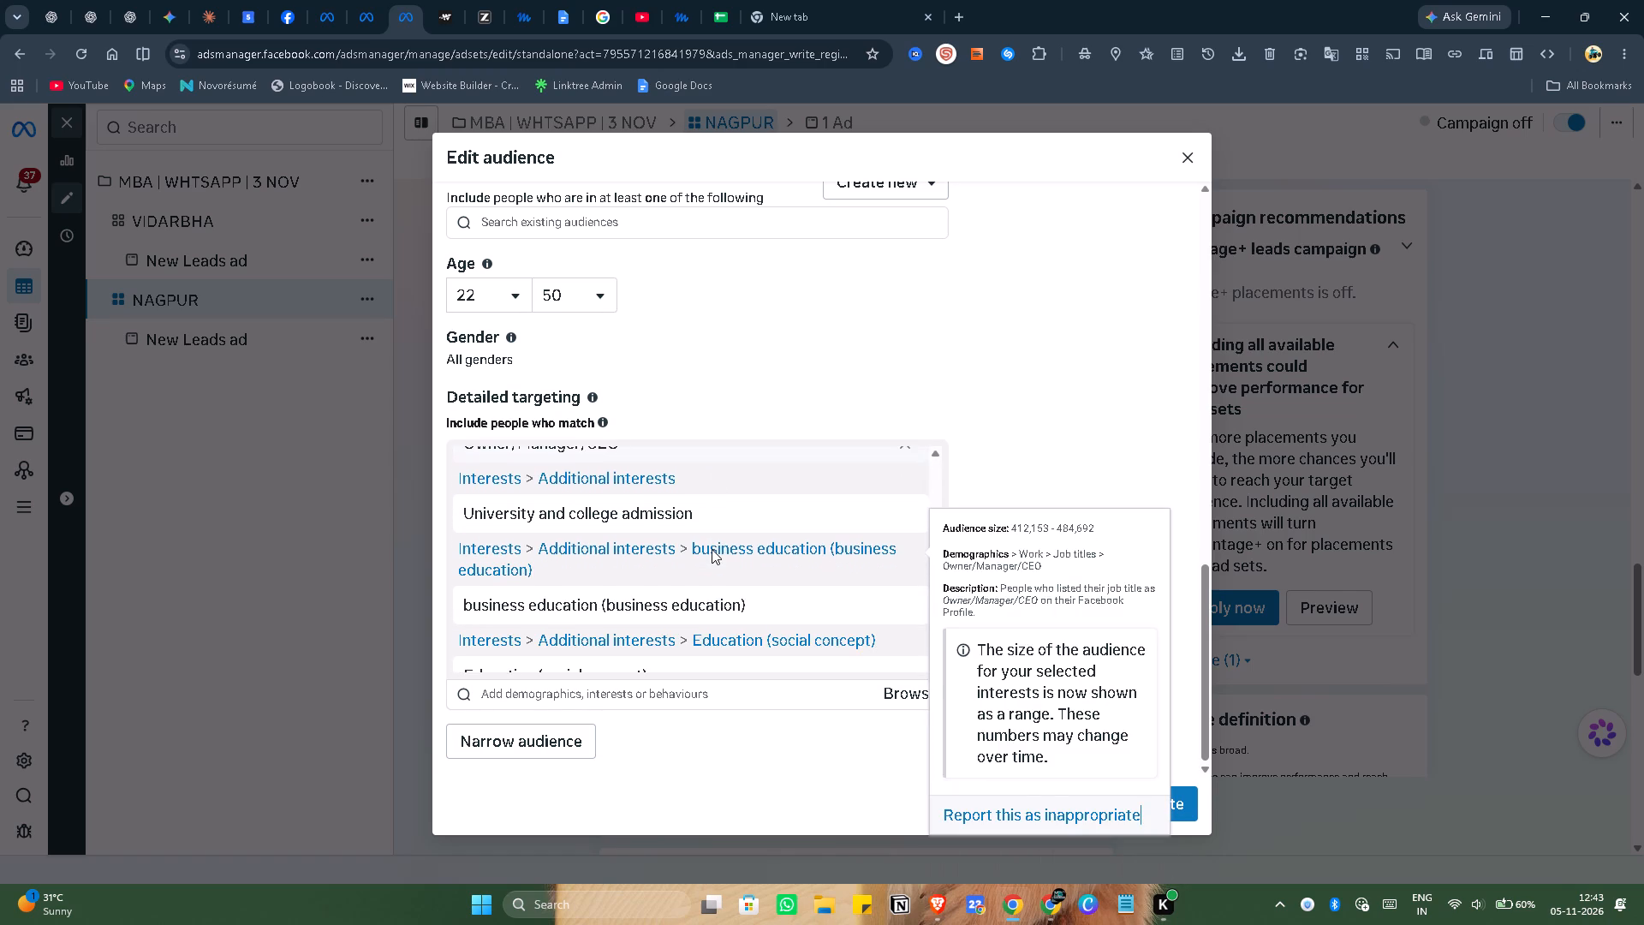
scroll(712, 549, "down", 6)
scroll(724, 630, "down", 2)
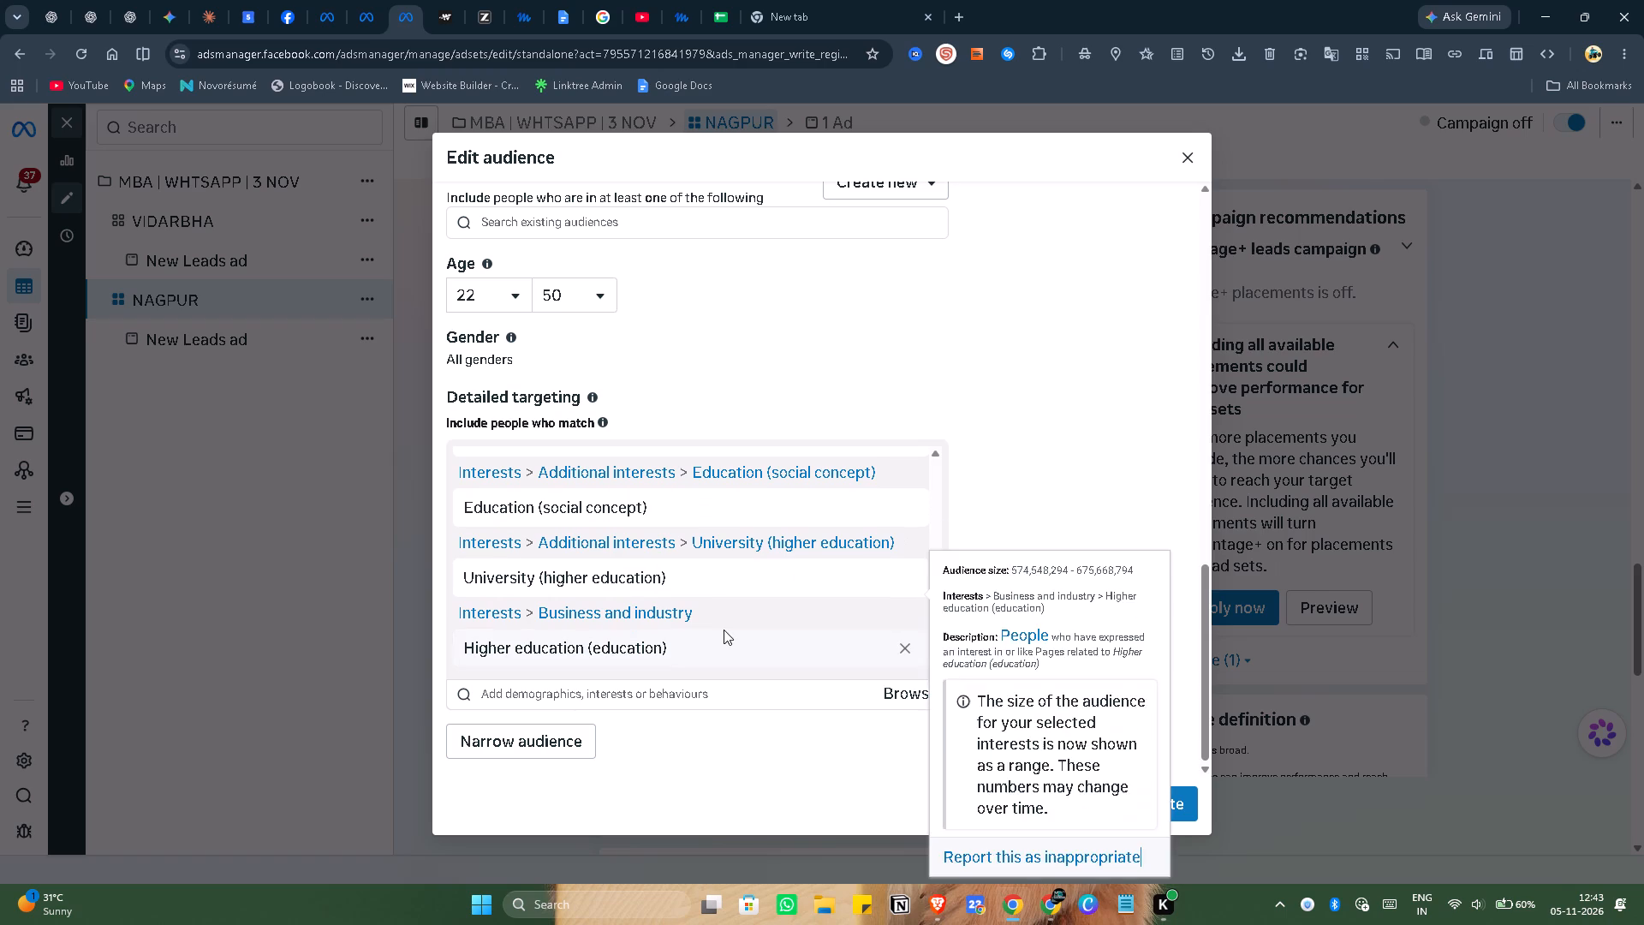
Add the suggested job titles Executive director and Neurosurgery to the NAGPUR audience's detailed targeting.
left_click(700, 699)
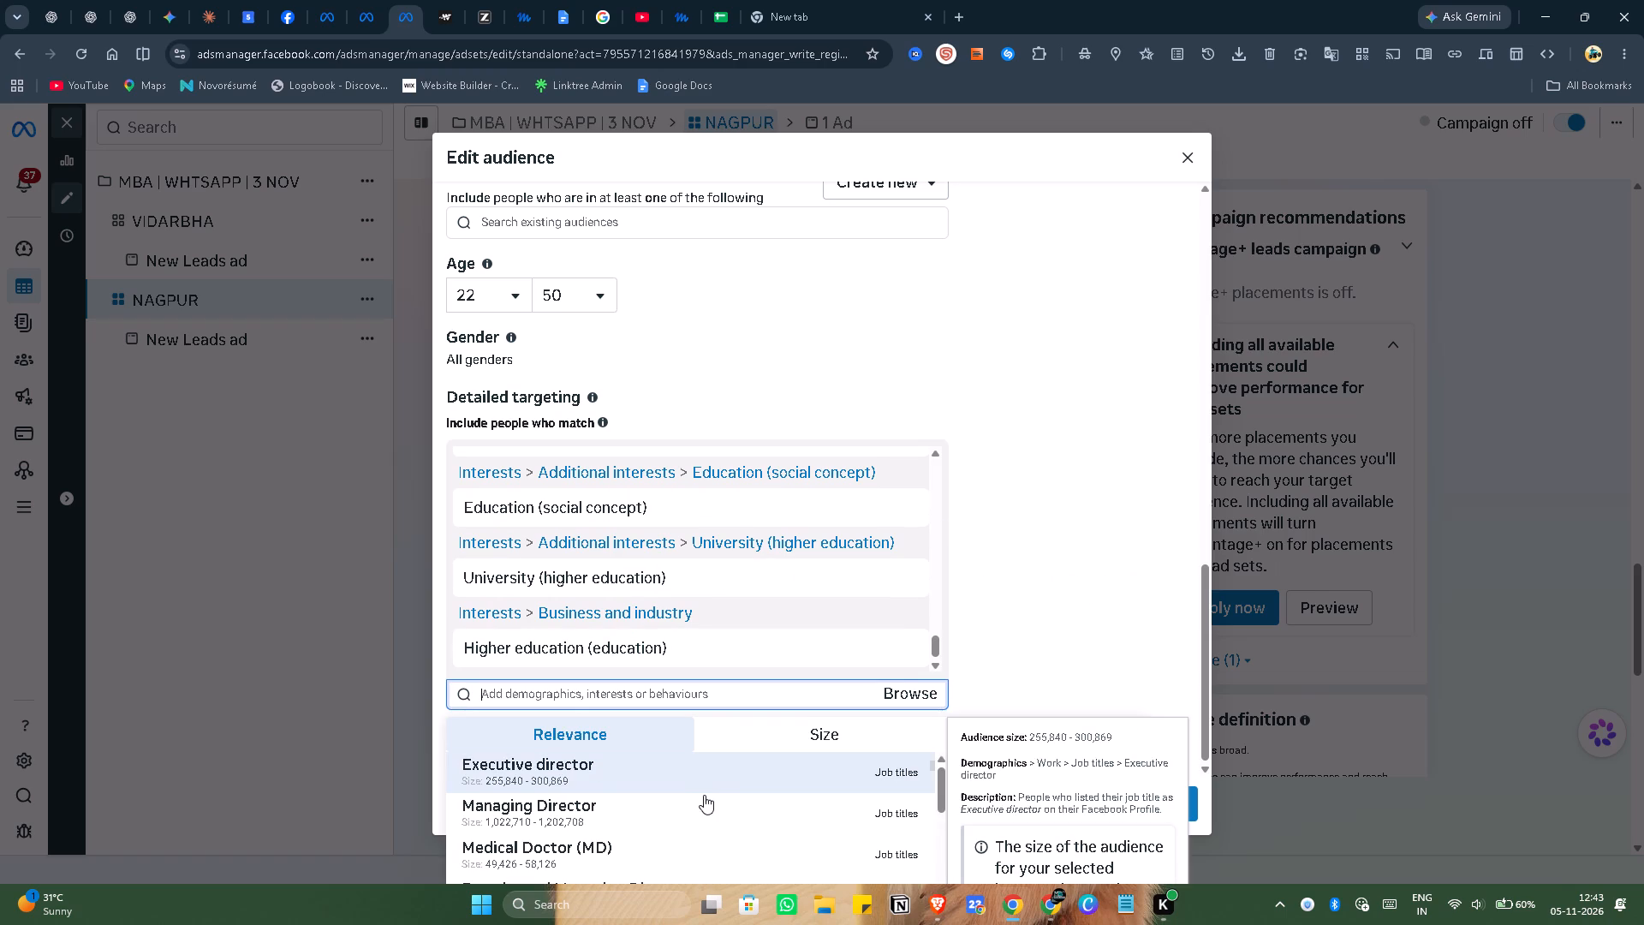
left_click(699, 763)
scroll(693, 756, "down", 3)
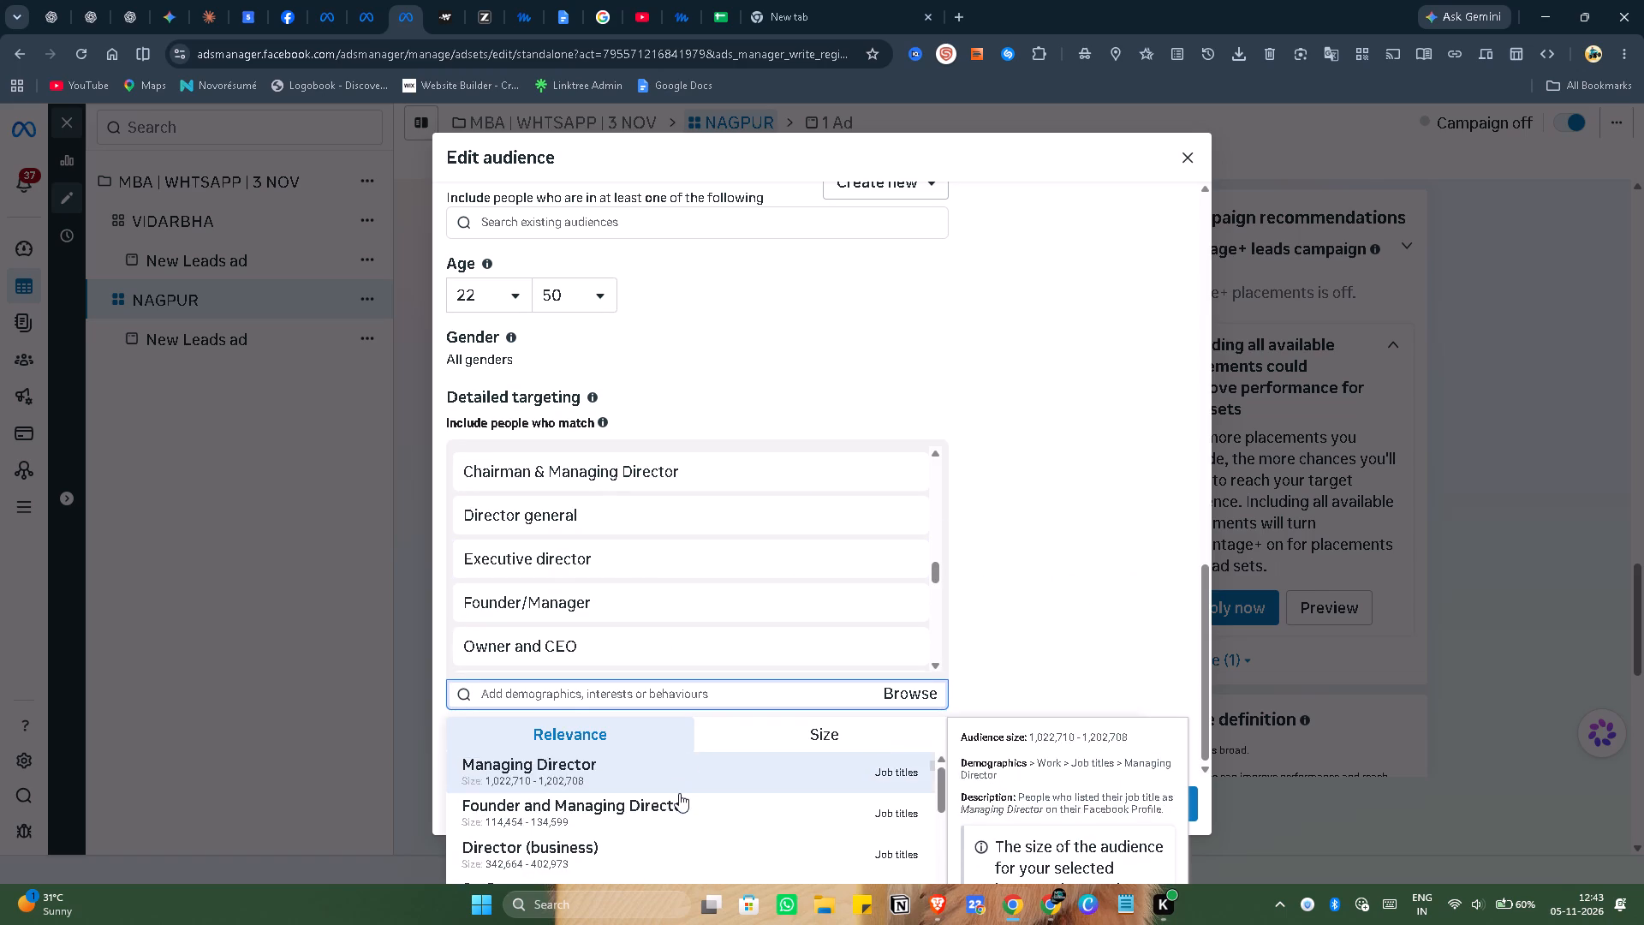
scroll(679, 793, "down", 10)
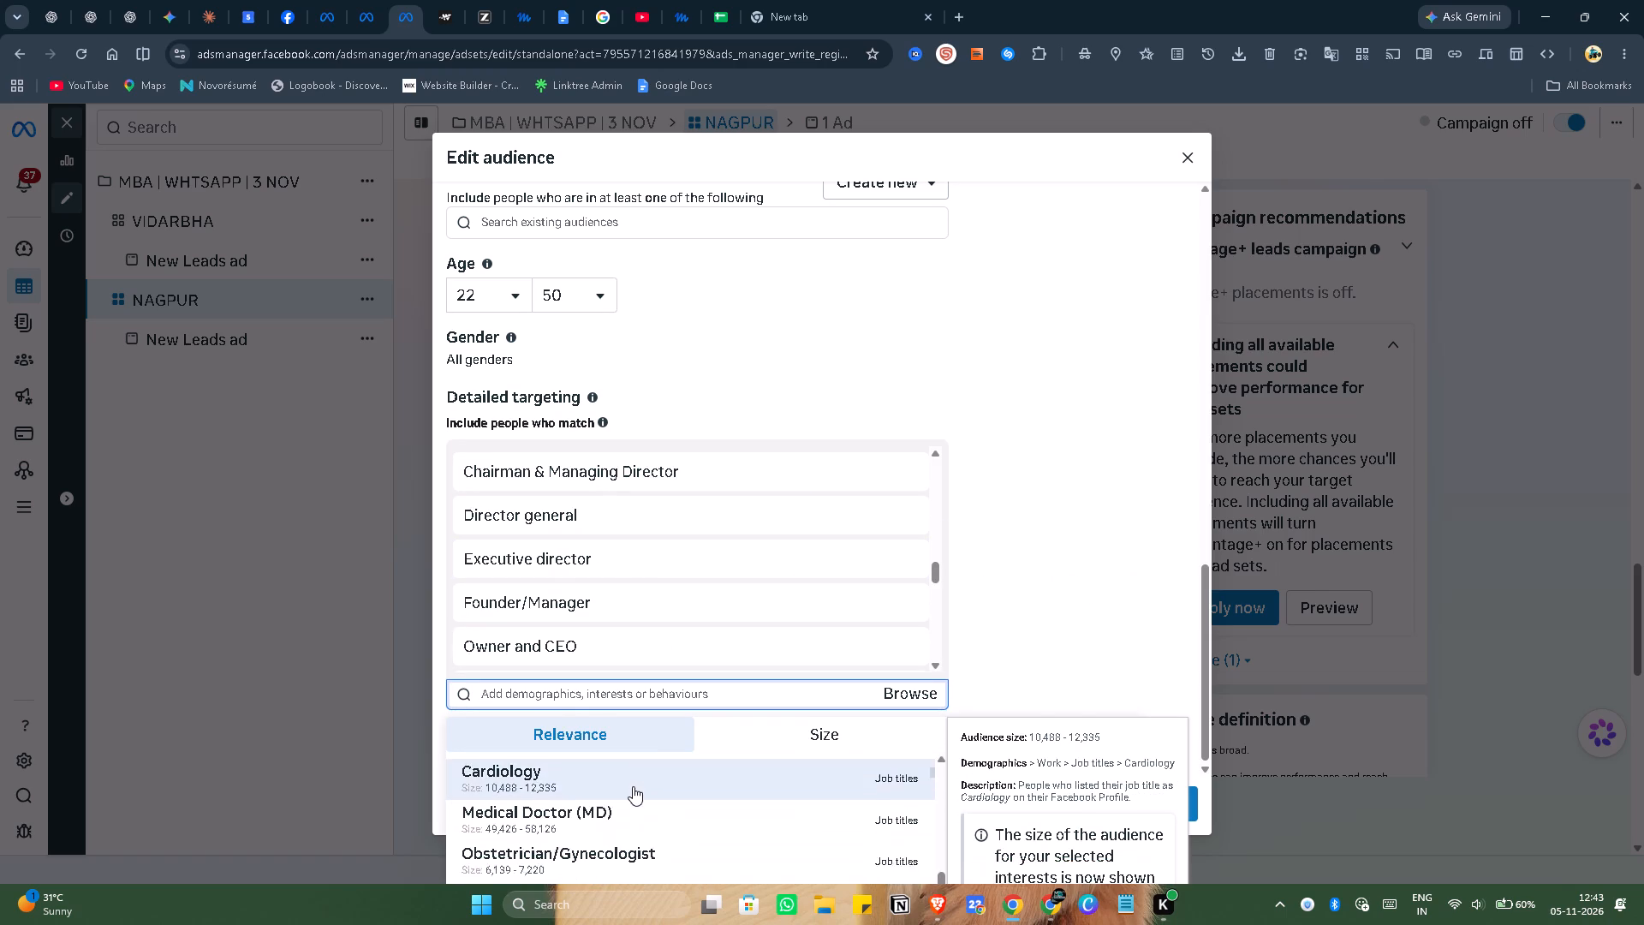
scroll(633, 786, "down", 7)
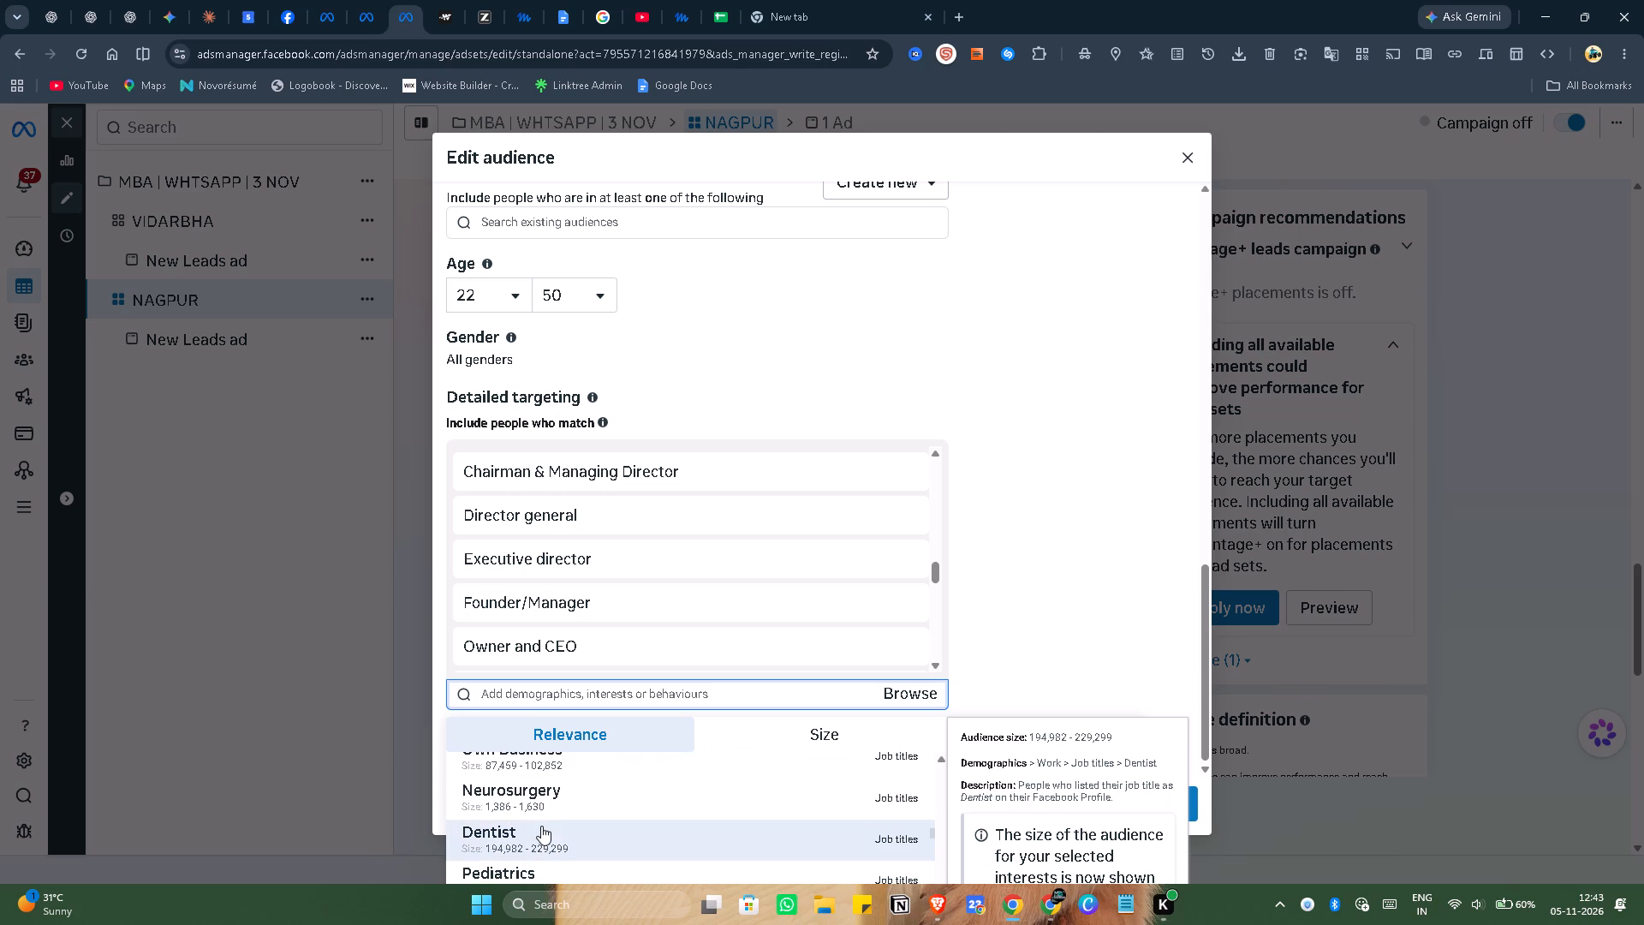
scroll(541, 826, "down", 3)
left_click(549, 794)
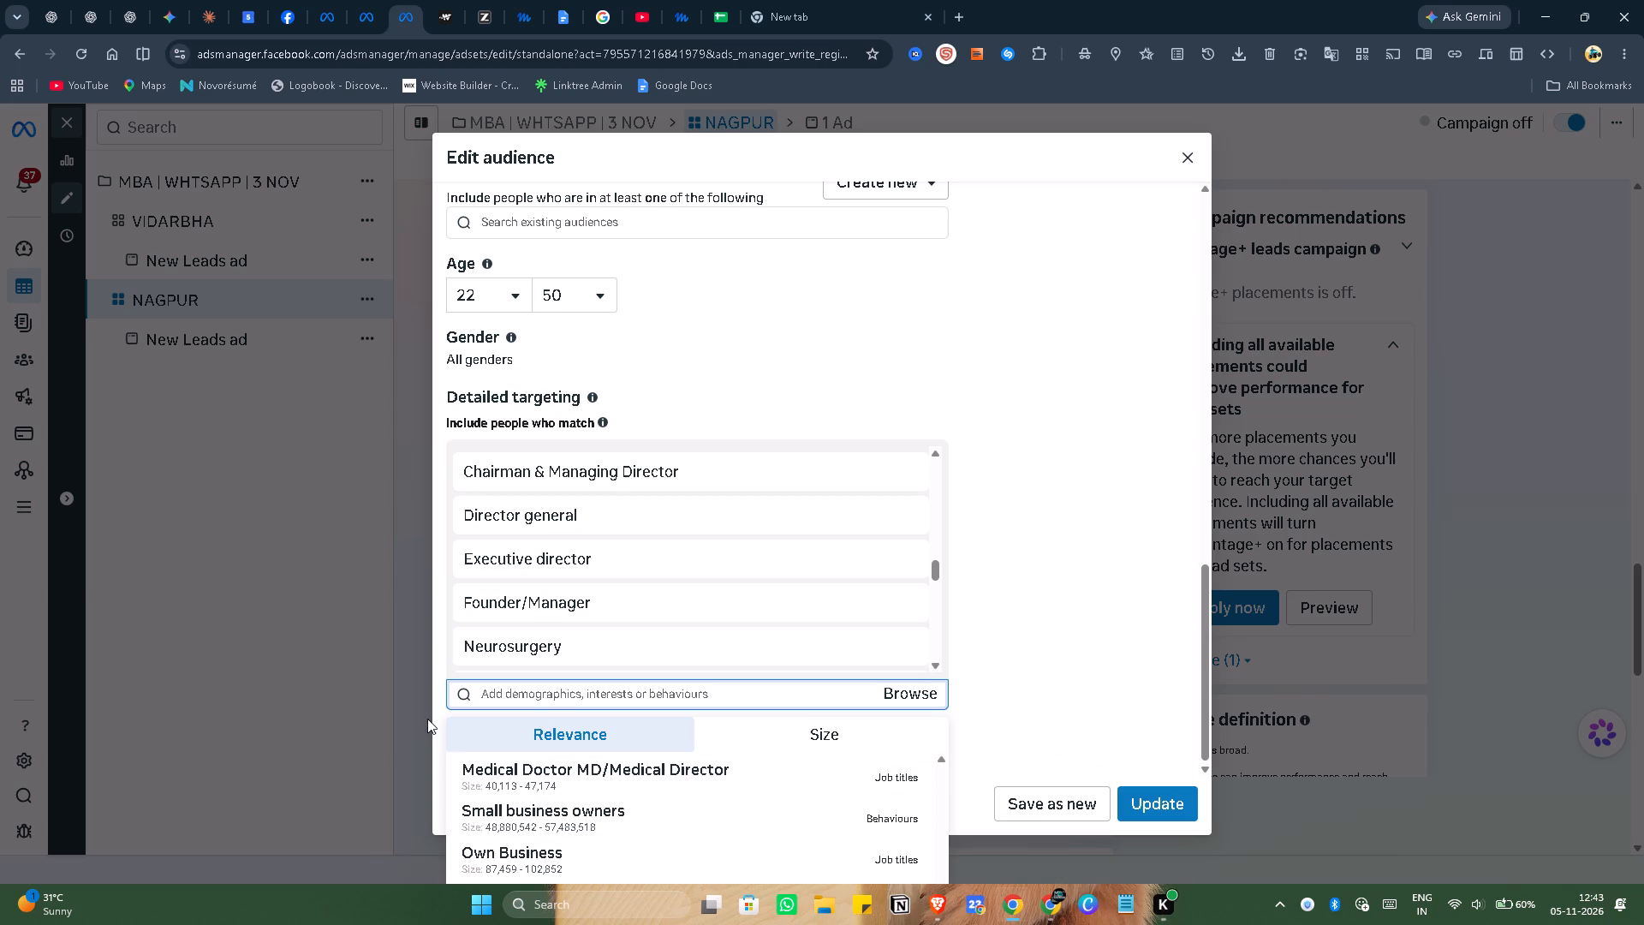
Search the detailed targeting options for "raisoni" and look through the suggestions.
scroll(575, 806, "down", 3)
scroll(575, 806, "up", 3)
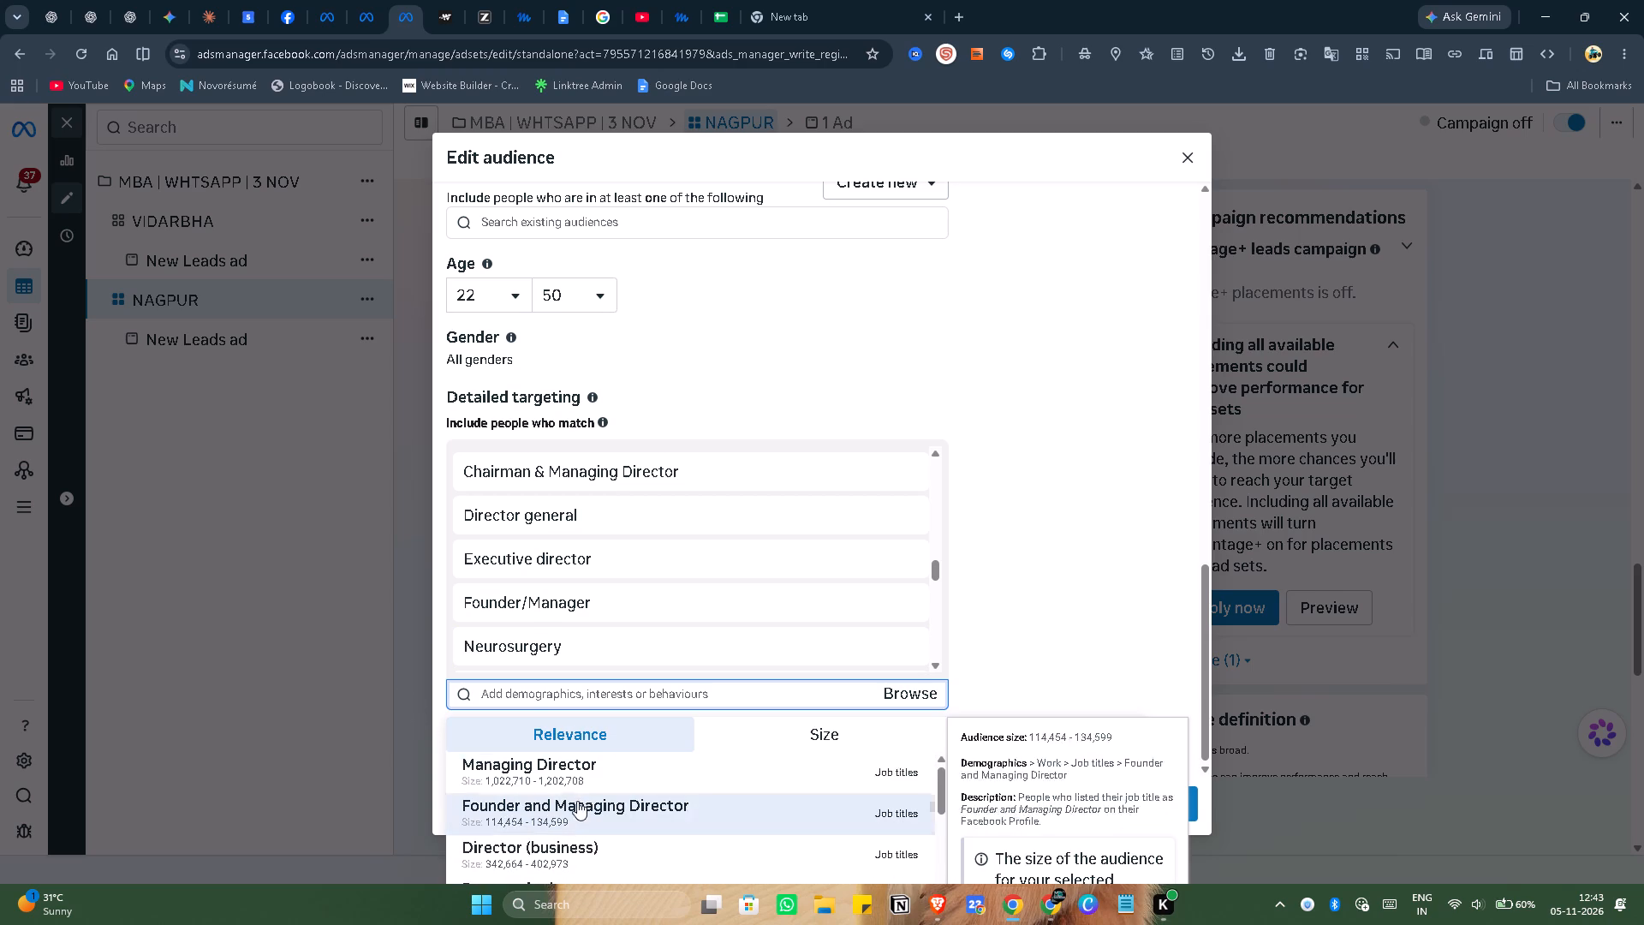
left_click(611, 697)
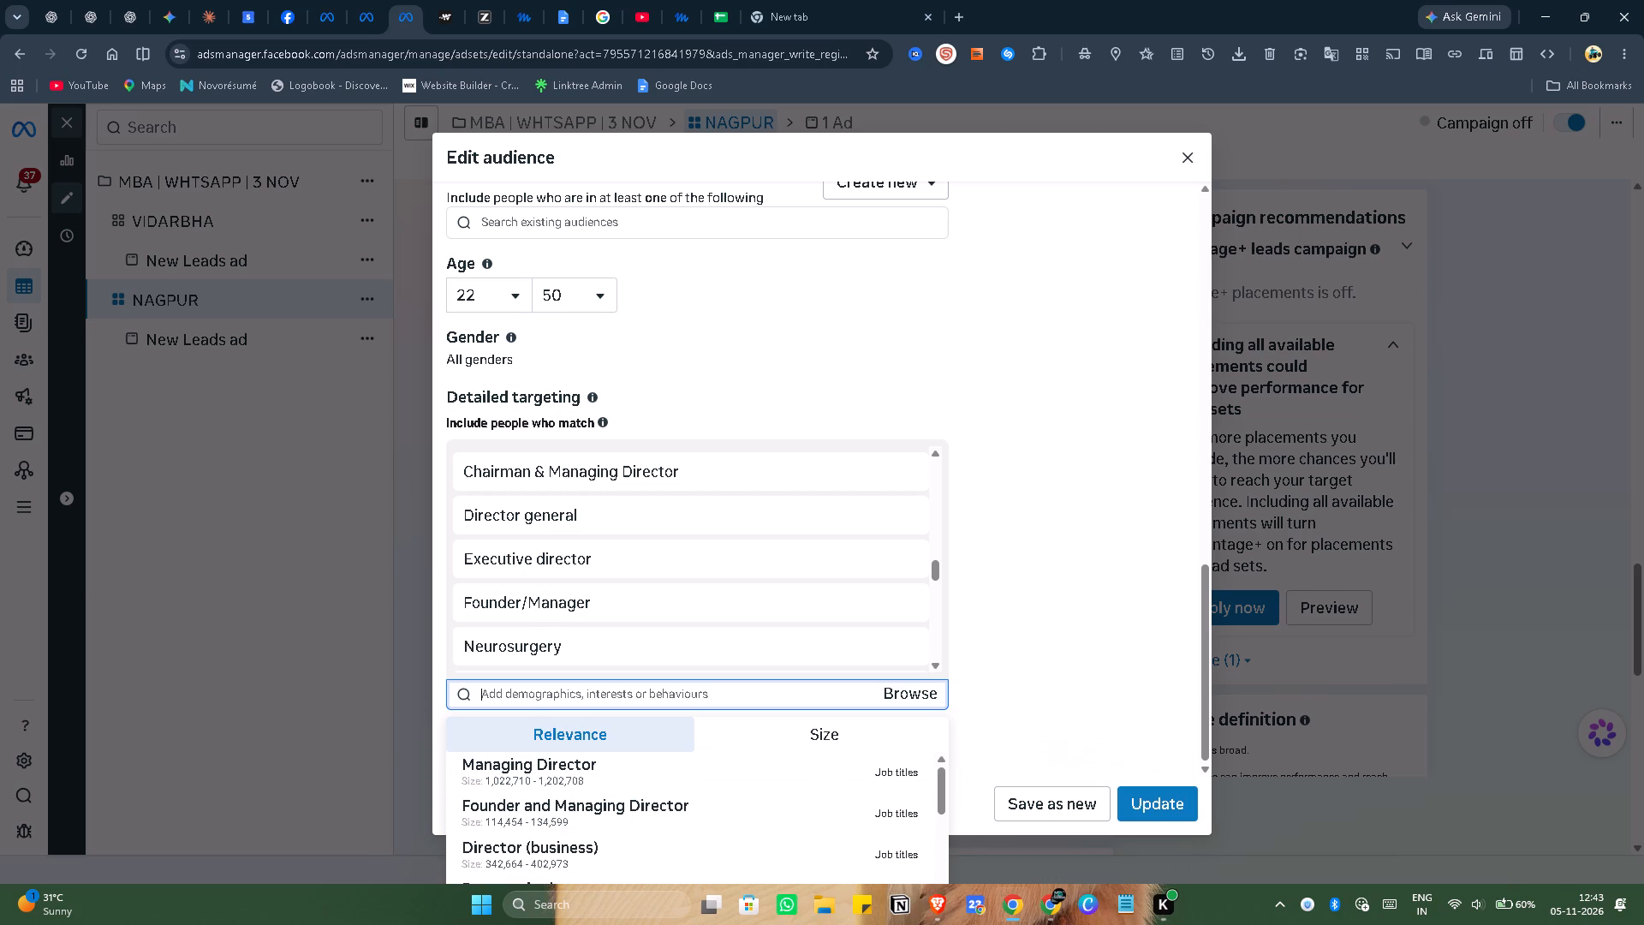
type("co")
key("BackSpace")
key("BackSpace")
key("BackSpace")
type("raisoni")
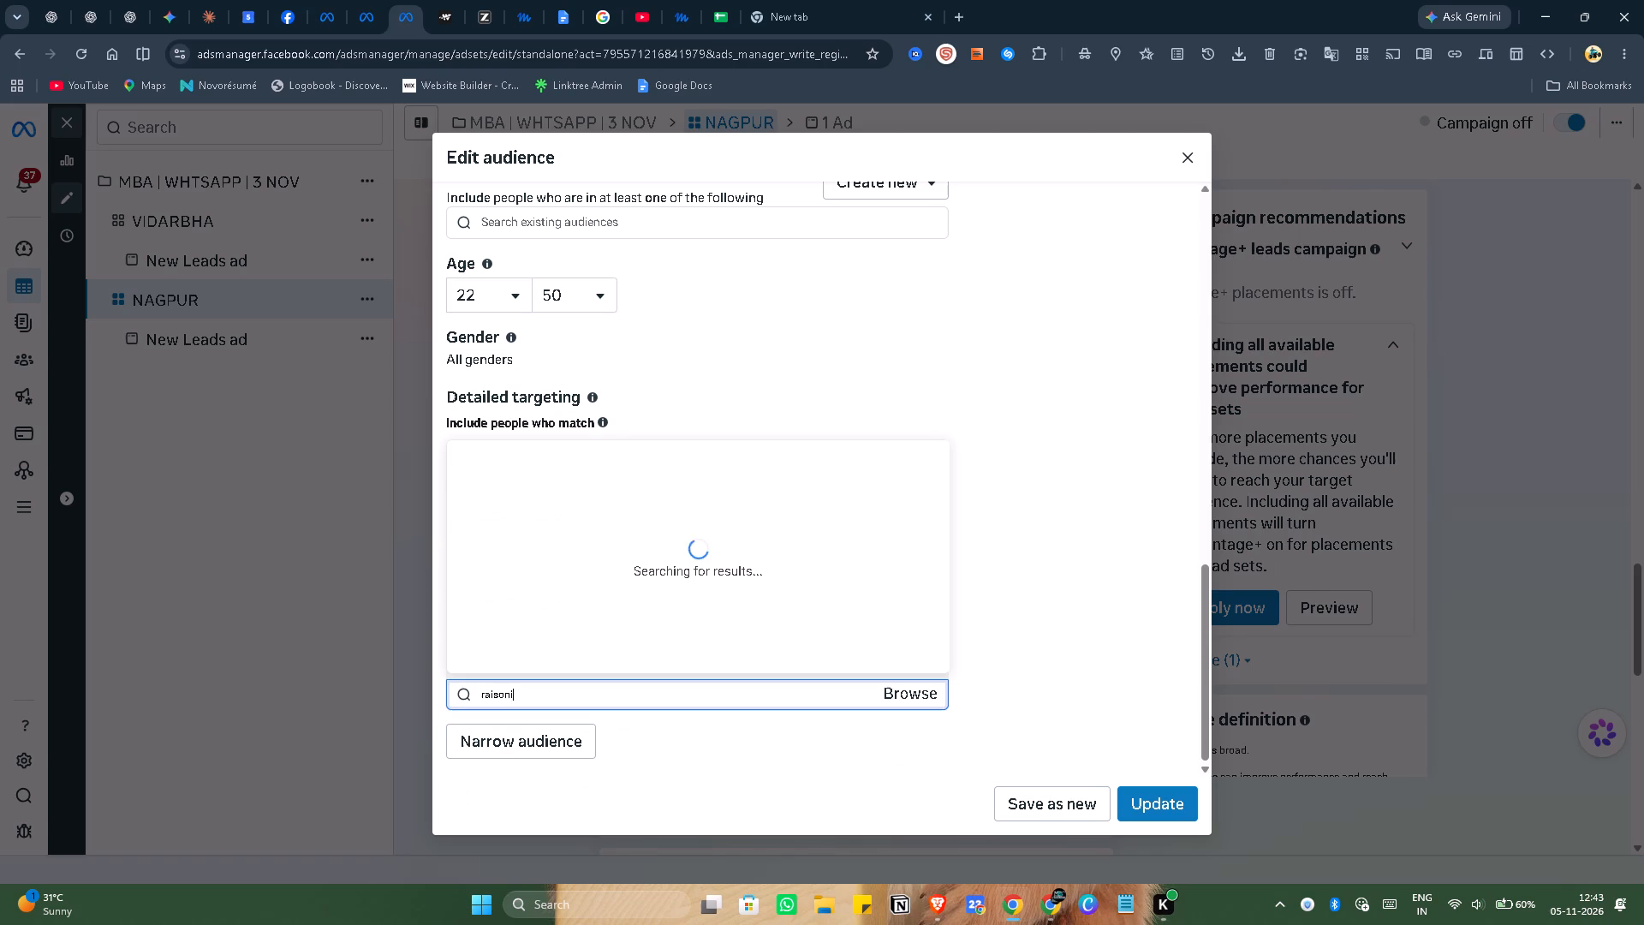
scroll(692, 549, "down", 4)
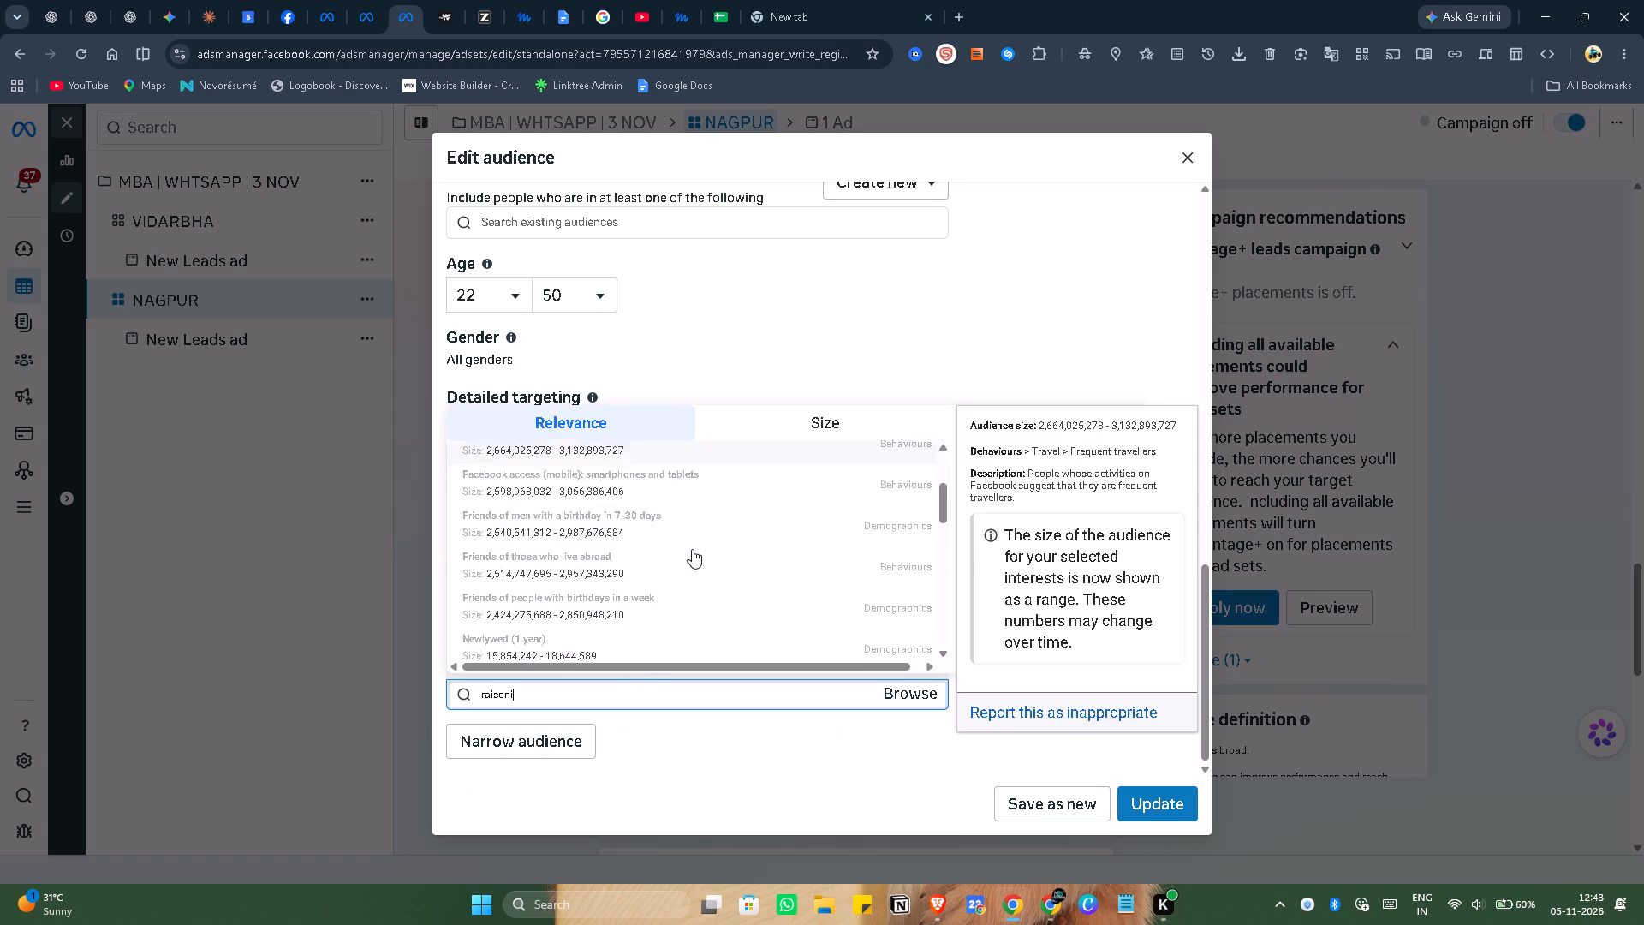
scroll(692, 549, "down", 6)
scroll(676, 564, "up", 17)
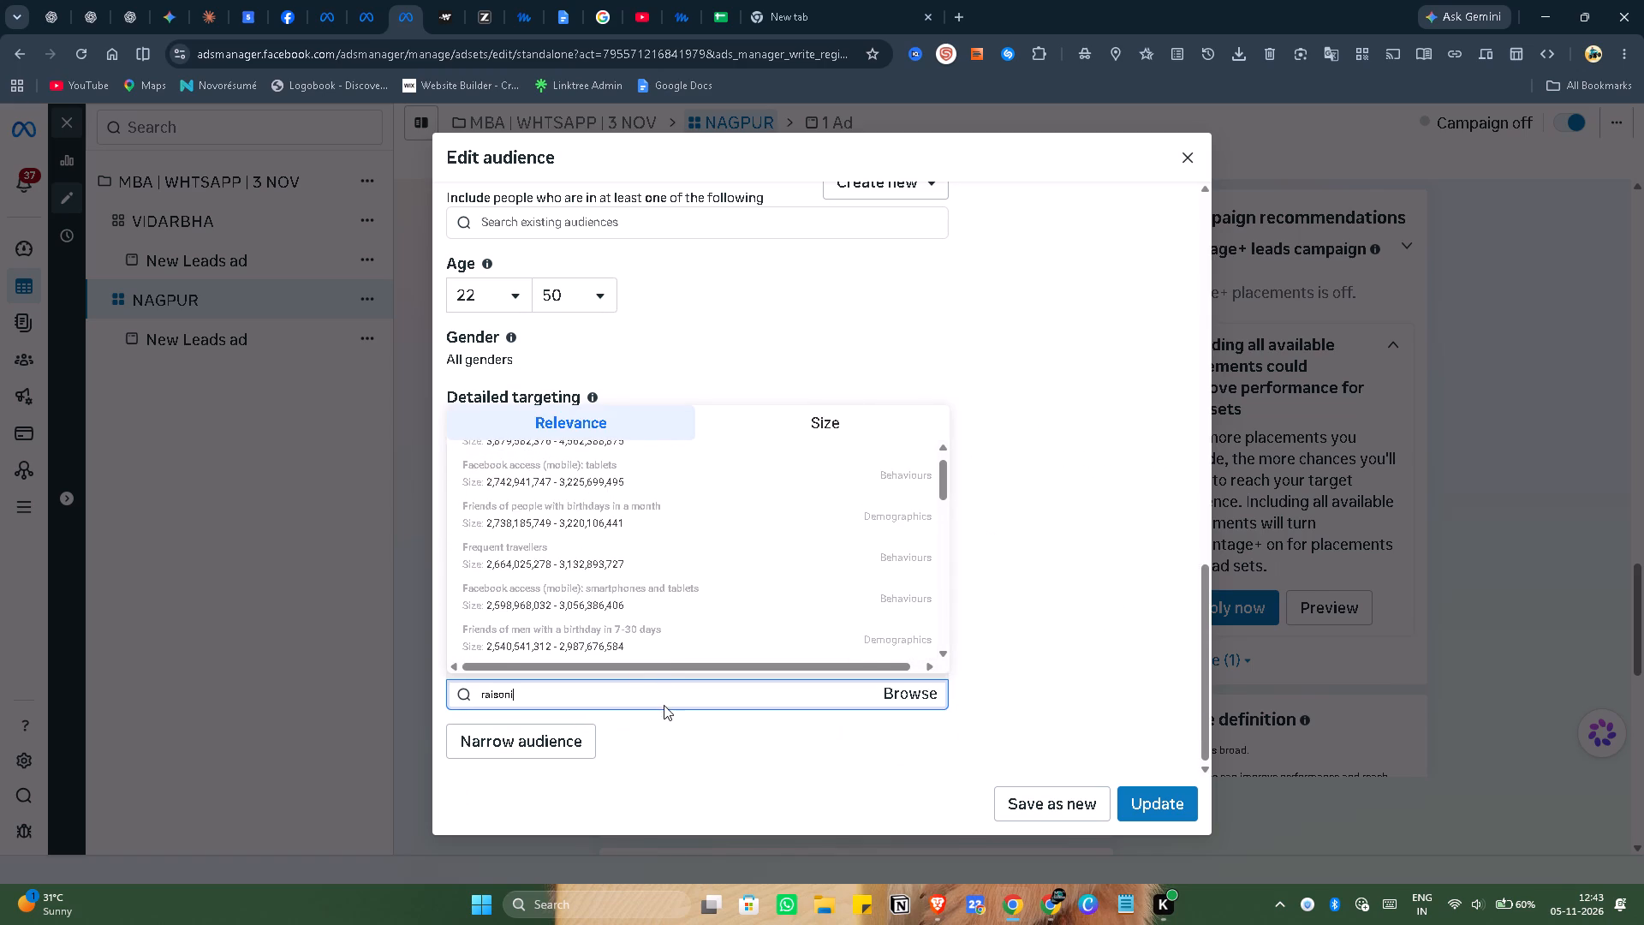
Search the detailed targeting options for "graduate" and add the graduate interest to the NAGPUR audience.
left_click(657, 699)
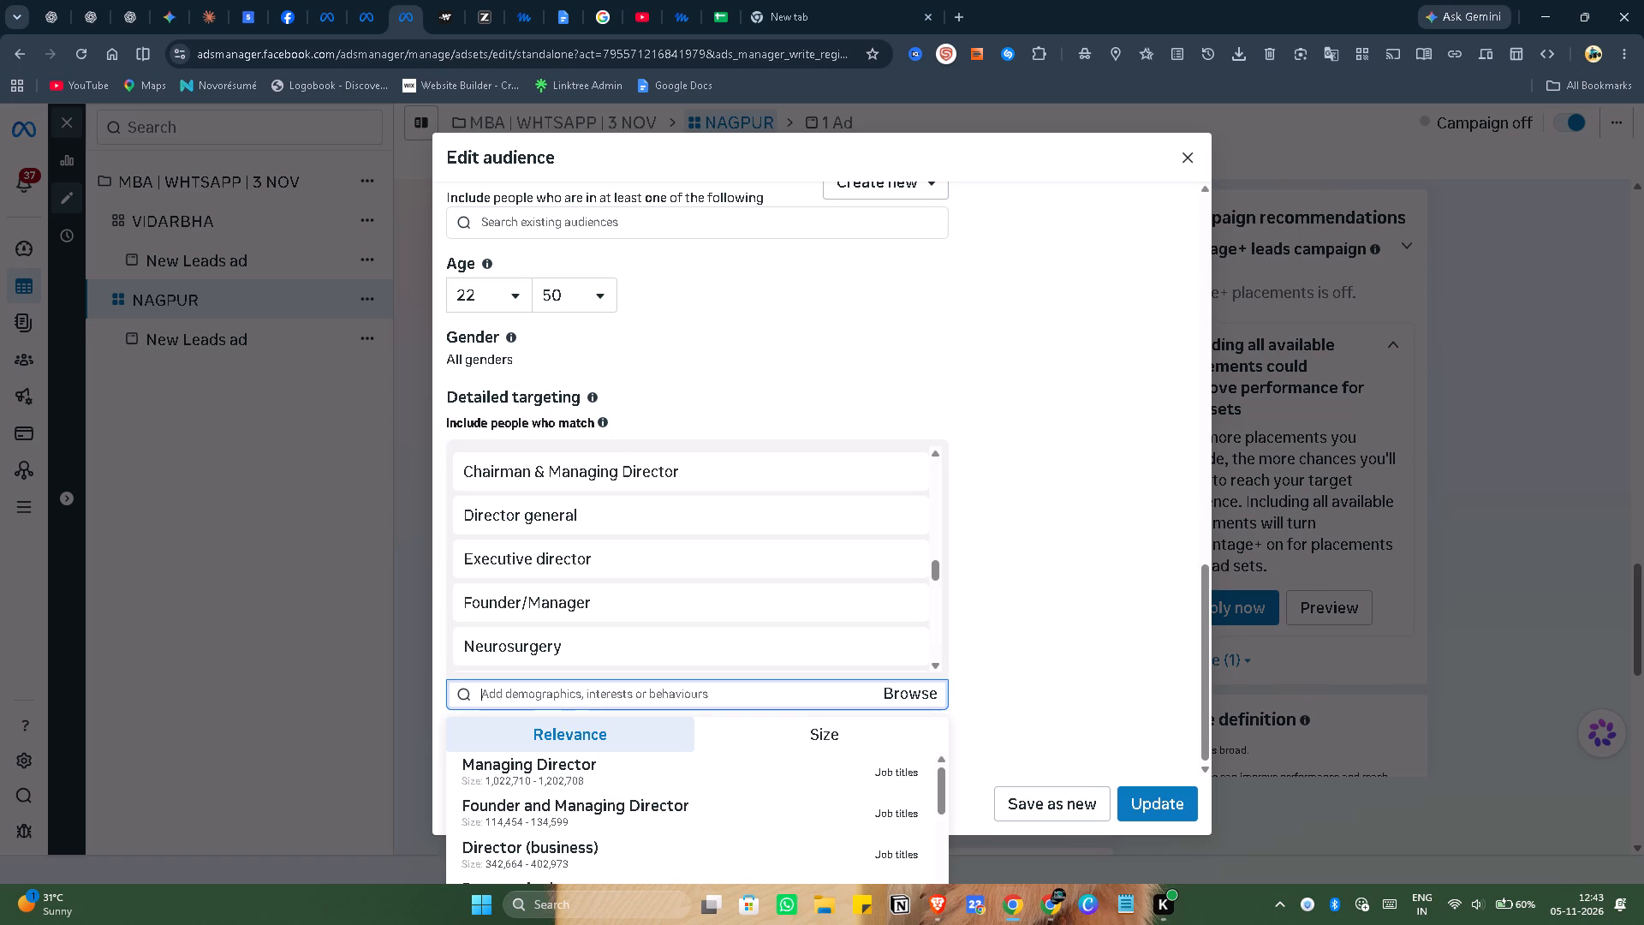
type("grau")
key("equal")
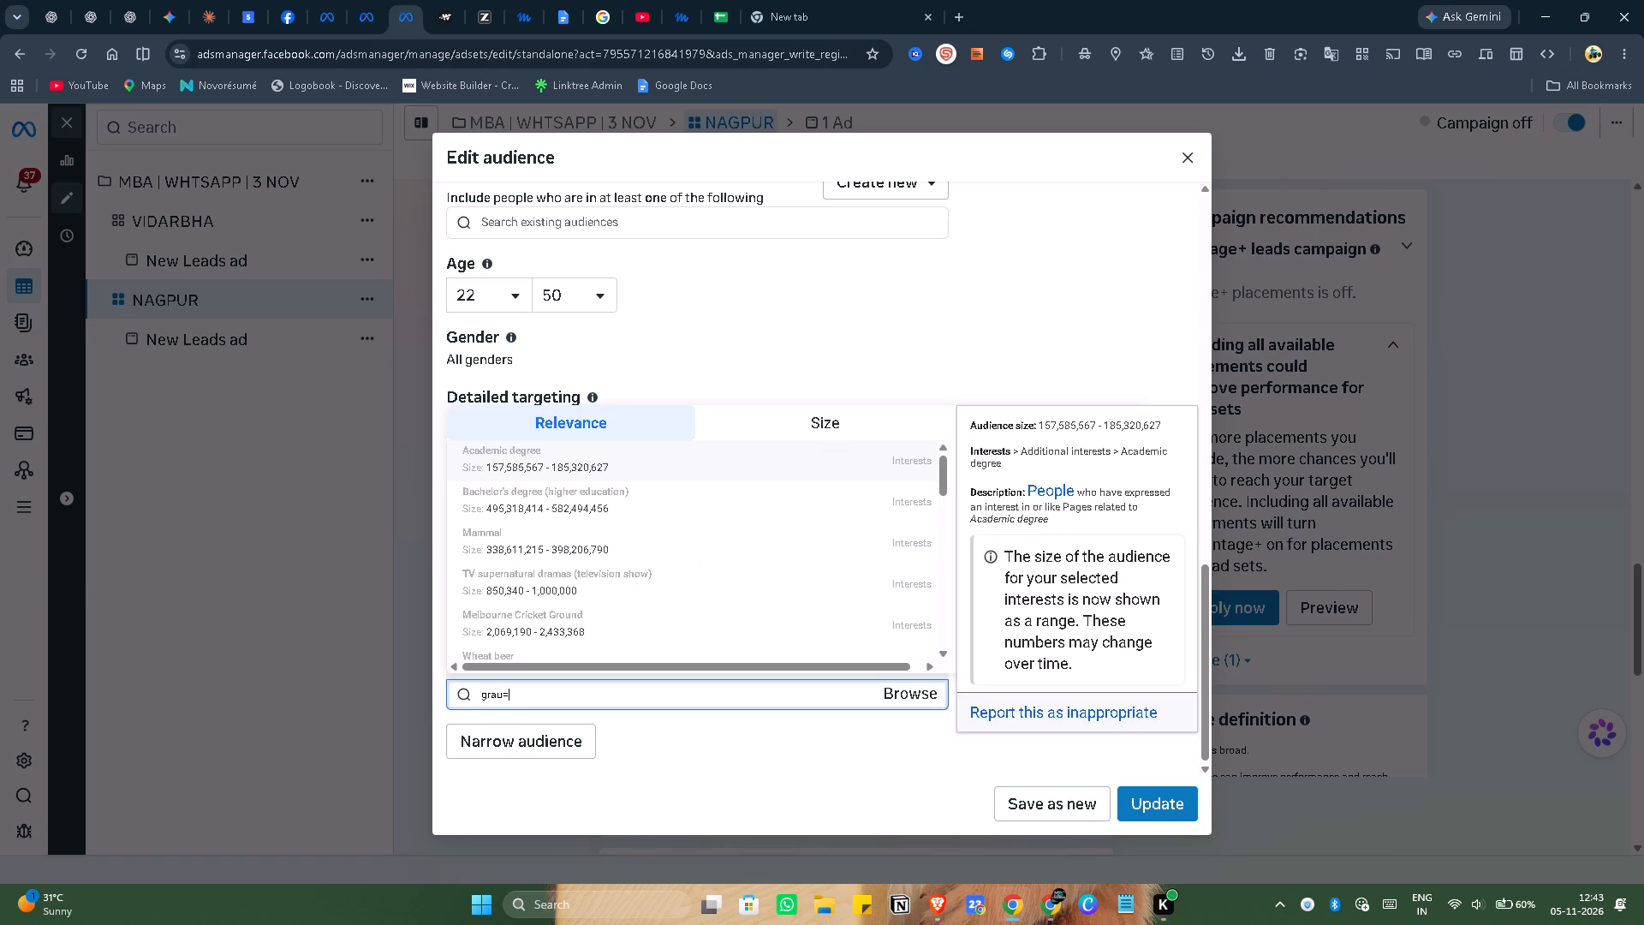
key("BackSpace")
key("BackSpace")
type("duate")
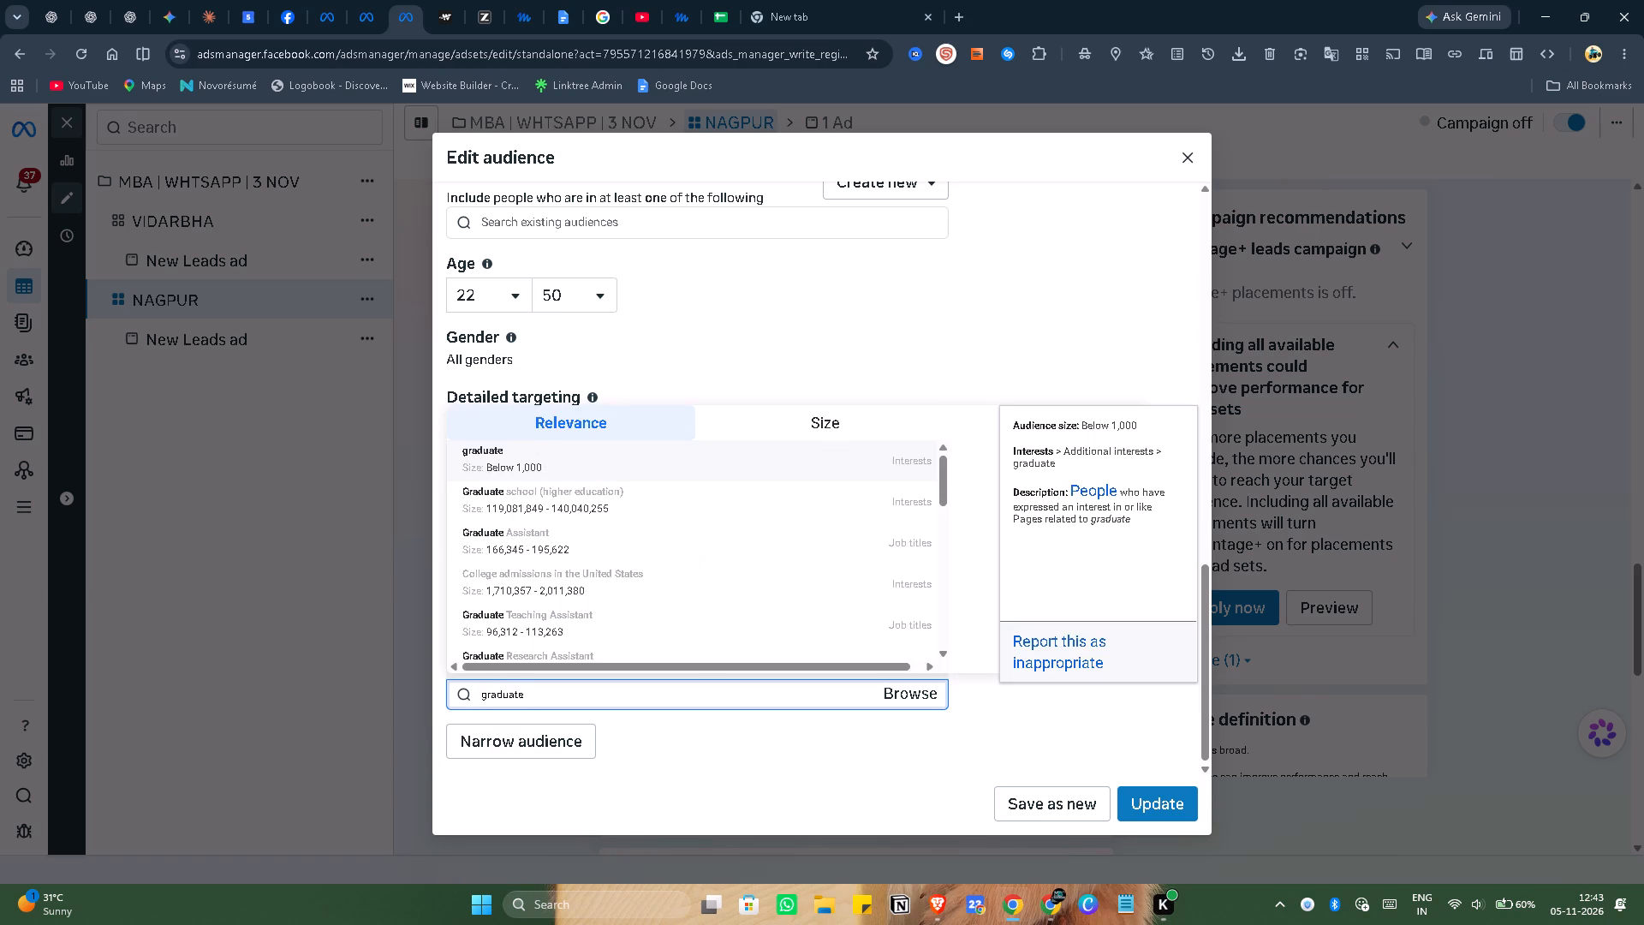
scroll(654, 573, "up", 2)
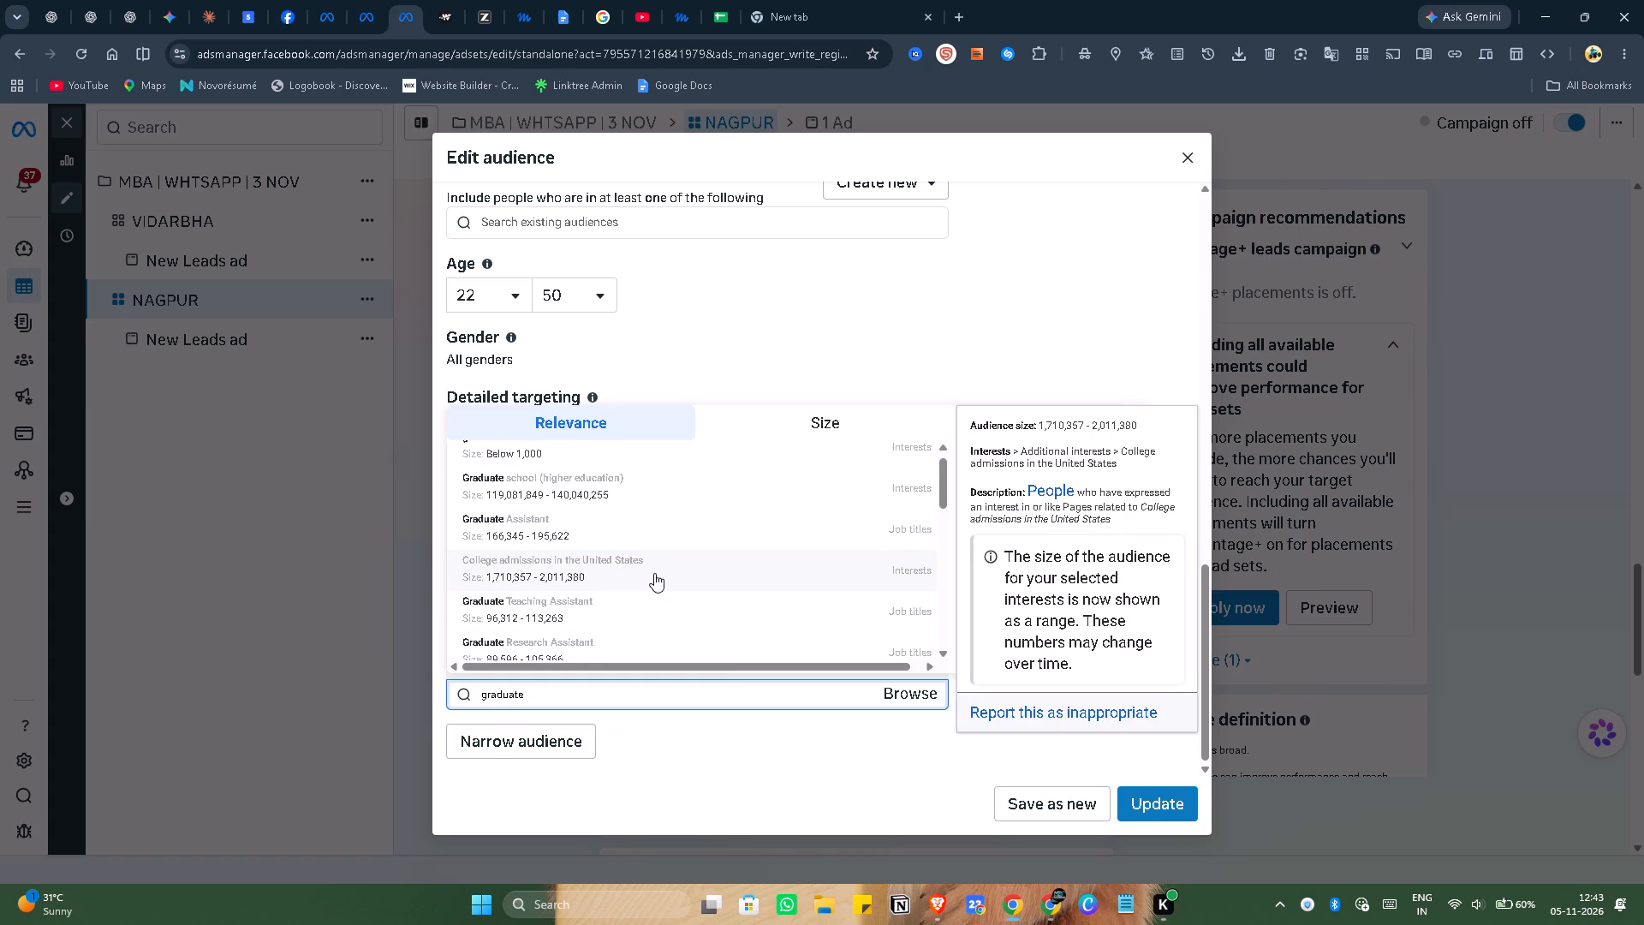
scroll(654, 573, "up", 2)
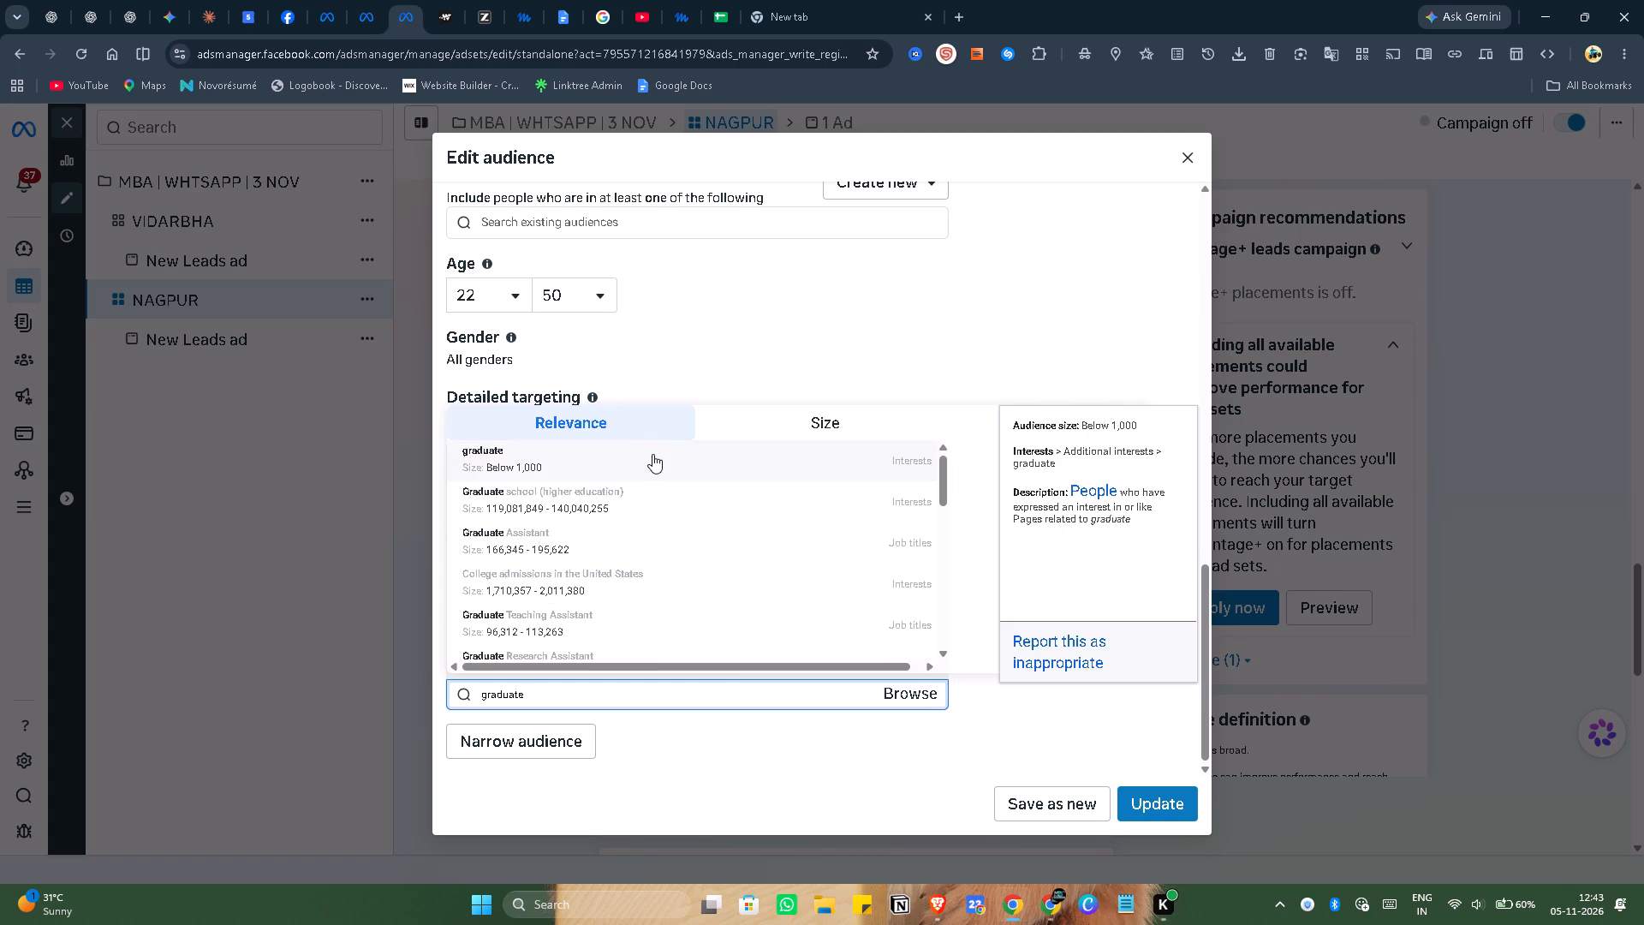
left_click(652, 457)
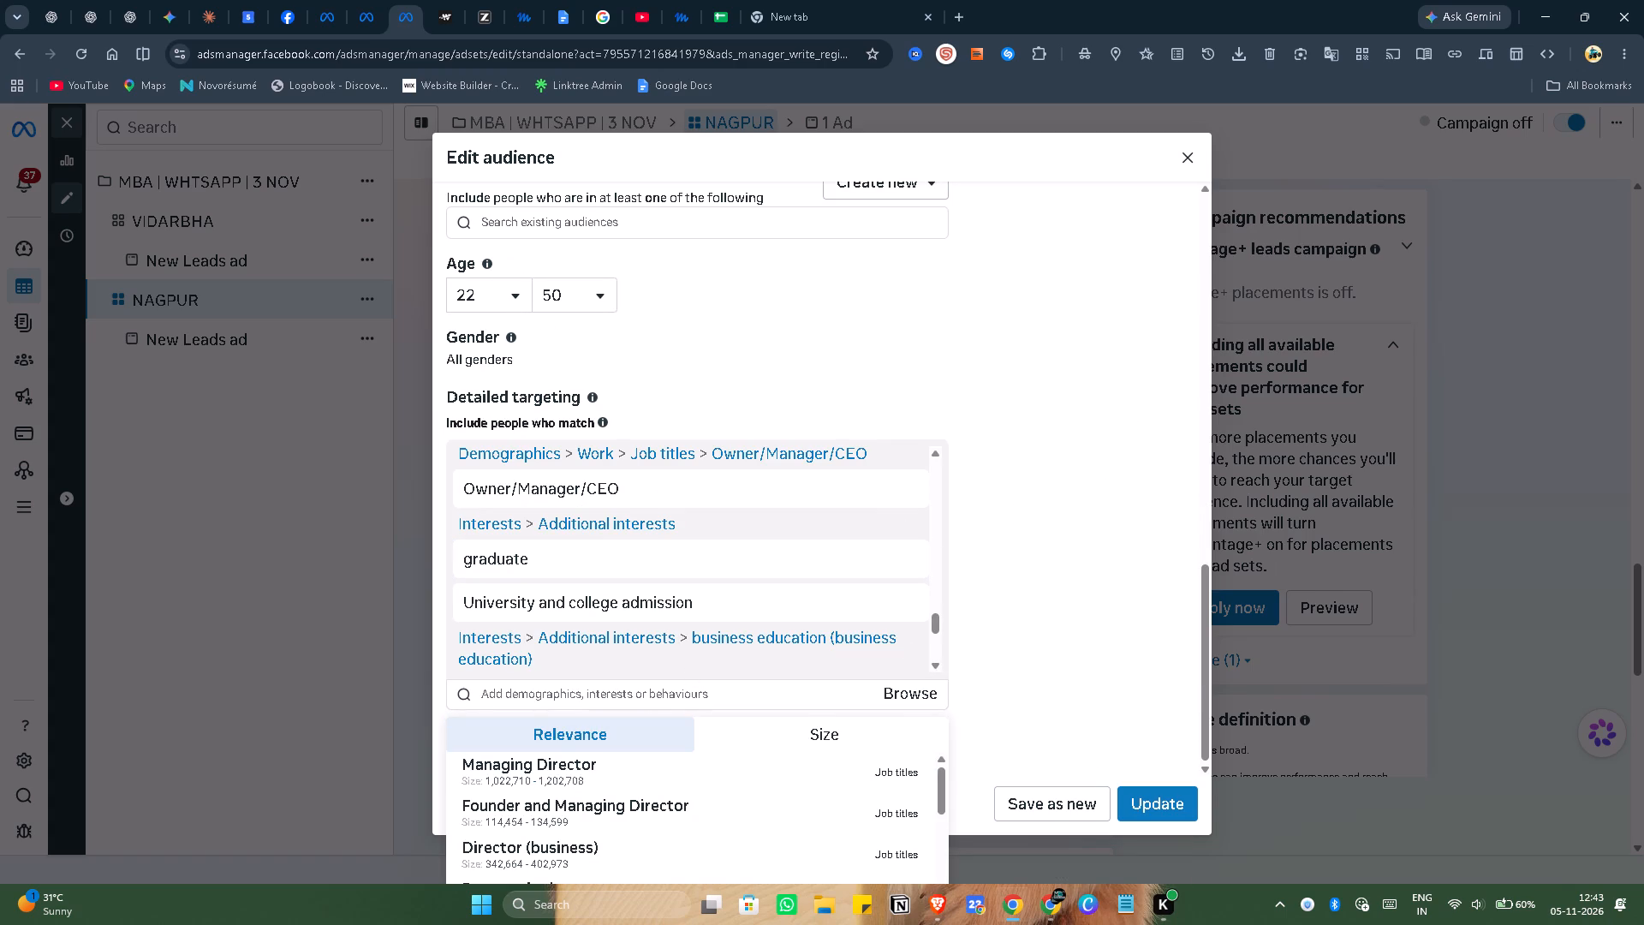
Search for commerce and add the Commerce field of study to the NAGPUR audience's detailed targeting.
left_click(696, 689)
type("commern")
key("BackSpace")
type("ce")
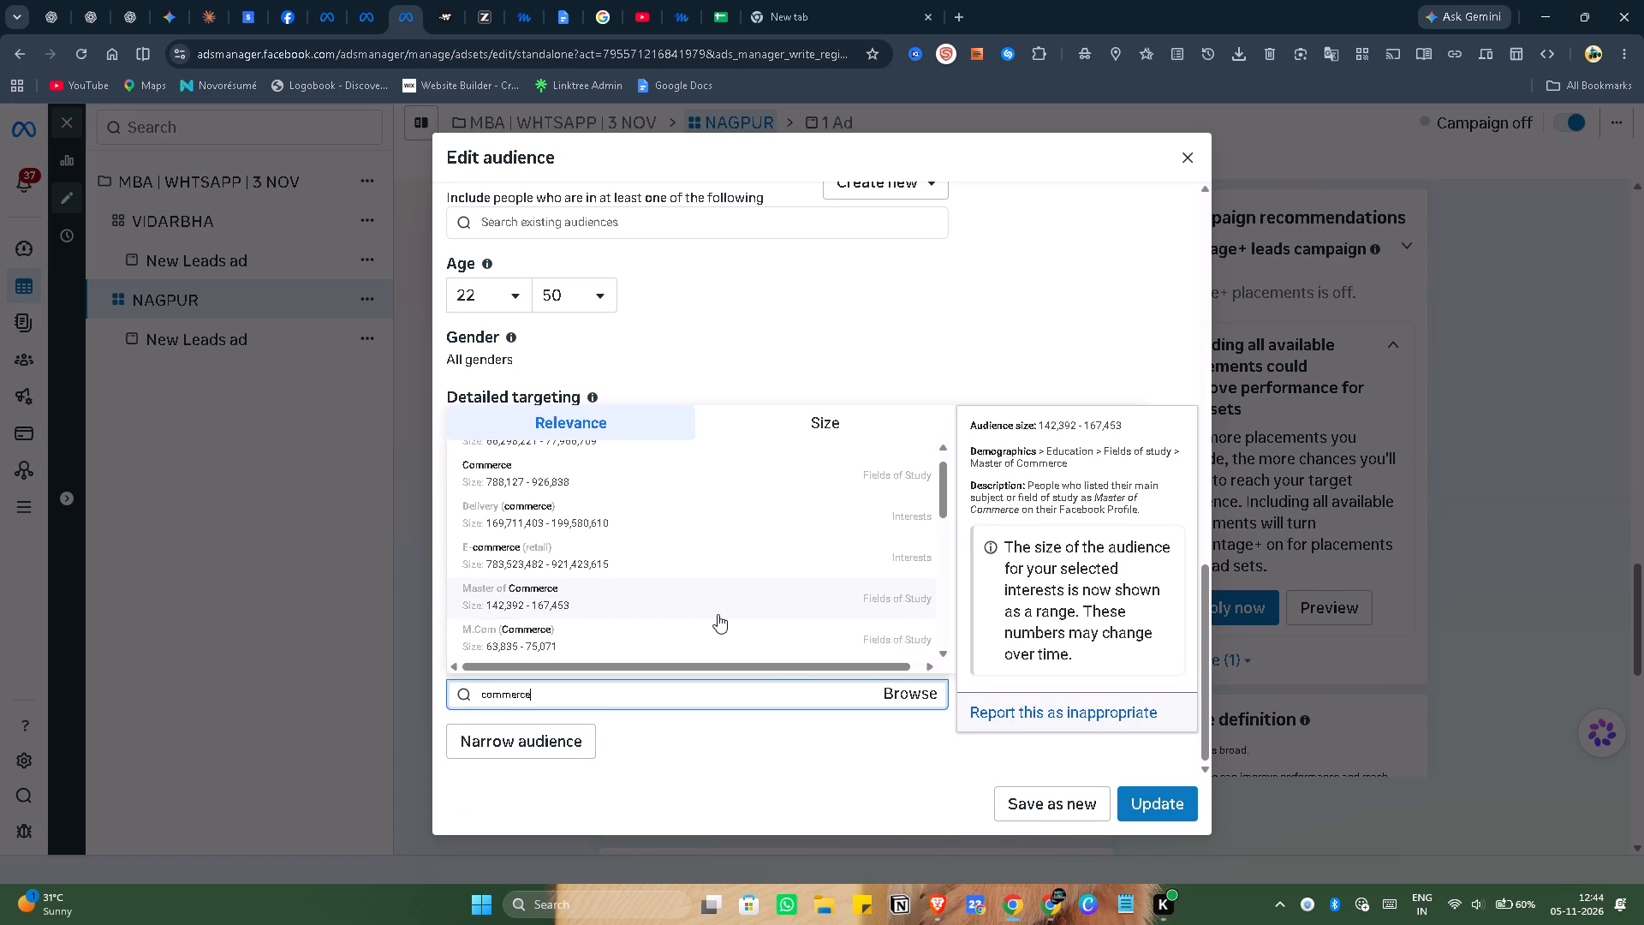
scroll(718, 614, "up", 2)
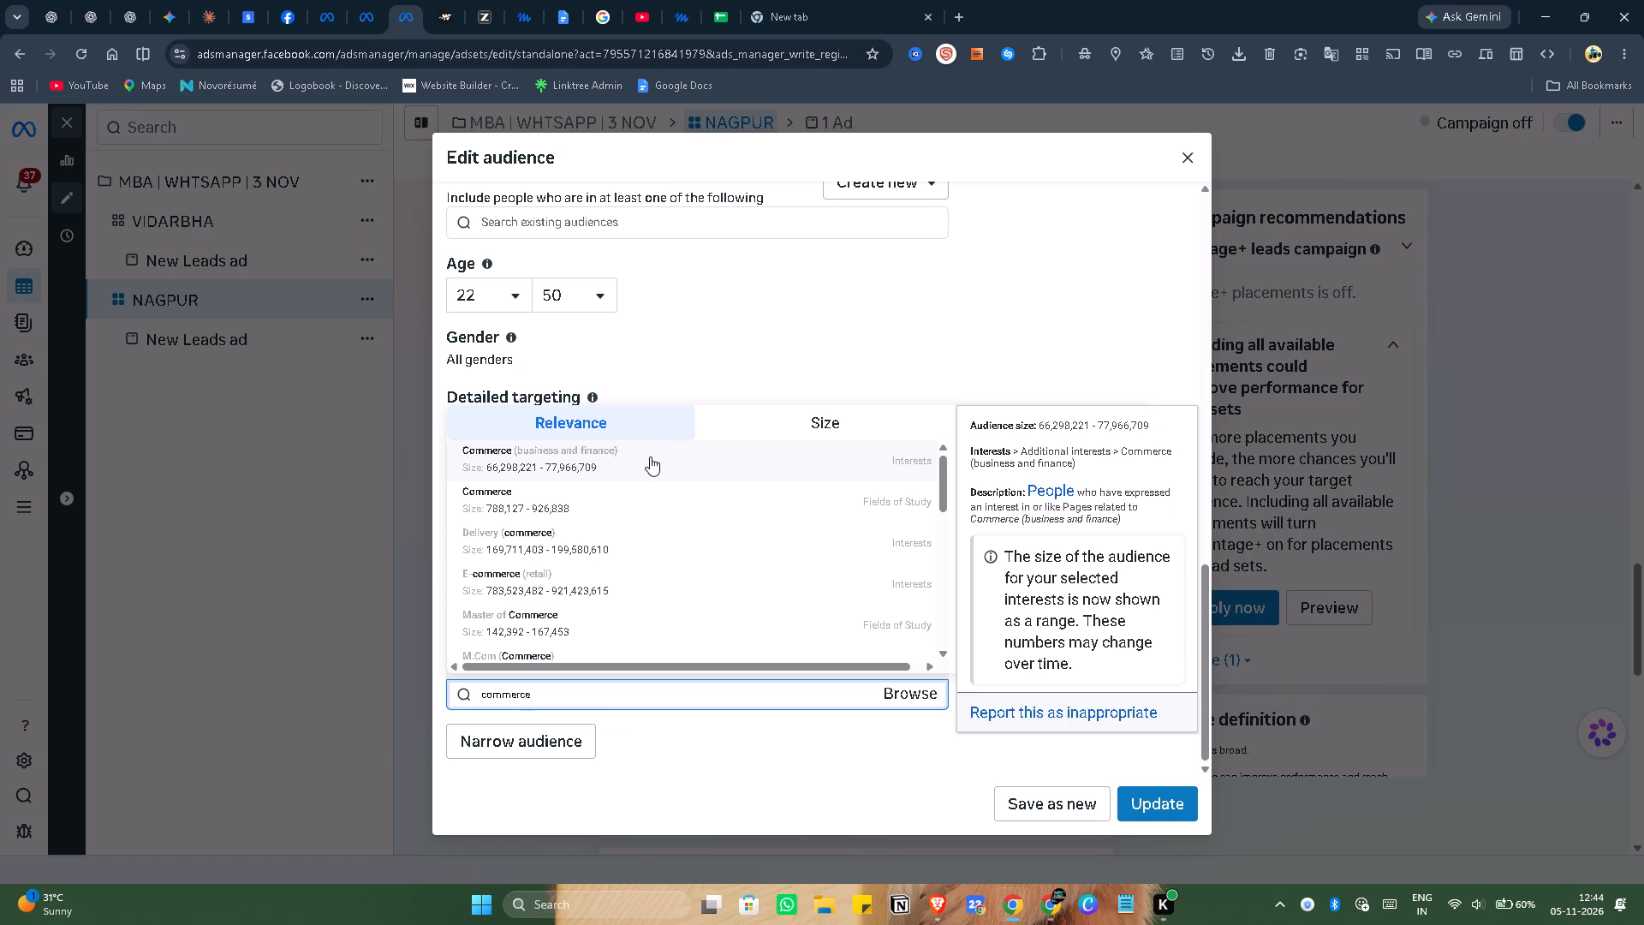
left_click(664, 504)
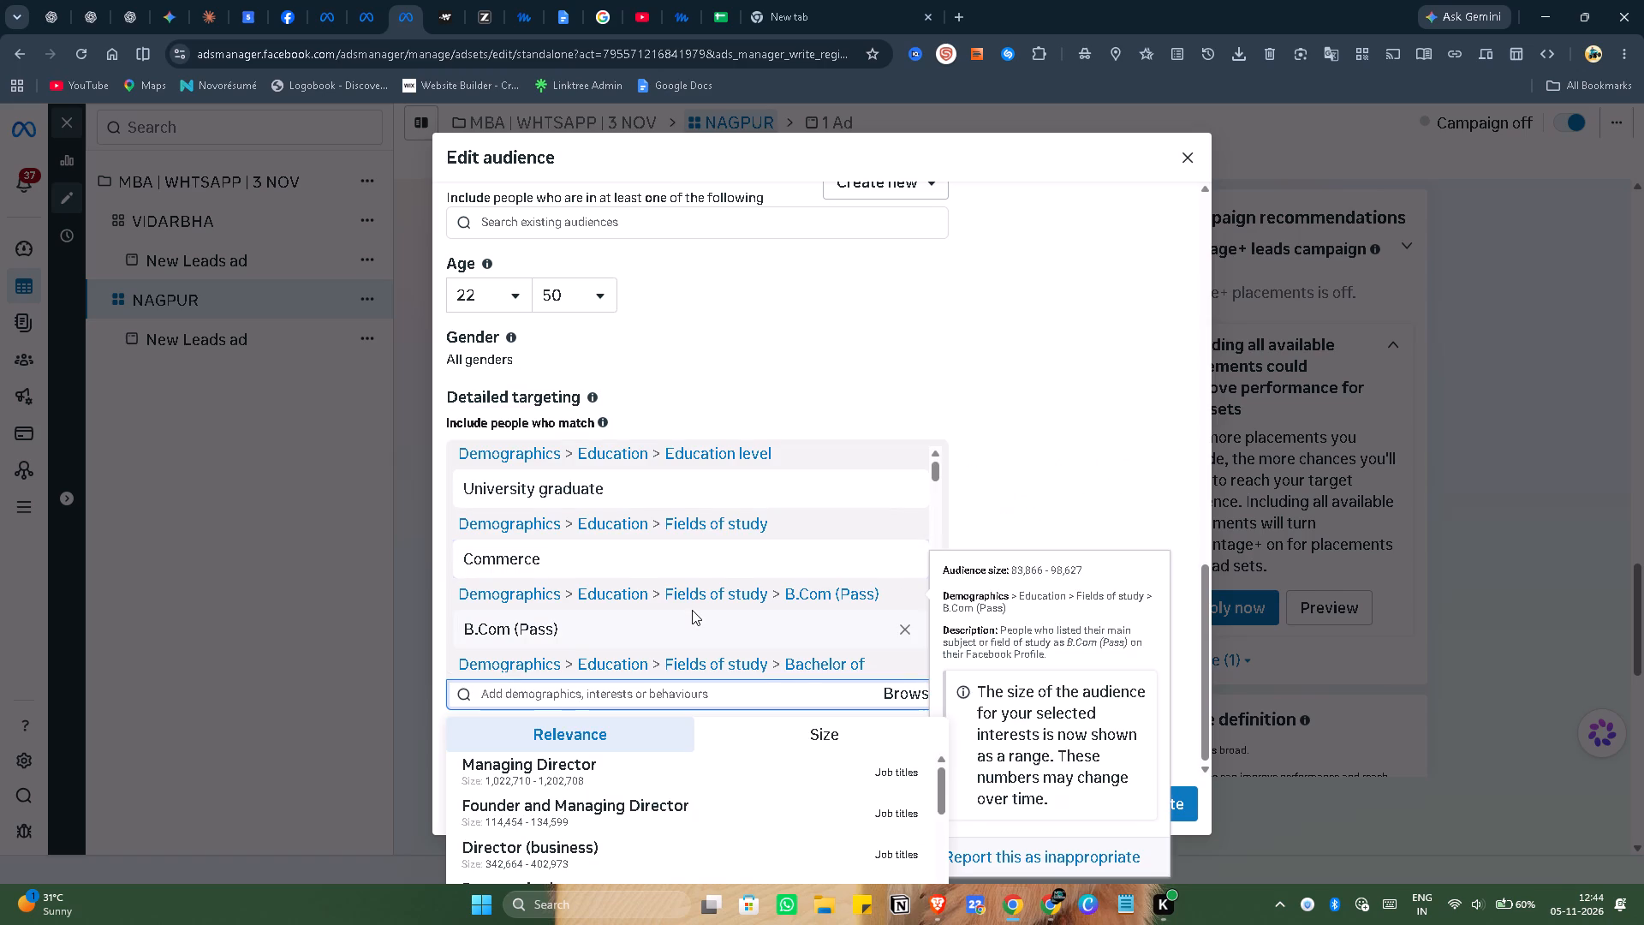
Search for commerce again and add the Bachelor of Commerce (B.Com) field of study to the detailed targeting.
scroll(692, 610, "down", 3)
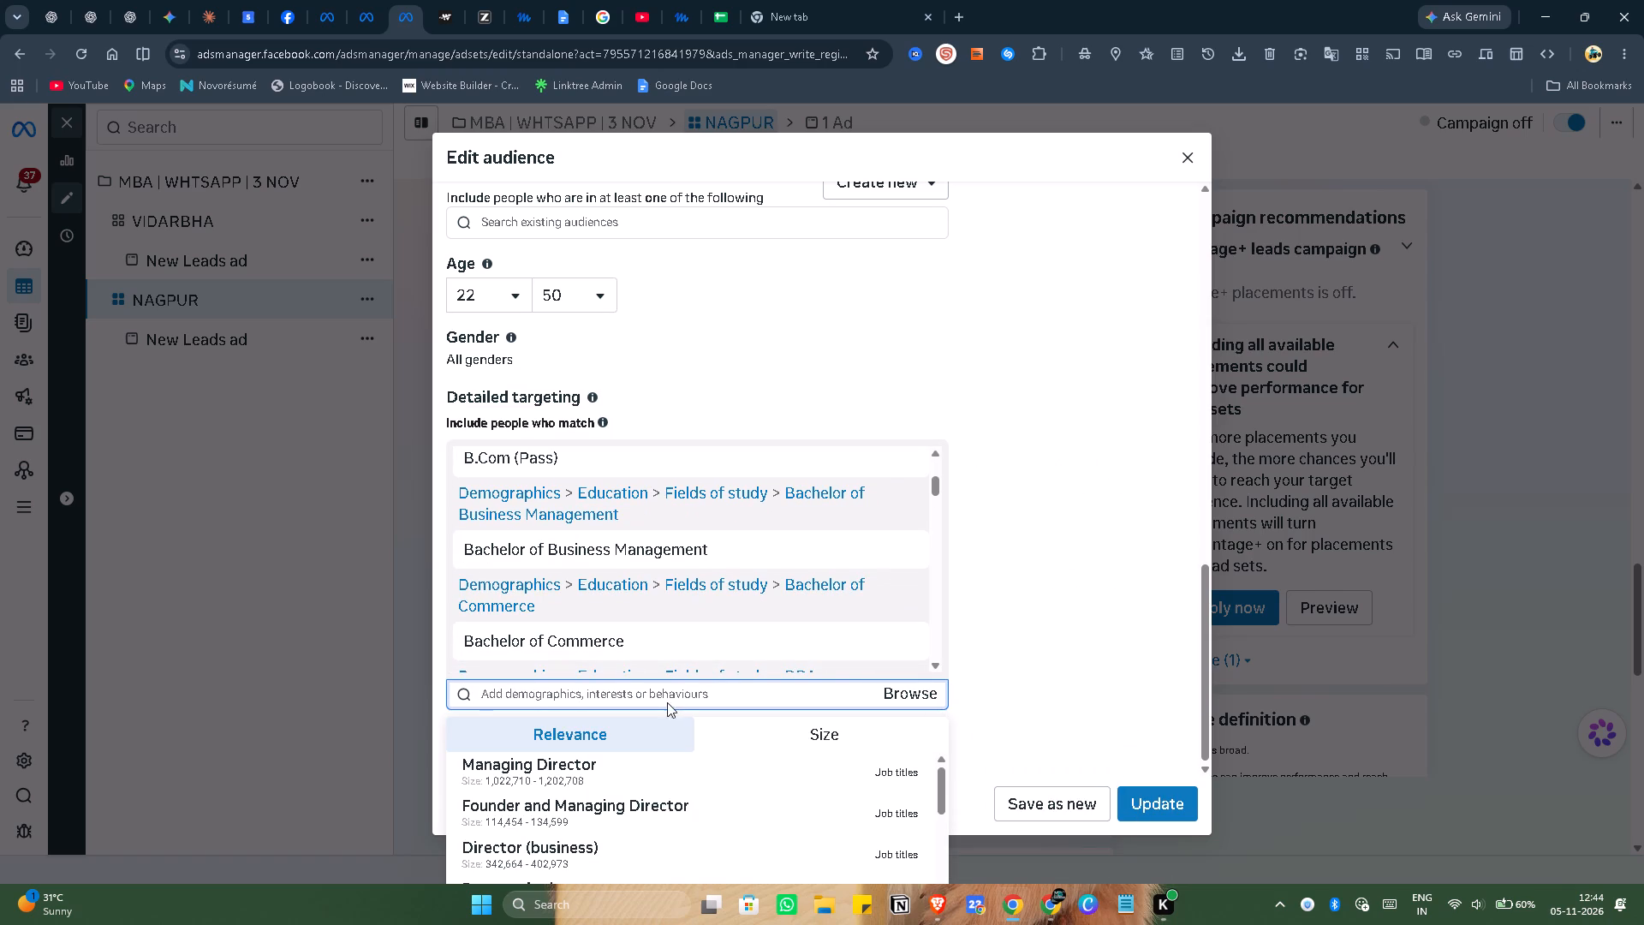
scroll(611, 780, "down", 8)
left_click(609, 689)
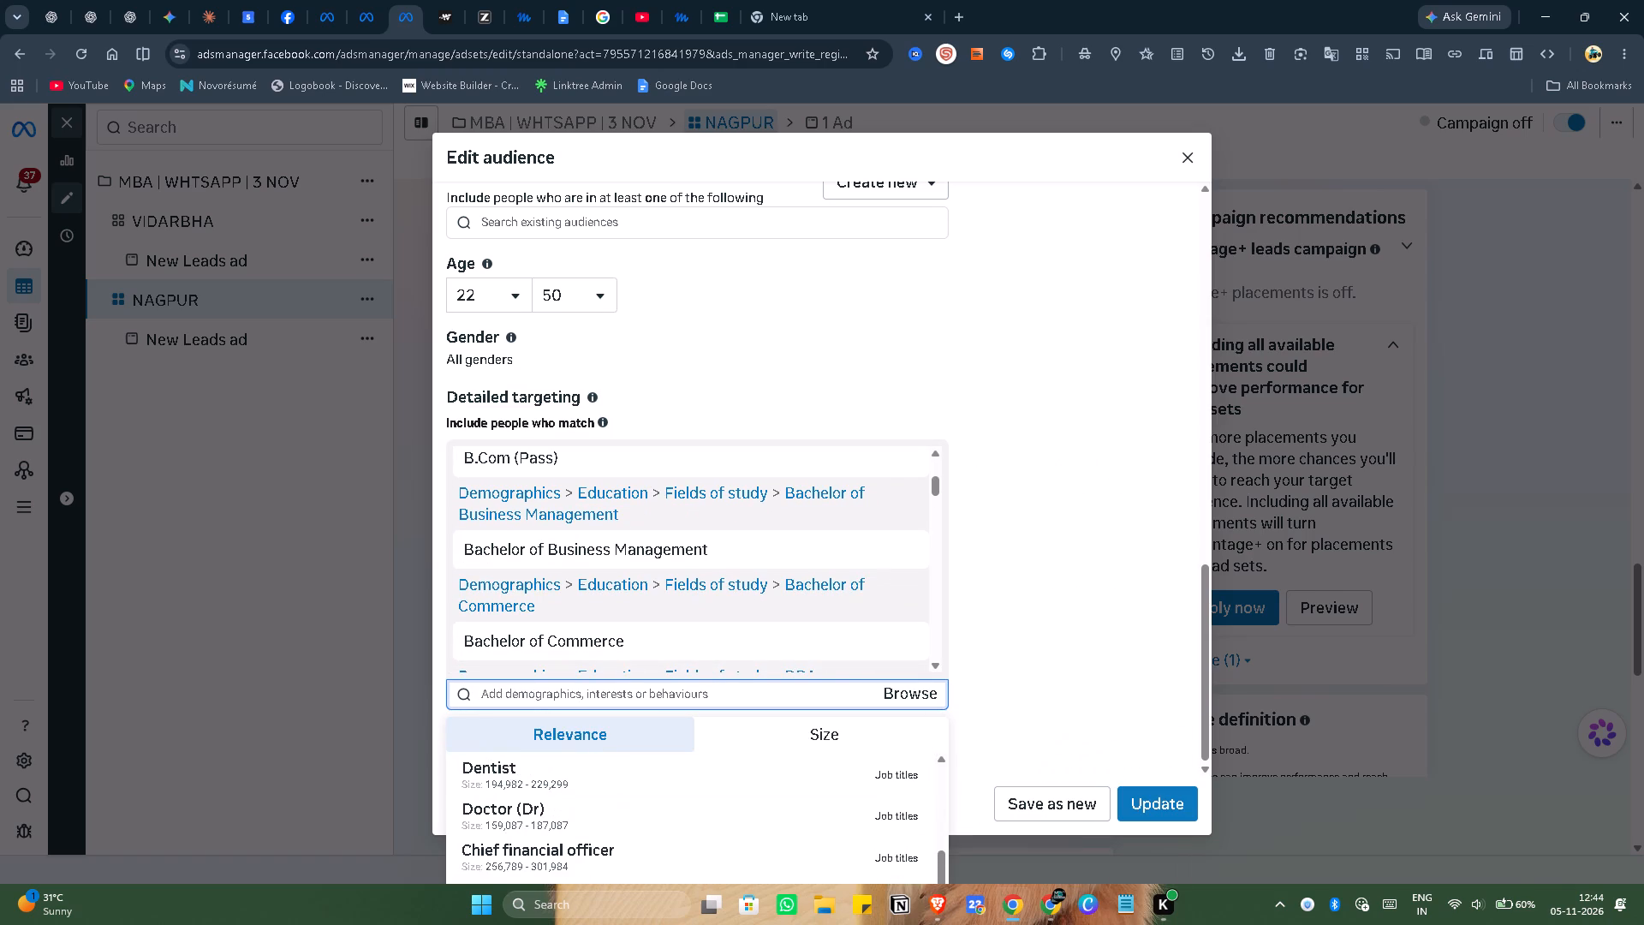
type("commer")
type("ce")
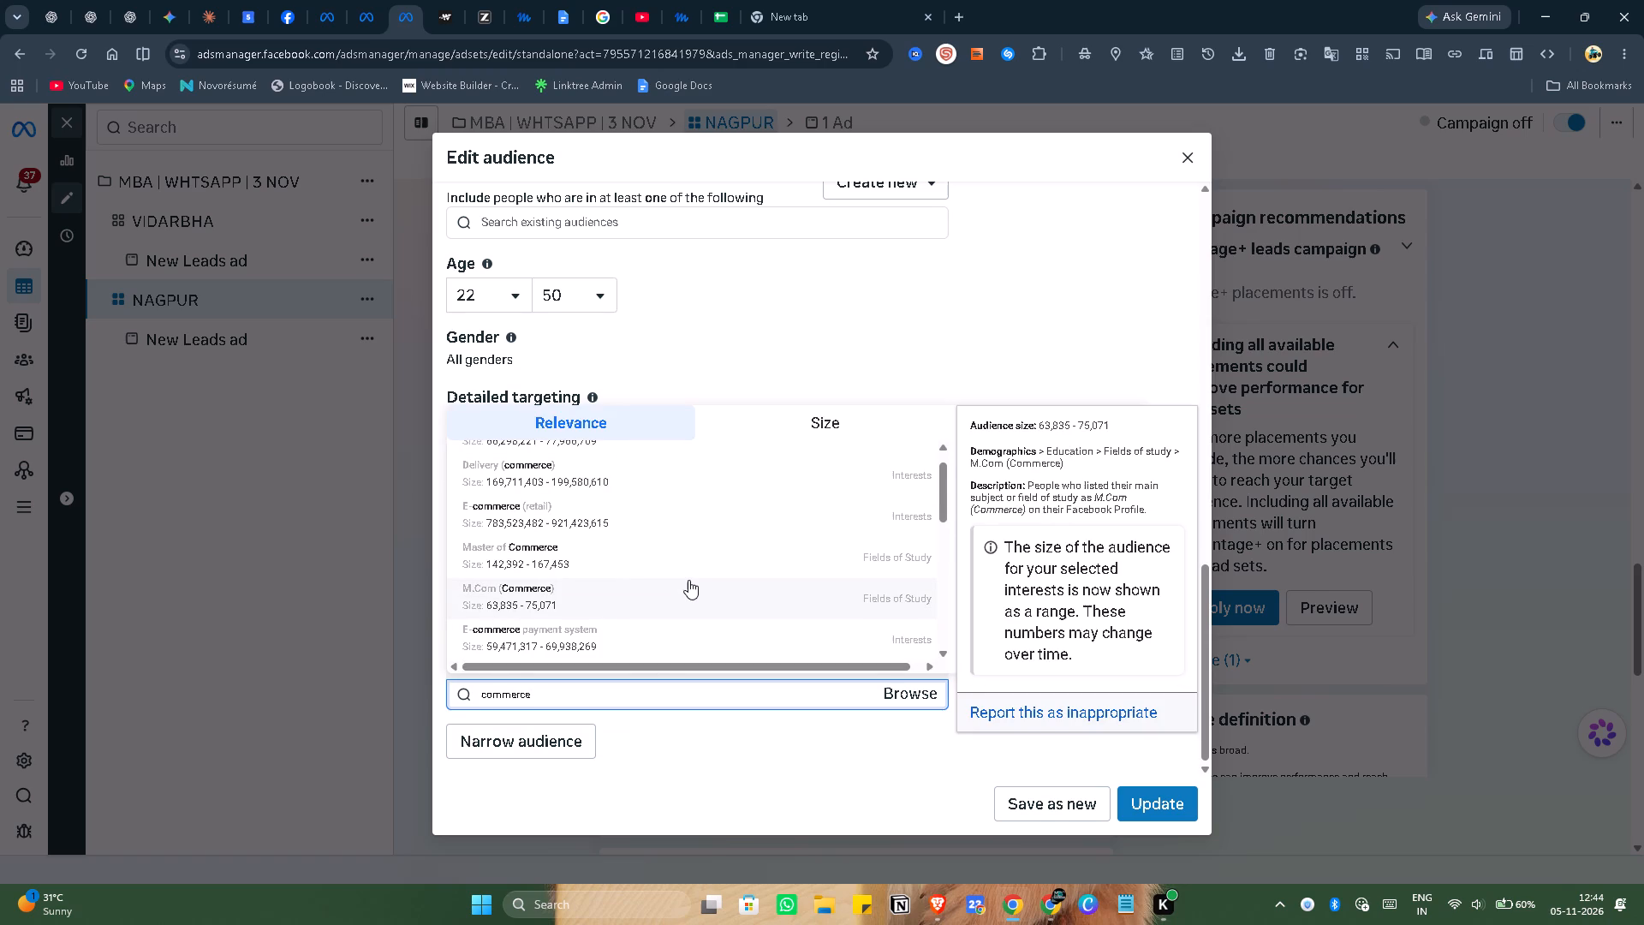
scroll(688, 580, "down", 5)
scroll(688, 580, "up", 2)
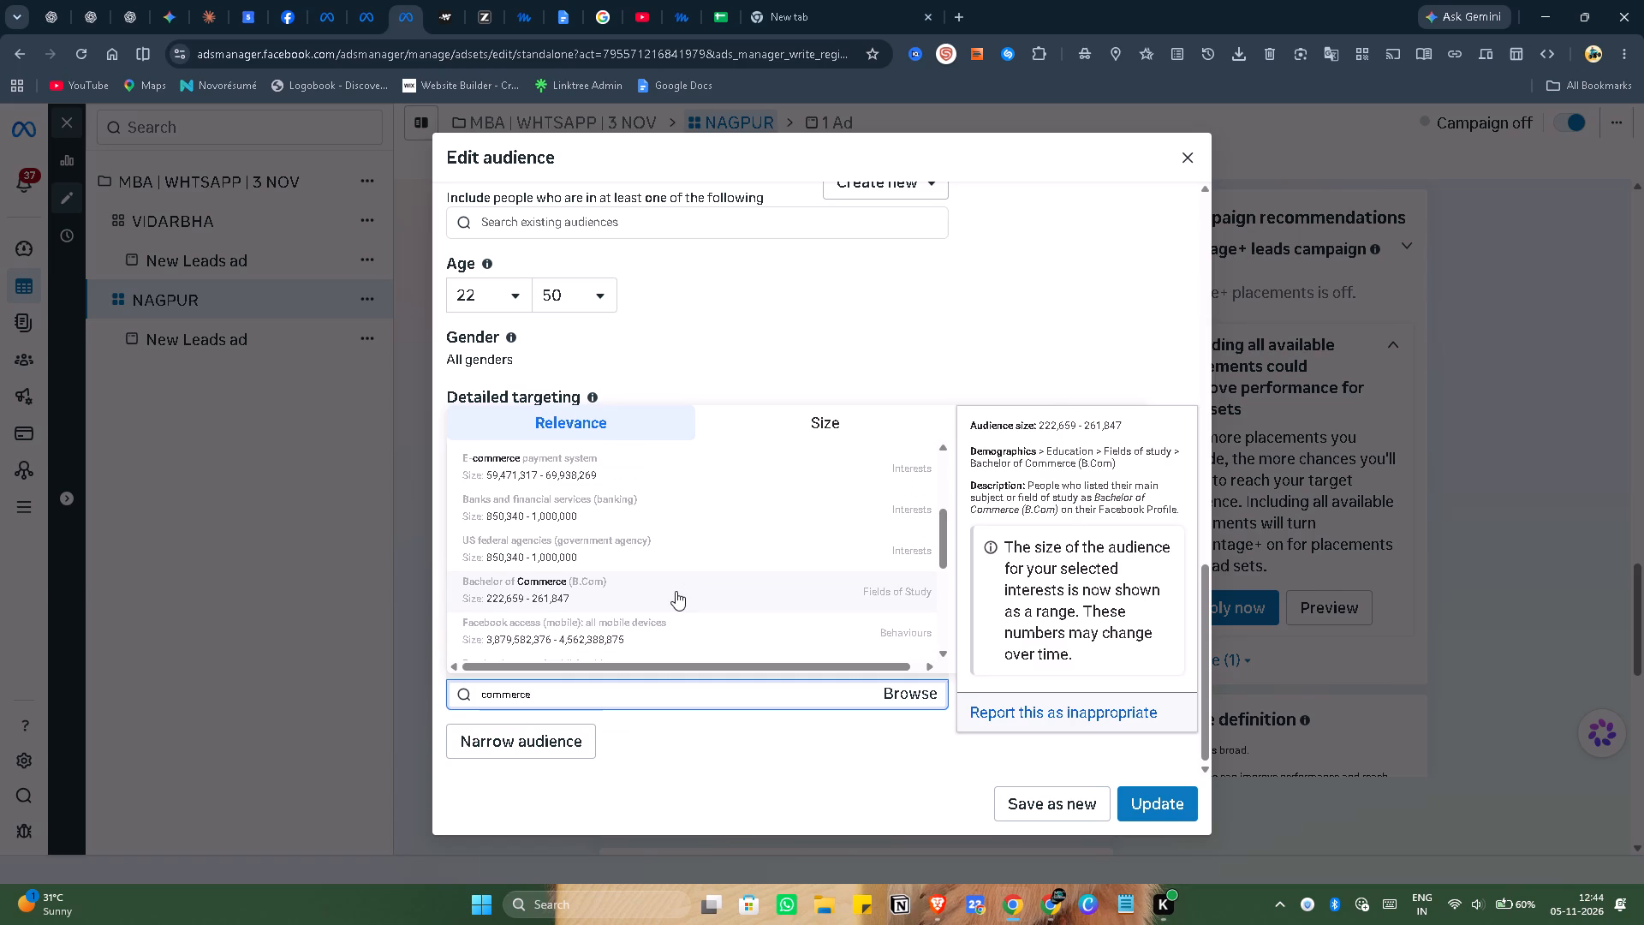
left_click(672, 593)
Search the detailed targeting options for commerce once more and look through the matches for further relevant options.
scroll(672, 593, "down", 2)
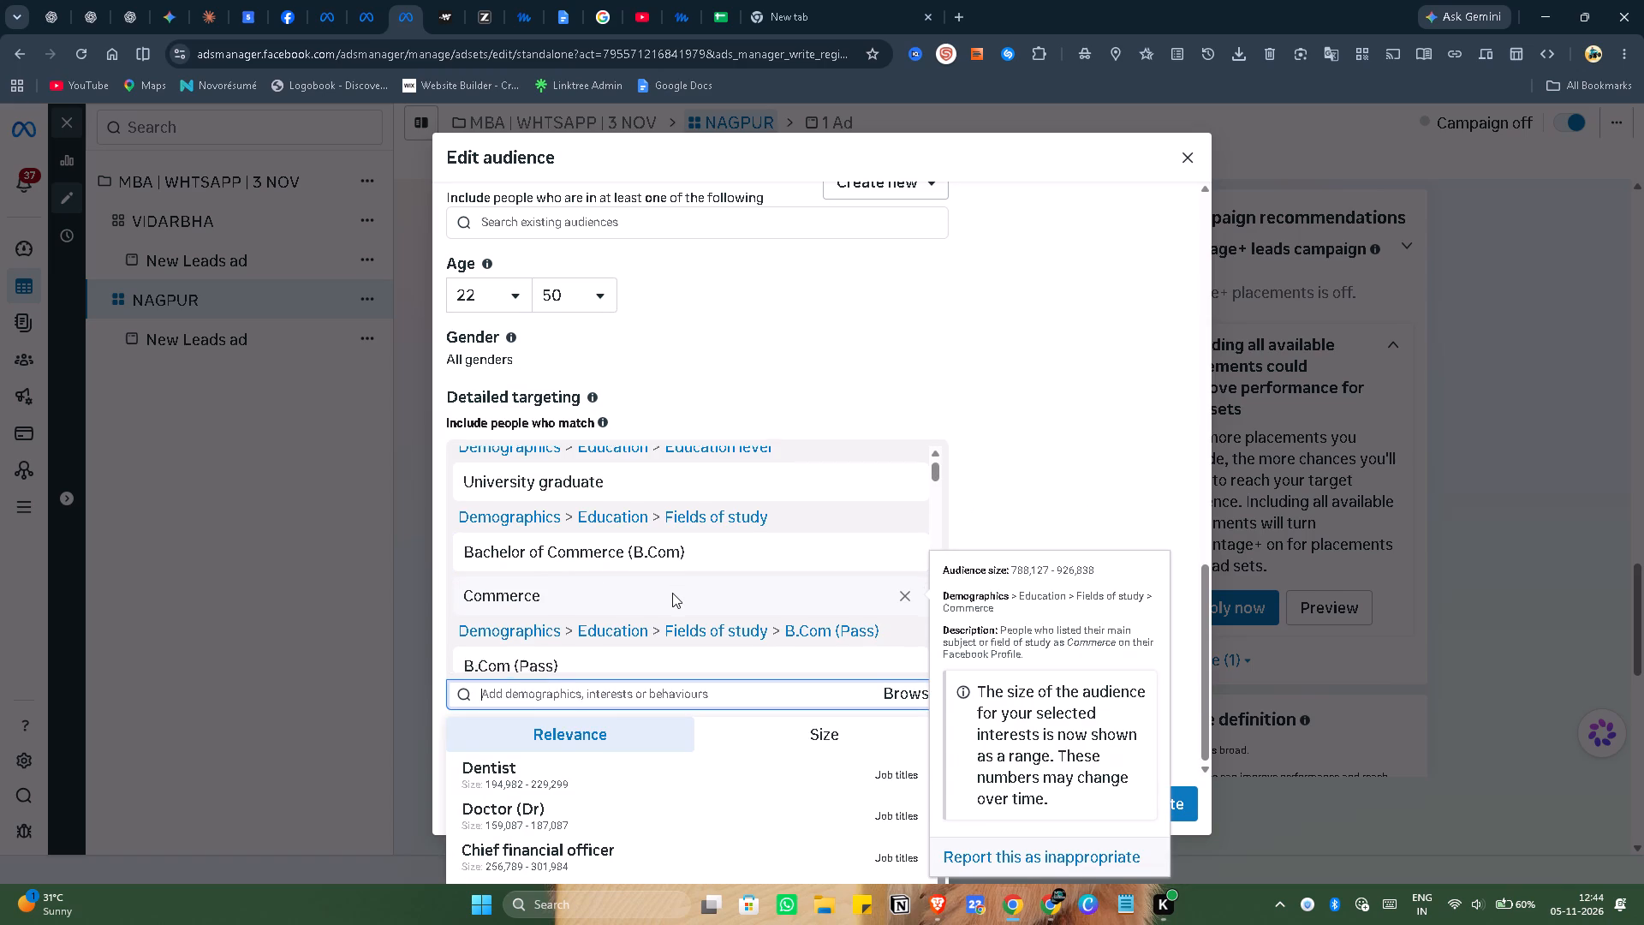
left_click(622, 695)
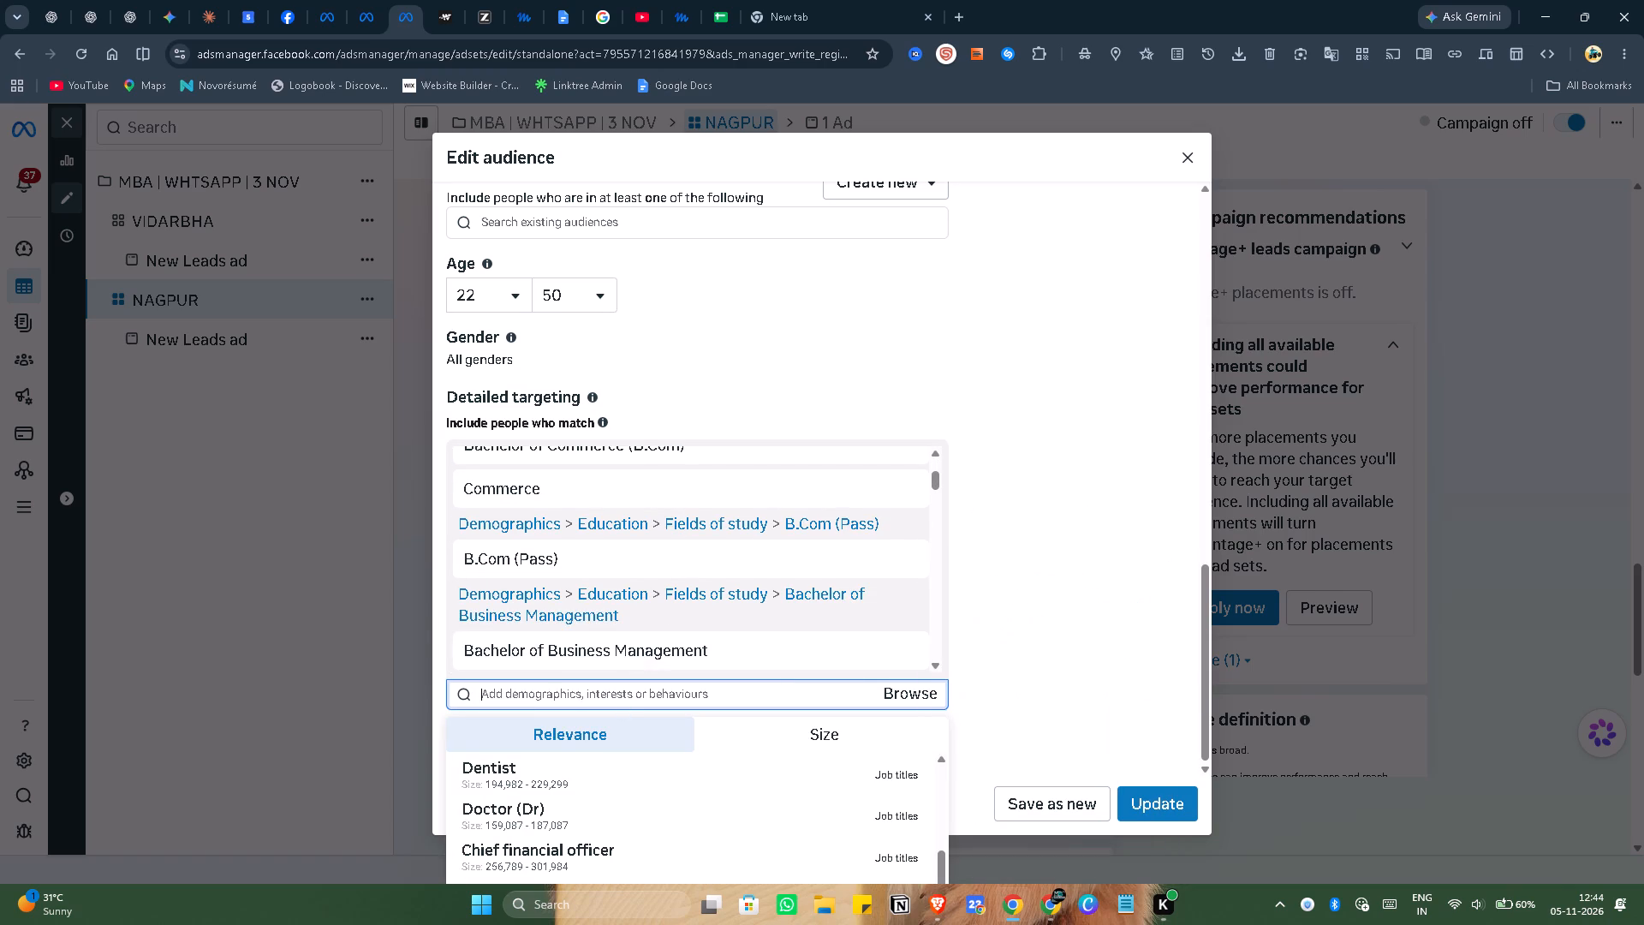
type("commerce")
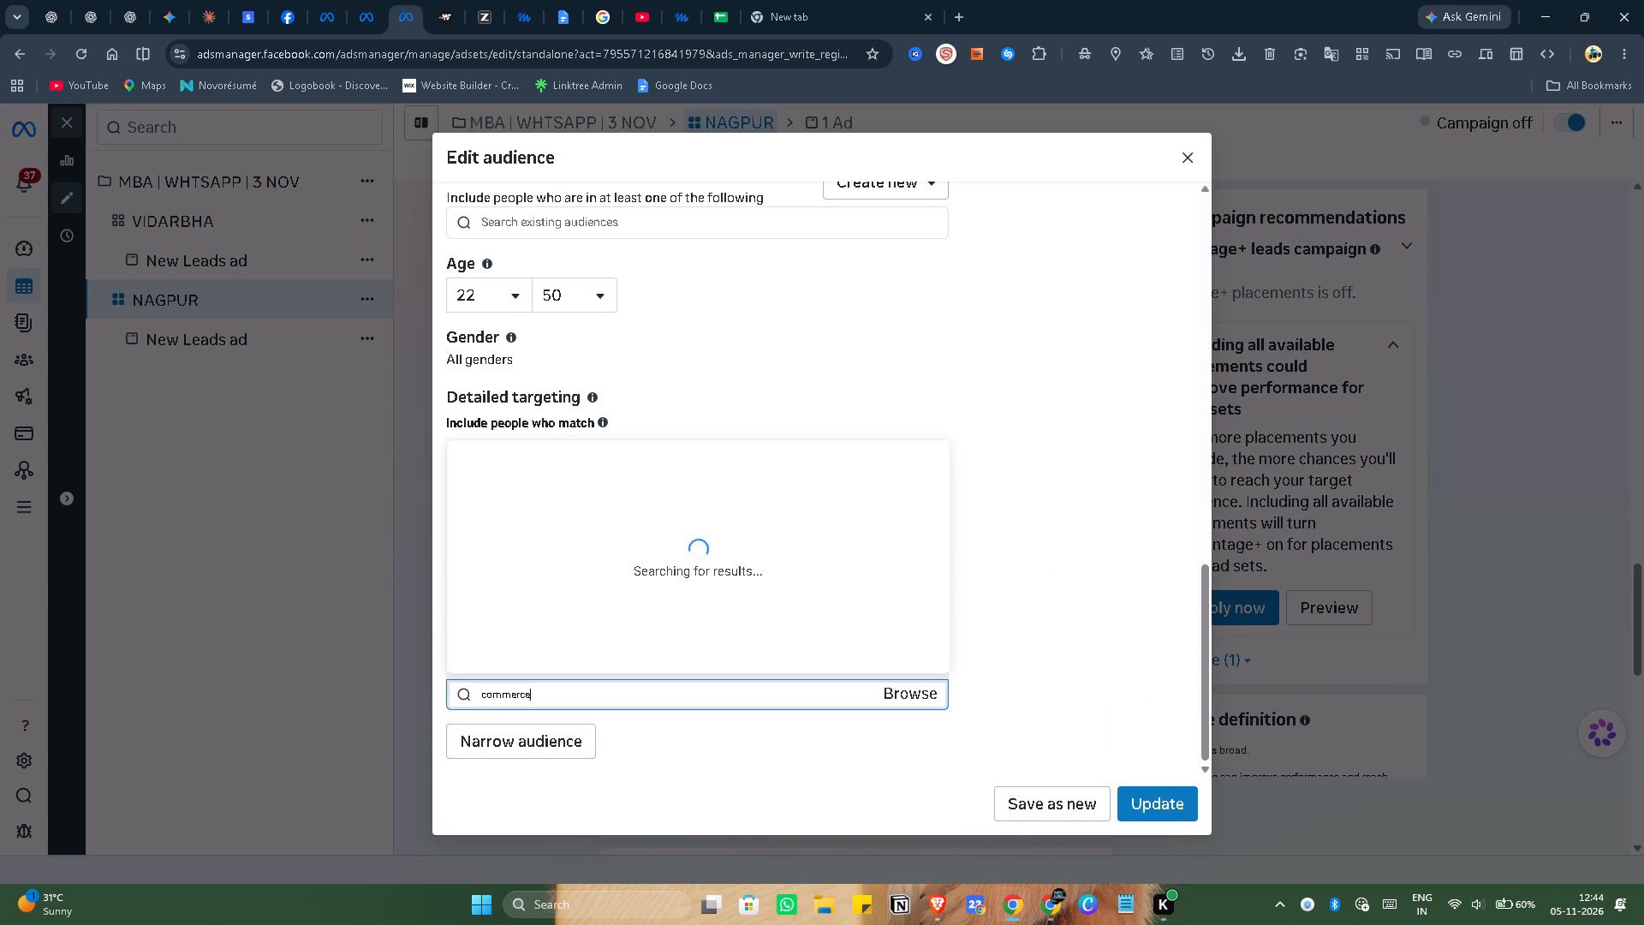
scroll(642, 612, "up", 2)
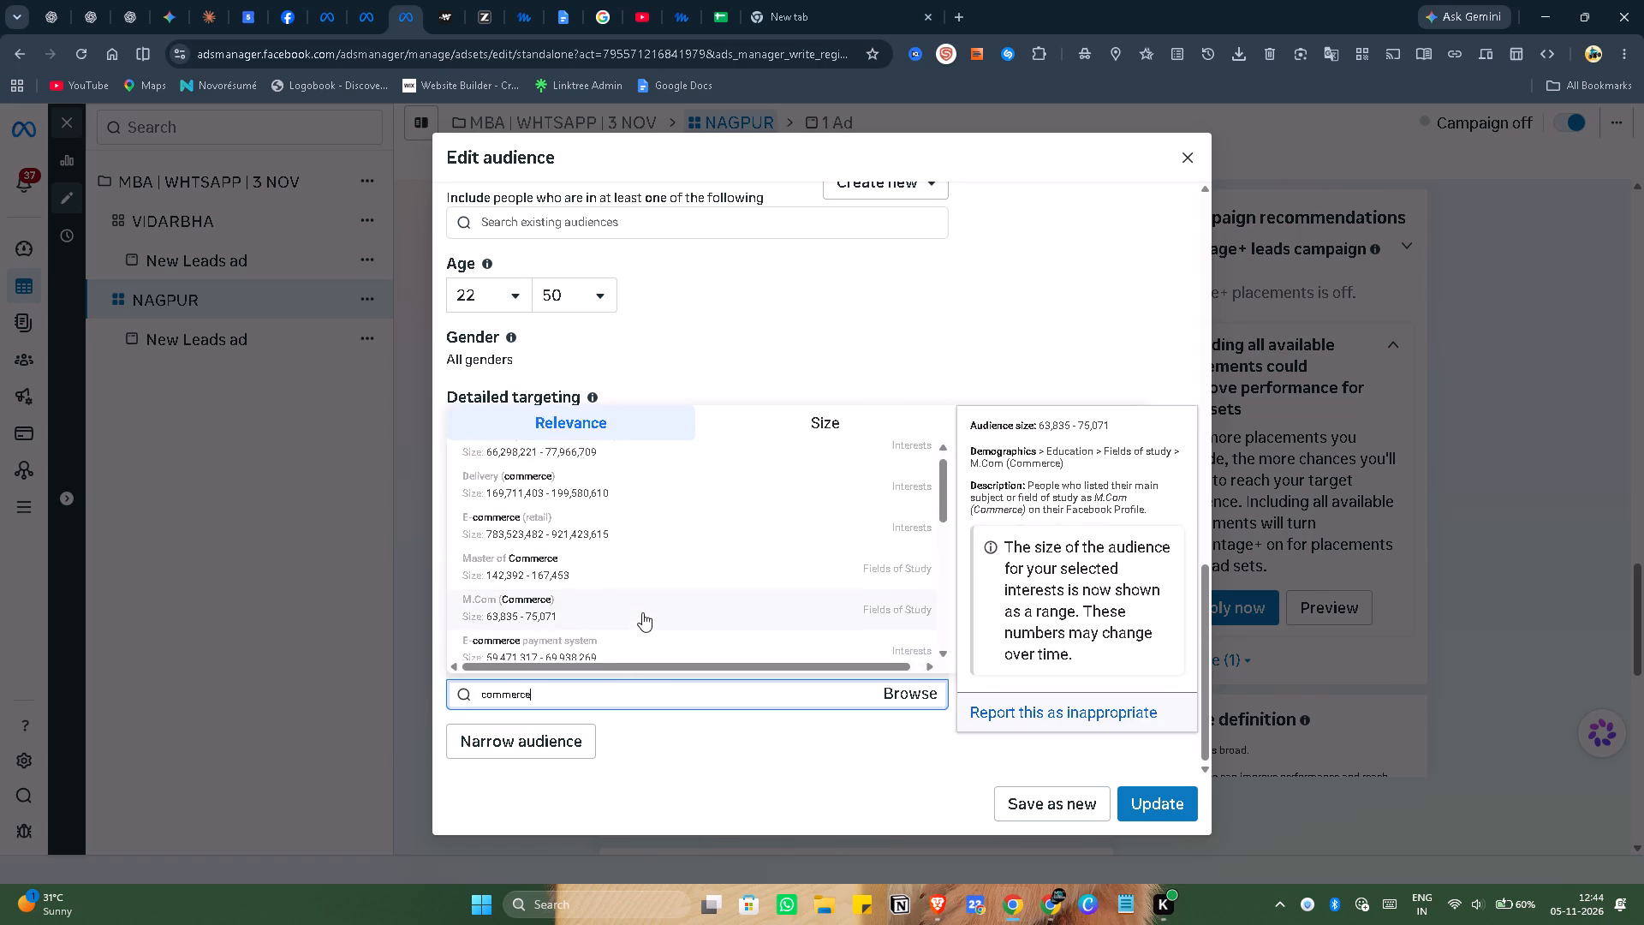
scroll(642, 612, "up", 2)
scroll(612, 550, "down", 4)
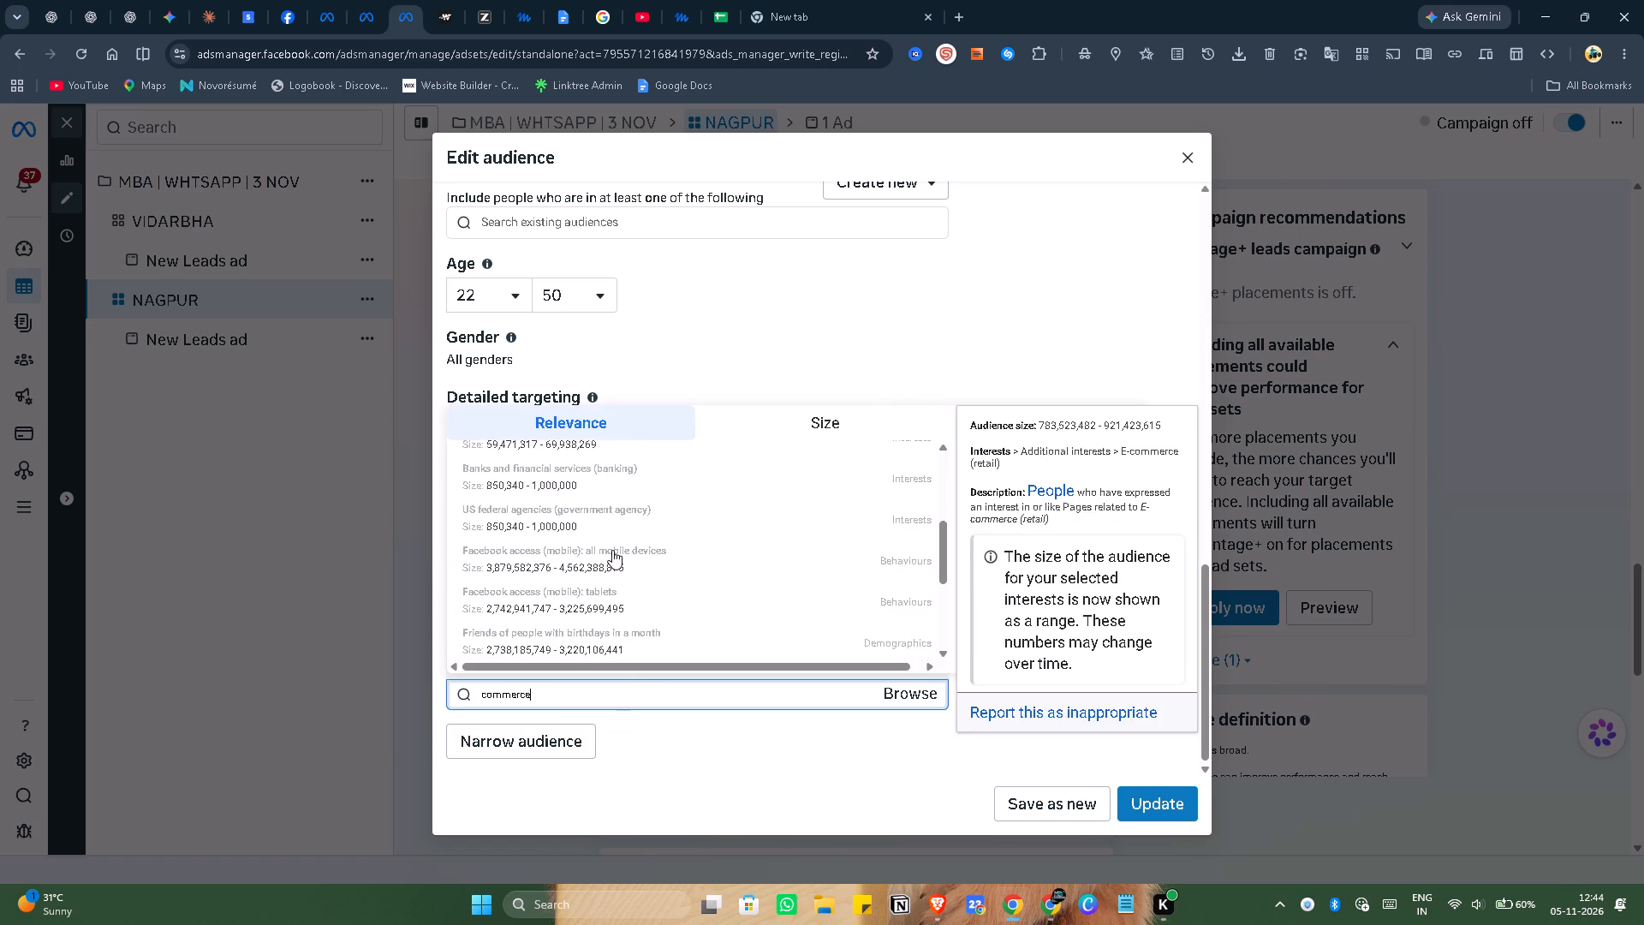
scroll(612, 550, "down", 6)
scroll(612, 550, "up", 4)
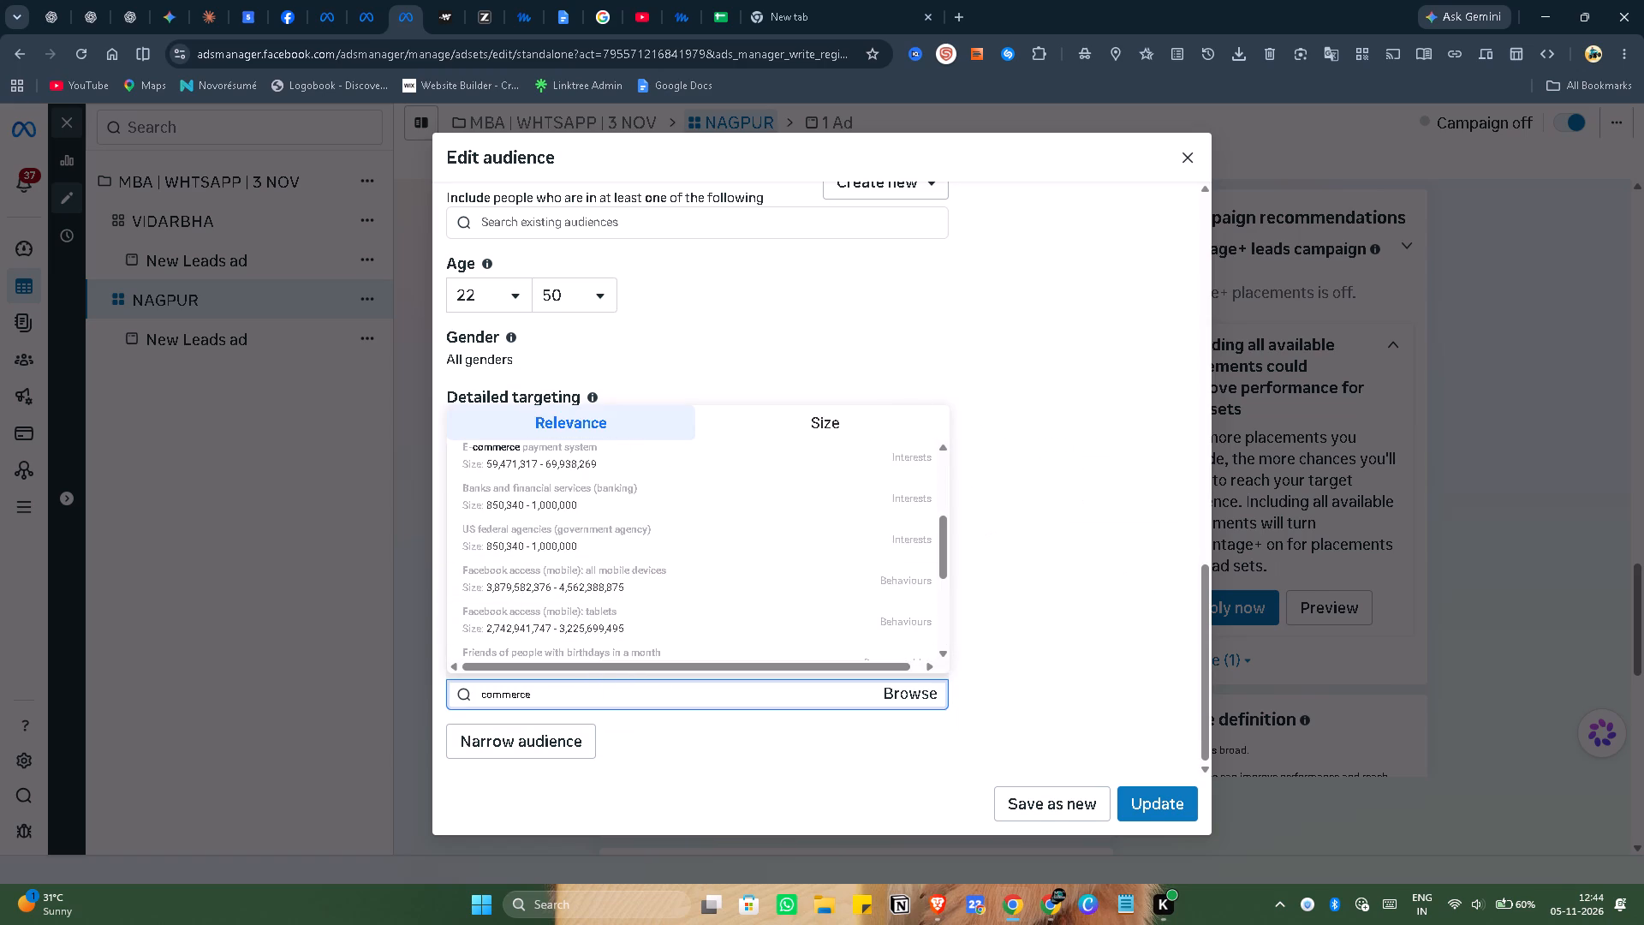
Browse the suggested detailed targeting options for further audience segments relevant to the NAGPUR ad set.
left_click(594, 698)
scroll(615, 760, "down", 4)
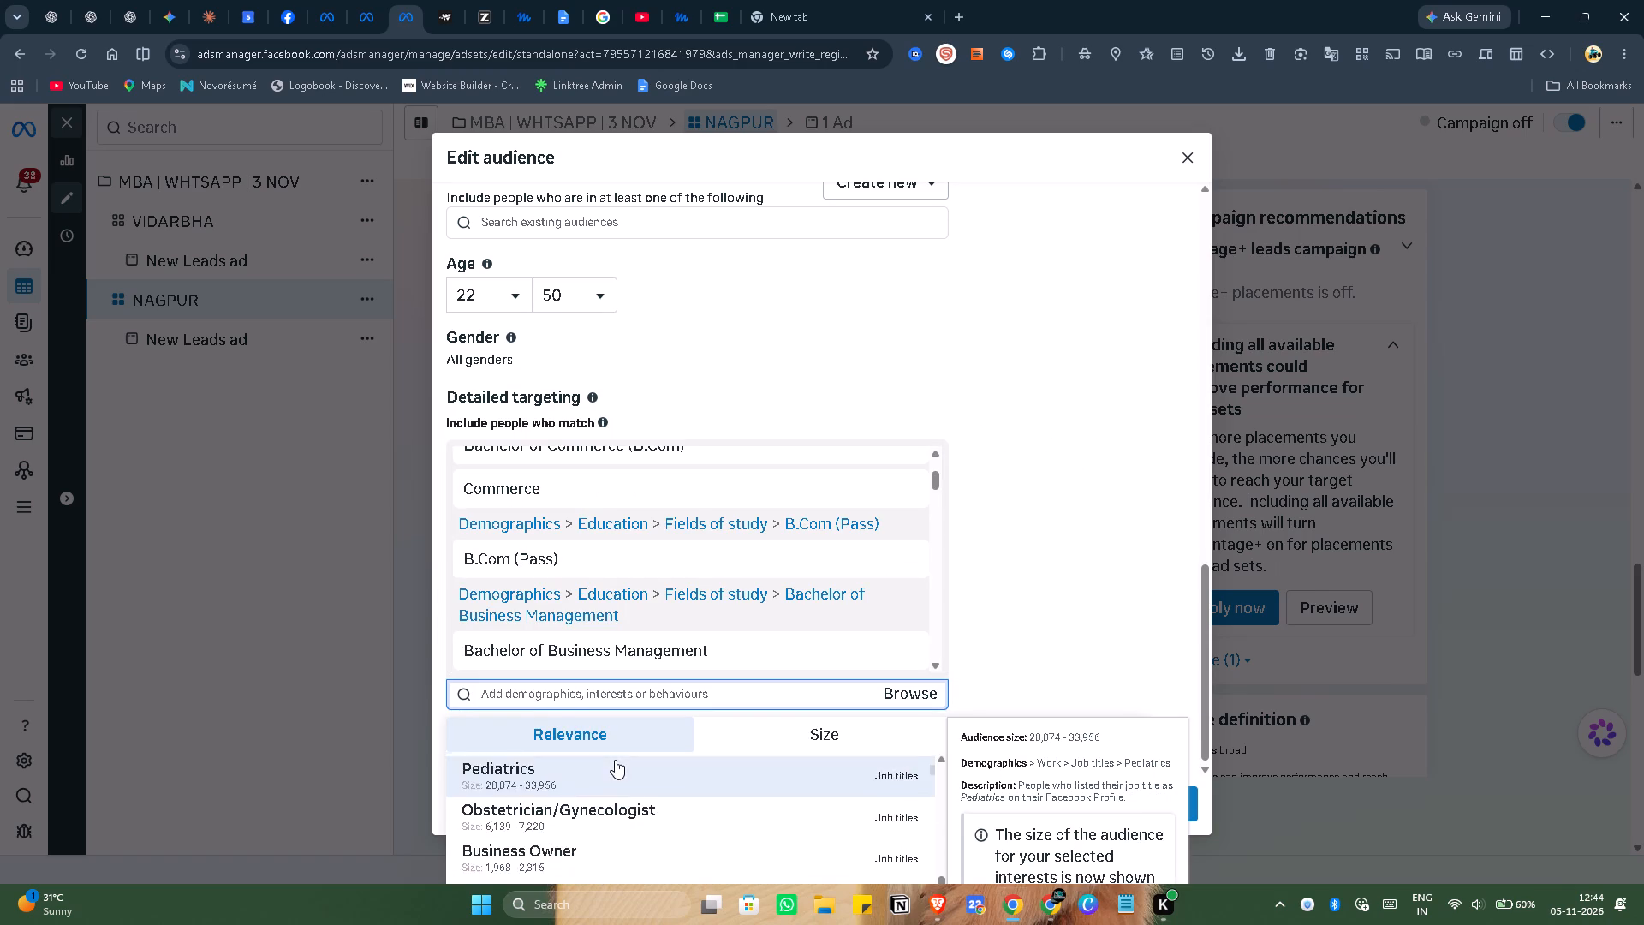
scroll(615, 760, "down", 2)
scroll(368, 653, "down", 4)
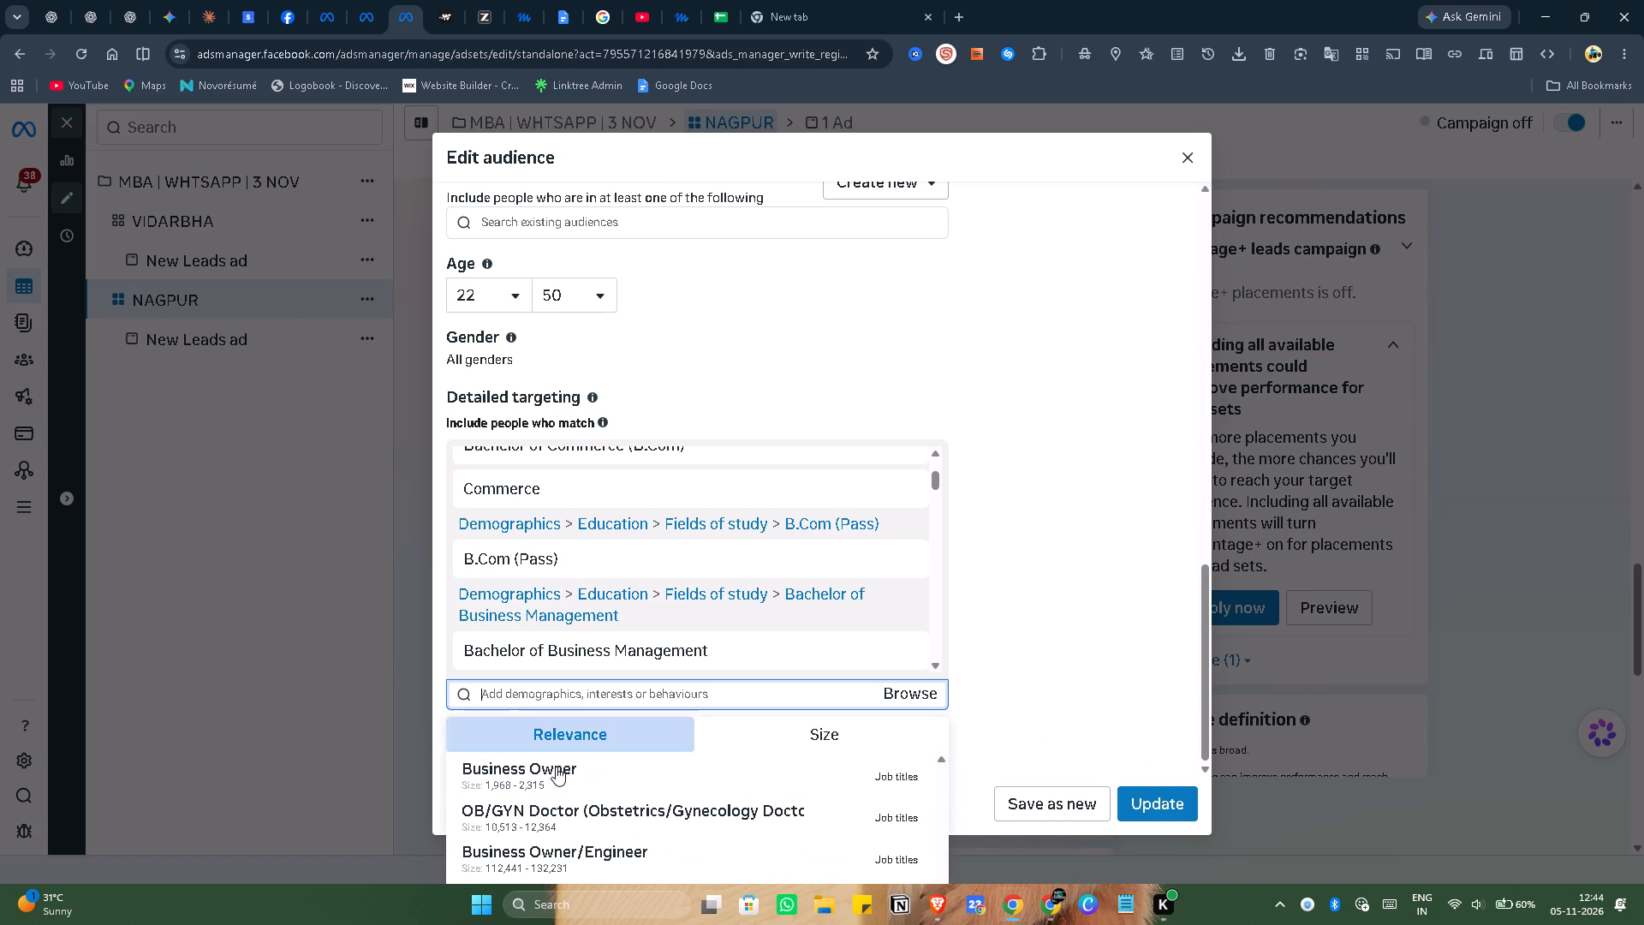
scroll(567, 777, "up", 6)
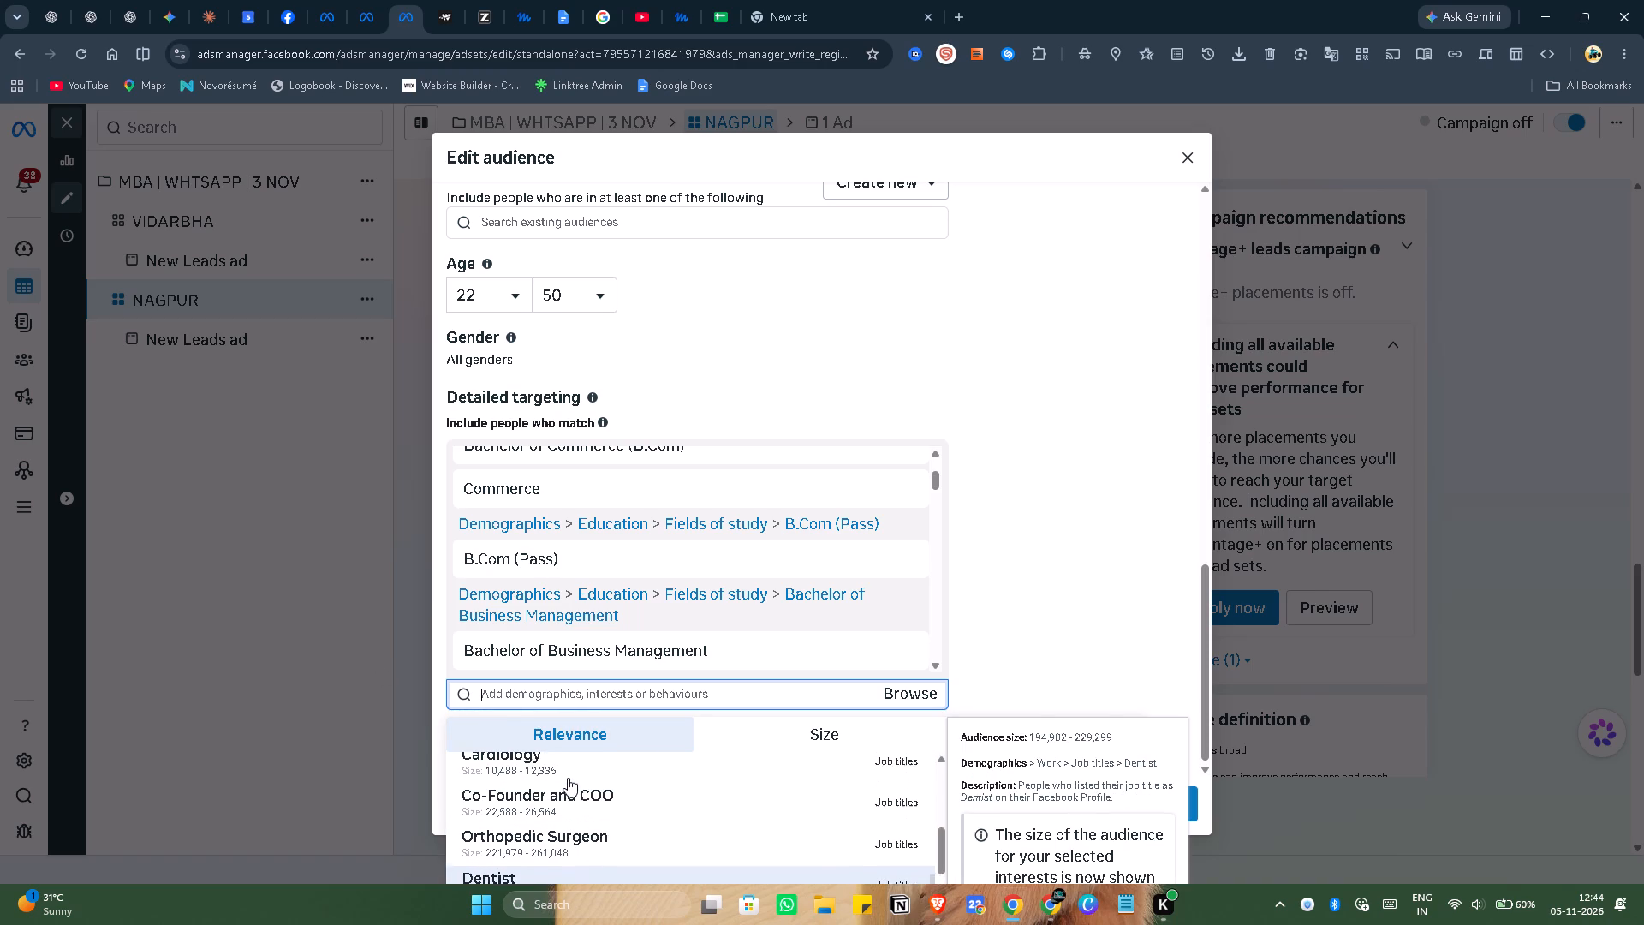
scroll(568, 778, "up", 7)
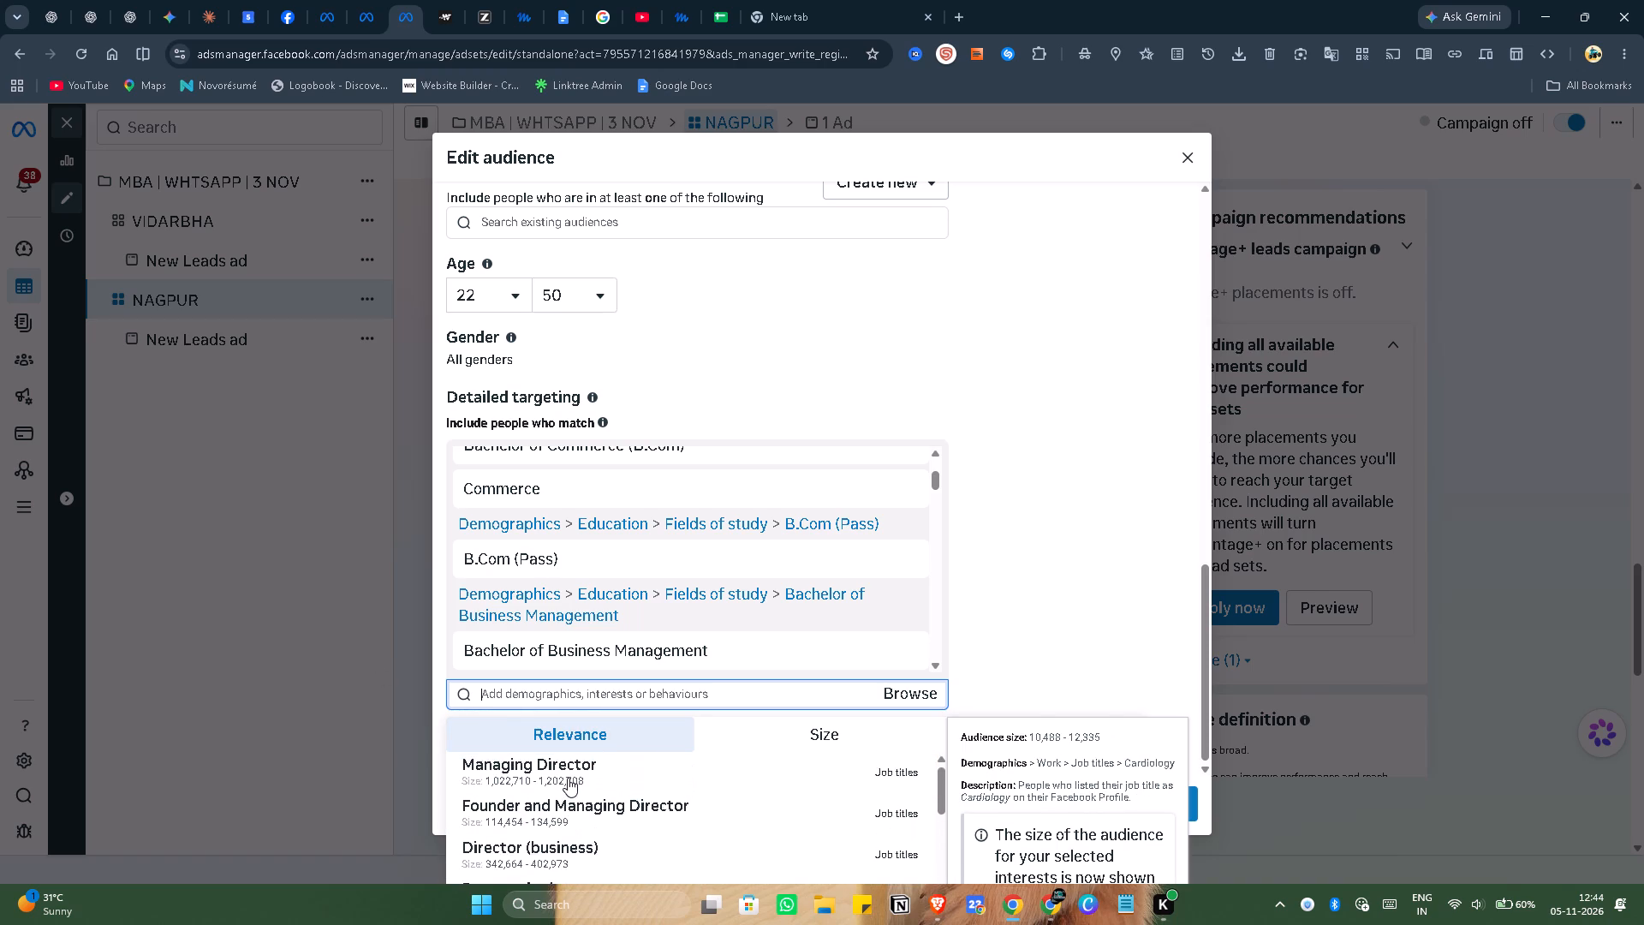
scroll(568, 778, "down", 12)
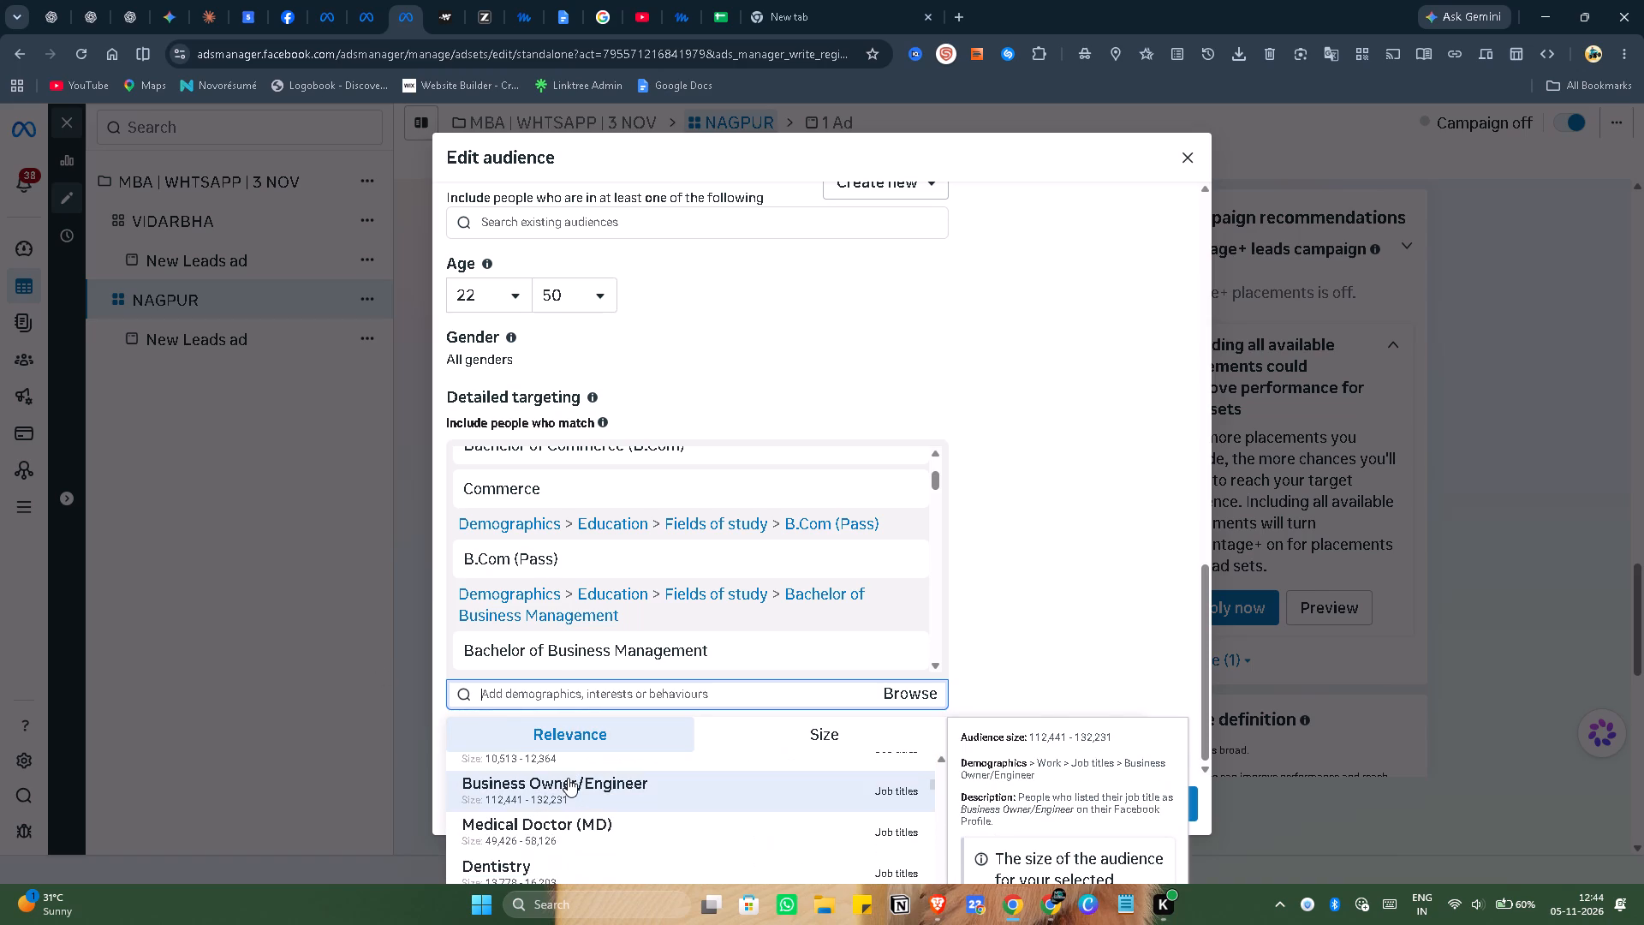
scroll(568, 778, "down", 5)
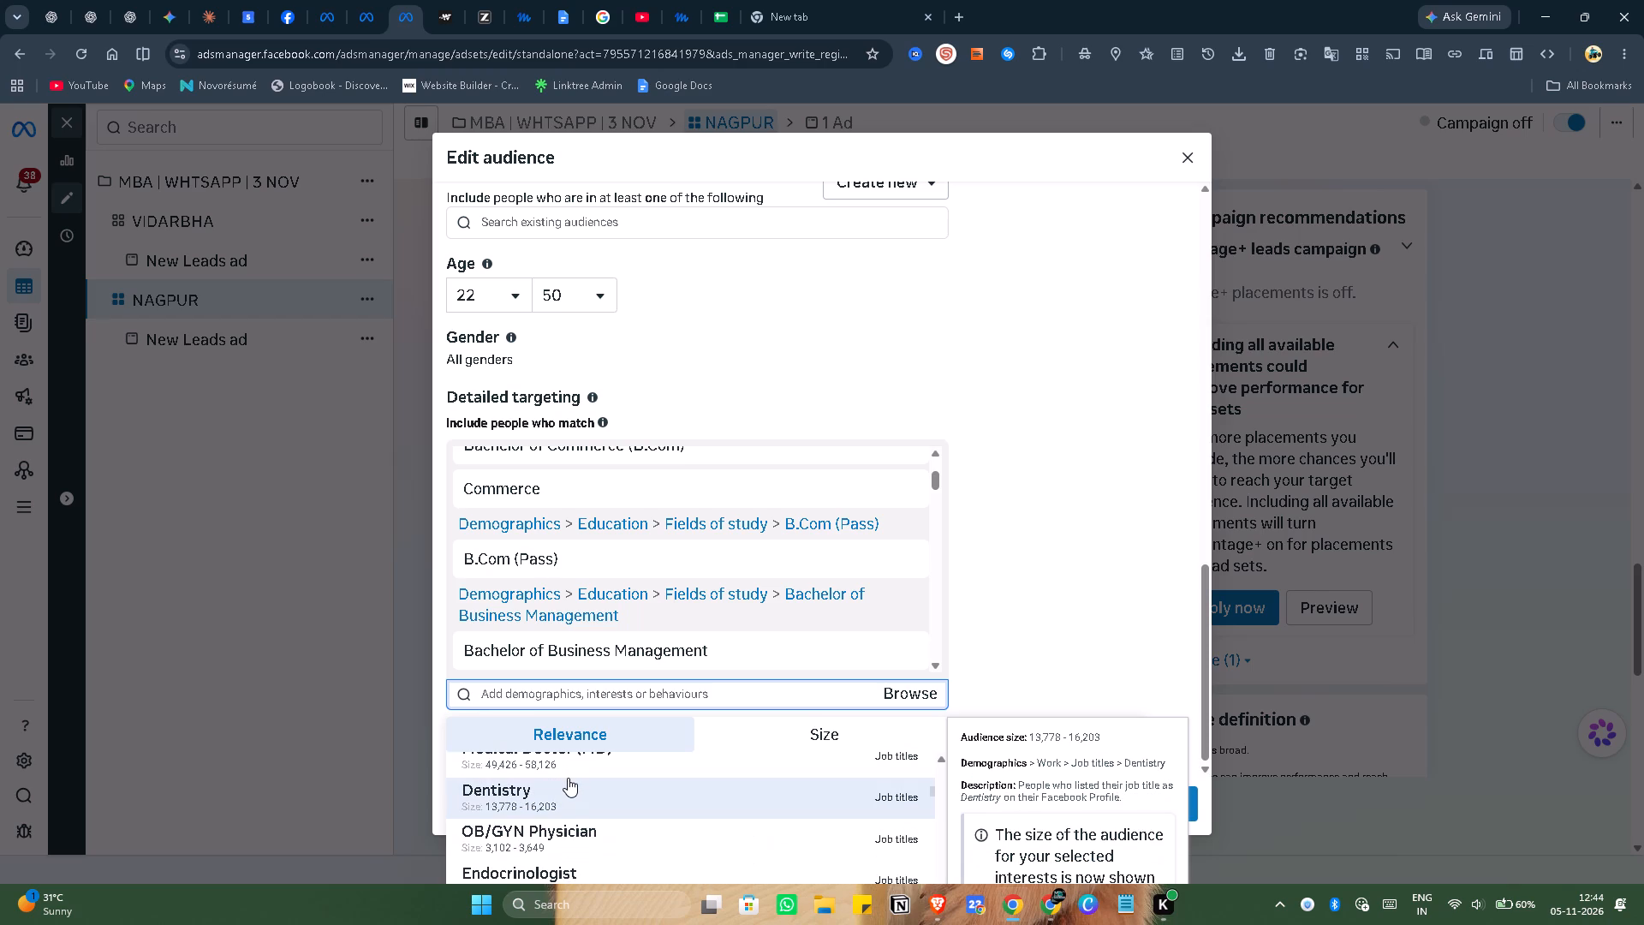
scroll(568, 778, "down", 5)
scroll(623, 844, "down", 3)
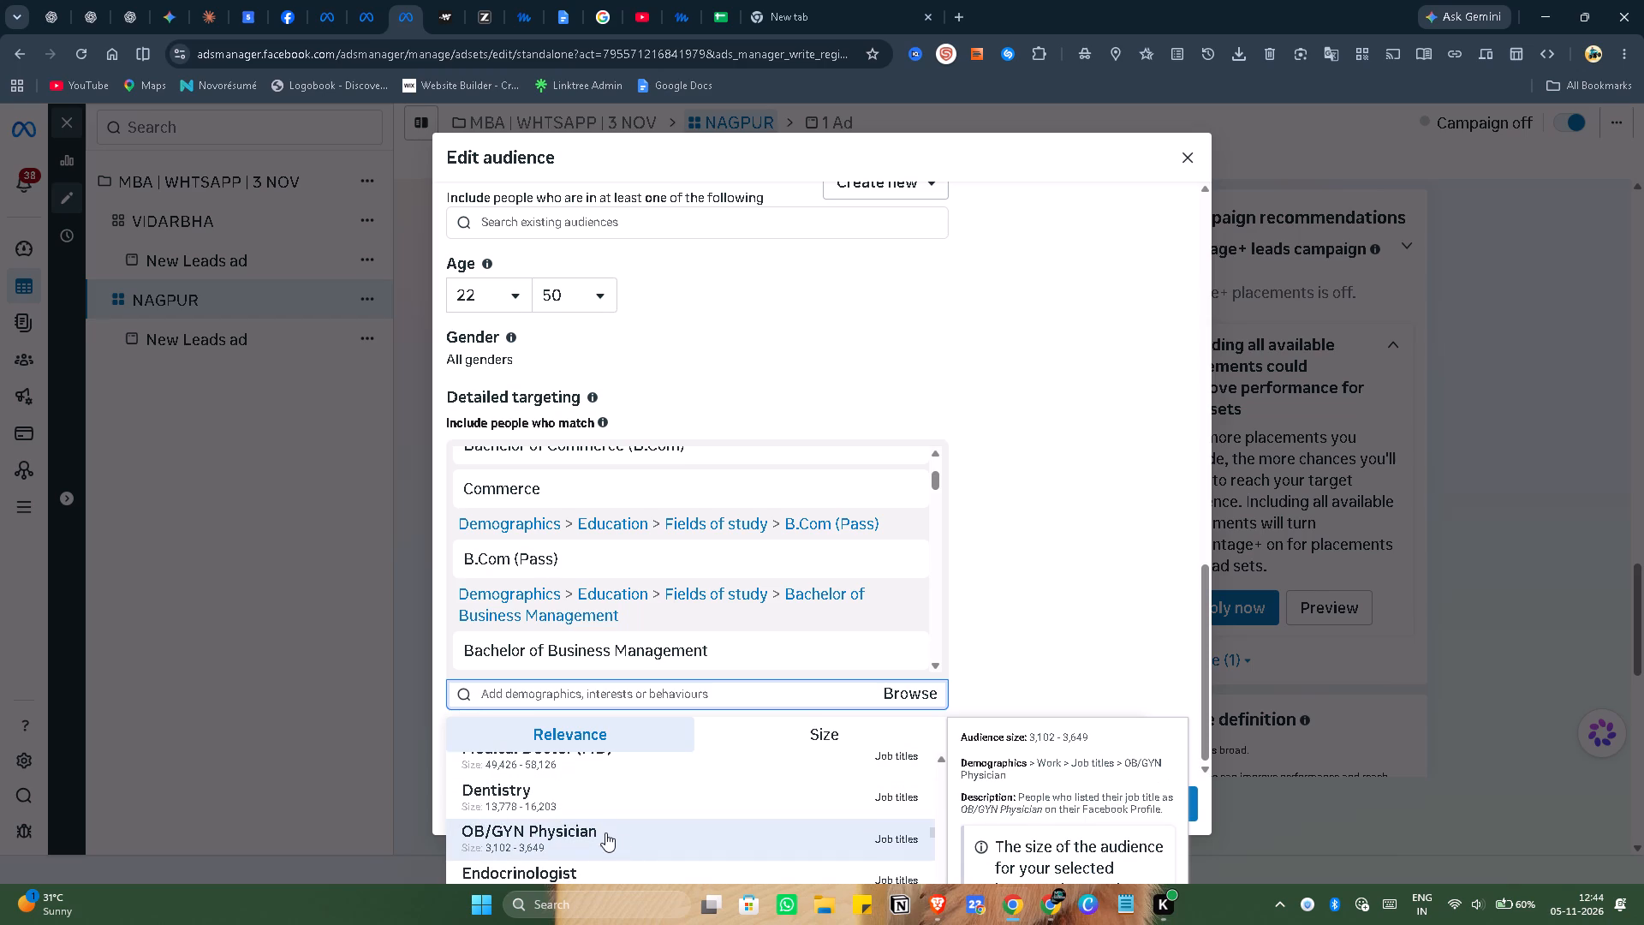
scroll(602, 829, "up", 19)
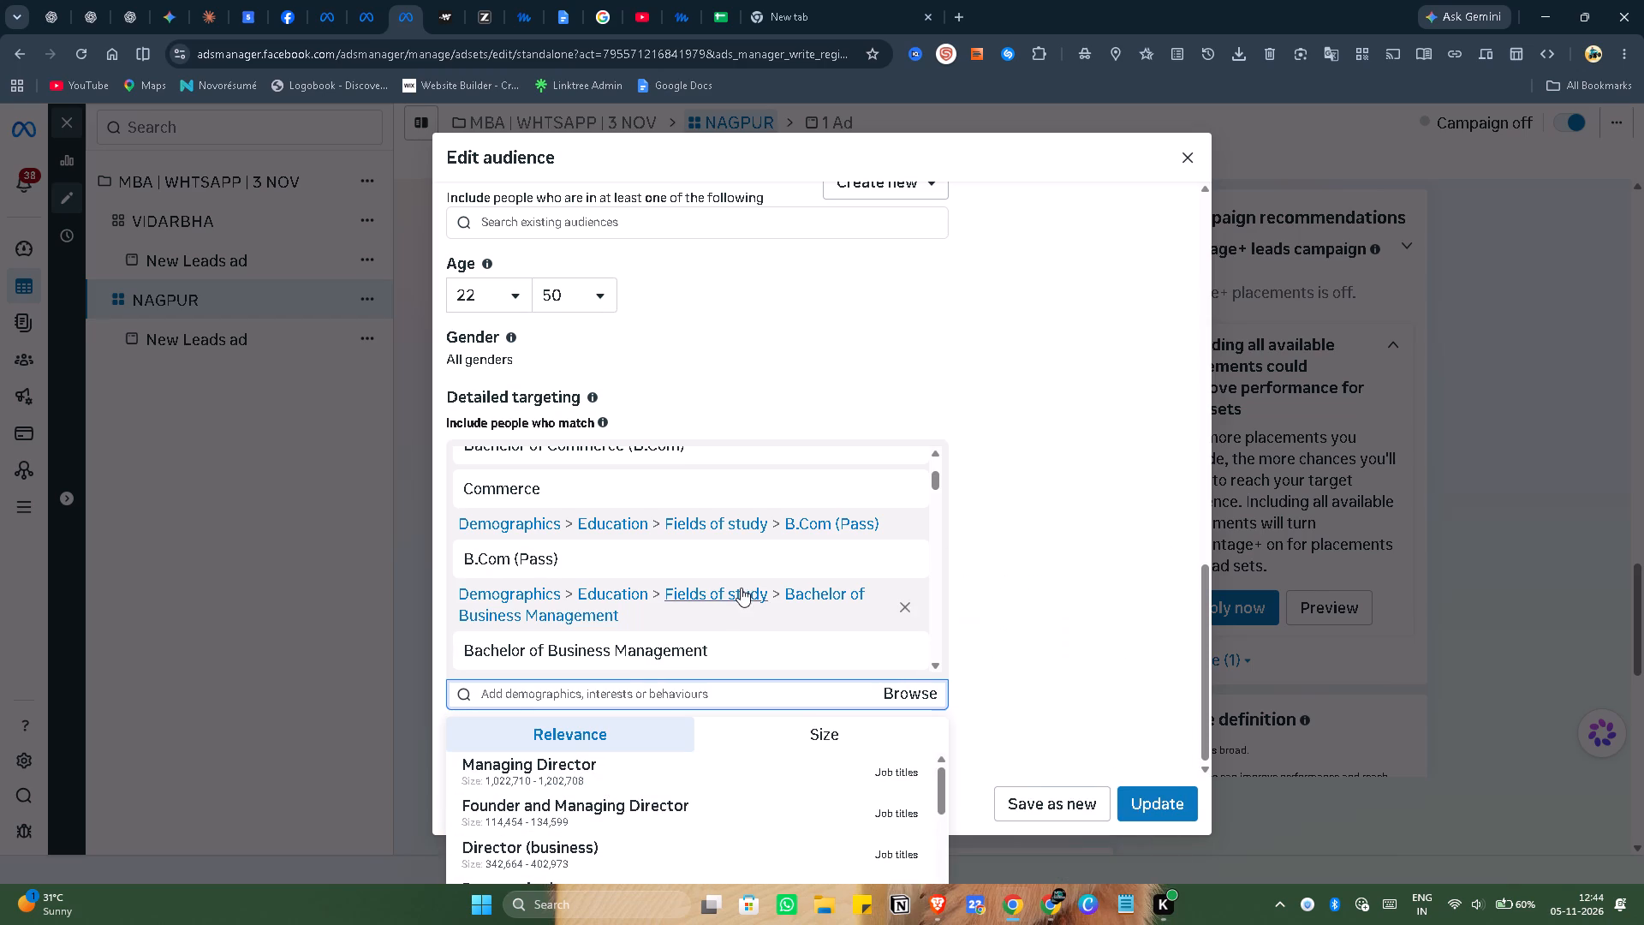
Review the NAGPUR audience's included detailed targeting entries and compare them with the suggested job titles.
scroll(741, 588, "down", 20)
scroll(741, 588, "down", 9)
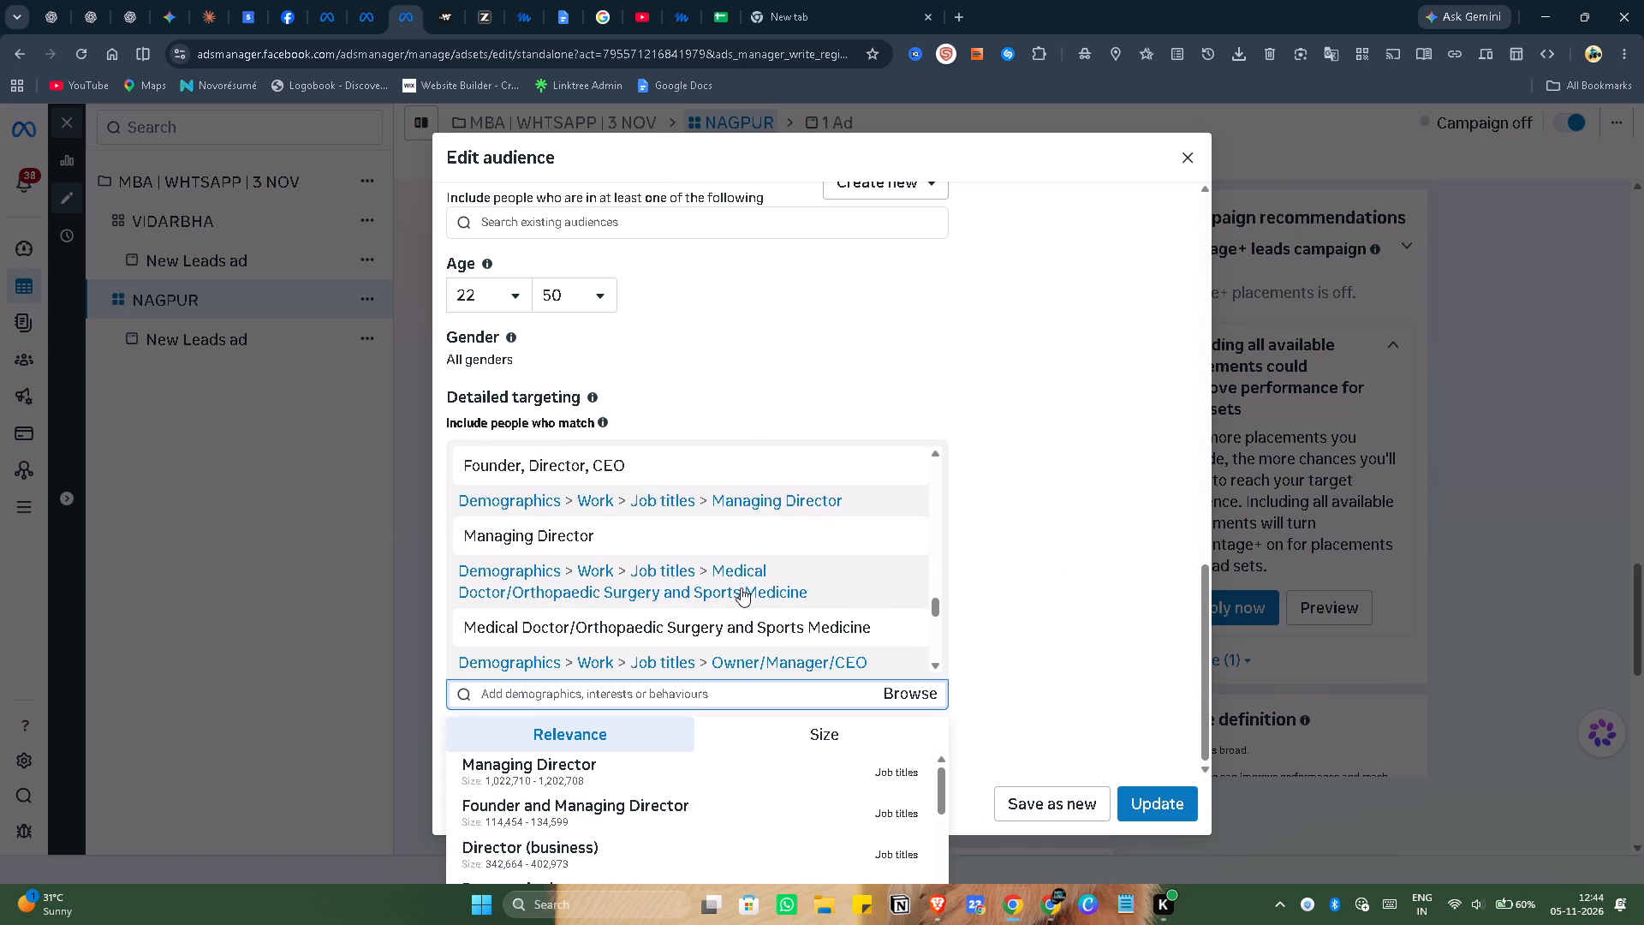
scroll(741, 588, "down", 18)
scroll(741, 588, "down", 5)
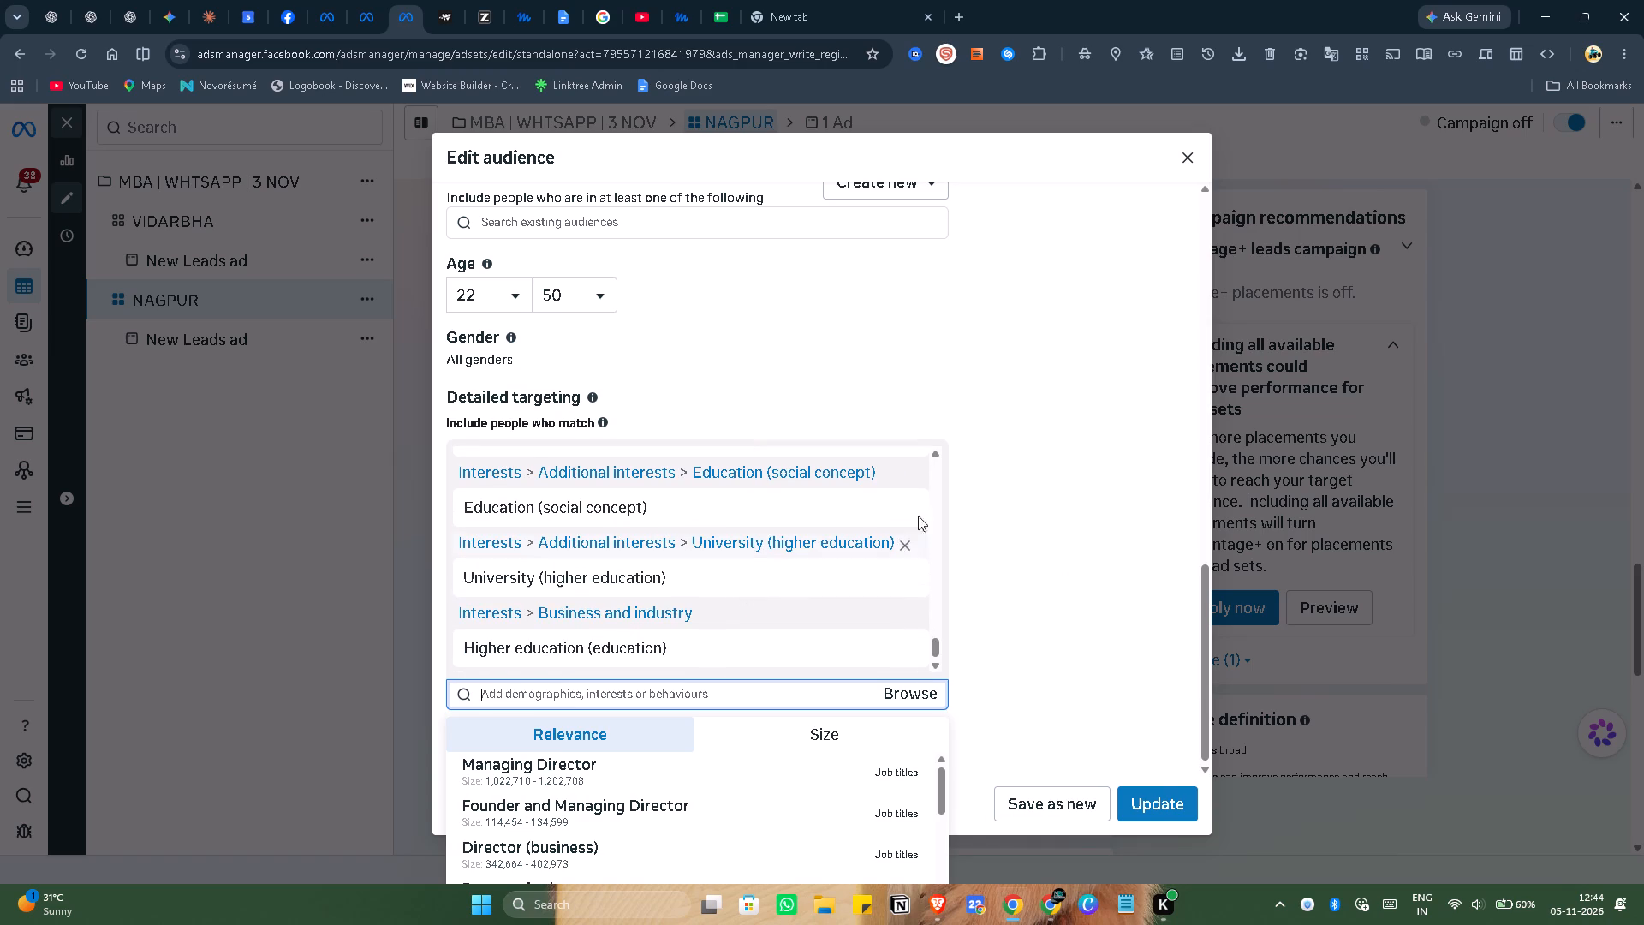
scroll(719, 605, "down", 9)
scroll(611, 800, "down", 3)
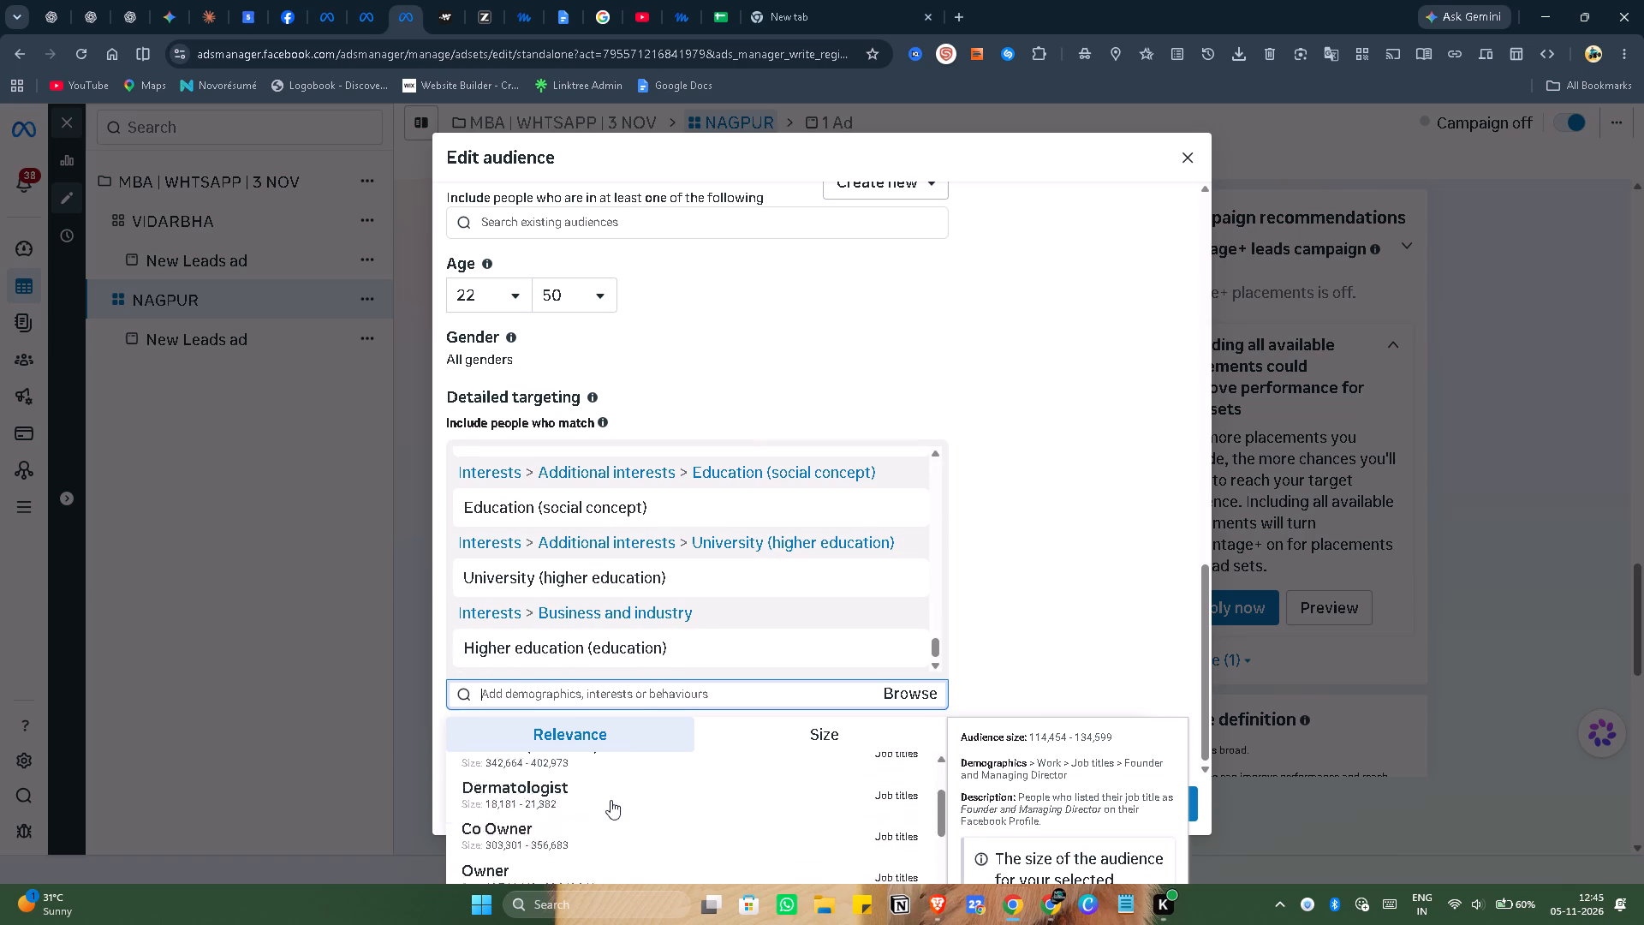
scroll(611, 800, "down", 13)
scroll(611, 800, "up", 6)
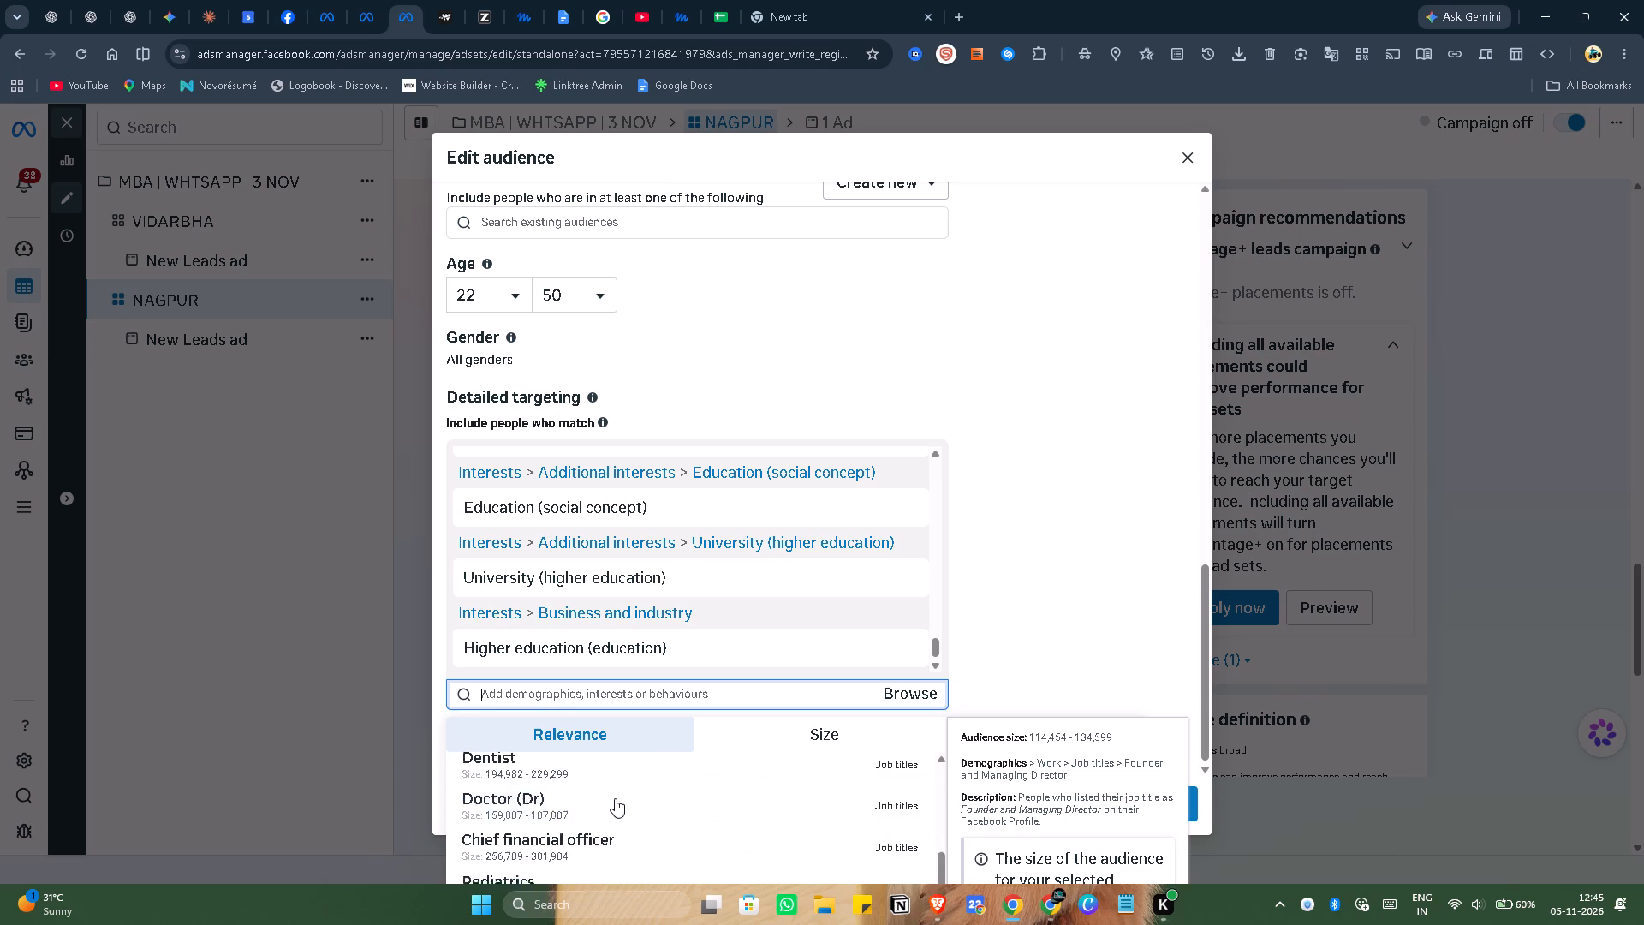
scroll(615, 798, "up", 6)
scroll(742, 622, "up", 18)
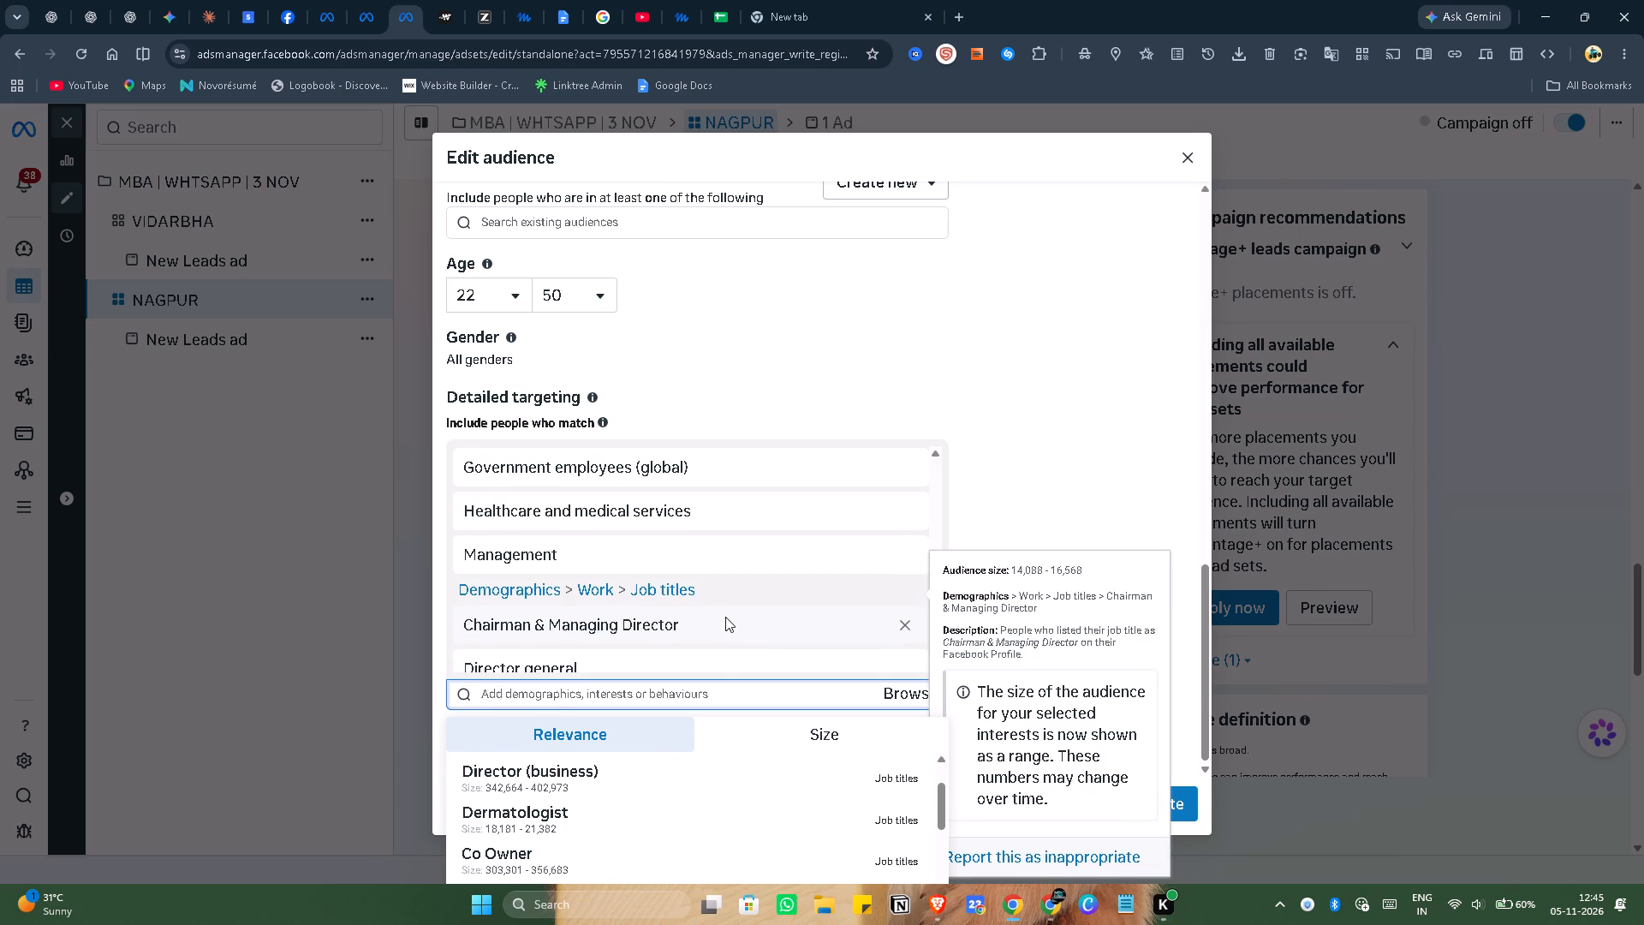
scroll(711, 606, "up", 12)
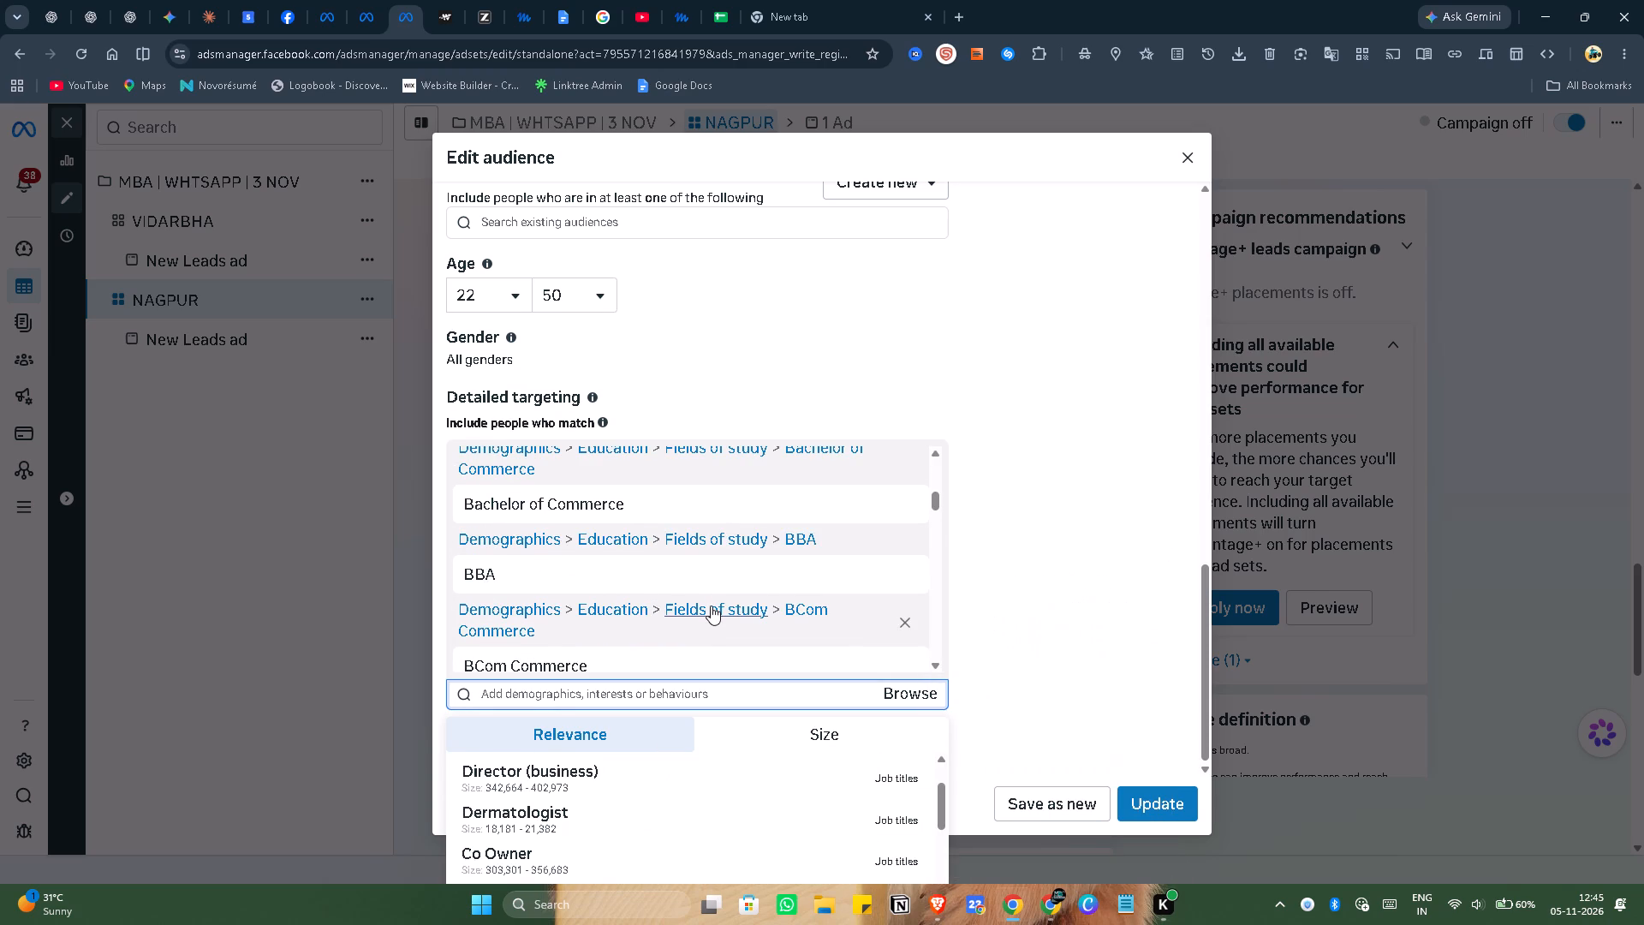
Recheck the NAGPUR audience's included targeting entries and search the detailed targeting options for college.
scroll(711, 606, "up", 11)
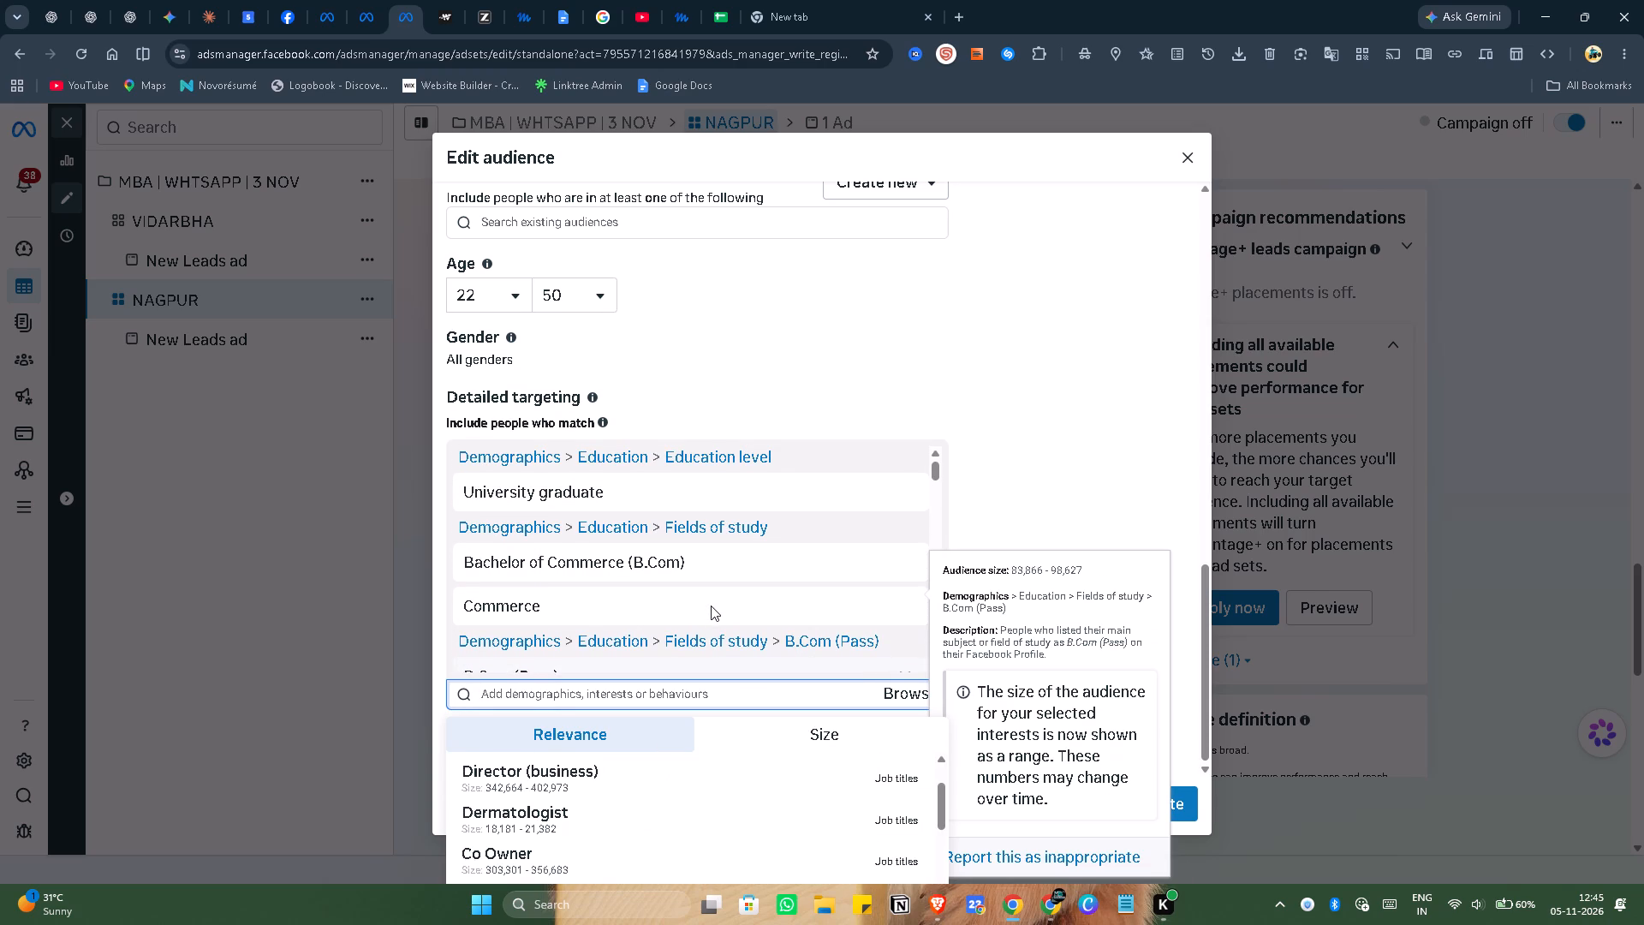
scroll(711, 606, "down", 20)
scroll(711, 606, "down", 14)
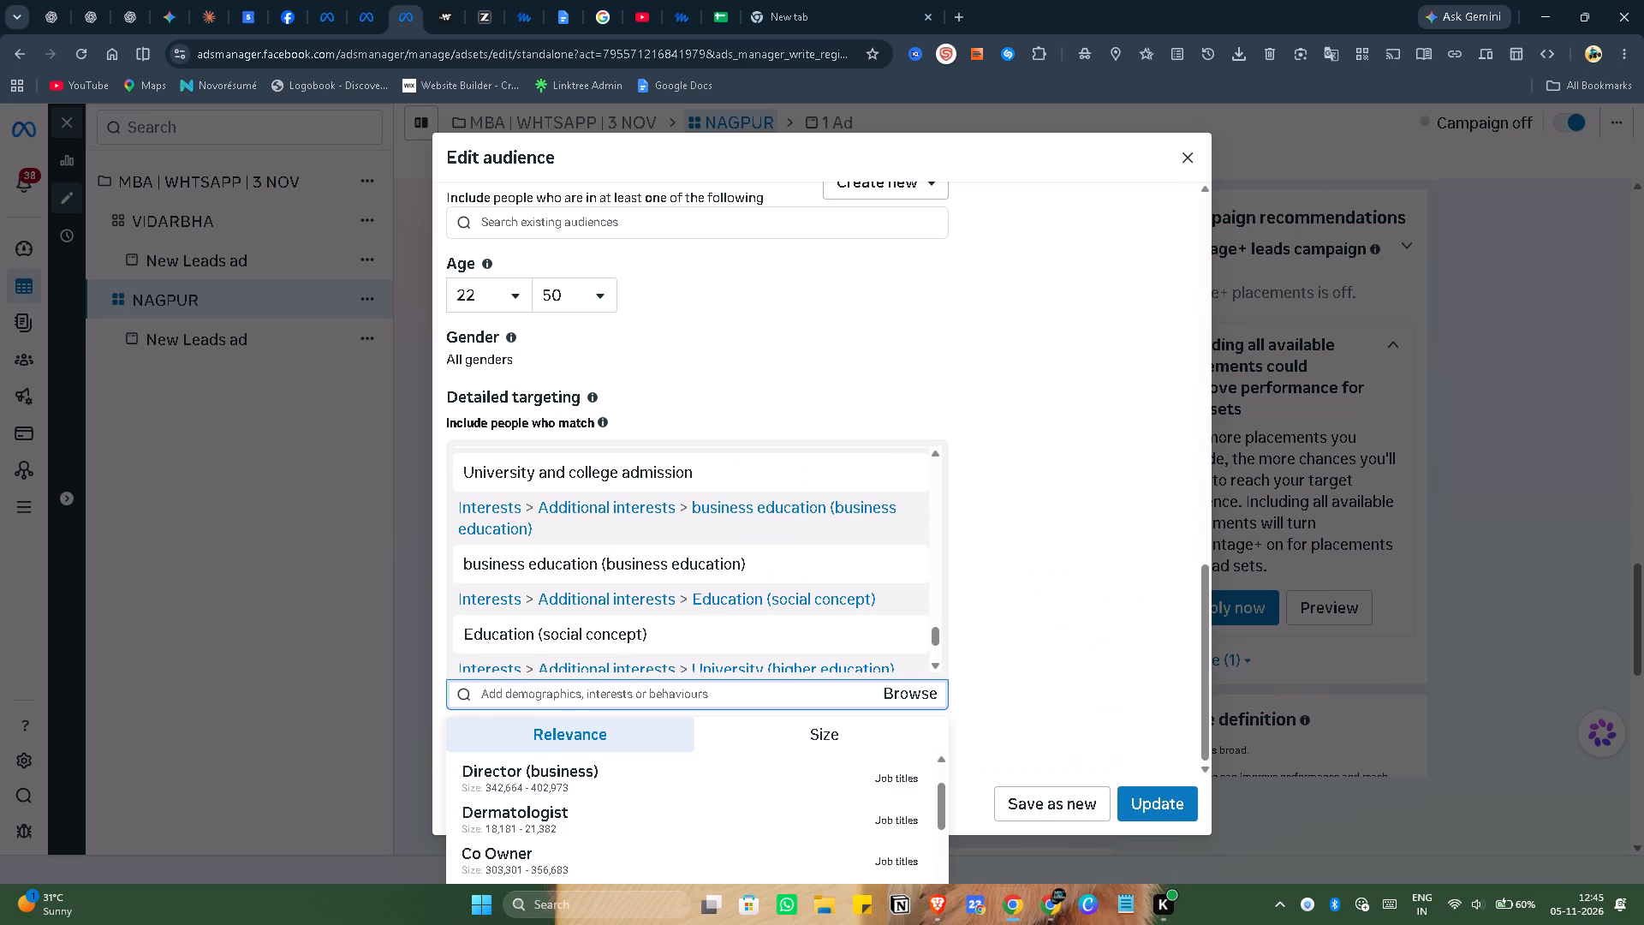
left_click(706, 694)
type("college")
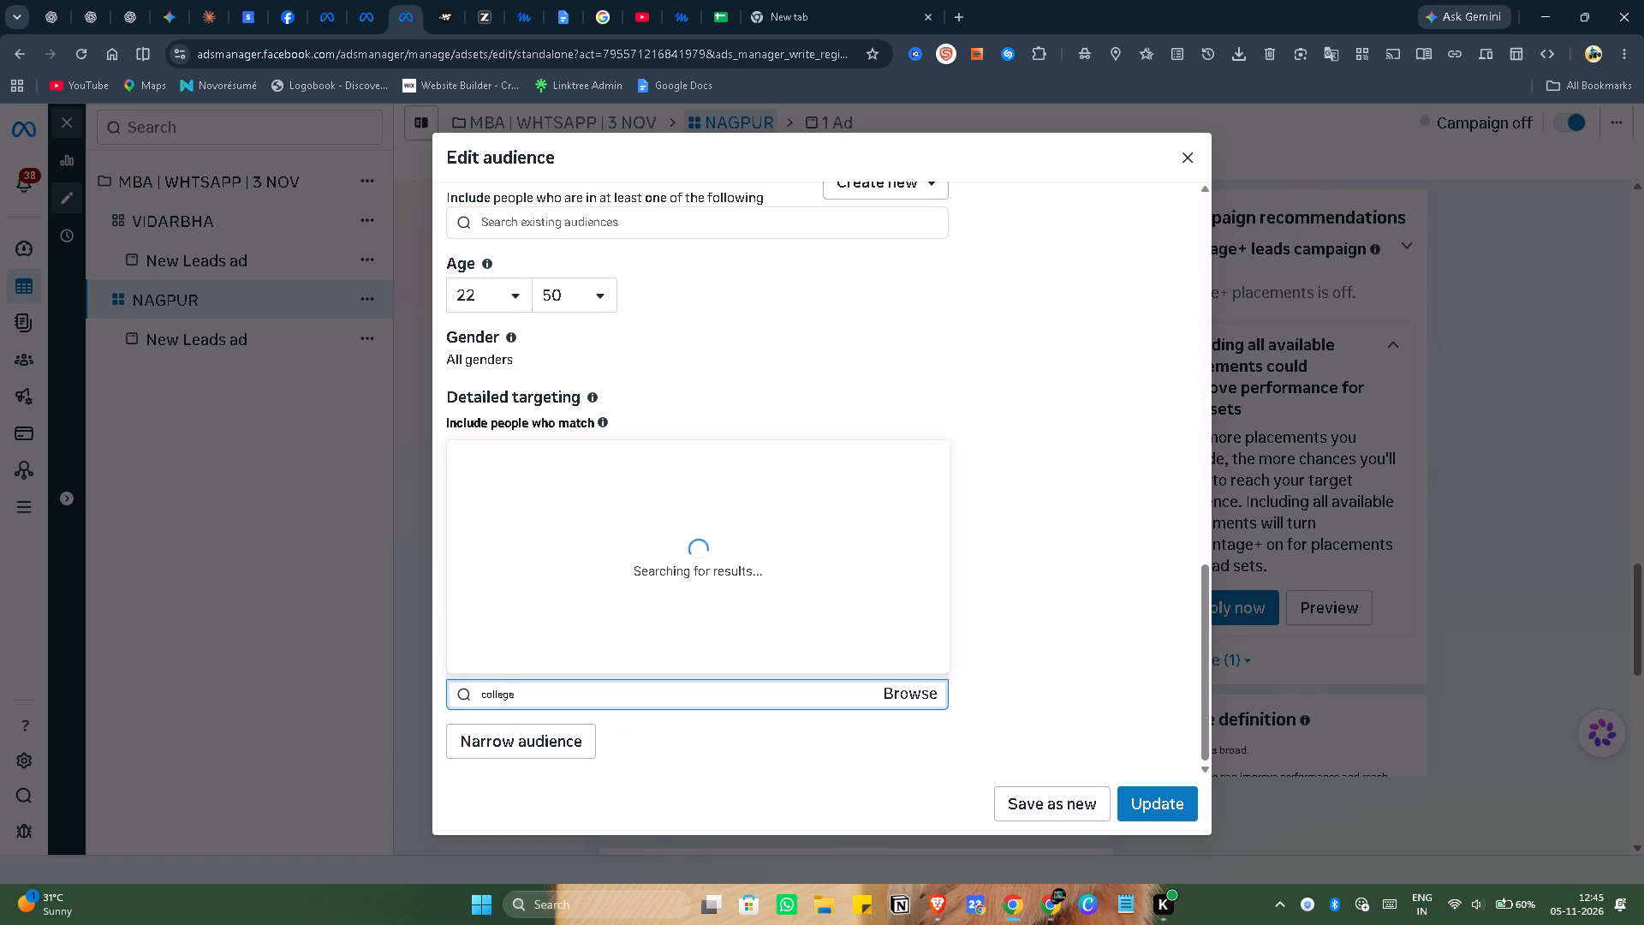
left_click(1010, 895)
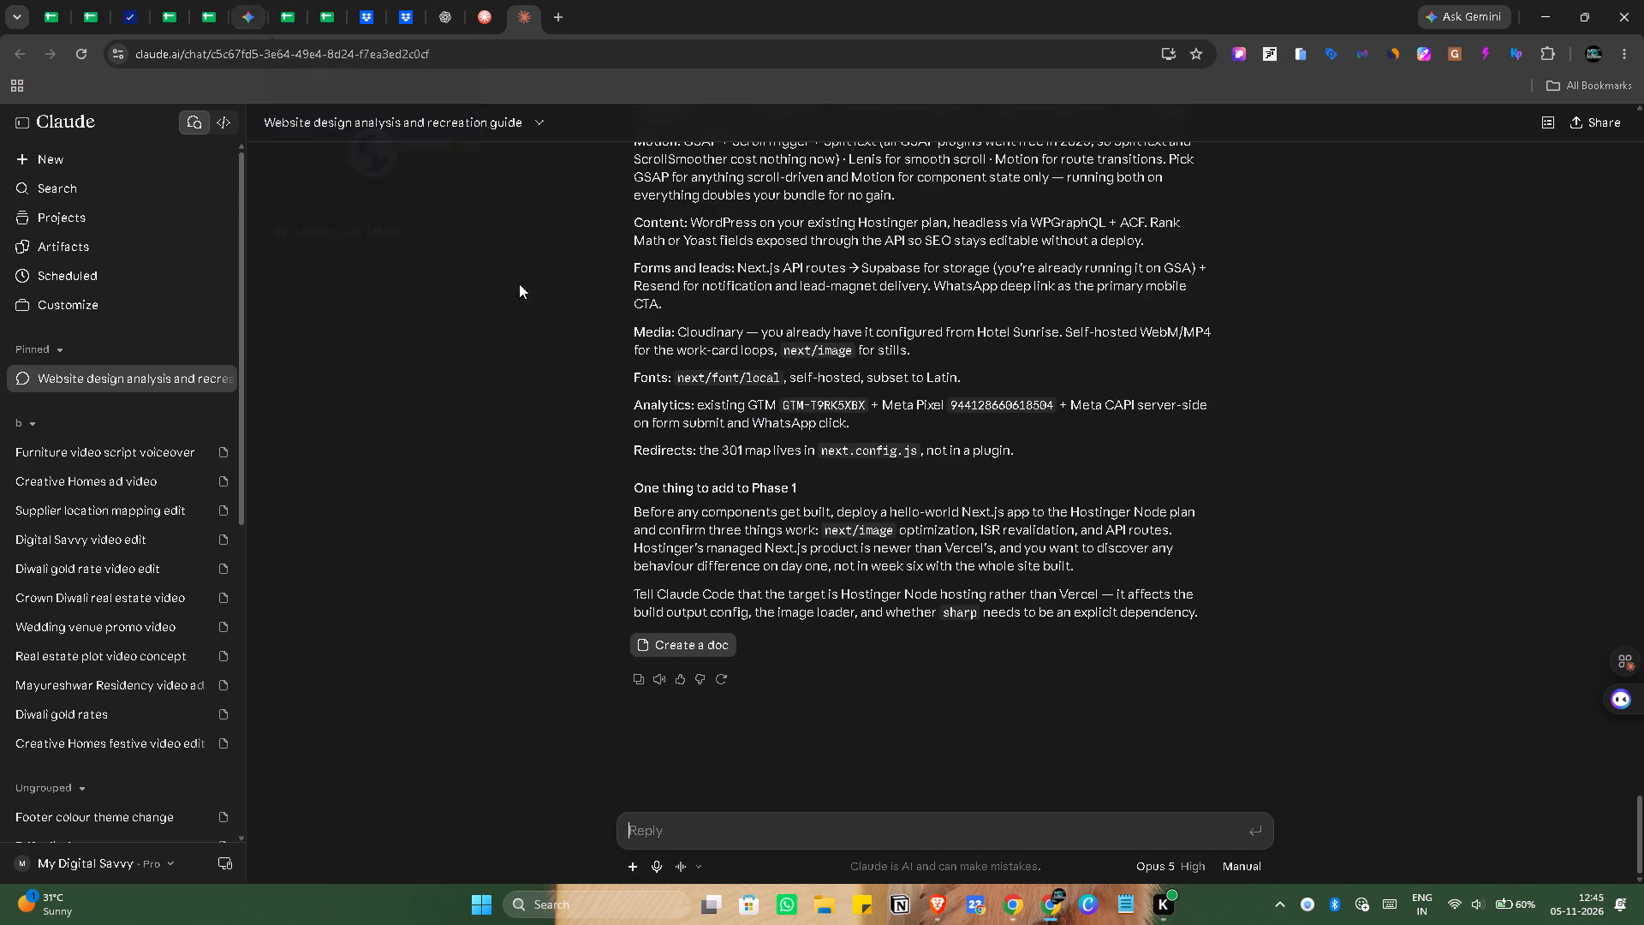
left_click(1019, 901)
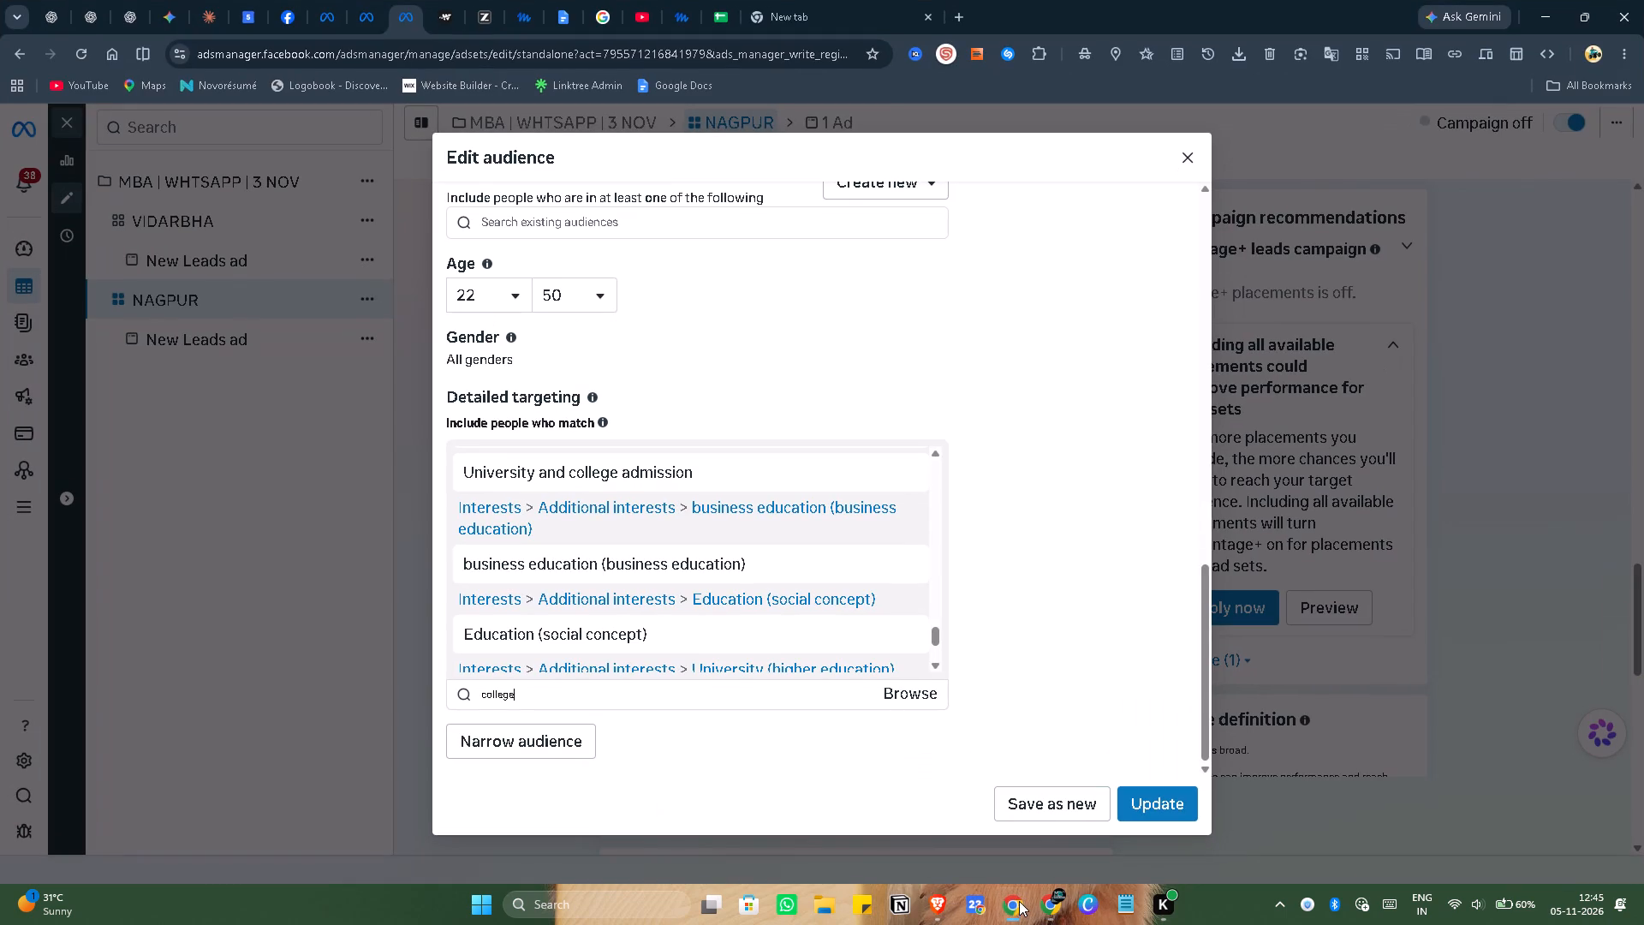
left_click(139, 21)
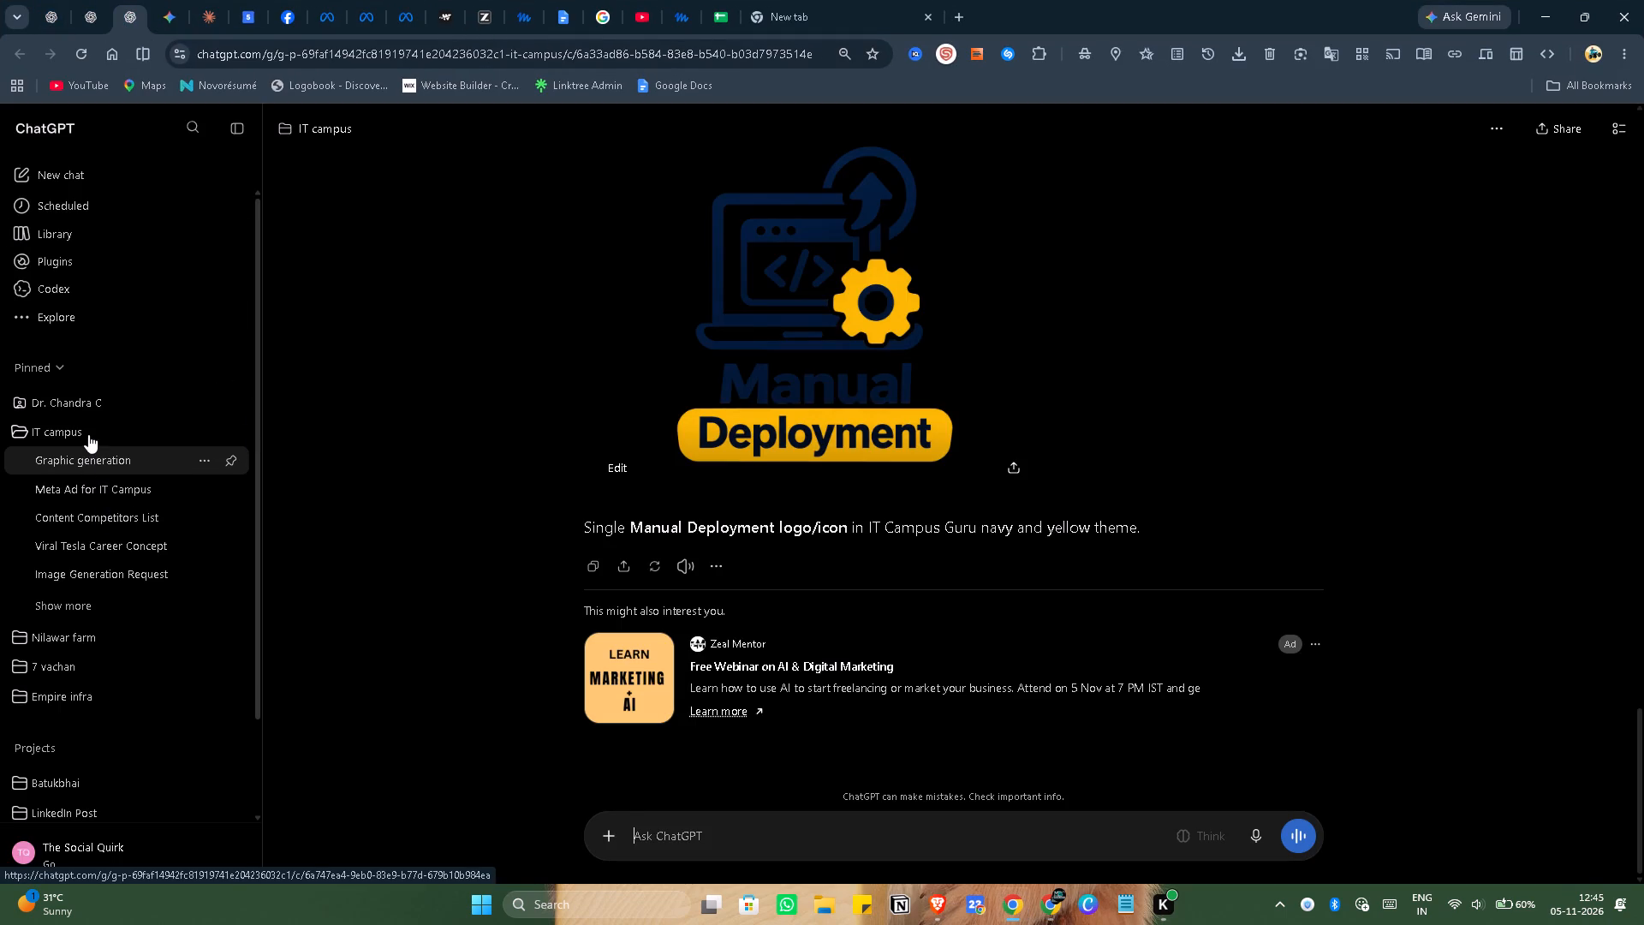
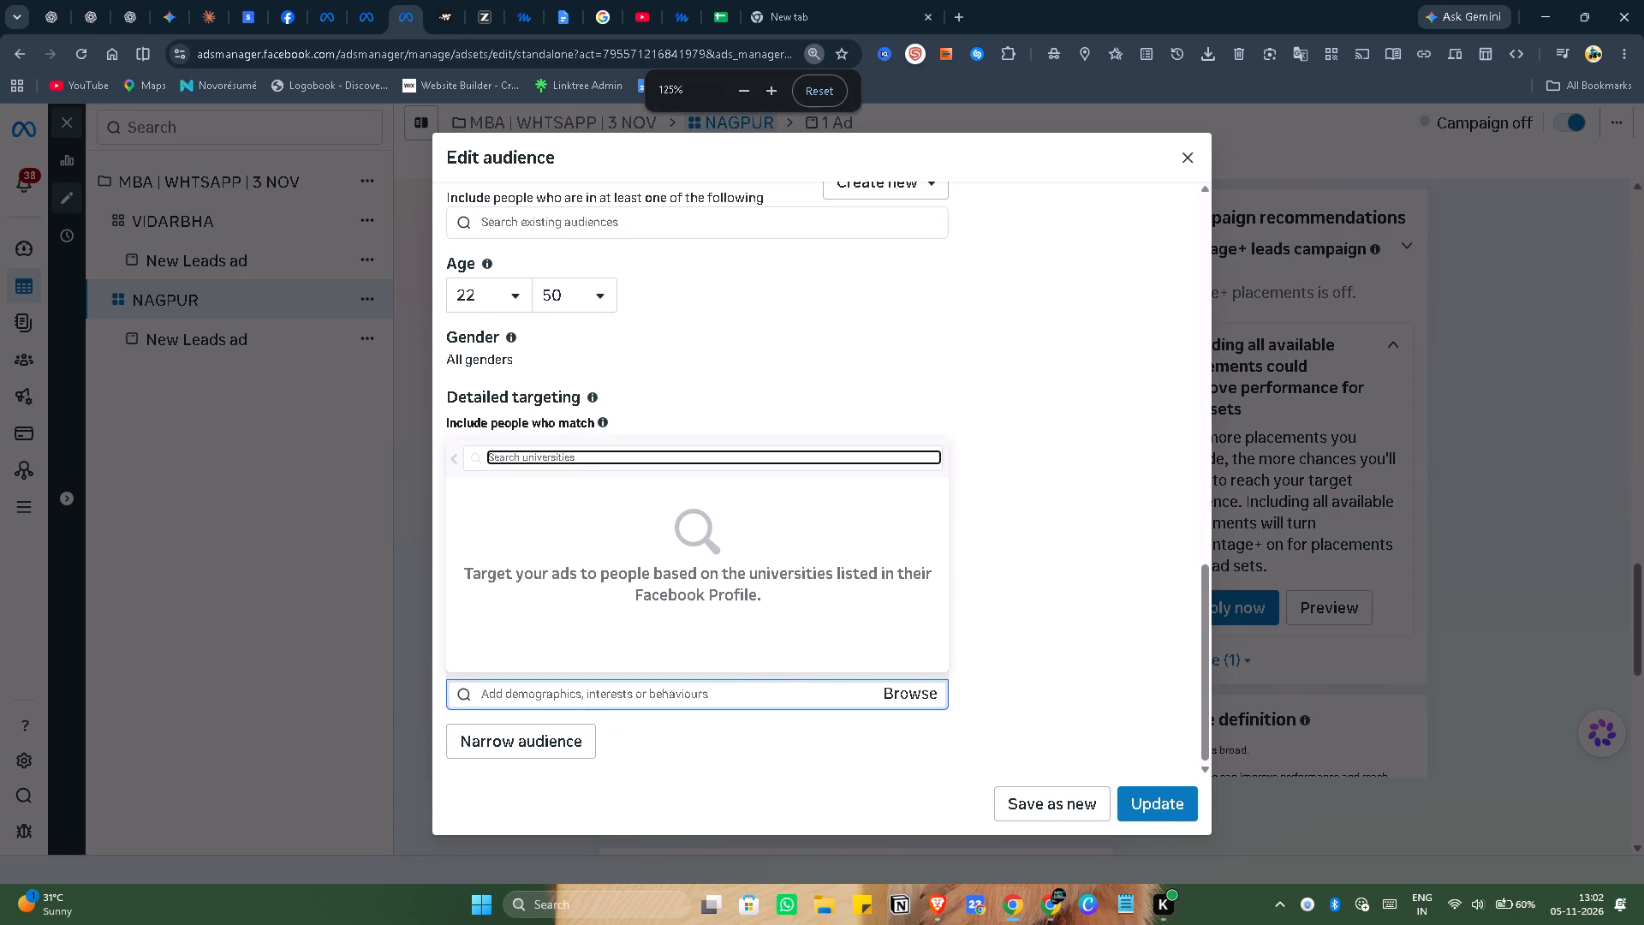
scroll(629, 612, "down", 11)
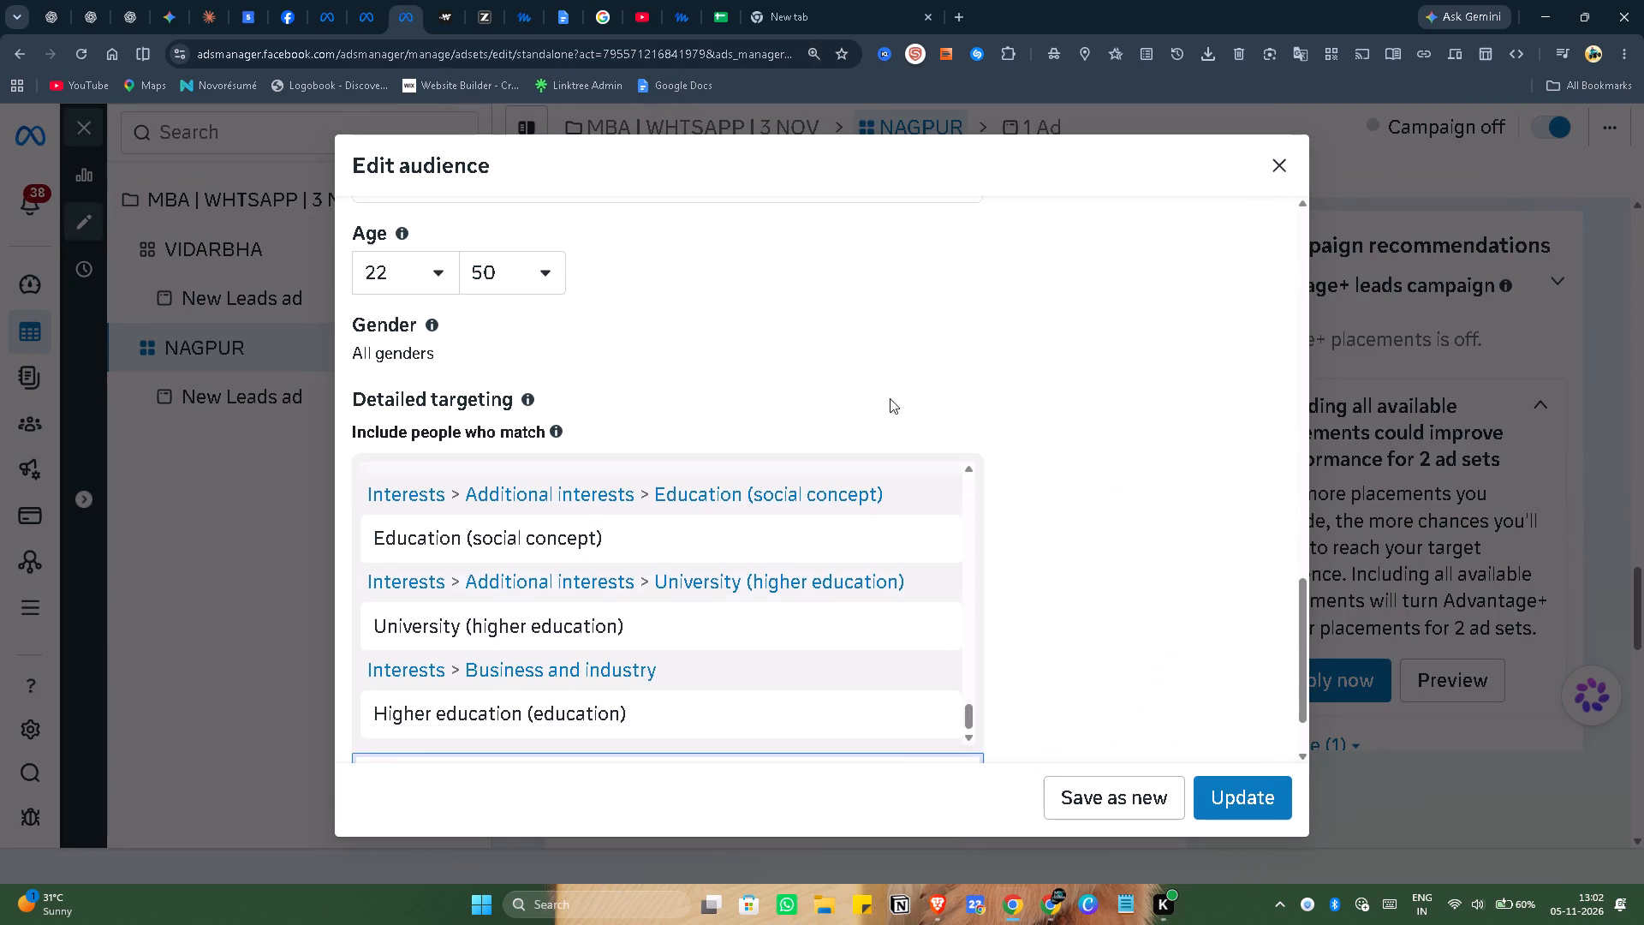
scroll(968, 413, "down", 6)
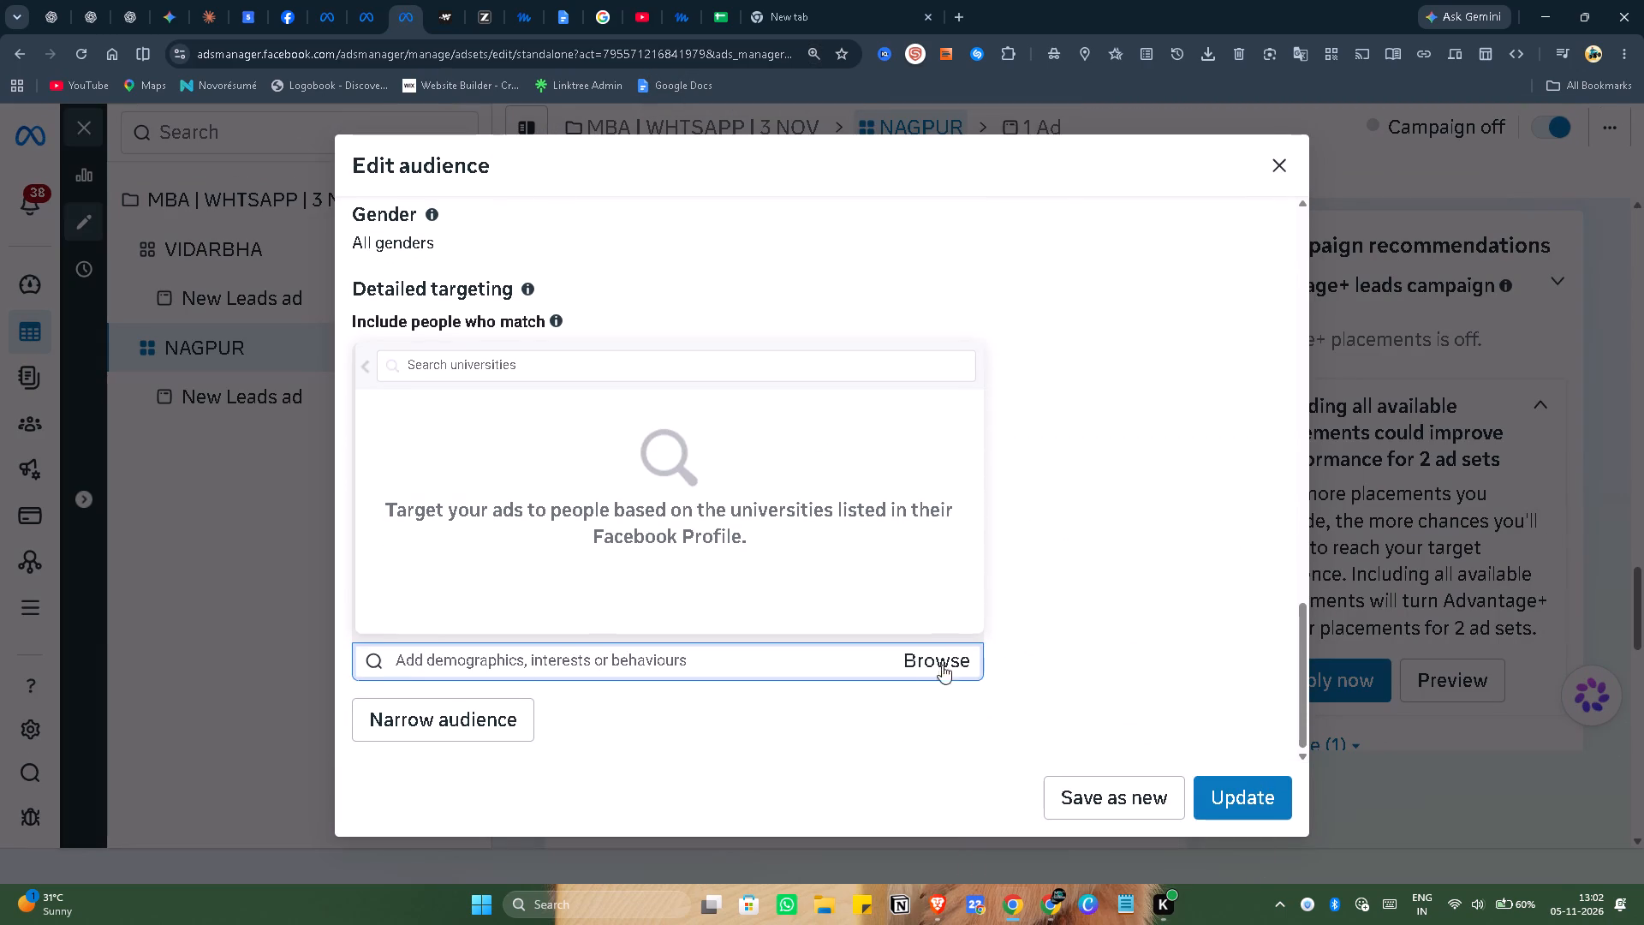
left_click(971, 659)
scroll(949, 646, "down", 1, "ctrl")
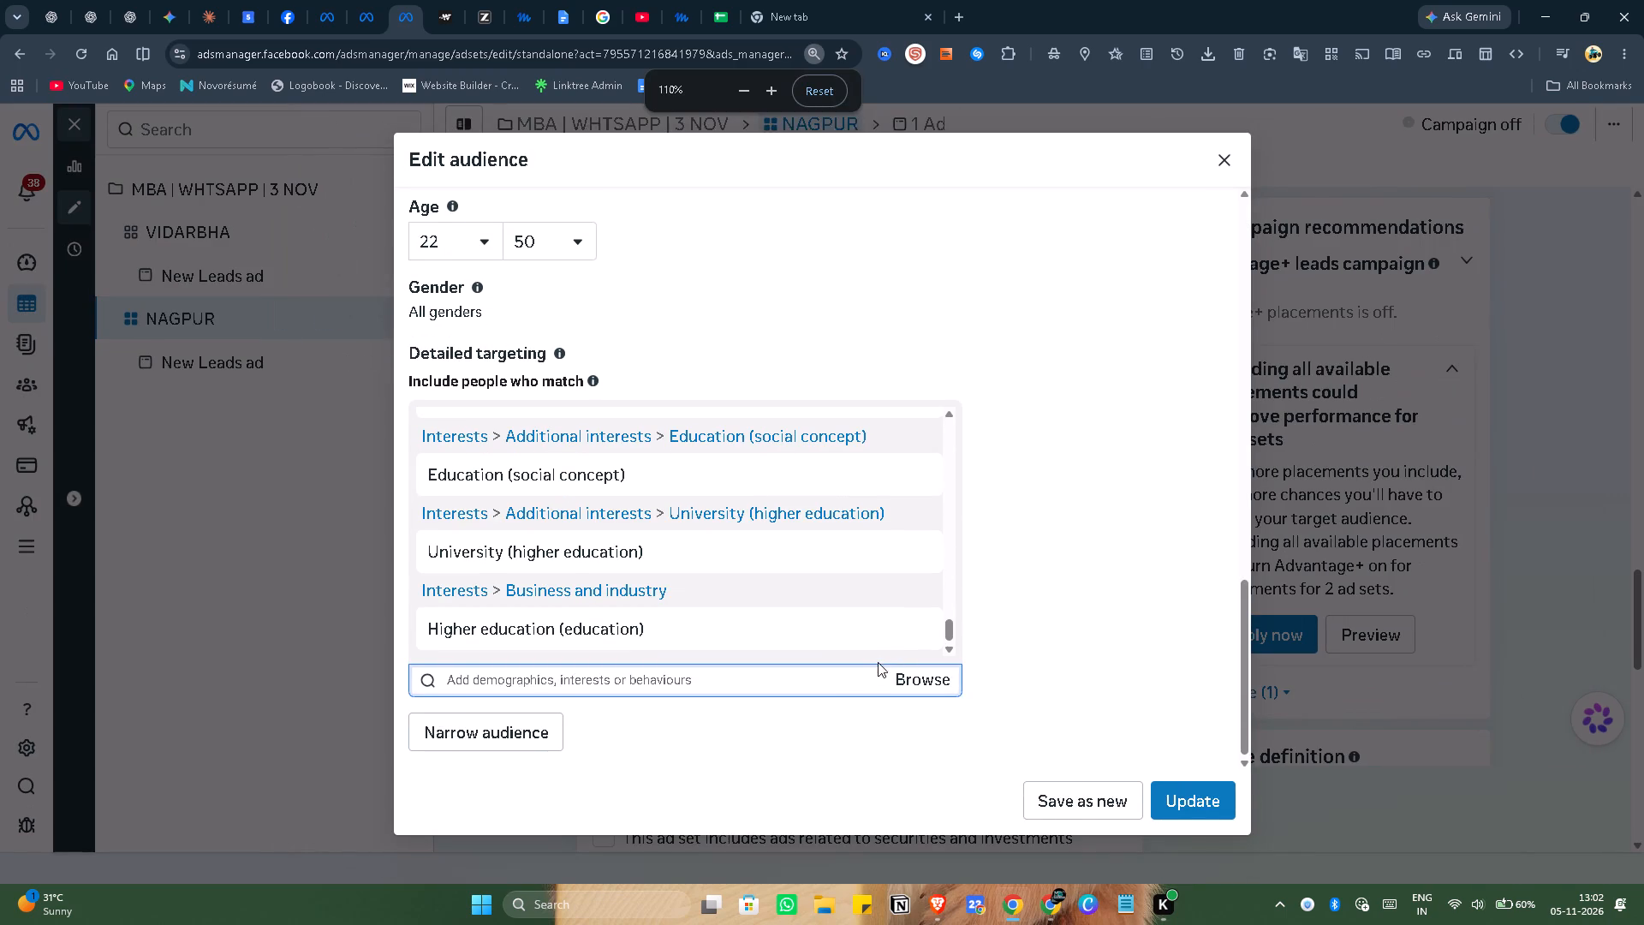
left_click(917, 674)
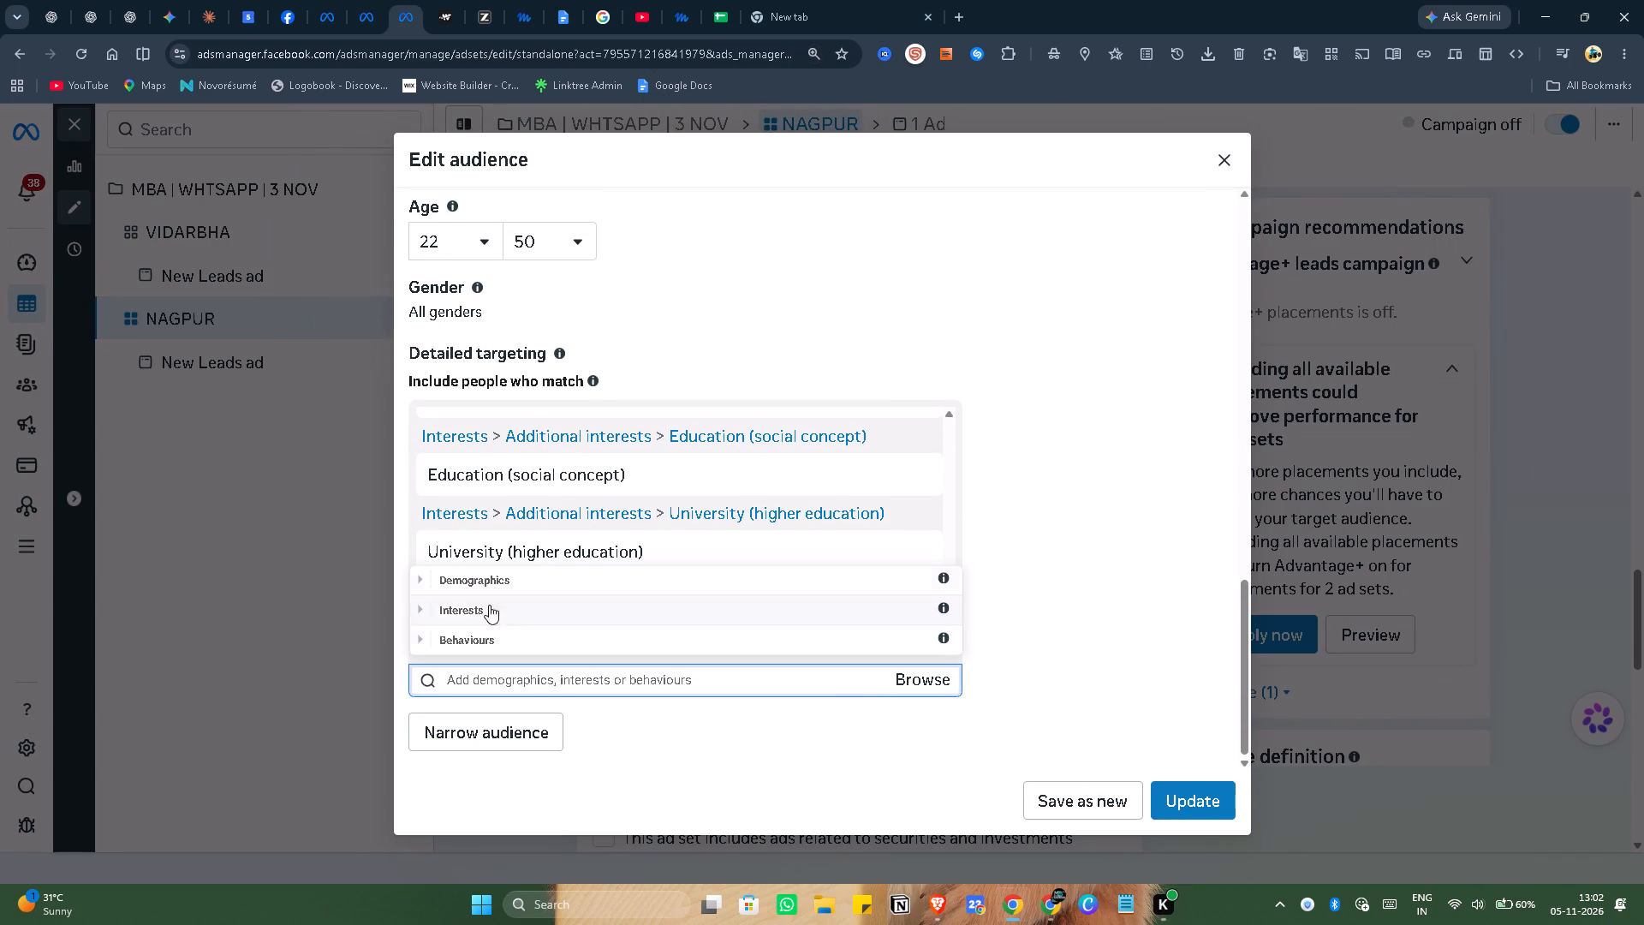
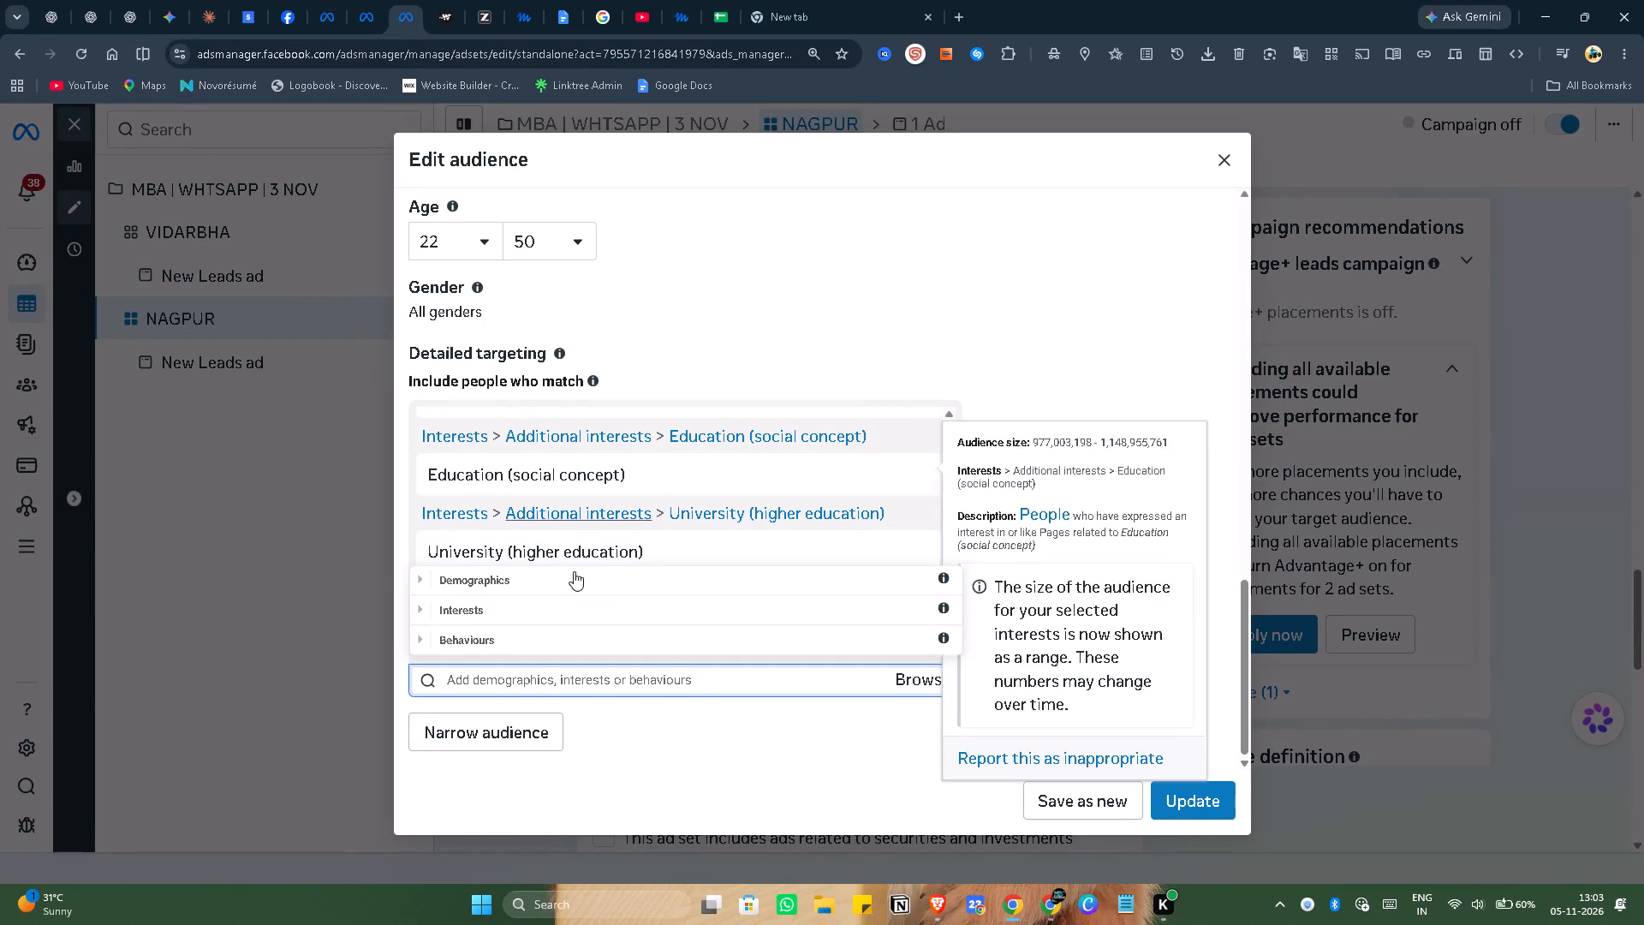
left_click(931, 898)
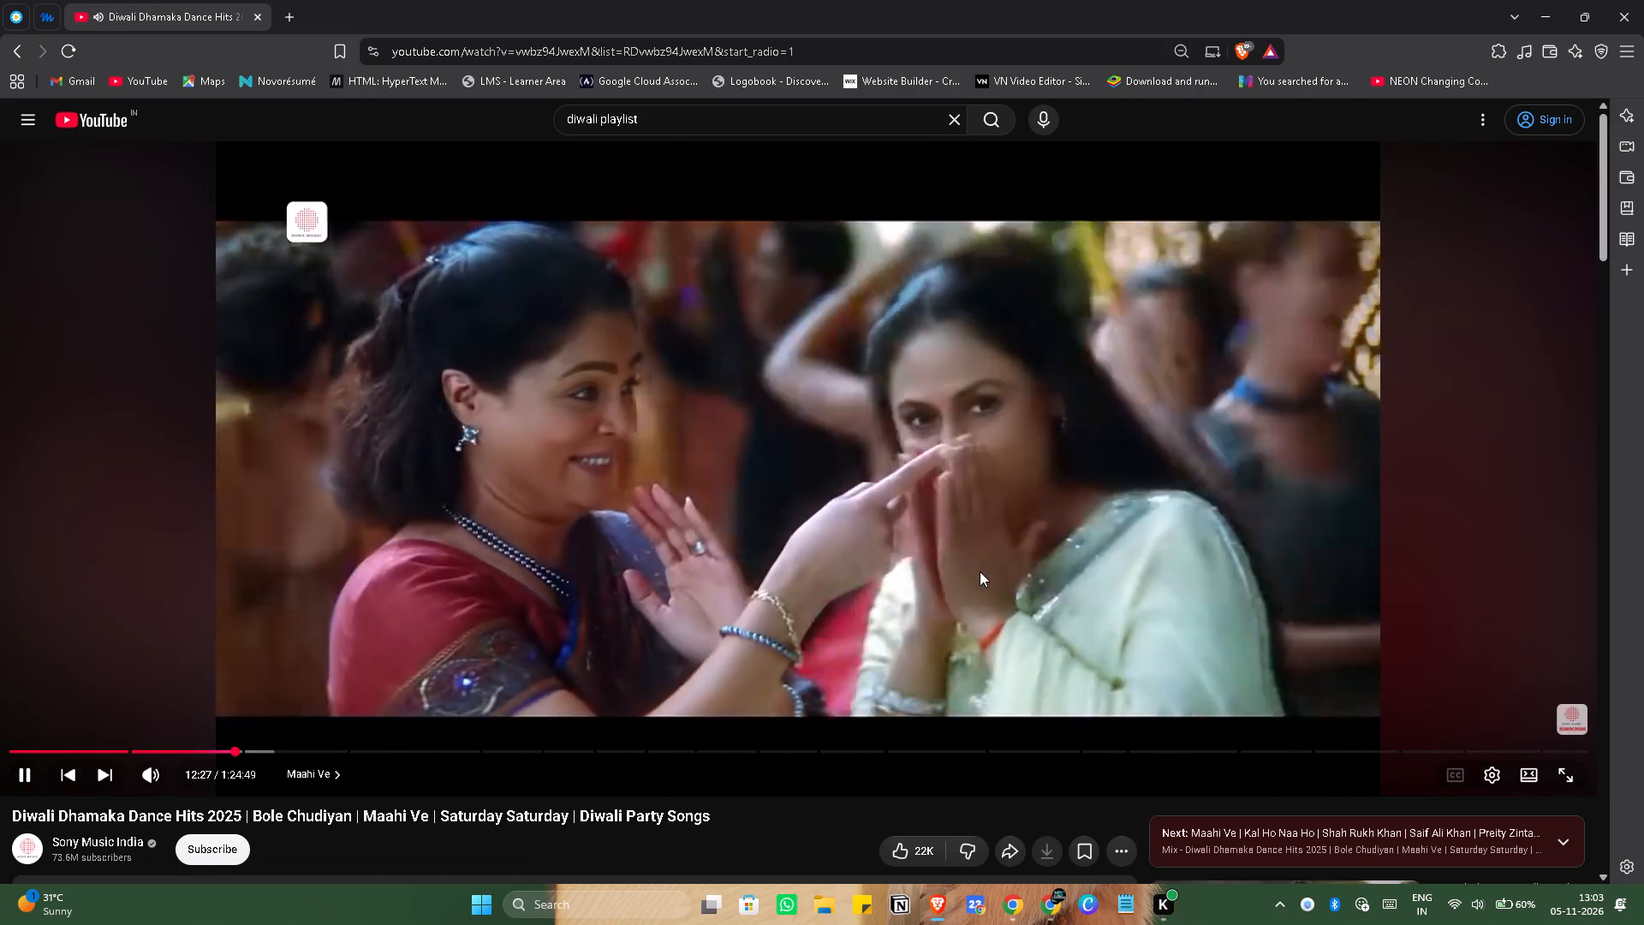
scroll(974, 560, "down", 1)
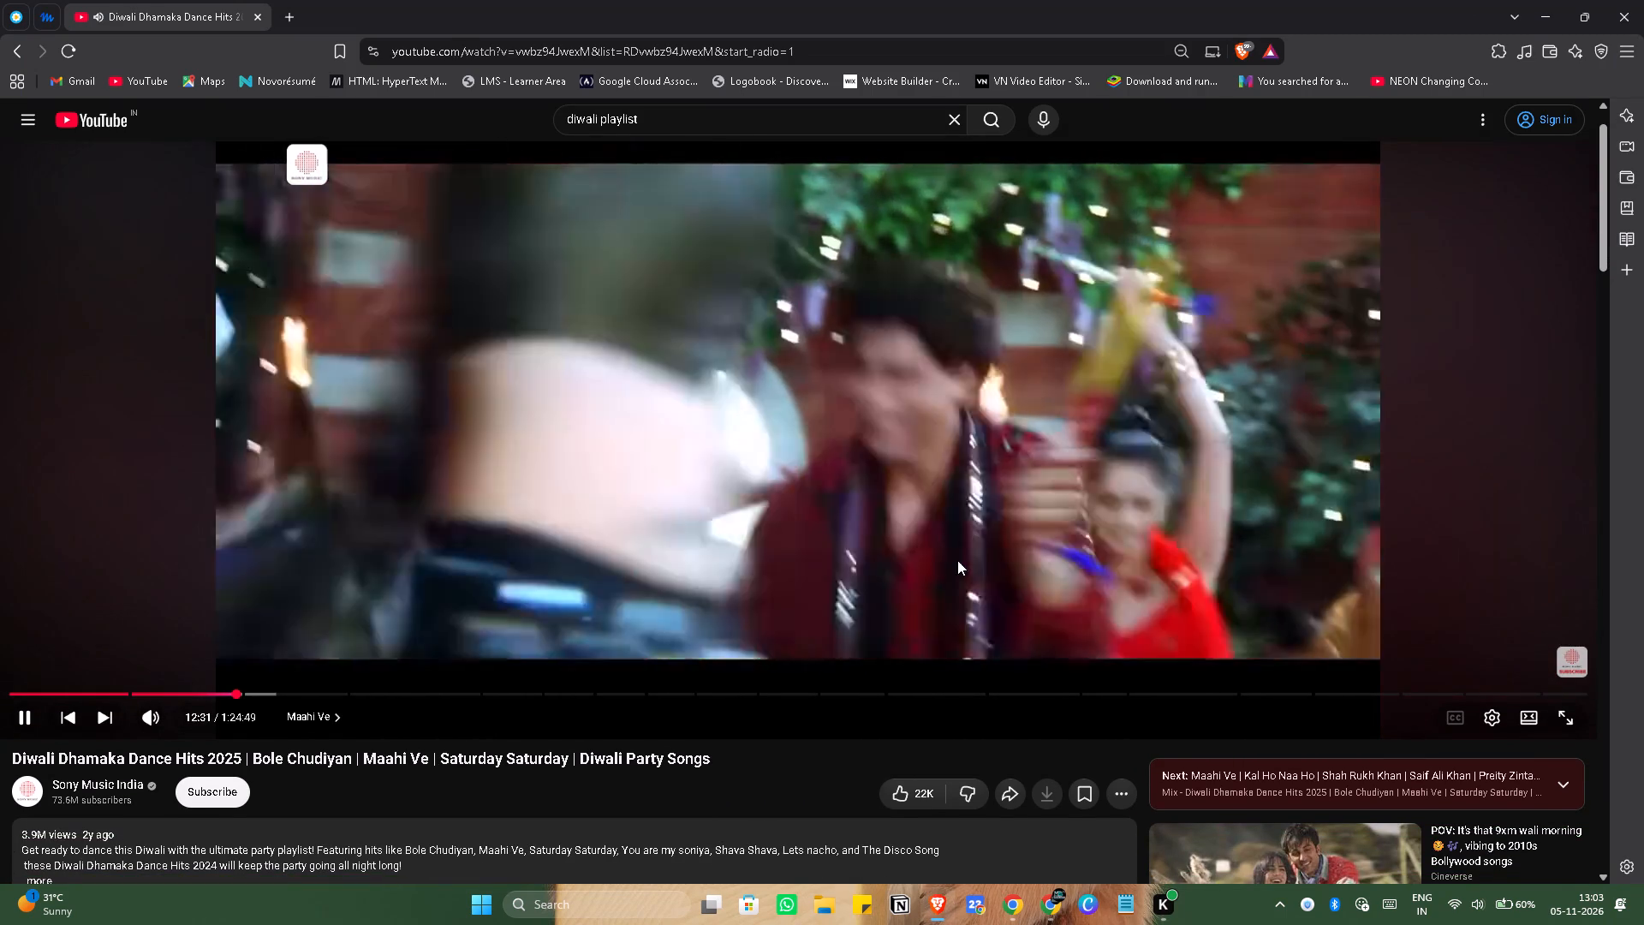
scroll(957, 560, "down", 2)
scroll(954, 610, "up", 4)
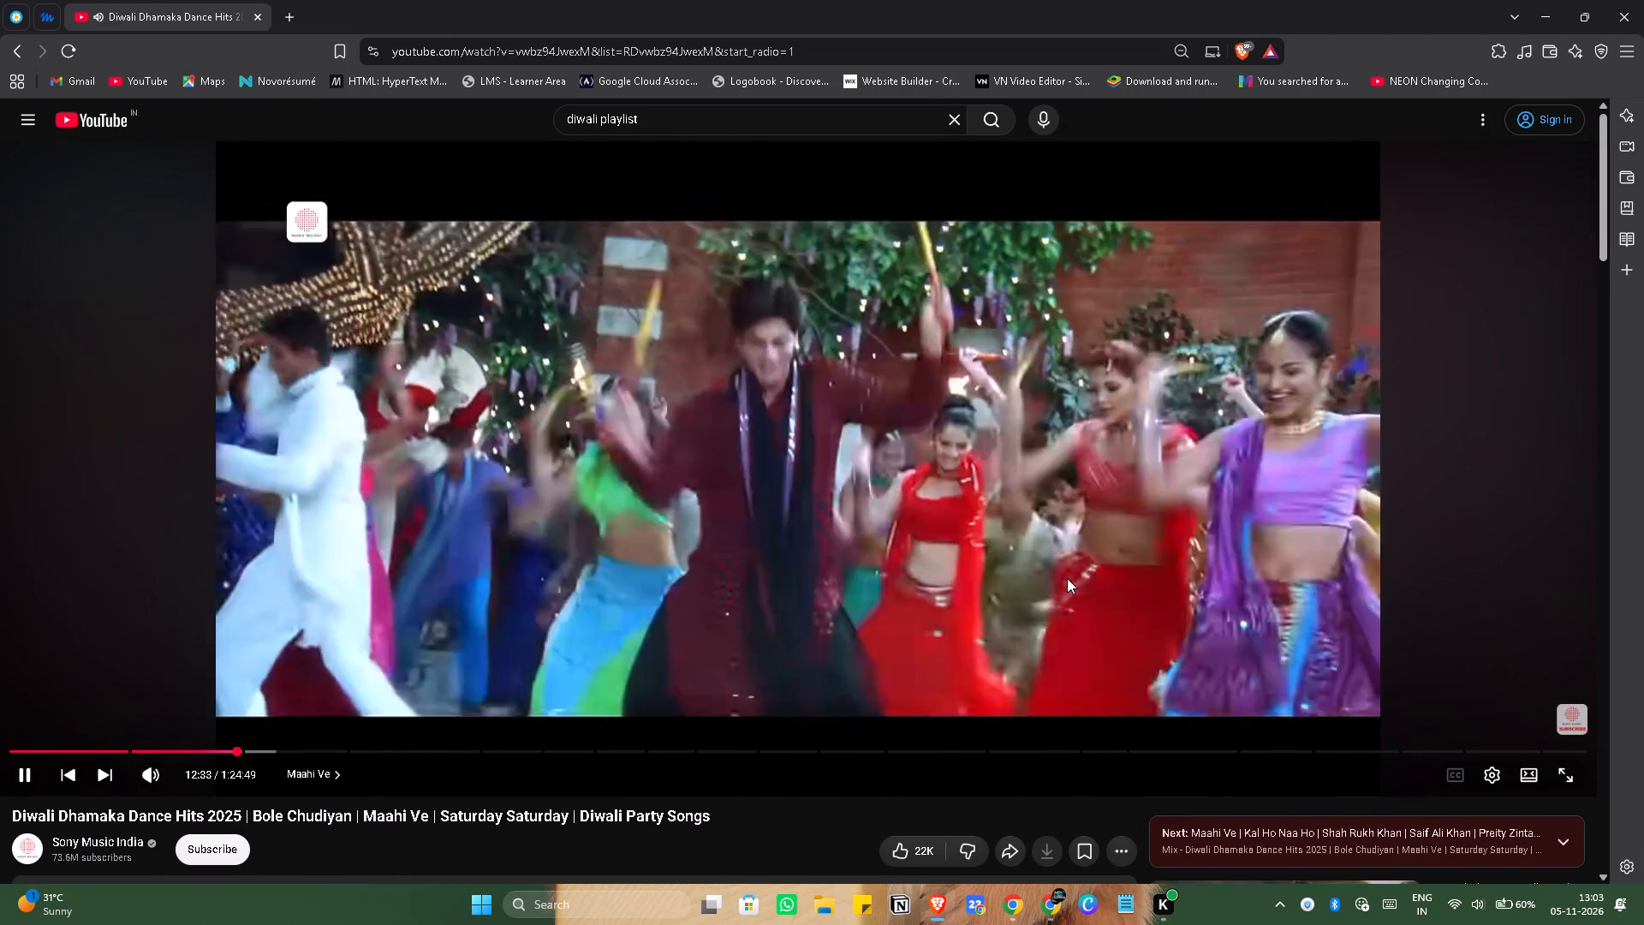
Open the system quick settings with the sound volume and close them again.
left_click(1504, 912)
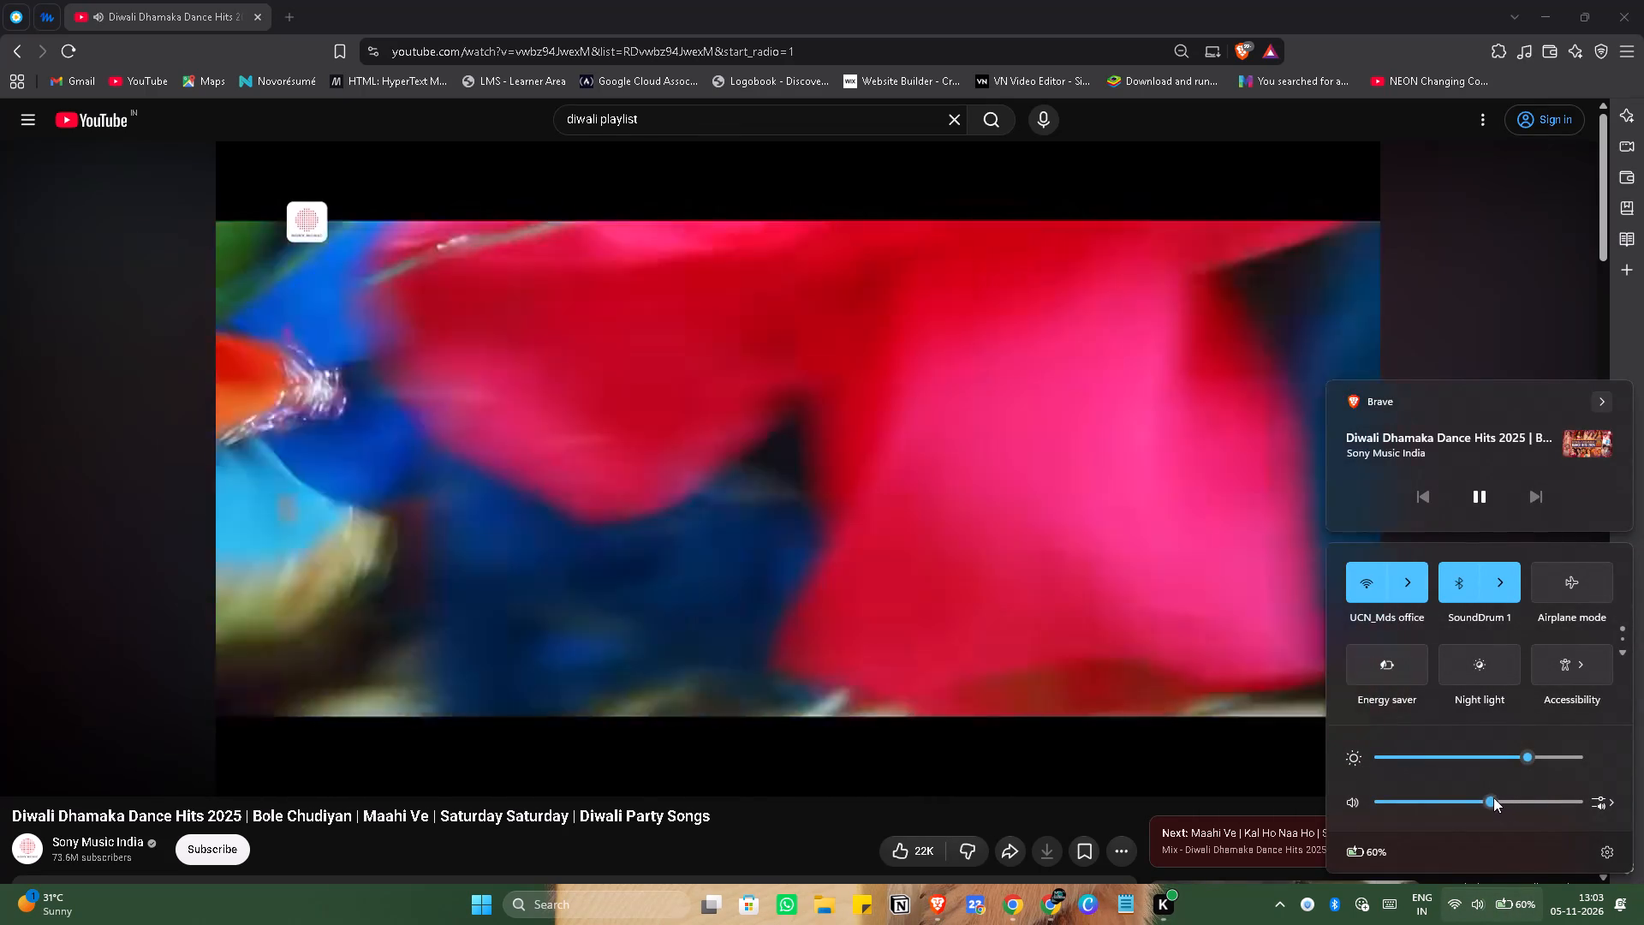
left_click(1481, 905)
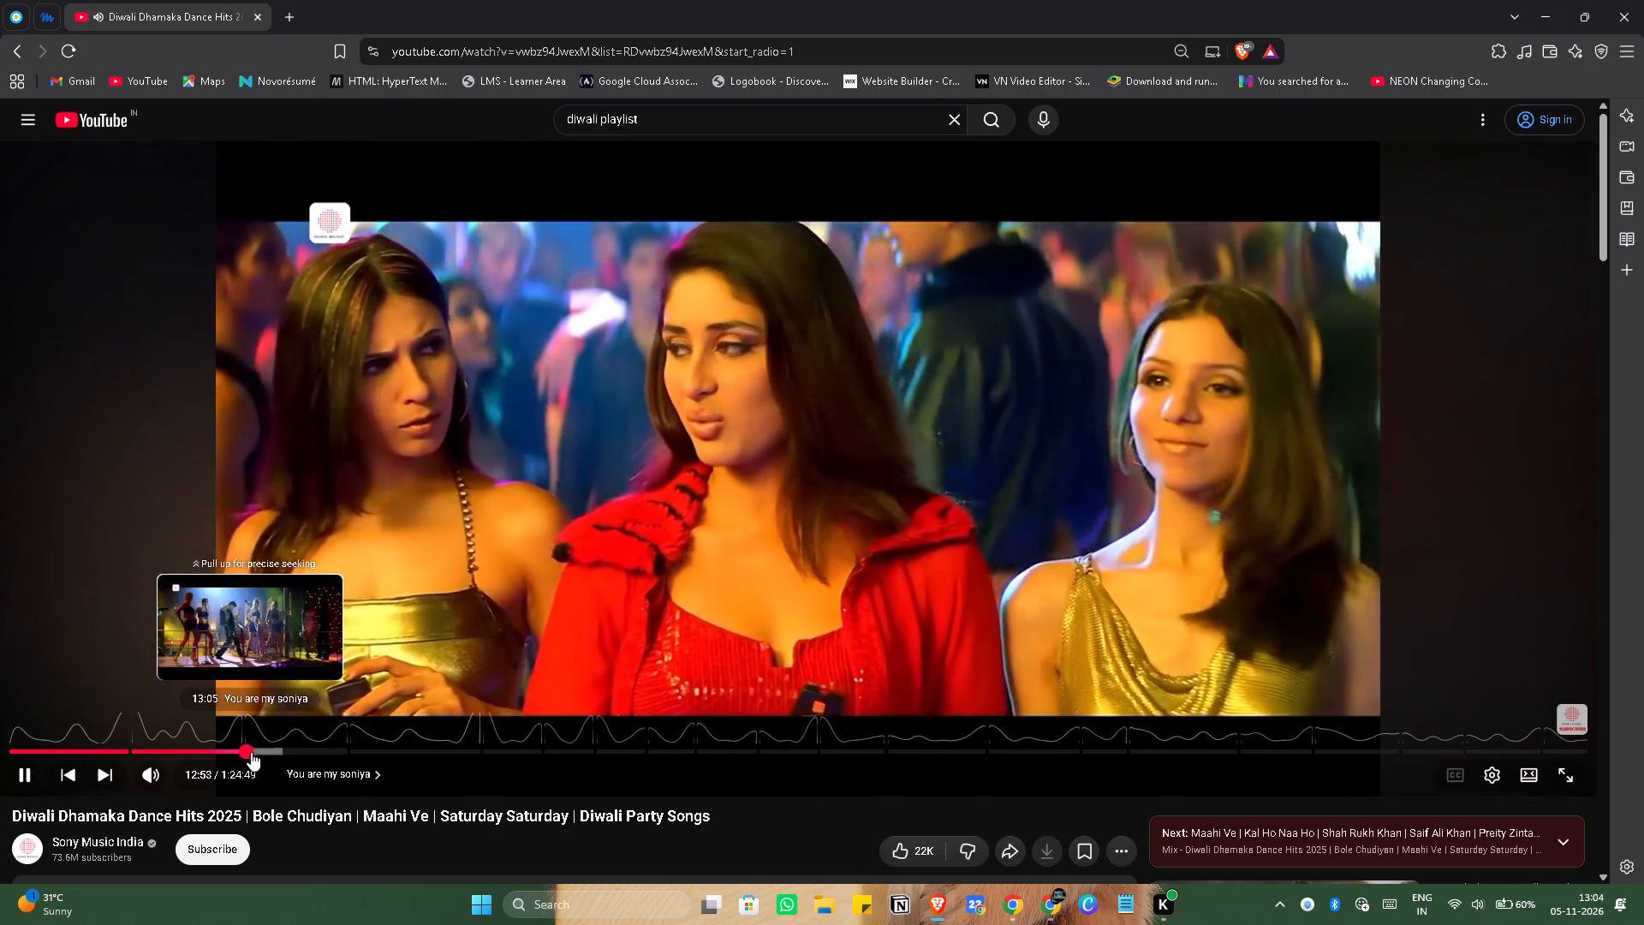
Seek within the "You are my soniya" section of the playing Diwali video and return to the NAGPUR audience in Ads Manager.
left_click(256, 753)
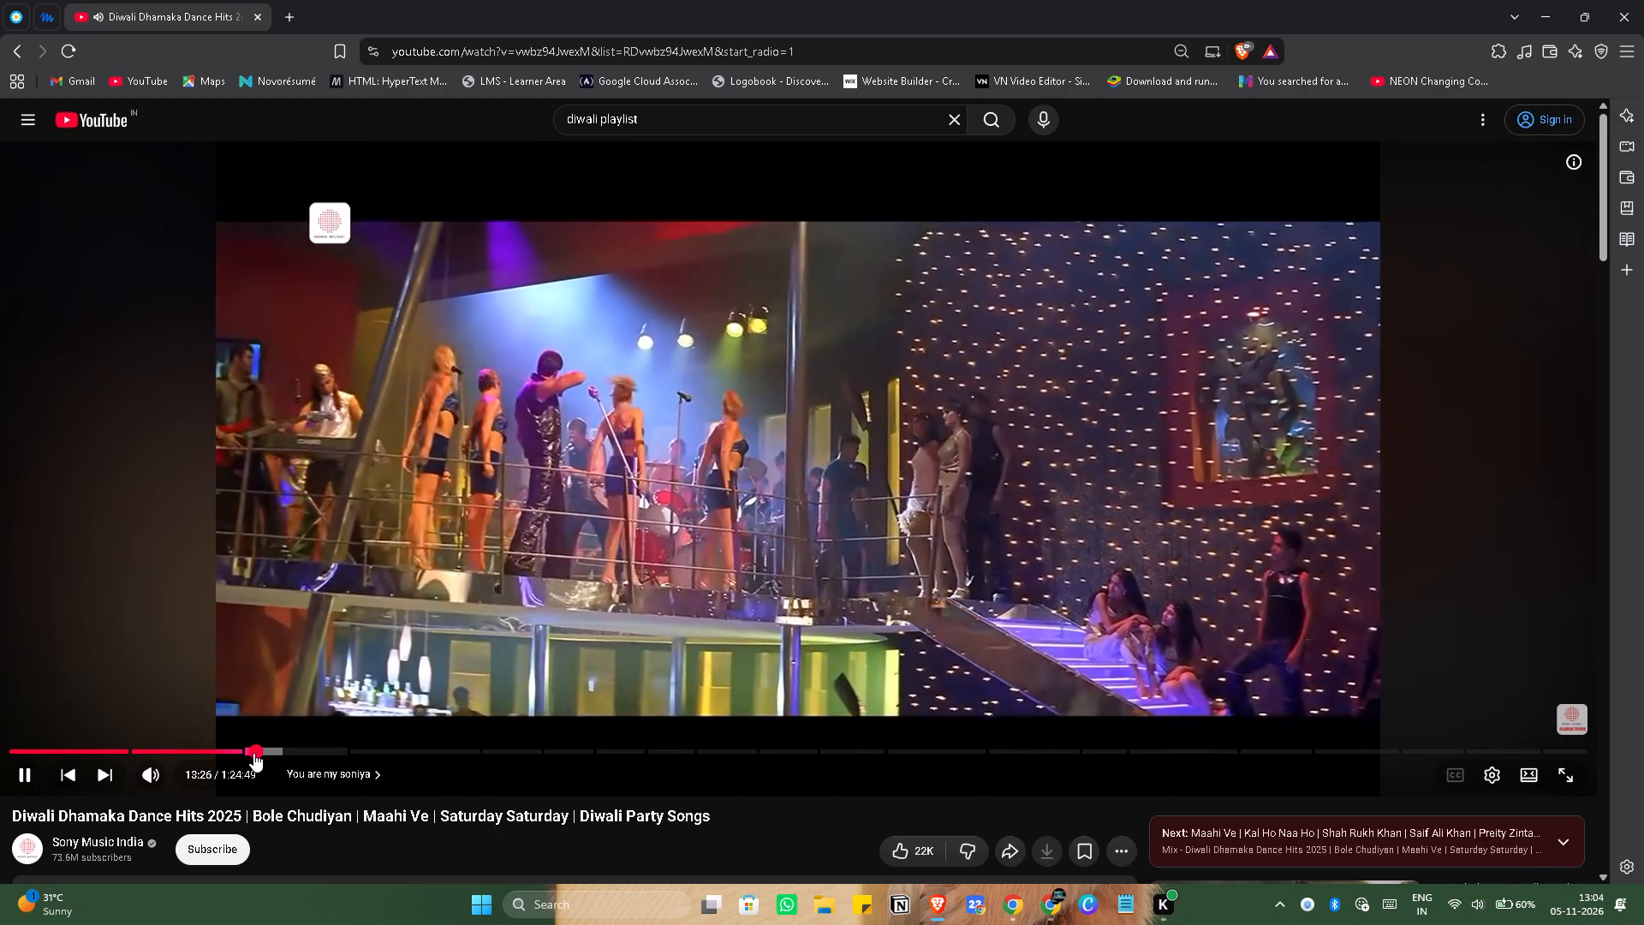
left_click(248, 755)
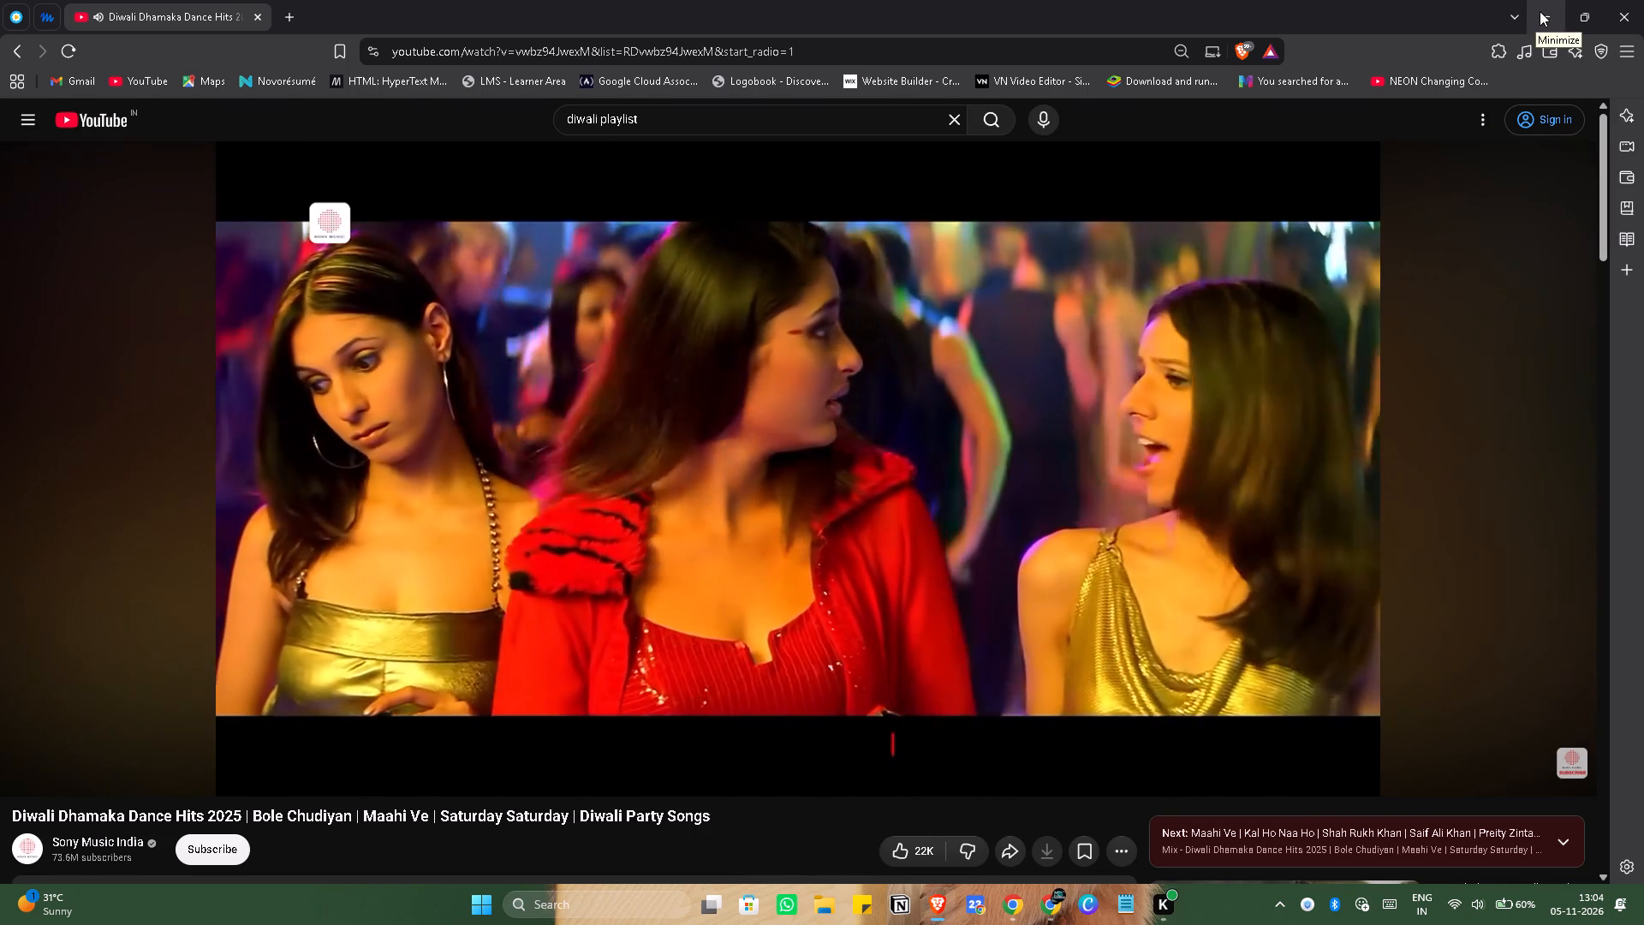
left_click(1540, 9)
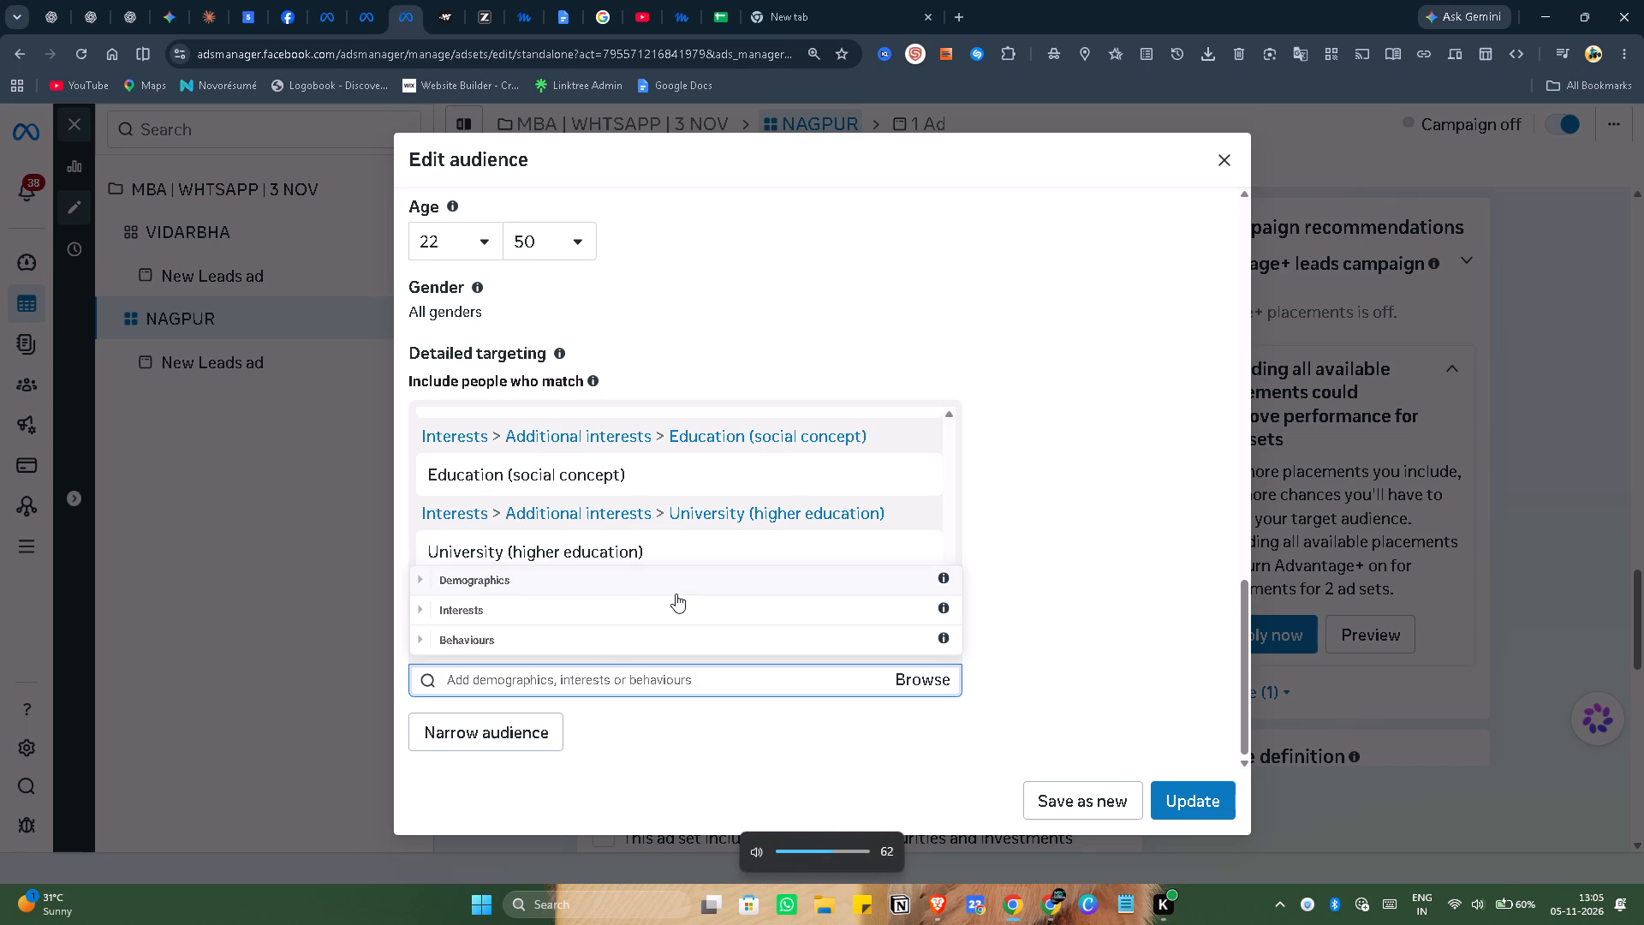
Open the system quick settings containing the sound volume.
scroll(676, 594, "down", 1)
left_click(1465, 897)
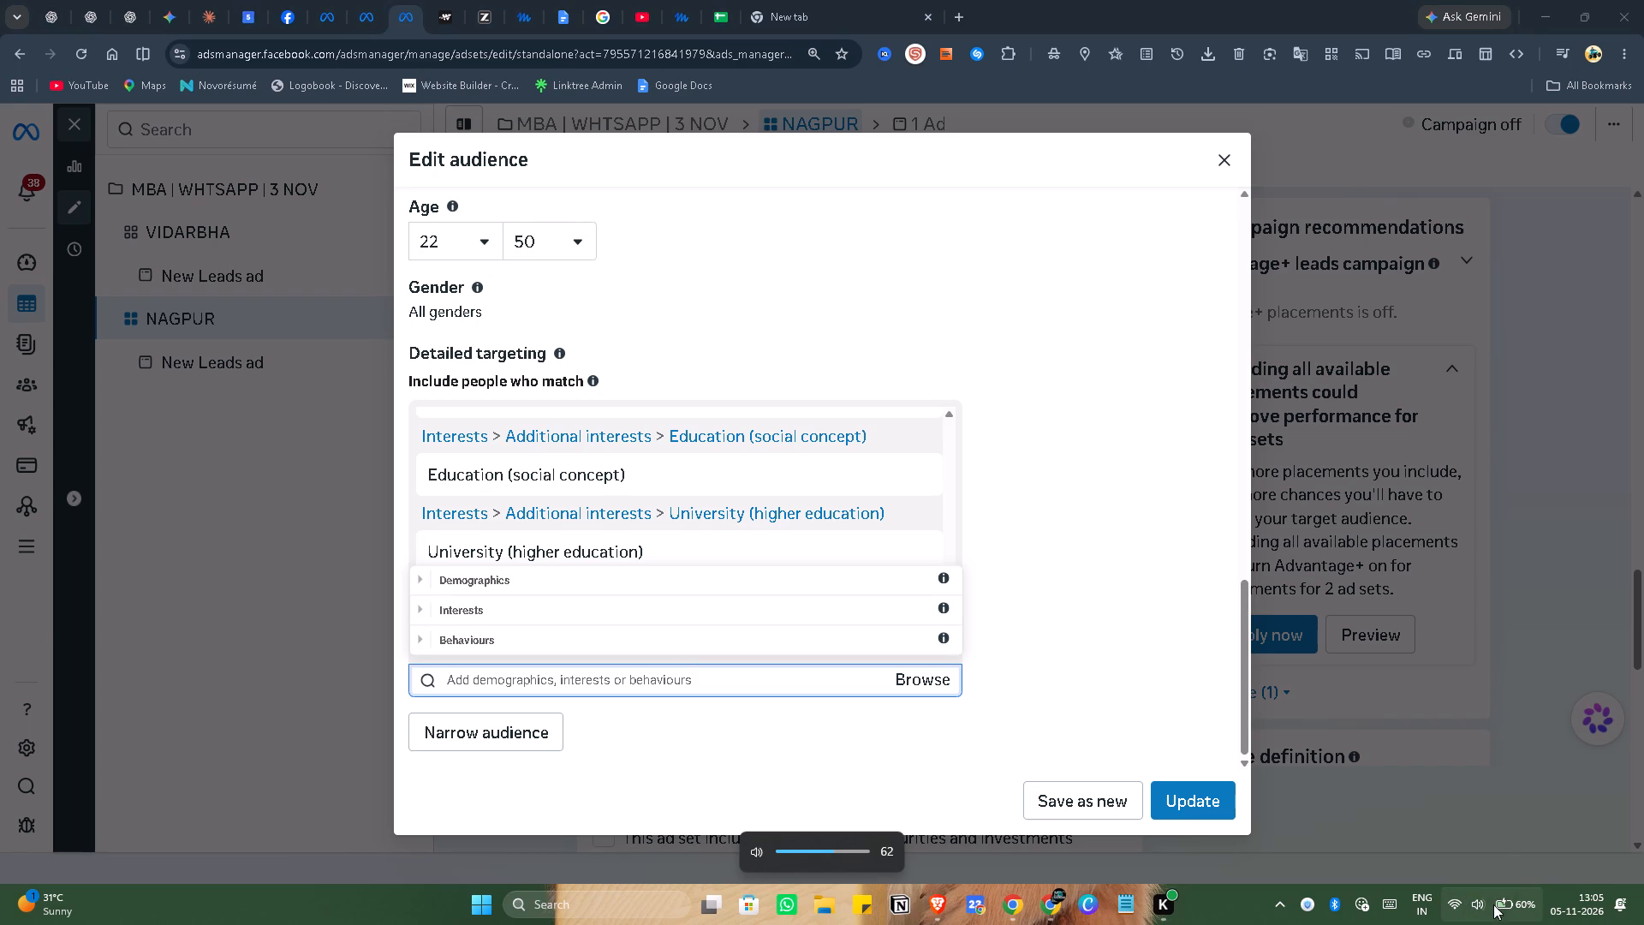
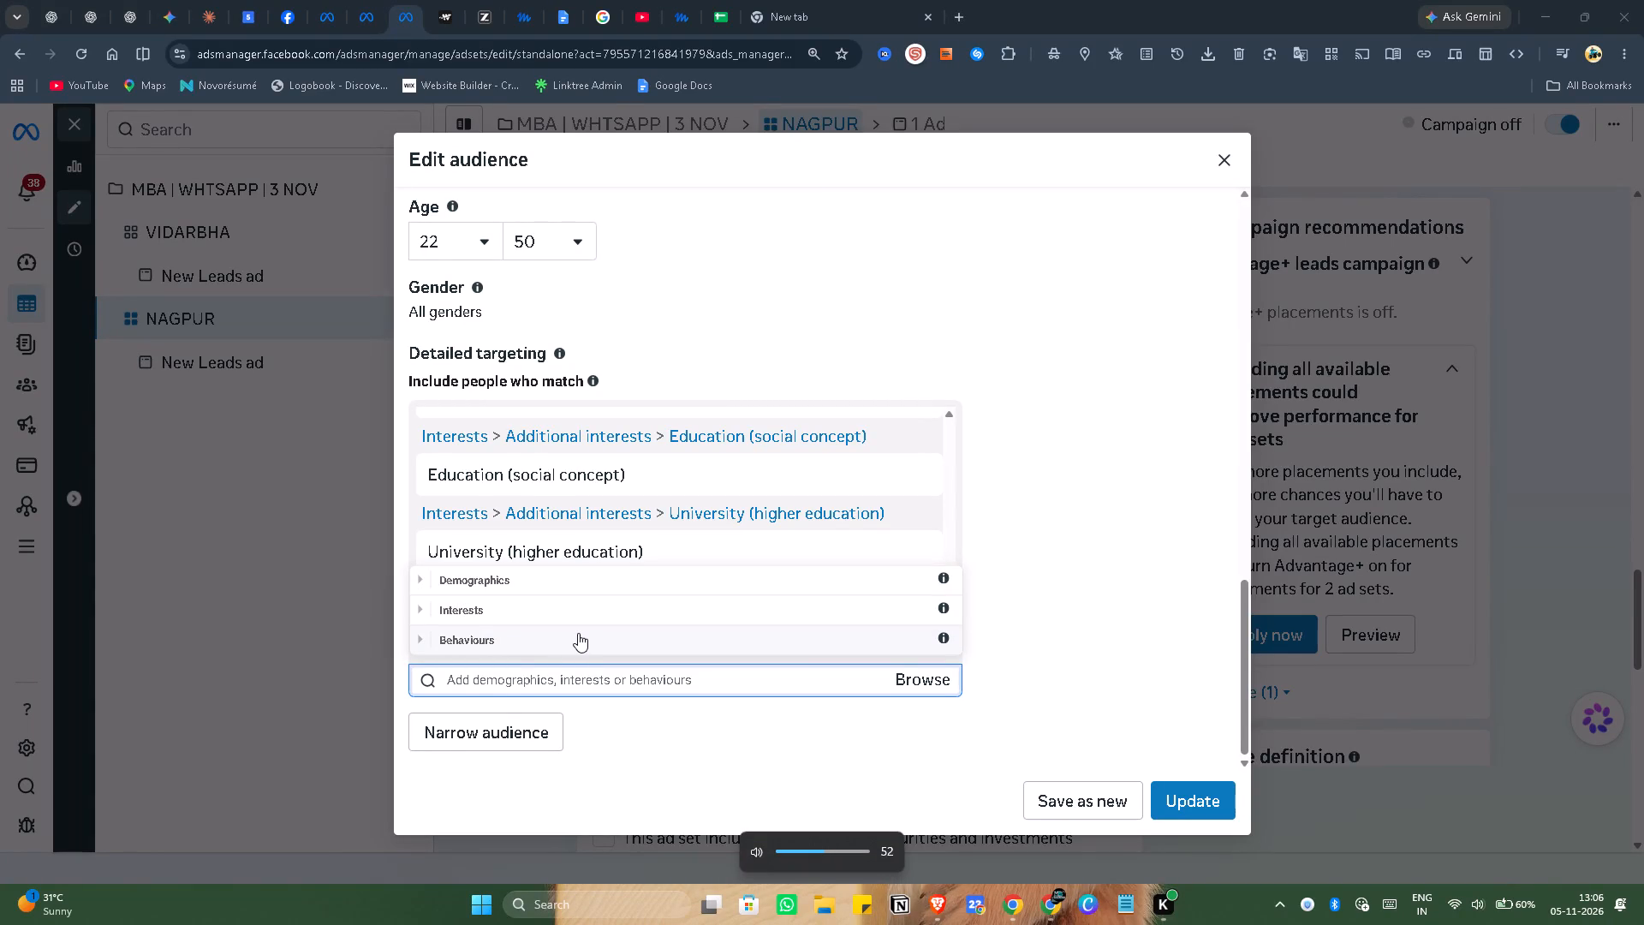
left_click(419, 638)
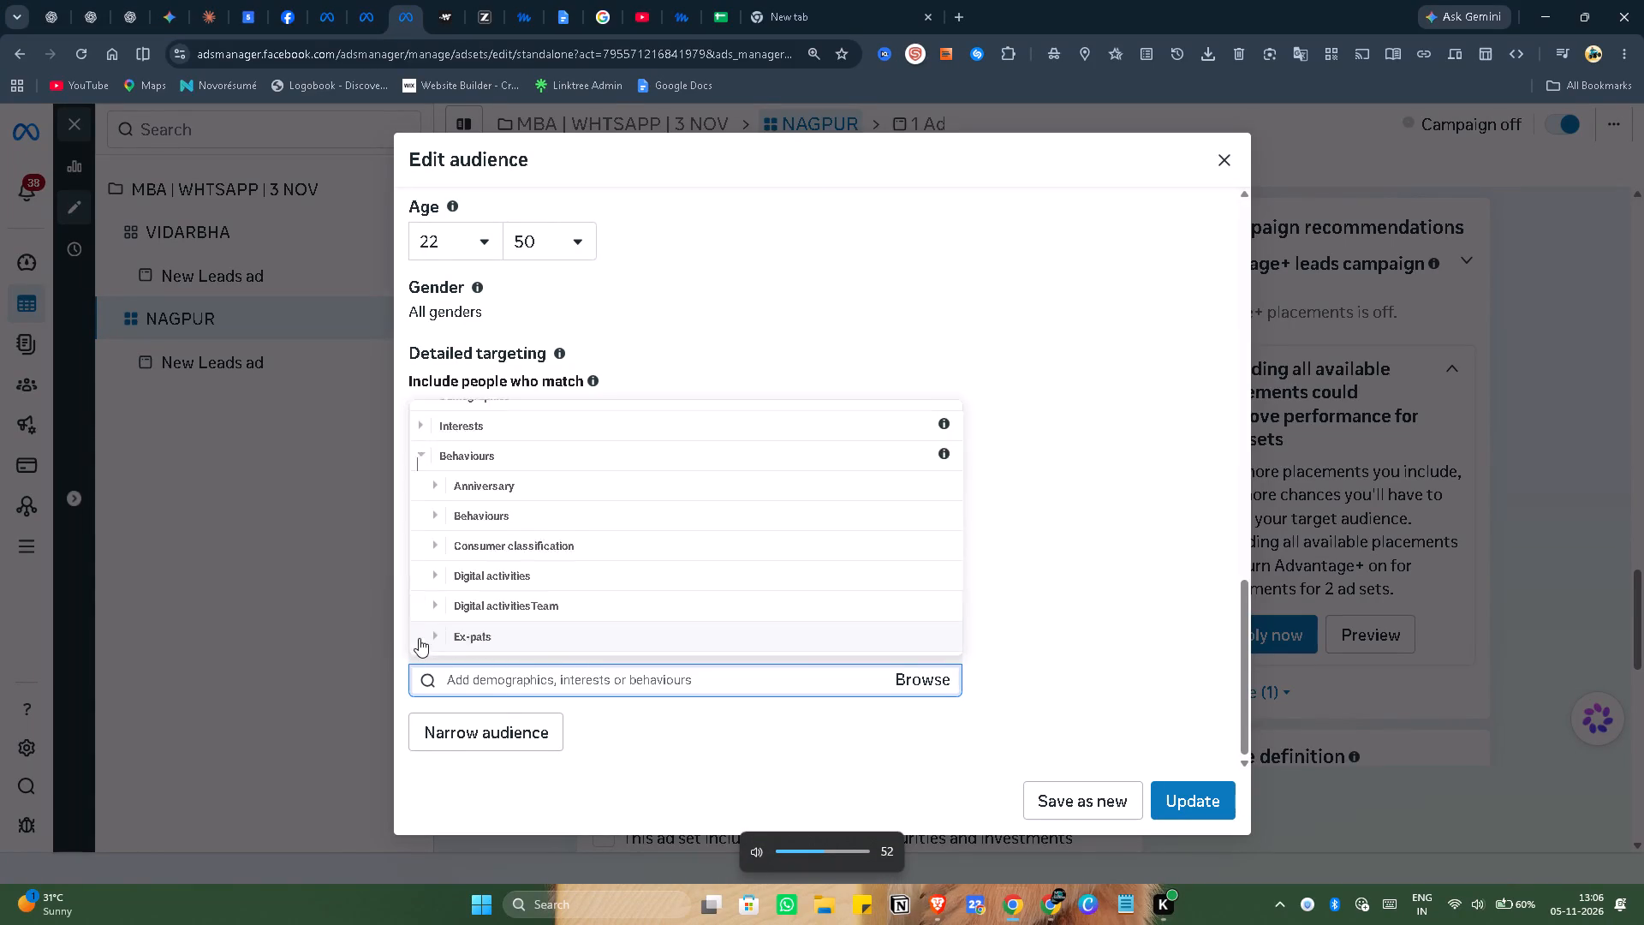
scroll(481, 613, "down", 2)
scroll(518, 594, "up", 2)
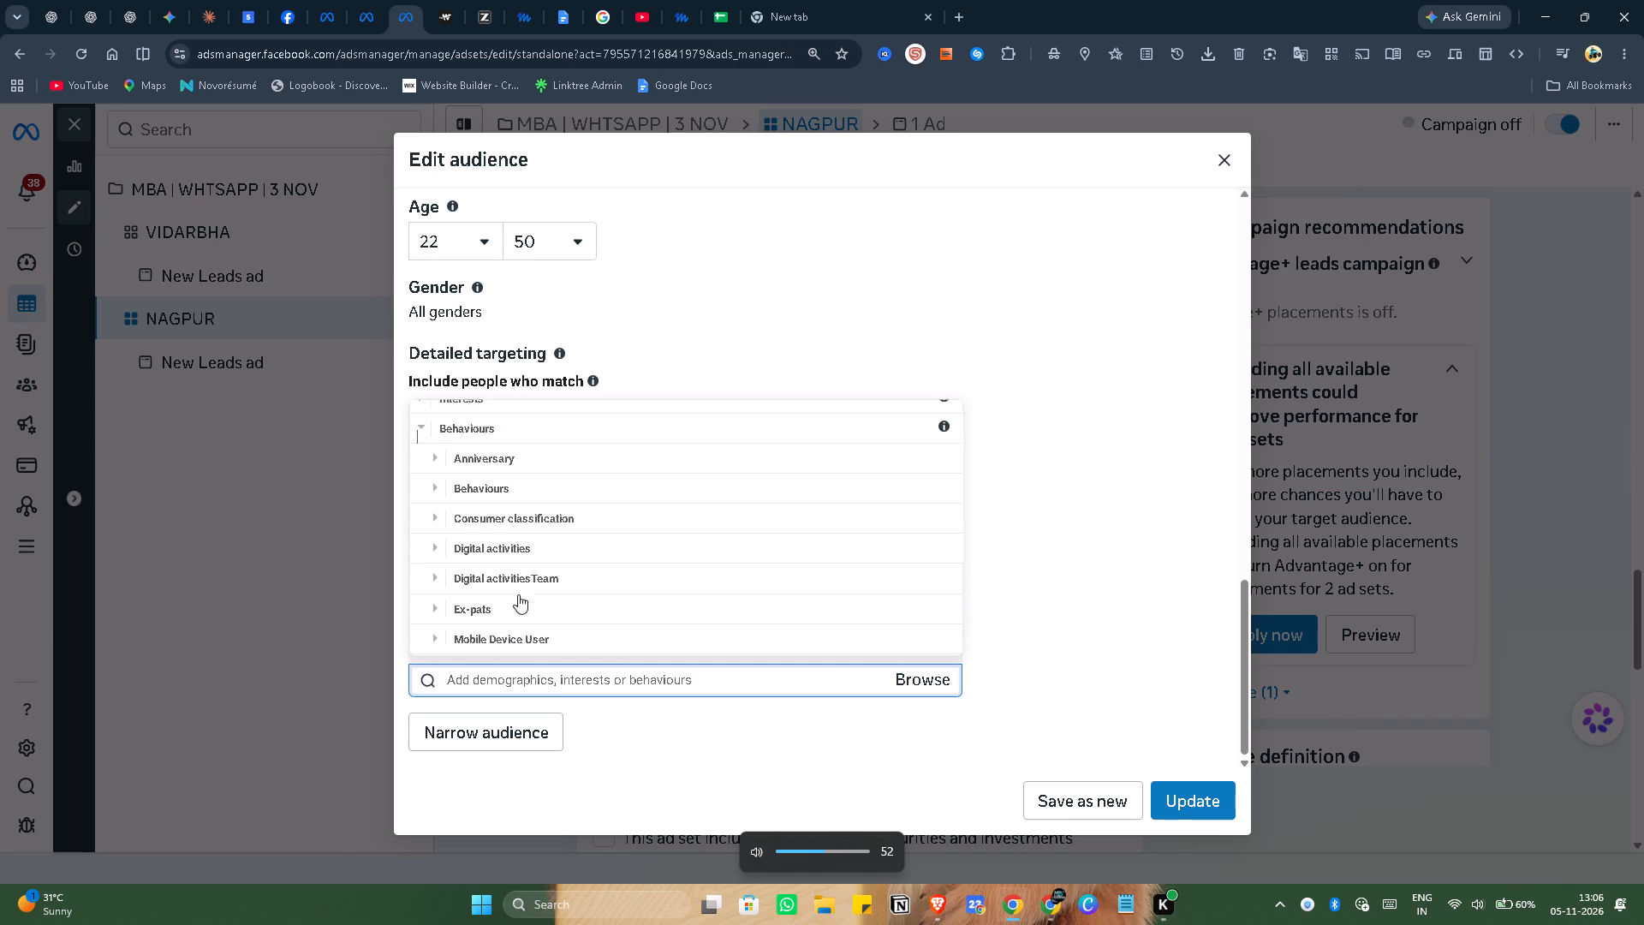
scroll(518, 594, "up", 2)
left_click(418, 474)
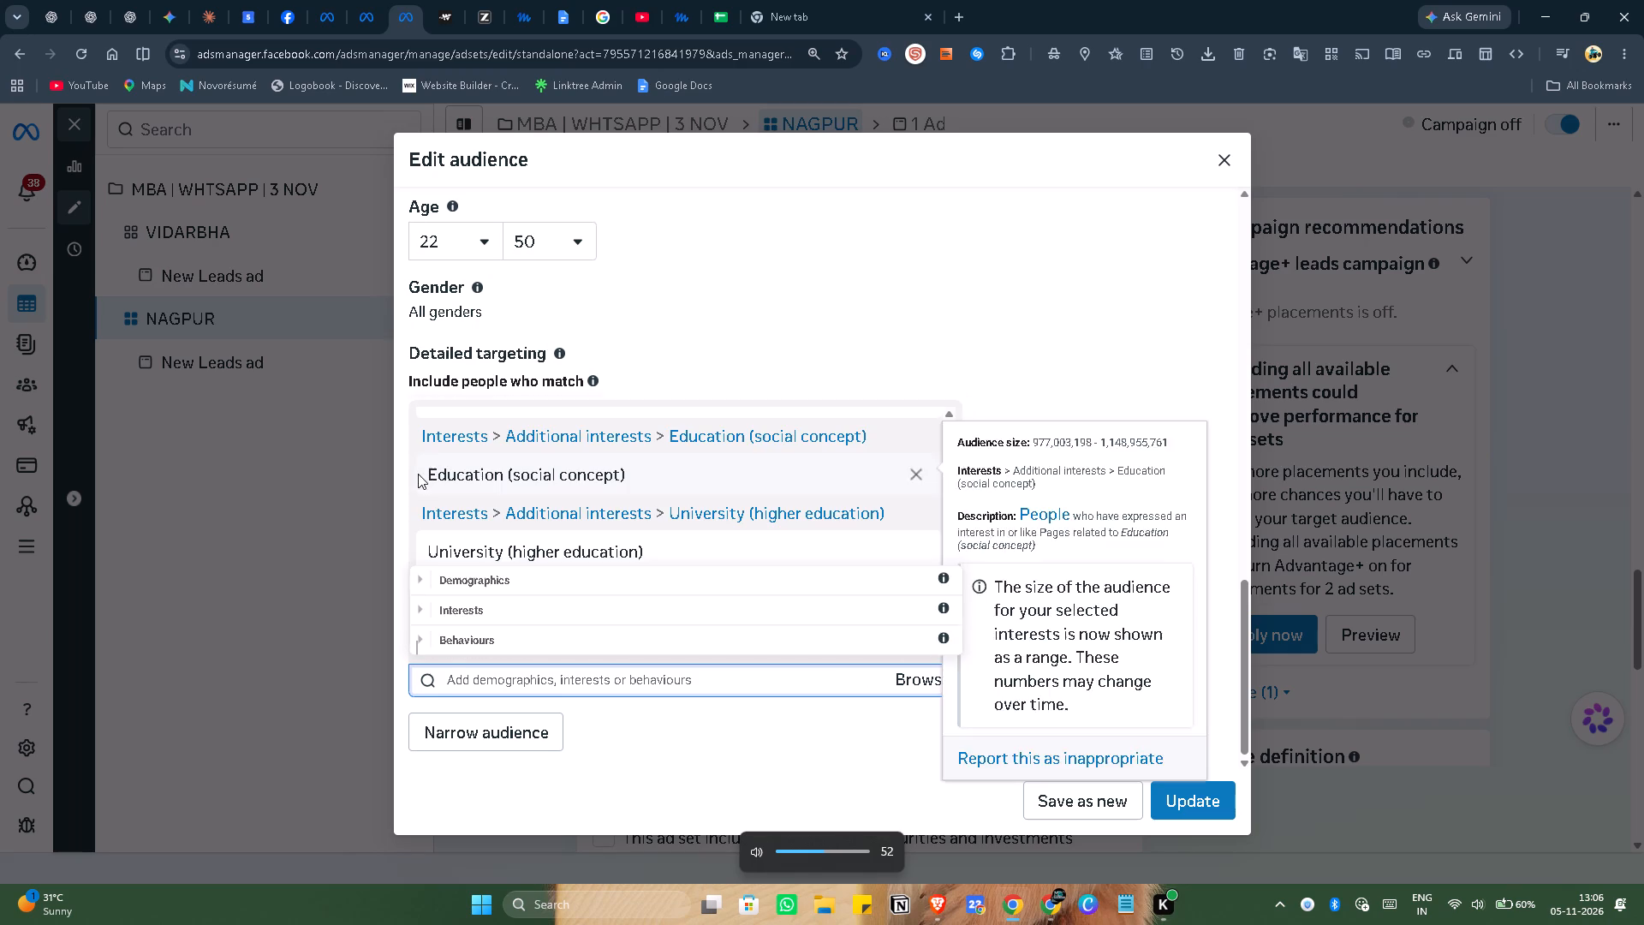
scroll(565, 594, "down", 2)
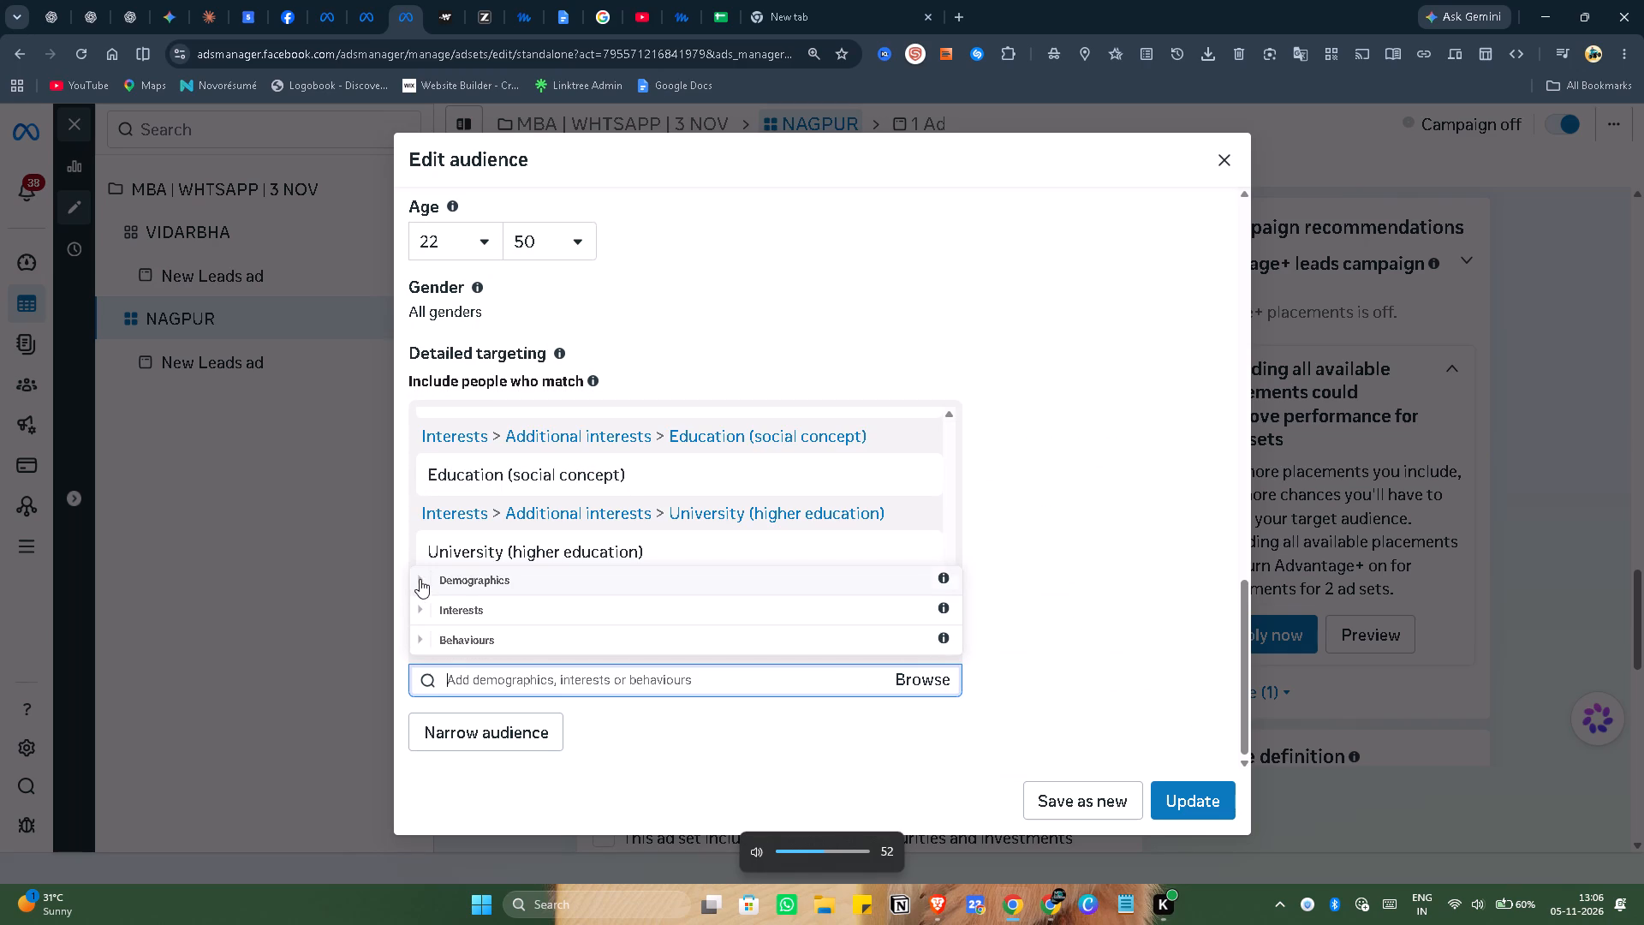
Add the "At university" education level from the Education demographics to the NAGPUR audience's detailed targeting.
left_click(419, 576)
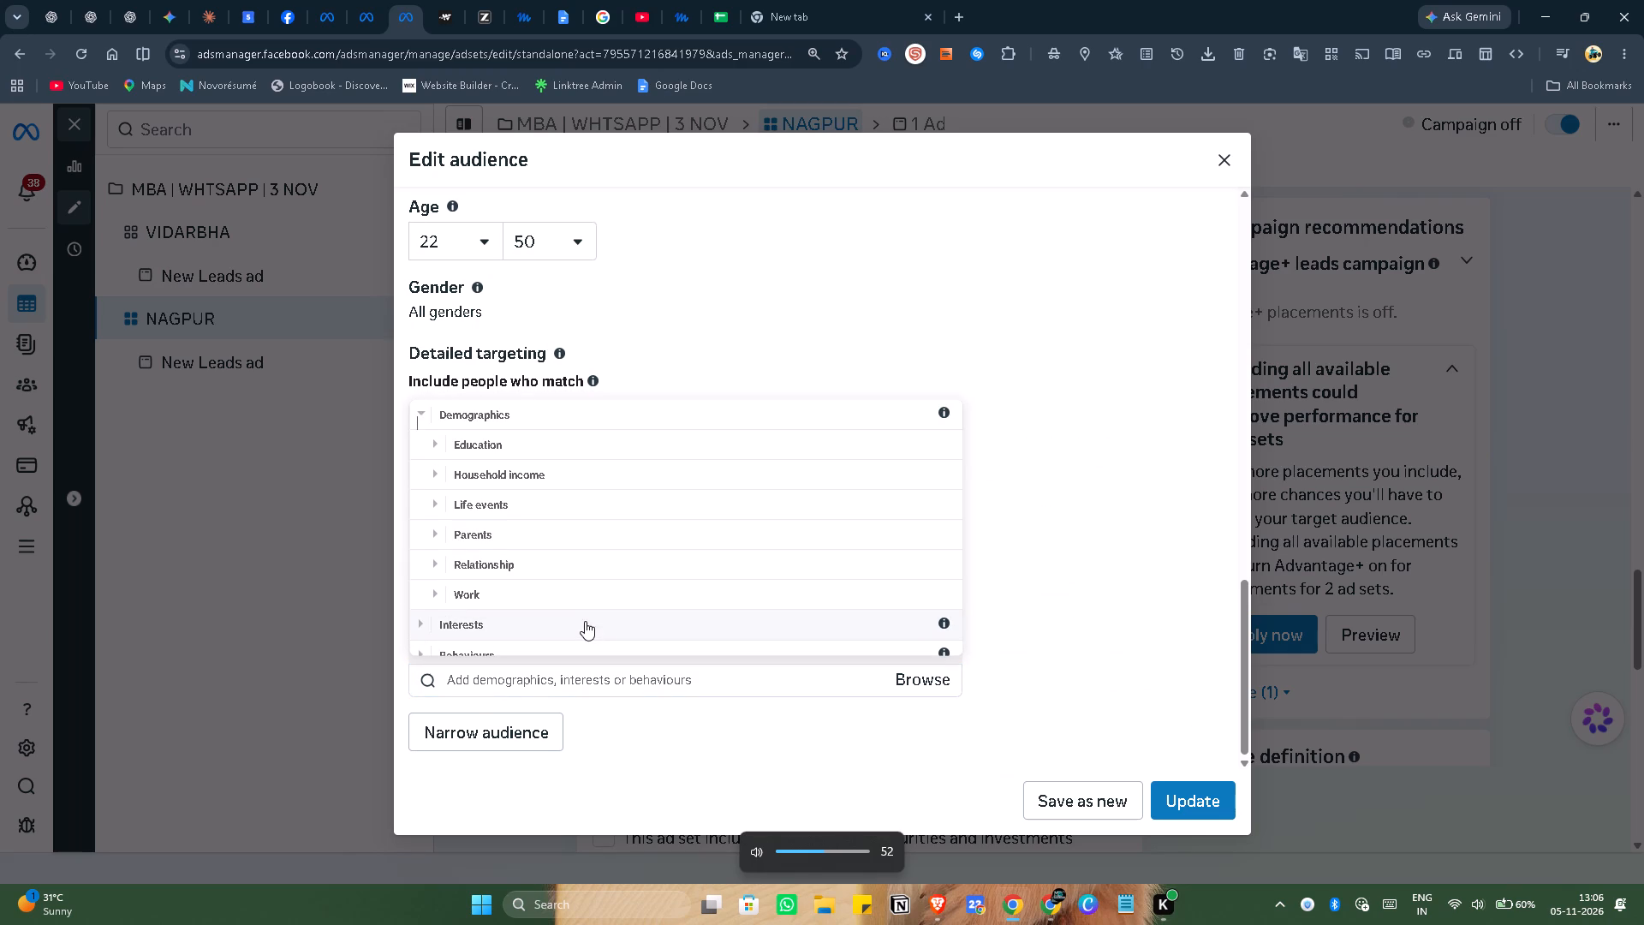
scroll(585, 622, "up", 1)
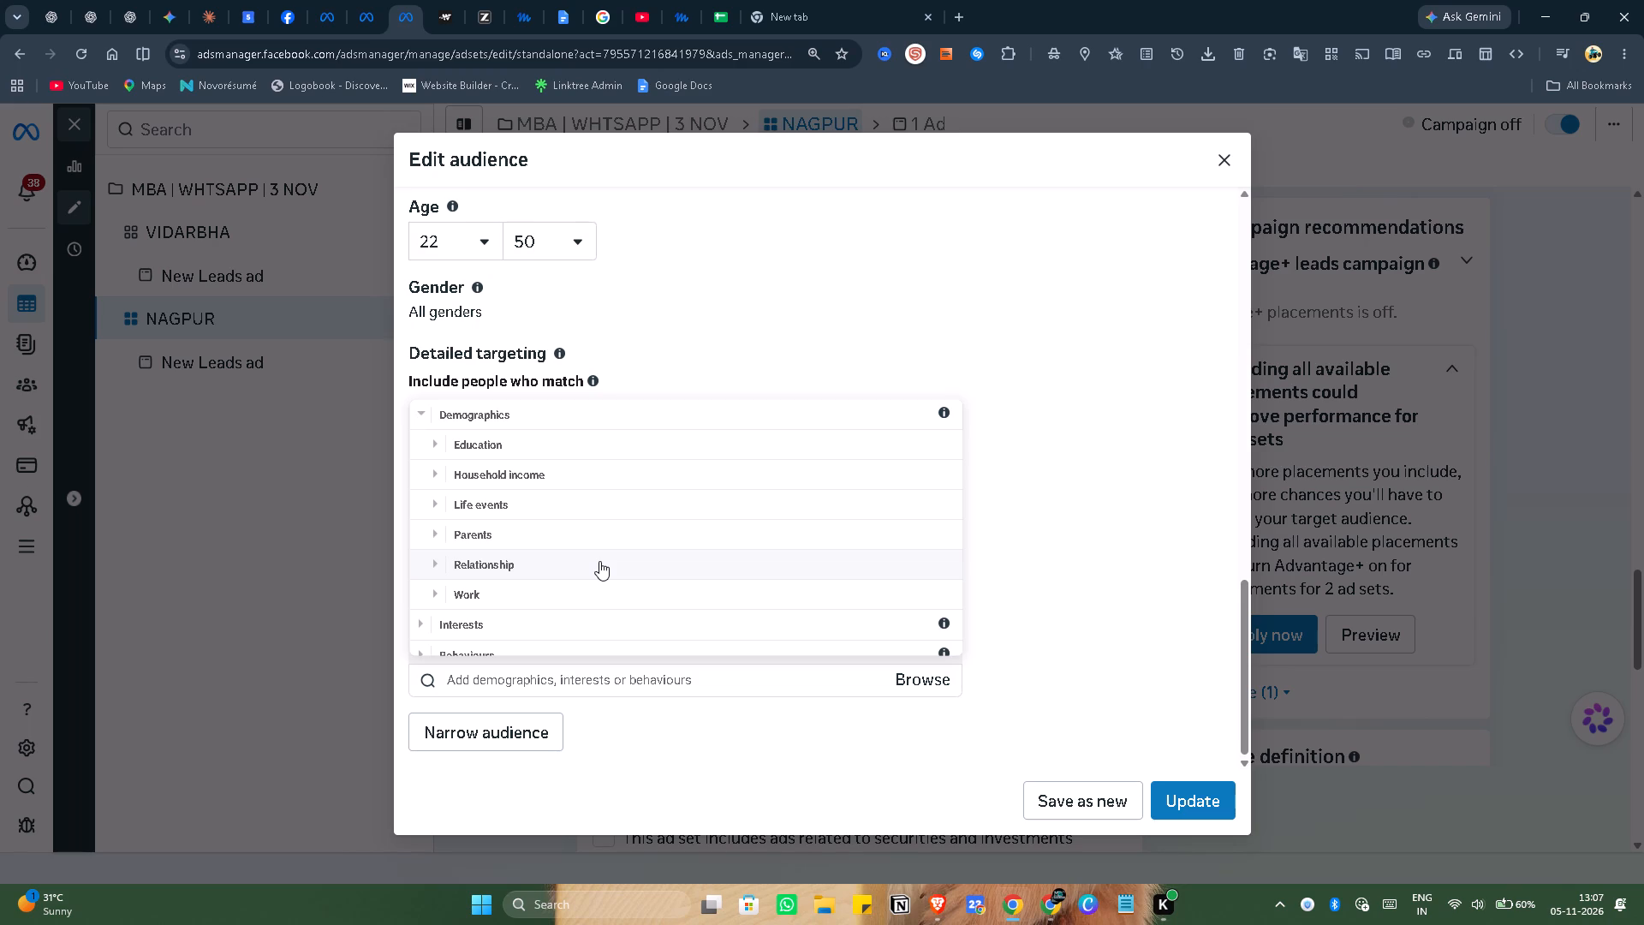
left_click(434, 441)
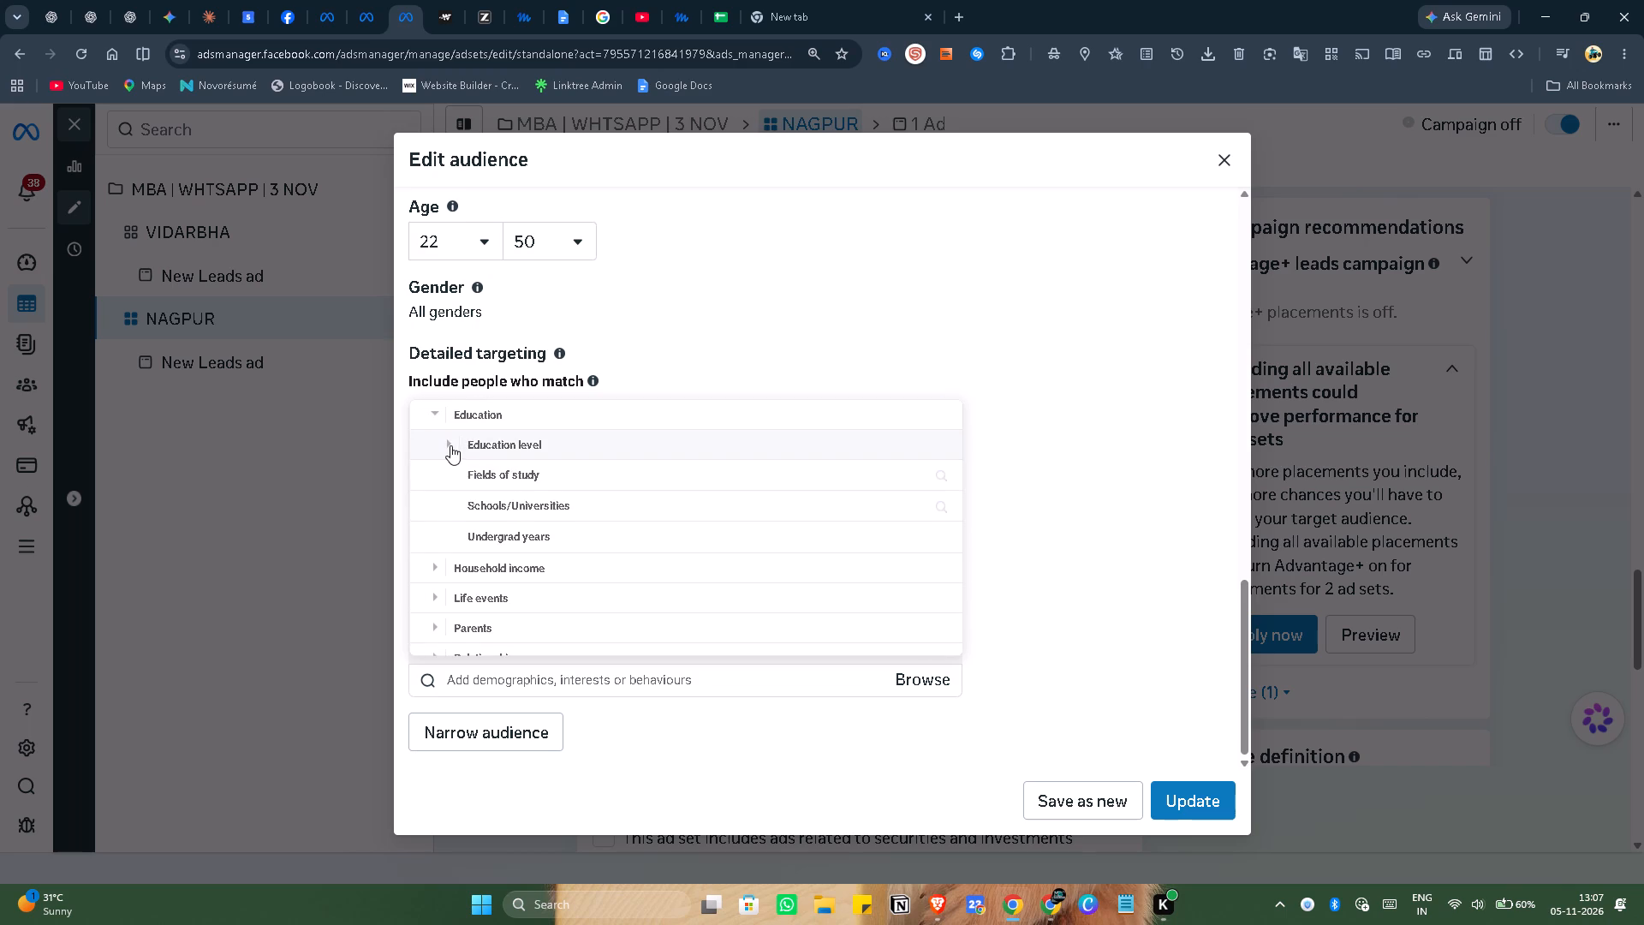
left_click(450, 445)
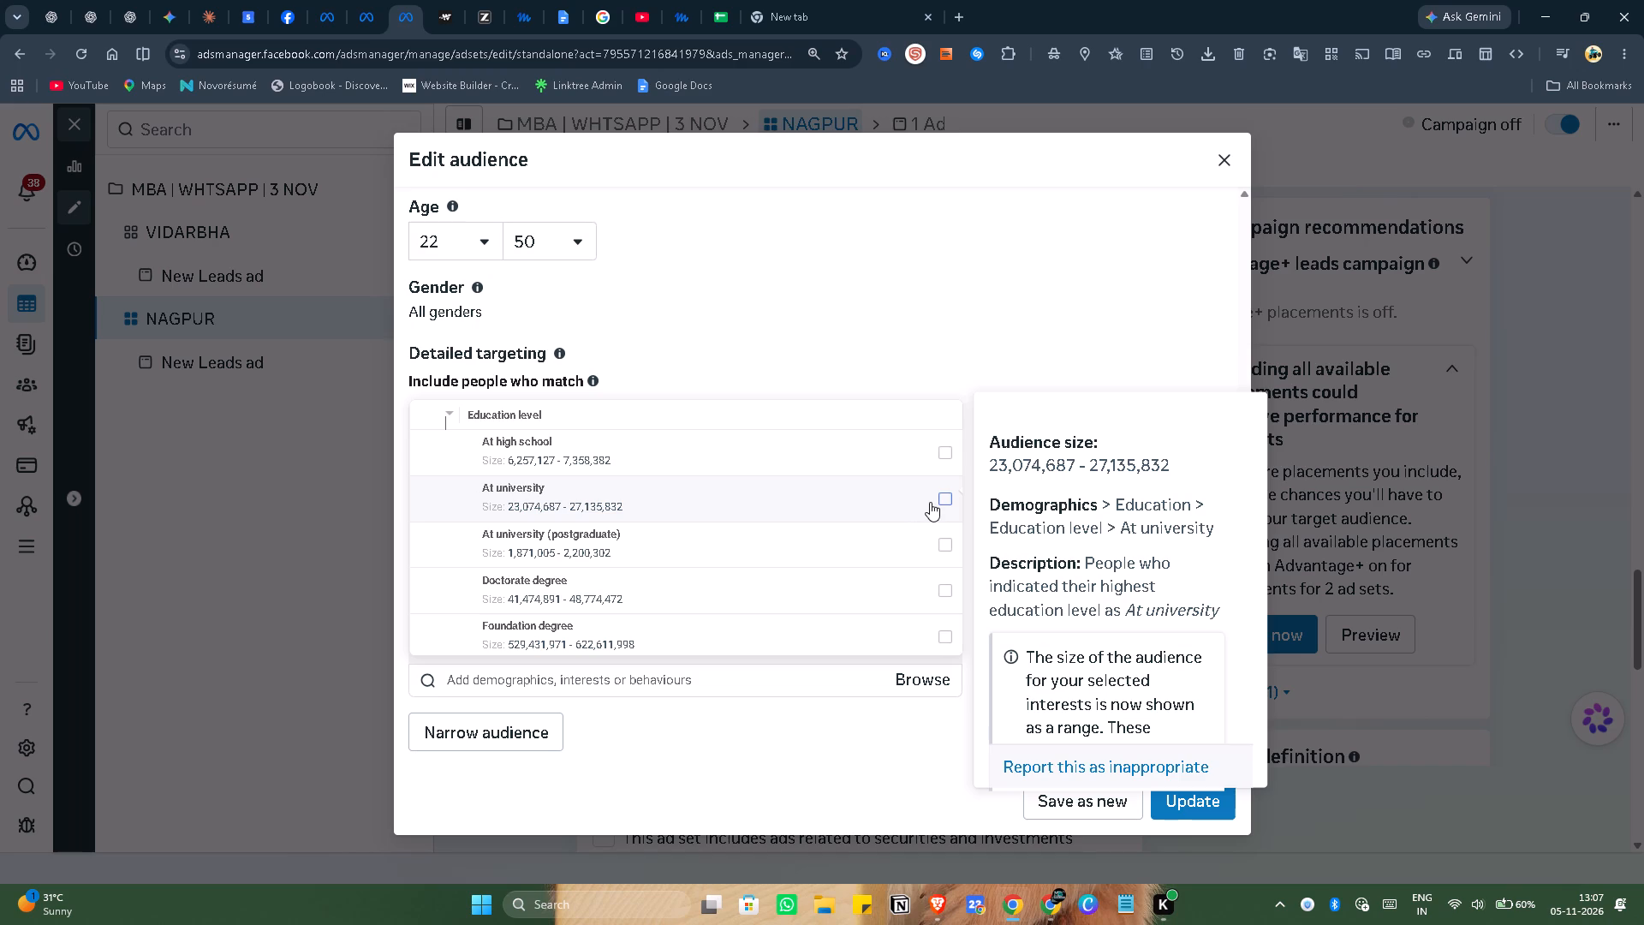
left_click(952, 498)
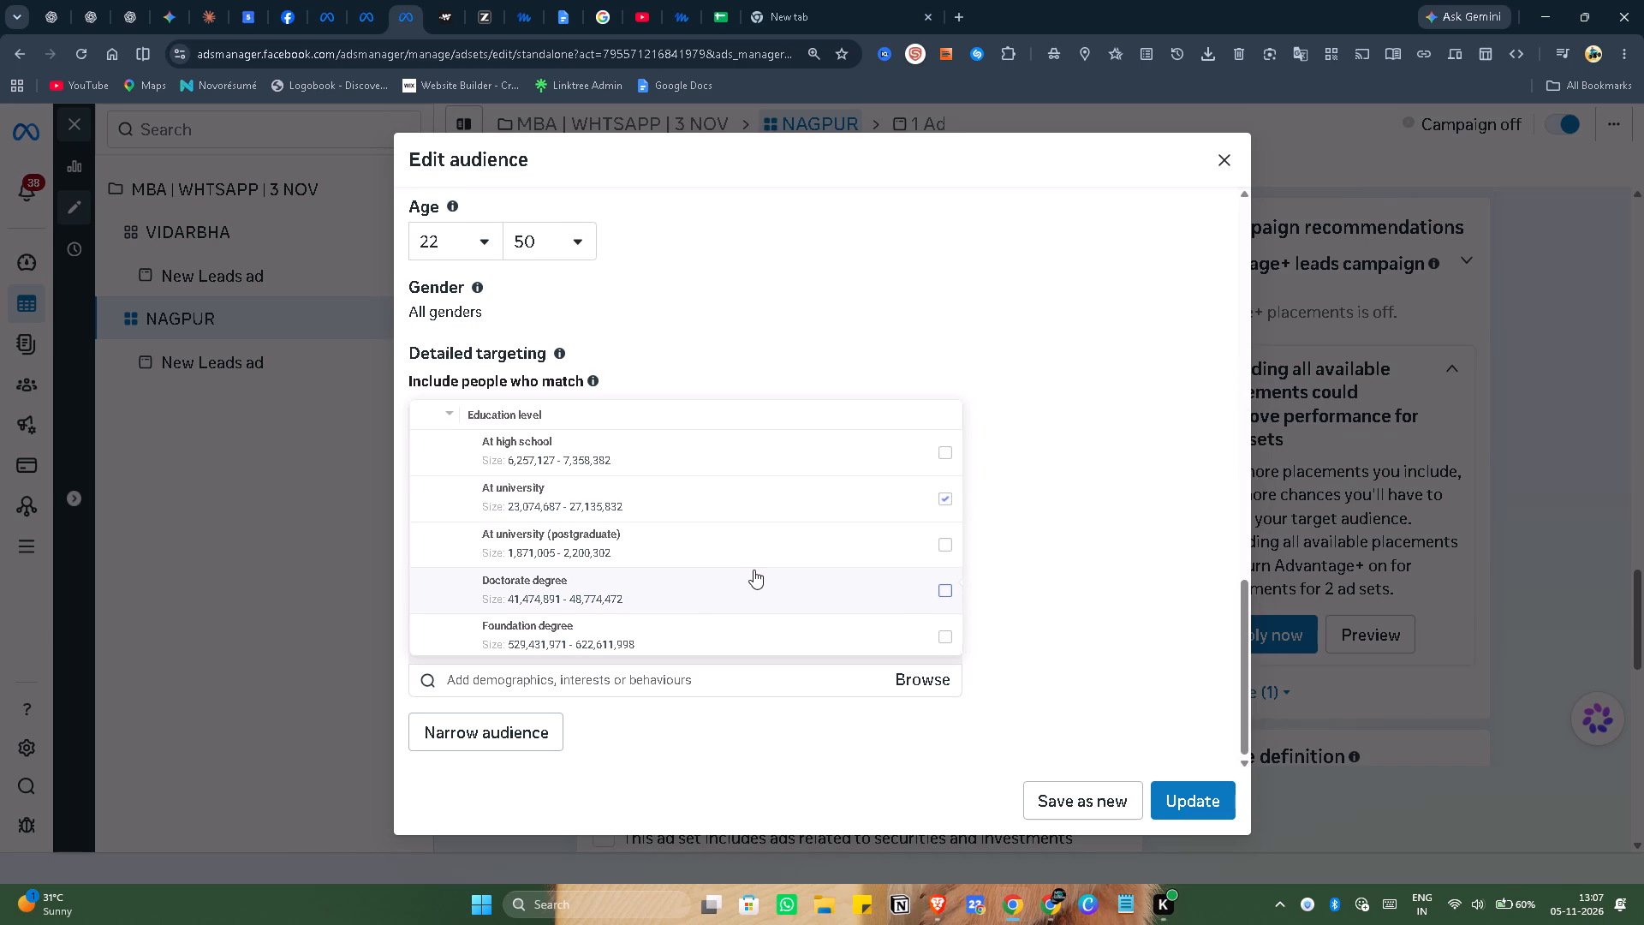
Look through the remaining education levels and the other Education demographics options for further targeting.
scroll(752, 570, "down", 2)
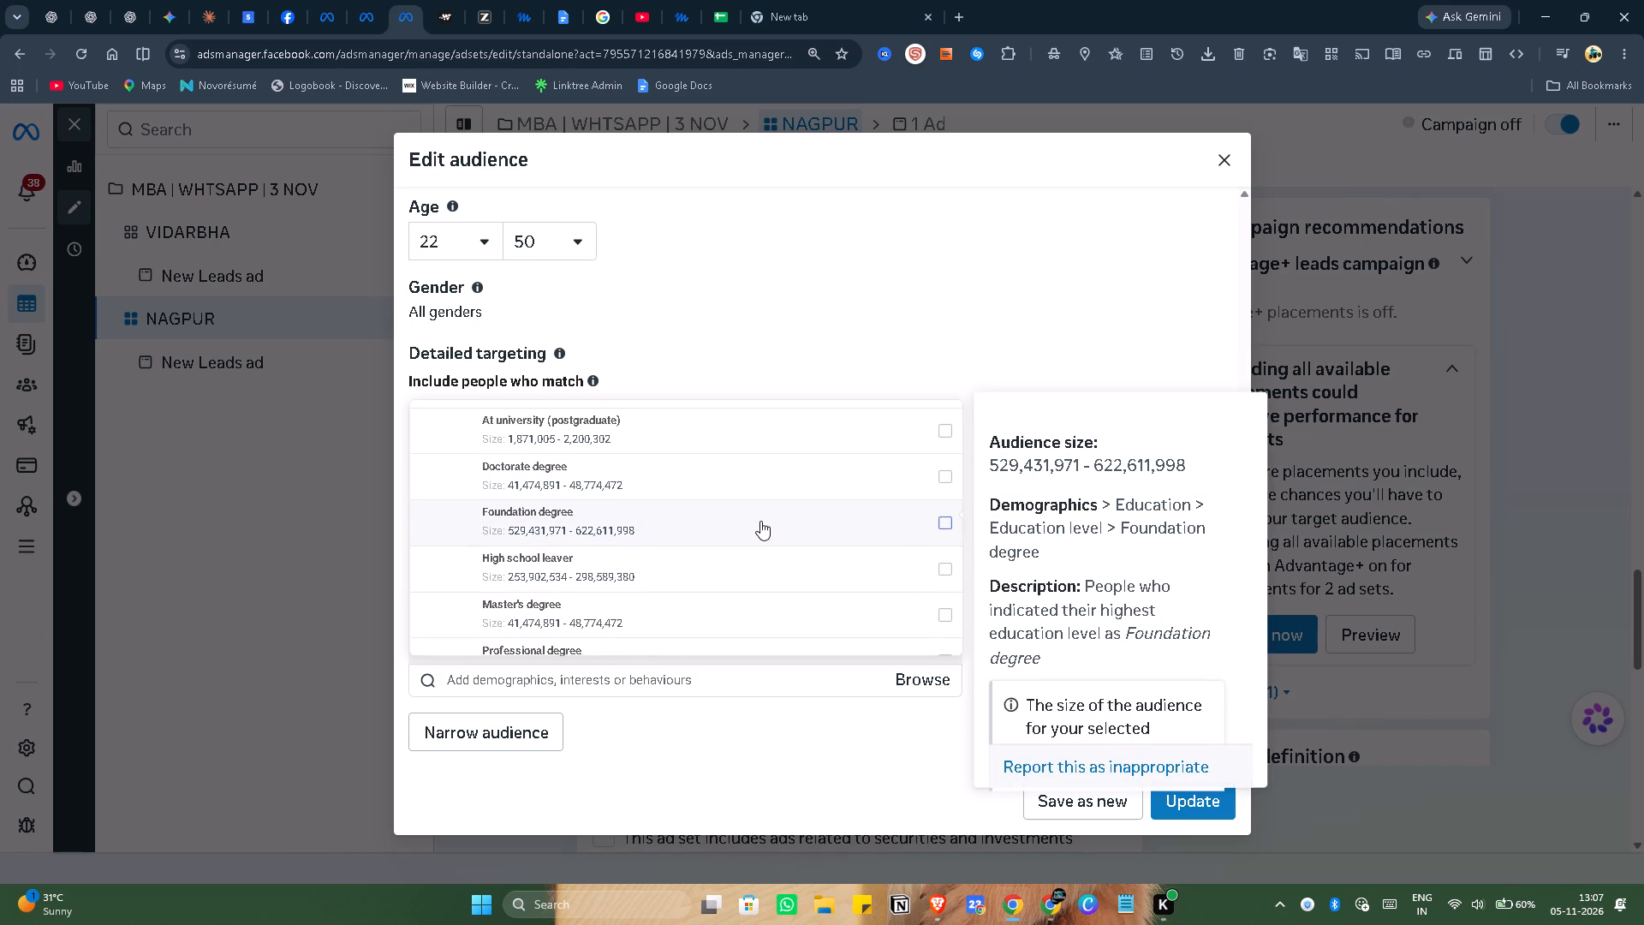
scroll(760, 521, "down", 2)
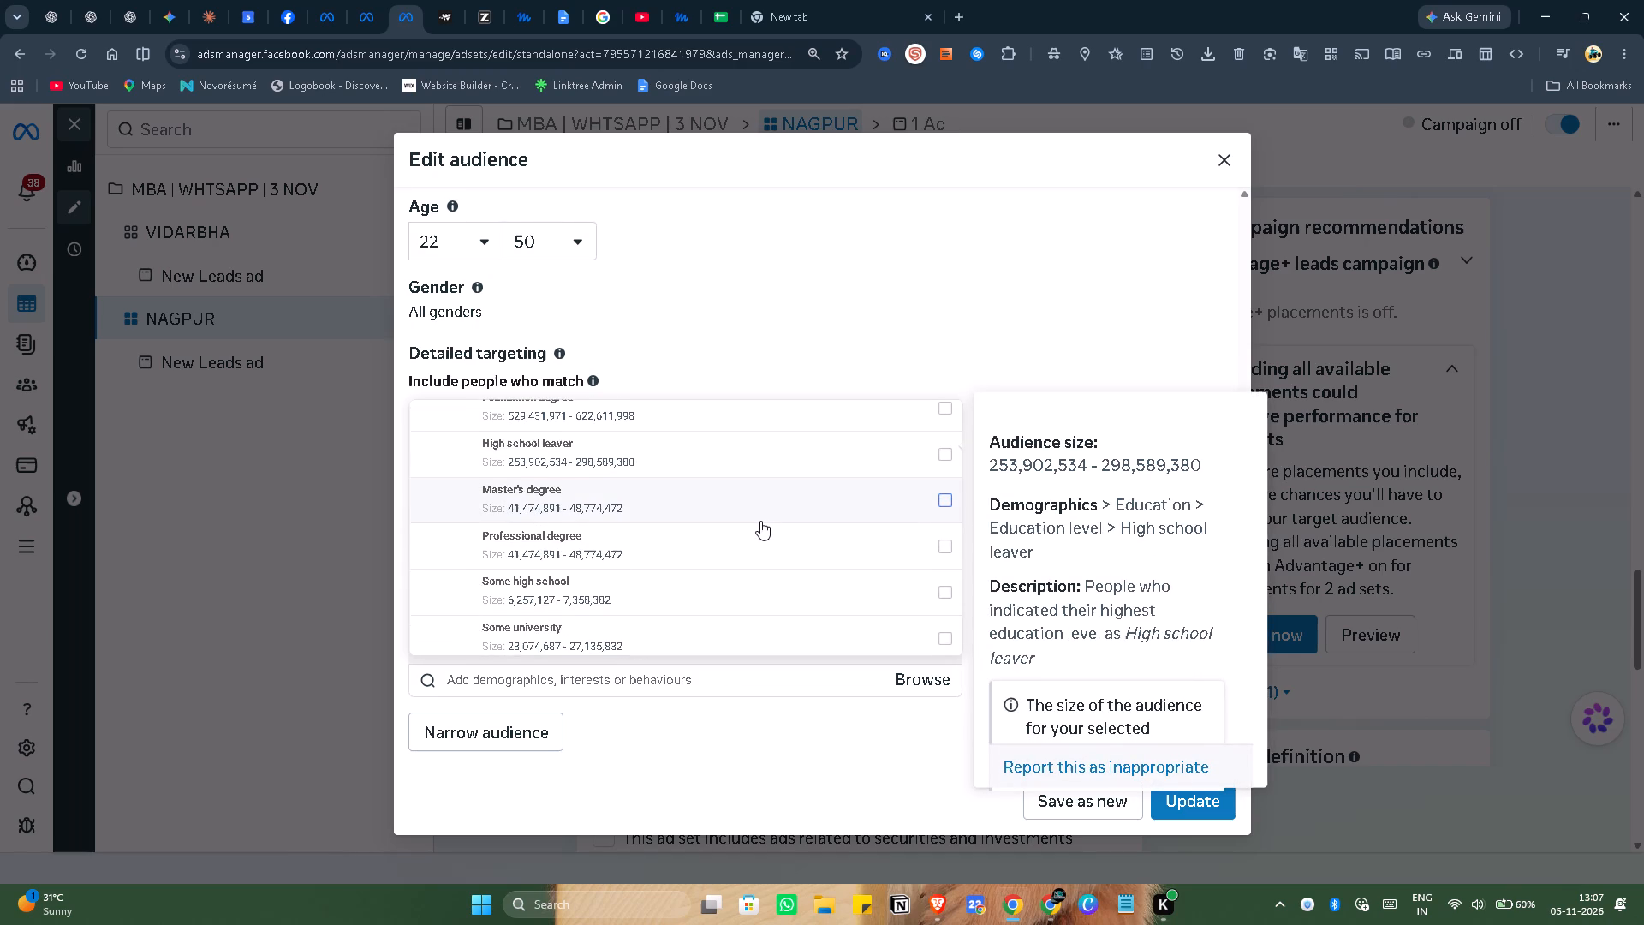
scroll(760, 521, "down", 4)
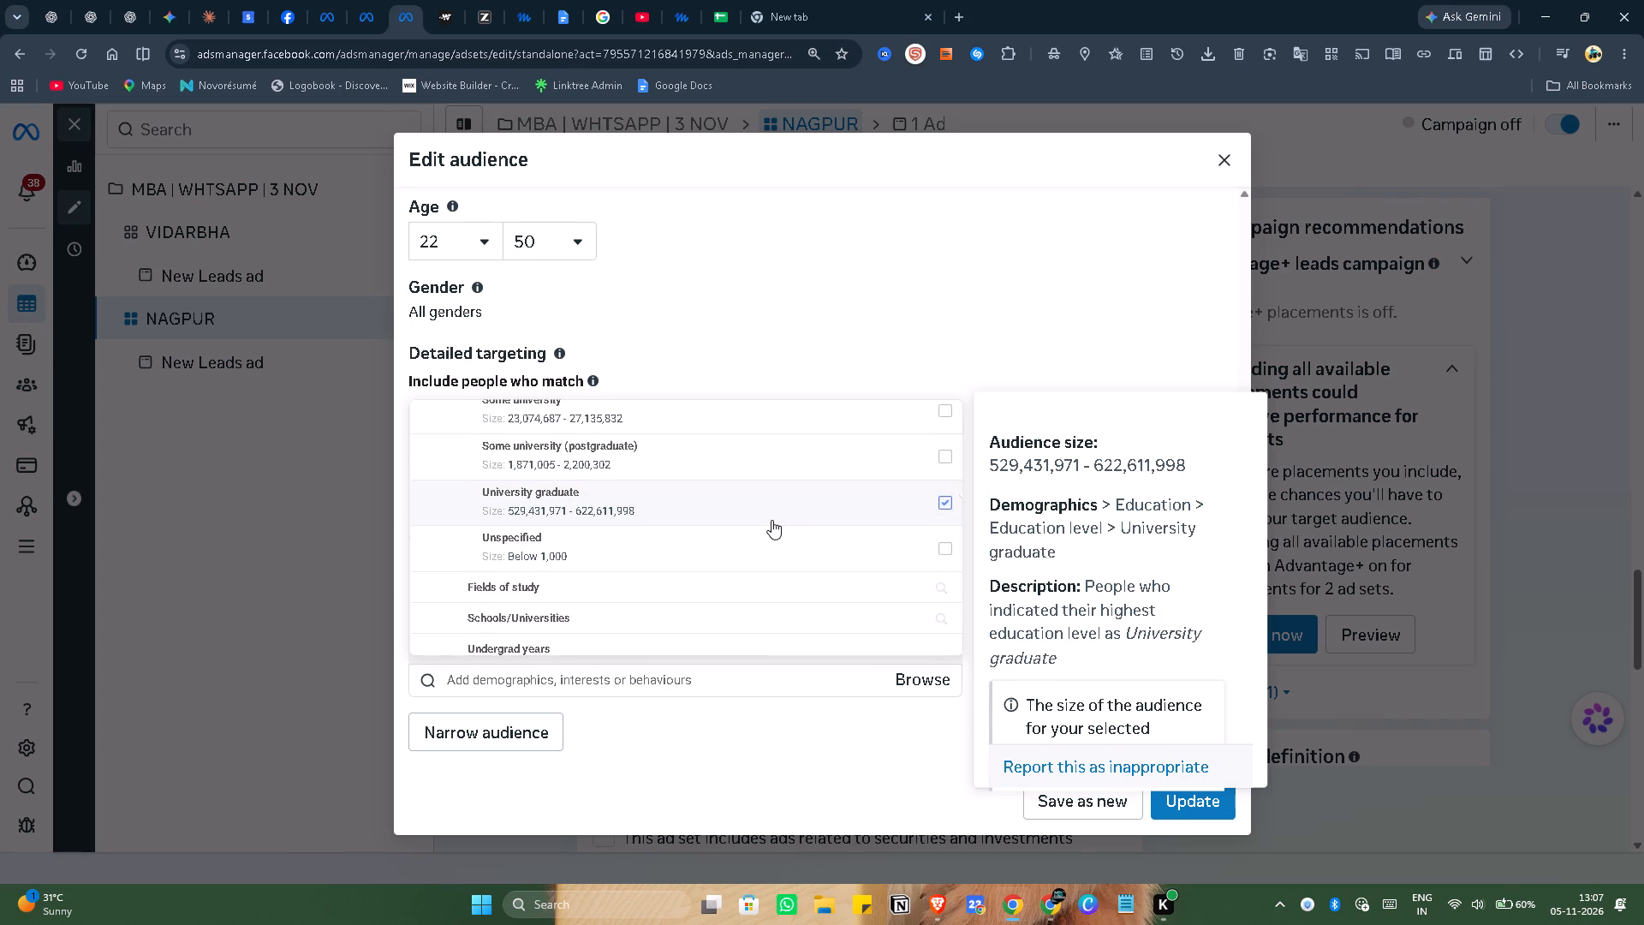
scroll(765, 516, "down", 2)
scroll(765, 516, "up", 1)
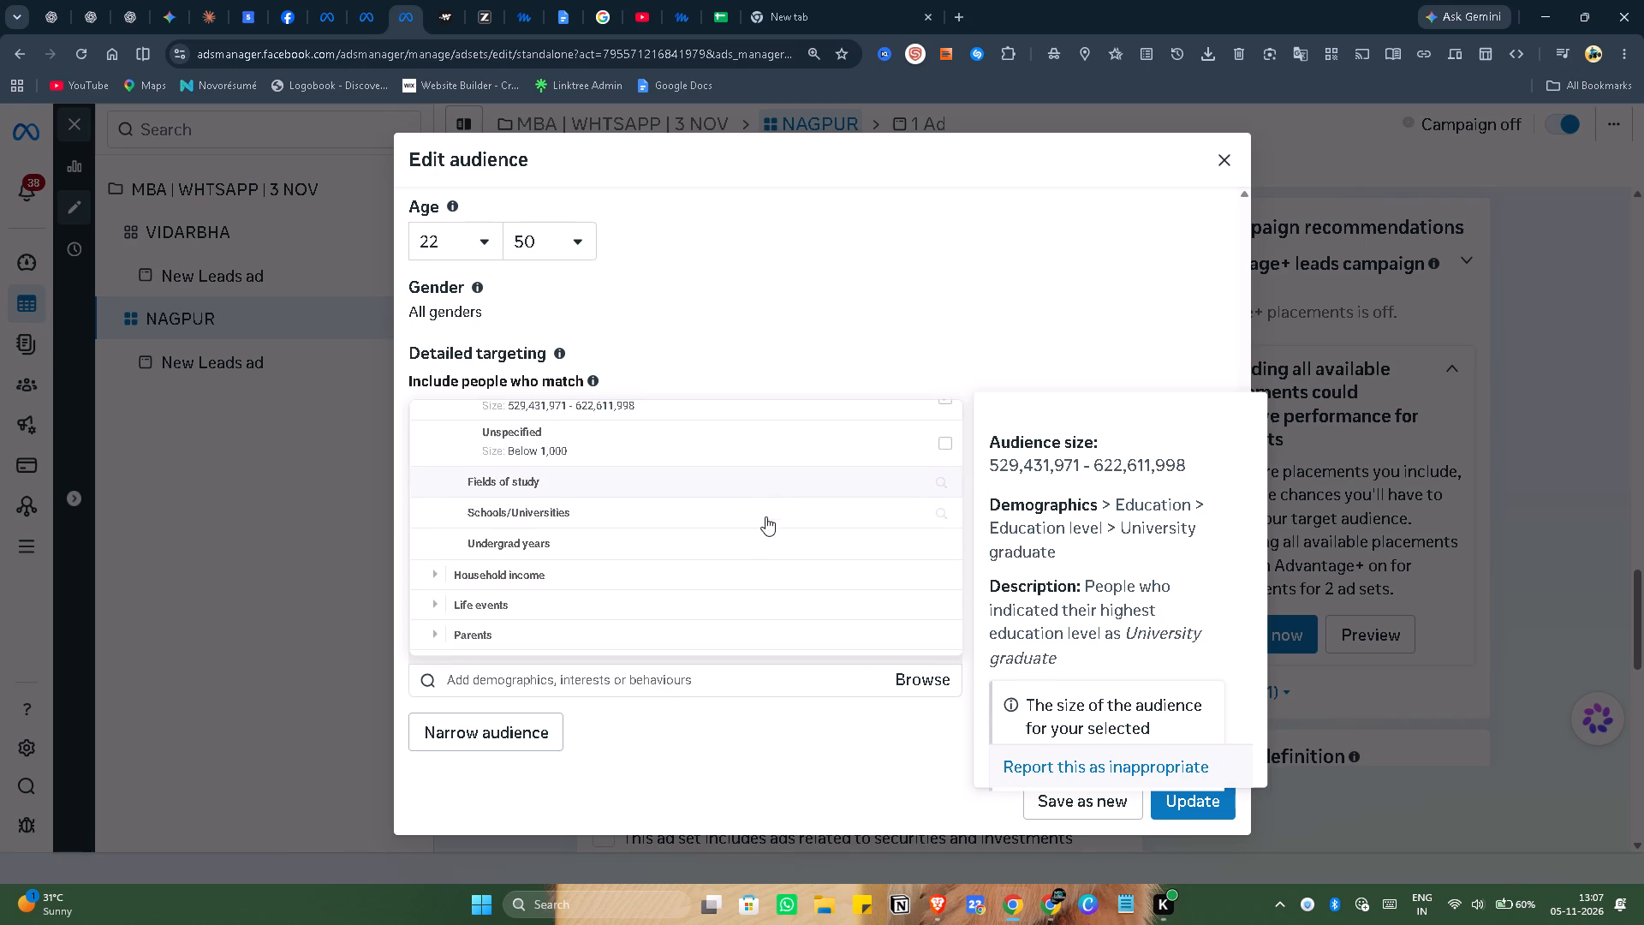
scroll(788, 515, "down", 2)
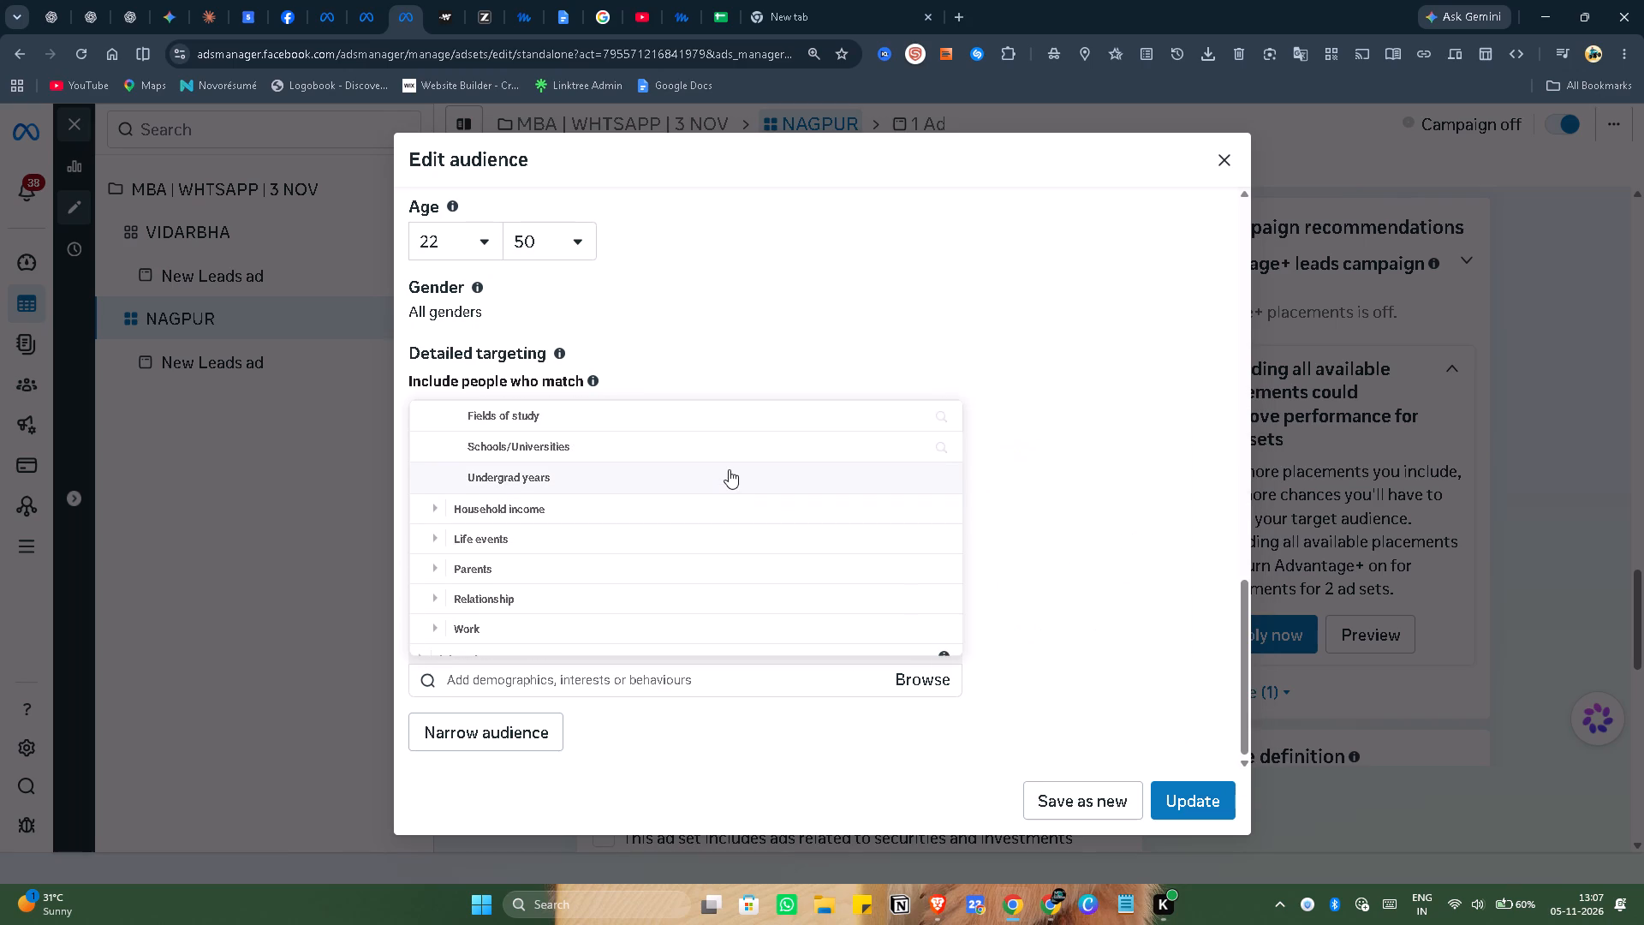
left_click(736, 443)
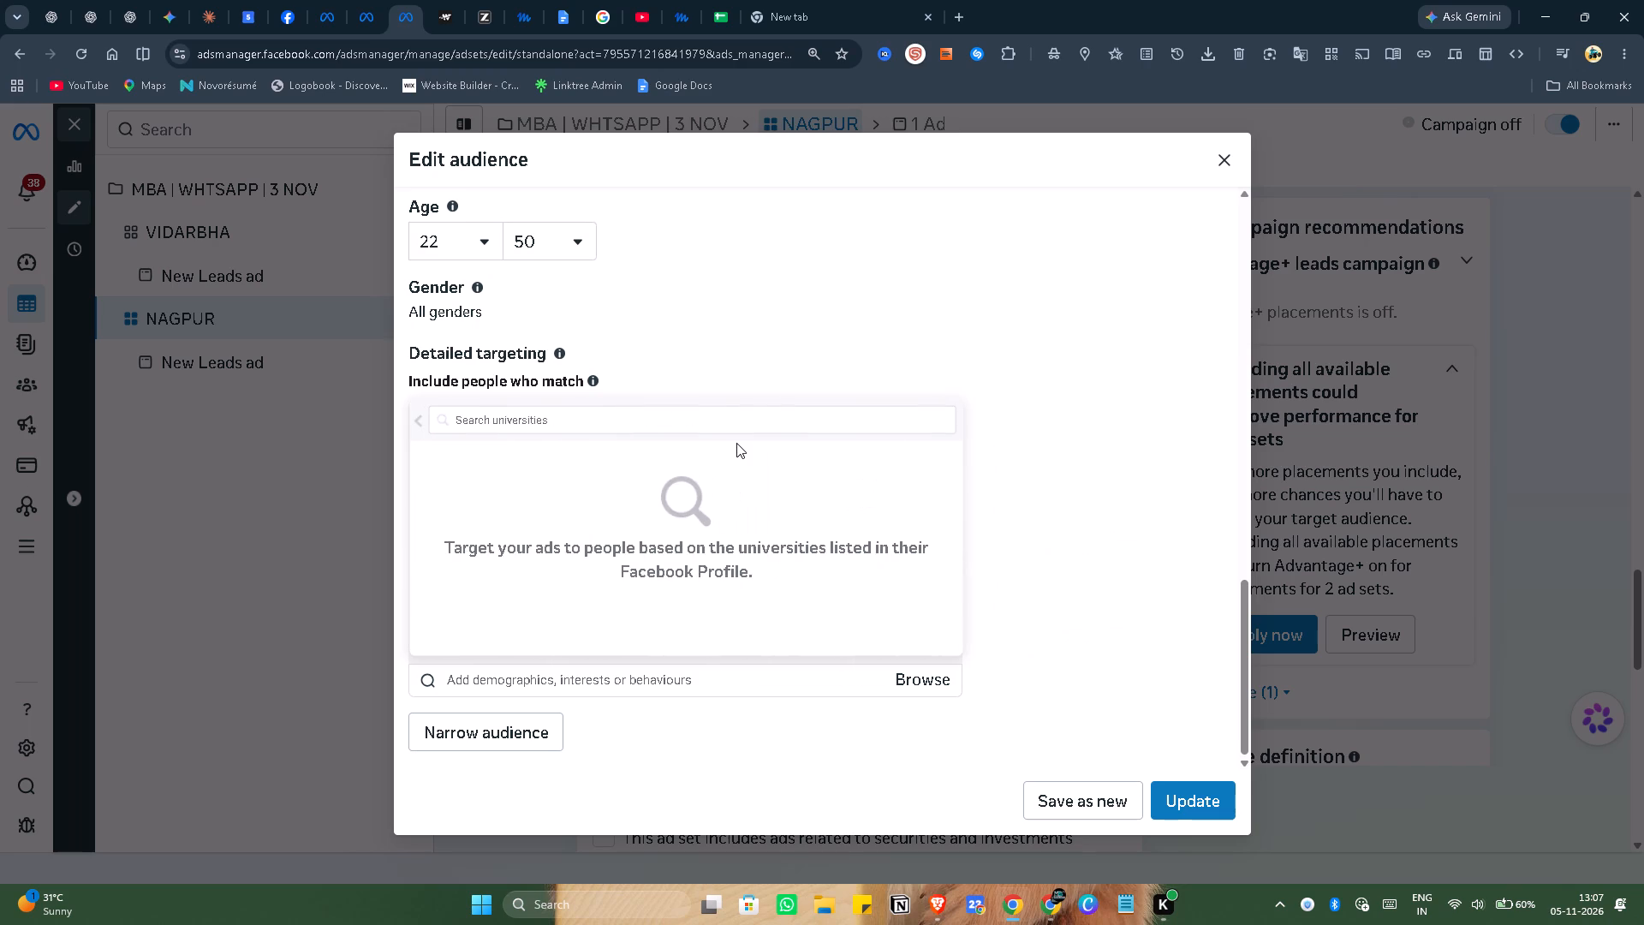
scroll(668, 534, "down", 1)
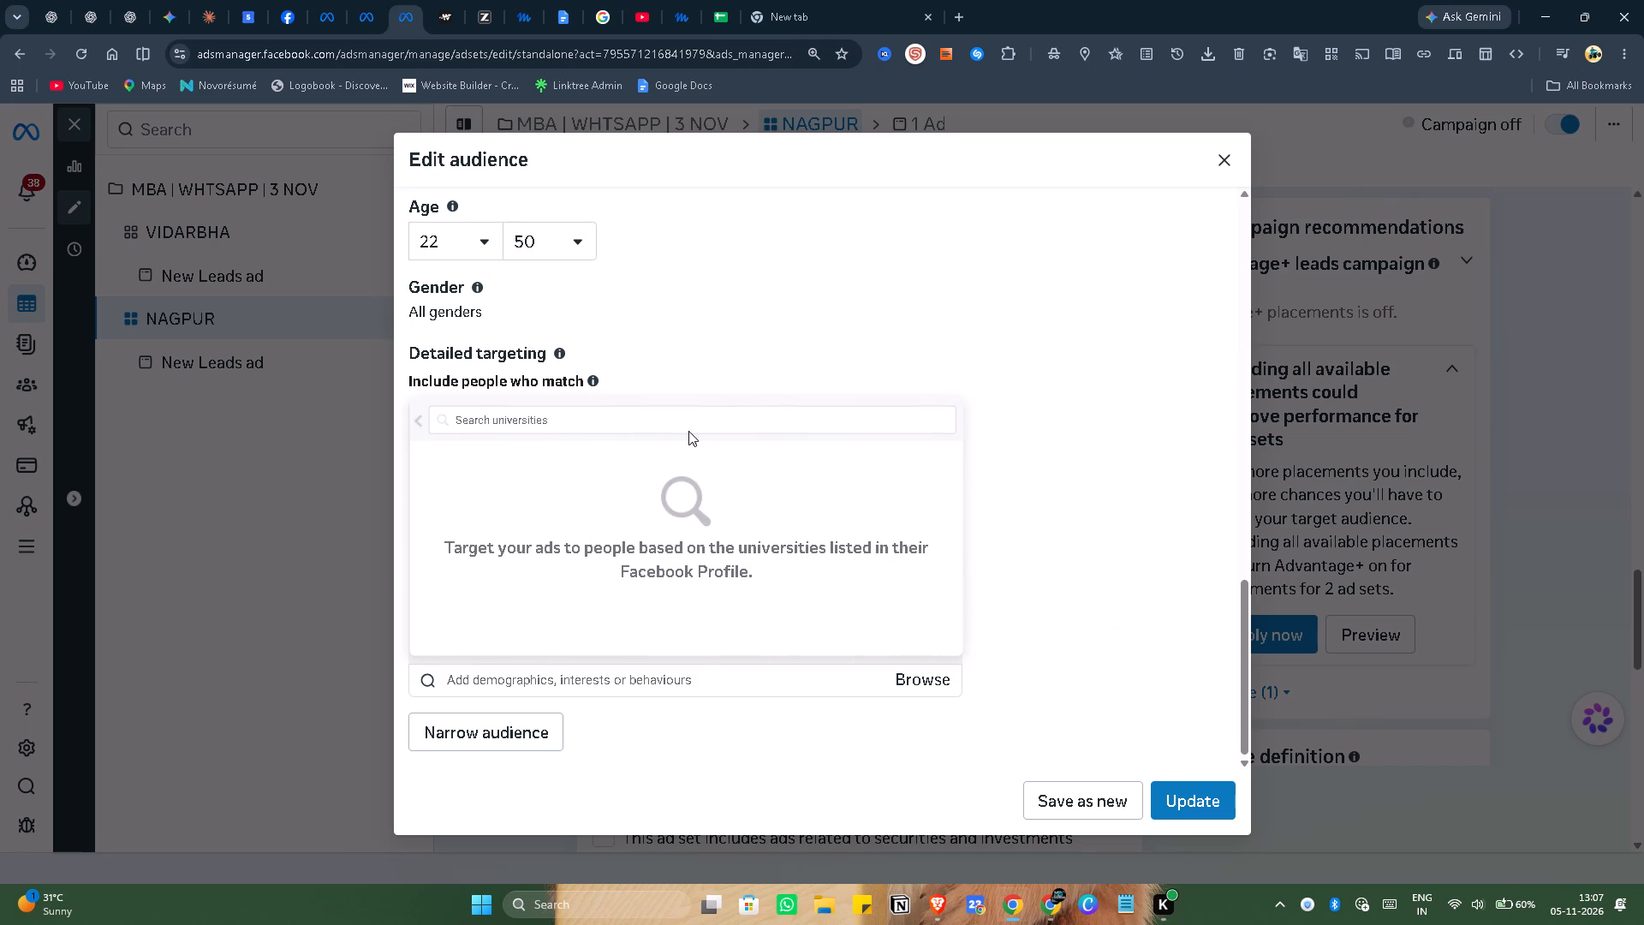
left_click(686, 421)
key("shift+g")
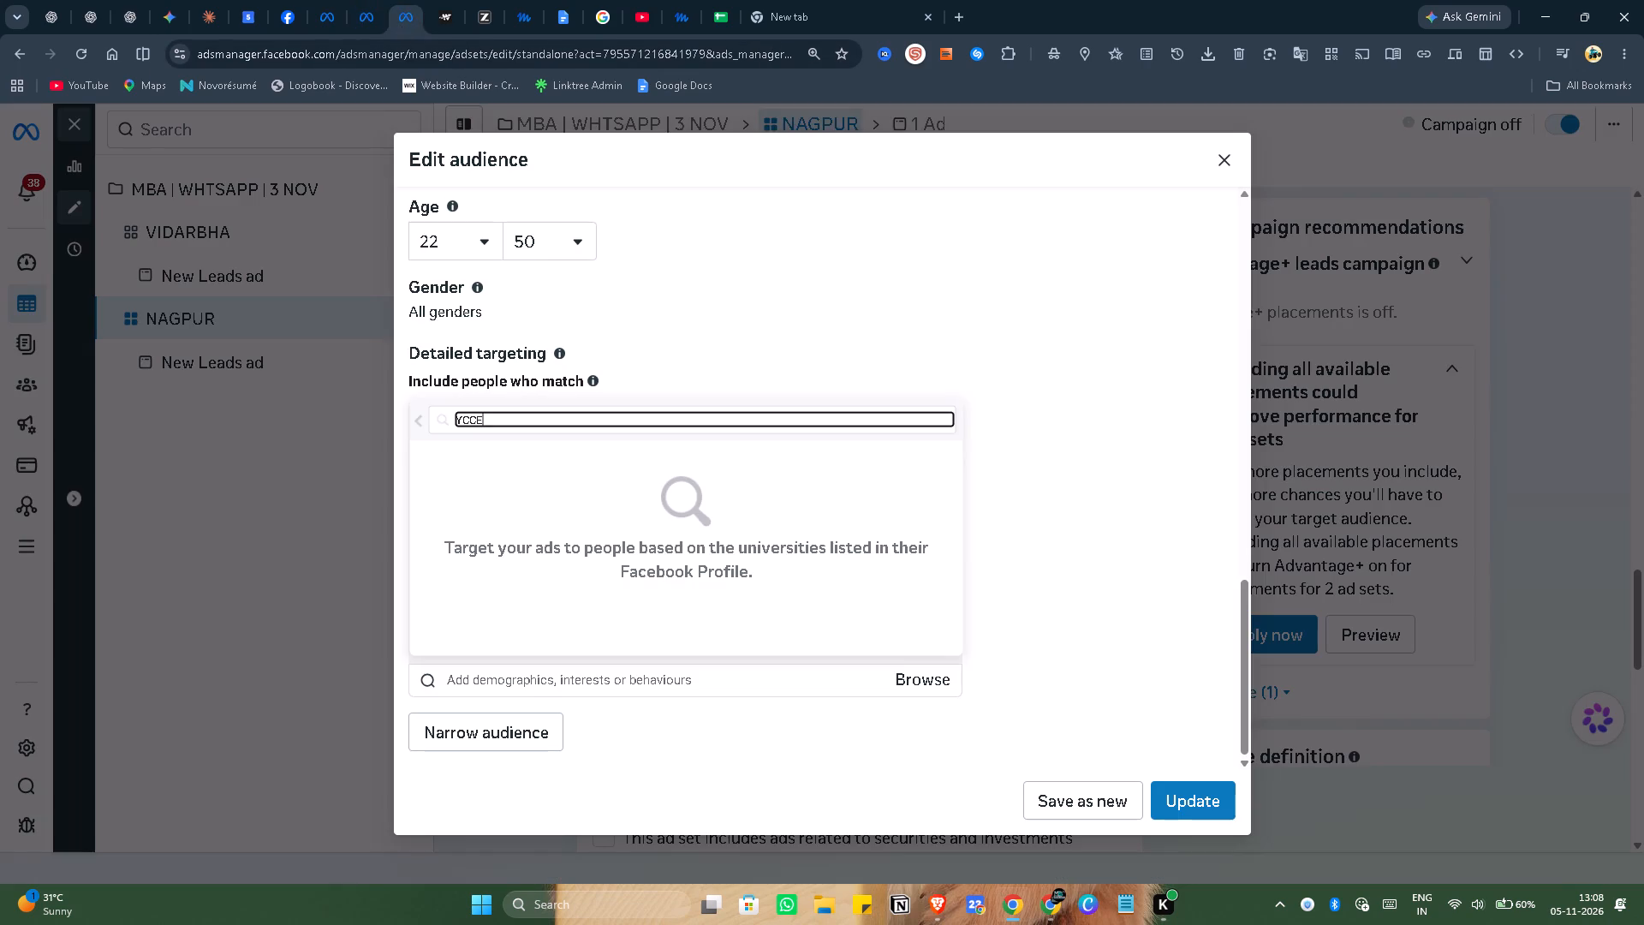
double_click(502, 420)
left_click_drag(494, 422, 485, 421)
double_click(483, 420)
type("G>")
key("shift+h")
key("BackSpace")
key("BackSpace")
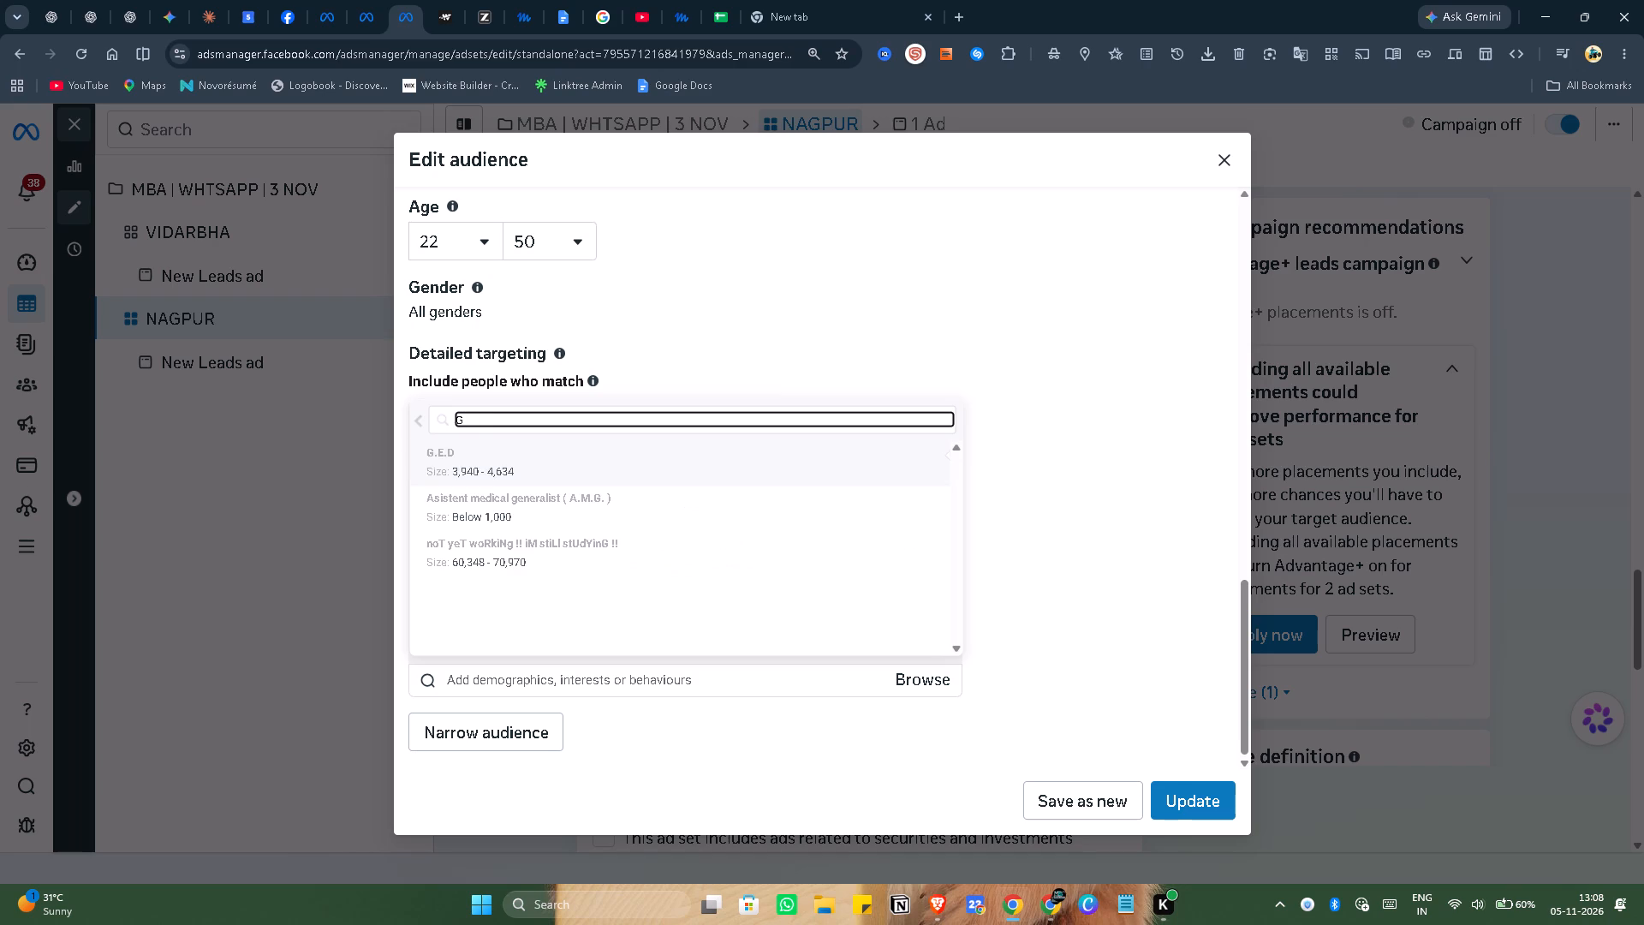
type(".H")
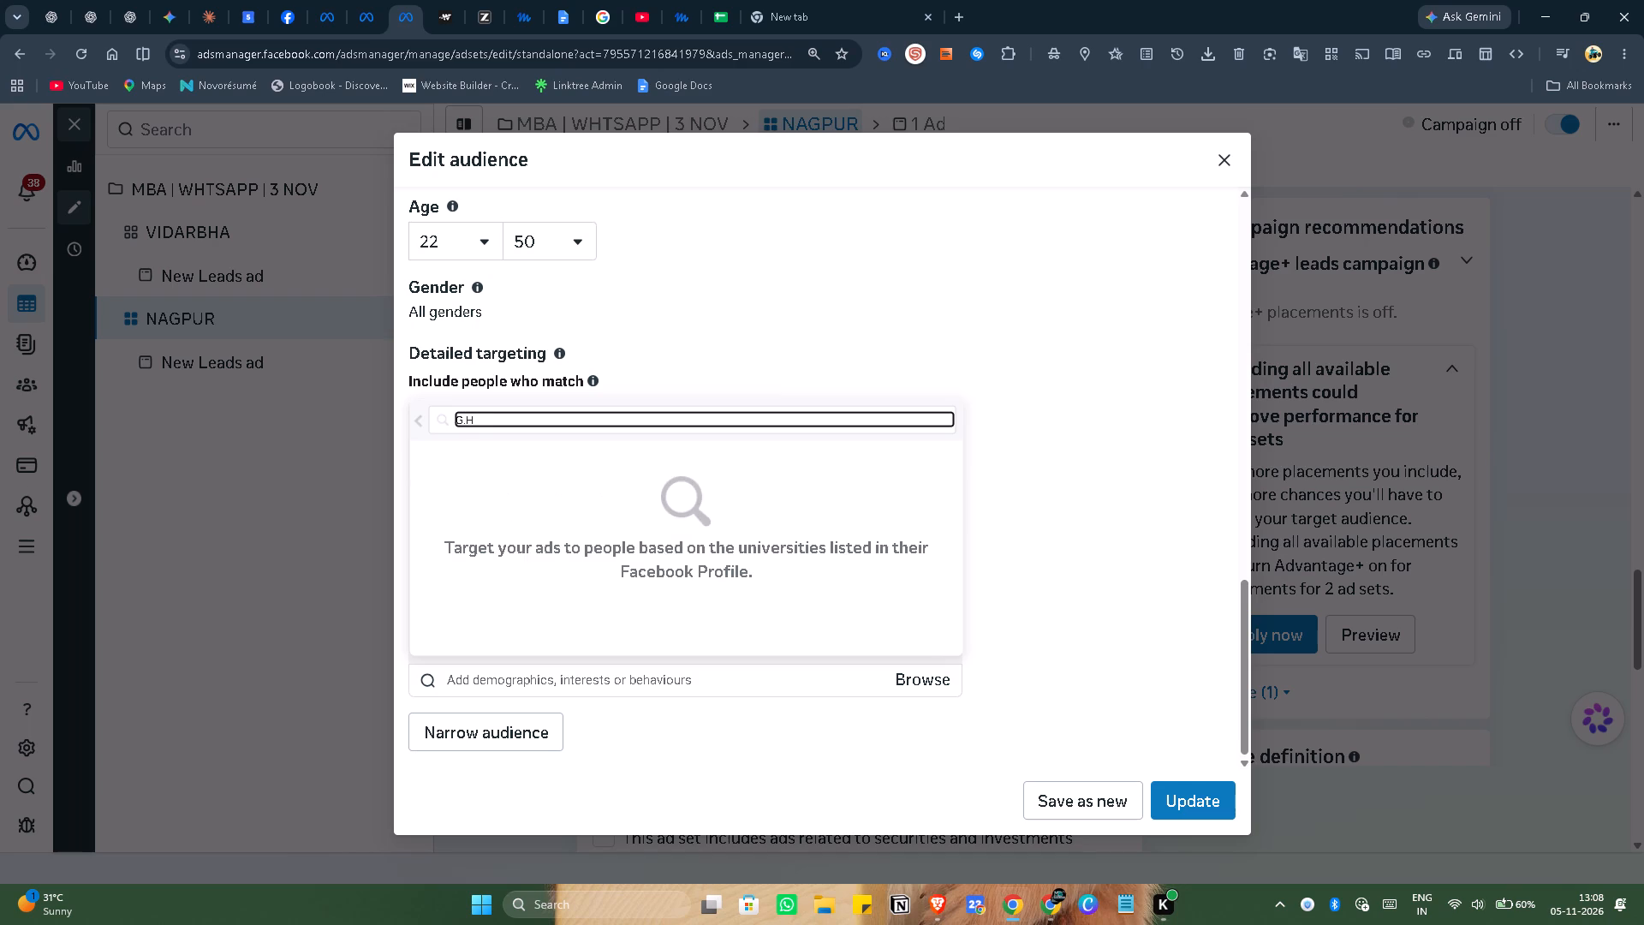
key("space")
type("raio")
key("BackSpace")
type("spno")
key("BackSpace")
key("BackSpace")
key("BackSpace")
type("oni")
left_click(593, 421)
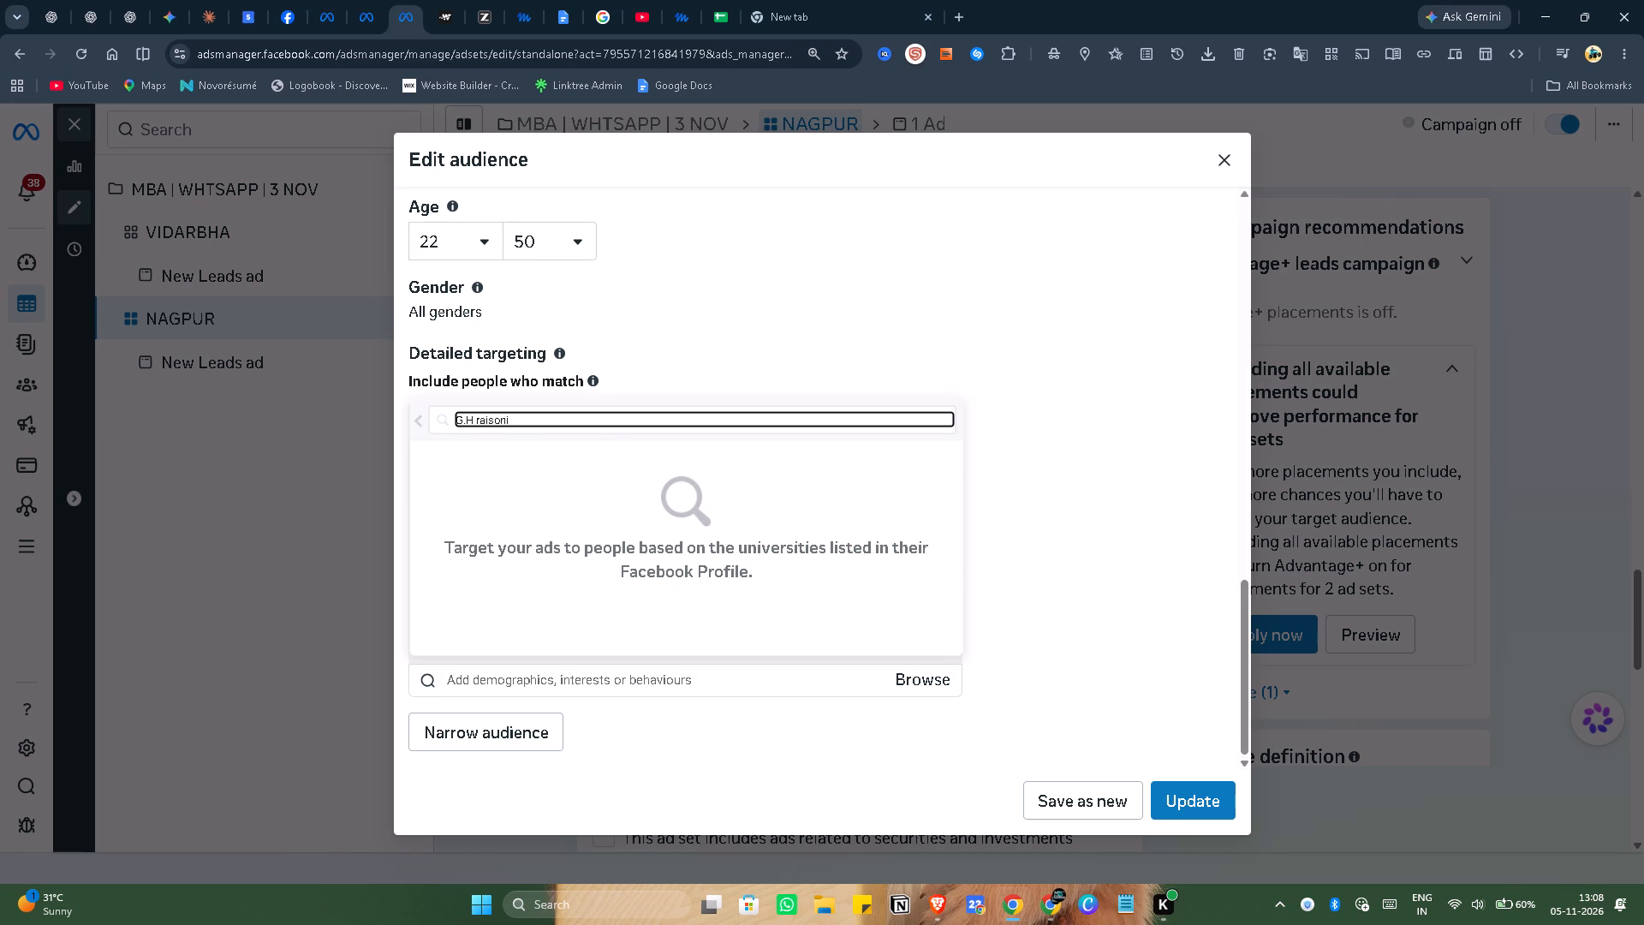
double_click(592, 421)
key("BackSpace")
Save the edited NAGPUR audience as a new saved audience, keeping the suggested copy name.
scroll(646, 563, "down", 4)
scroll(659, 575, "up", 9)
left_click(1072, 795)
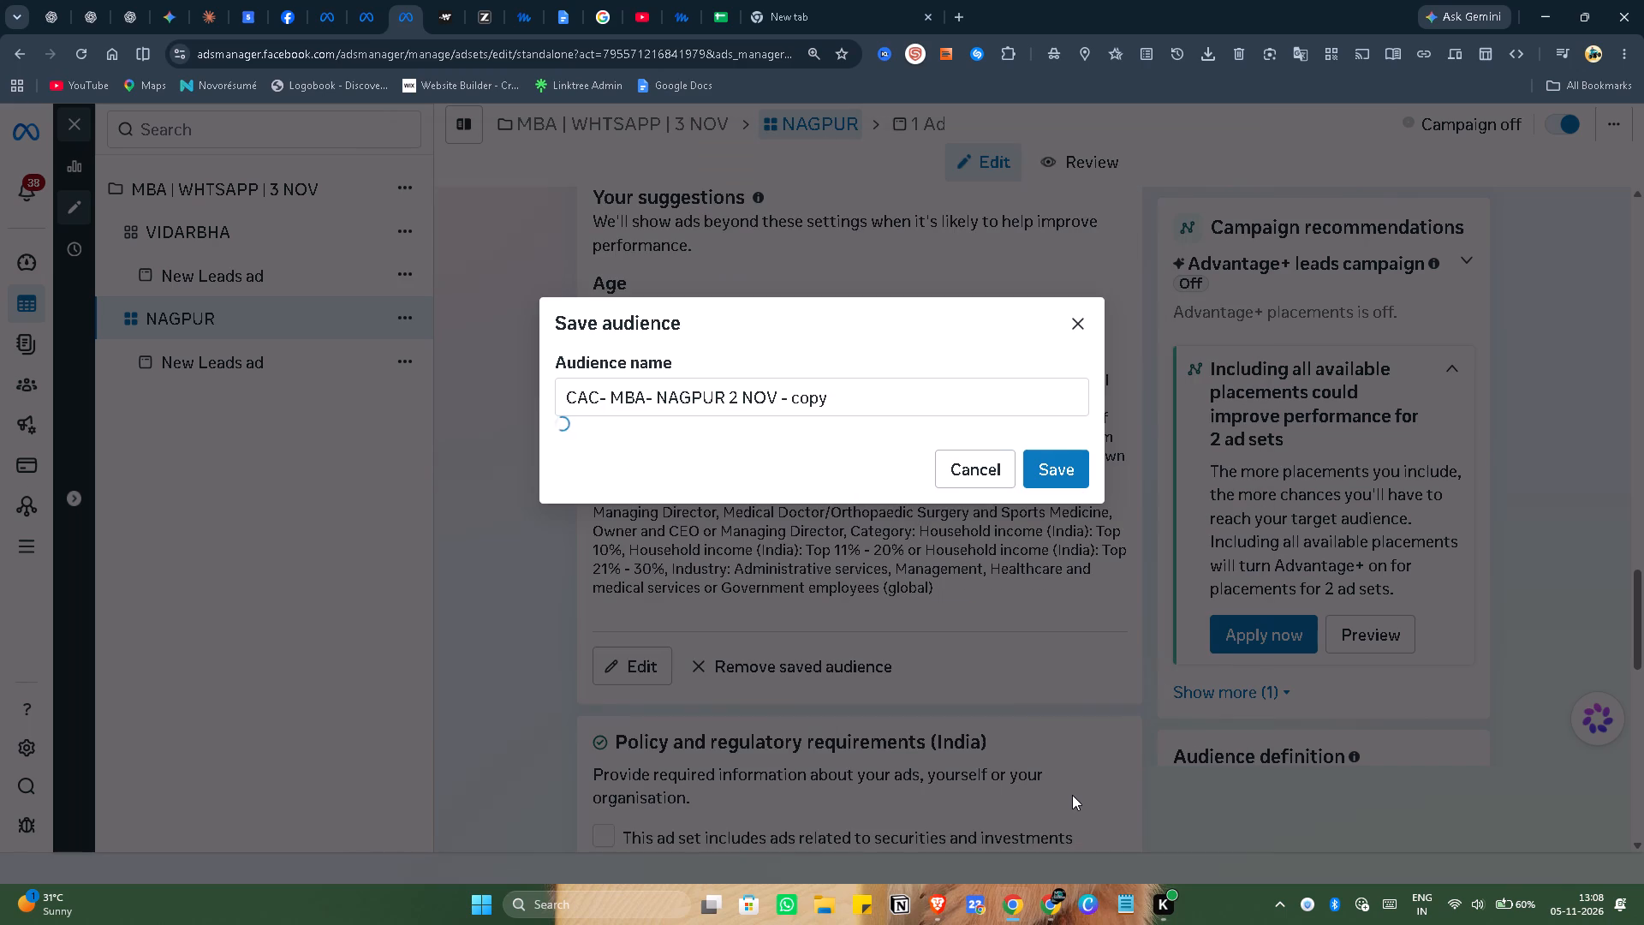
scroll(915, 421, "down", 4)
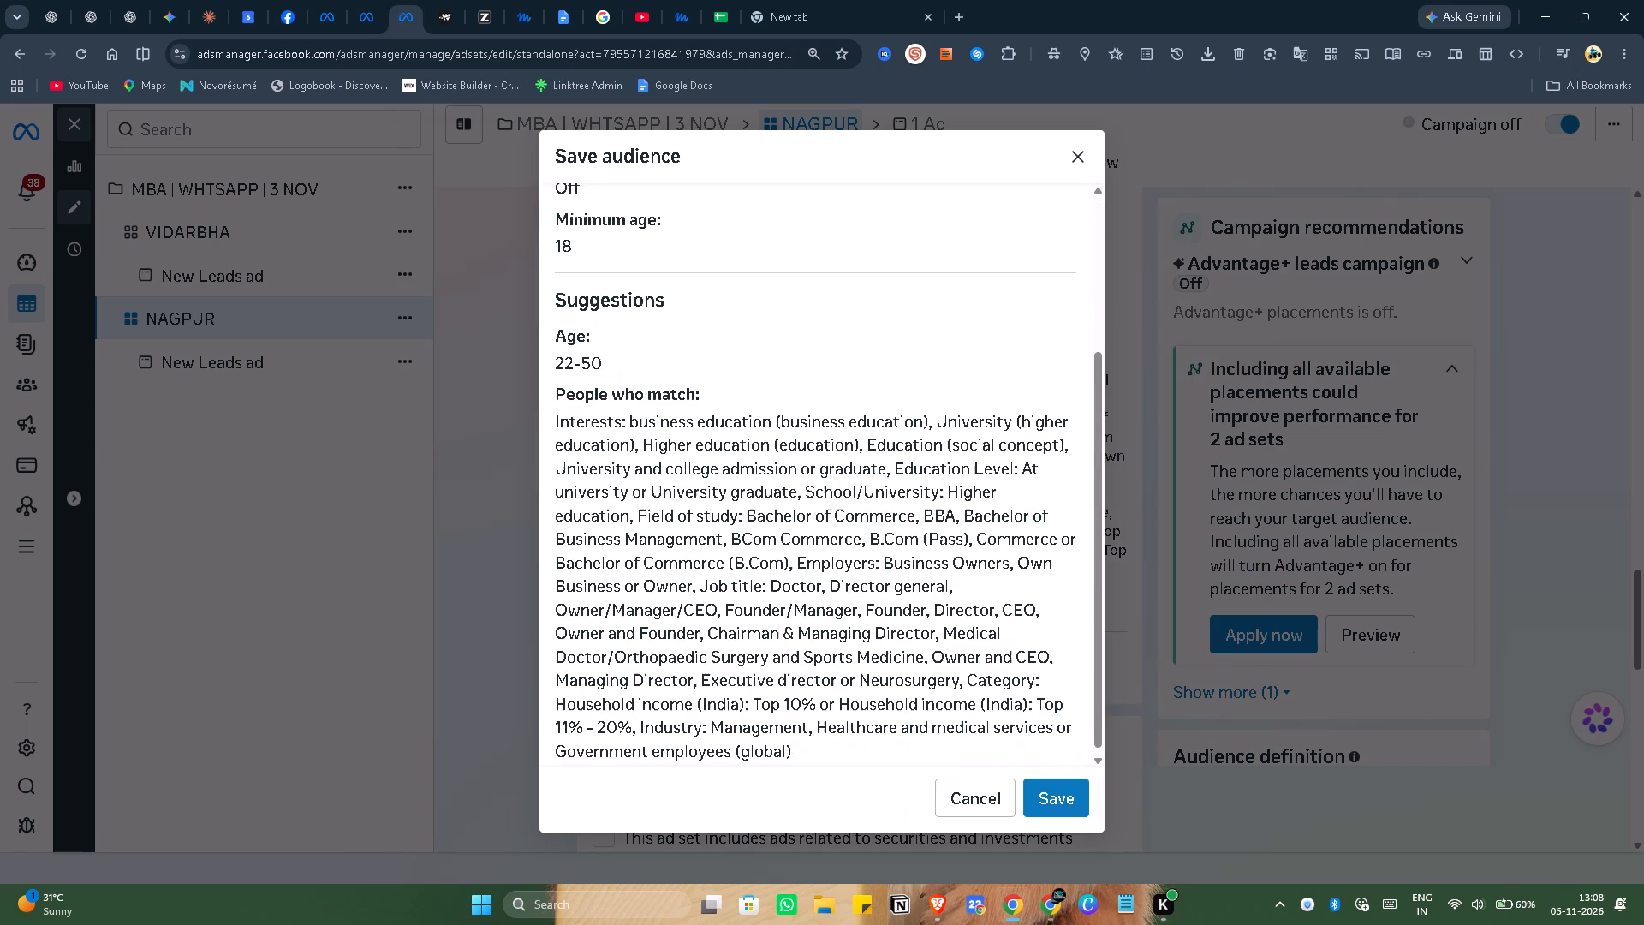
scroll(915, 421, "down", 4)
left_click(1046, 803)
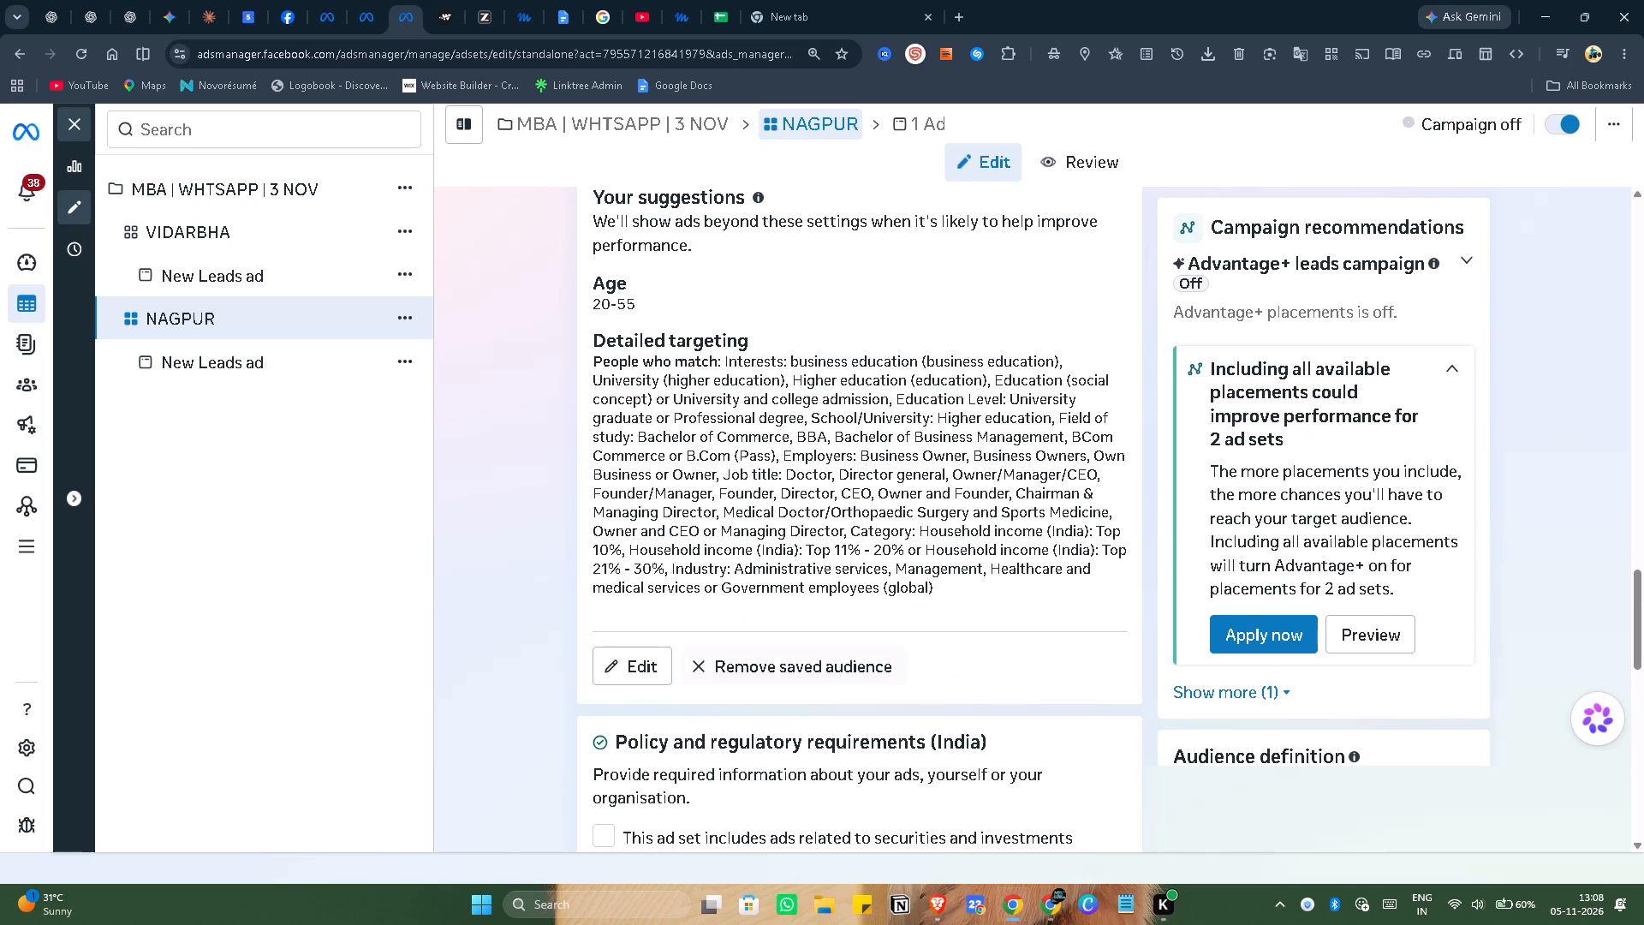
Publish the NAGPUR ad set's changes.
scroll(542, 531, "down", 2)
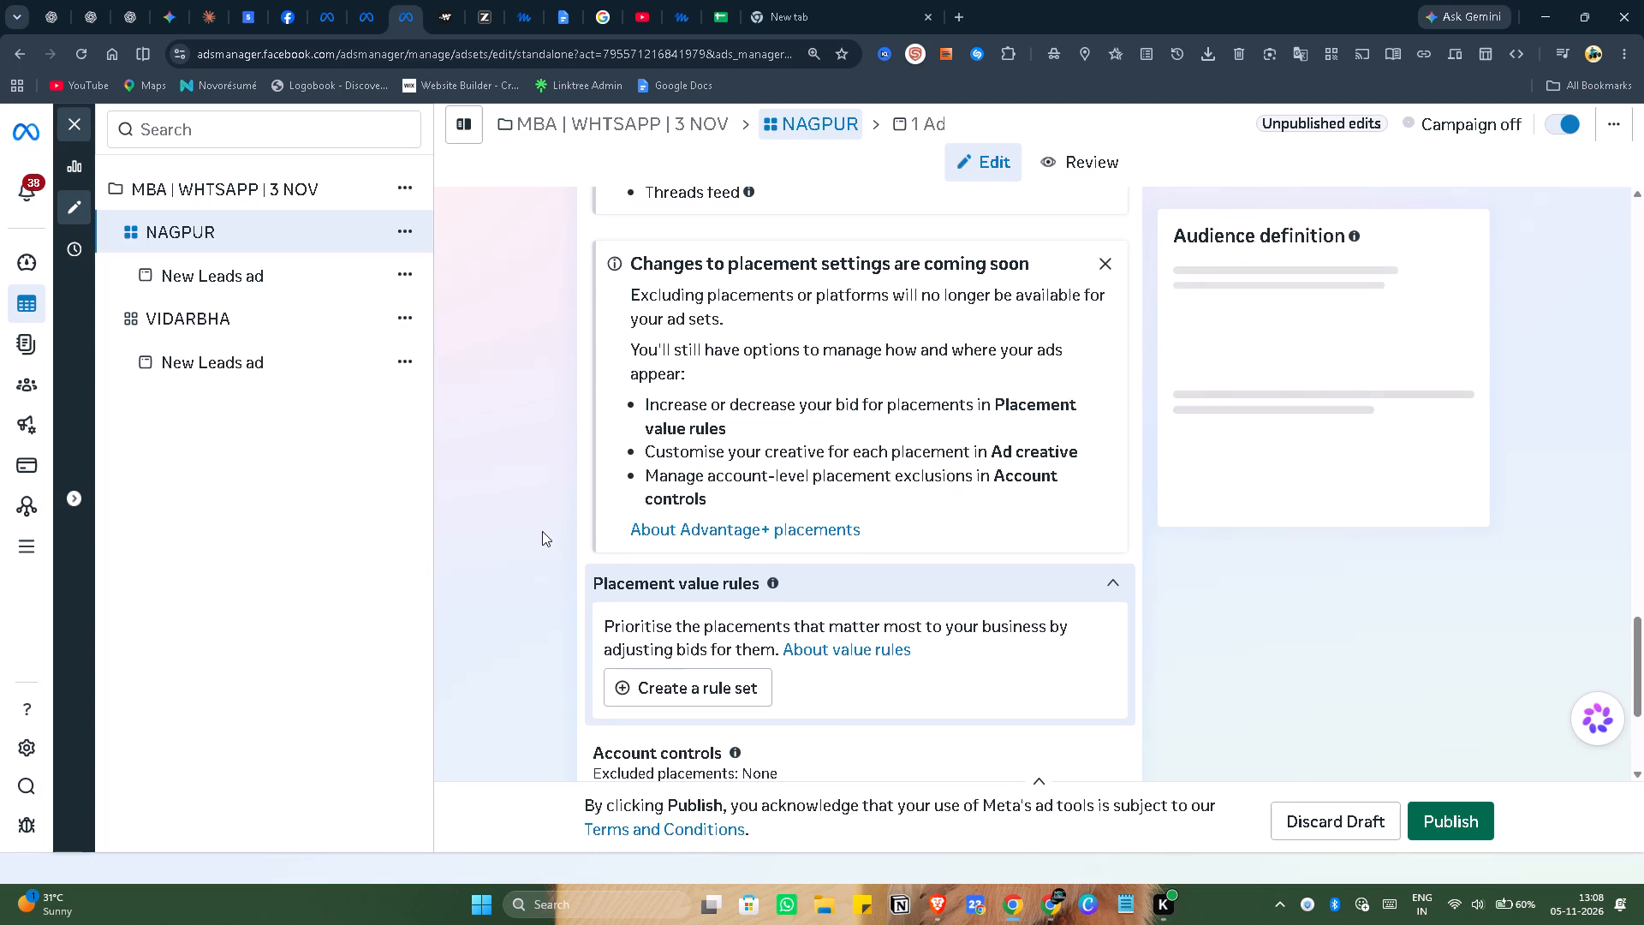
scroll(542, 531, "down", 6)
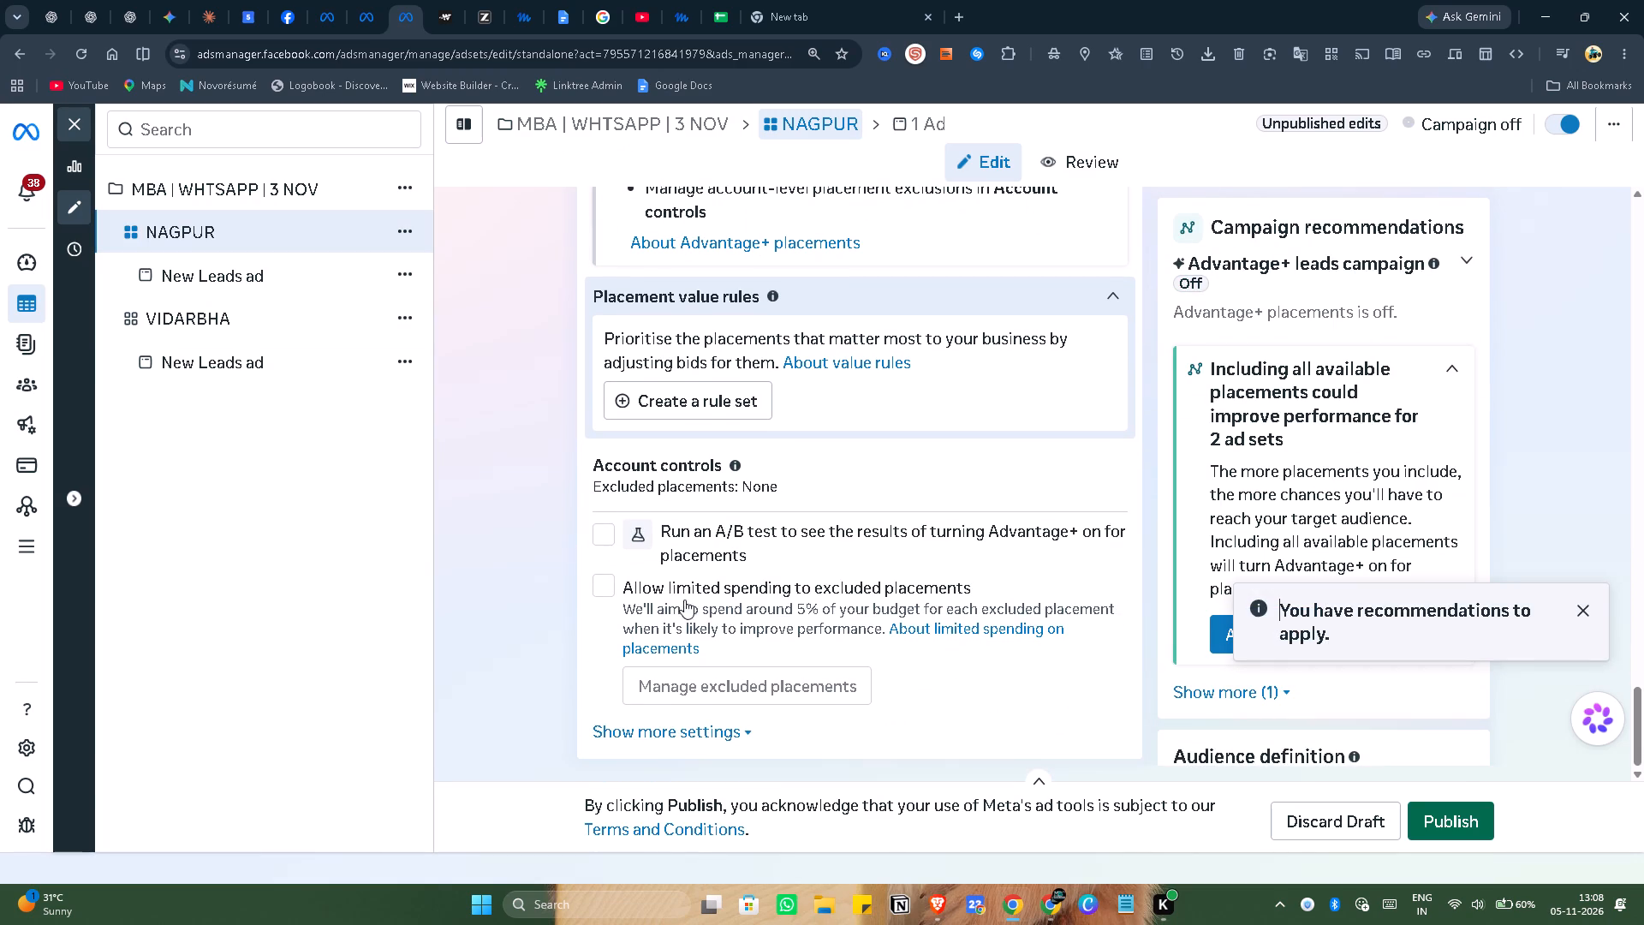
left_click(1462, 813)
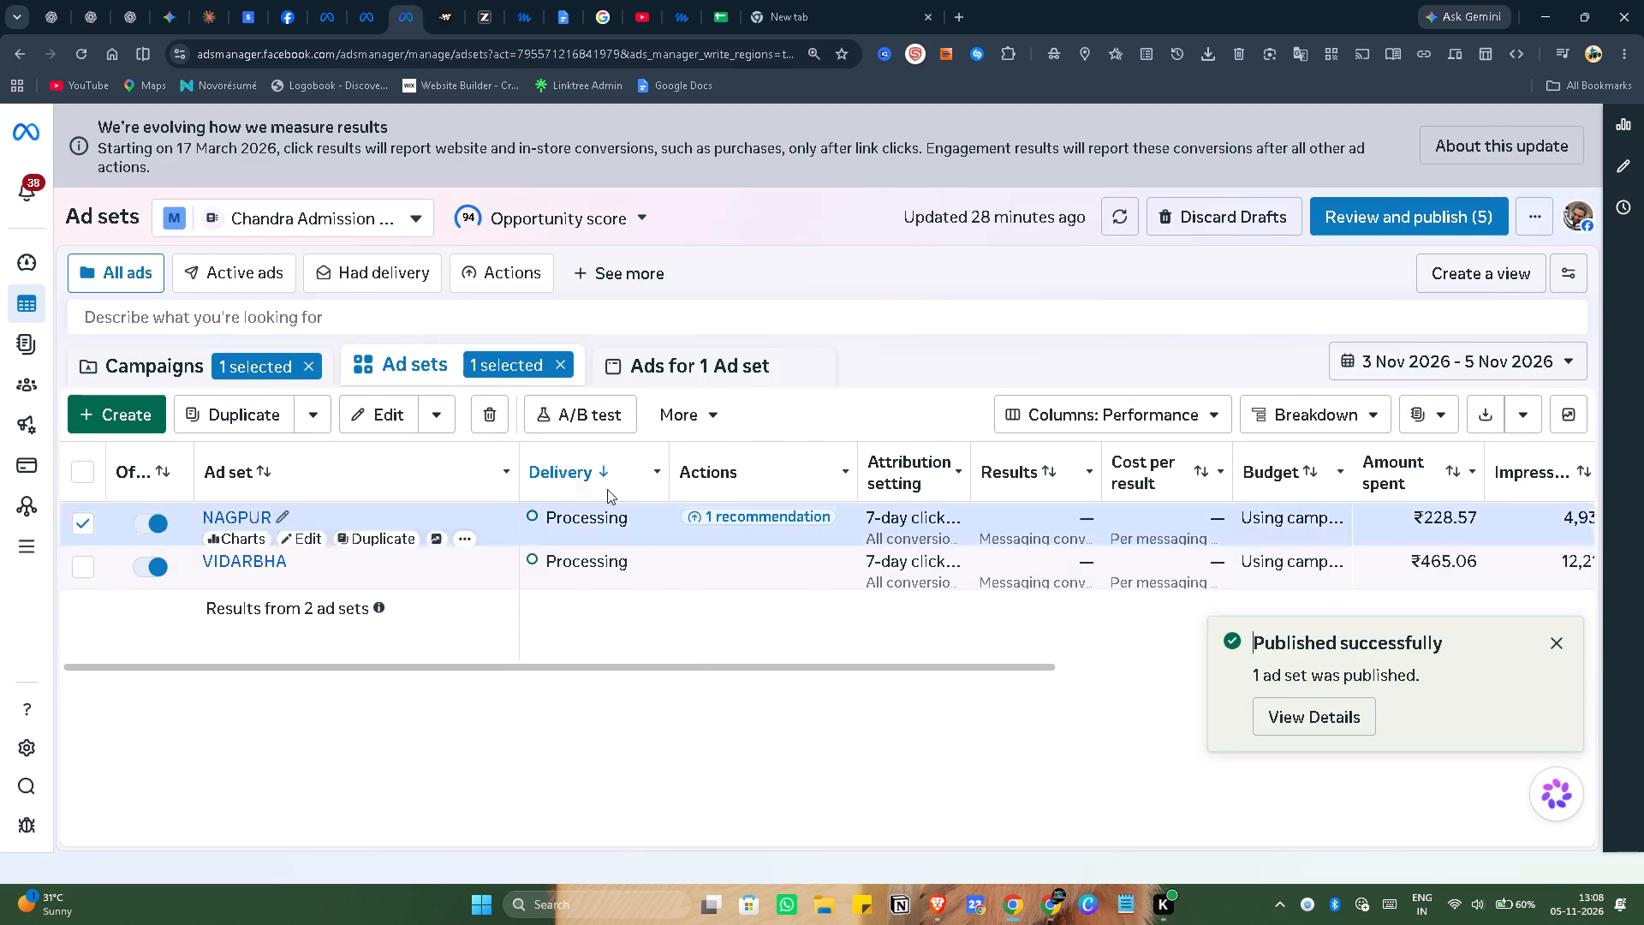
Clear the ad set and campaign selections, return to the full campaign list, and dismiss the notification.
left_click(557, 359)
left_click(311, 359)
left_click(259, 365)
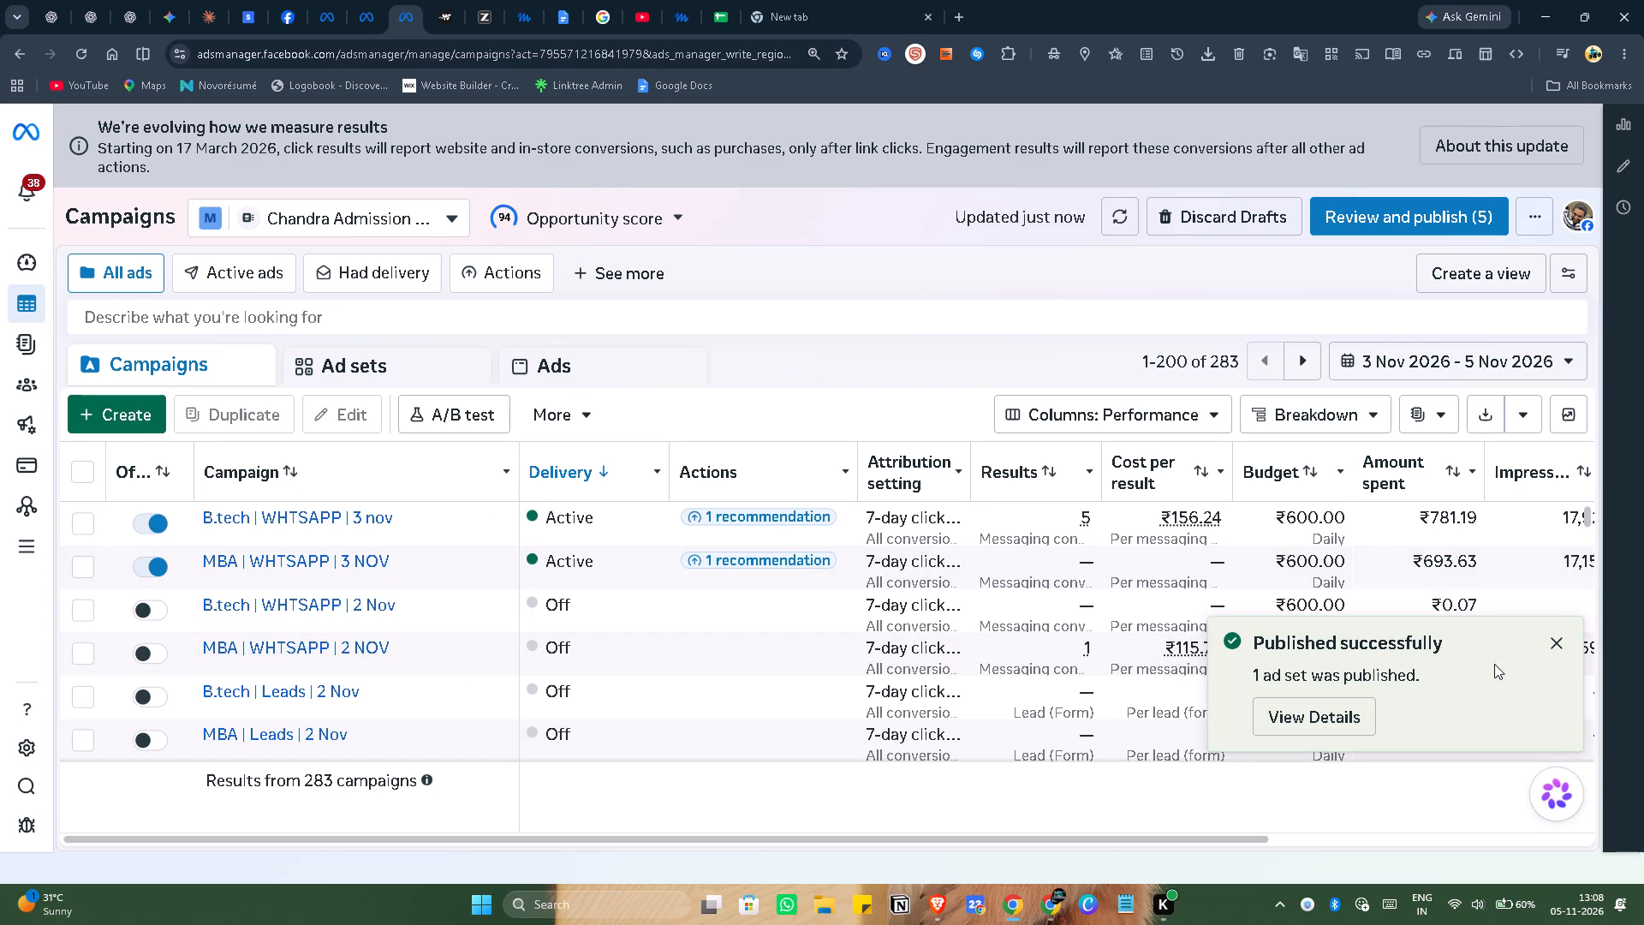
left_click(1553, 636)
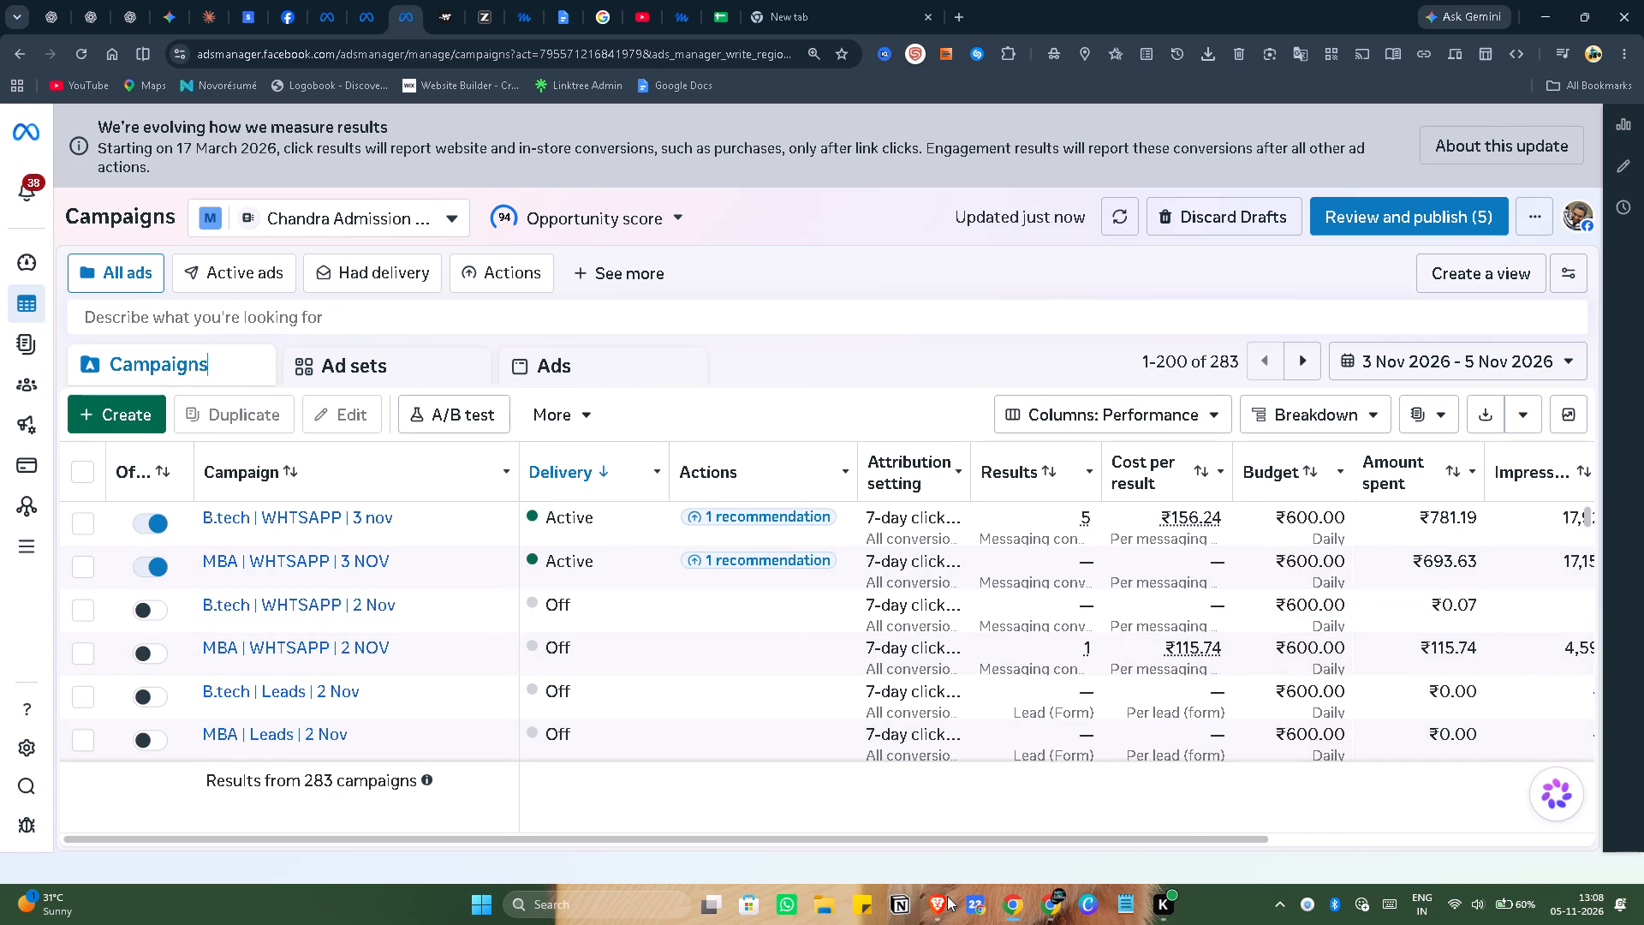
Switch to Brave and skip the YouTube Diwali video ahead to the Shava Shava song.
left_click(947, 898)
scroll(1244, 386, "down", 1)
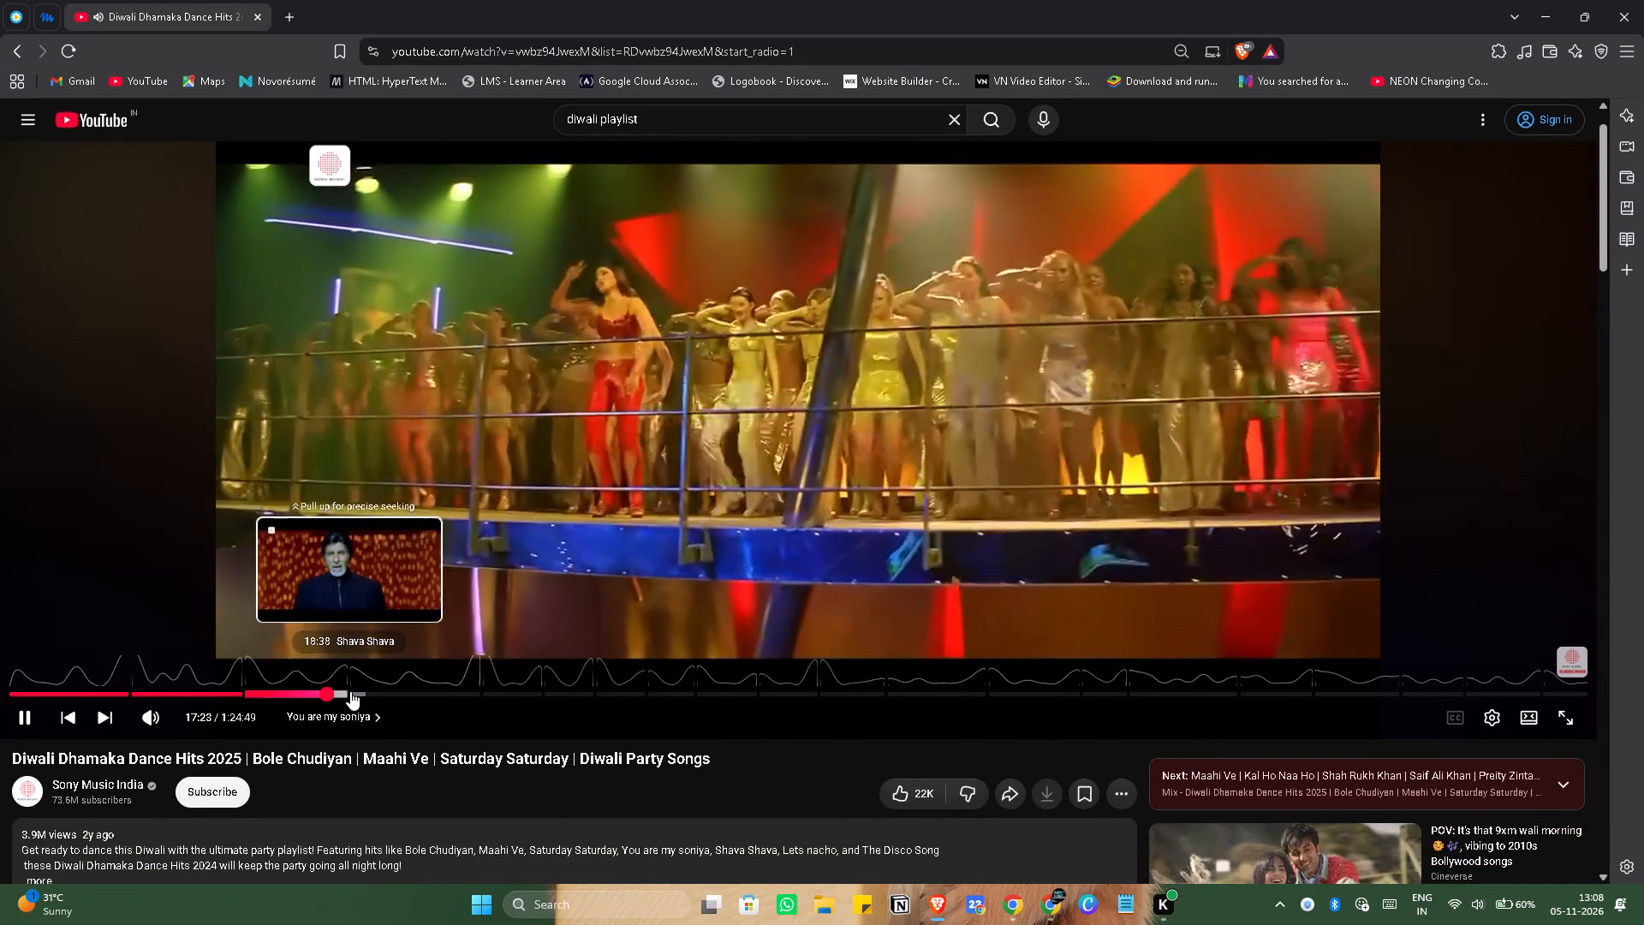
left_click(349, 691)
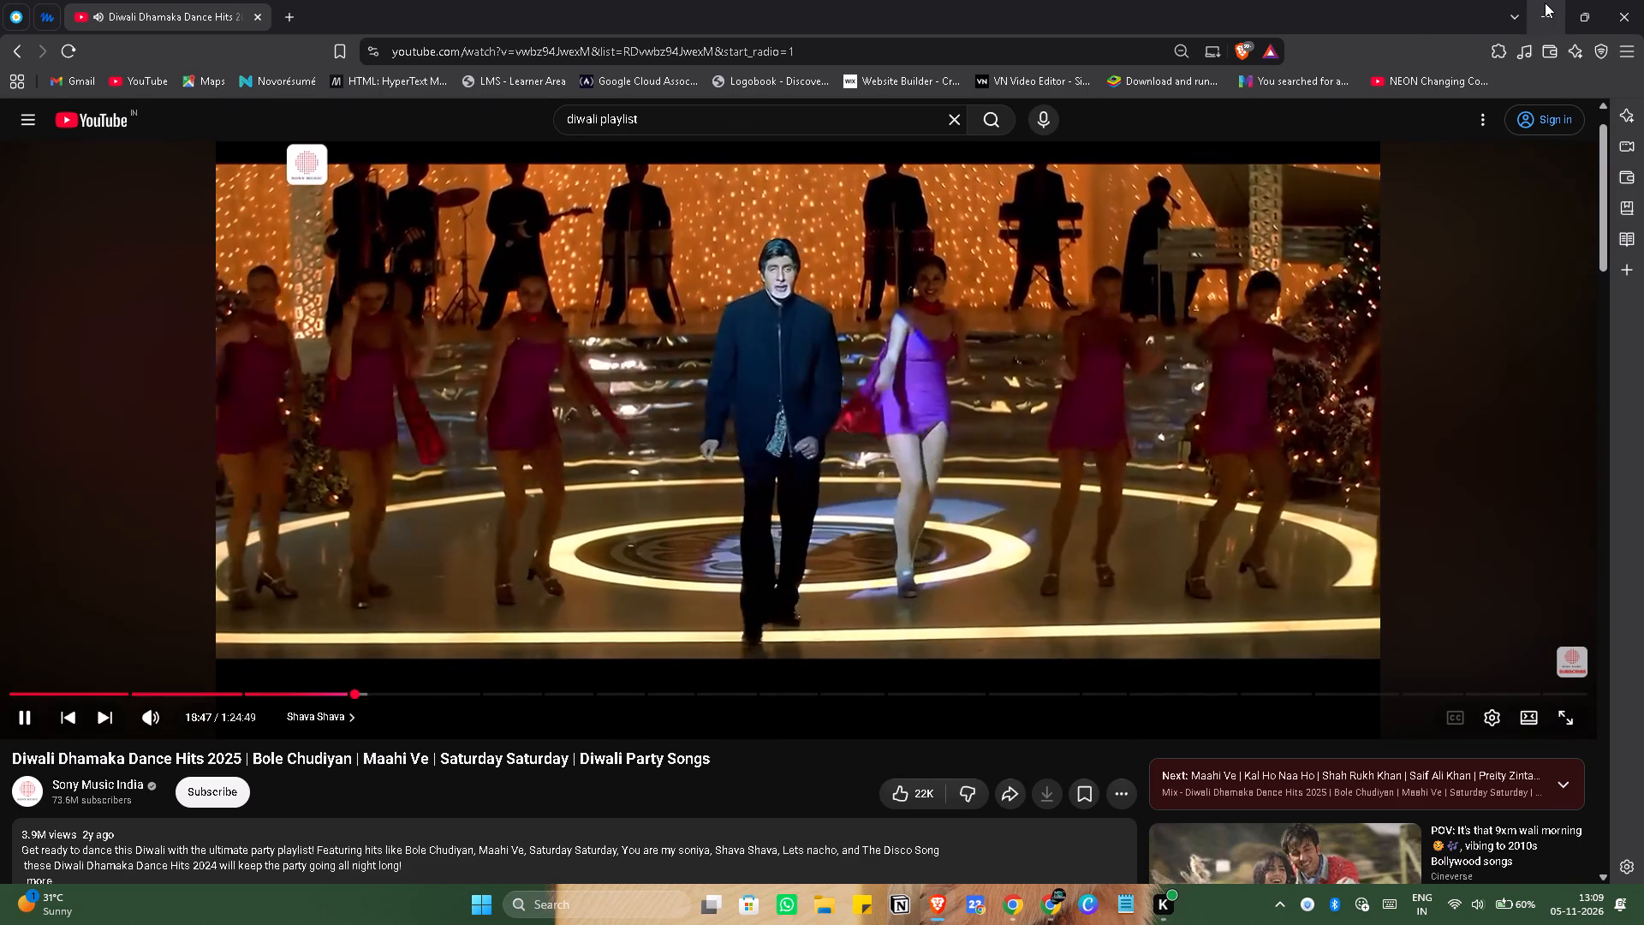
Switch back to Ads Manager in Chrome and review the Chandra Admission, IT Campus Bhopal and Empire Infra New campaign lists, ending on Chandra Admission.
left_click(1543, 3)
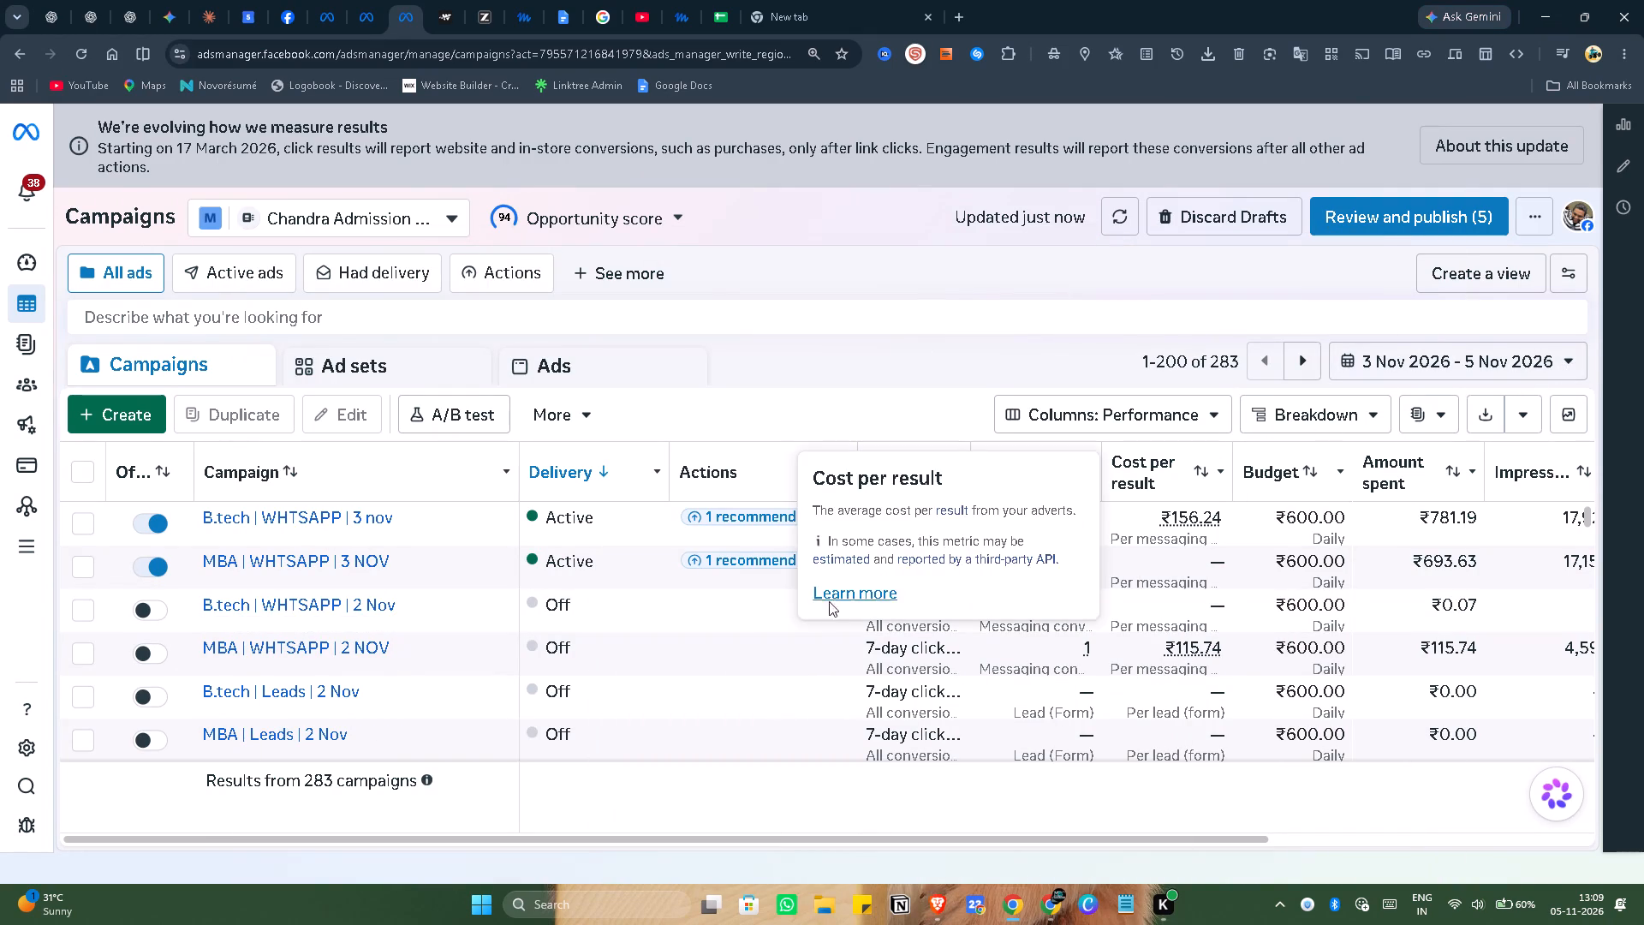
scroll(529, 631, "up", 4)
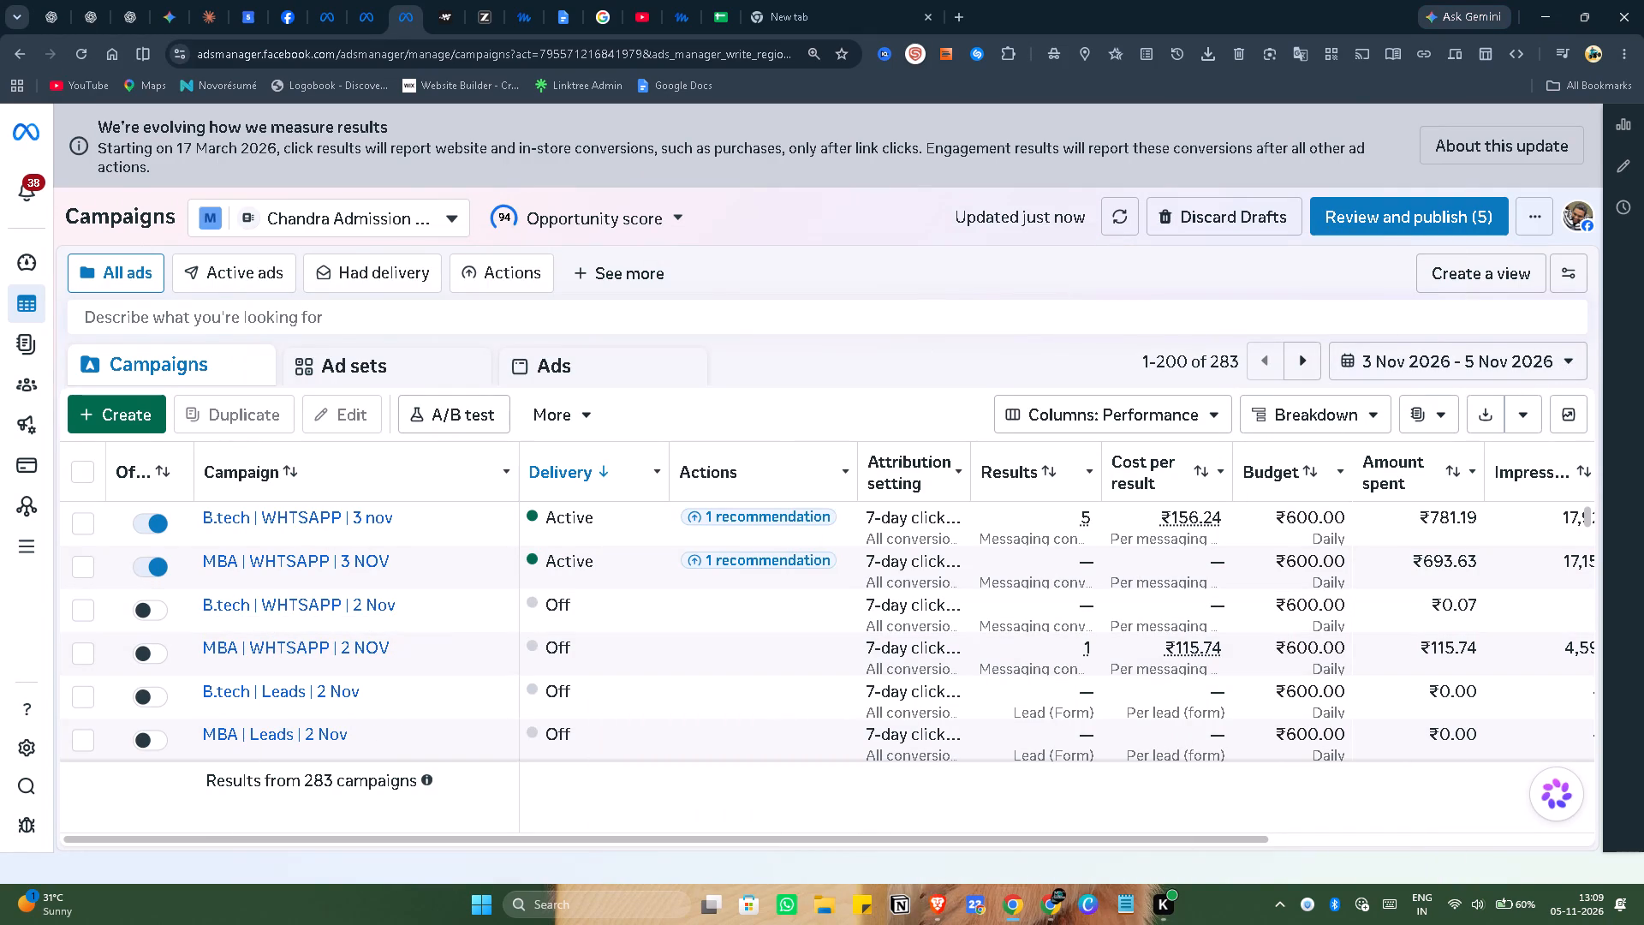
left_click(126, 355)
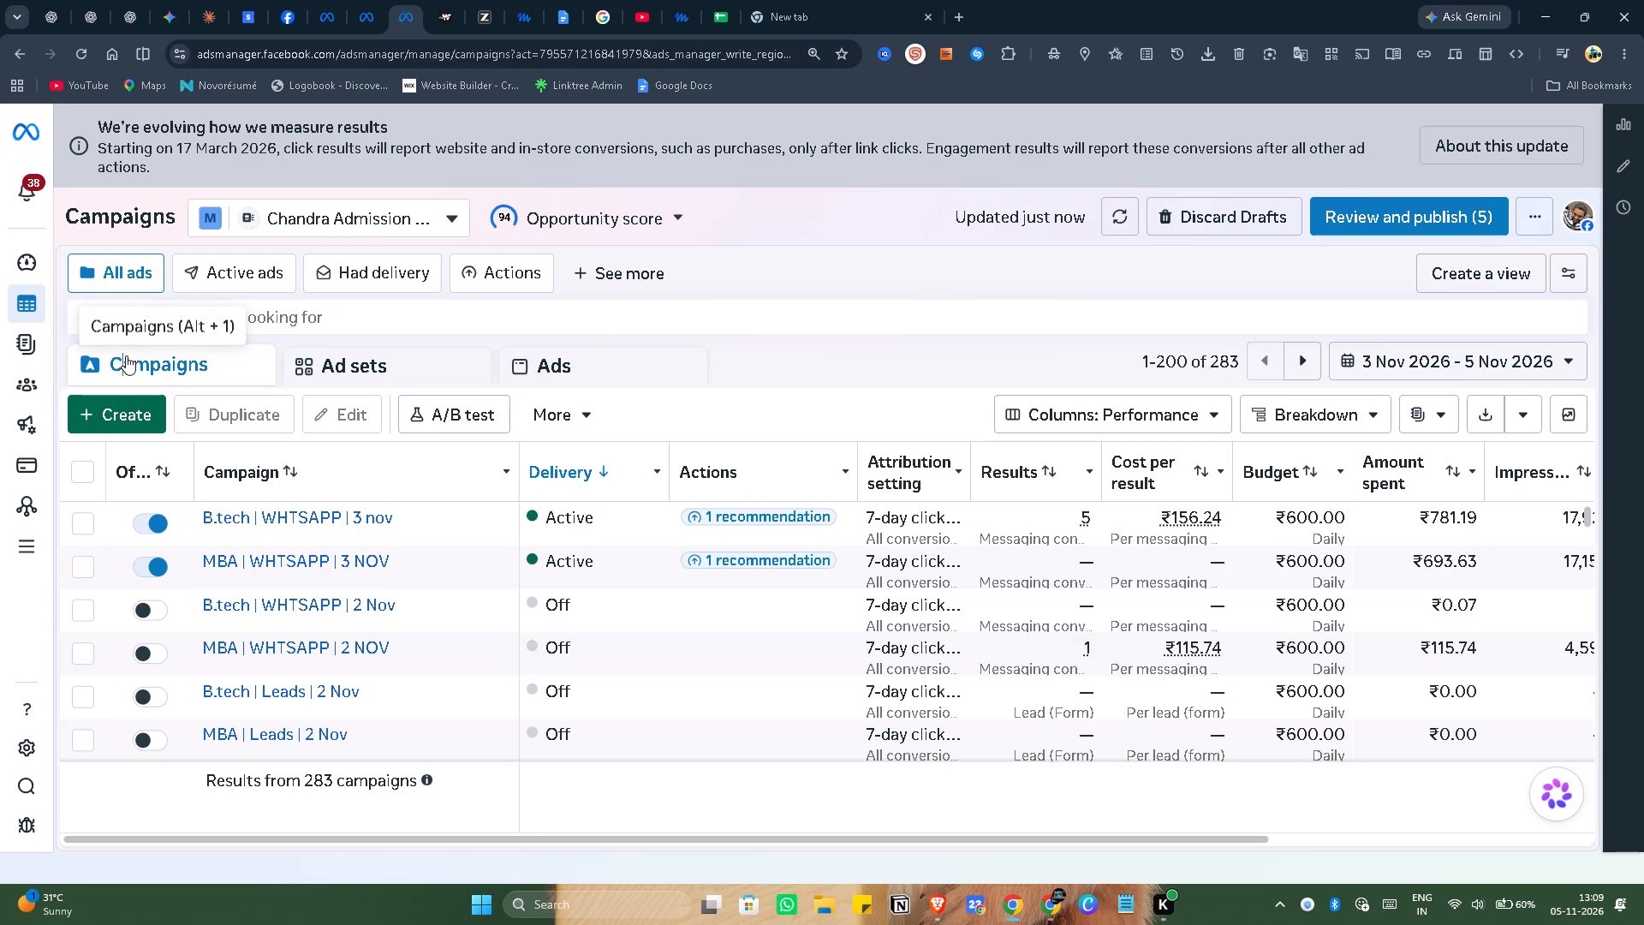
left_click(368, 11)
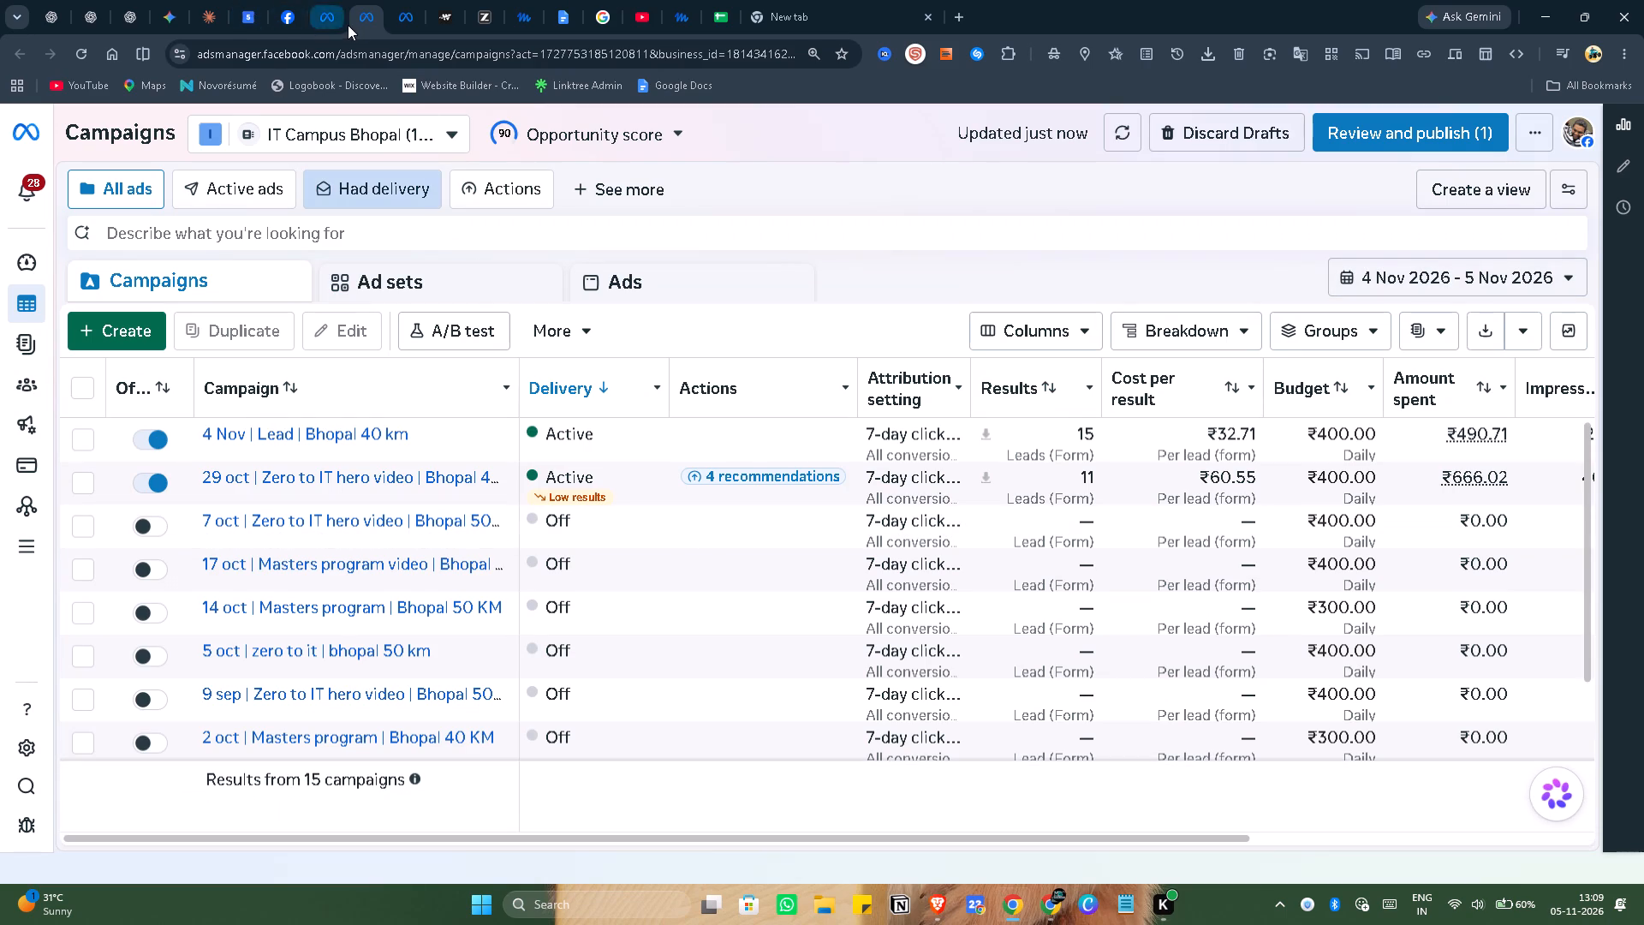
left_click(327, 12)
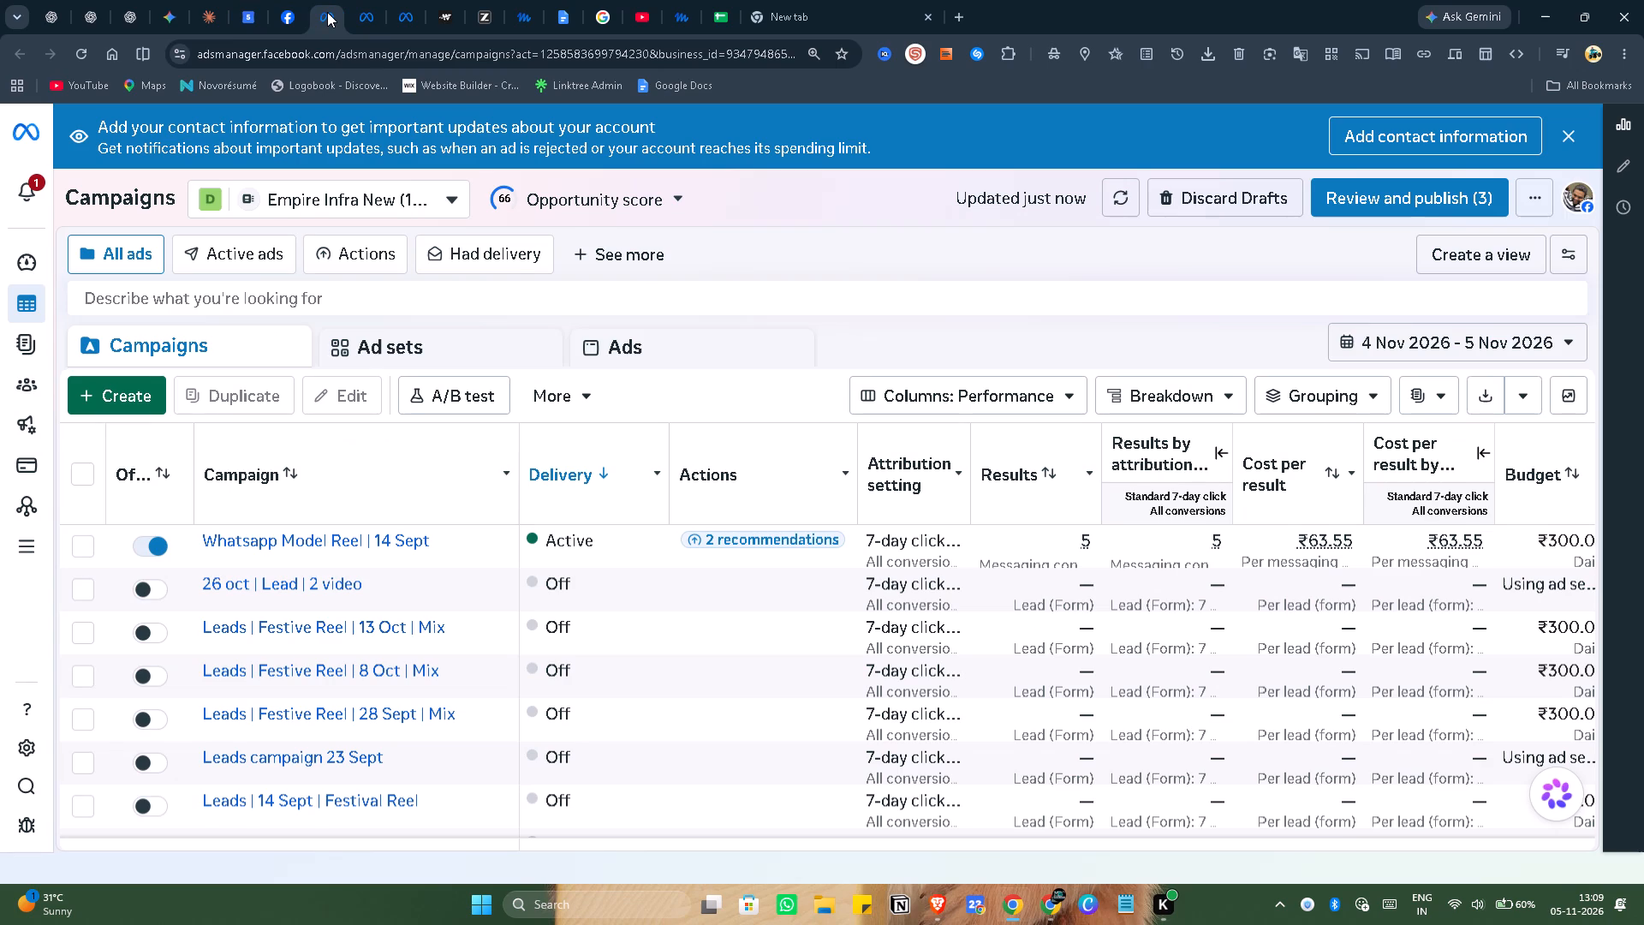
left_click(413, 17)
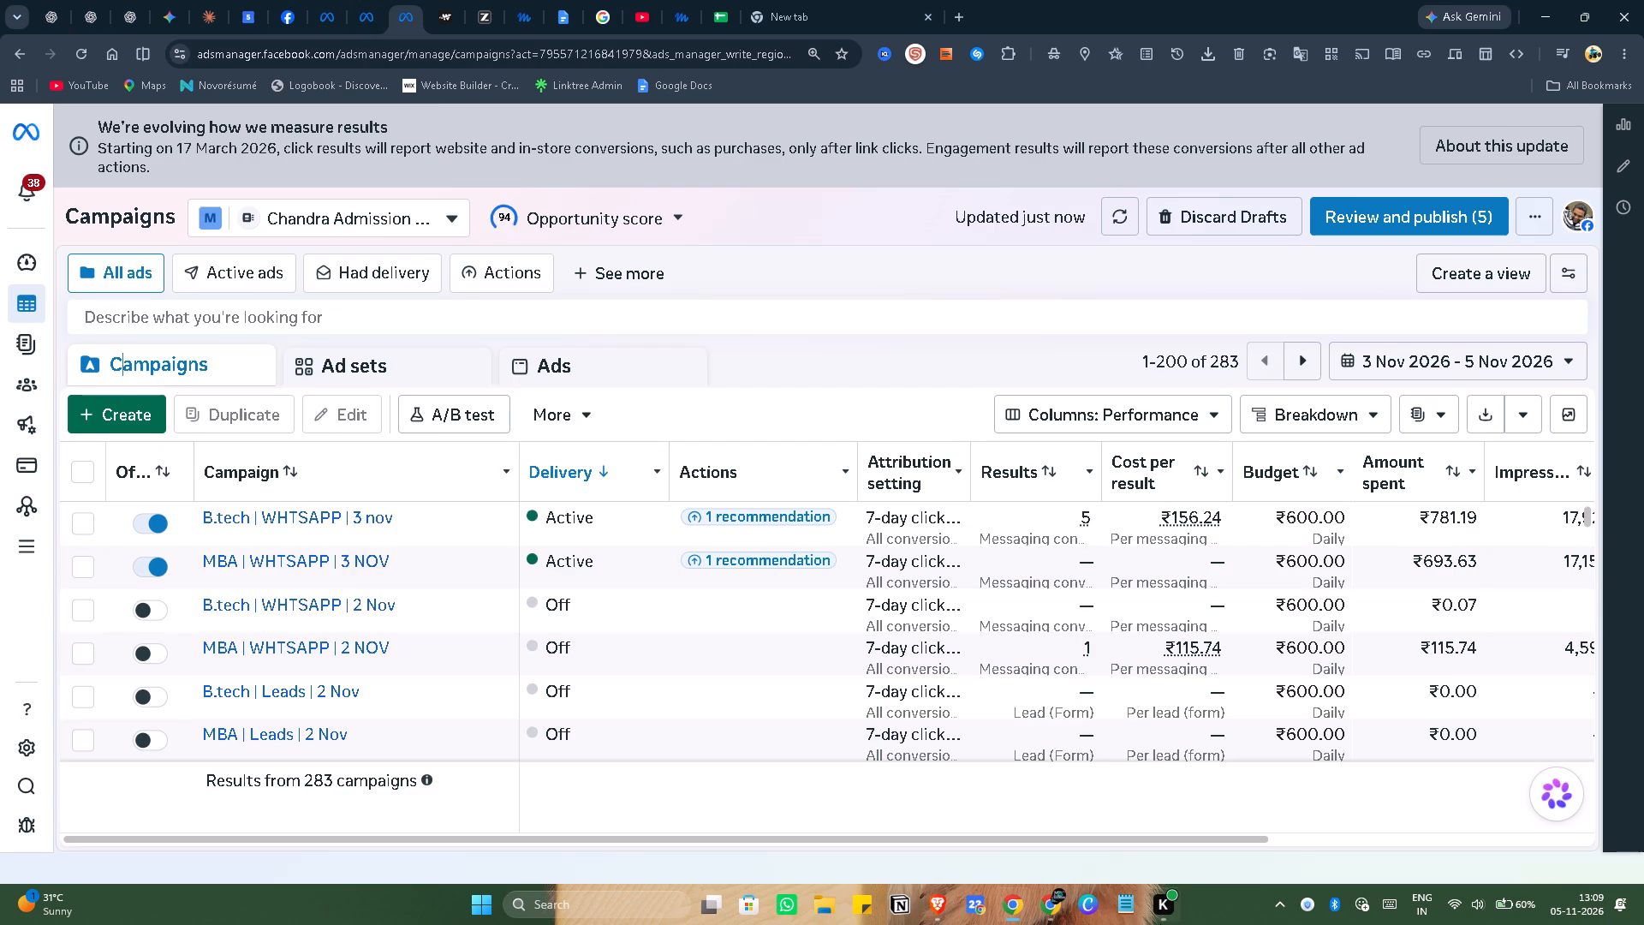
Switch to the other Chrome window showing the Claude chat on website design analysis and recreation.
left_click(1052, 903)
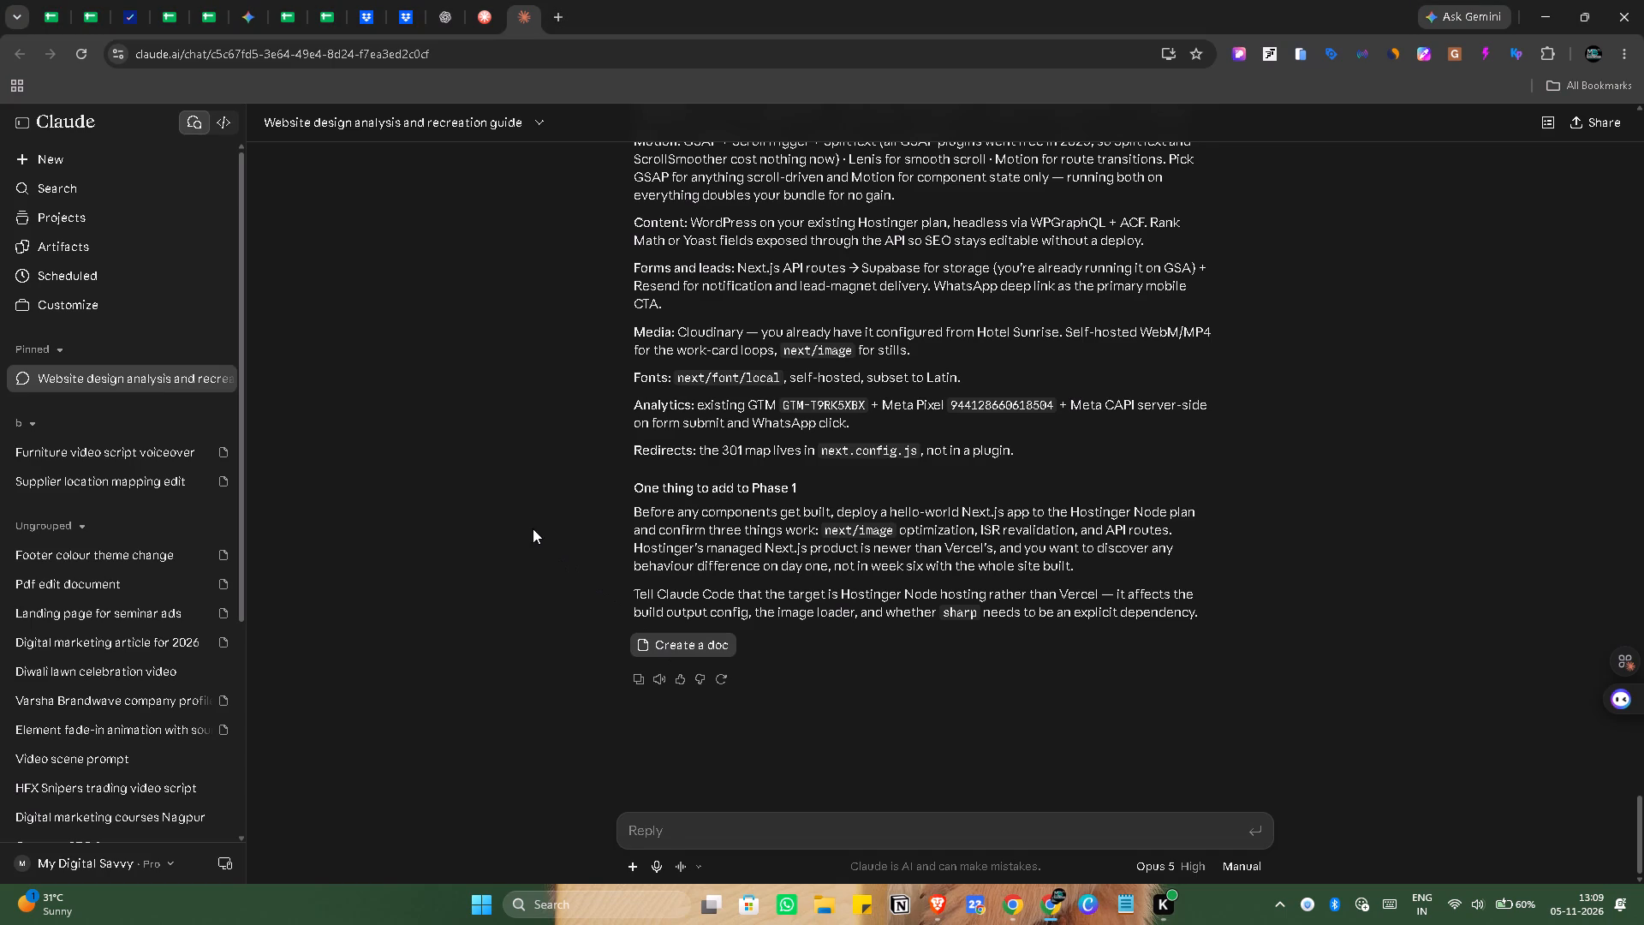
Switch to the task sheet in the other Chrome window and log "ad set update" for client Dr. Chandra in row 2008.
scroll(526, 515, "down", 3)
scroll(526, 515, "up", 3)
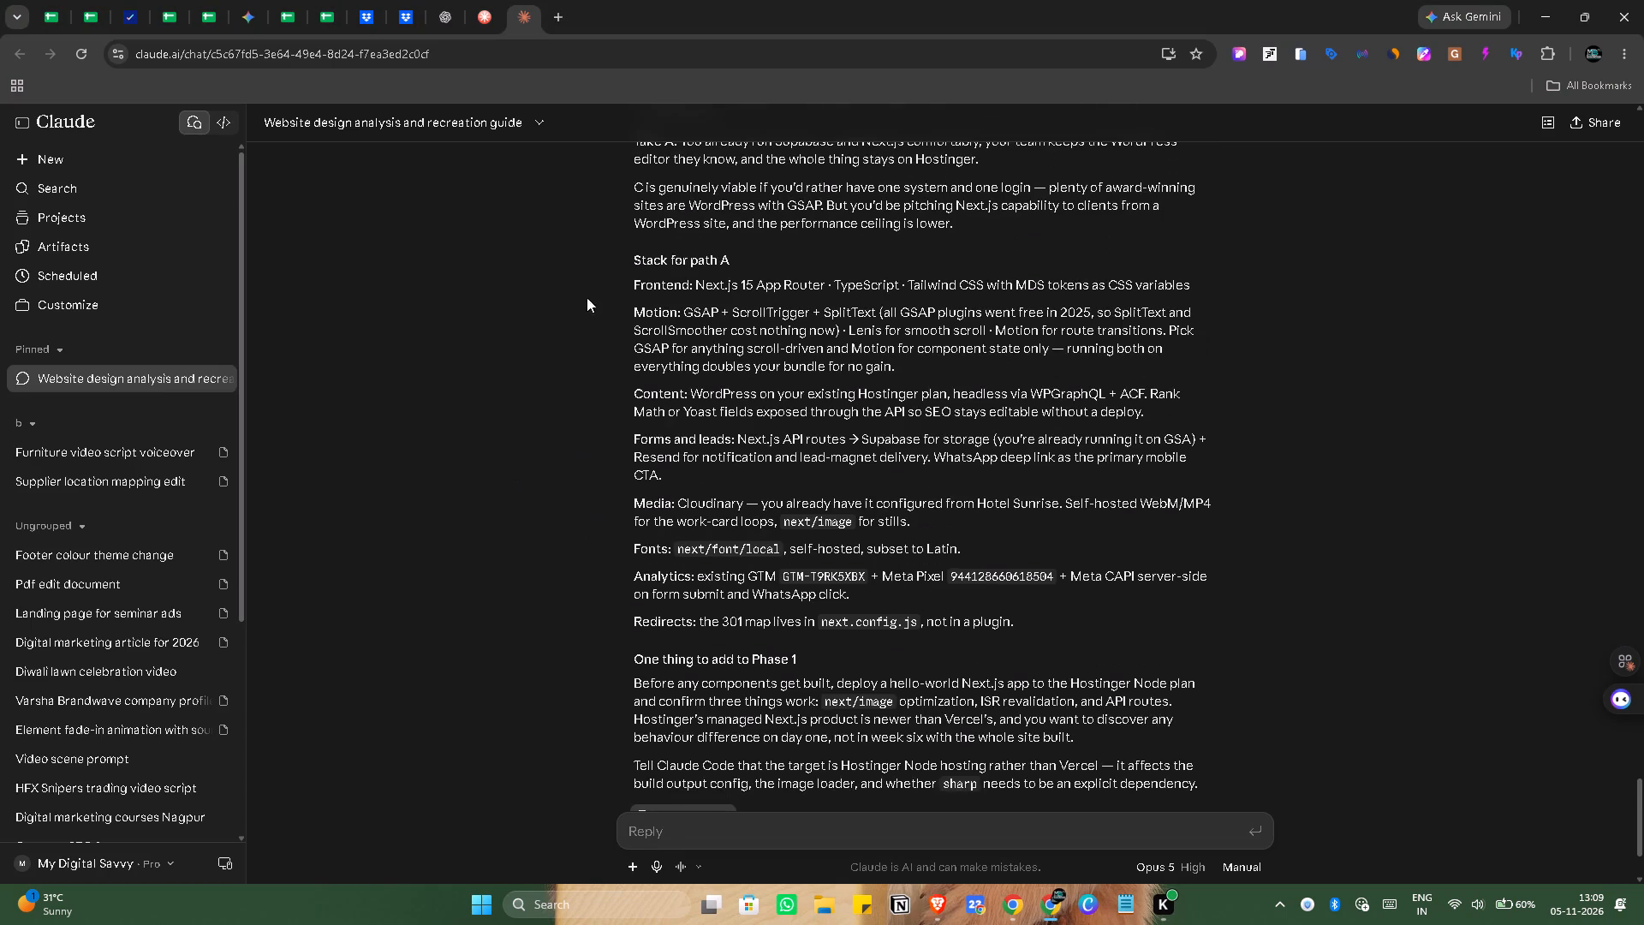
left_click(127, 11)
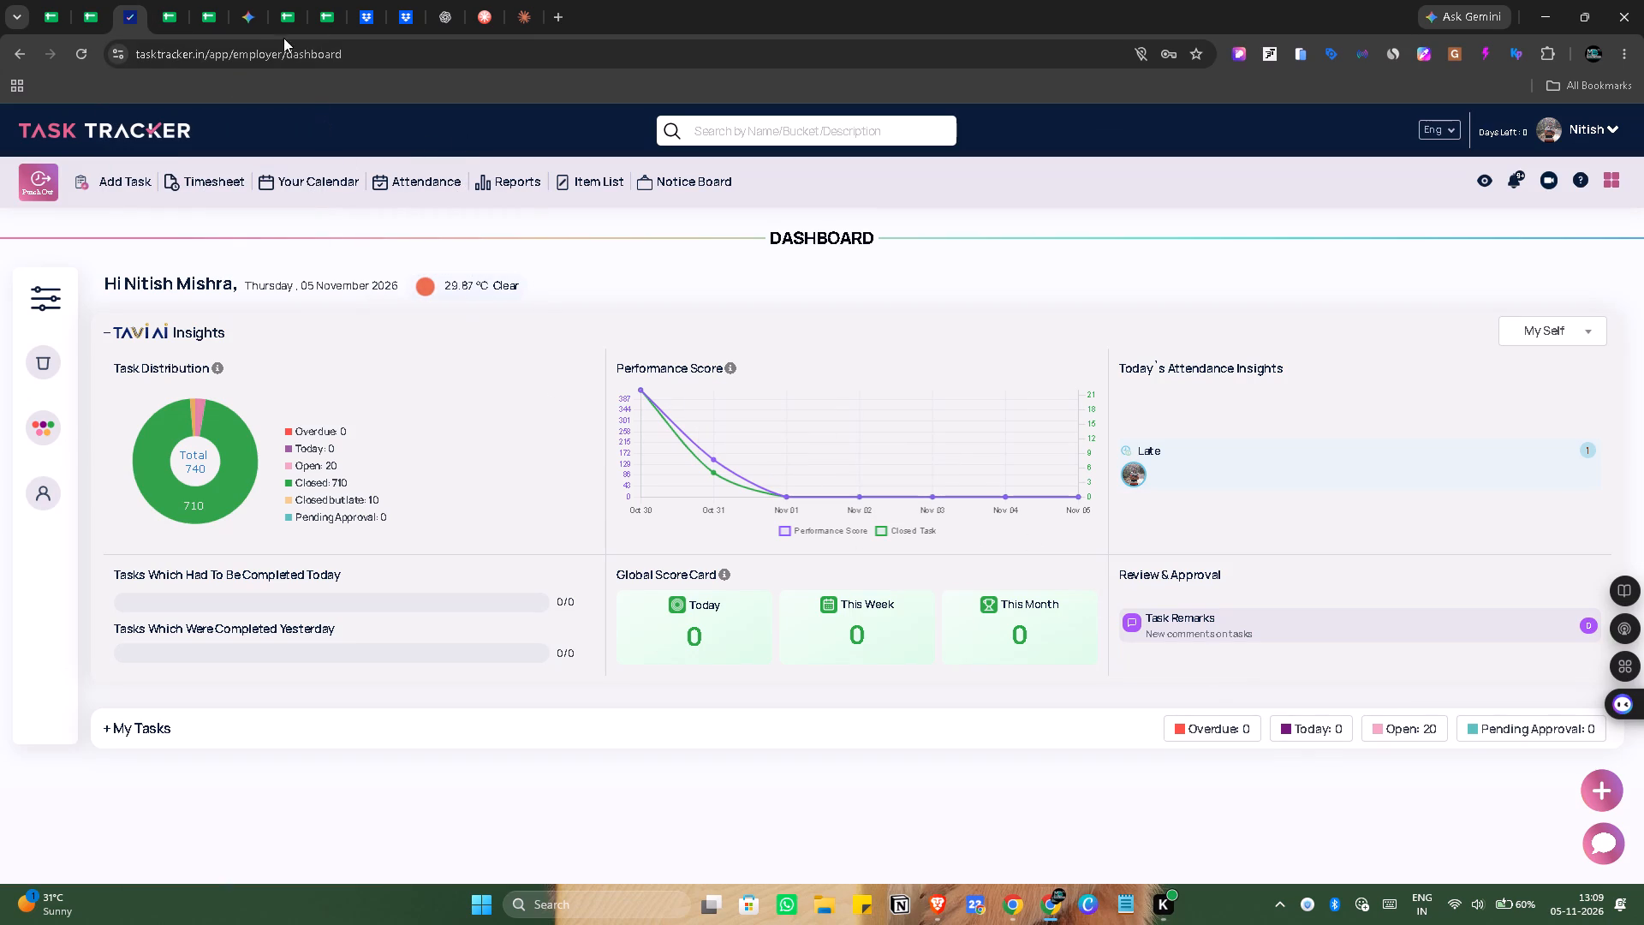
left_click(181, 3)
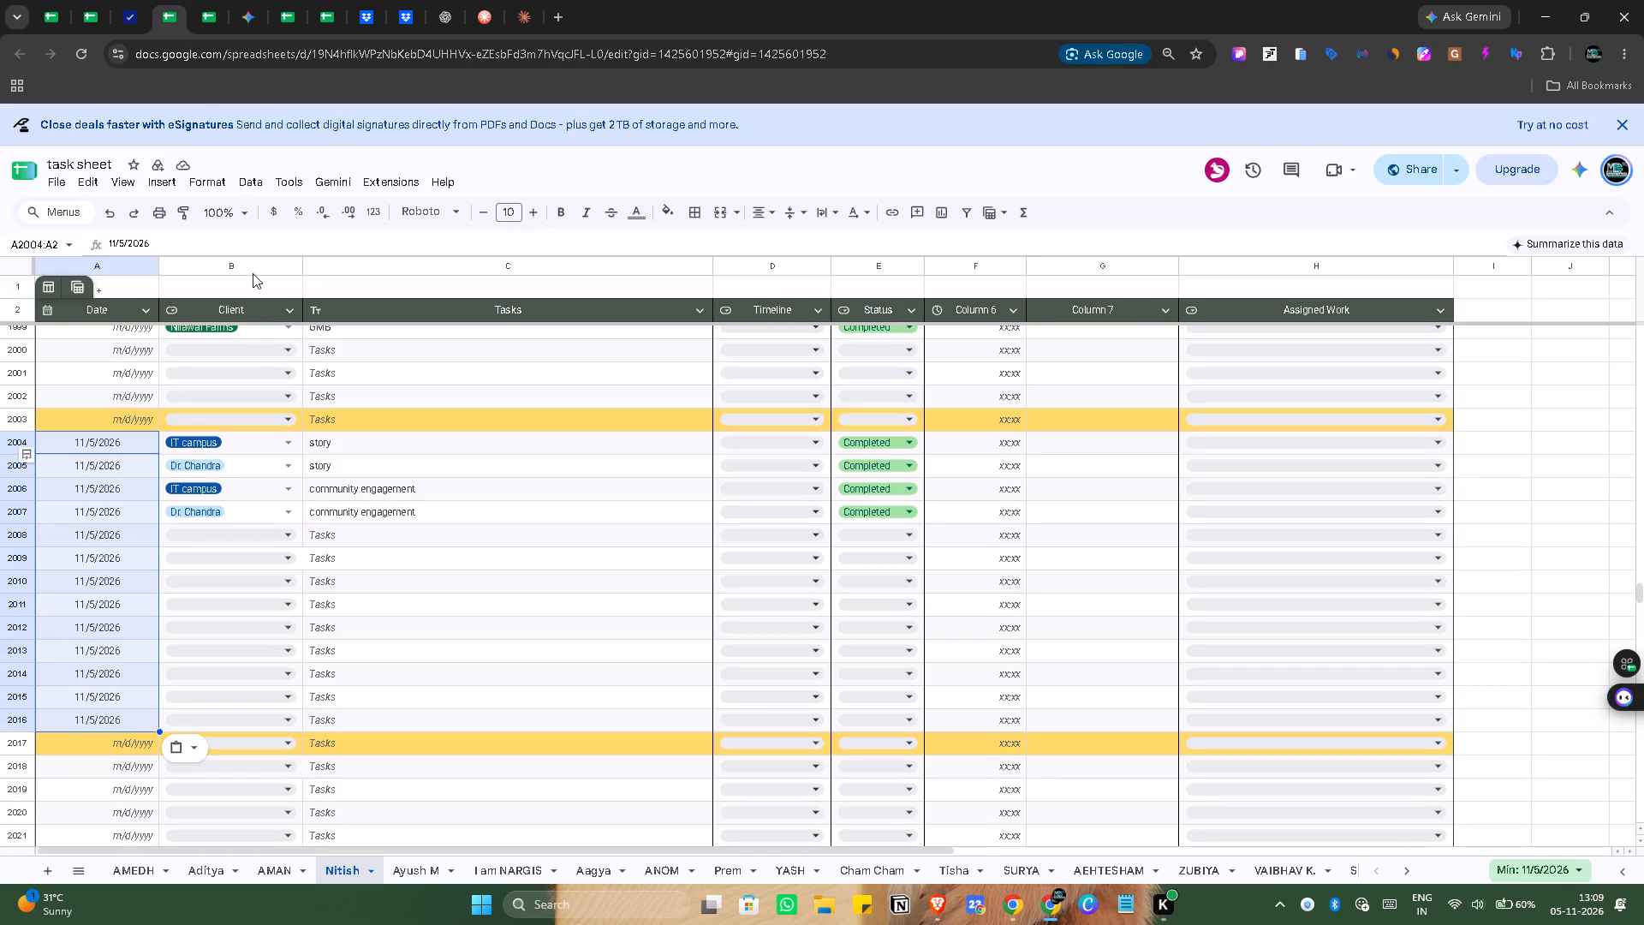
double_click(364, 532)
type("ad set")
key("space")
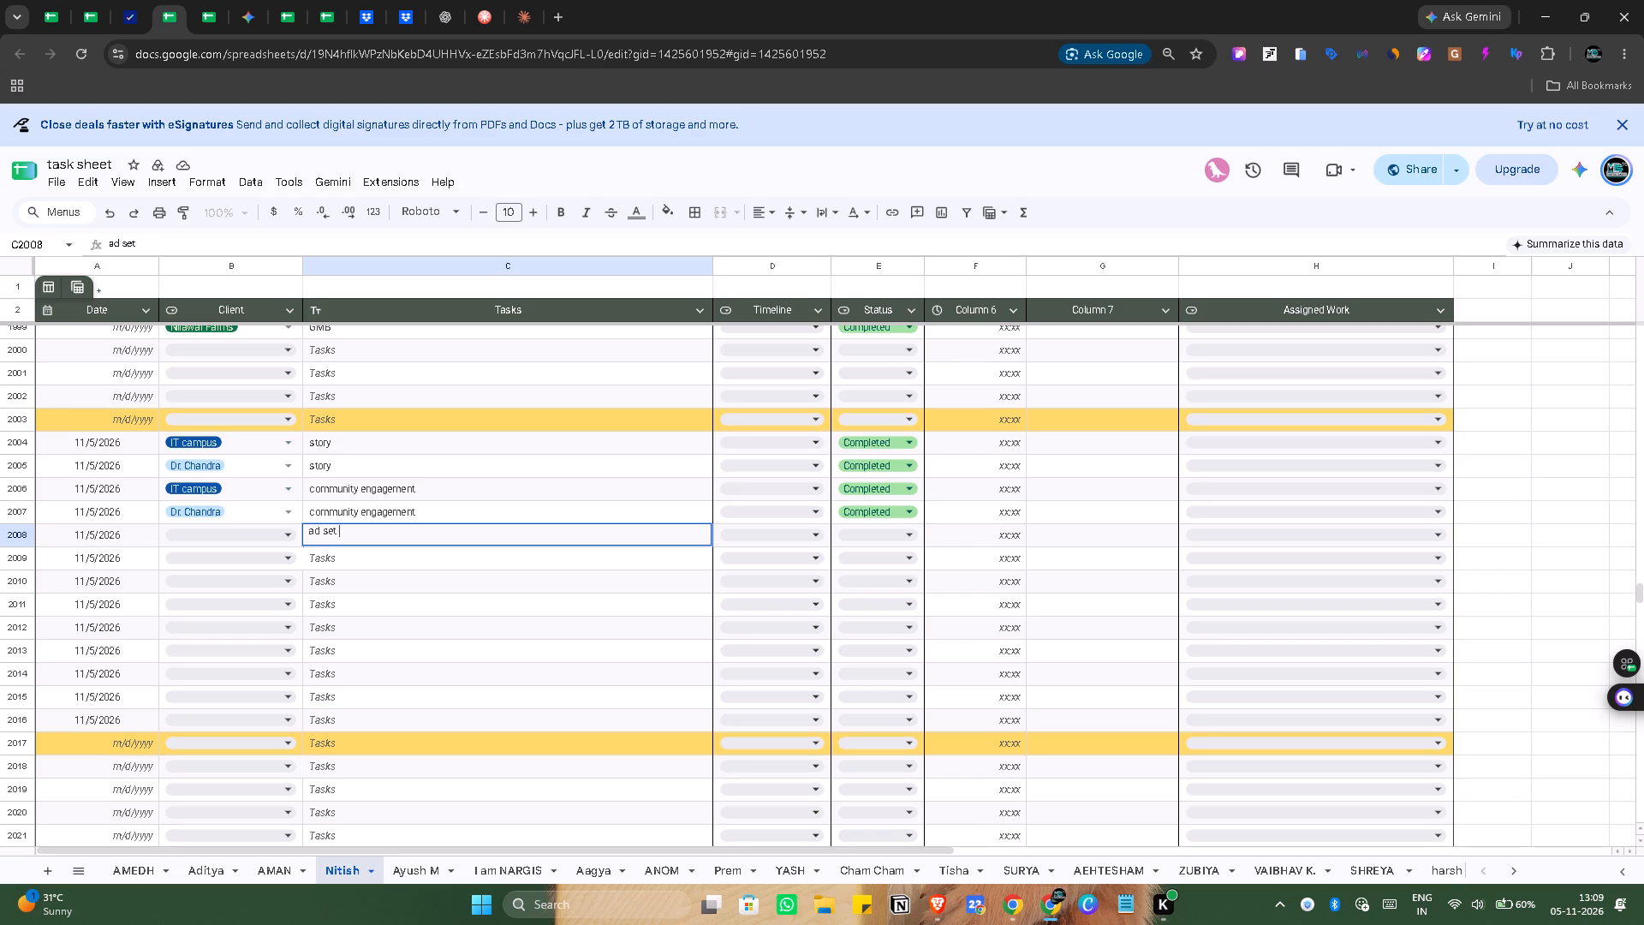
type("update")
key("space")
left_click(277, 529)
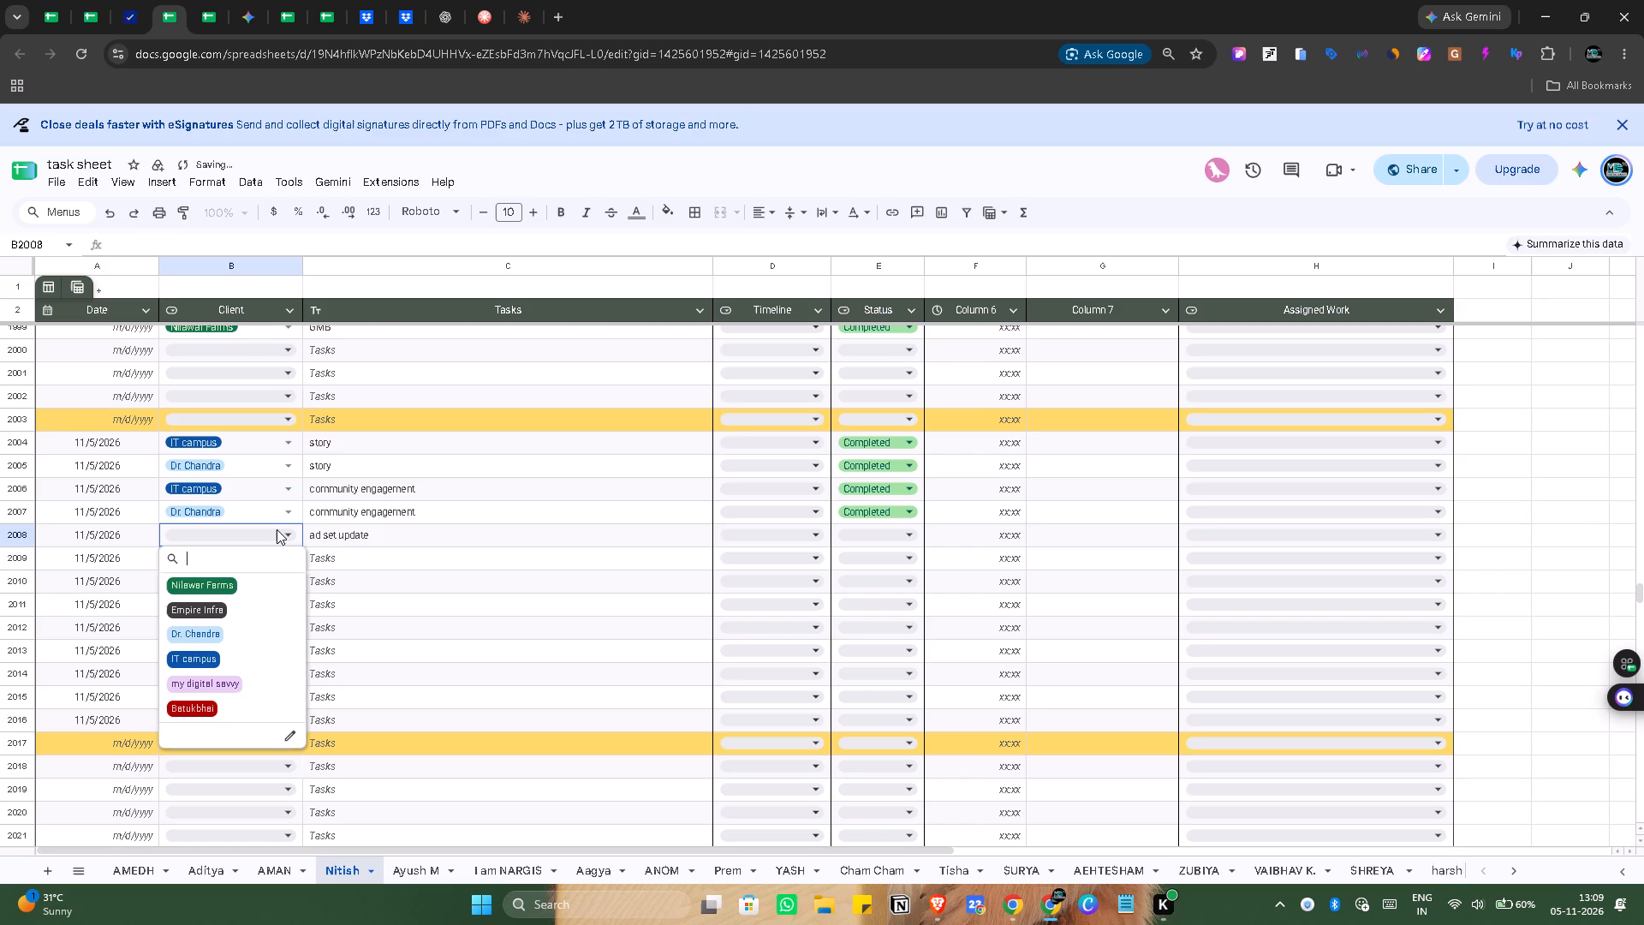
left_click(241, 638)
Enter the task "empire" in row 2009 and assign it to the client Empire Infra.
left_click(397, 562)
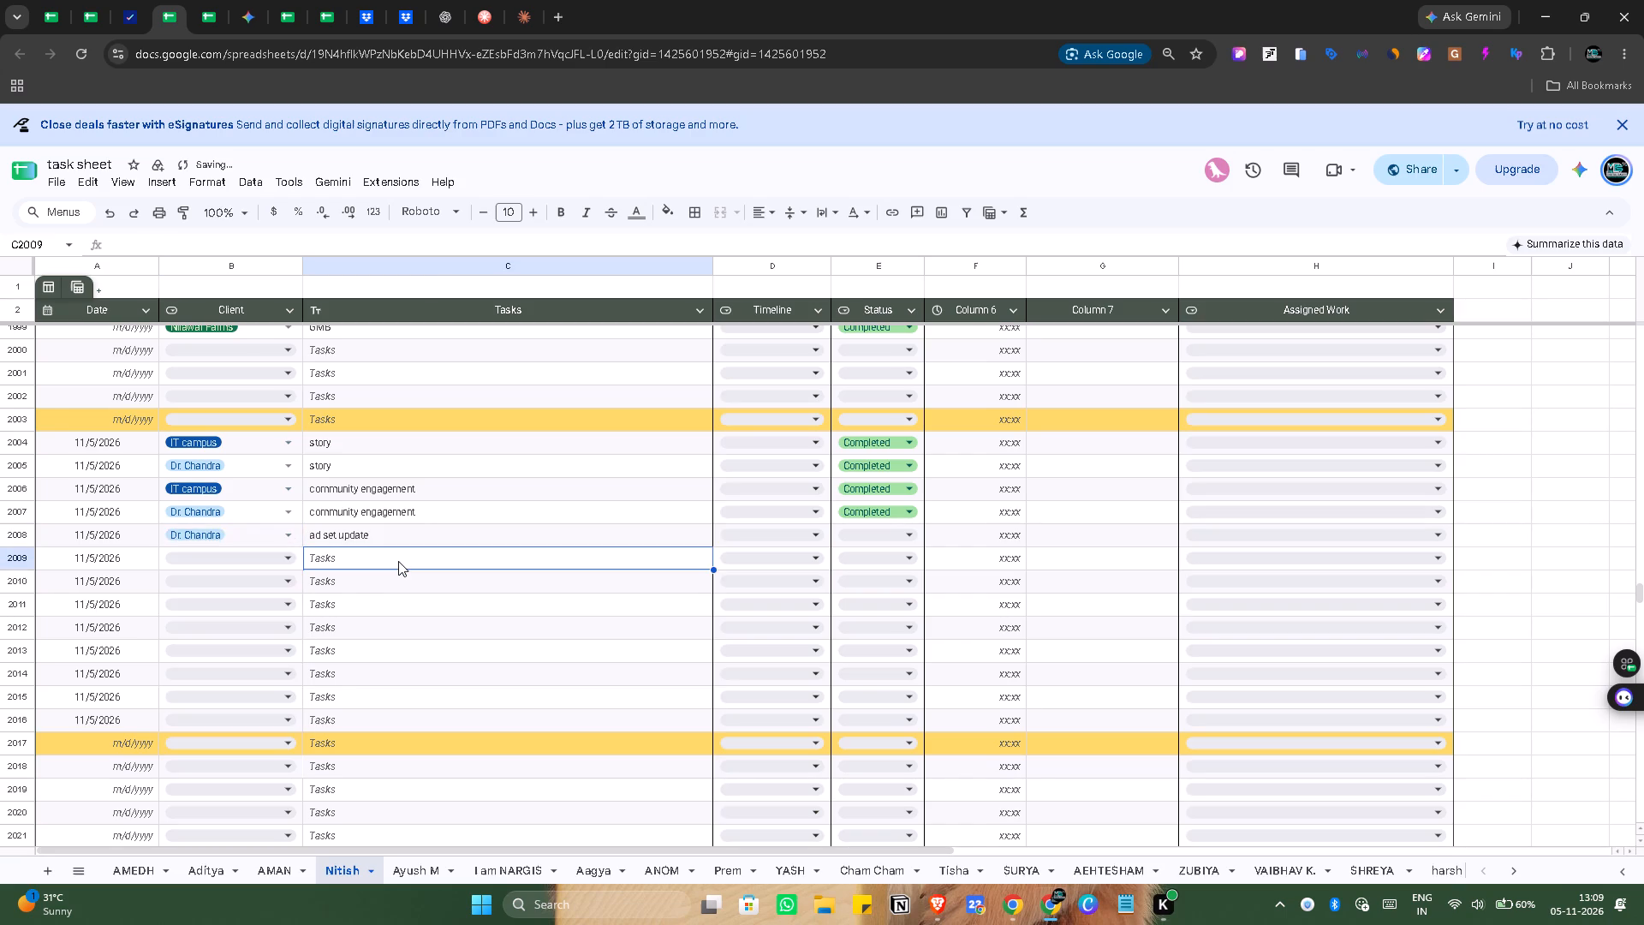
left_click(398, 561)
type("empire")
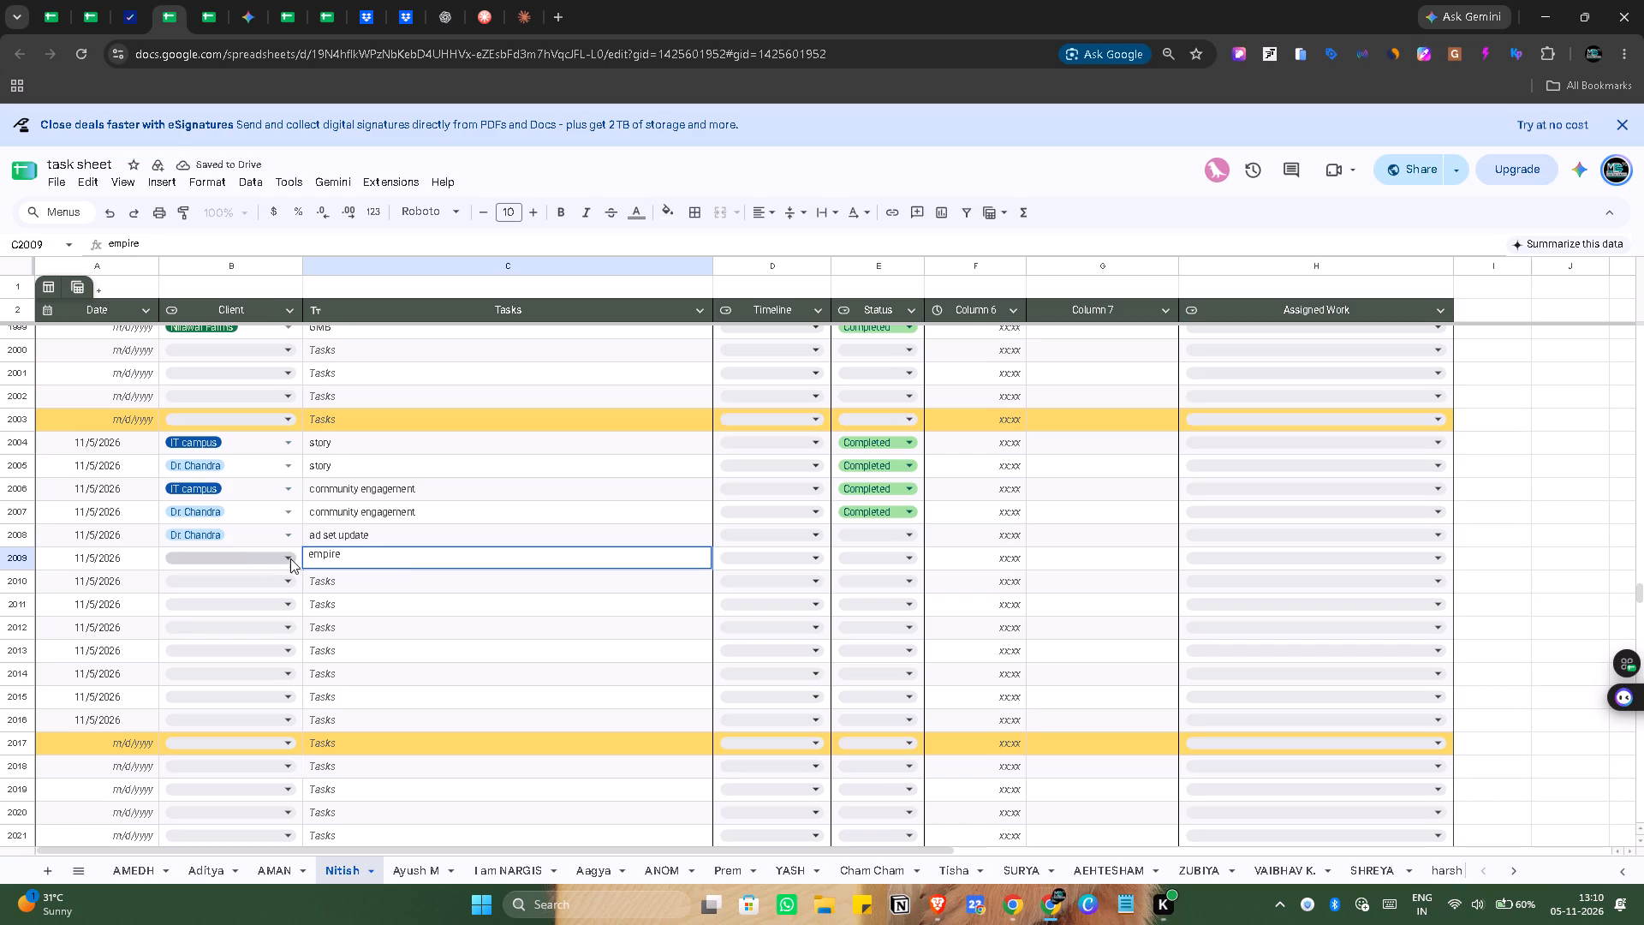
left_click(265, 558)
left_click(217, 631)
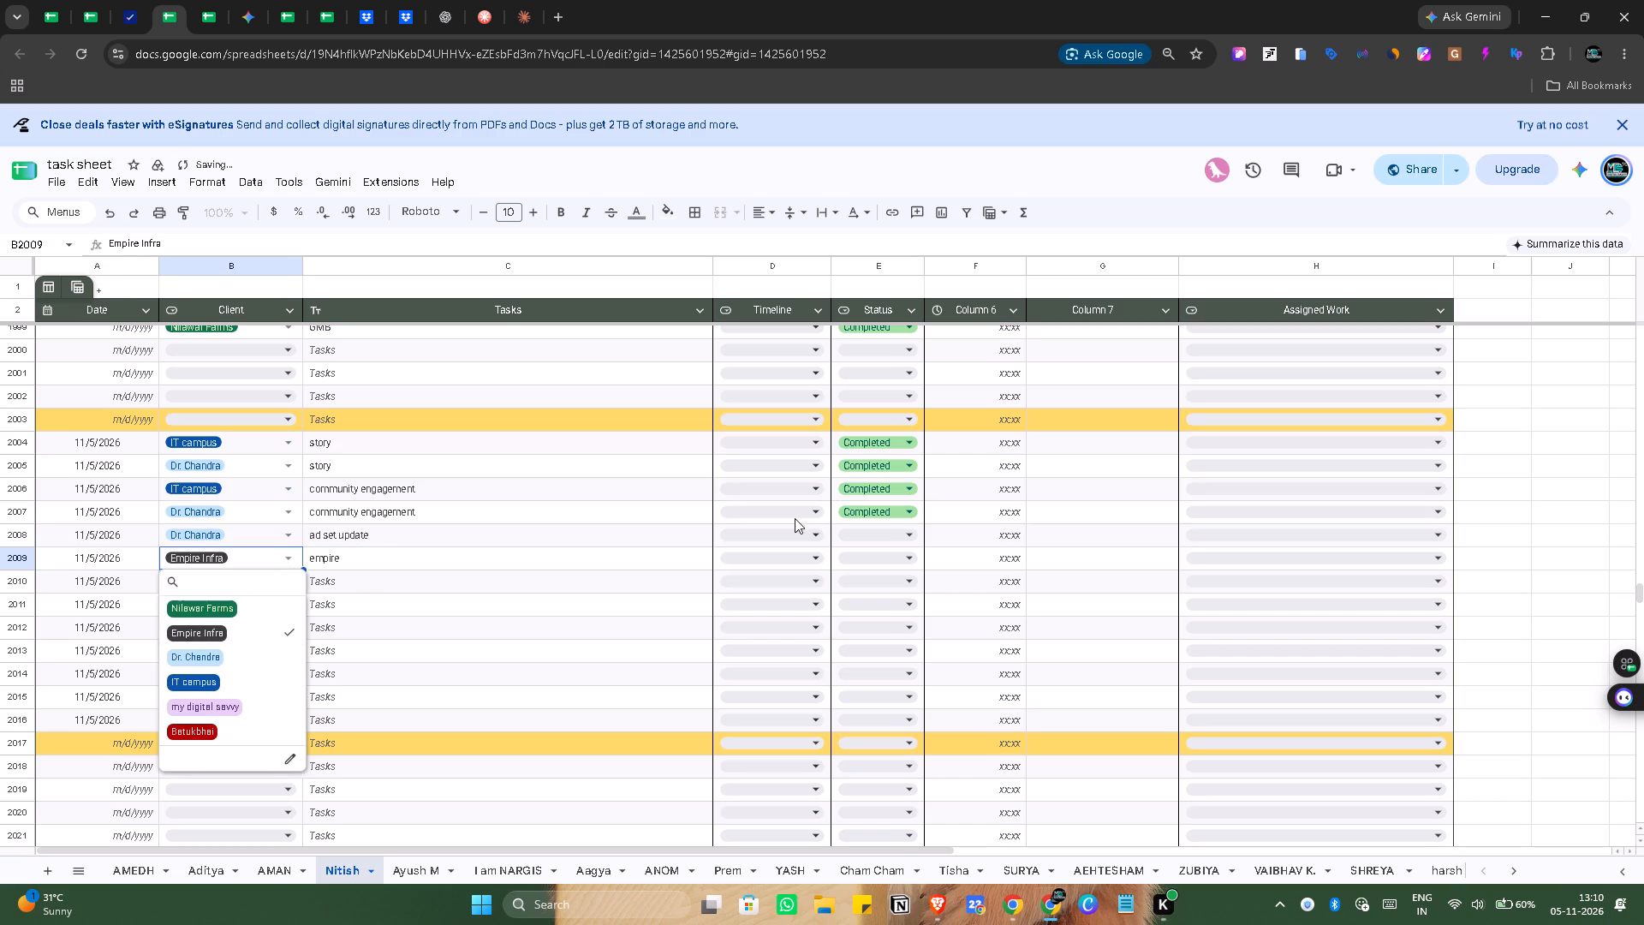
Set the status of the "ad set update" and "empire" tasks to Completed.
left_click(899, 529)
left_click(890, 634)
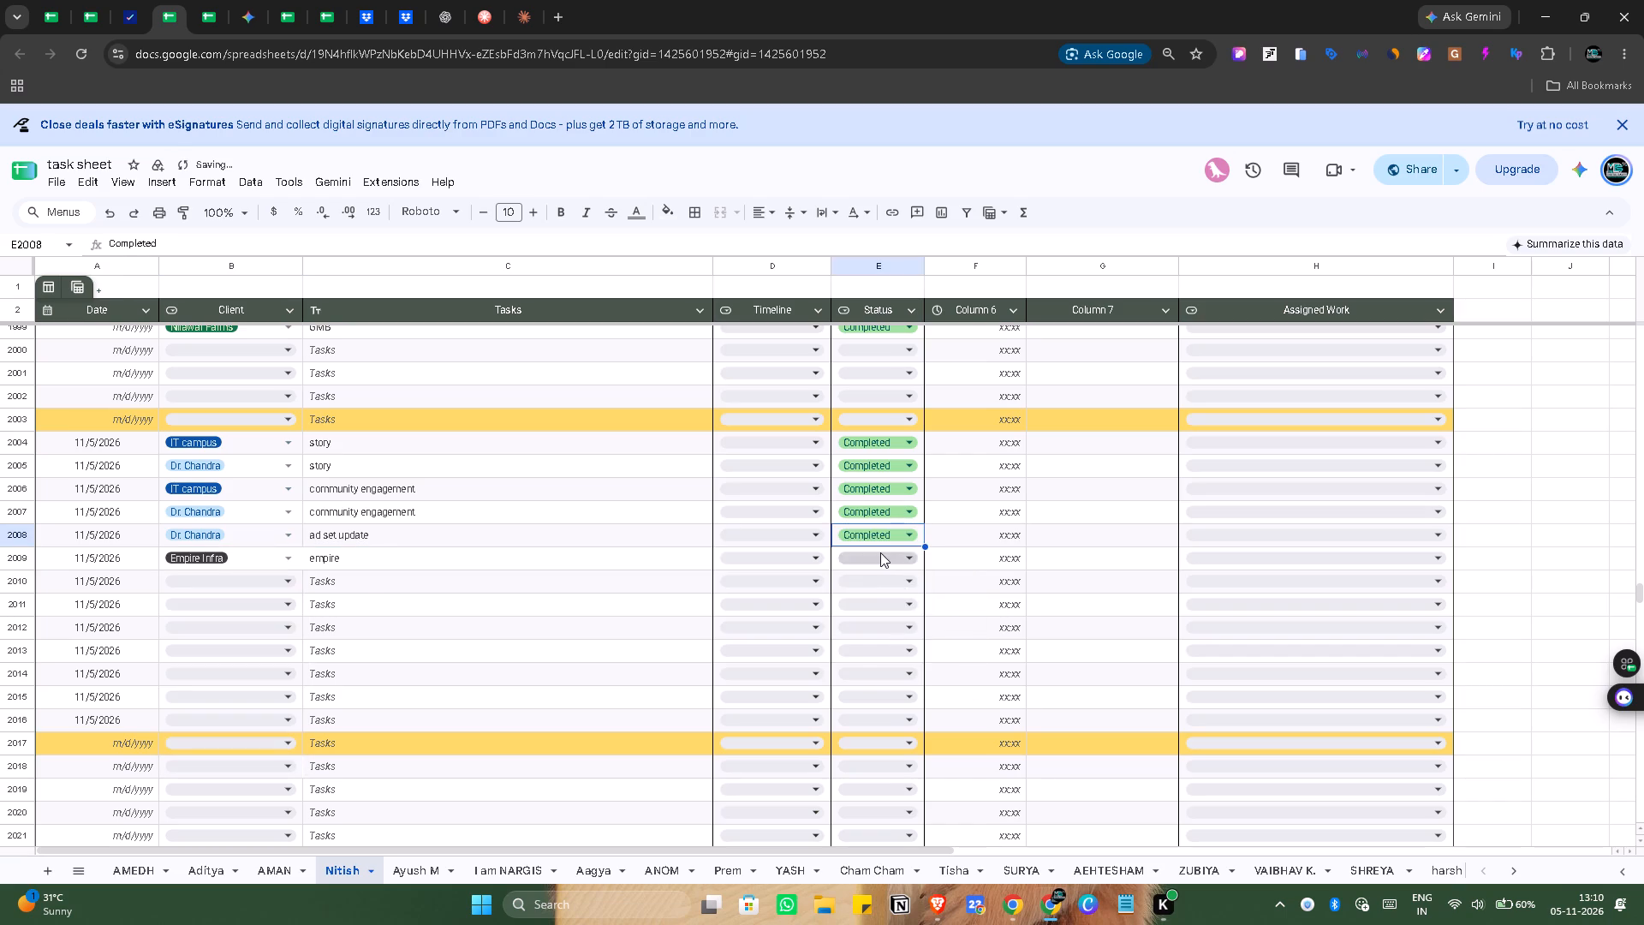
left_click(880, 552)
left_click(879, 657)
Log the task "it campus ad update" for client IT campus in row 2010 with status Completed.
left_click(290, 582)
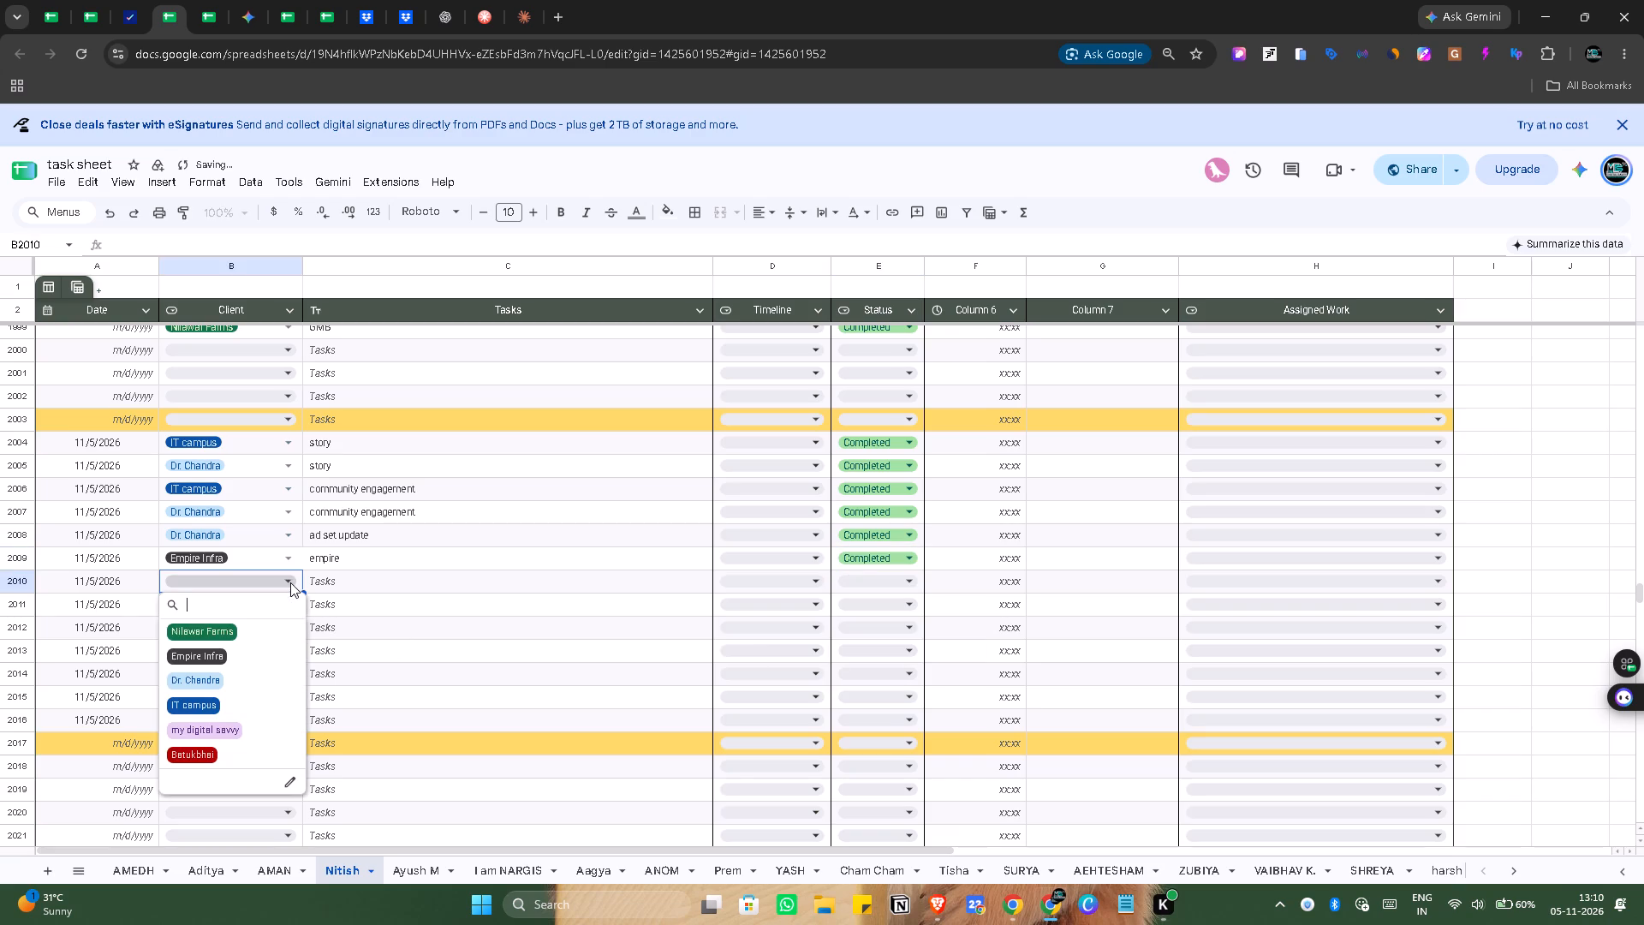
left_click(222, 706)
double_click(366, 584)
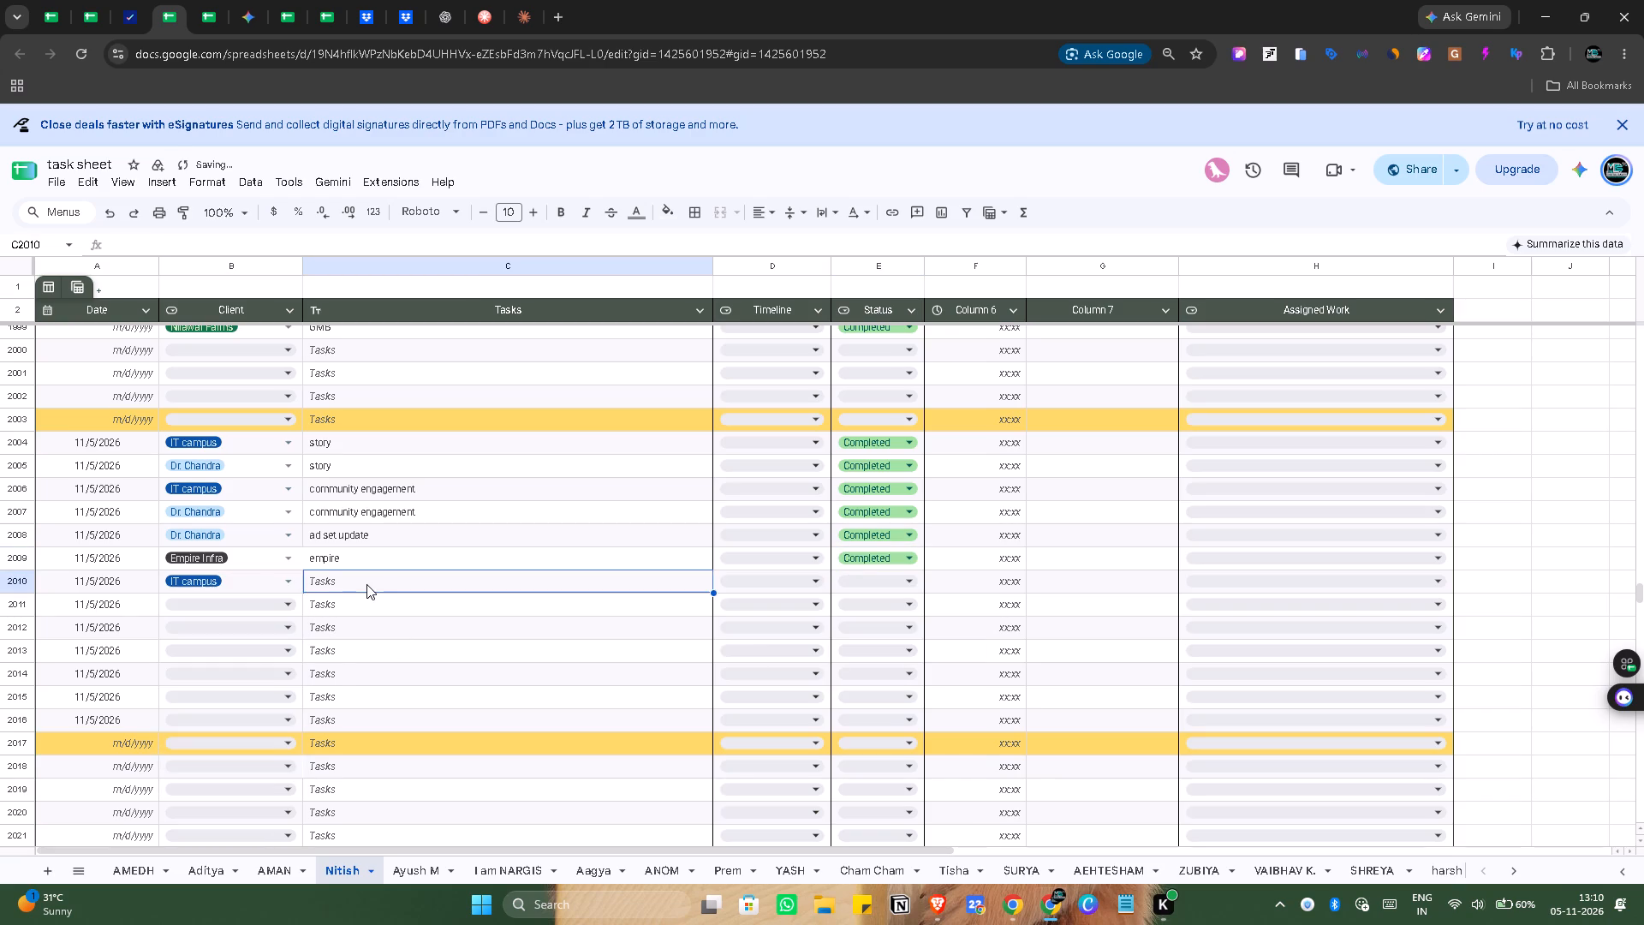
type("it")
key("space")
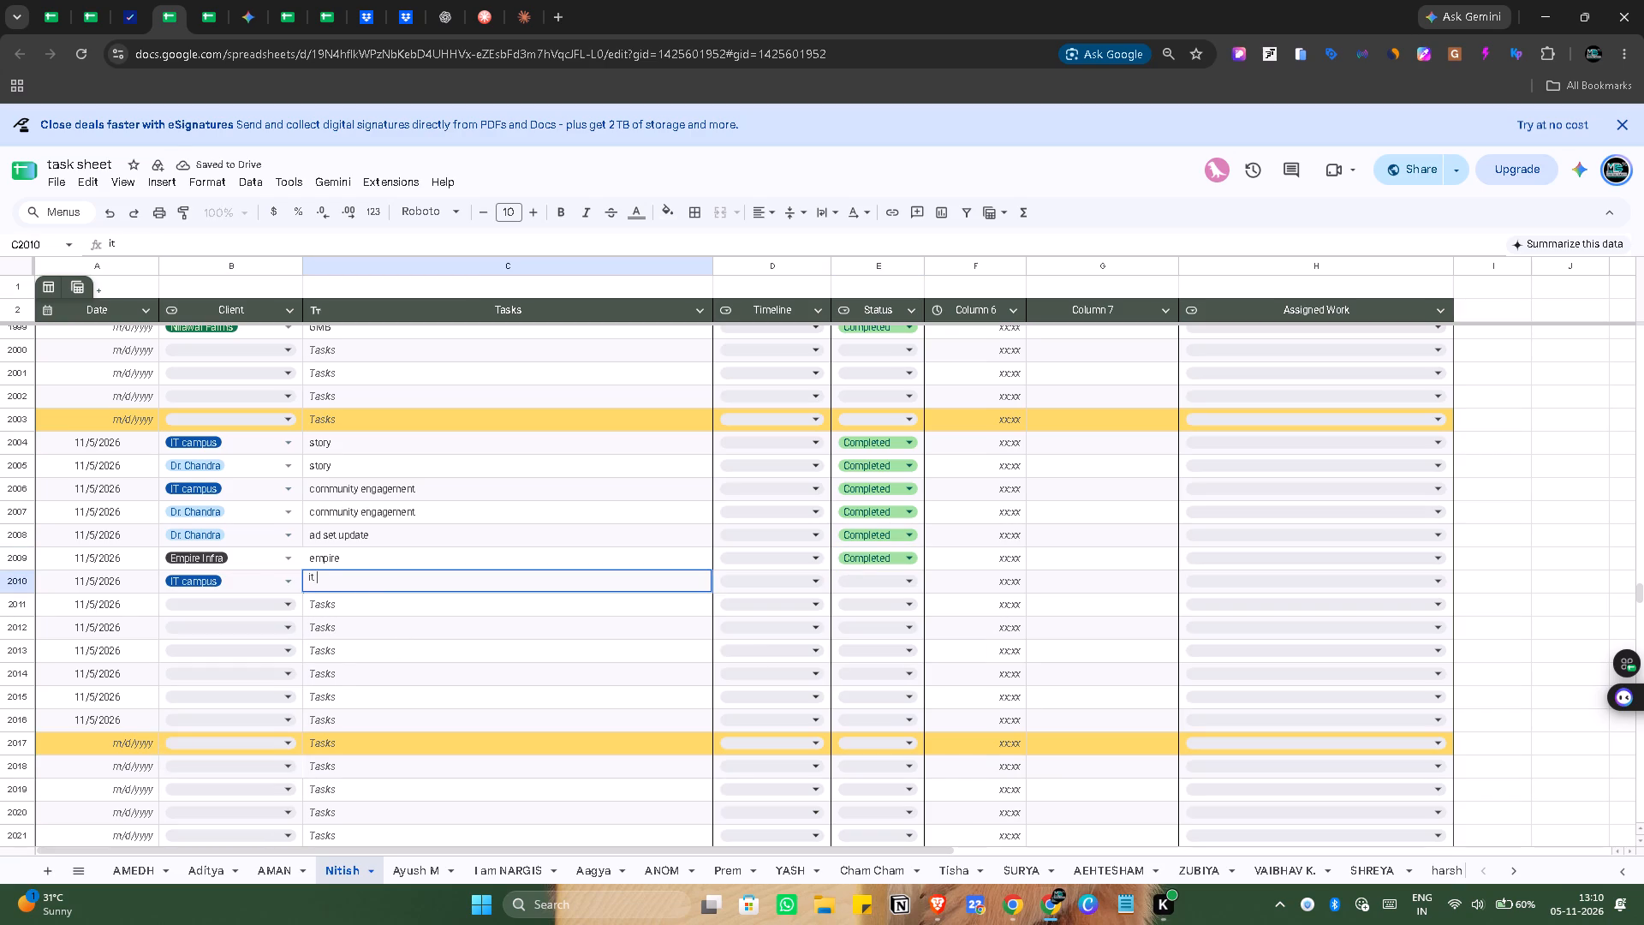
type("campus")
key("space")
type("ad")
key("space")
type("update")
left_click(868, 578)
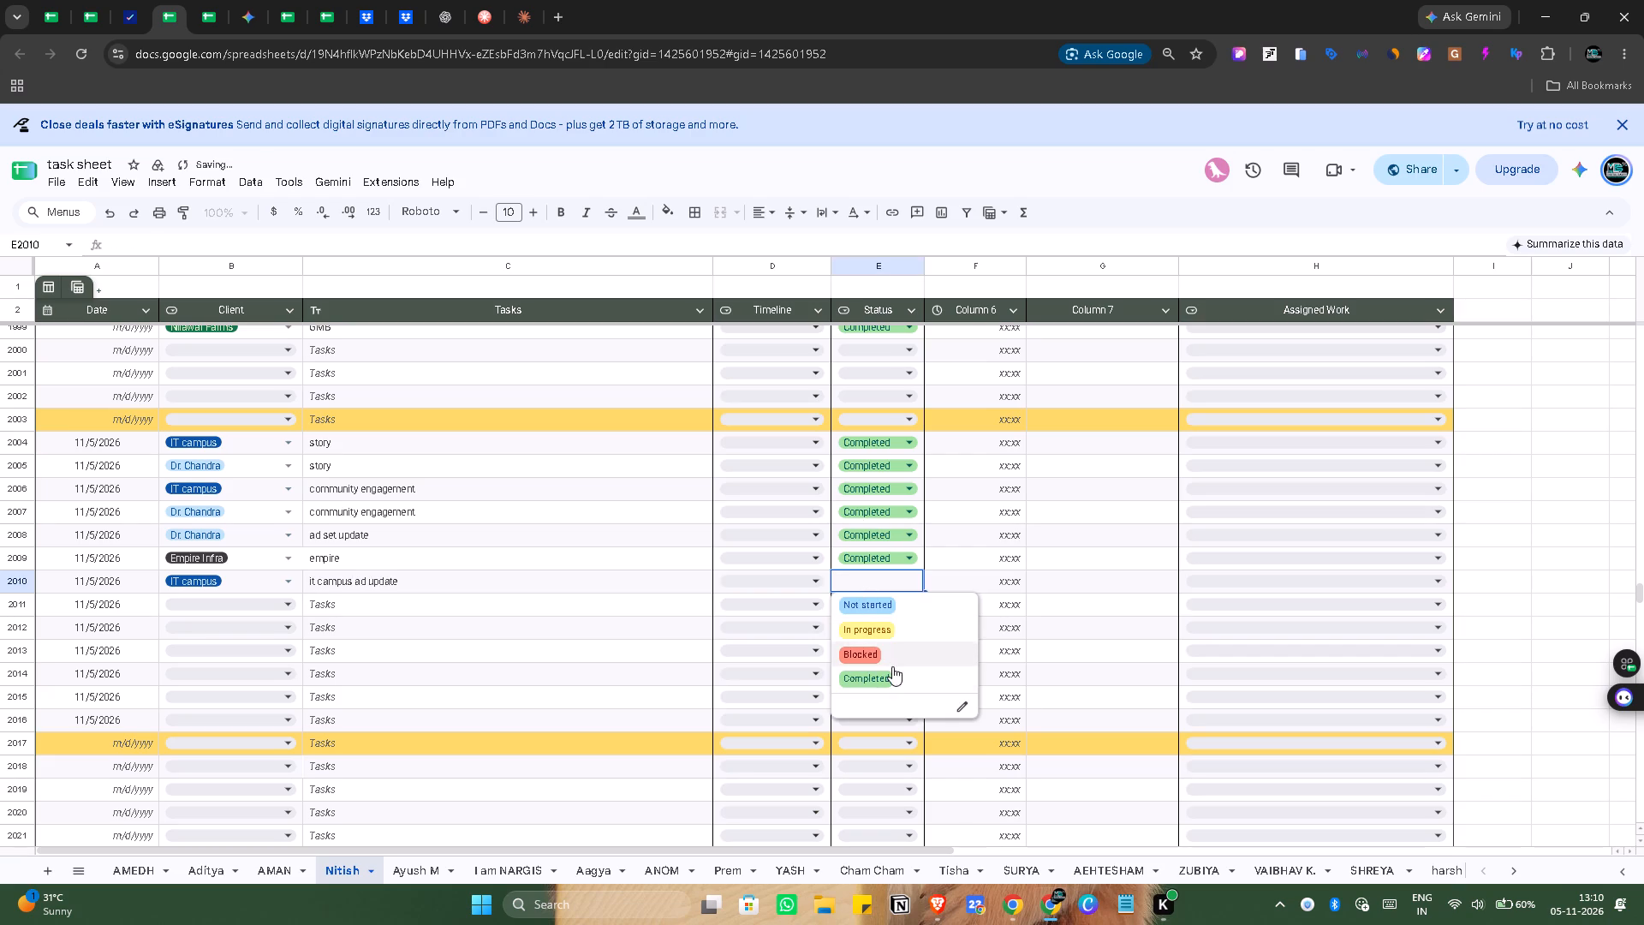
left_click(893, 680)
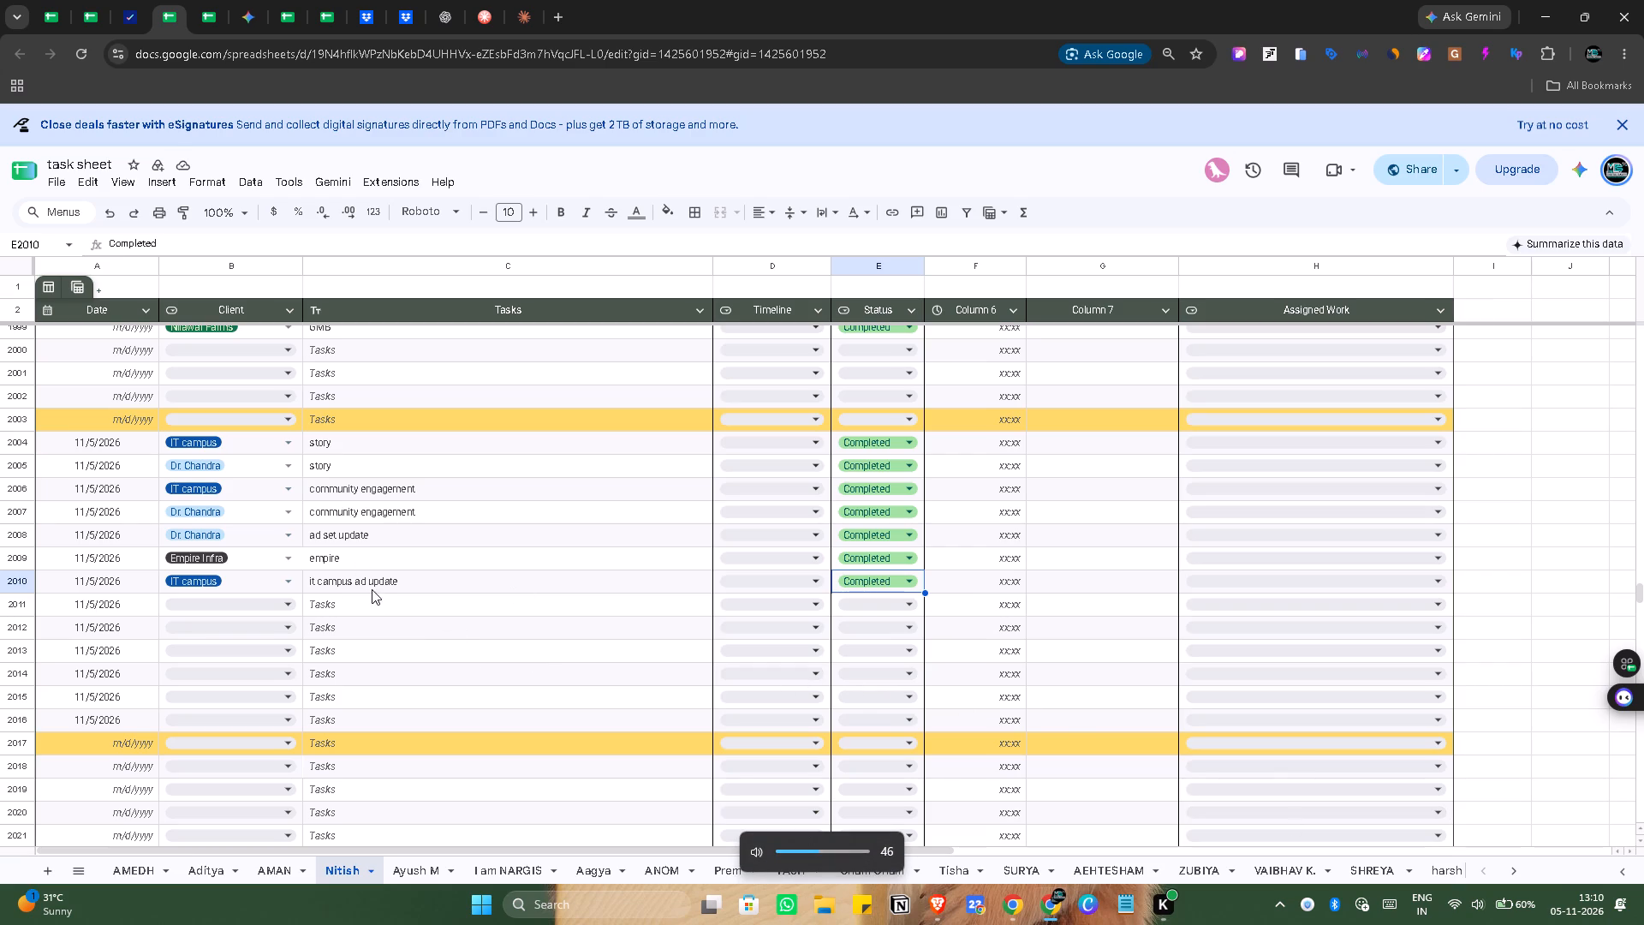
Log the task "lead update" for client IT campus in row 2011 with status In progress.
left_click(372, 595)
double_click(373, 597)
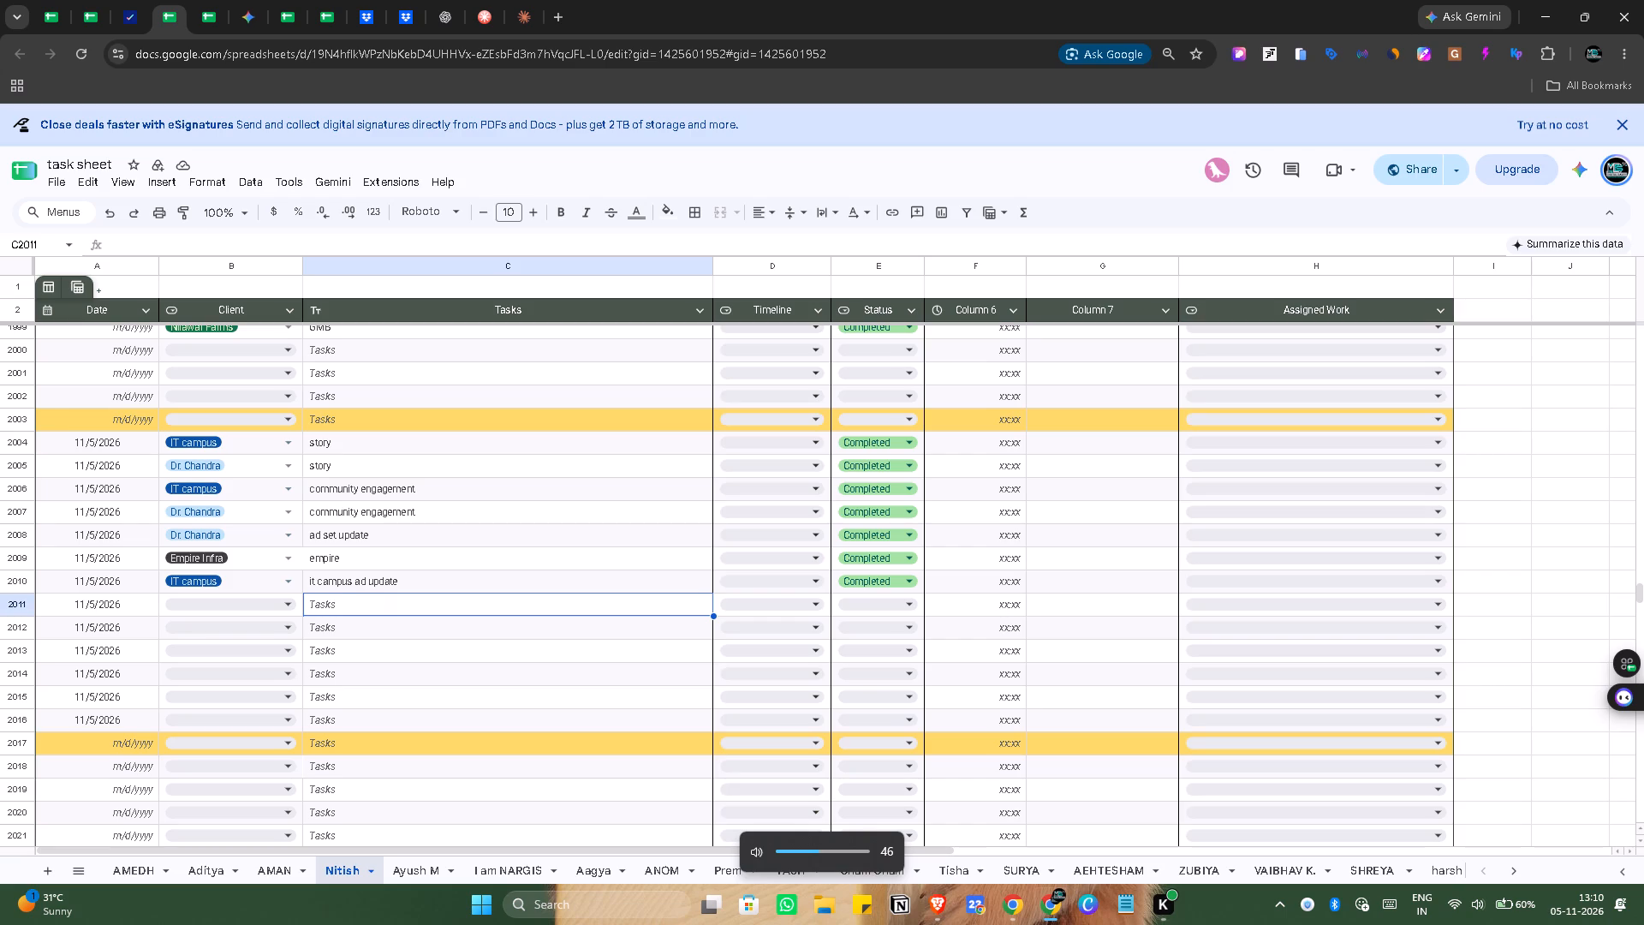
type("ad")
key("space")
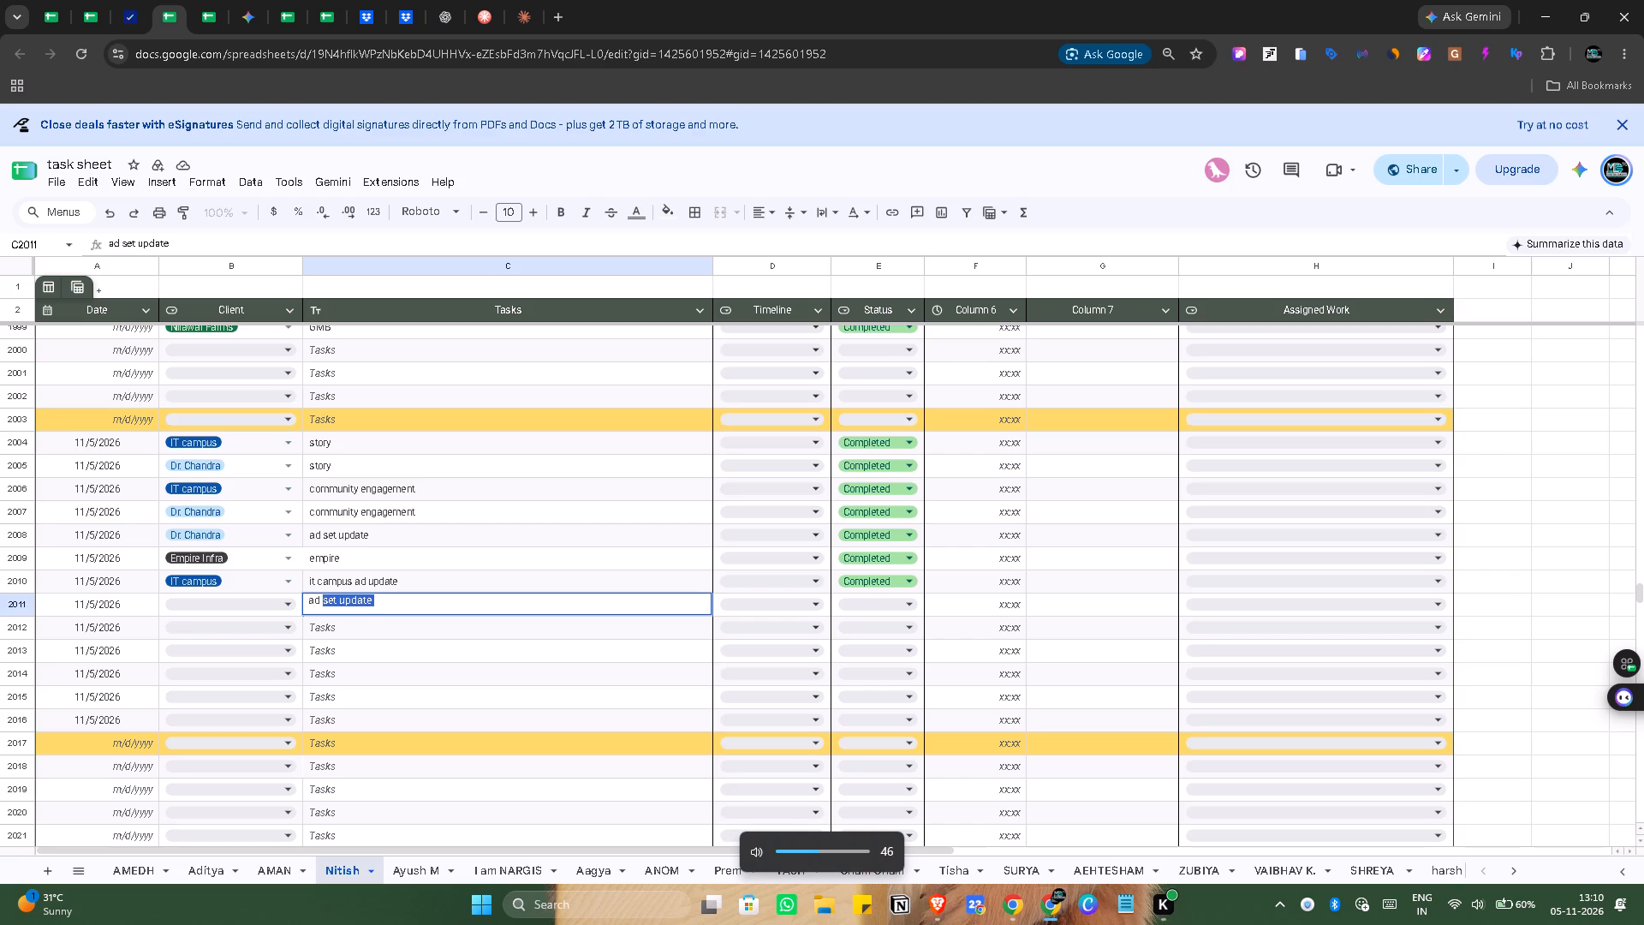
key("BackSpace")
key("BackSpace")
key("BackSpace")
key("BackSpace")
key("BackSpace")
type("lead update")
key("space")
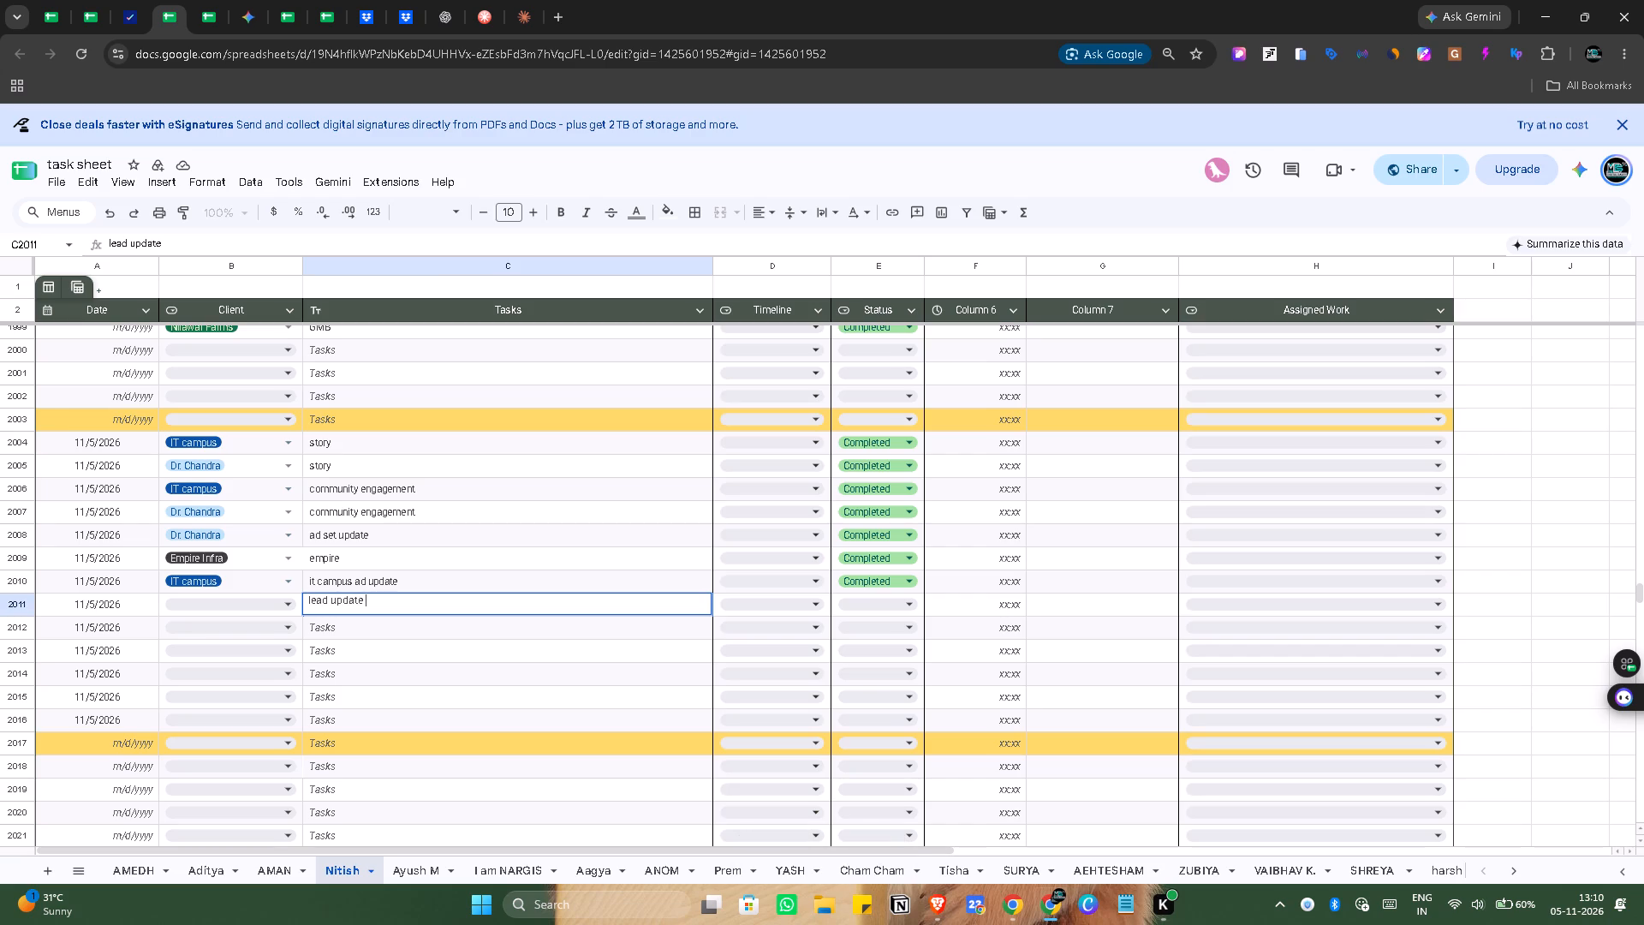
left_click(271, 601)
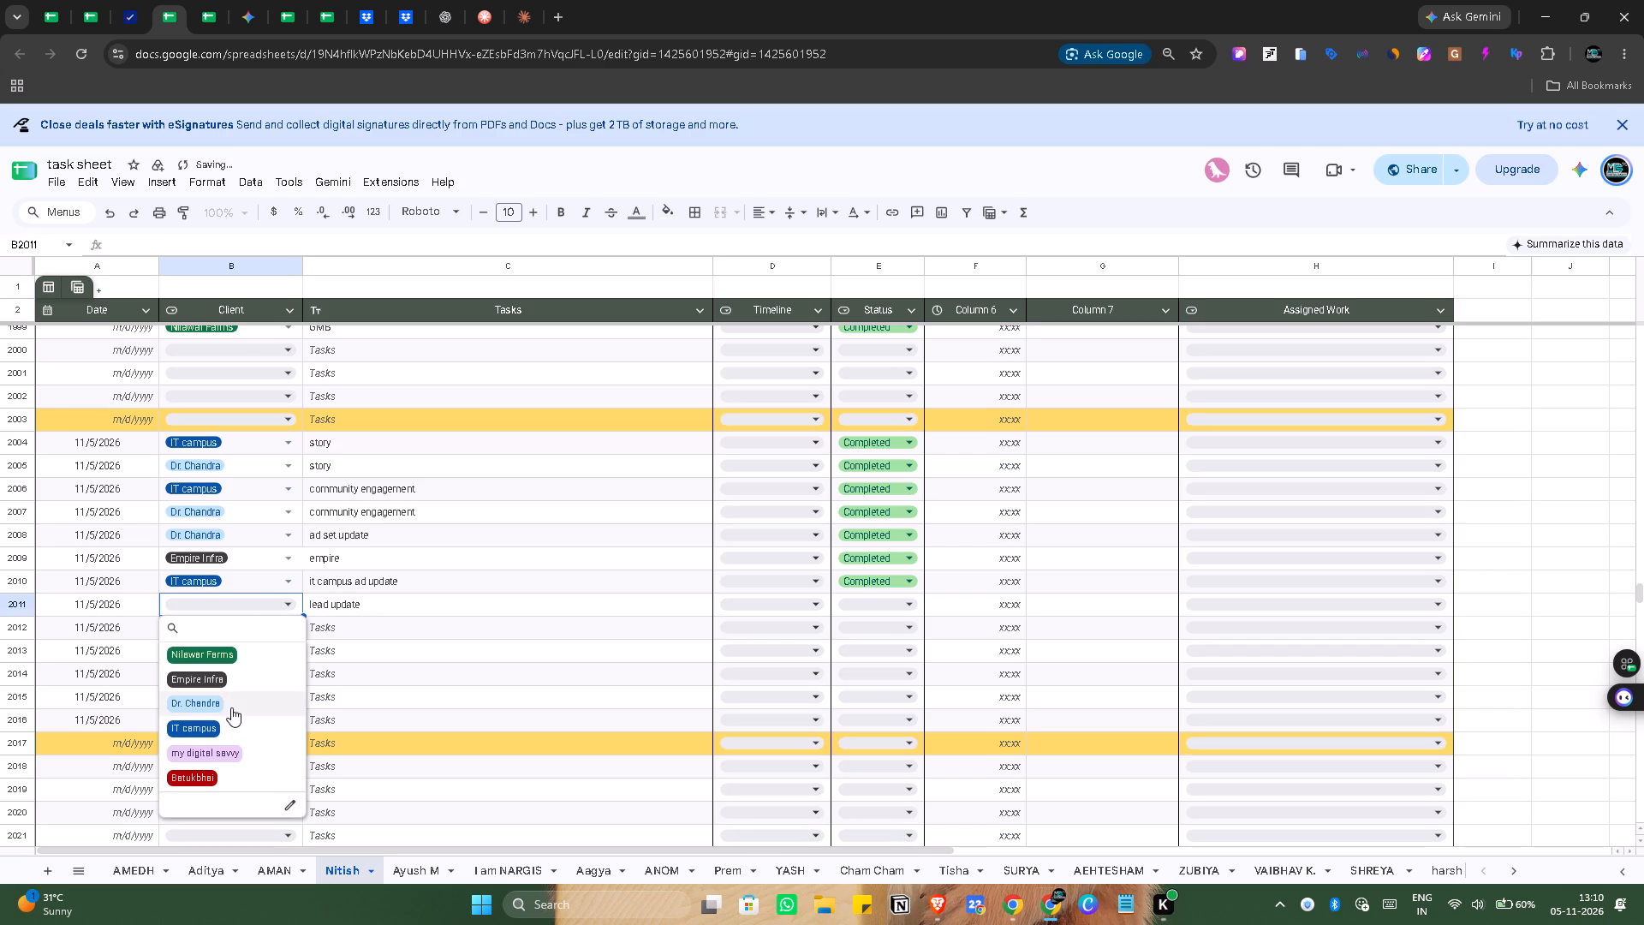
left_click(231, 721)
left_click(855, 603)
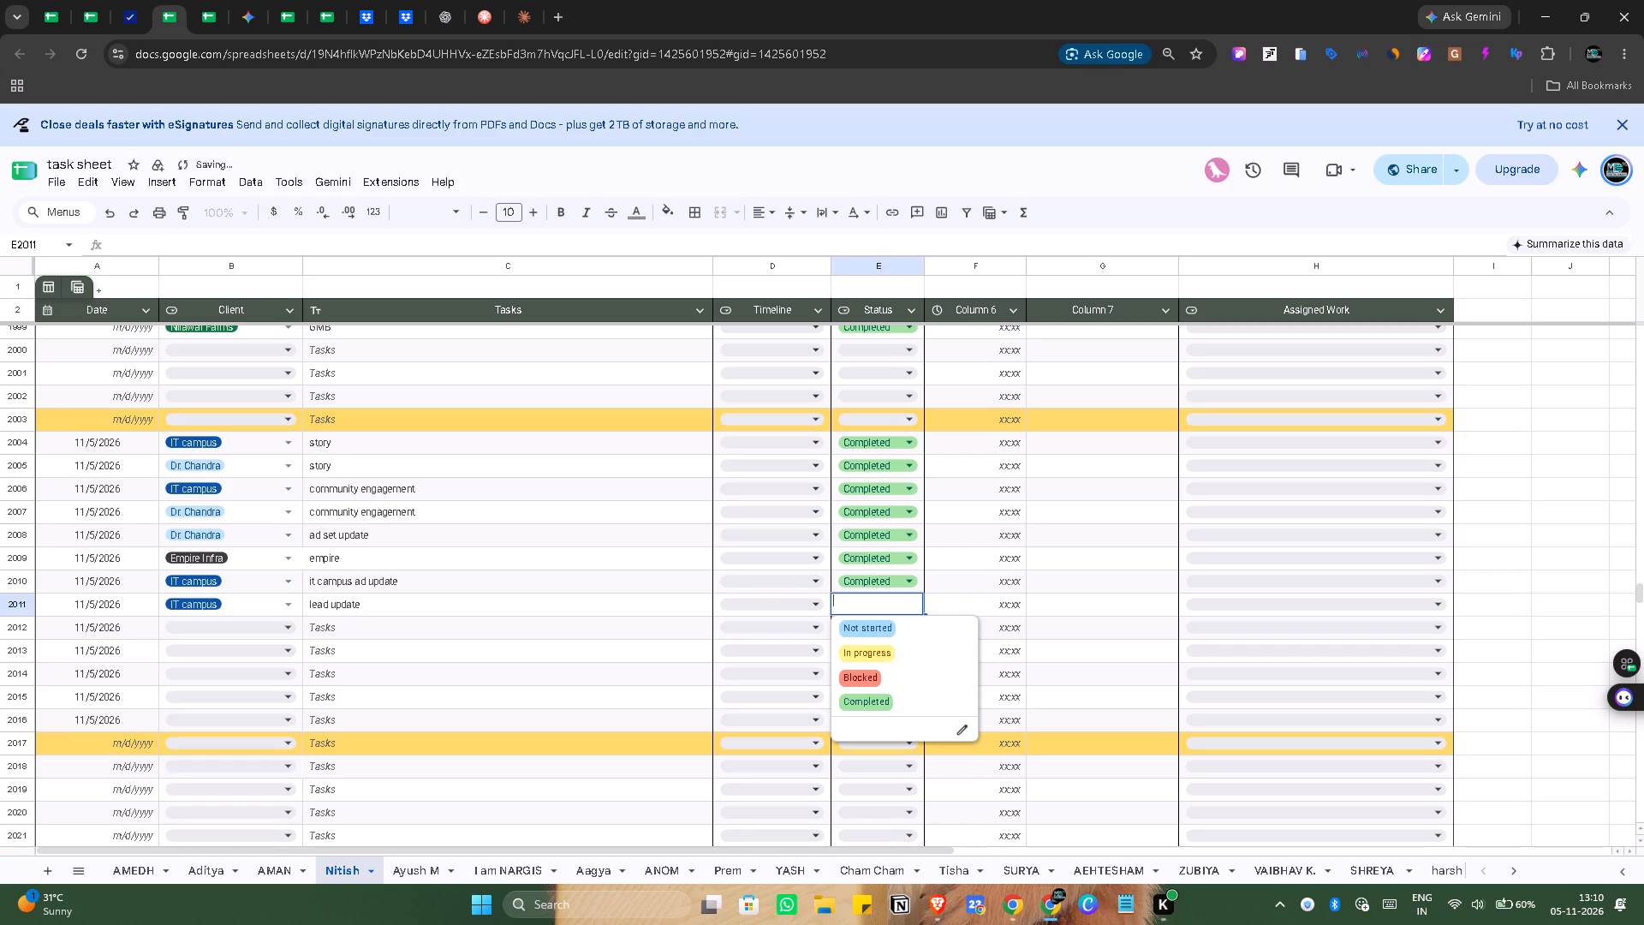
left_click(883, 649)
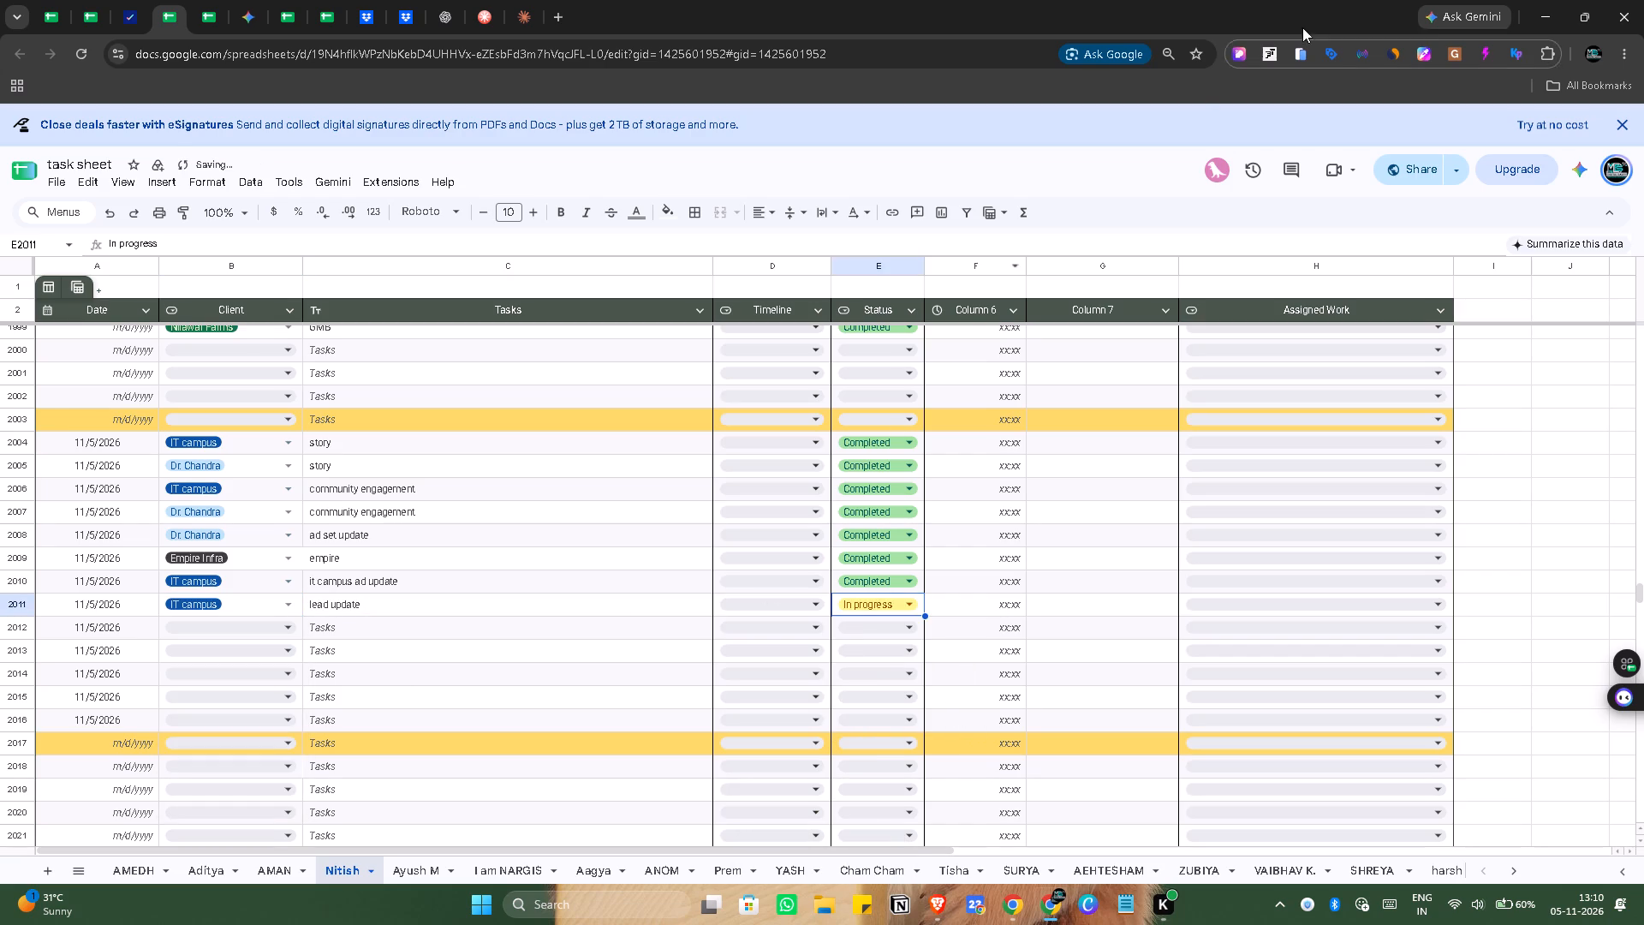
Minimise the task sheet window and launch another Google Chrome window.
left_click(1541, 7)
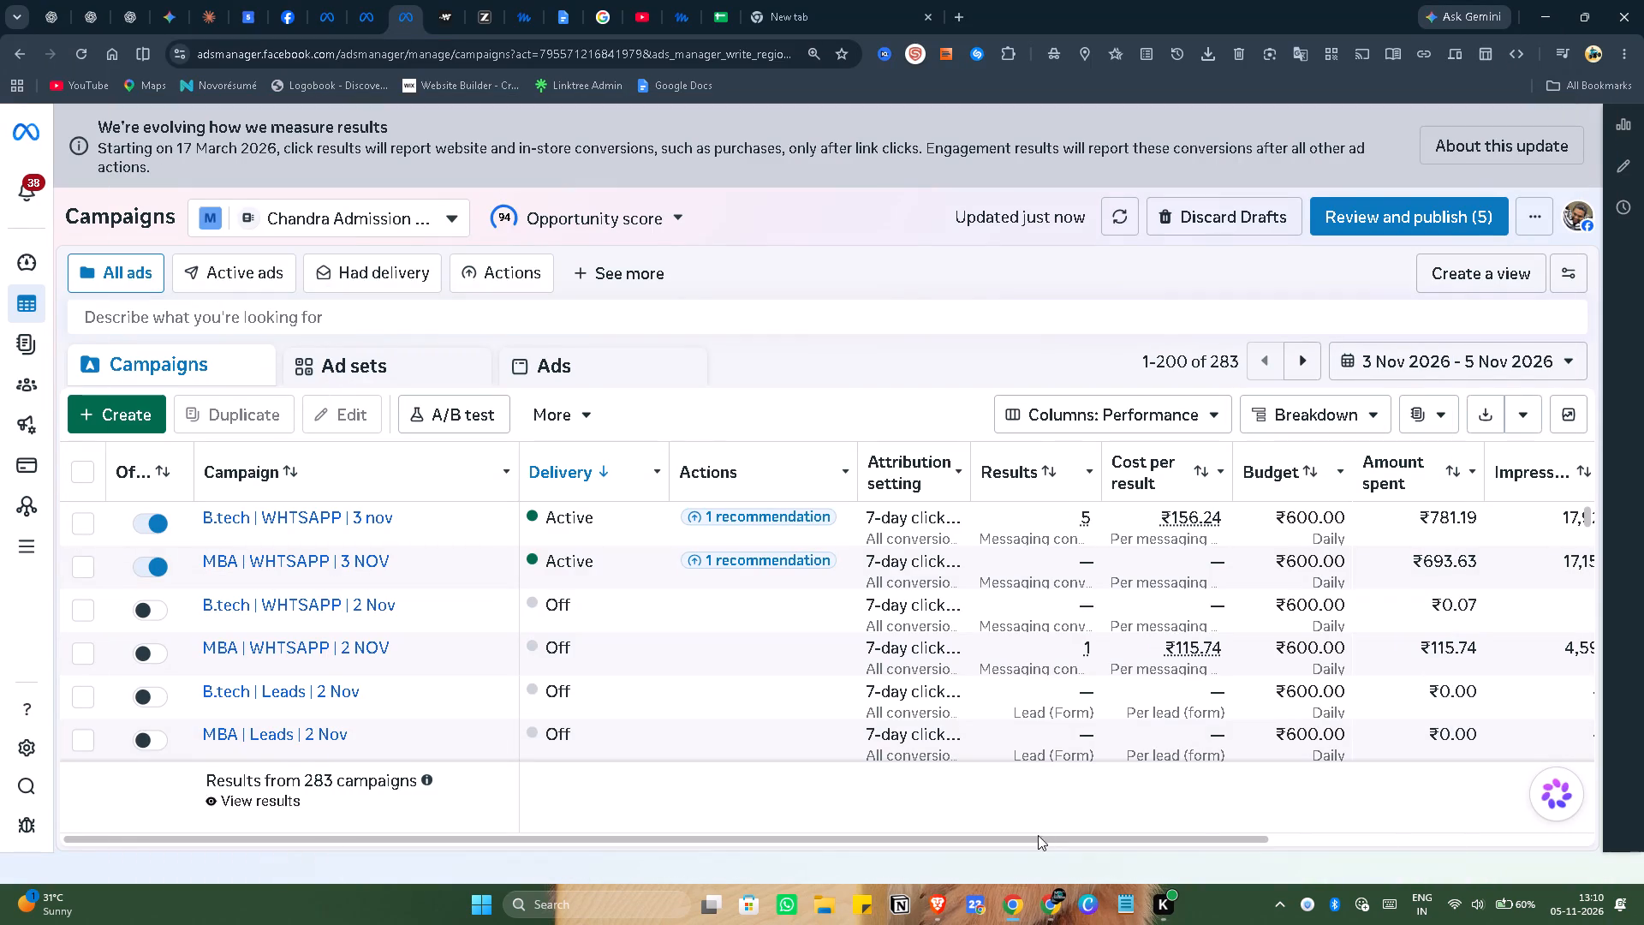
right_click(1013, 898)
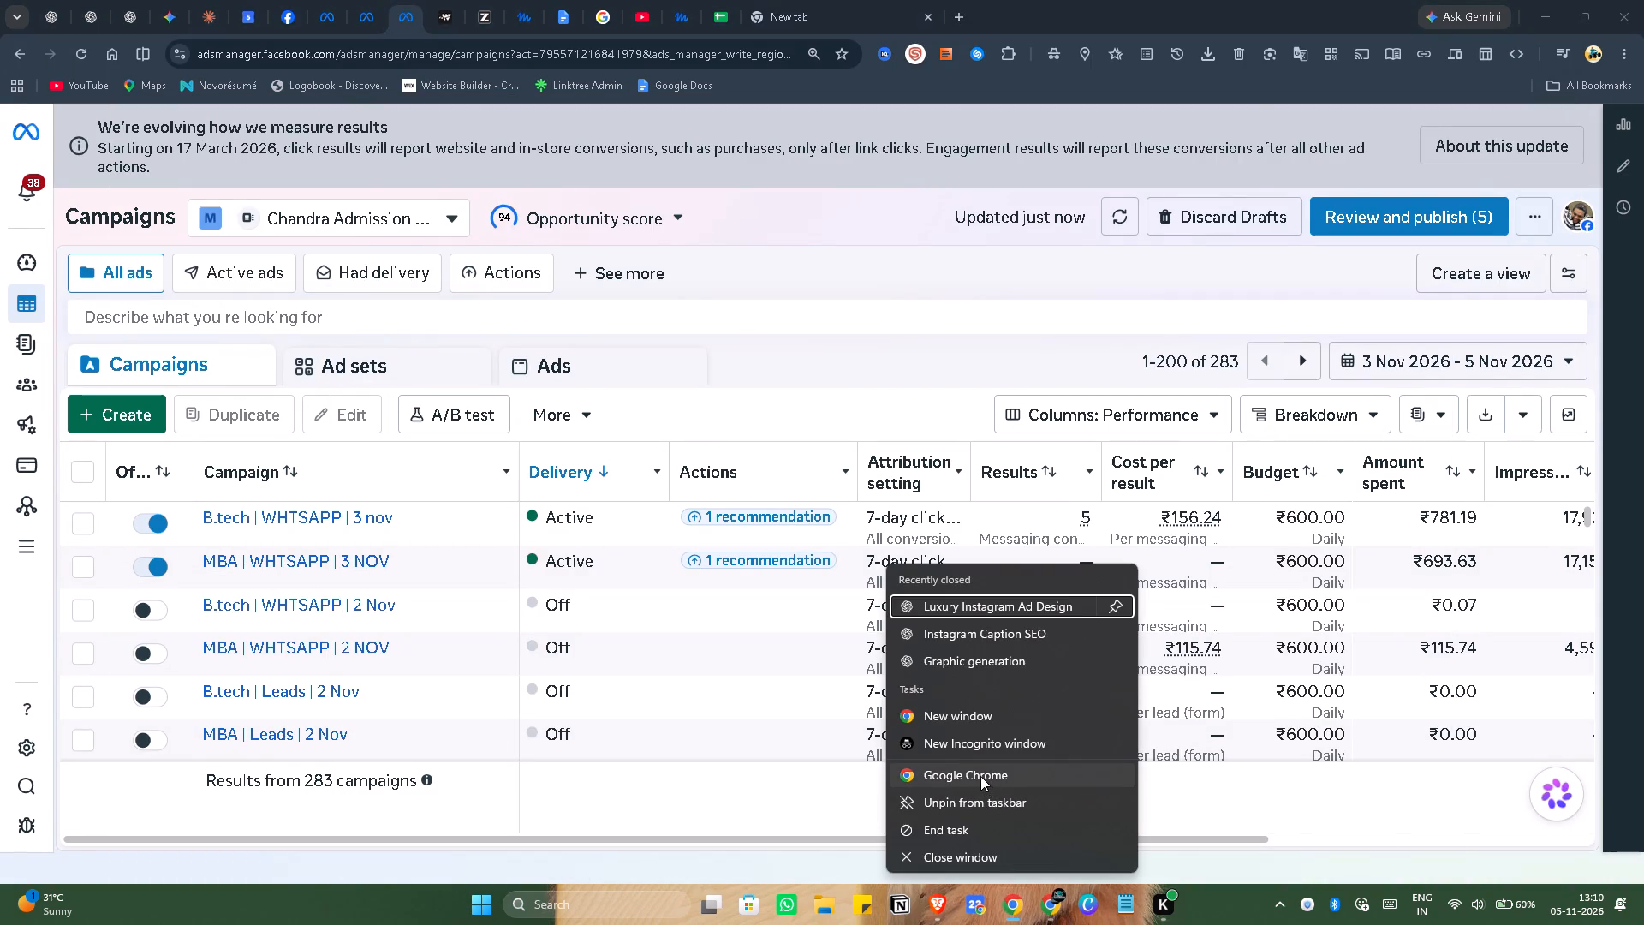
left_click(980, 776)
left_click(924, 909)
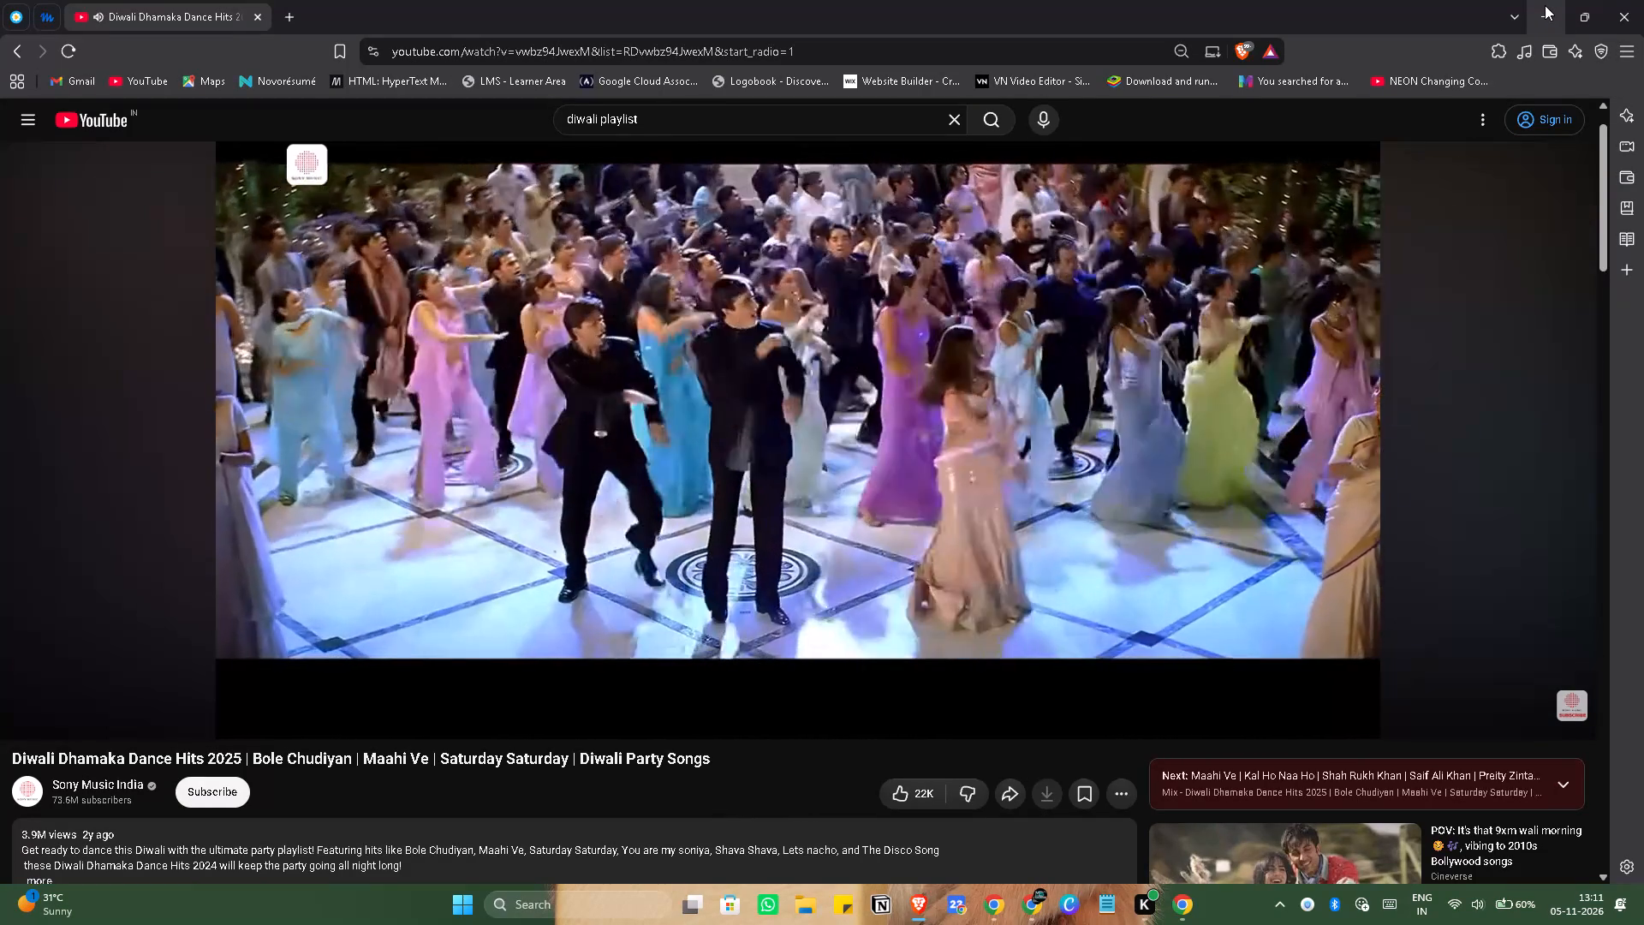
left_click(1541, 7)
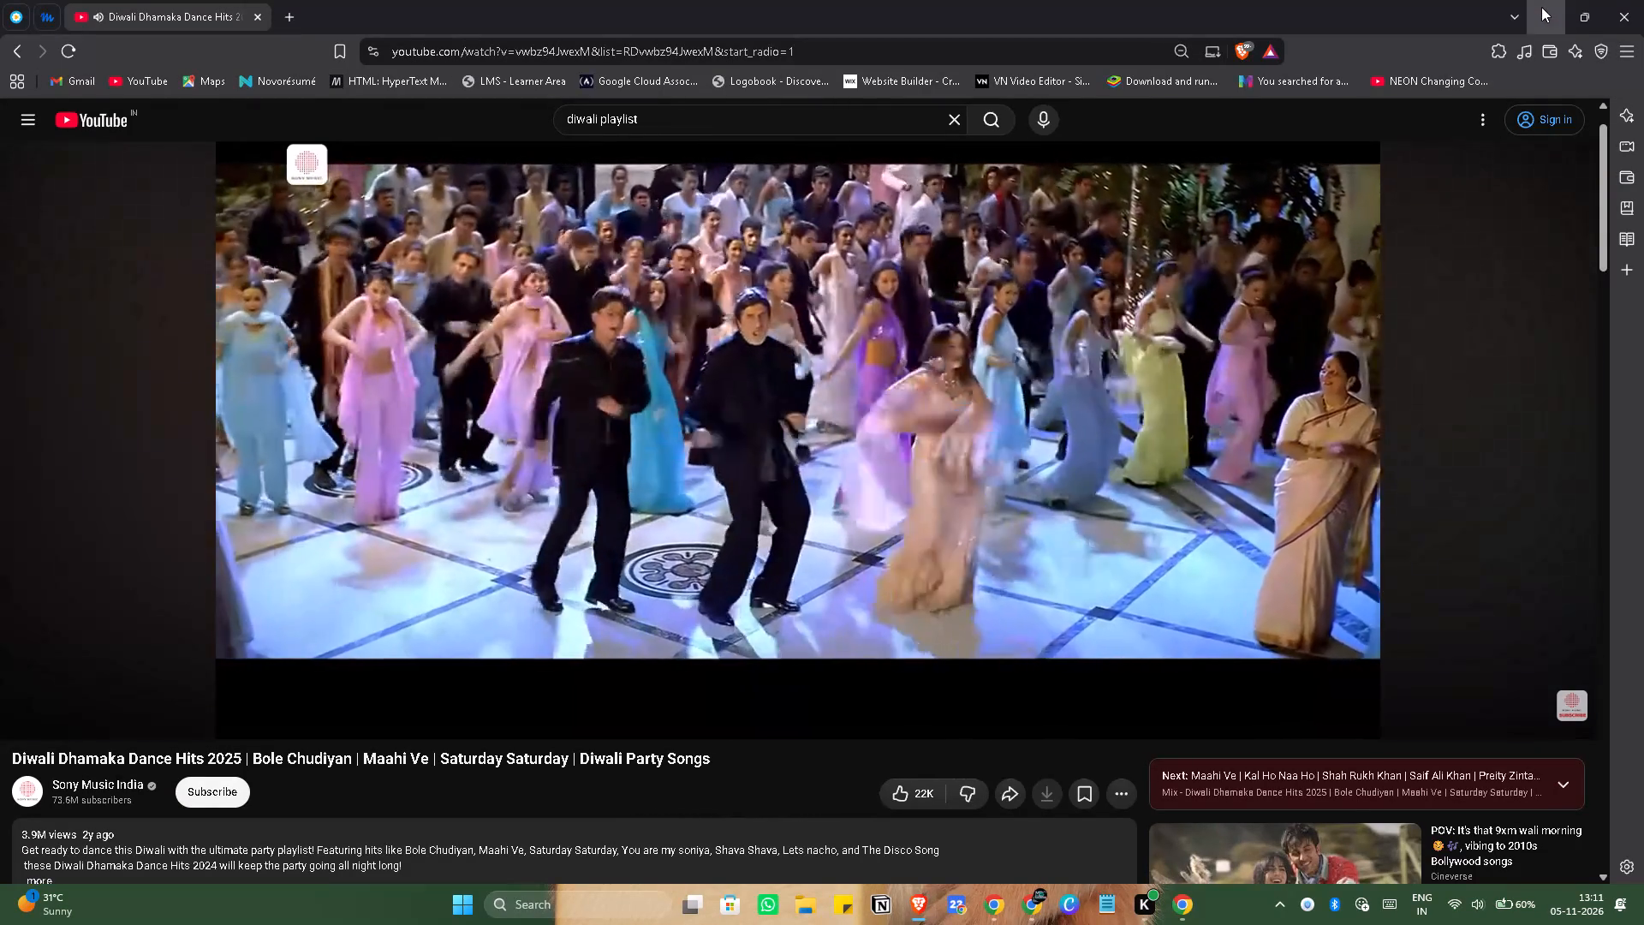